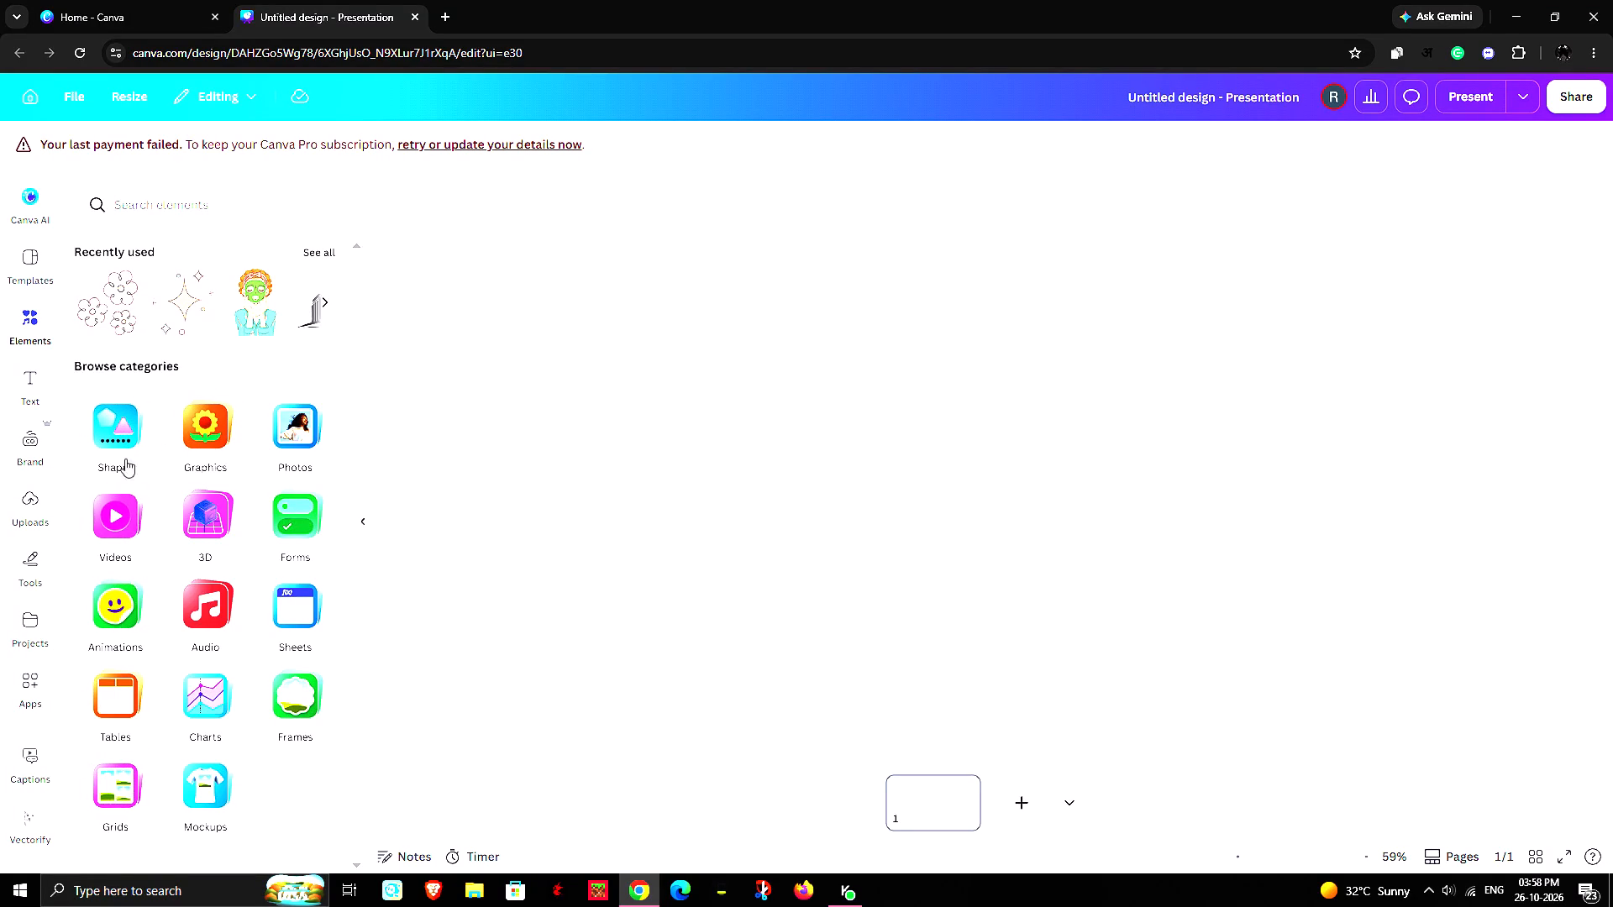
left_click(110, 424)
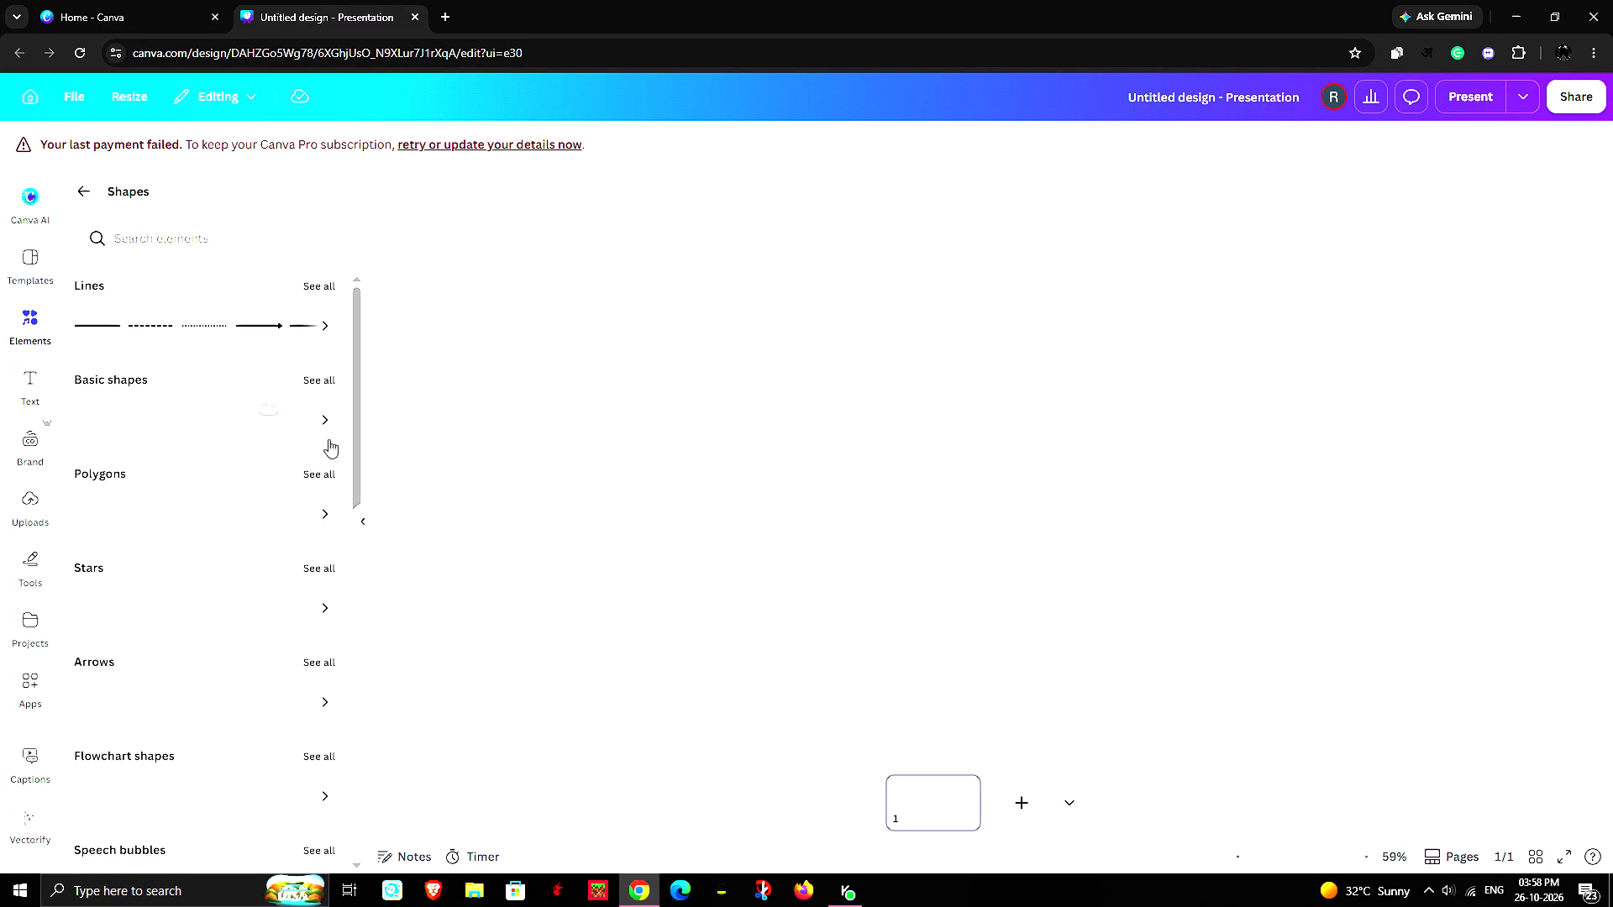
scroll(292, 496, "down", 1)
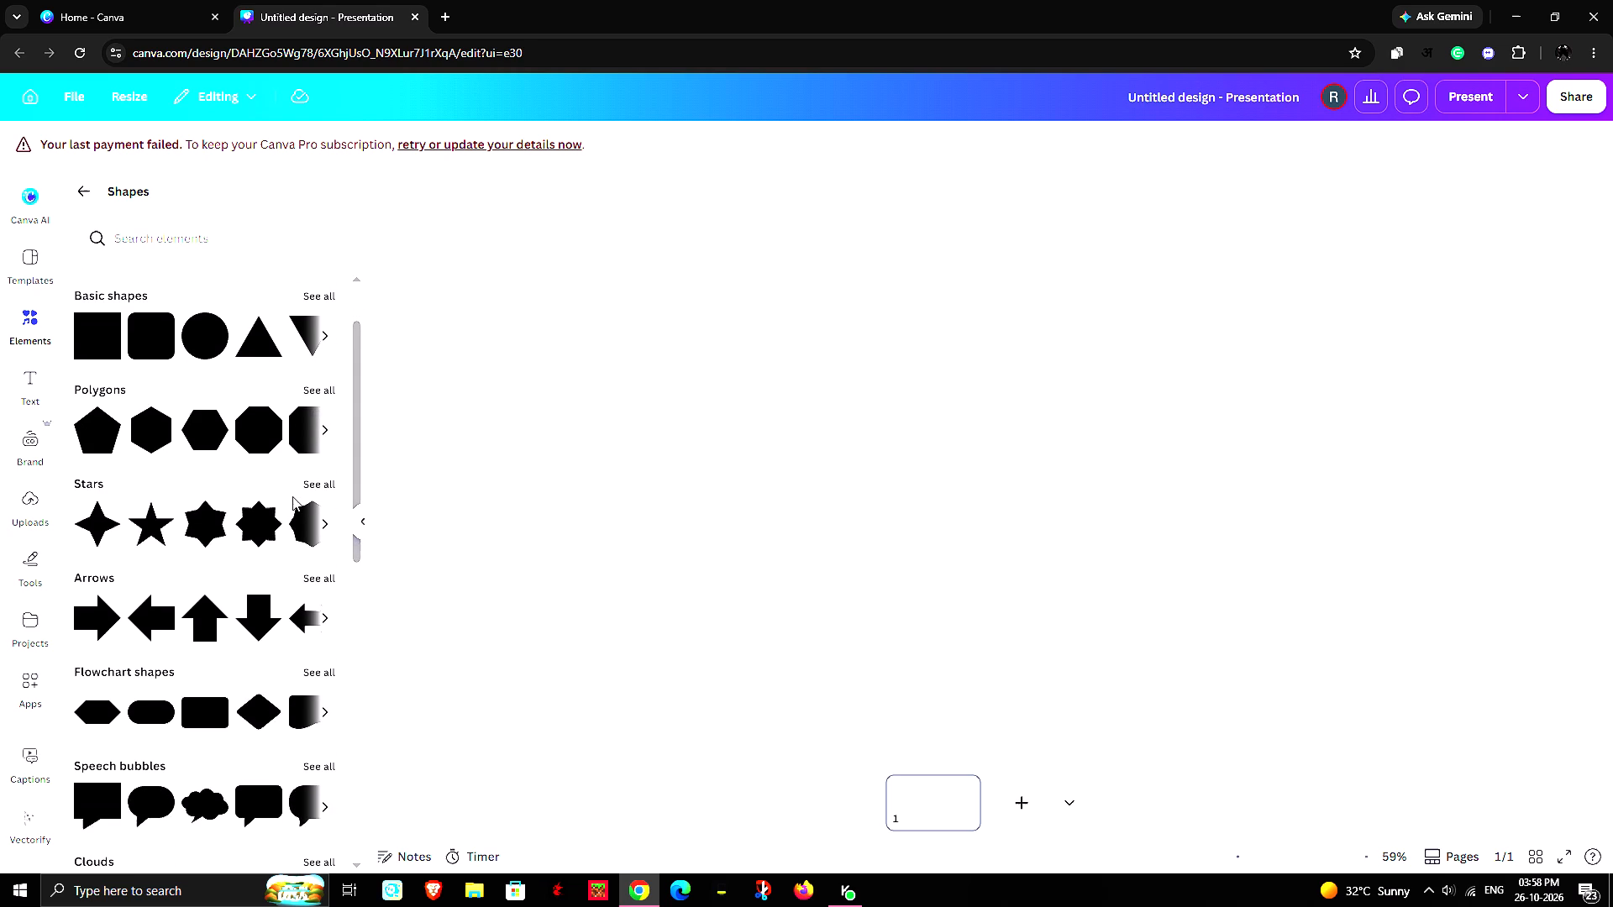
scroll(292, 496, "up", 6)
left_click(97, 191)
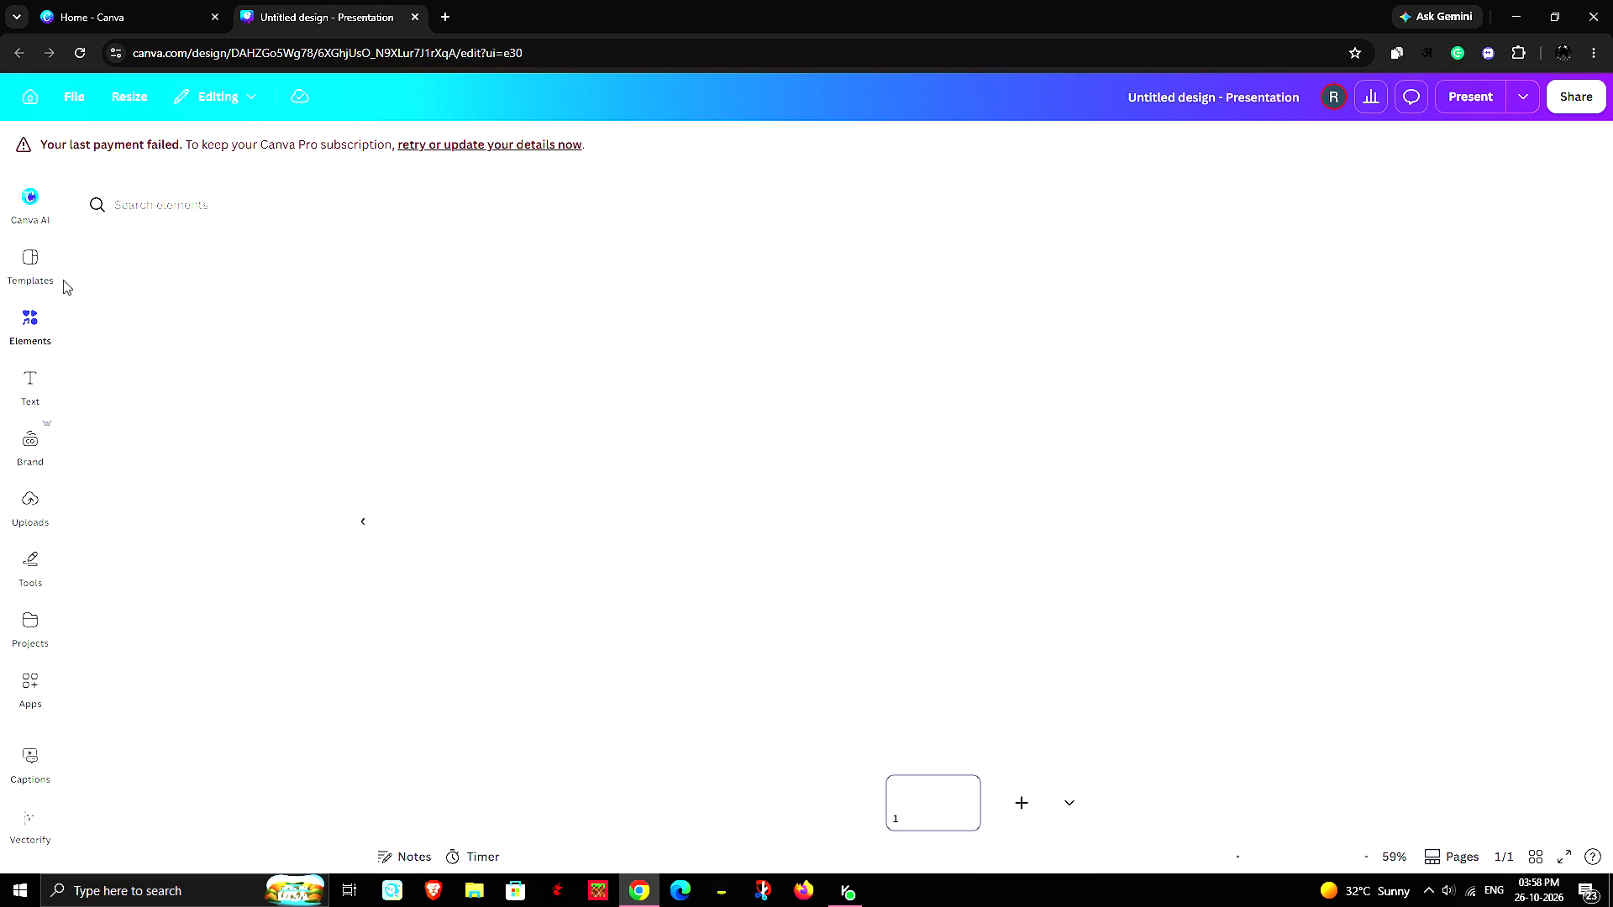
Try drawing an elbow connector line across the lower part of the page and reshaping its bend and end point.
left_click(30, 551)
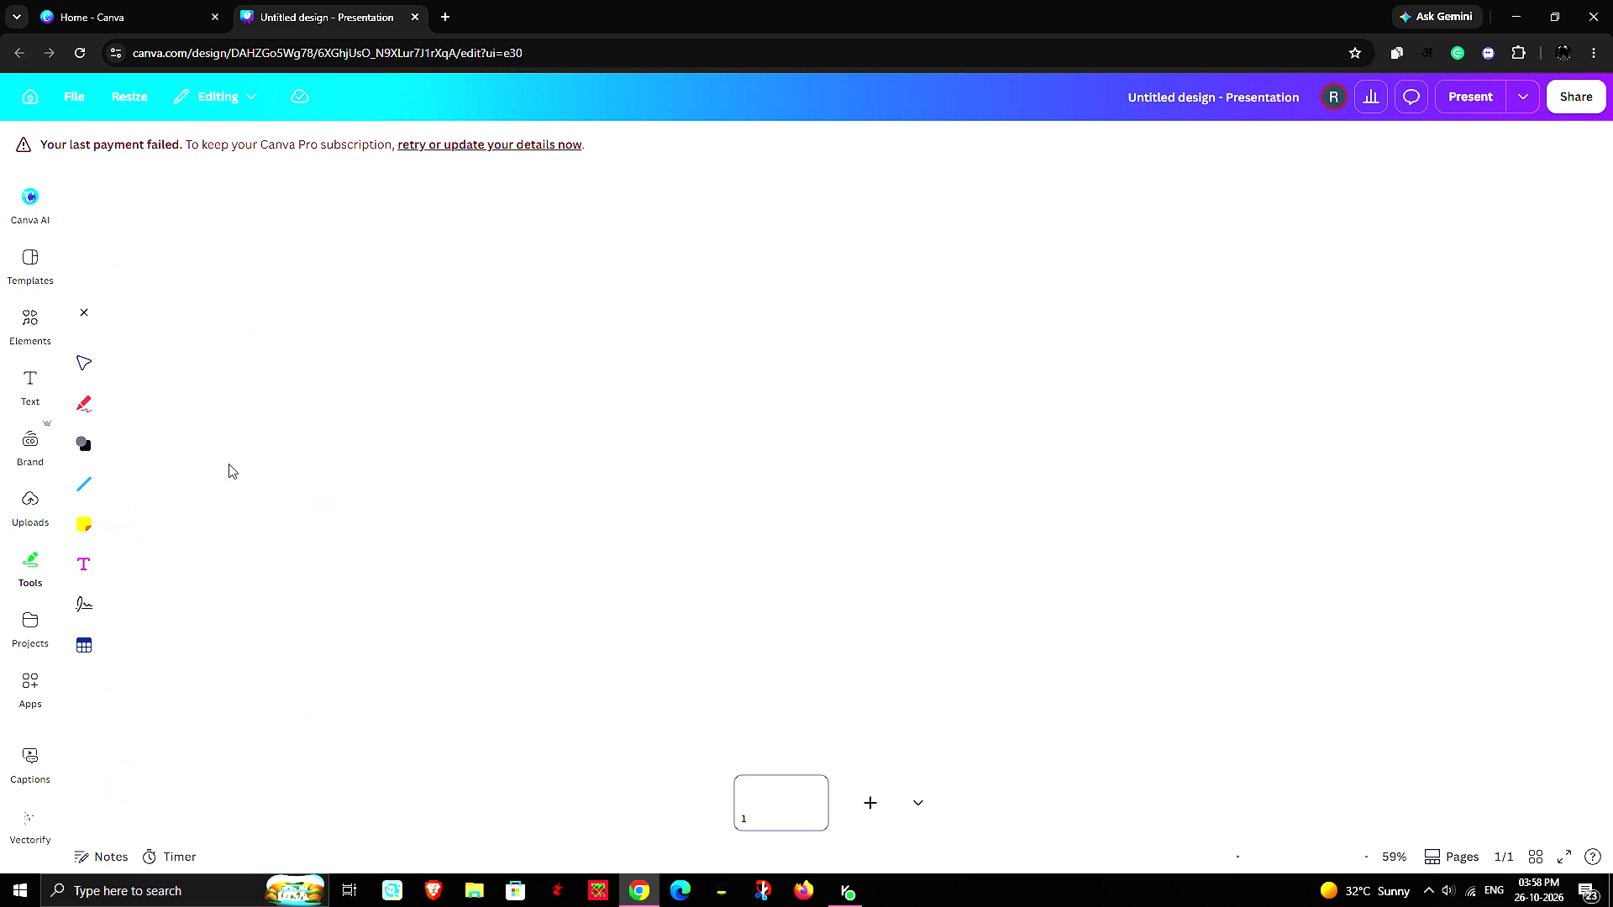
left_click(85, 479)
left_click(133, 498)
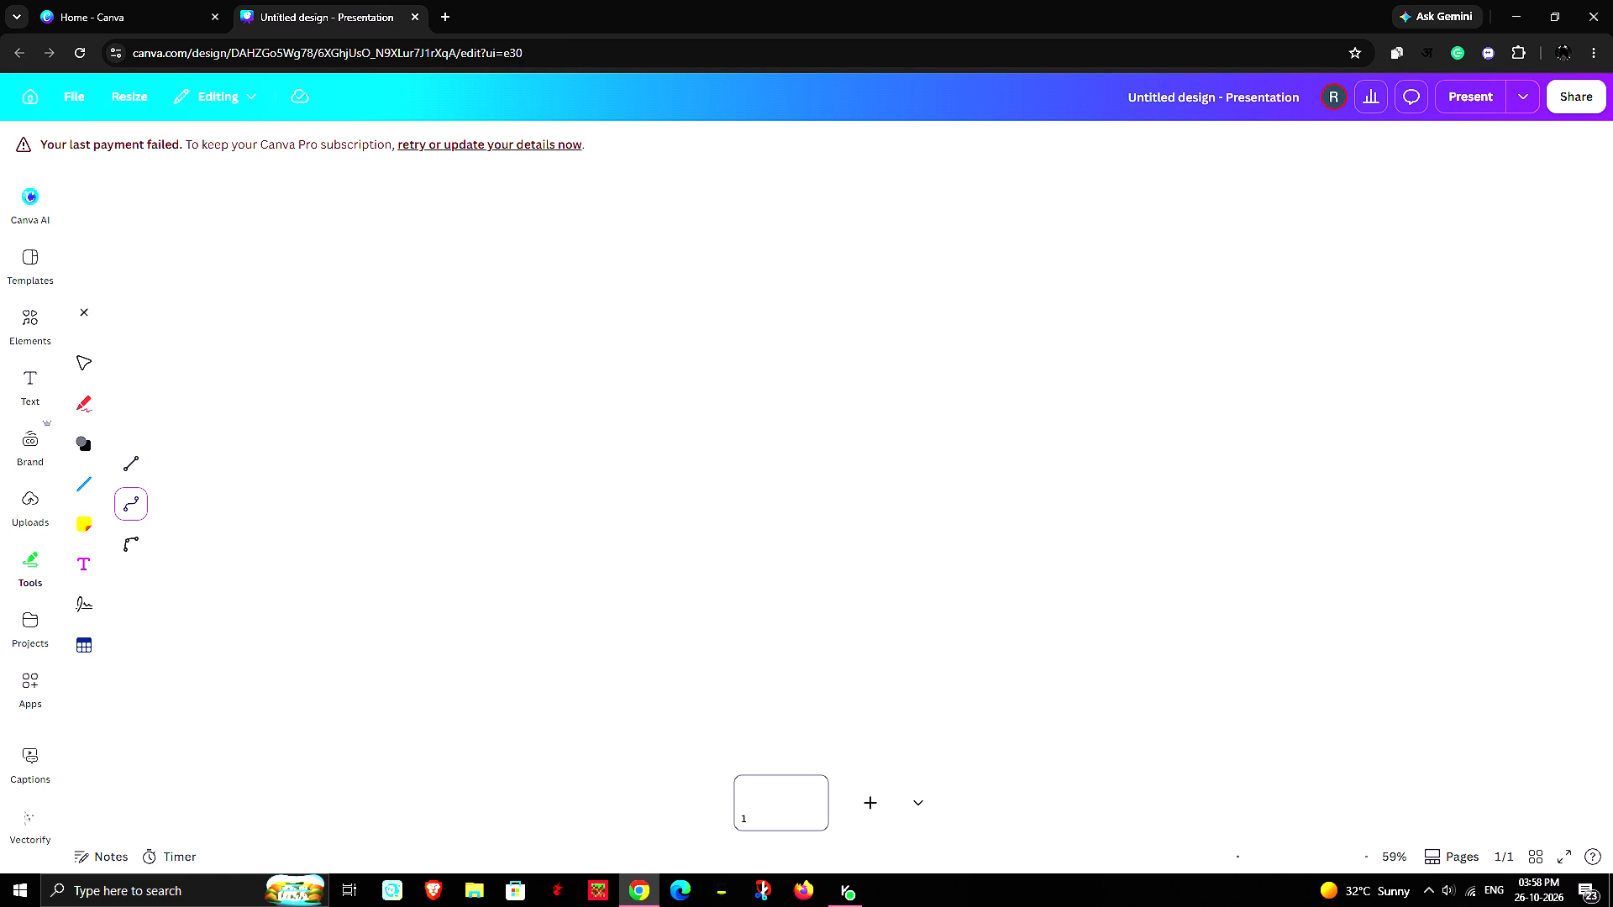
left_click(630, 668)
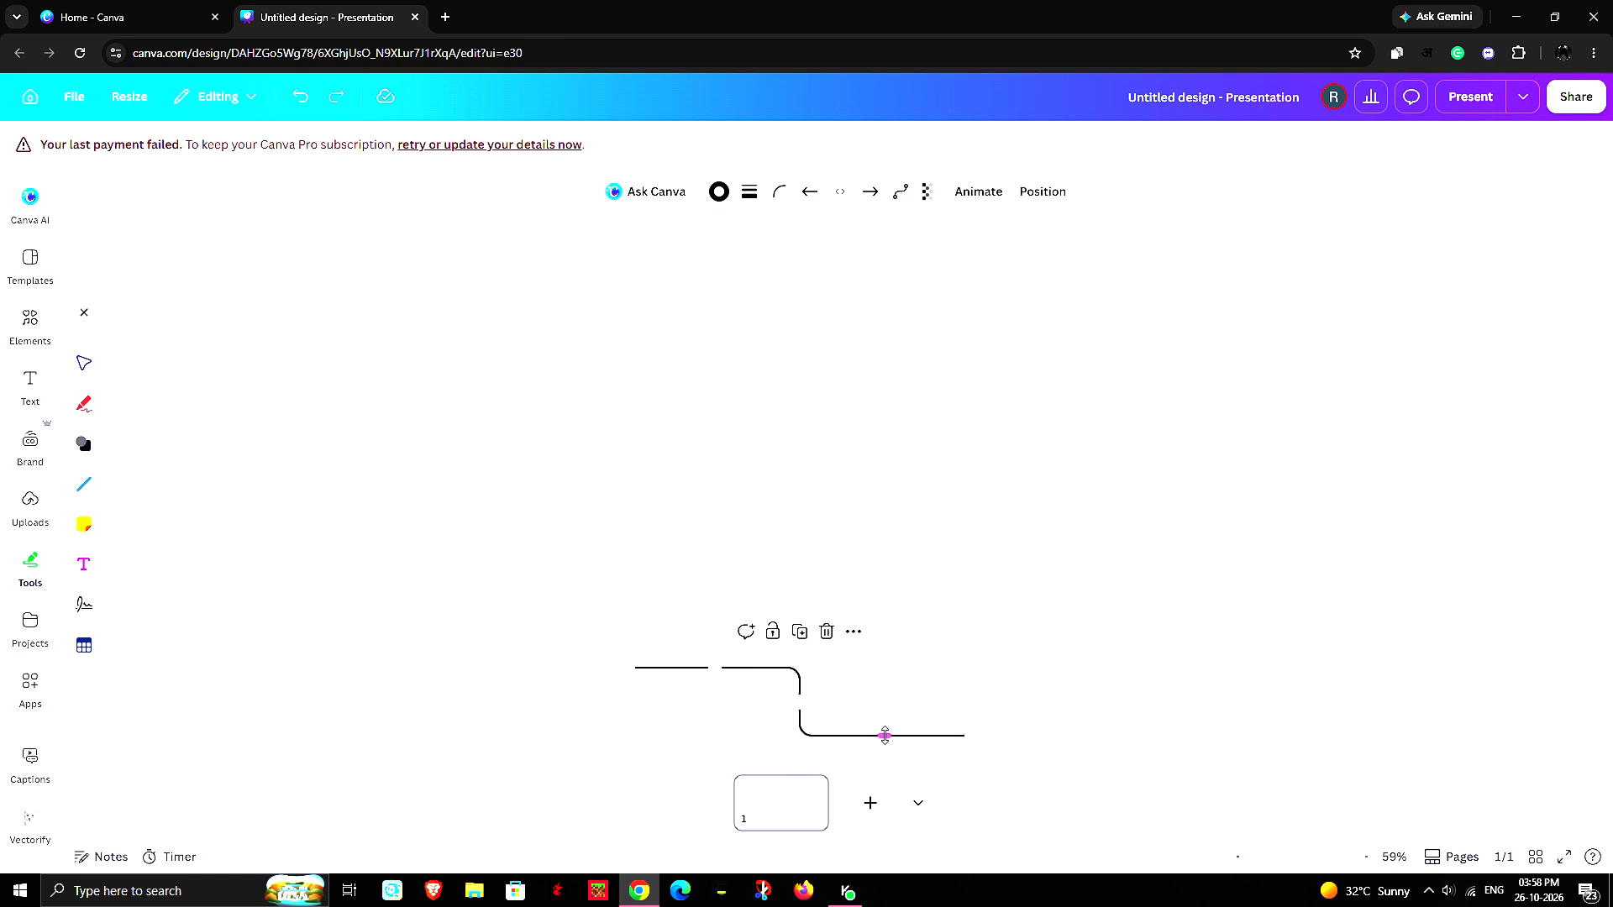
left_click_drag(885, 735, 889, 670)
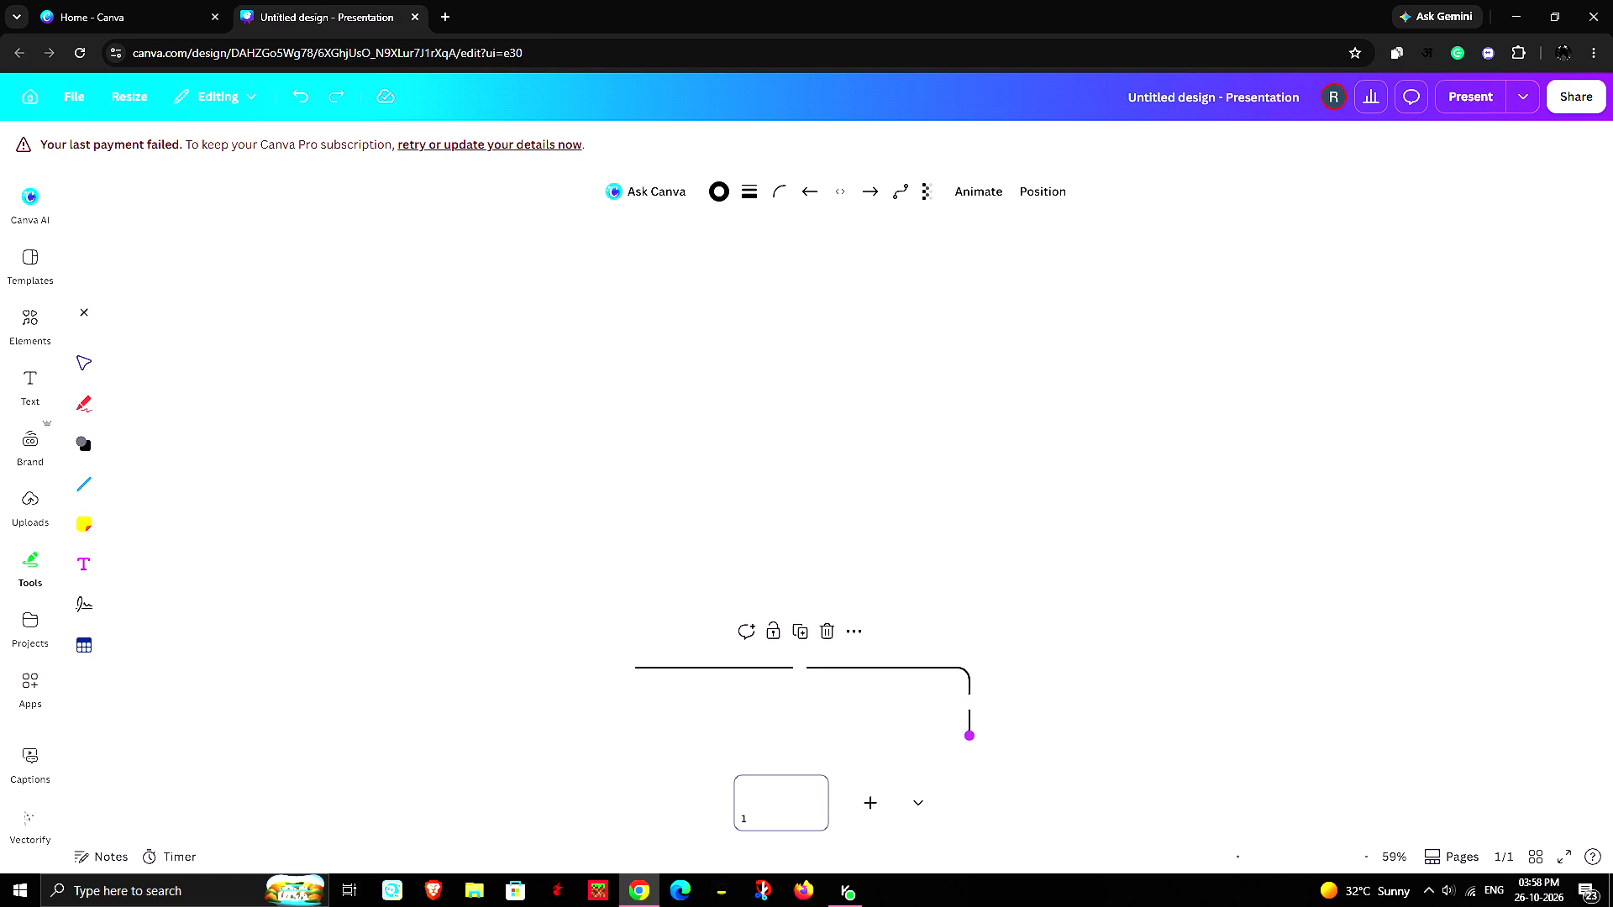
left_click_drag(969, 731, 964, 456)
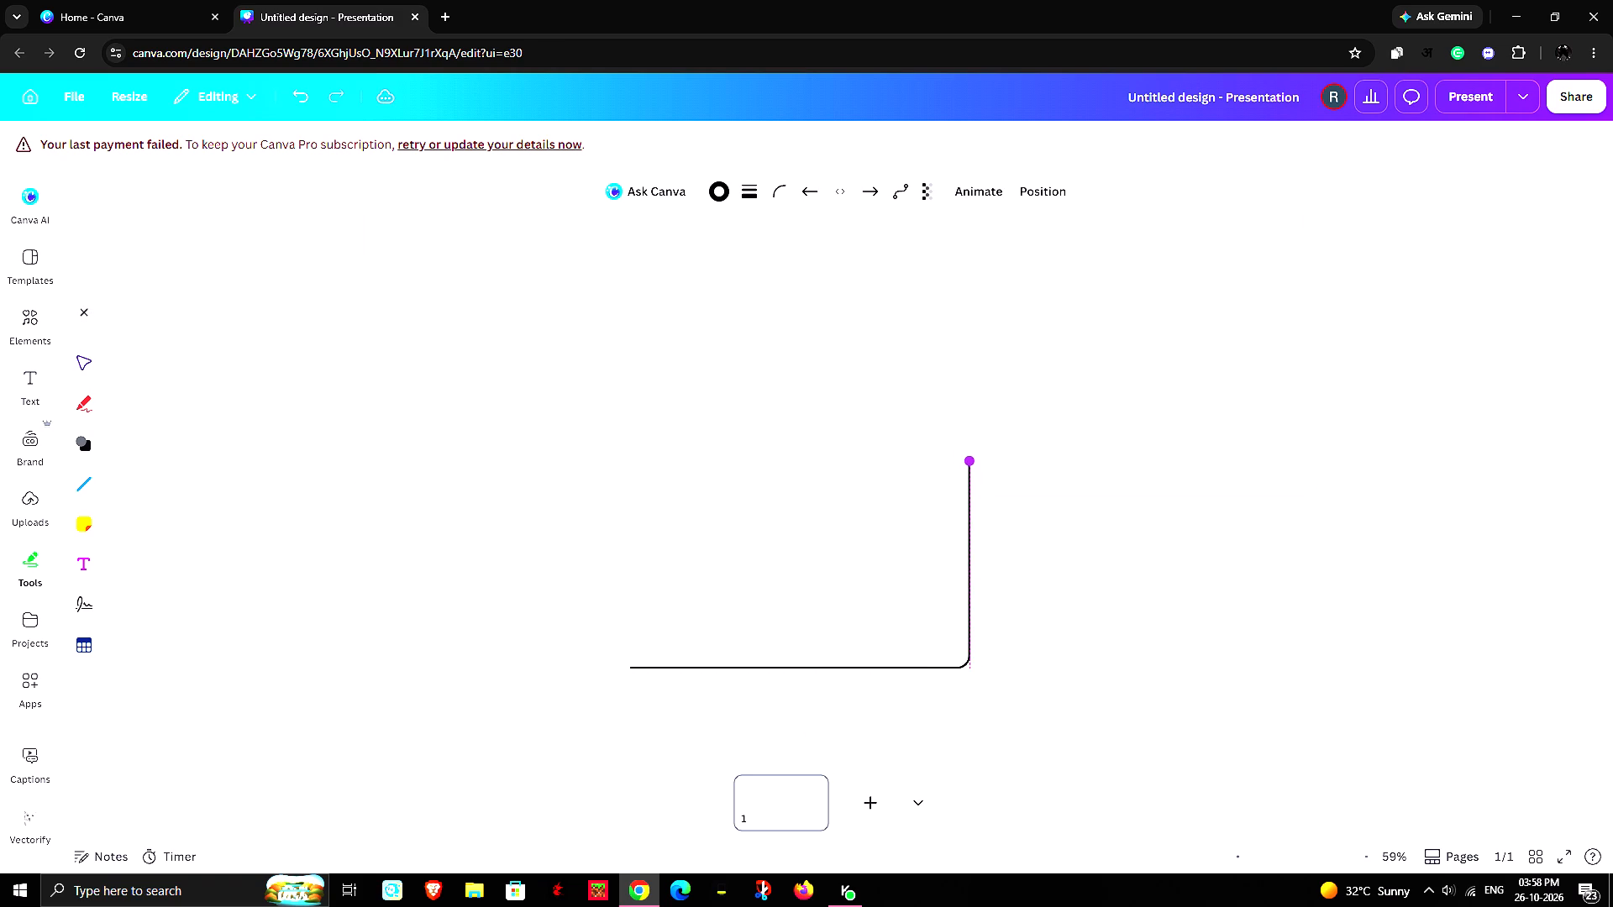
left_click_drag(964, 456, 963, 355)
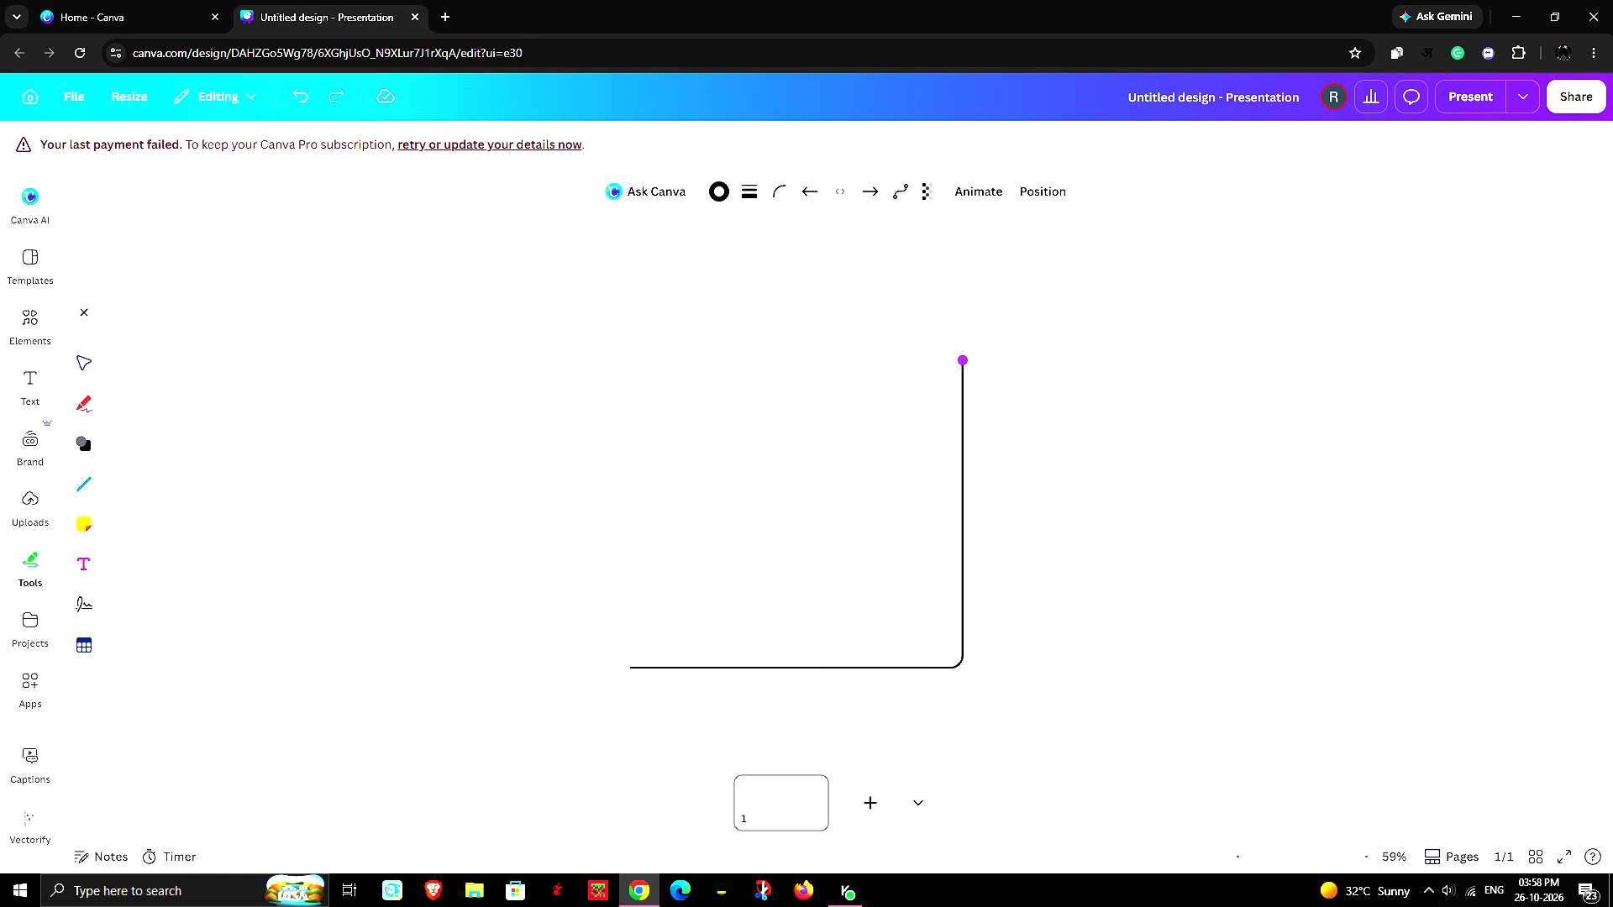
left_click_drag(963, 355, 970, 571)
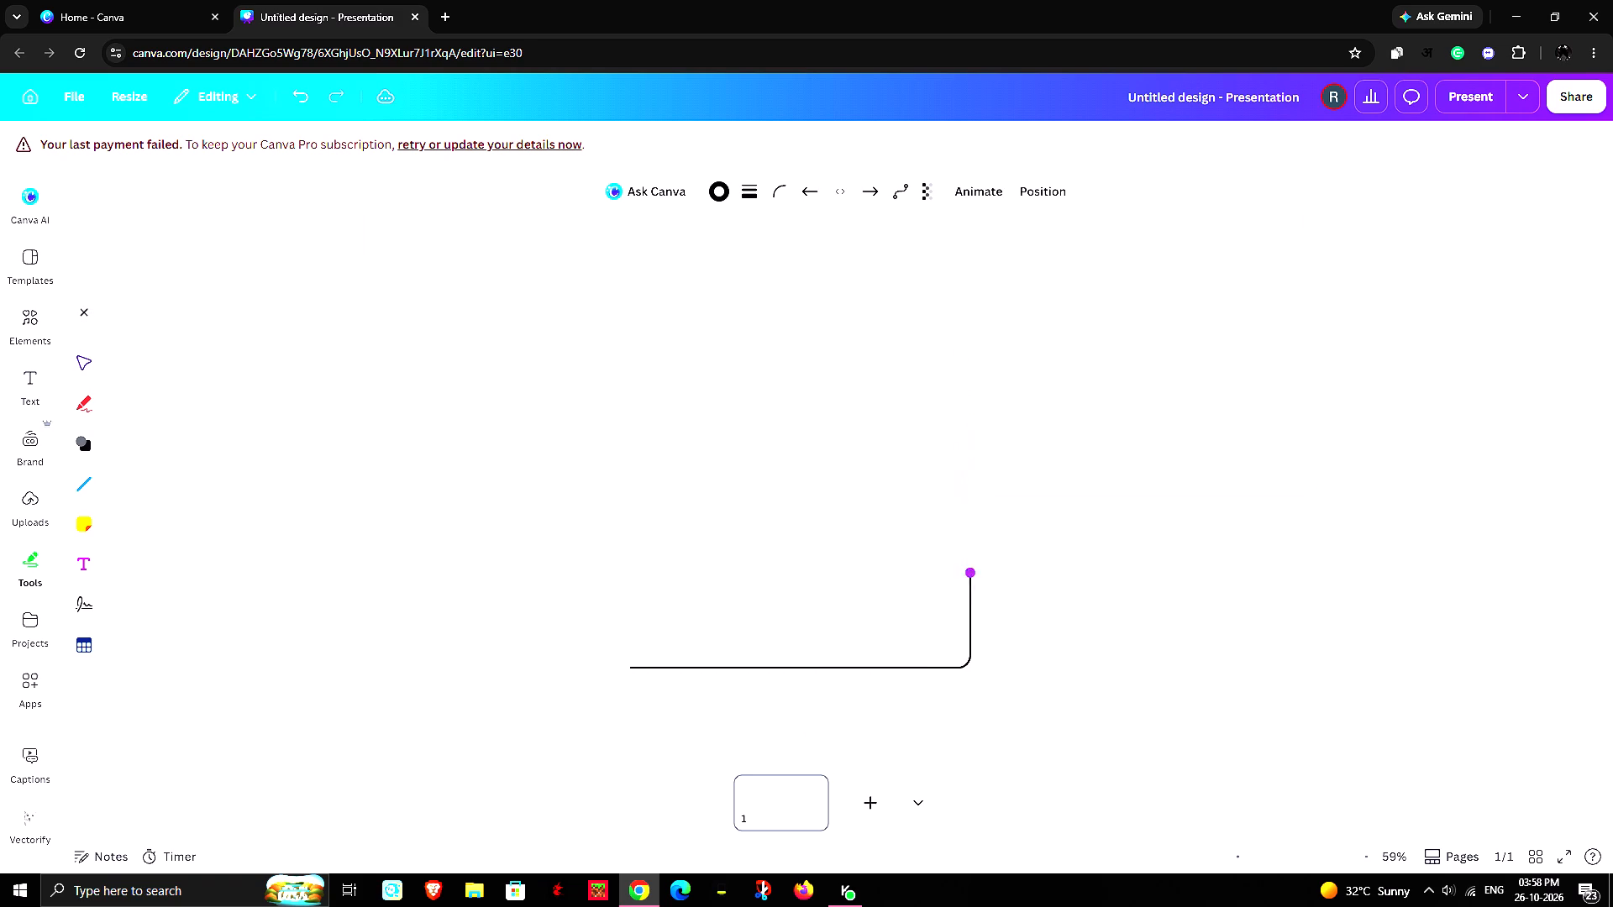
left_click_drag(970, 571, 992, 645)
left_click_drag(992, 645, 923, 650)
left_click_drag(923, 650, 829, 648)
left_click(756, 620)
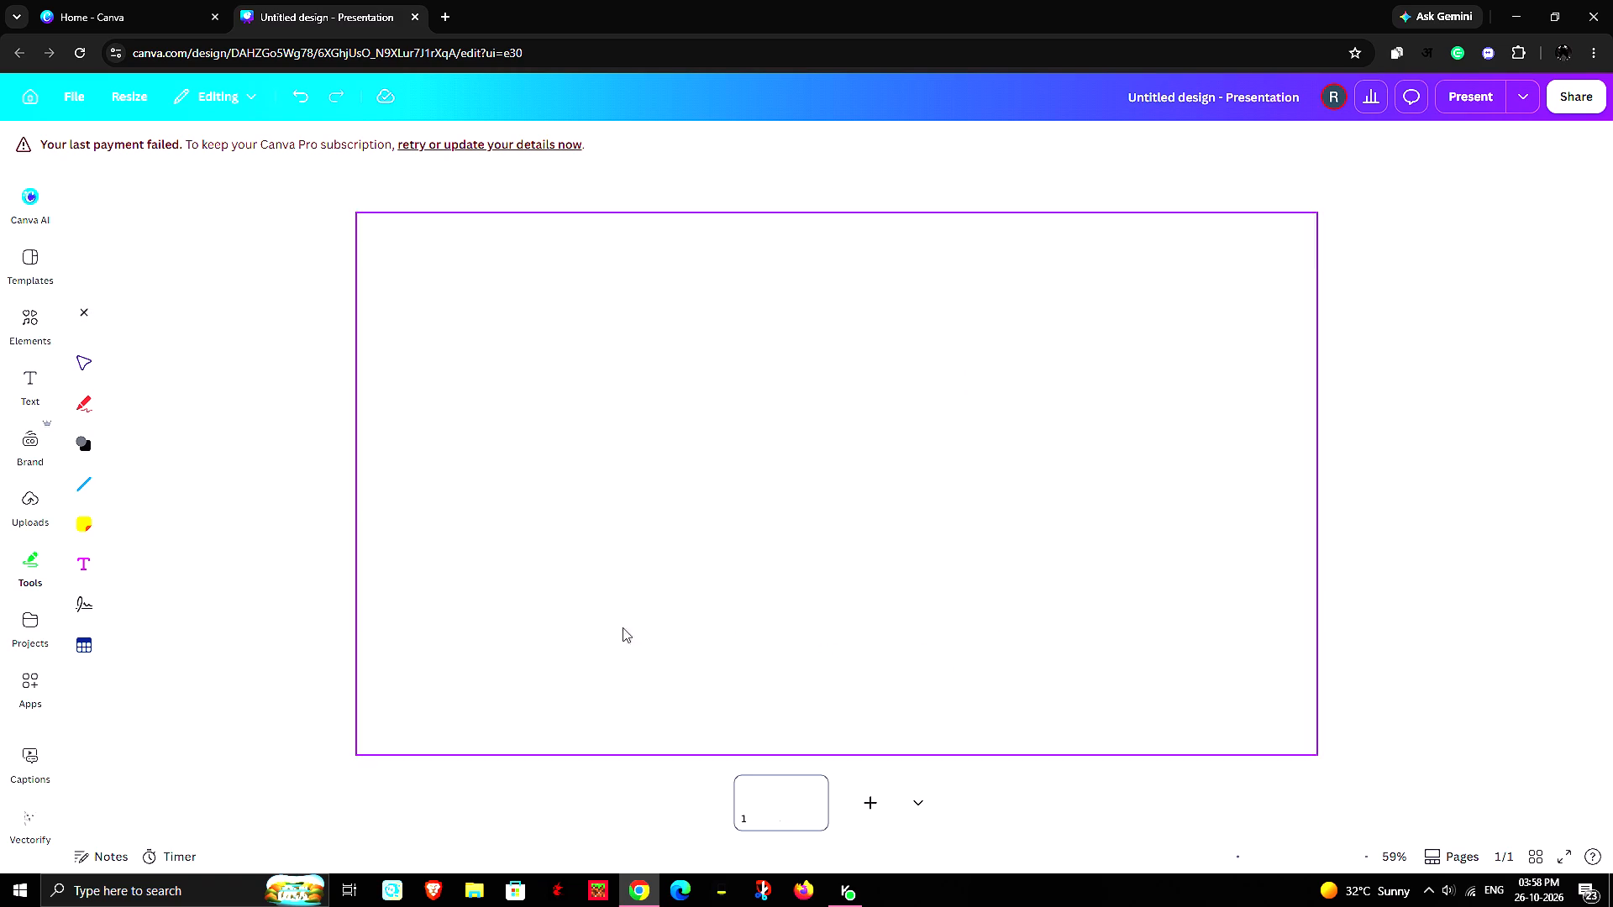
Draw a straight horizontal line near the page's lower edge, lengthen it slightly, and centre it horizontally on the page.
left_click(92, 479)
left_click(129, 464)
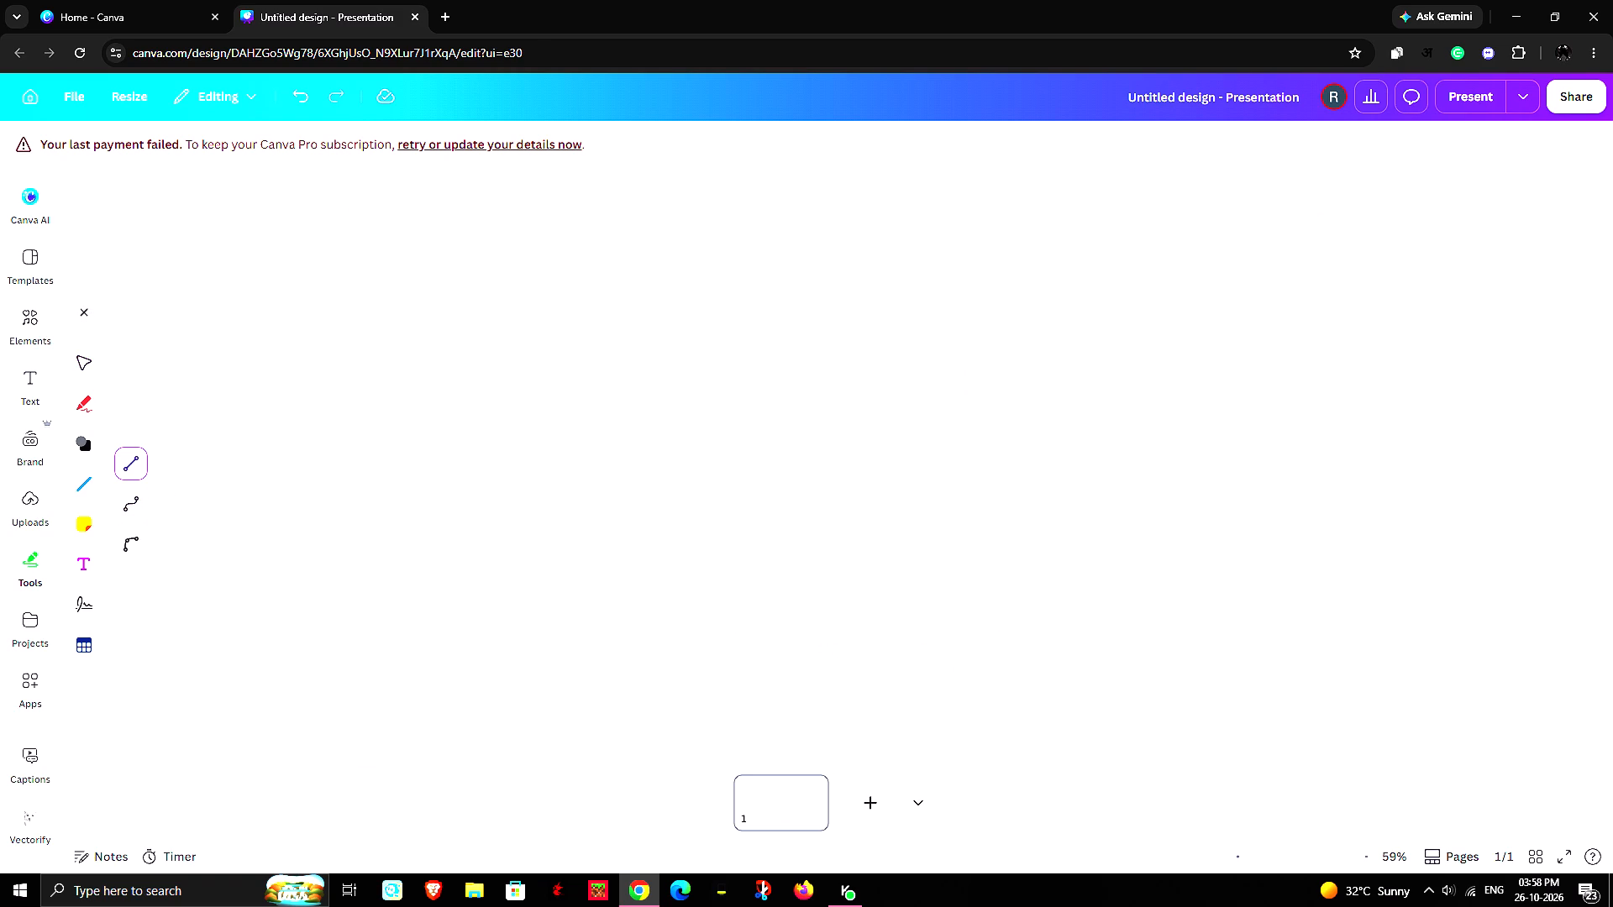
left_click_drag(688, 674, 993, 676)
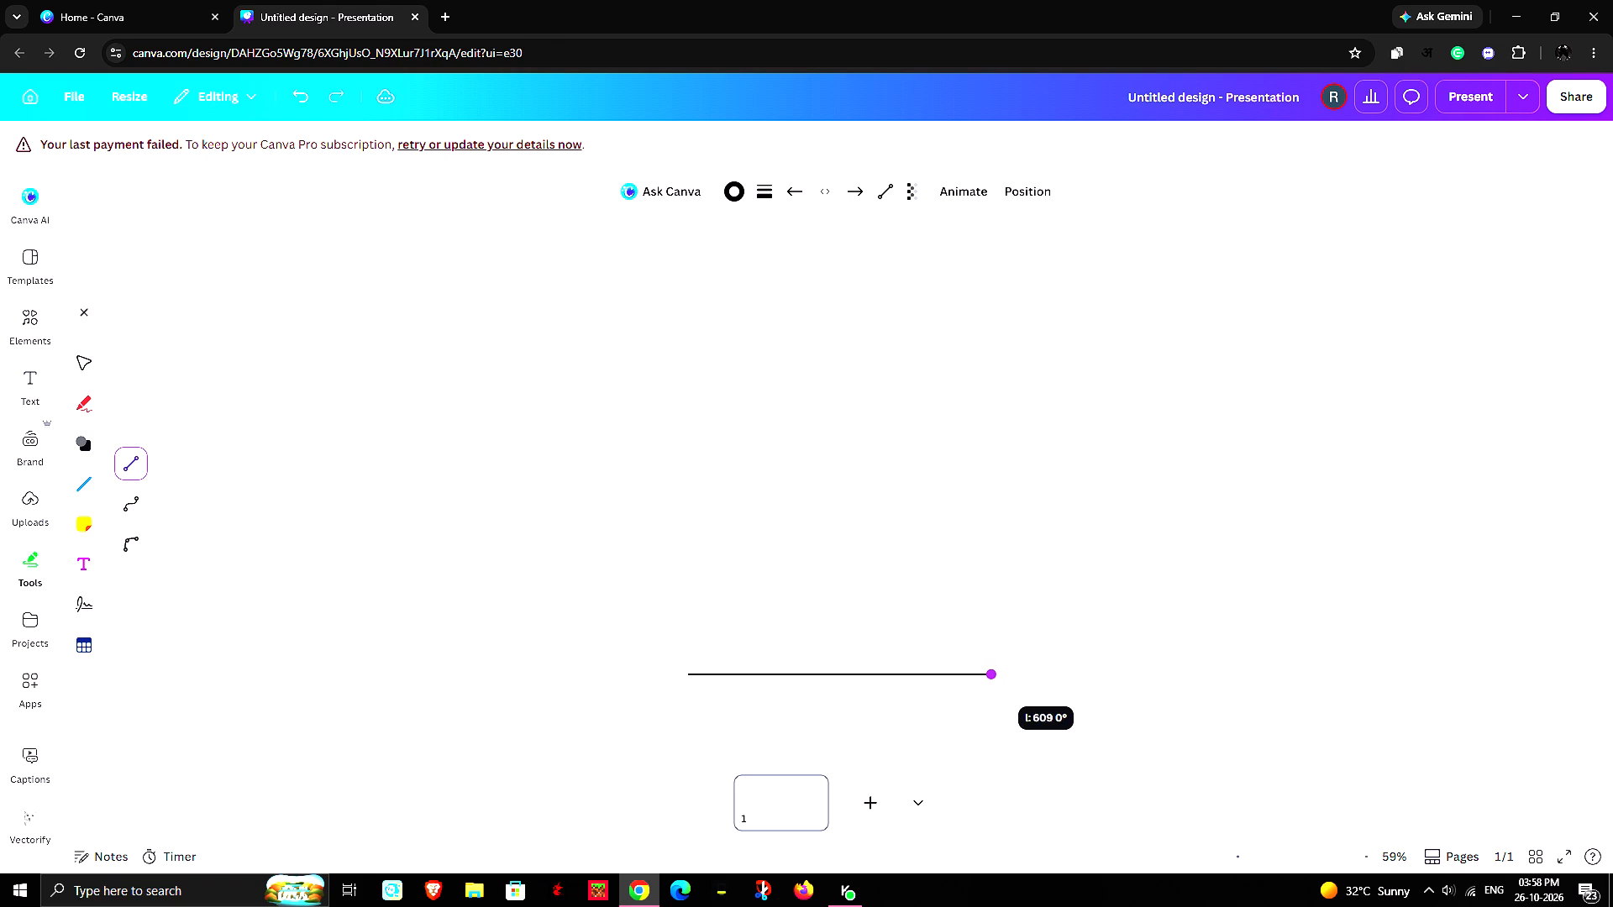
left_click_drag(993, 676, 1053, 674)
left_click_drag(876, 674, 847, 678)
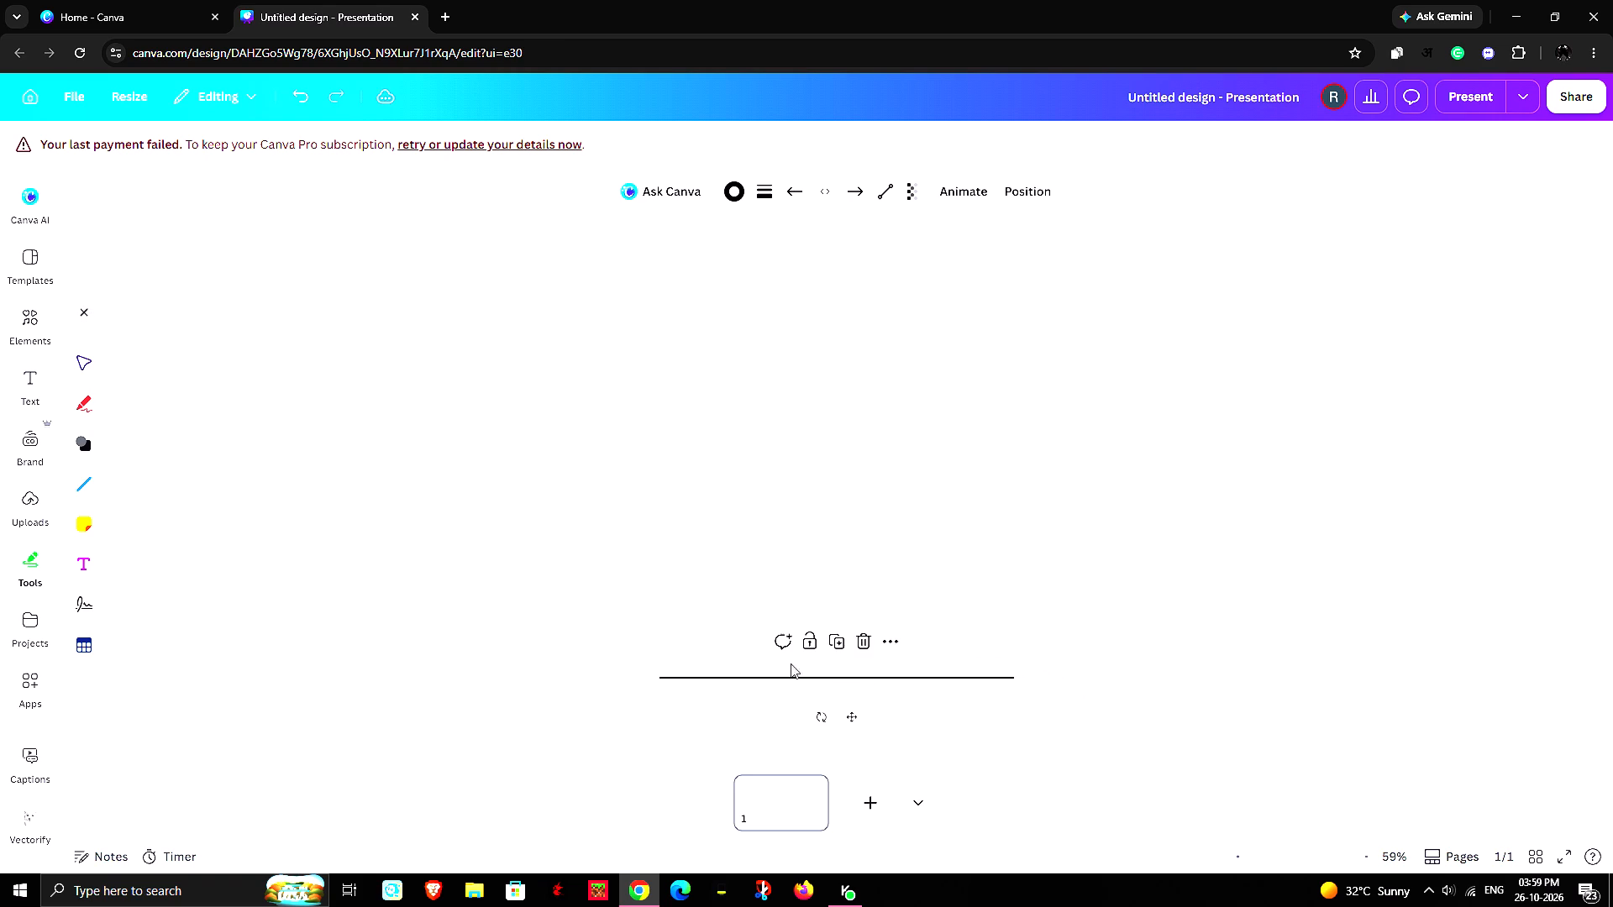
left_click_drag(652, 678, 643, 680)
left_click_drag(786, 677, 793, 674)
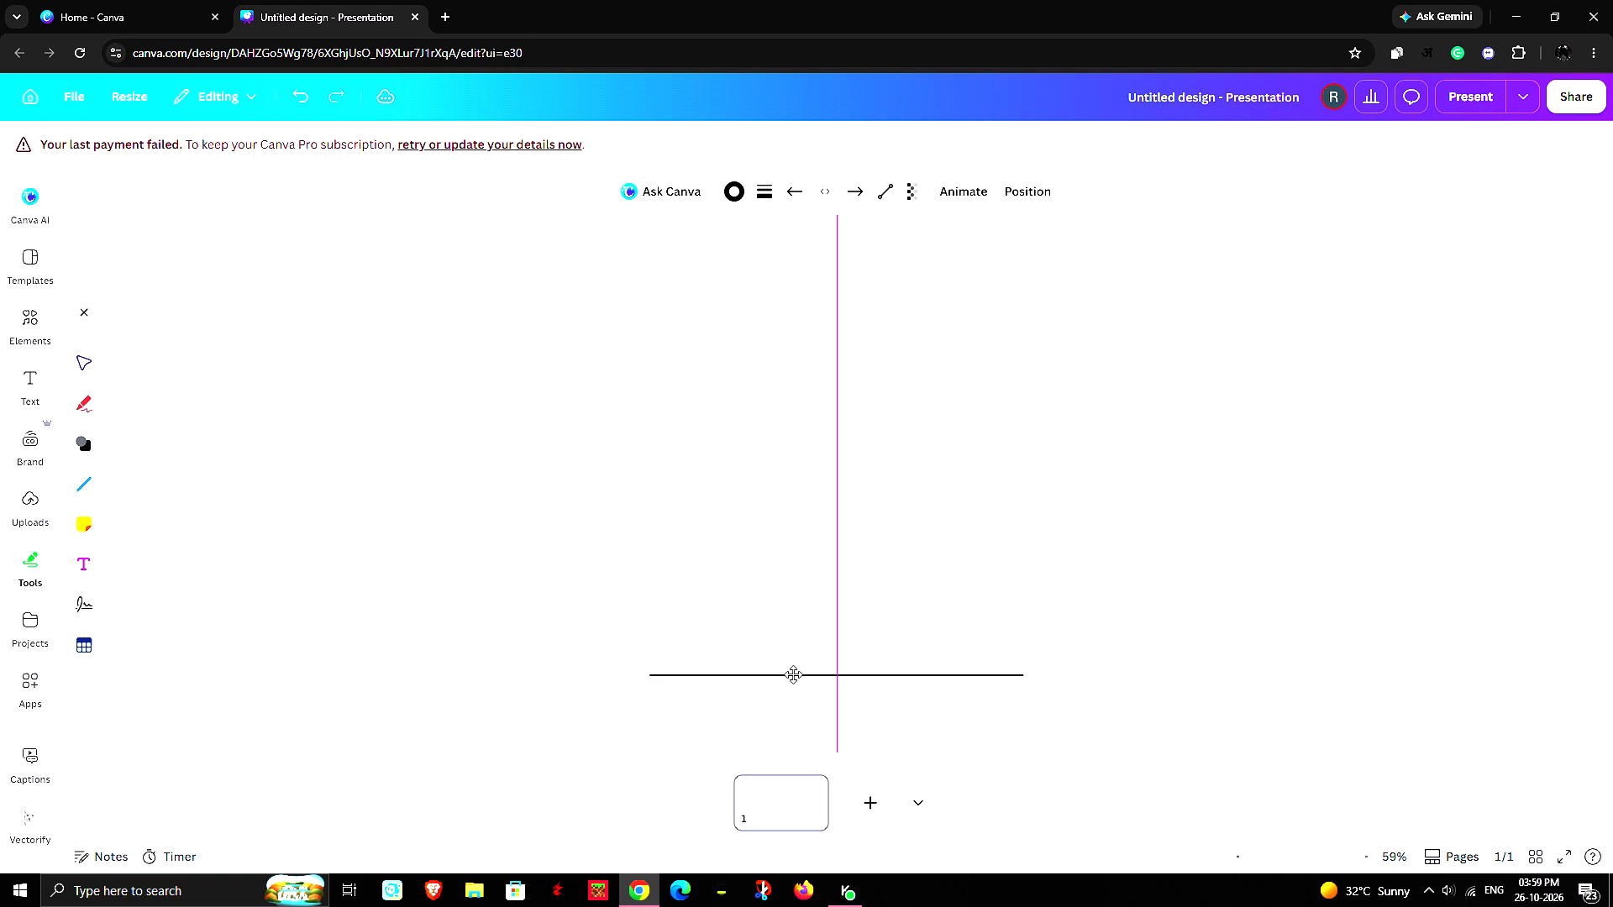
left_click_drag(793, 674, 792, 684)
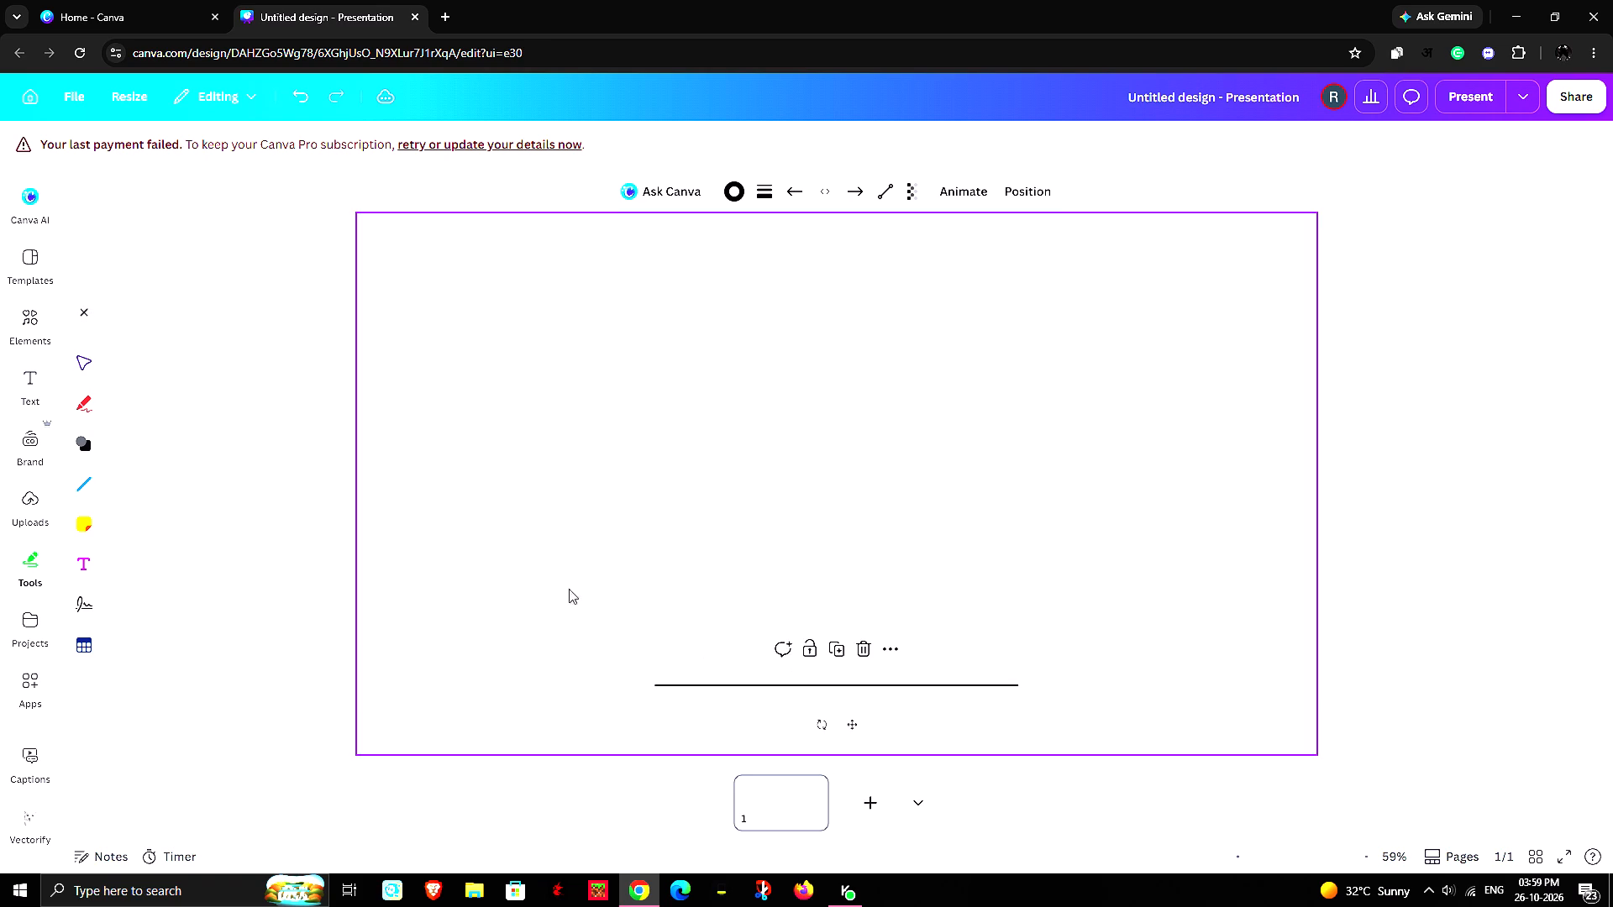
left_click(610, 572)
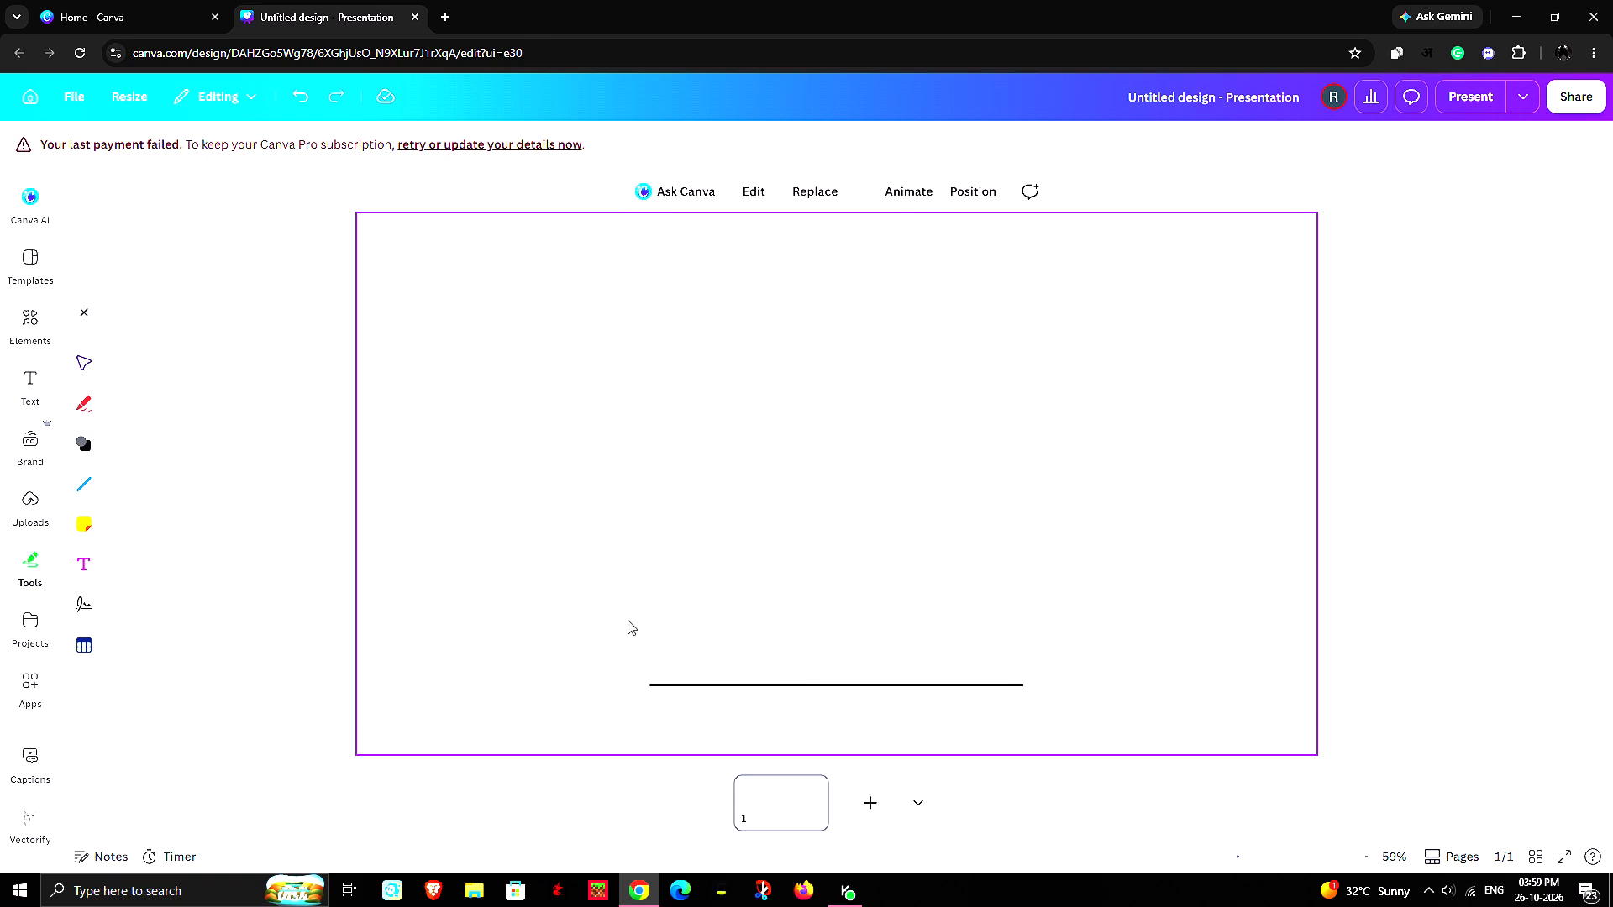
left_click(630, 678)
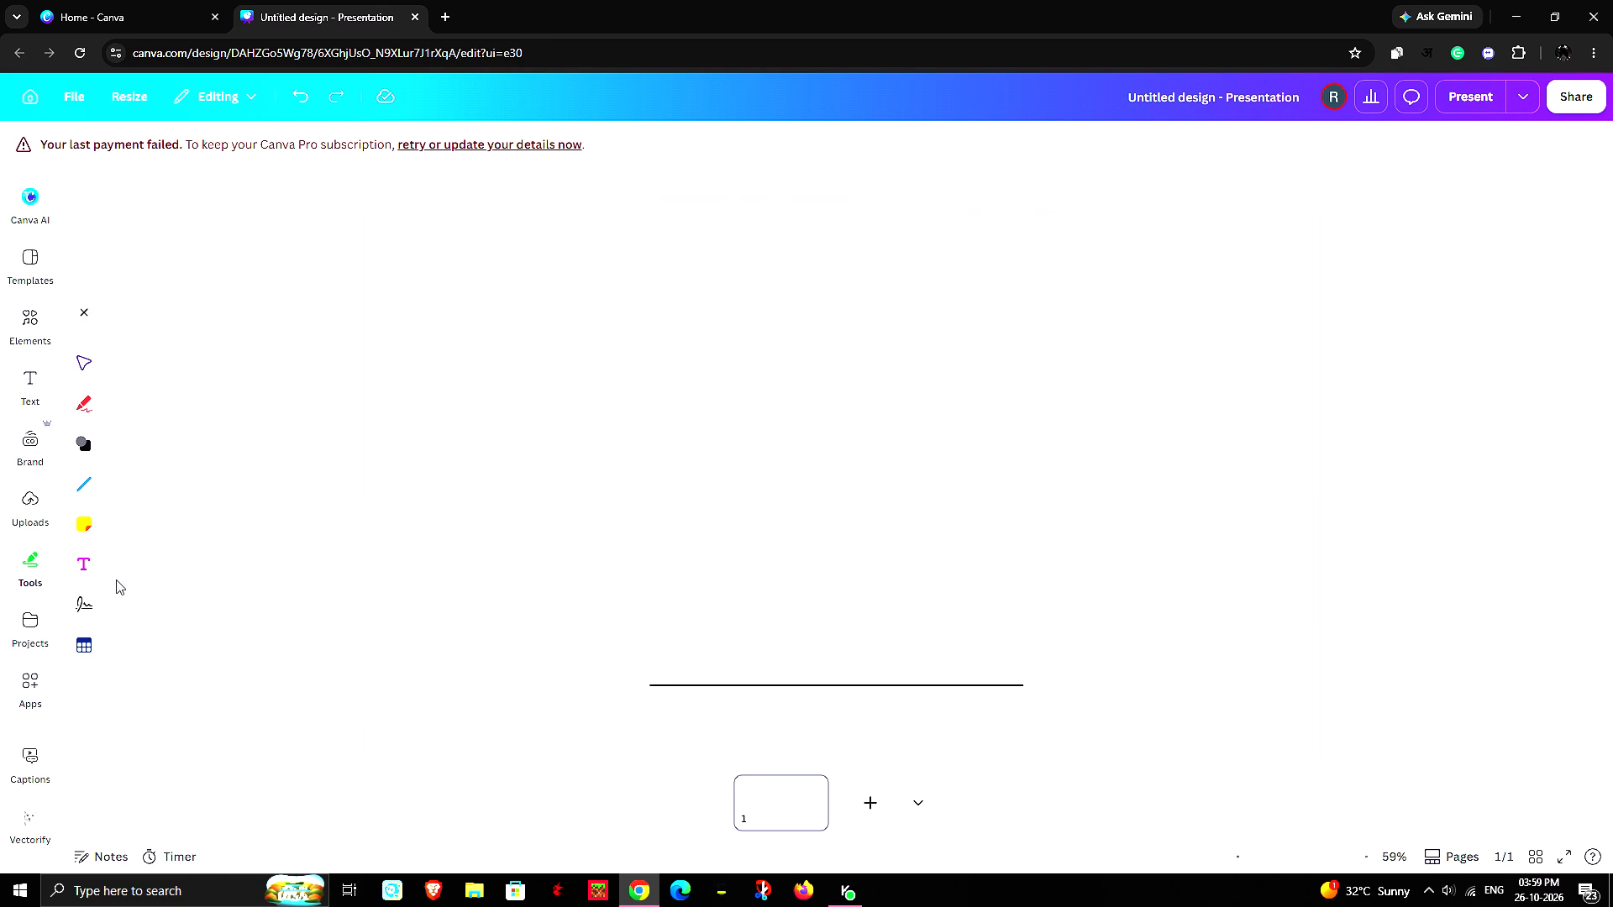
Draw a short vertical line, about 100 long, straight up from the left end of the horizontal line.
left_click(86, 481)
left_click_drag(651, 684, 653, 637)
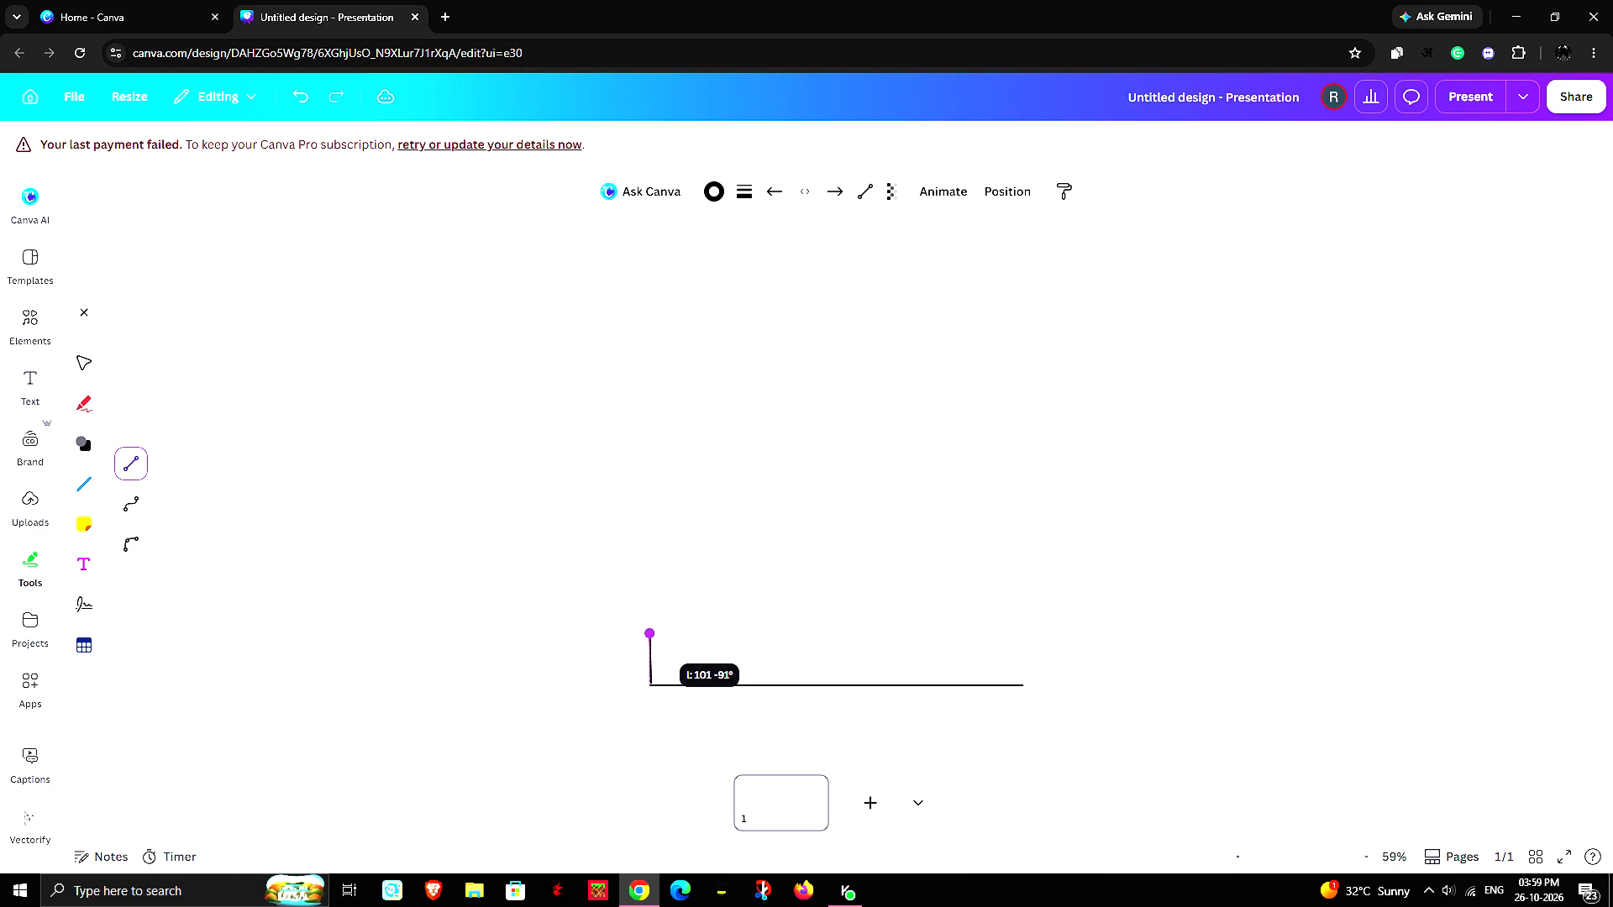
left_click_drag(653, 637, 653, 635)
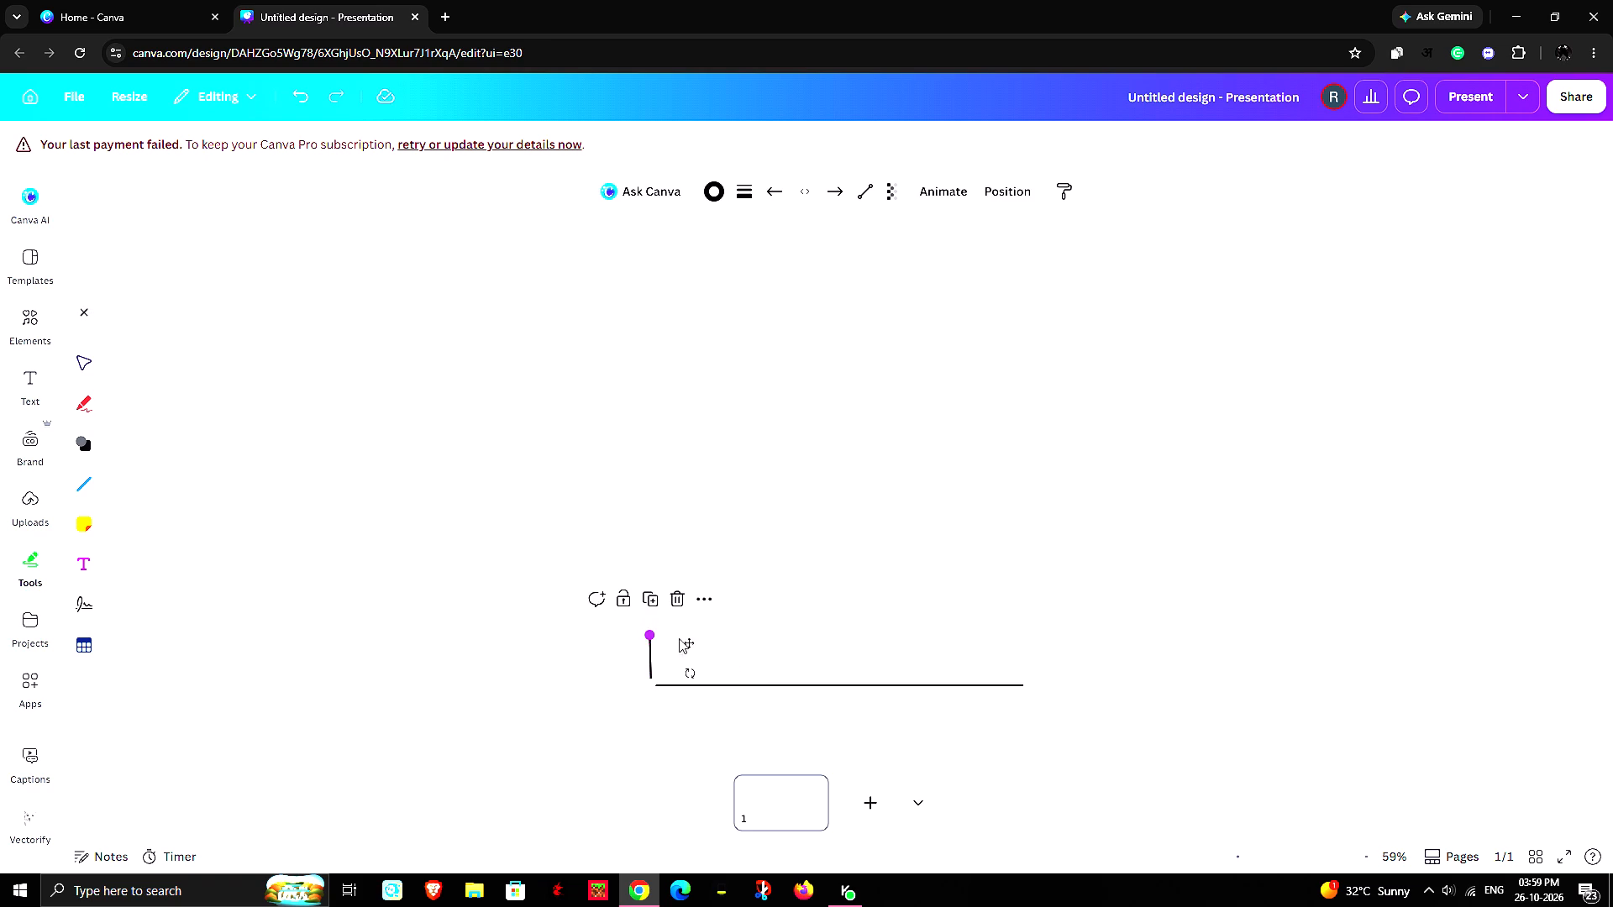
left_click(653, 683)
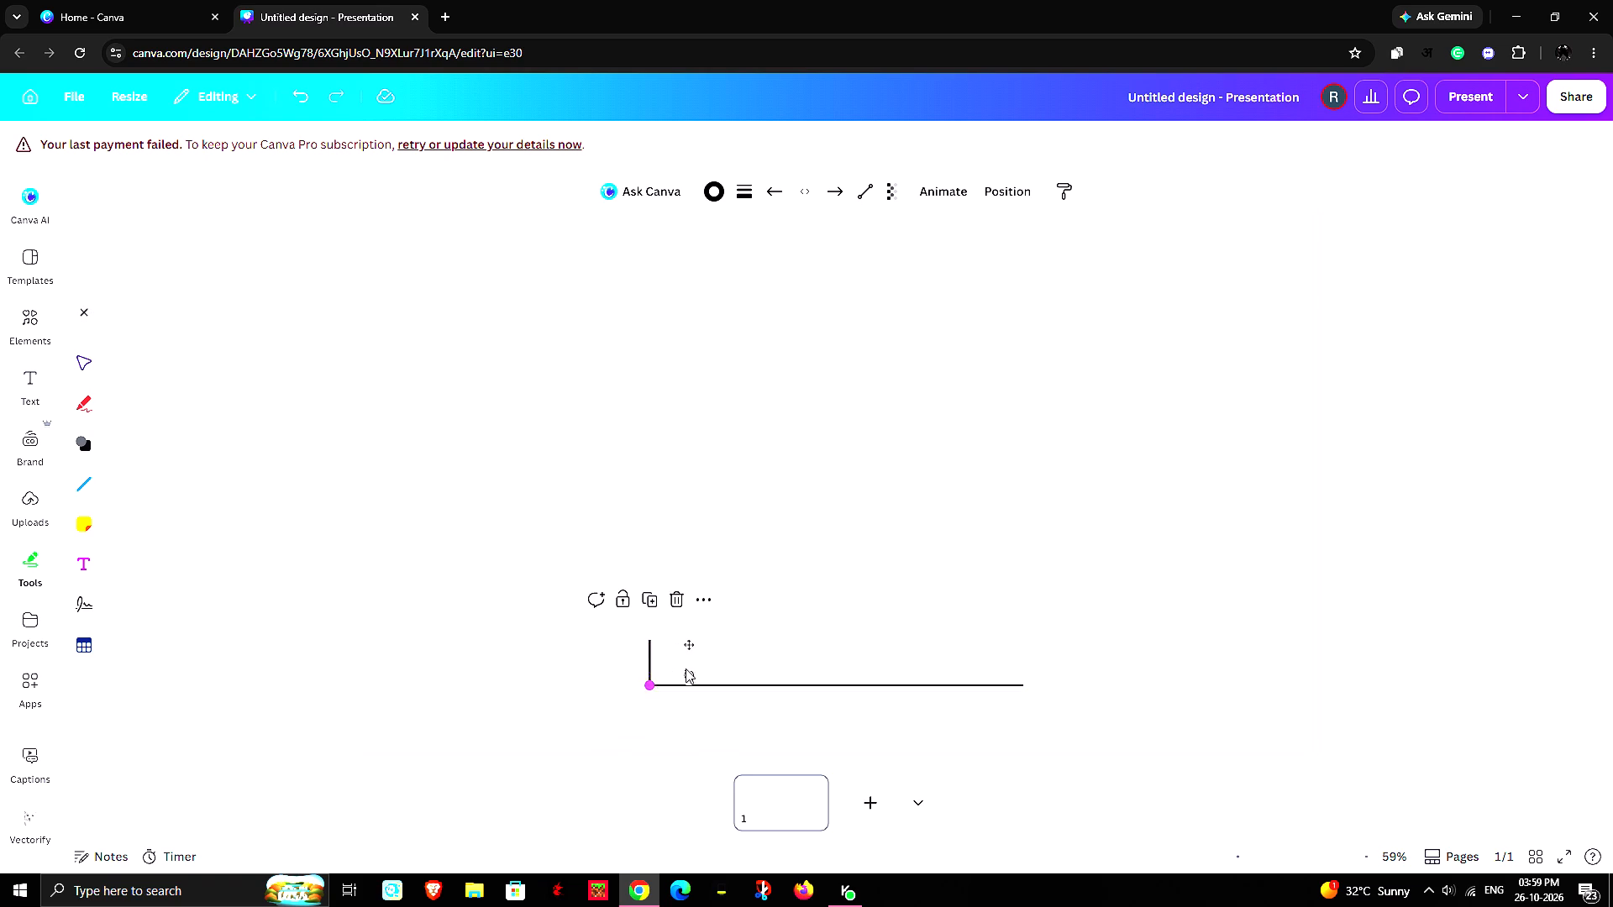
left_click(743, 742)
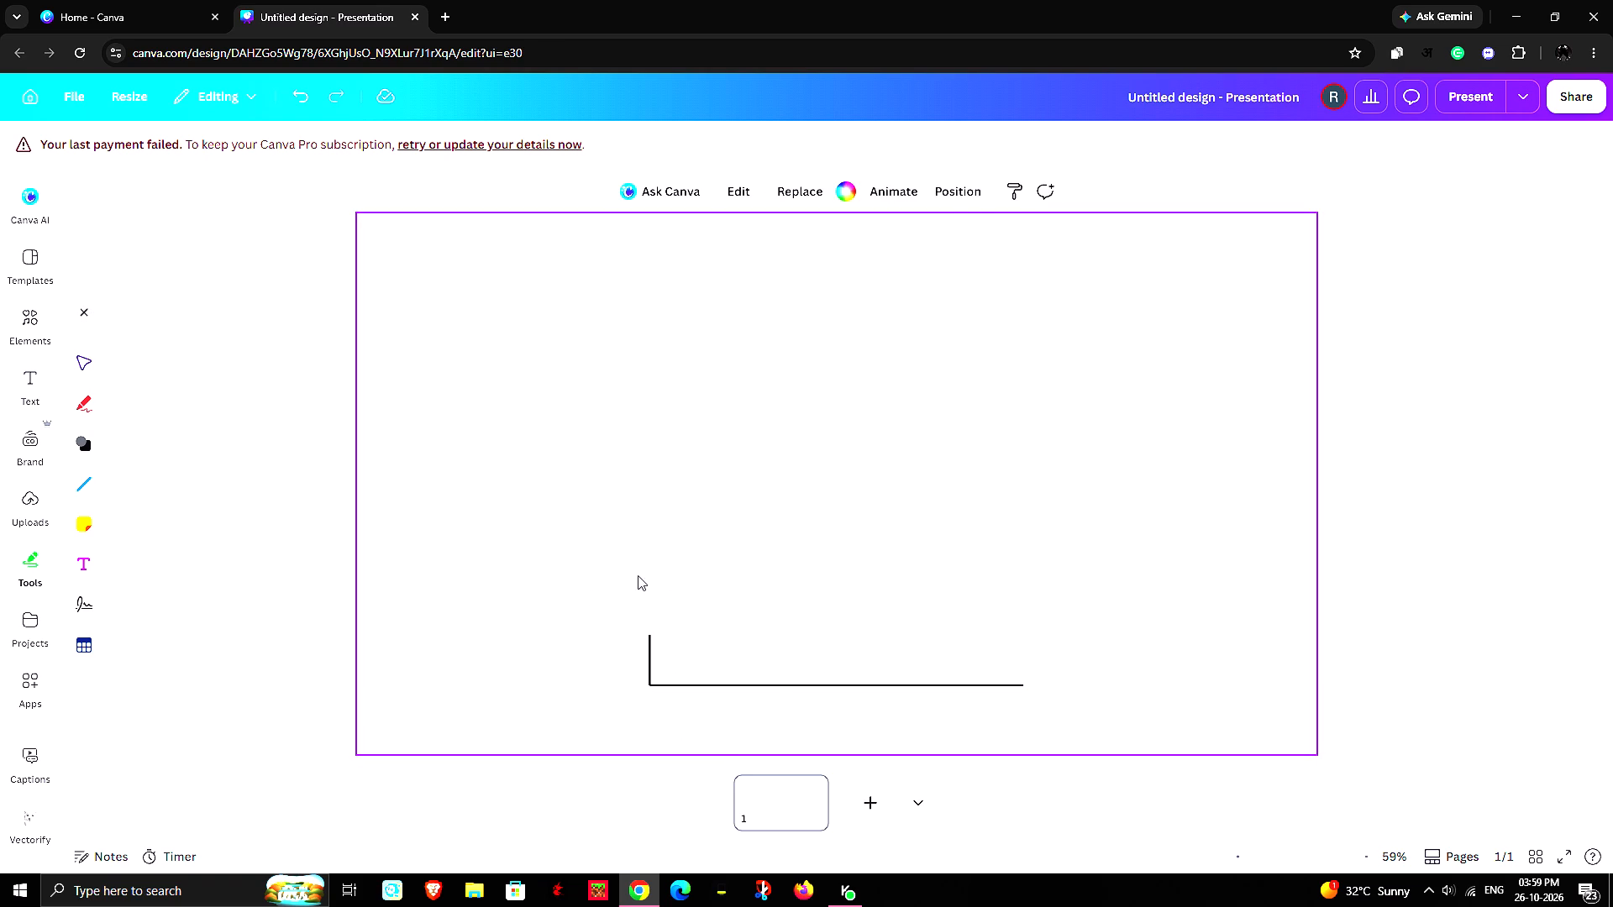
Close the rectangle with a straight top line matching the base's length and a vertical line joining their right ends.
left_click(86, 482)
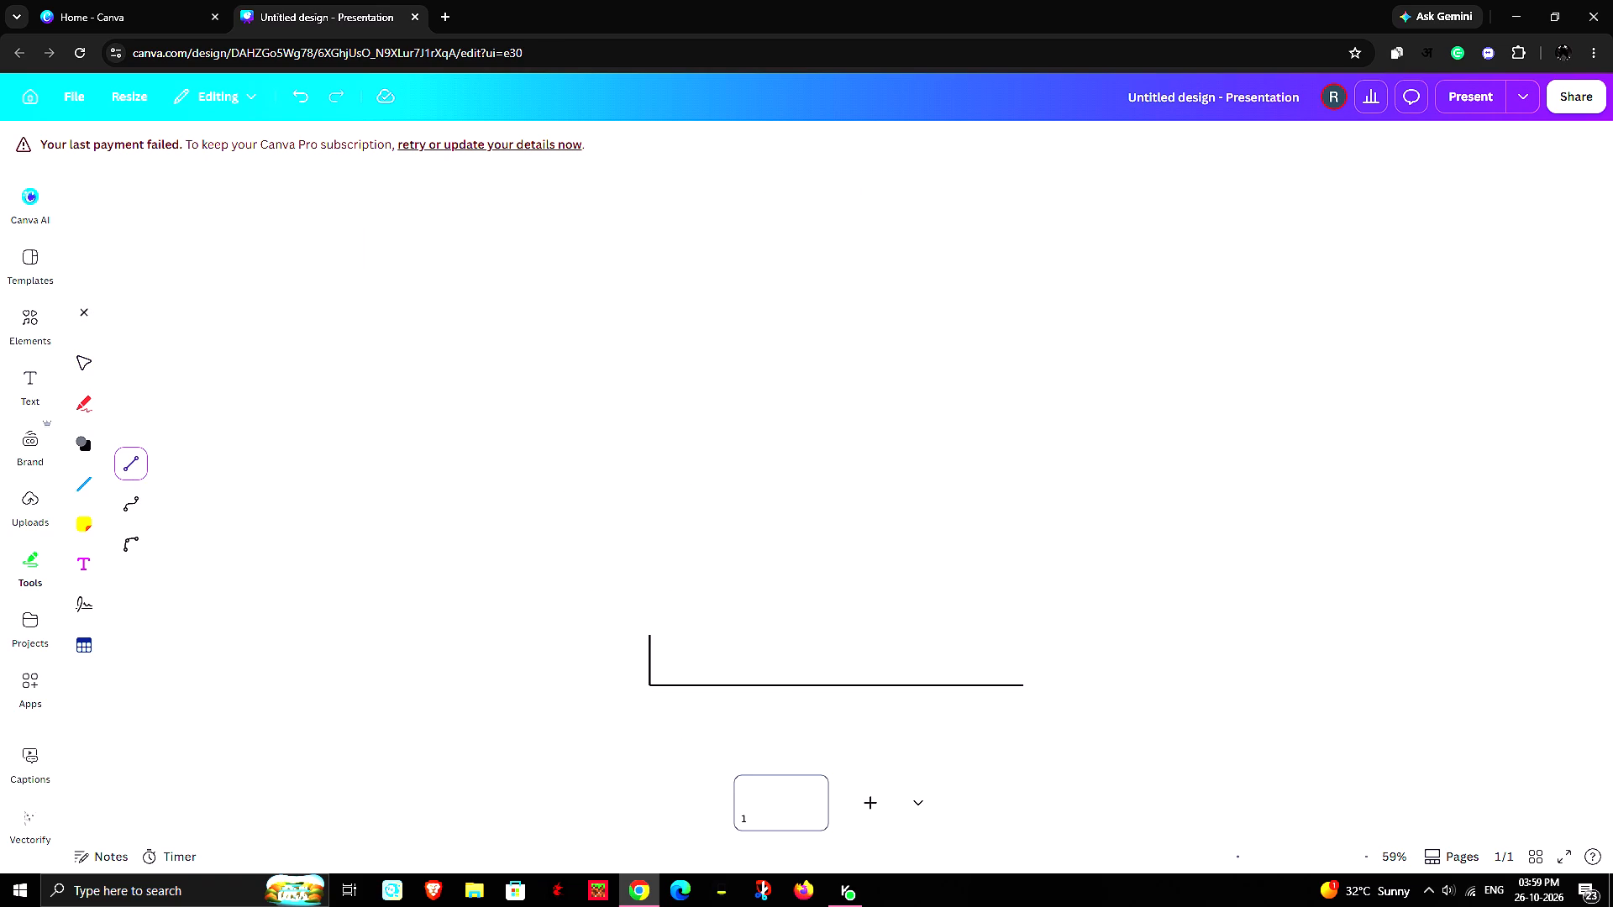
left_click_drag(649, 637, 1019, 642)
left_click(1049, 645)
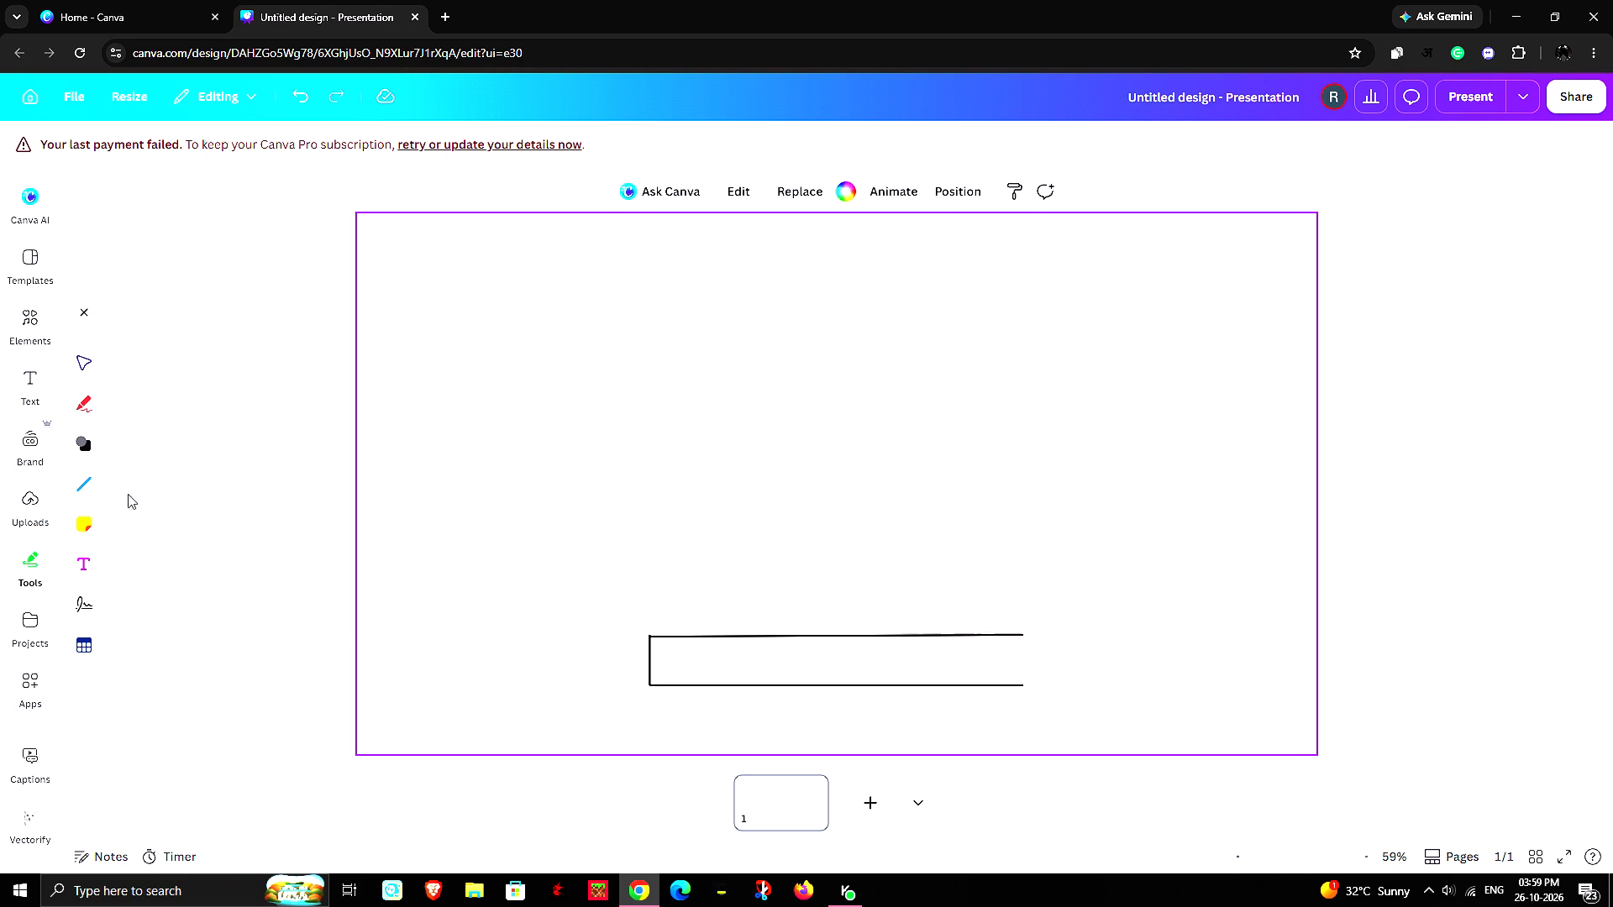
left_click_drag(74, 479, 86, 484)
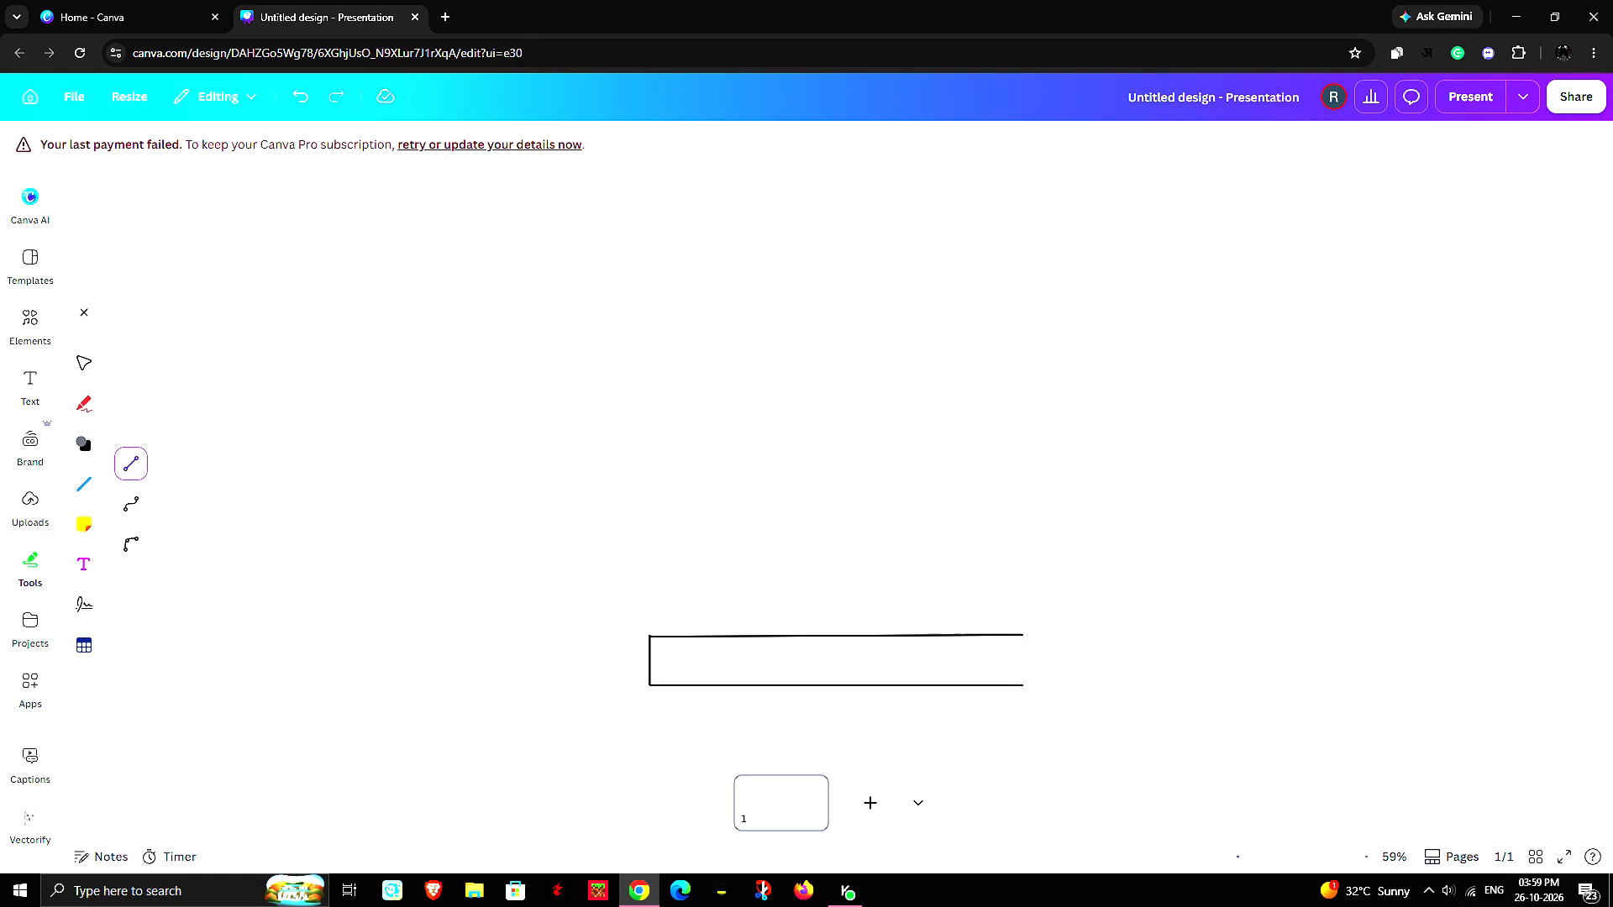
left_click_drag(1023, 635, 1028, 685)
left_click(1090, 661)
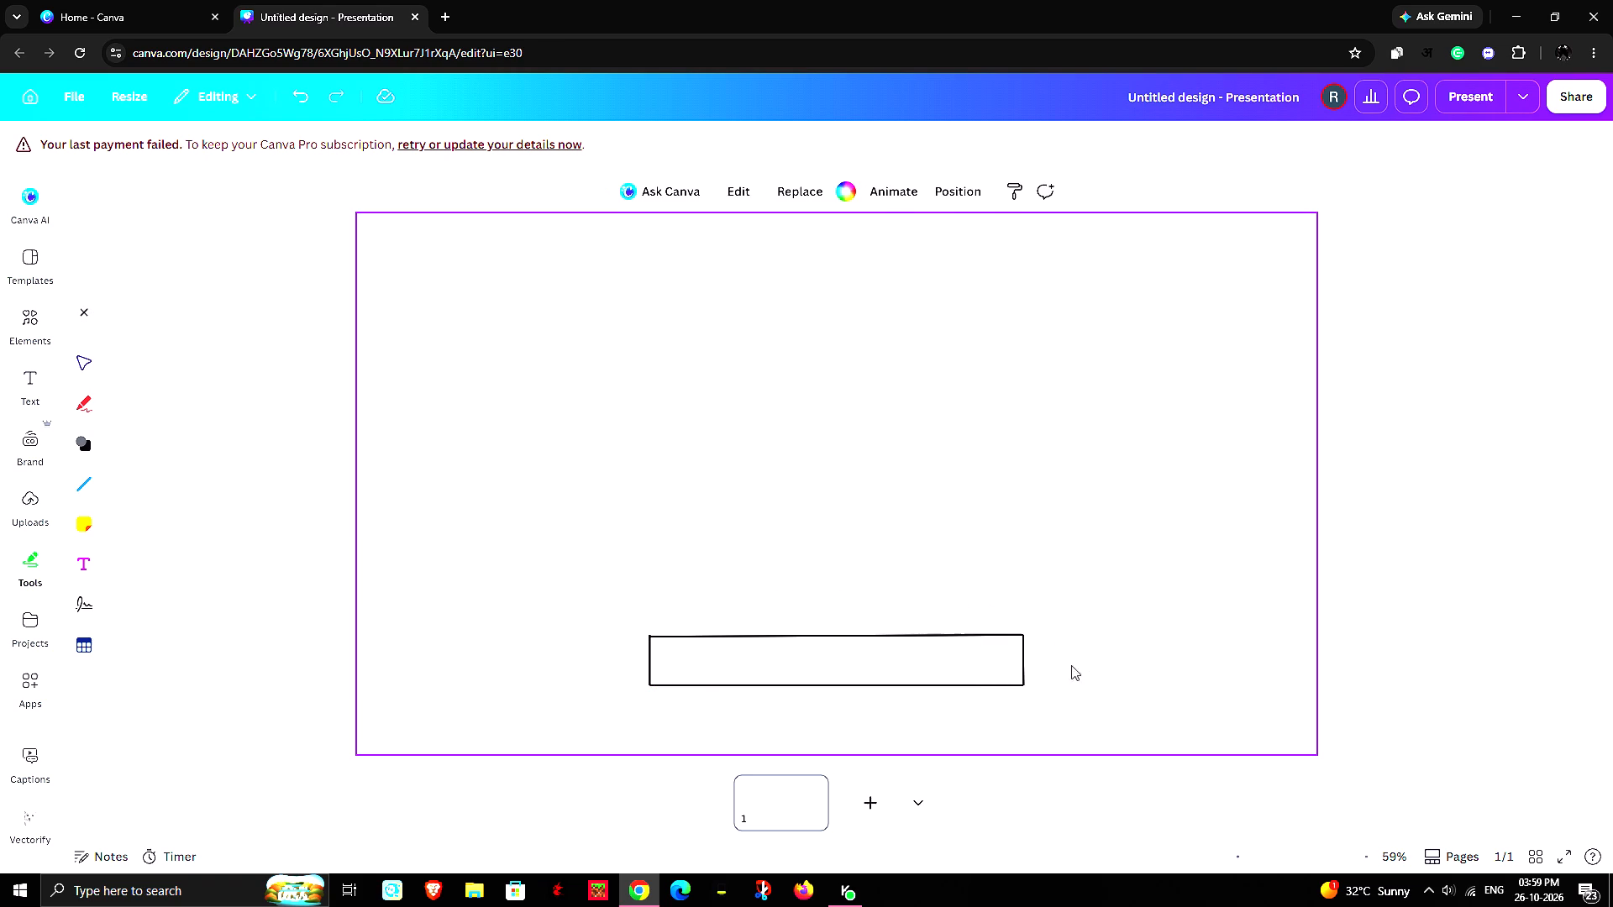
Level the rectangle's slightly slanted top line by adjusting its left end at the corner.
left_click(649, 640)
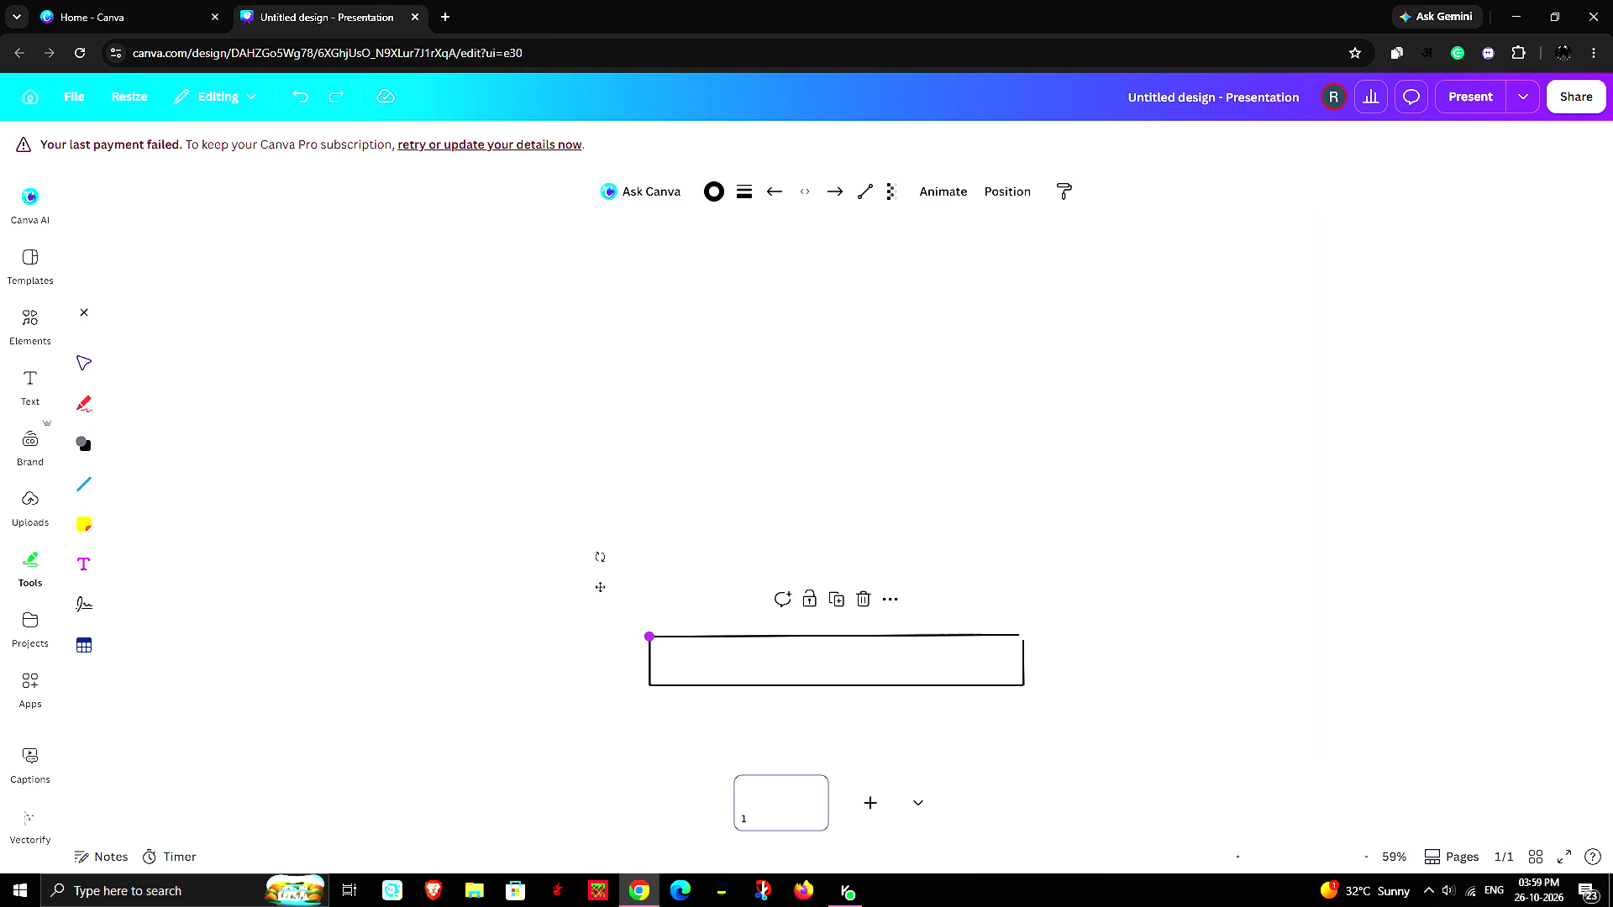
left_click(650, 636)
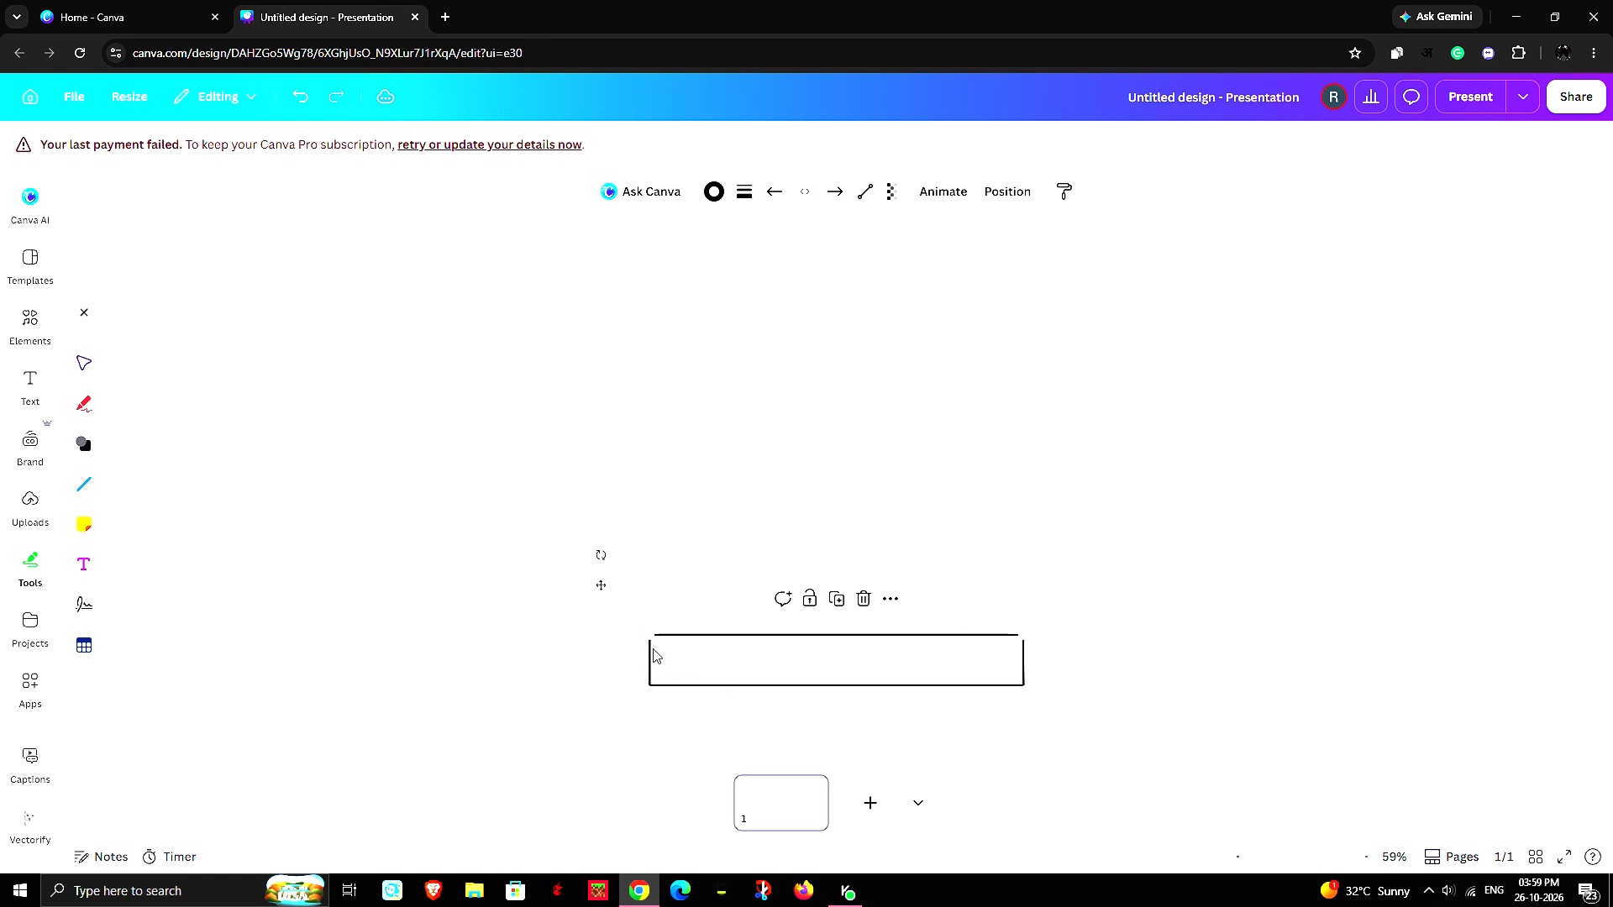
left_click(705, 650)
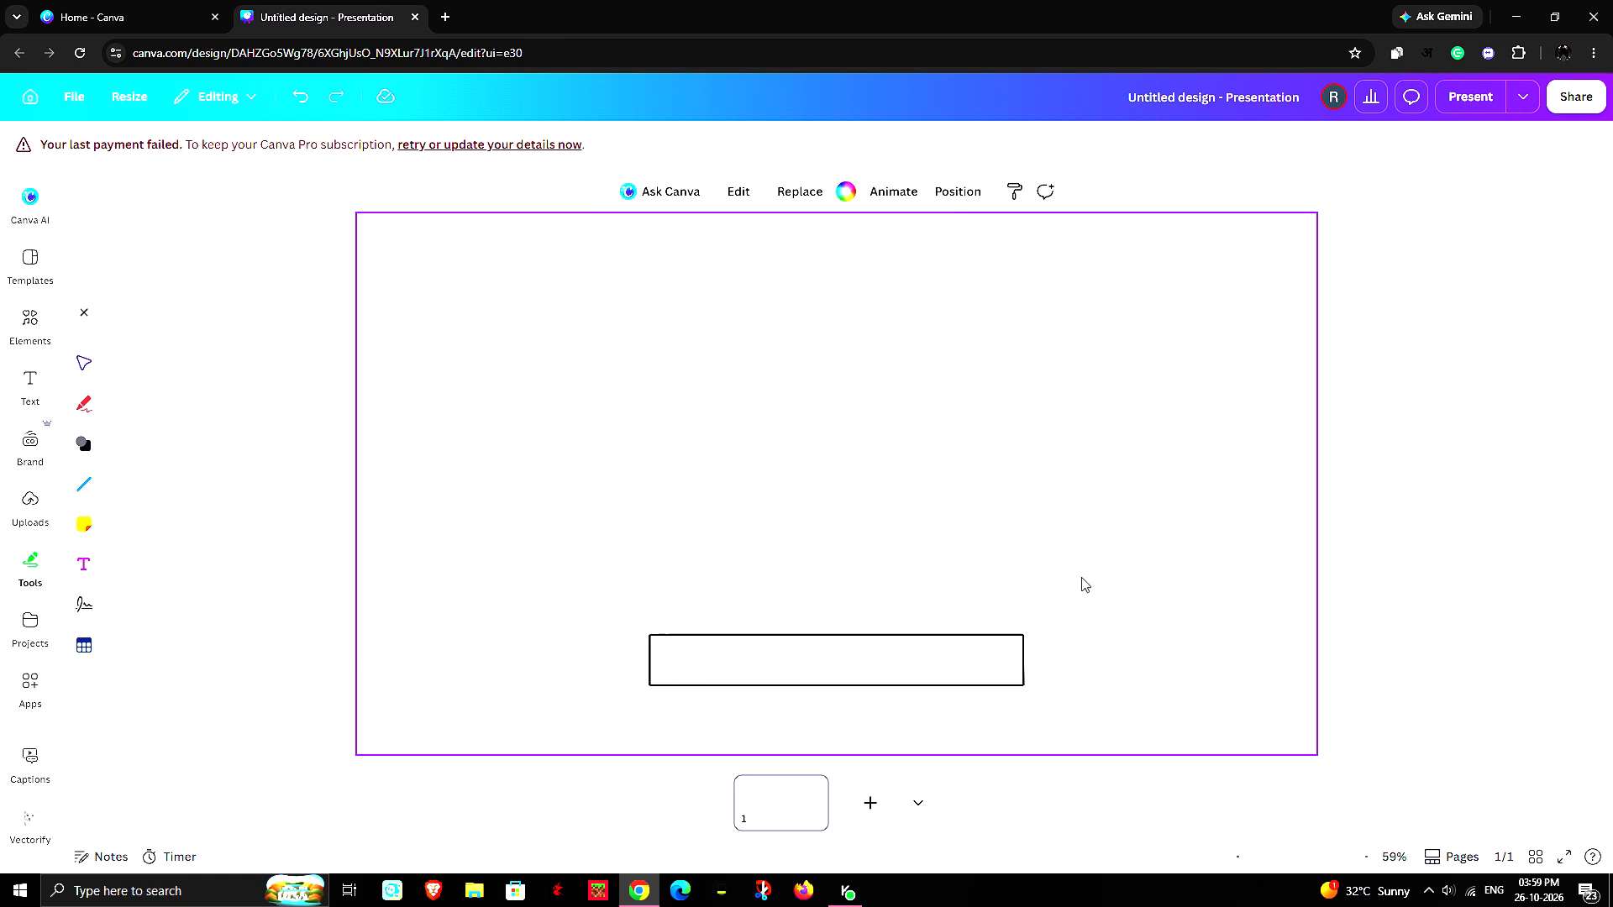
left_click(292, 563)
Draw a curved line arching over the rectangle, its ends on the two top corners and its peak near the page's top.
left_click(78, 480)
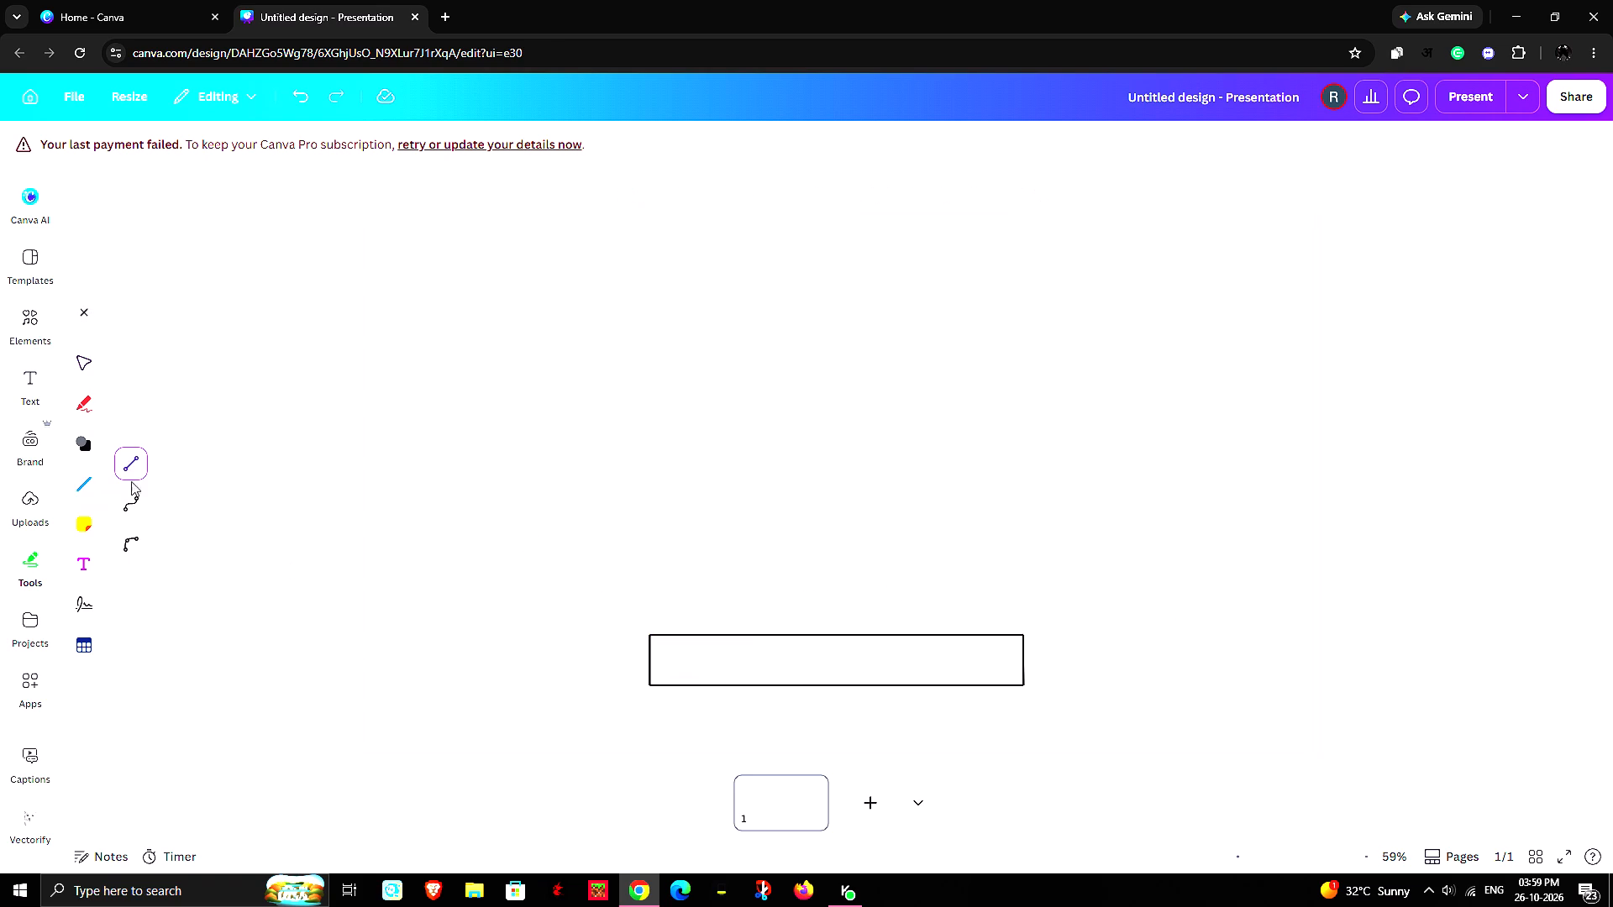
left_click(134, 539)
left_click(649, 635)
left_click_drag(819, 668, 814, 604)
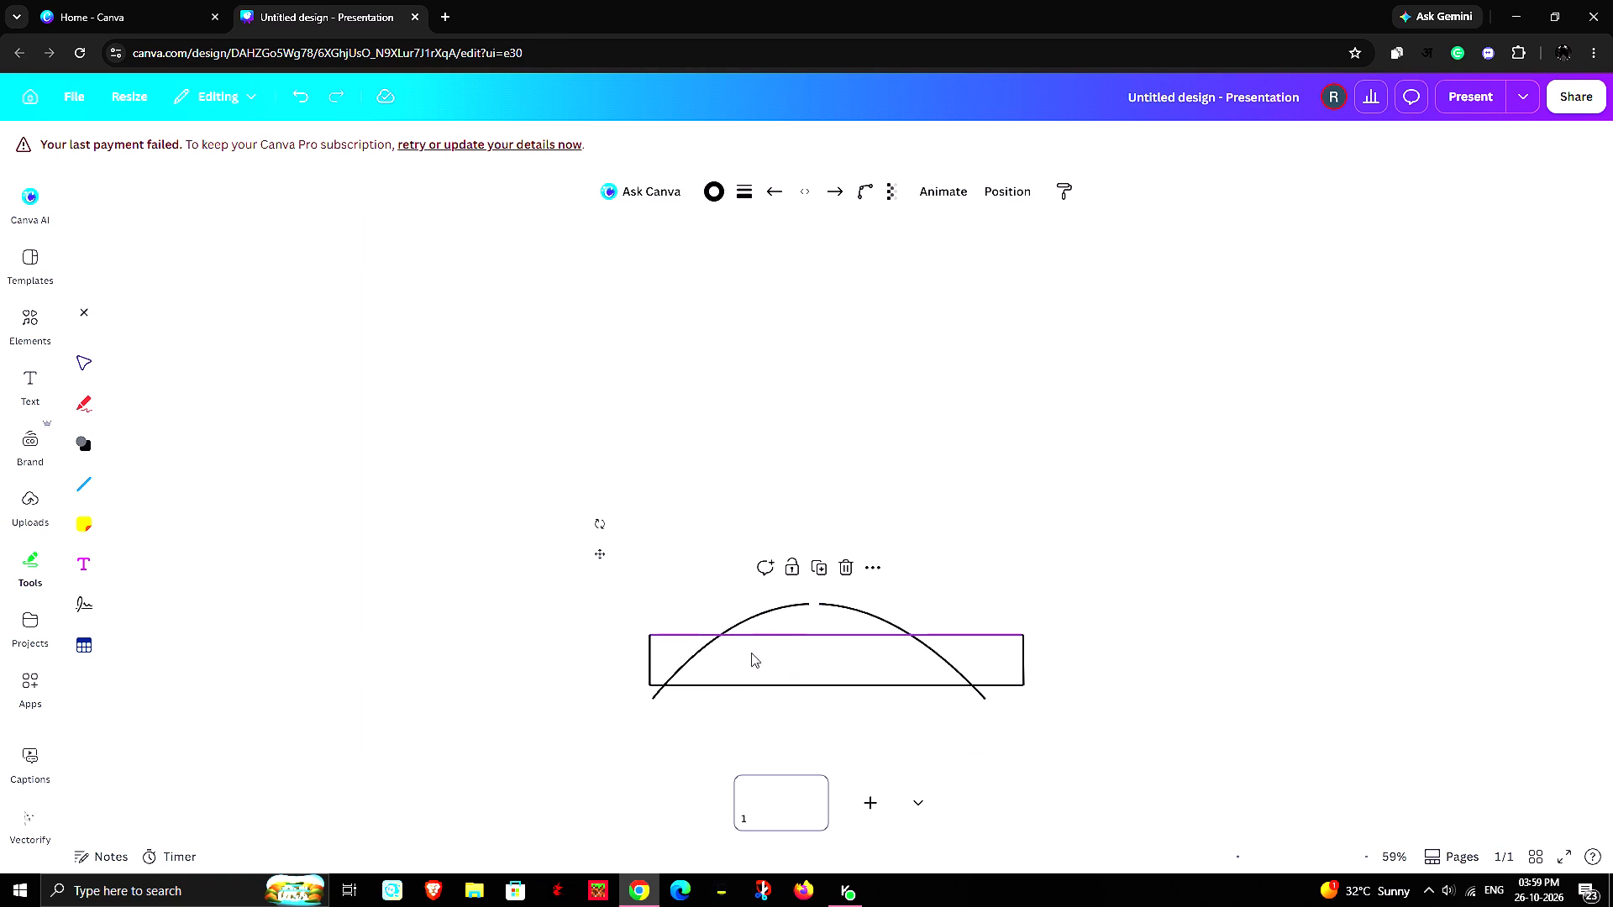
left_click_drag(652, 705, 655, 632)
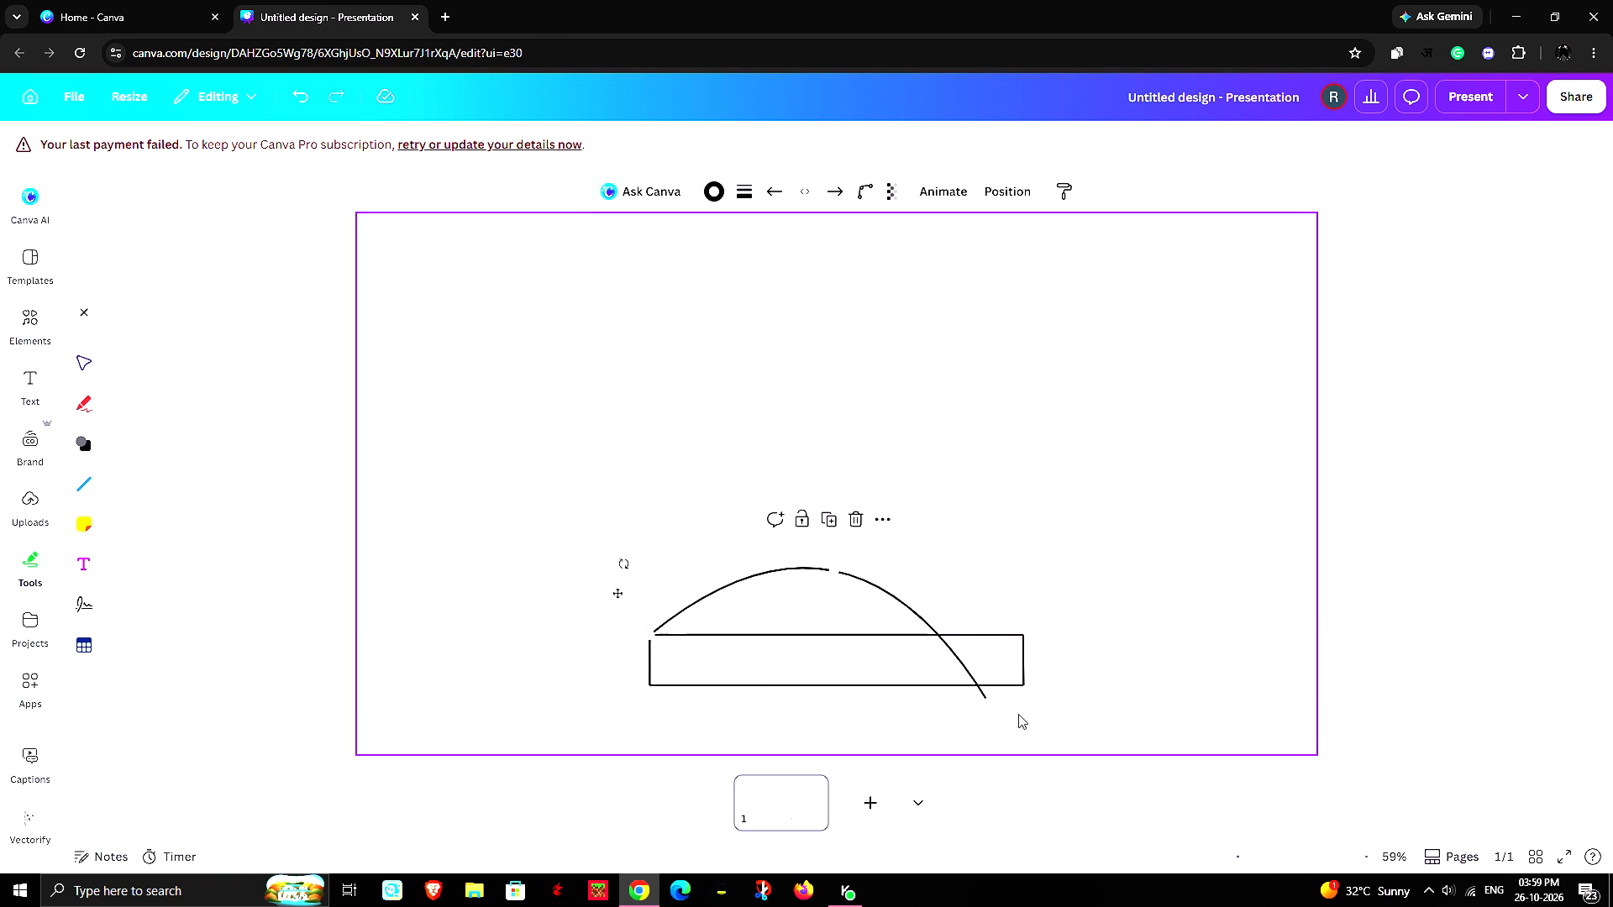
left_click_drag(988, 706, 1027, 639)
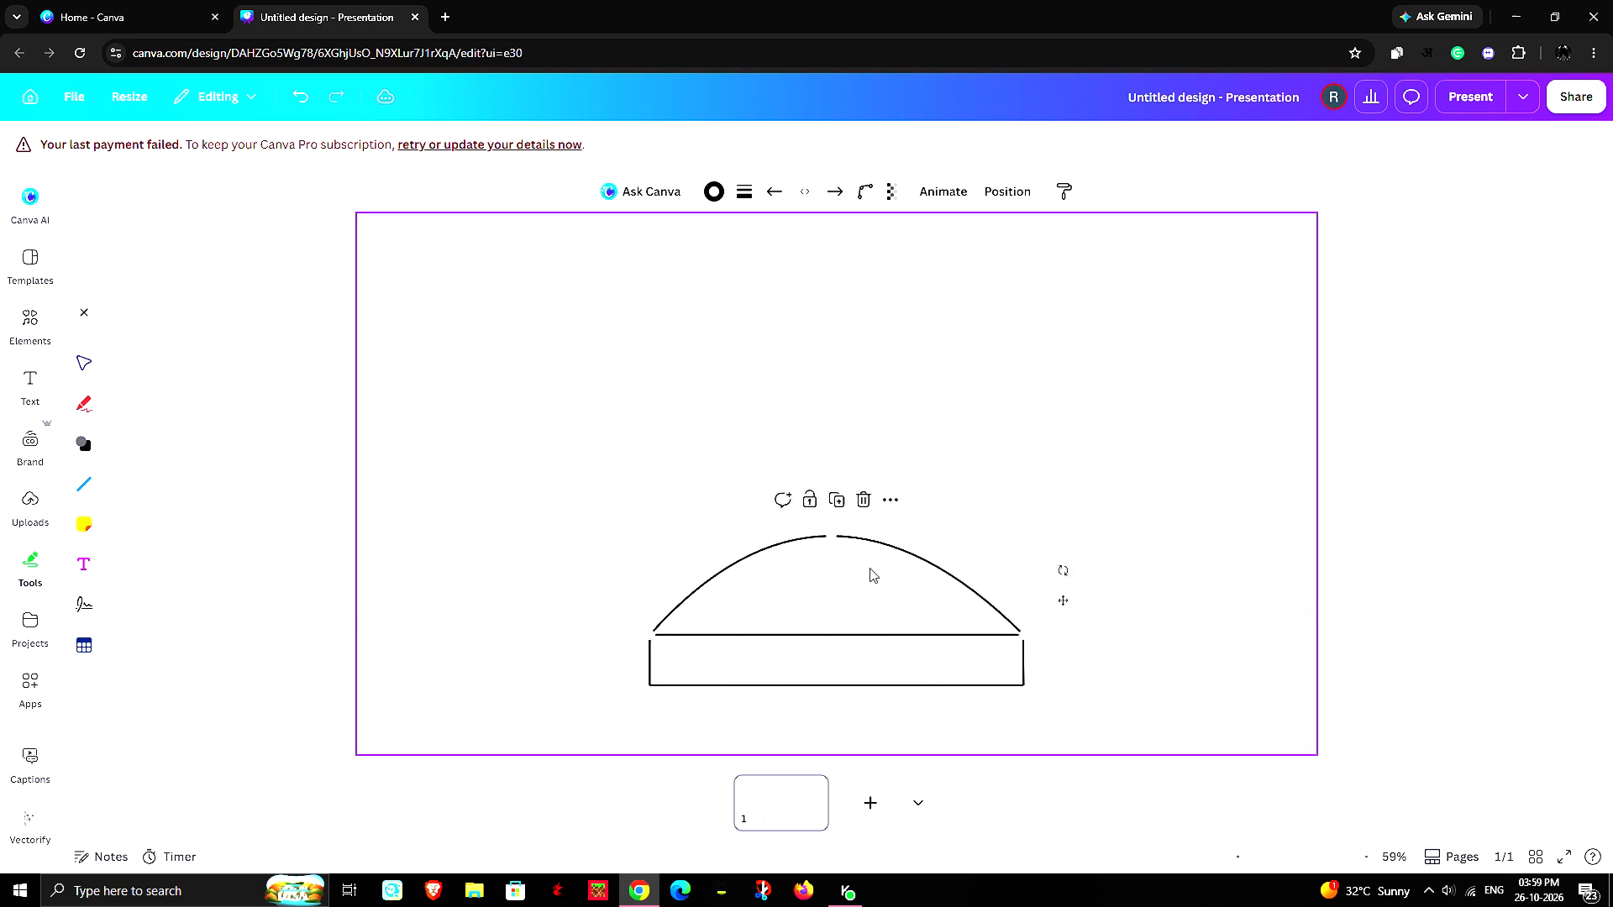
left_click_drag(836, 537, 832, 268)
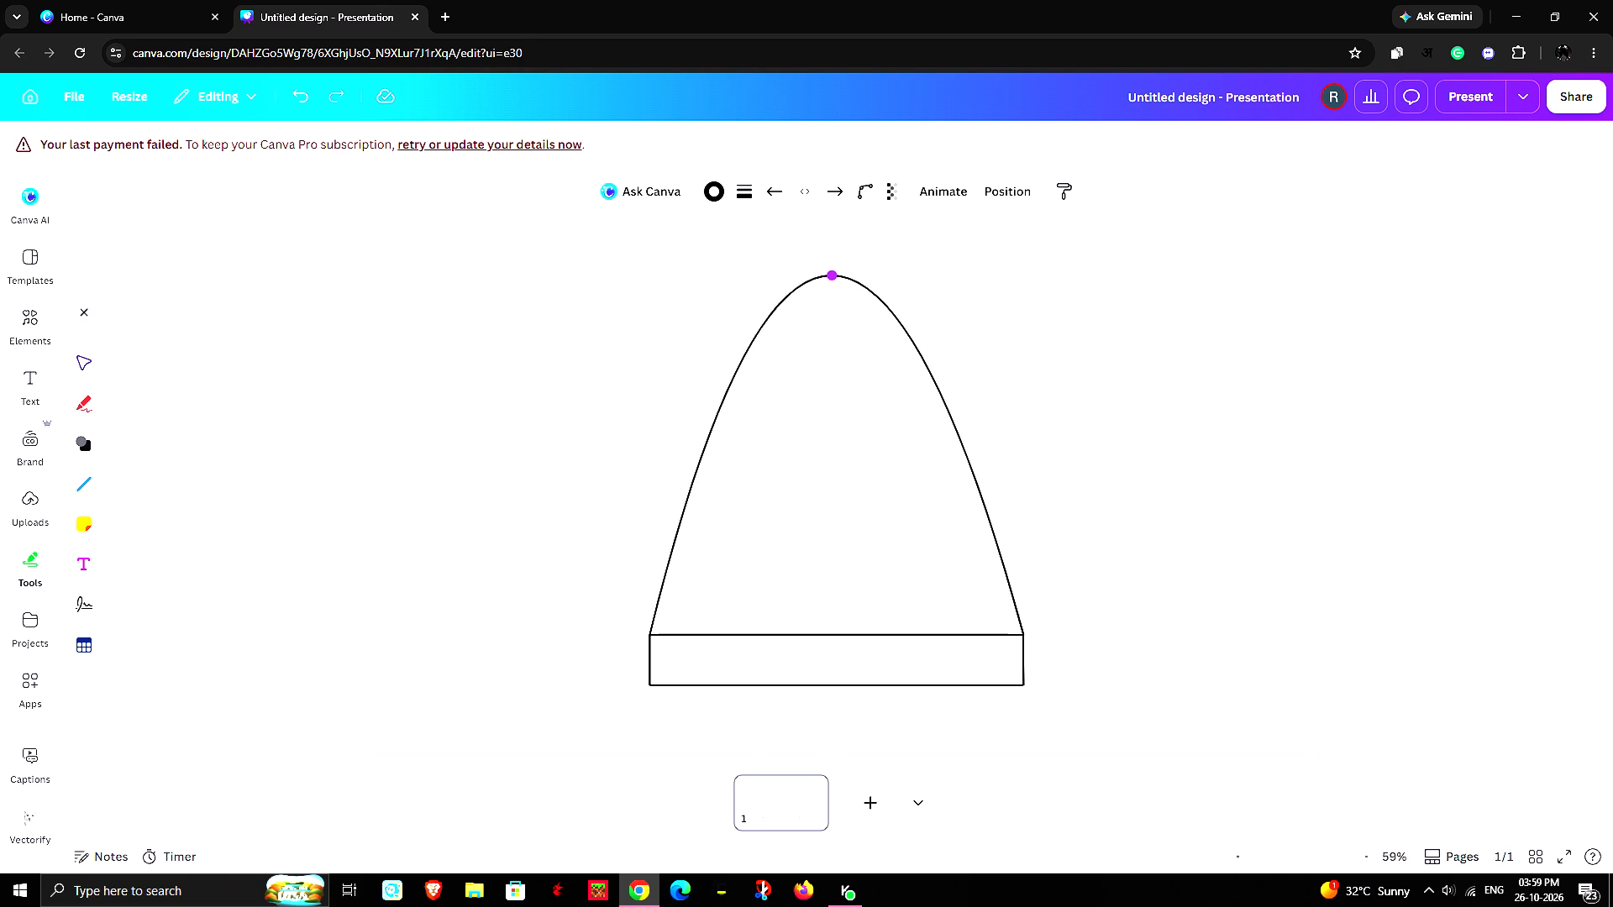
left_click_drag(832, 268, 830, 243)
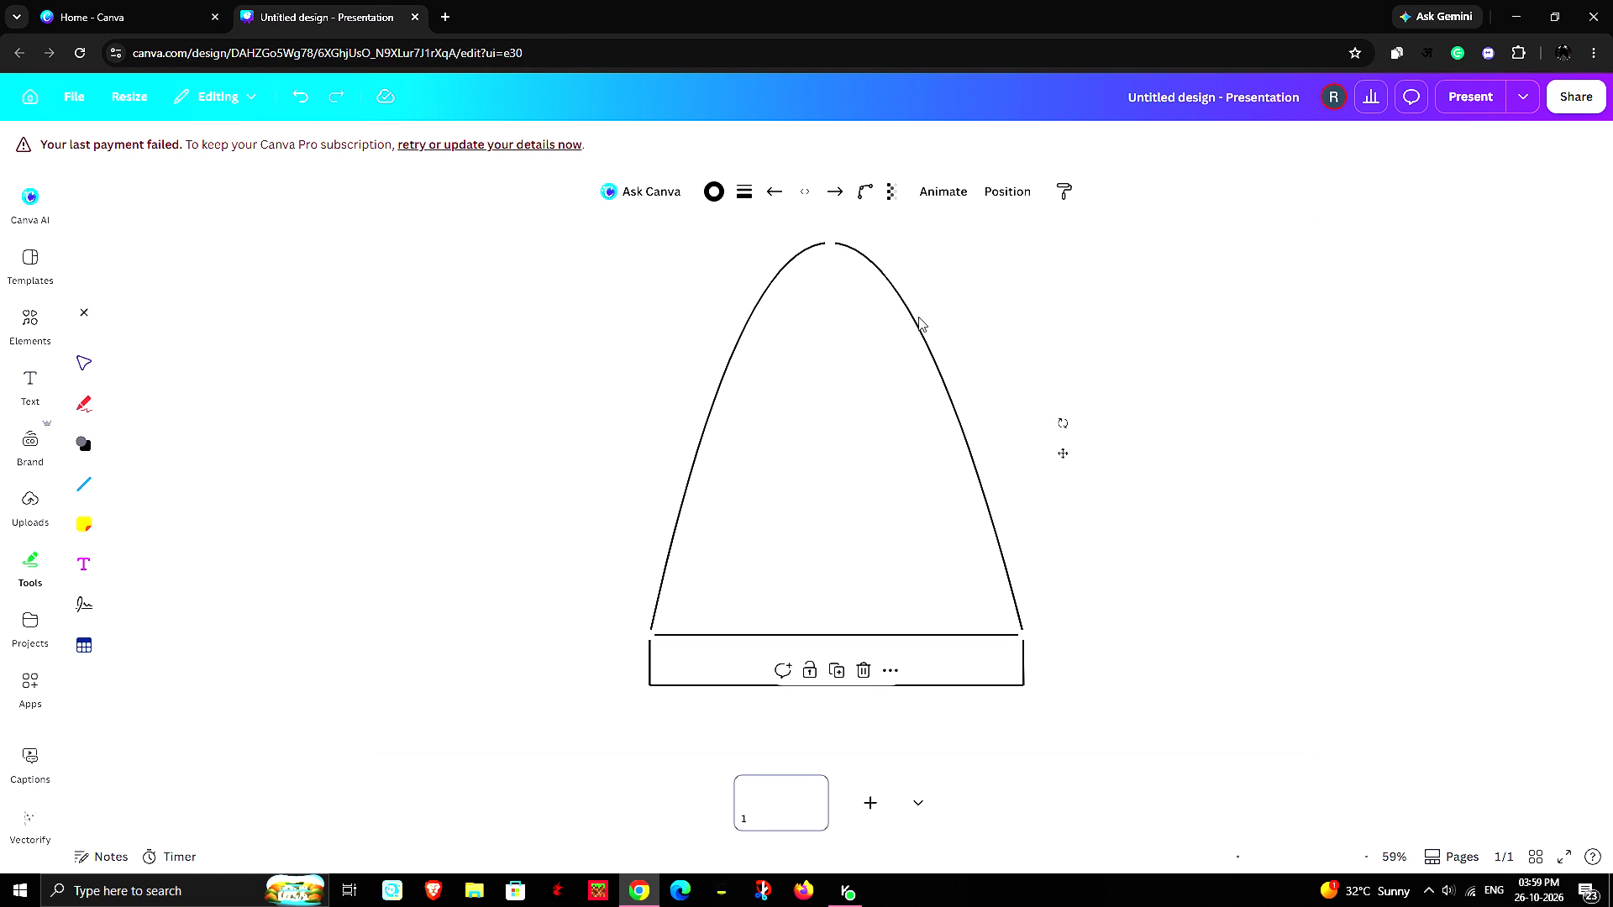
Examine the curve's arrangement settings and the page's layer list, checking which line each layer represents.
double_click(916, 328)
double_click(920, 328)
left_click(1002, 186)
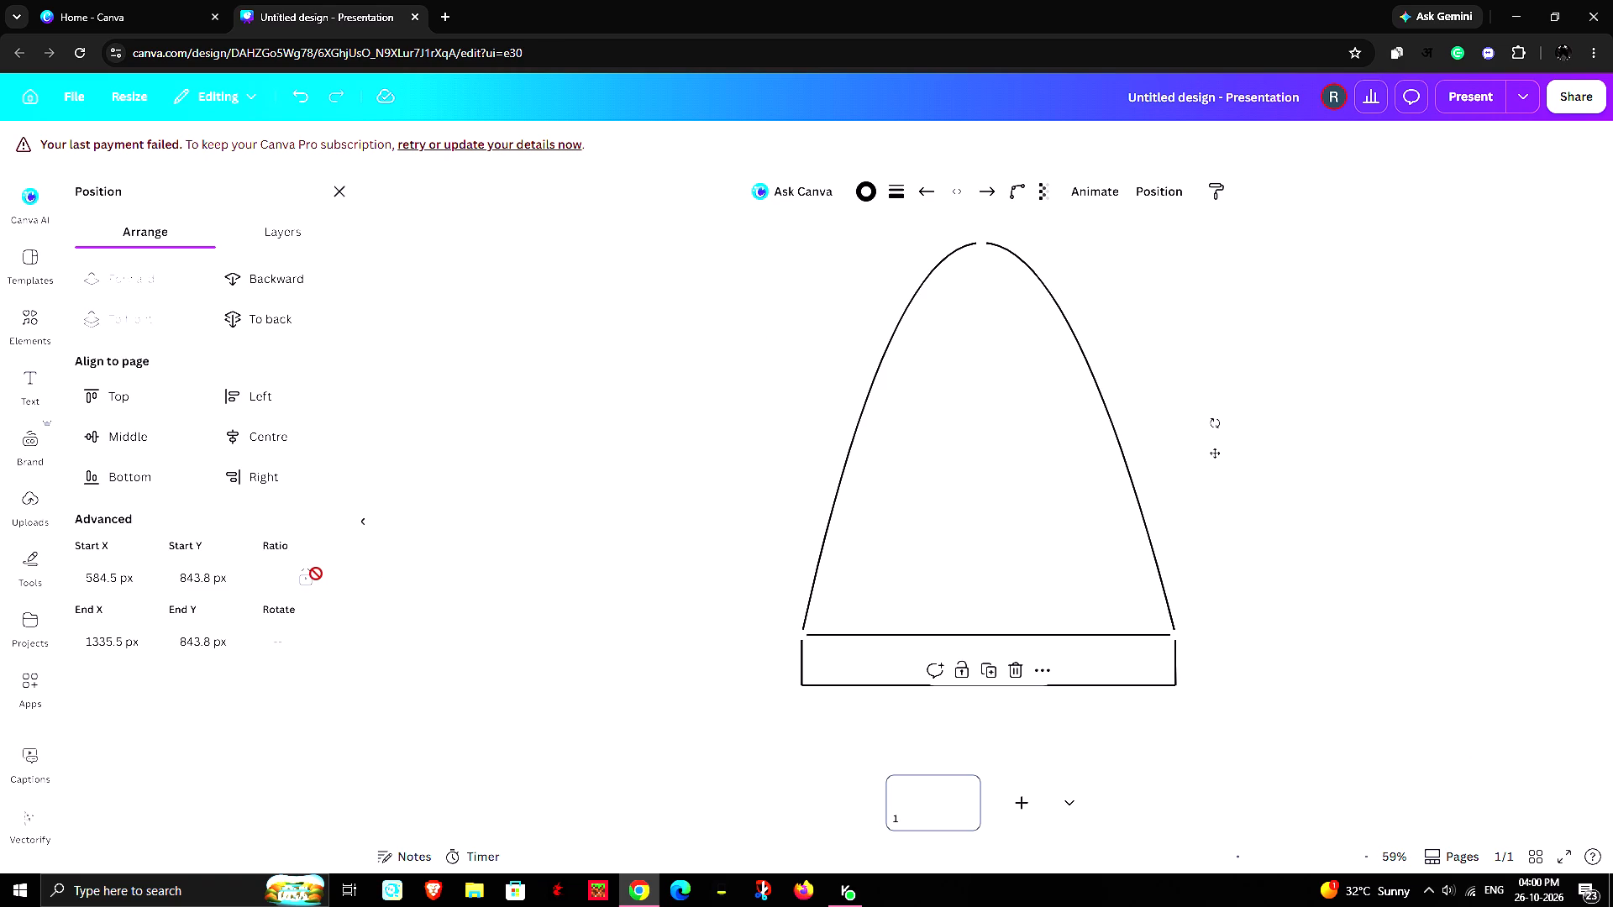
left_click(295, 237)
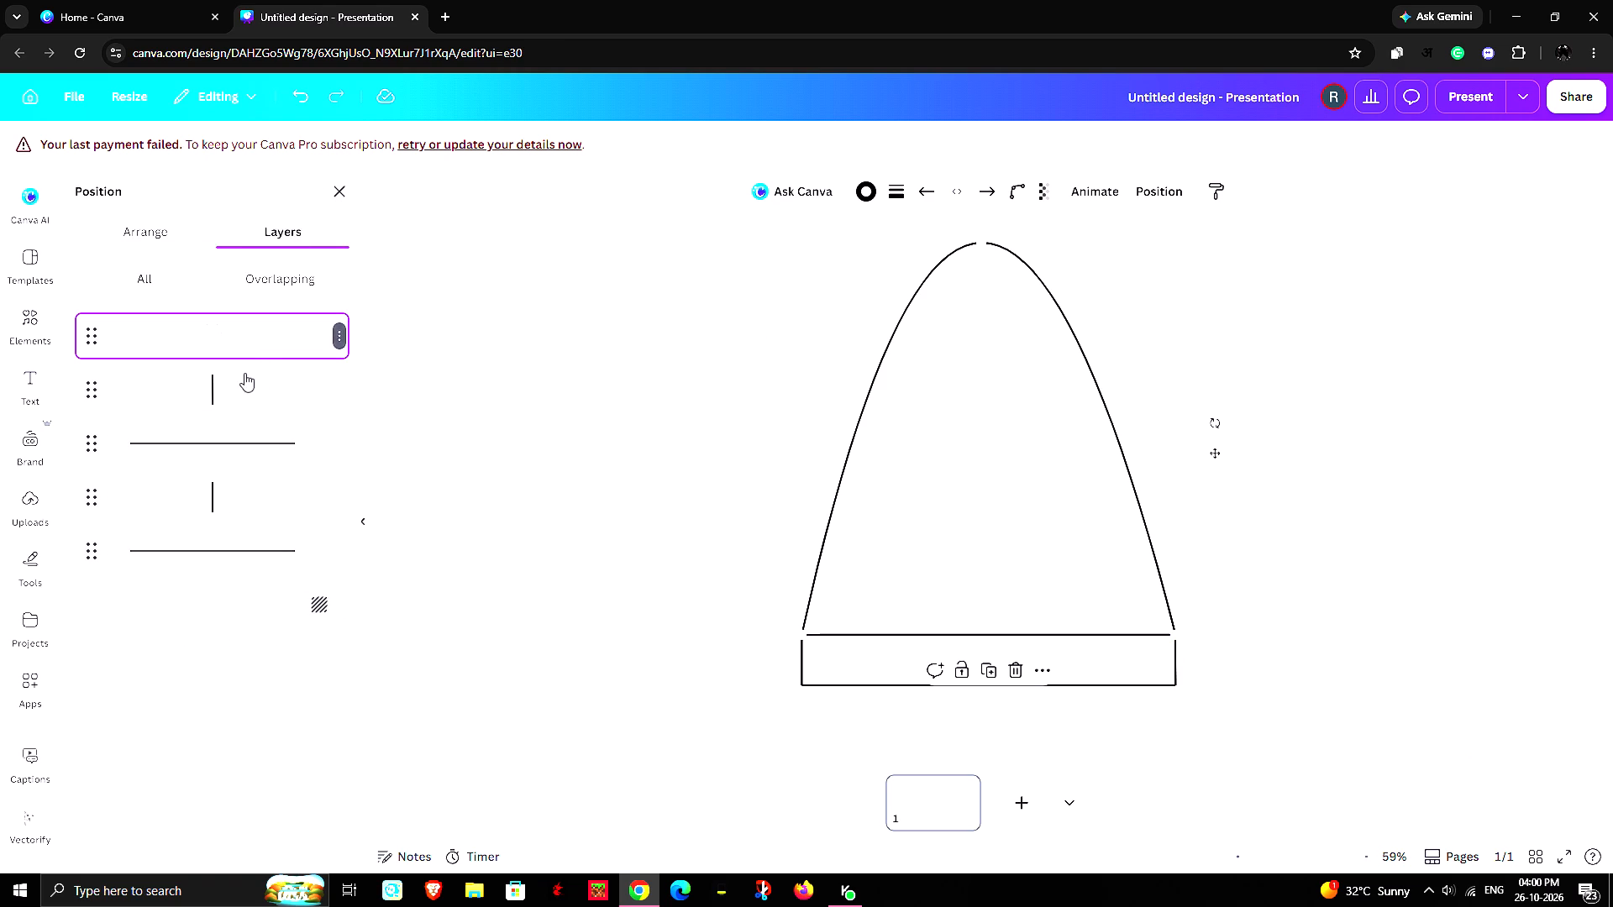
left_click(243, 385)
left_click(250, 434)
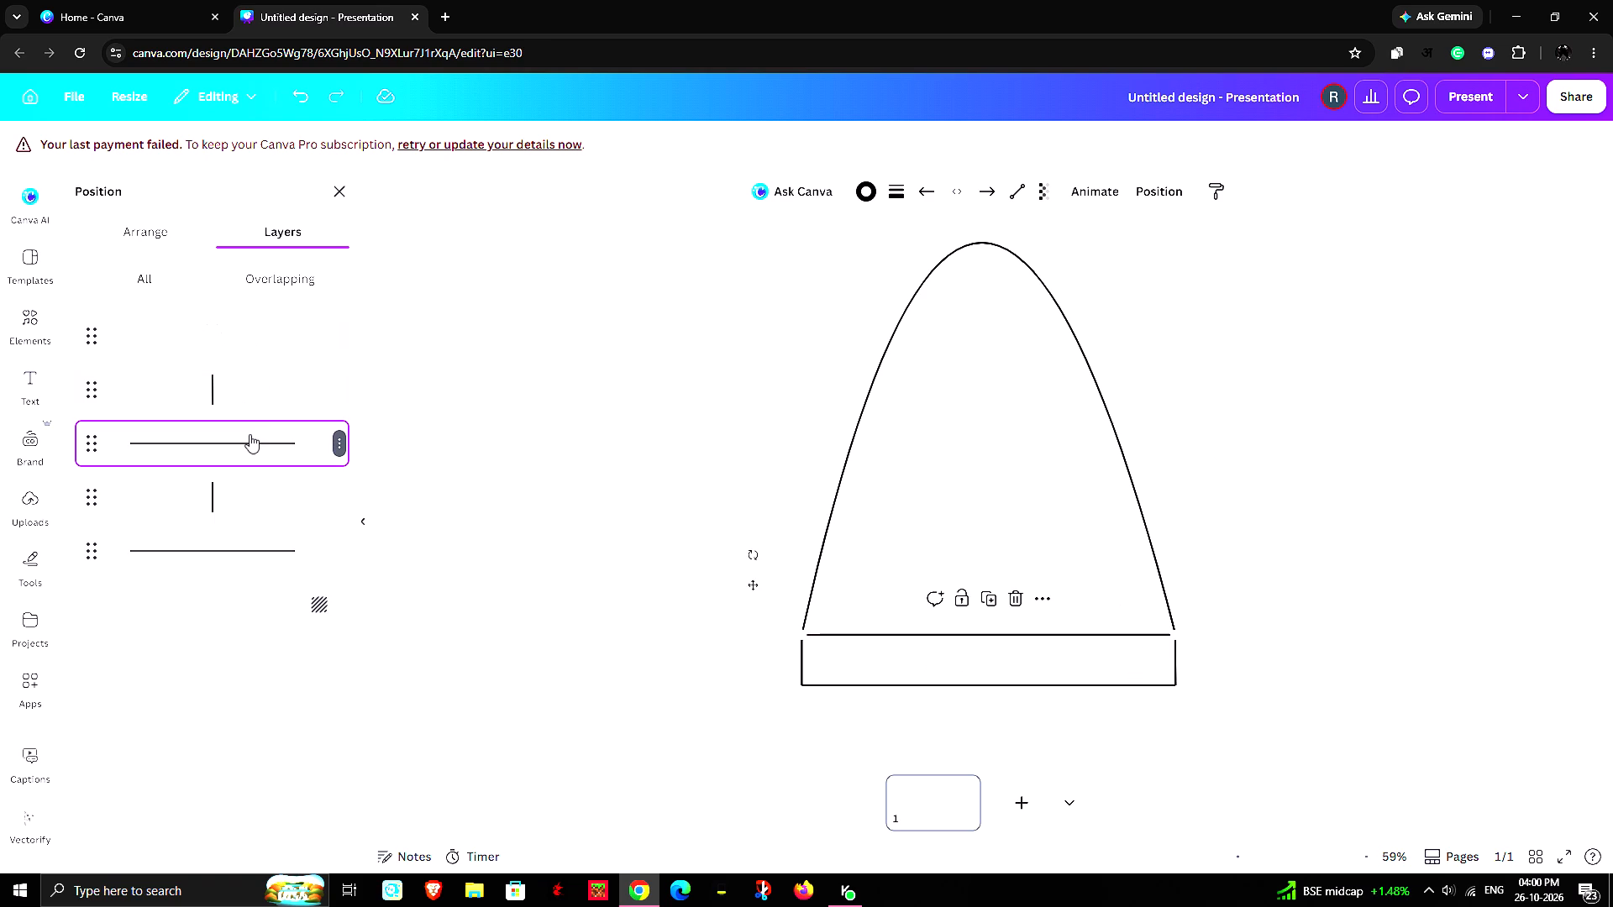
left_click(244, 340)
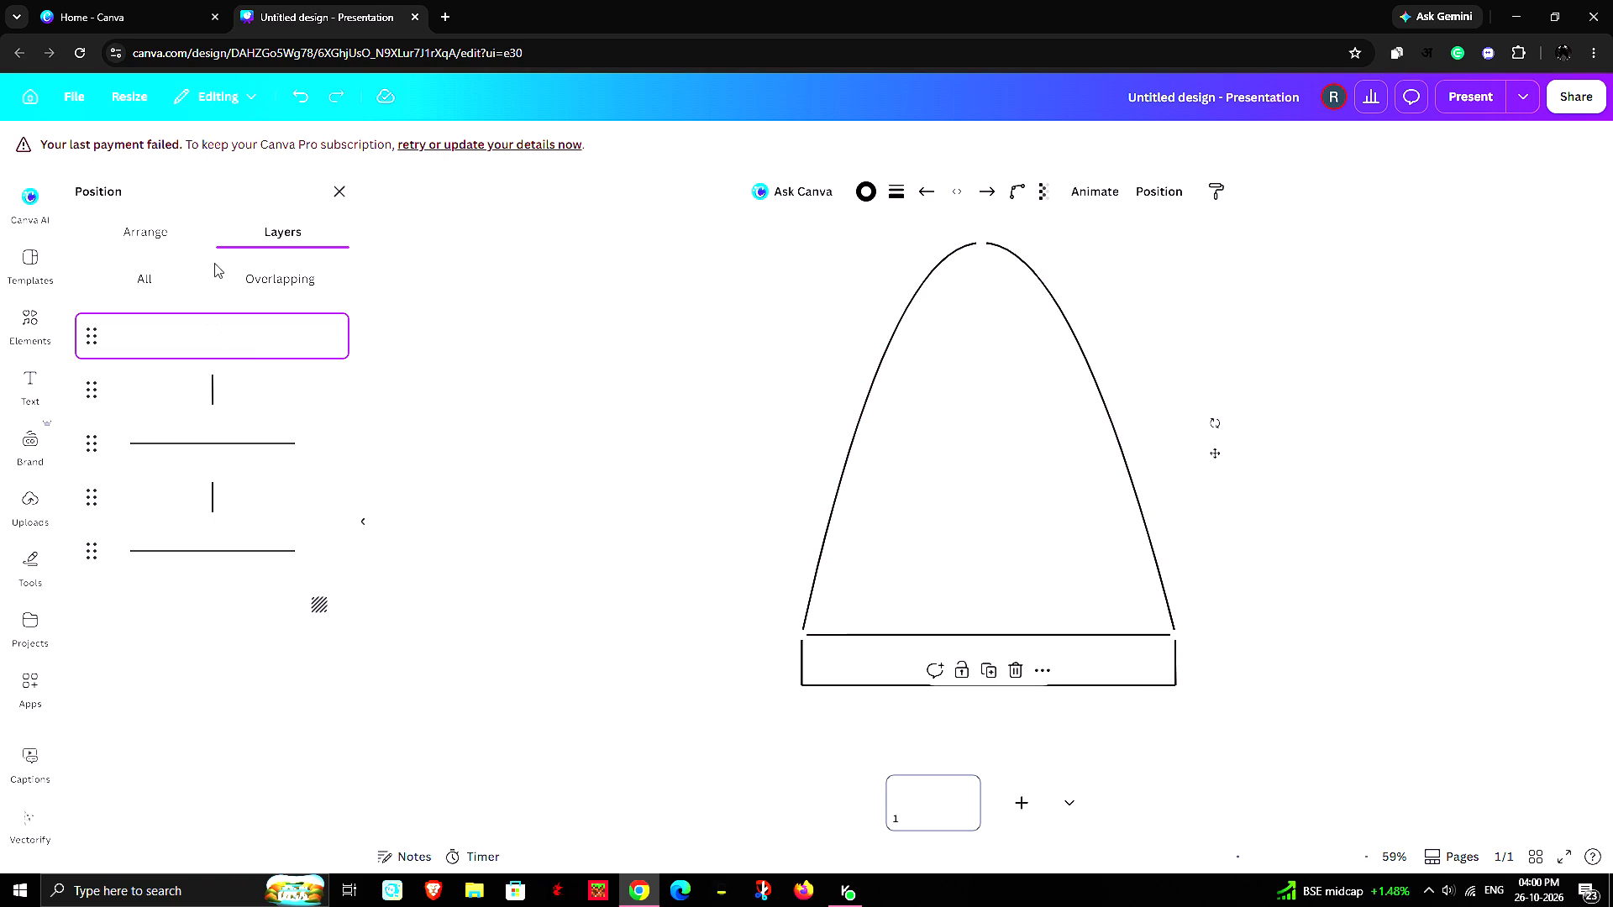
left_click(255, 285)
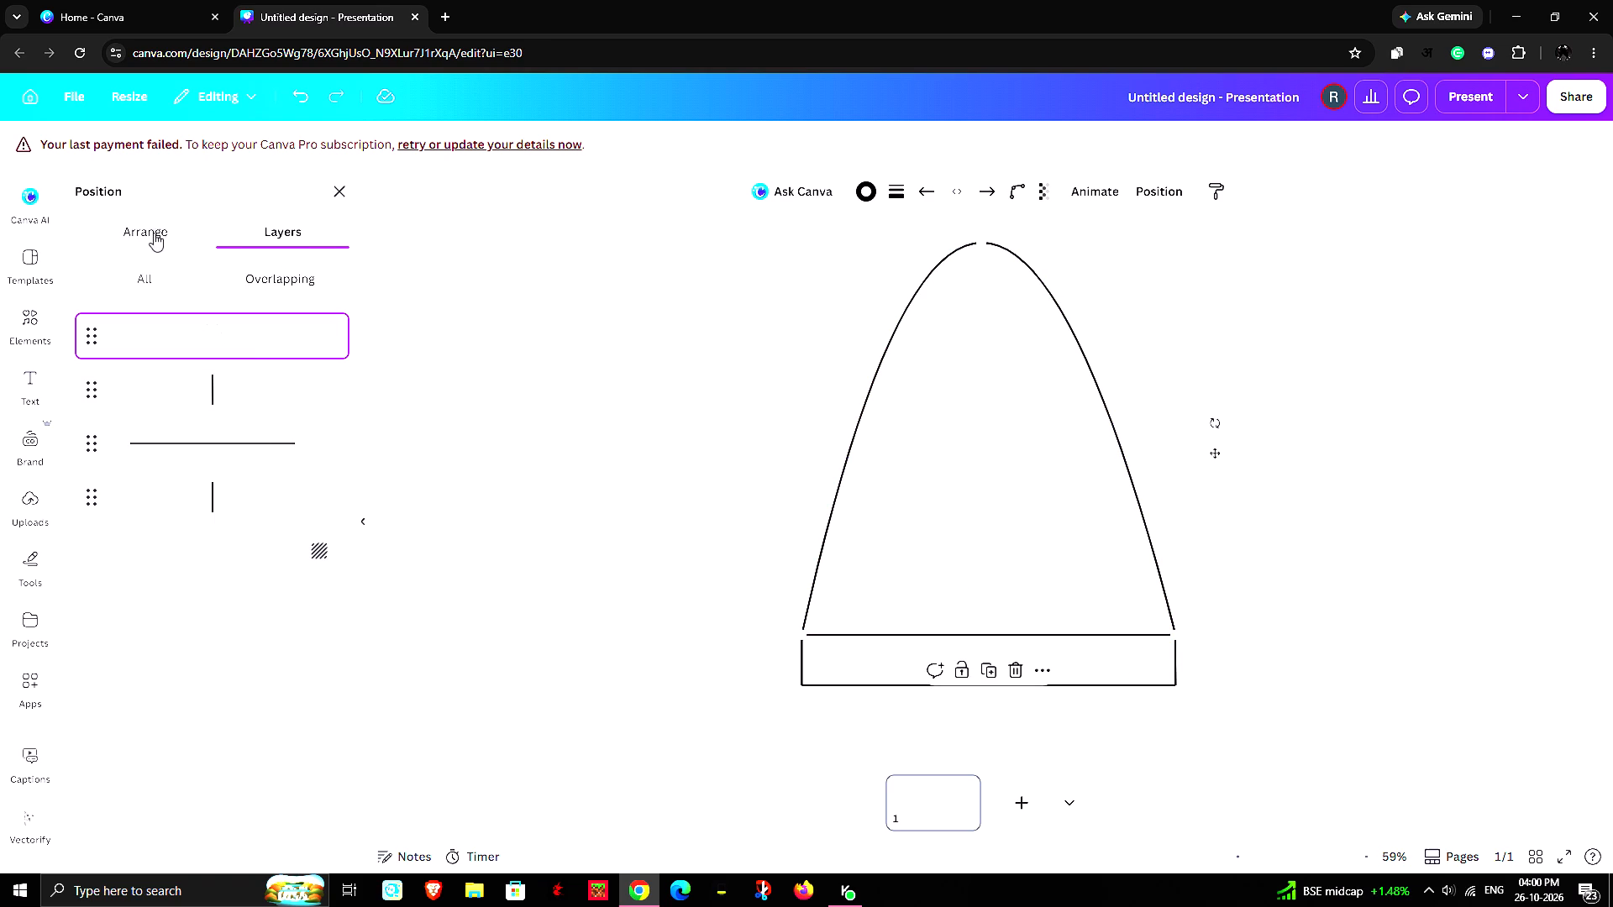
left_click(154, 233)
left_click(334, 191)
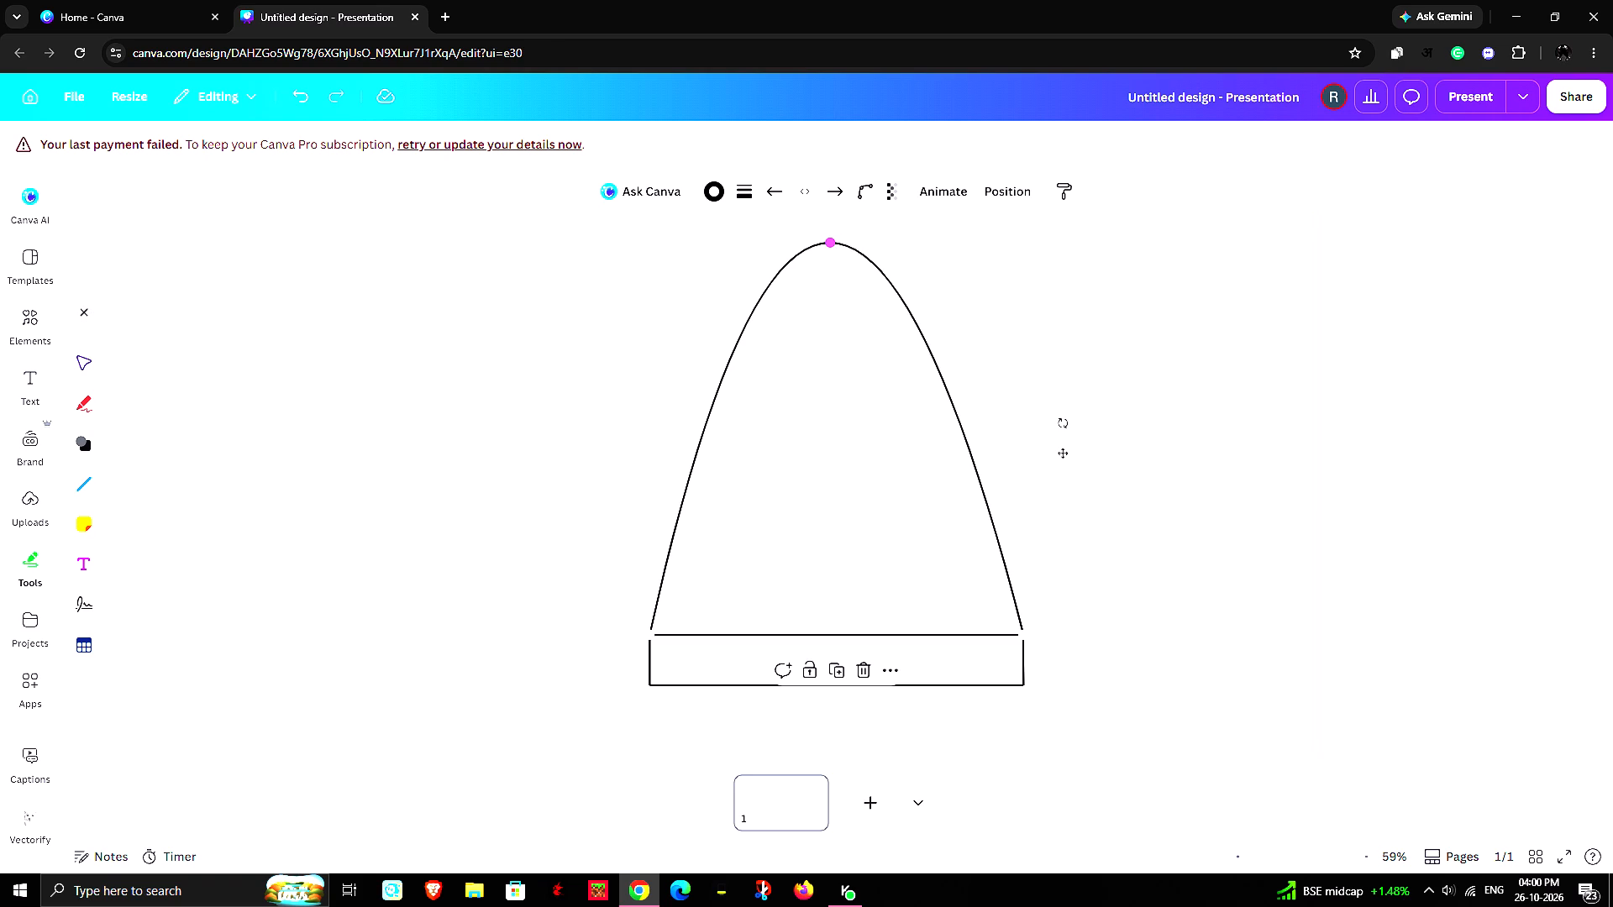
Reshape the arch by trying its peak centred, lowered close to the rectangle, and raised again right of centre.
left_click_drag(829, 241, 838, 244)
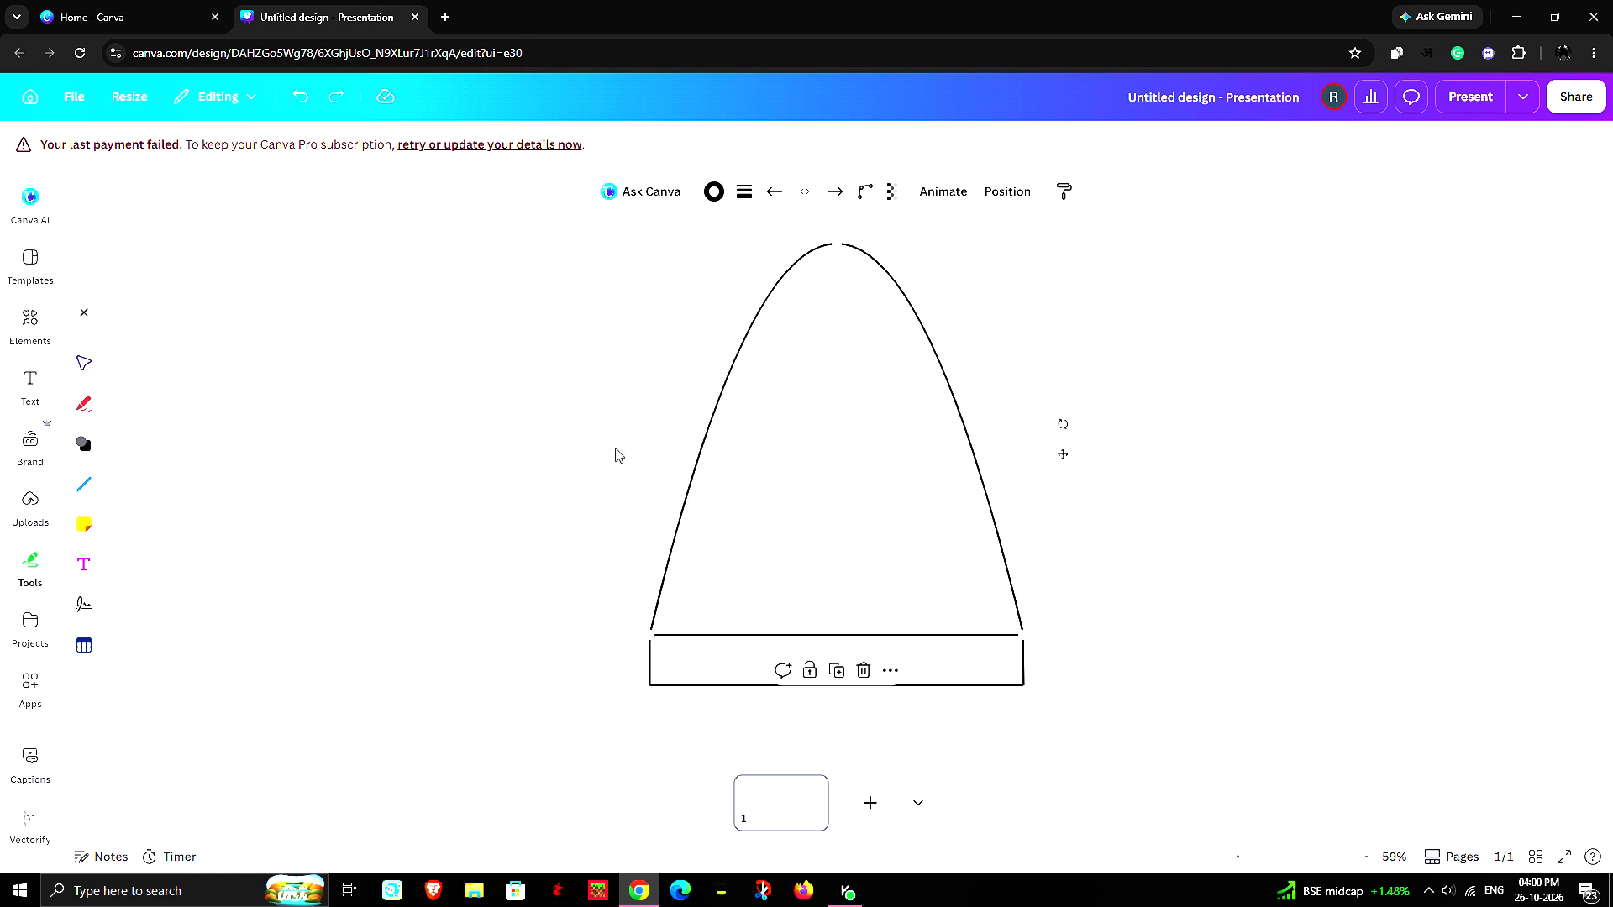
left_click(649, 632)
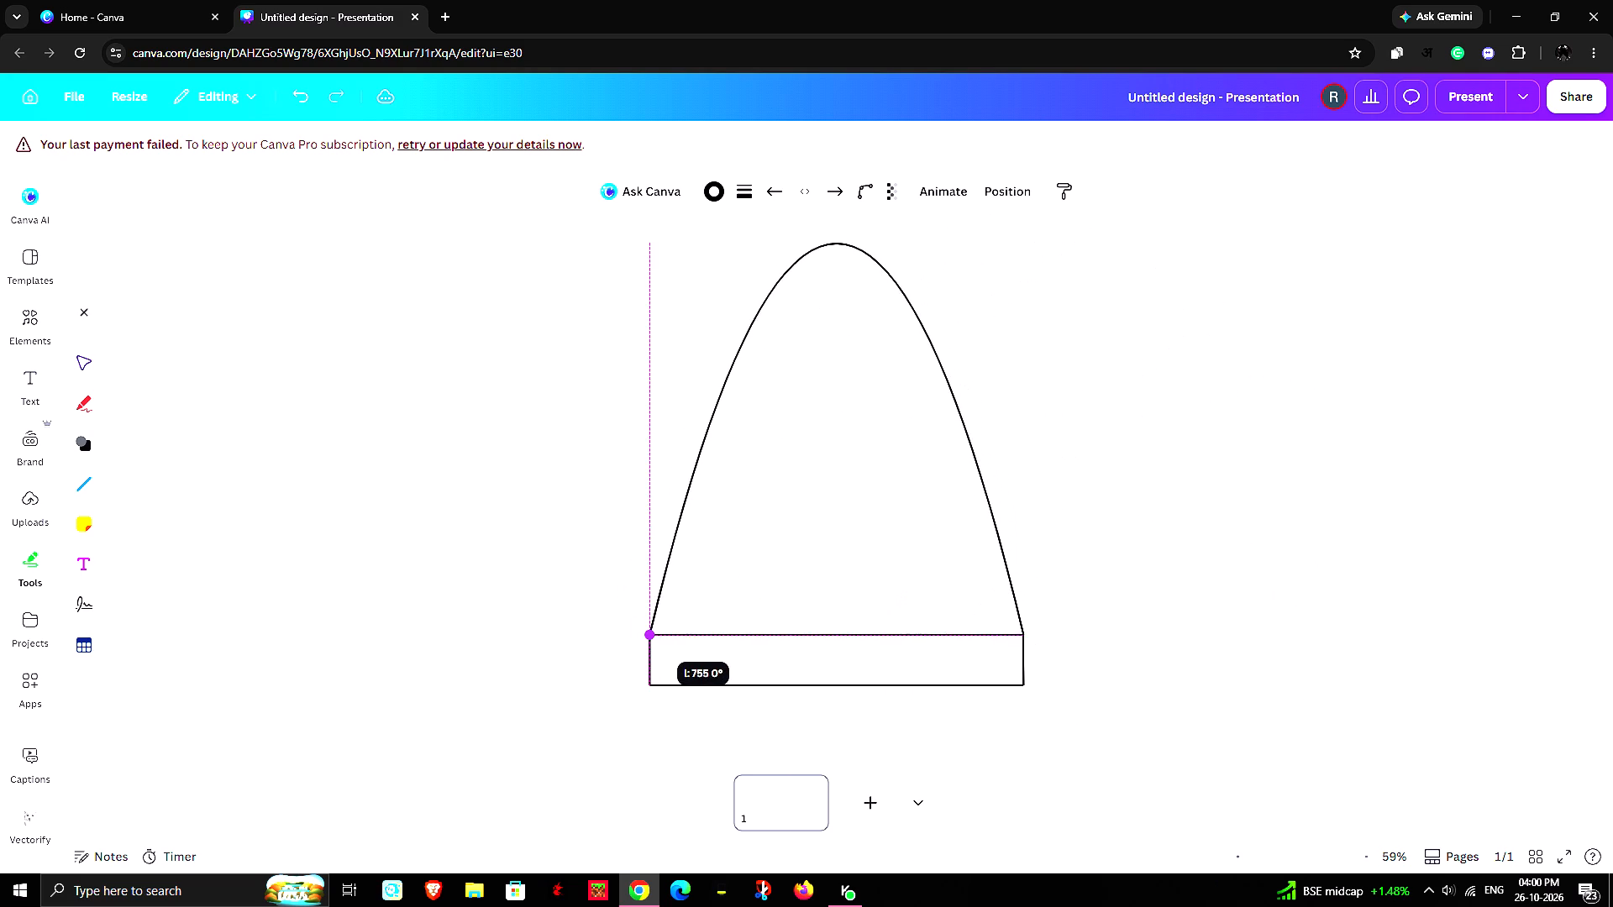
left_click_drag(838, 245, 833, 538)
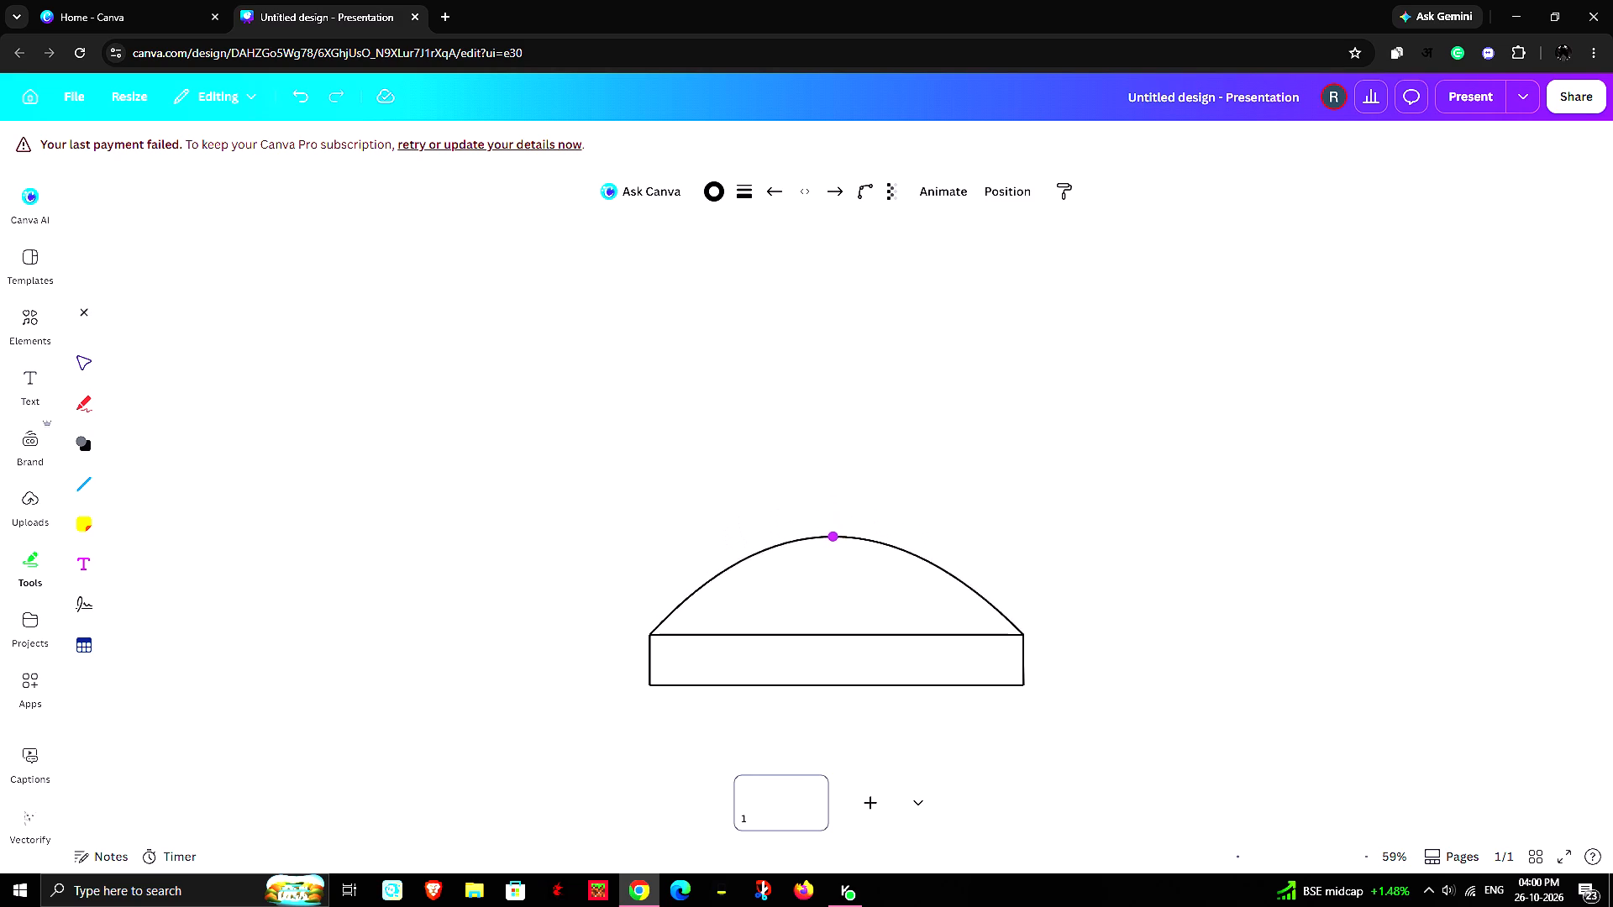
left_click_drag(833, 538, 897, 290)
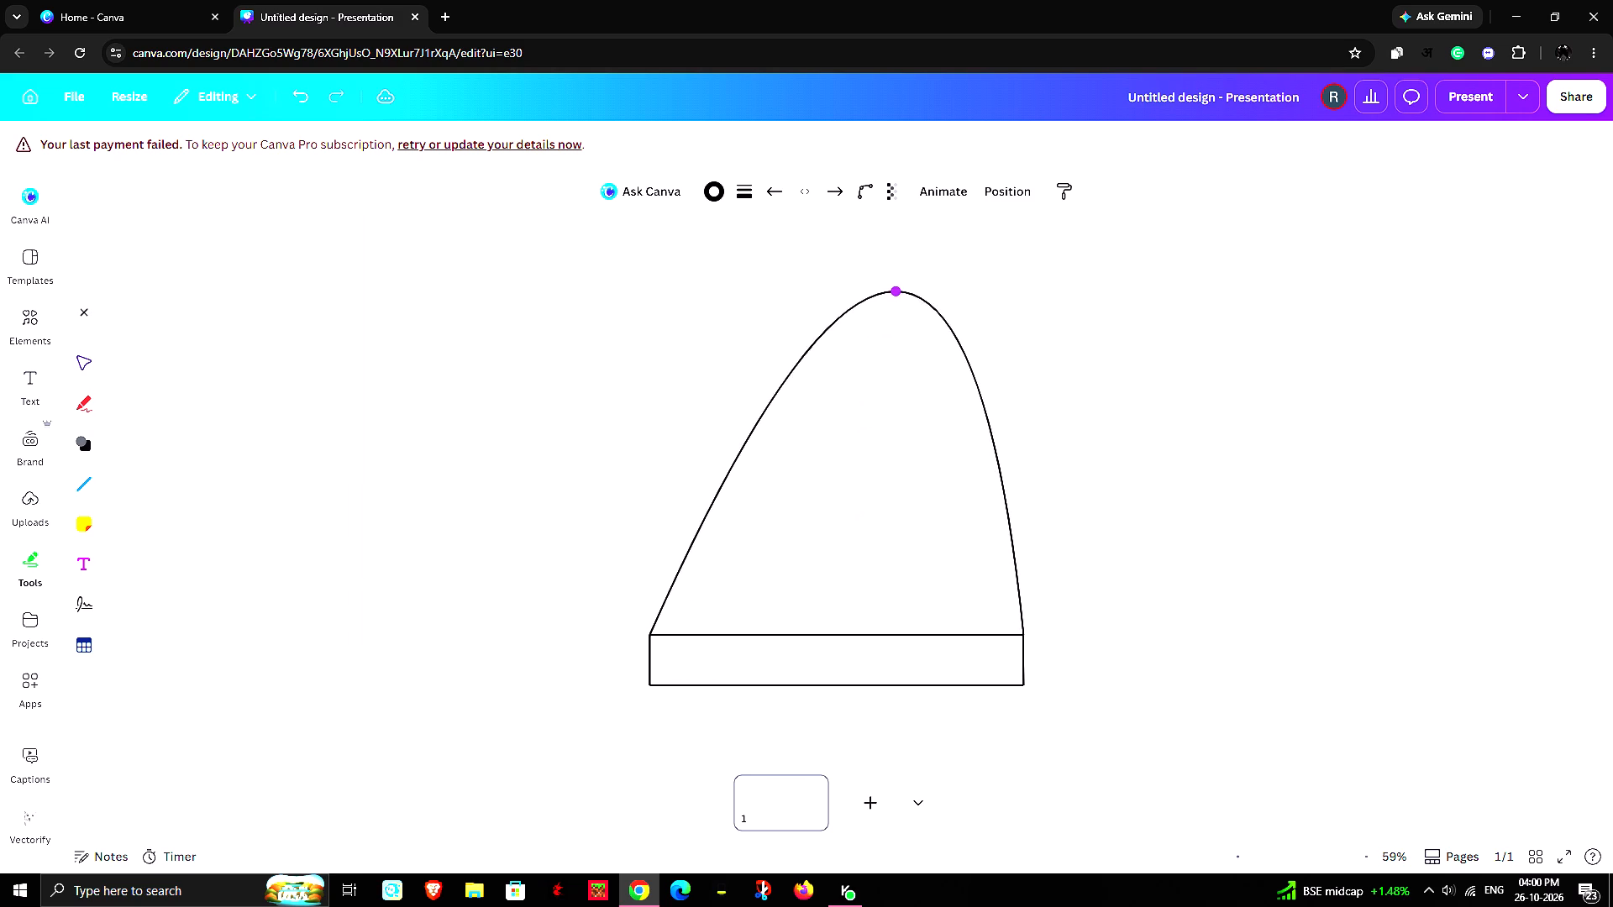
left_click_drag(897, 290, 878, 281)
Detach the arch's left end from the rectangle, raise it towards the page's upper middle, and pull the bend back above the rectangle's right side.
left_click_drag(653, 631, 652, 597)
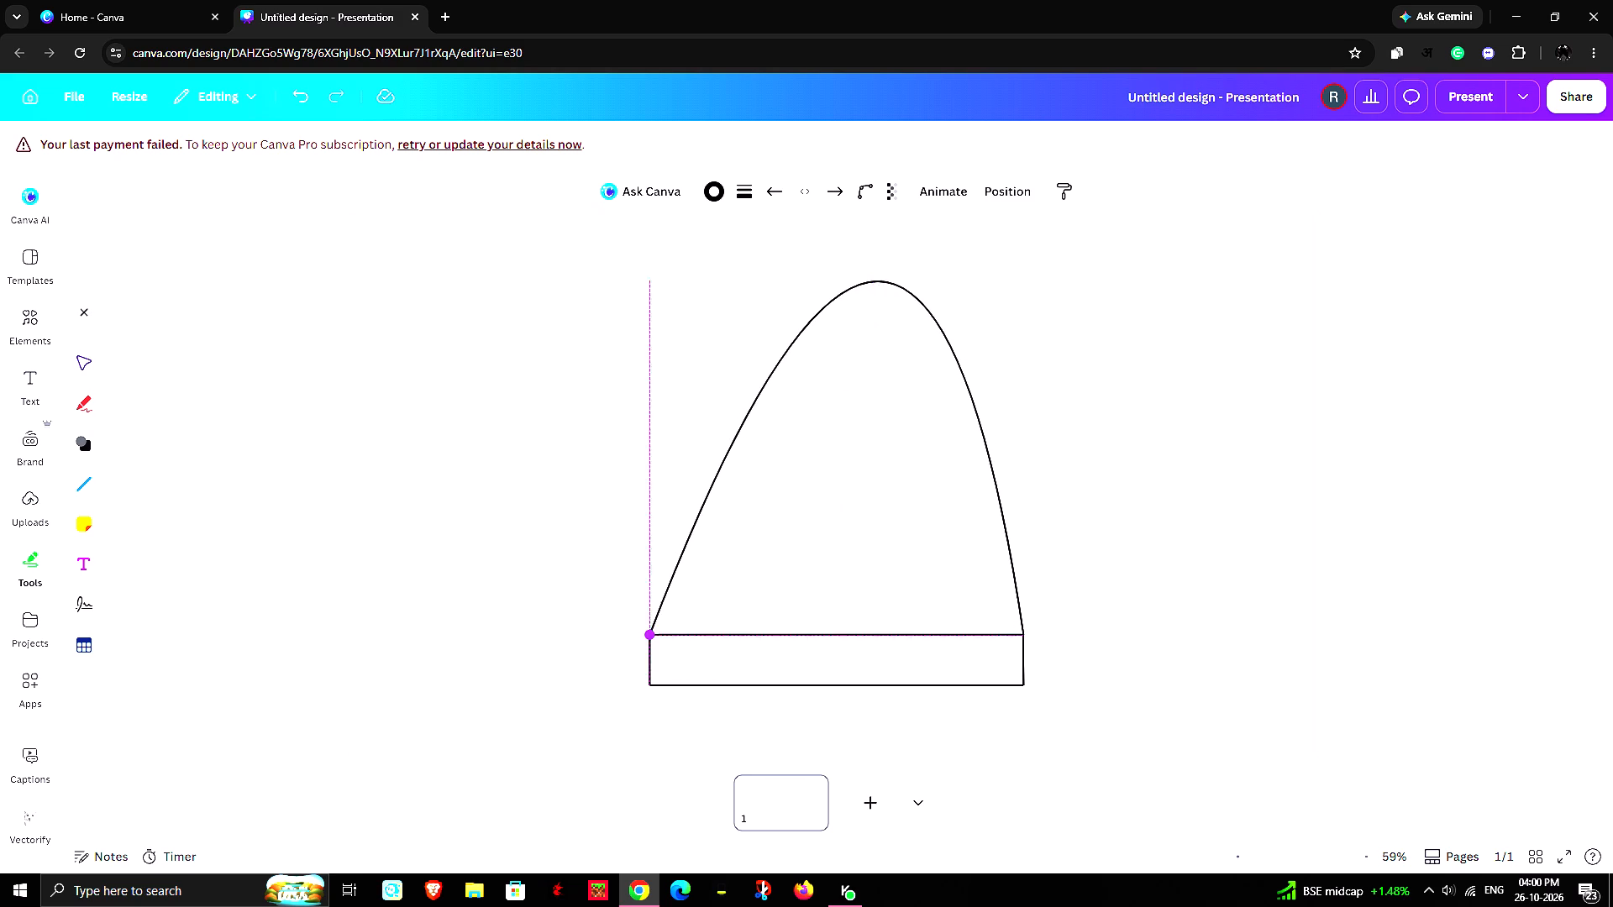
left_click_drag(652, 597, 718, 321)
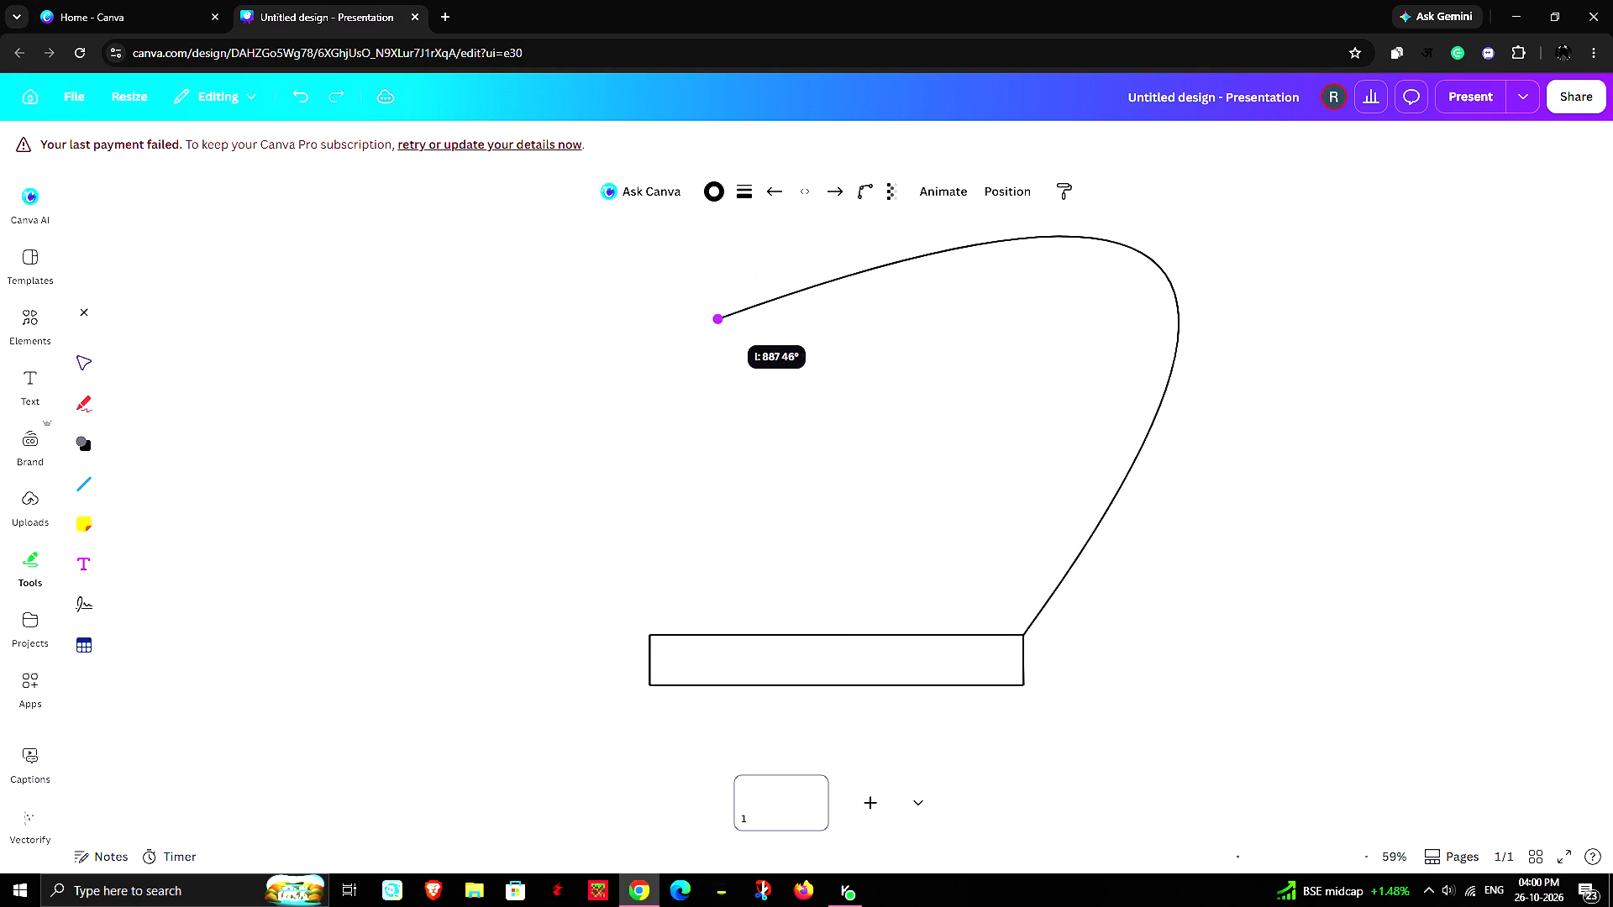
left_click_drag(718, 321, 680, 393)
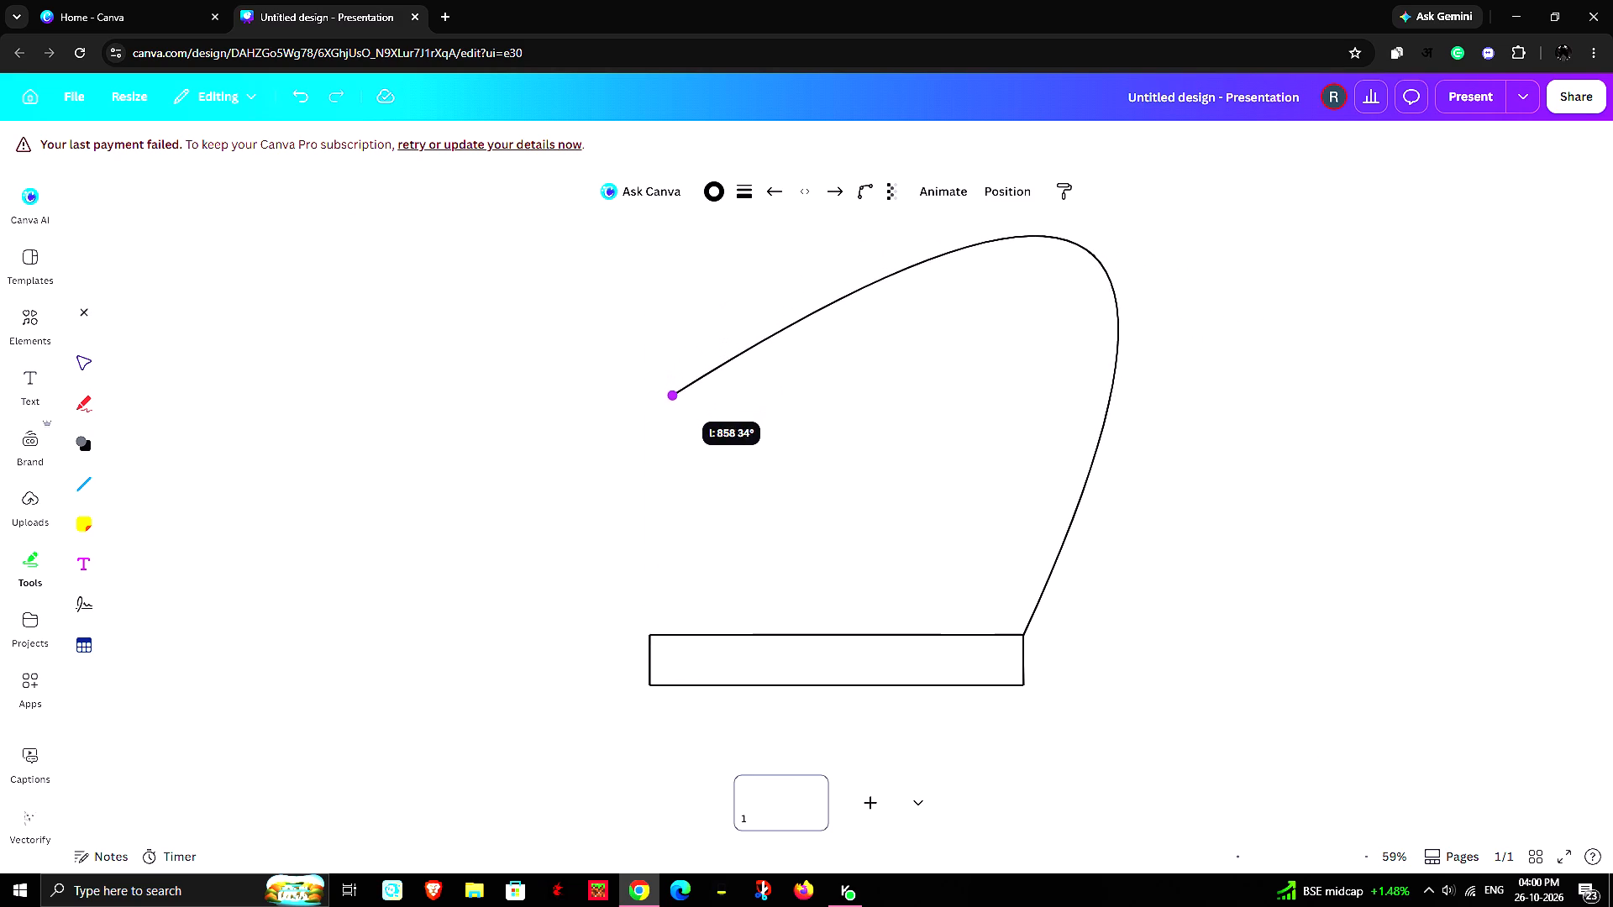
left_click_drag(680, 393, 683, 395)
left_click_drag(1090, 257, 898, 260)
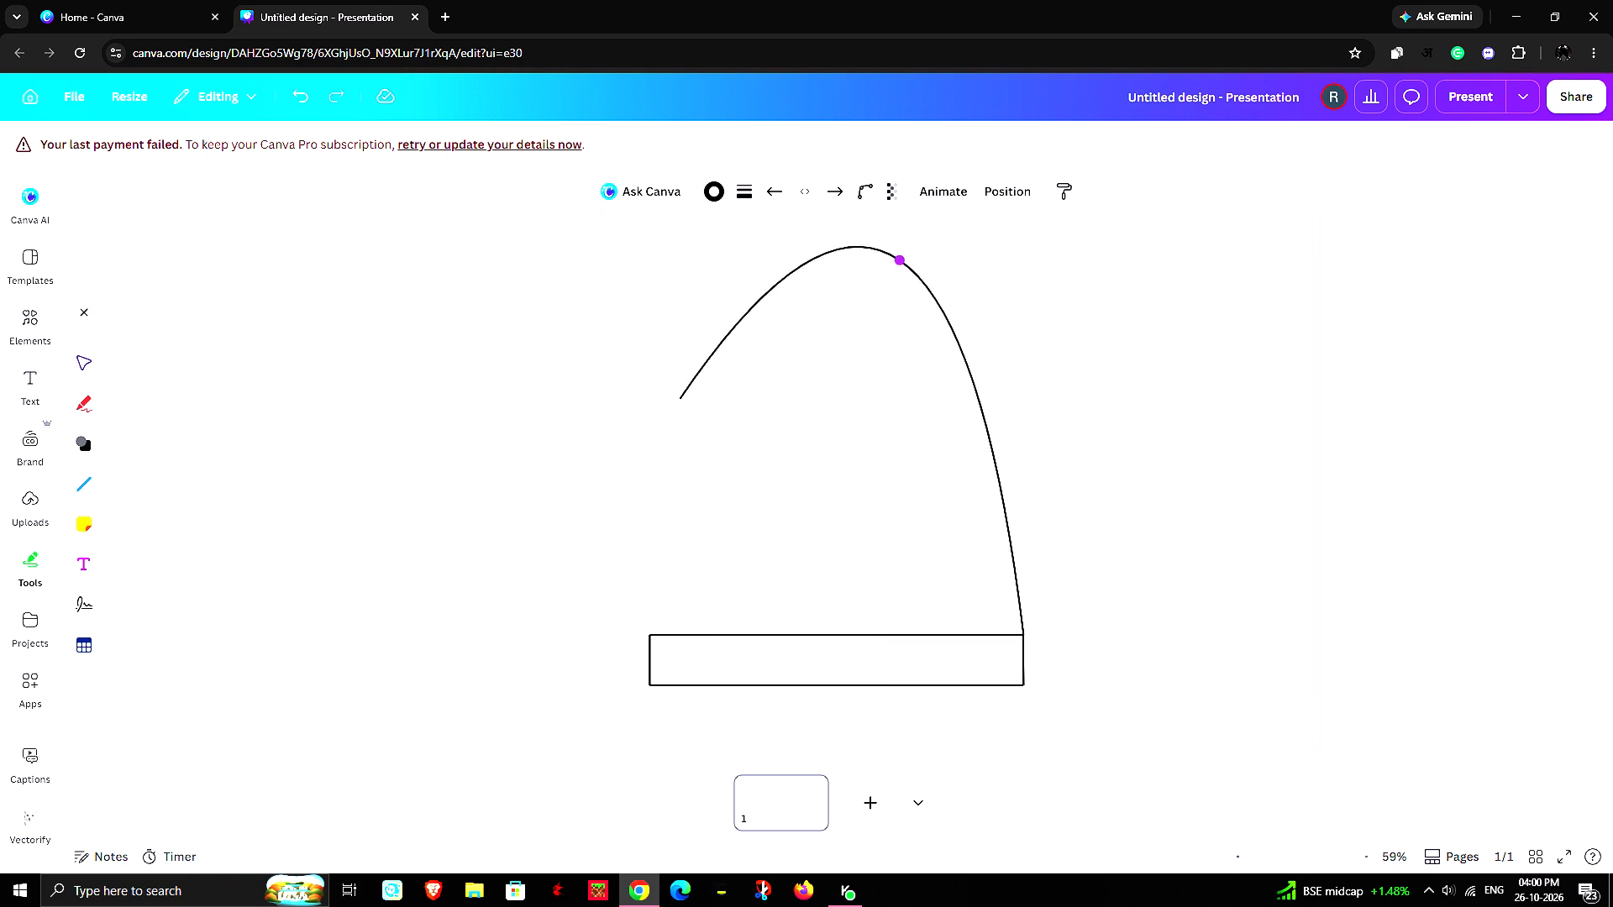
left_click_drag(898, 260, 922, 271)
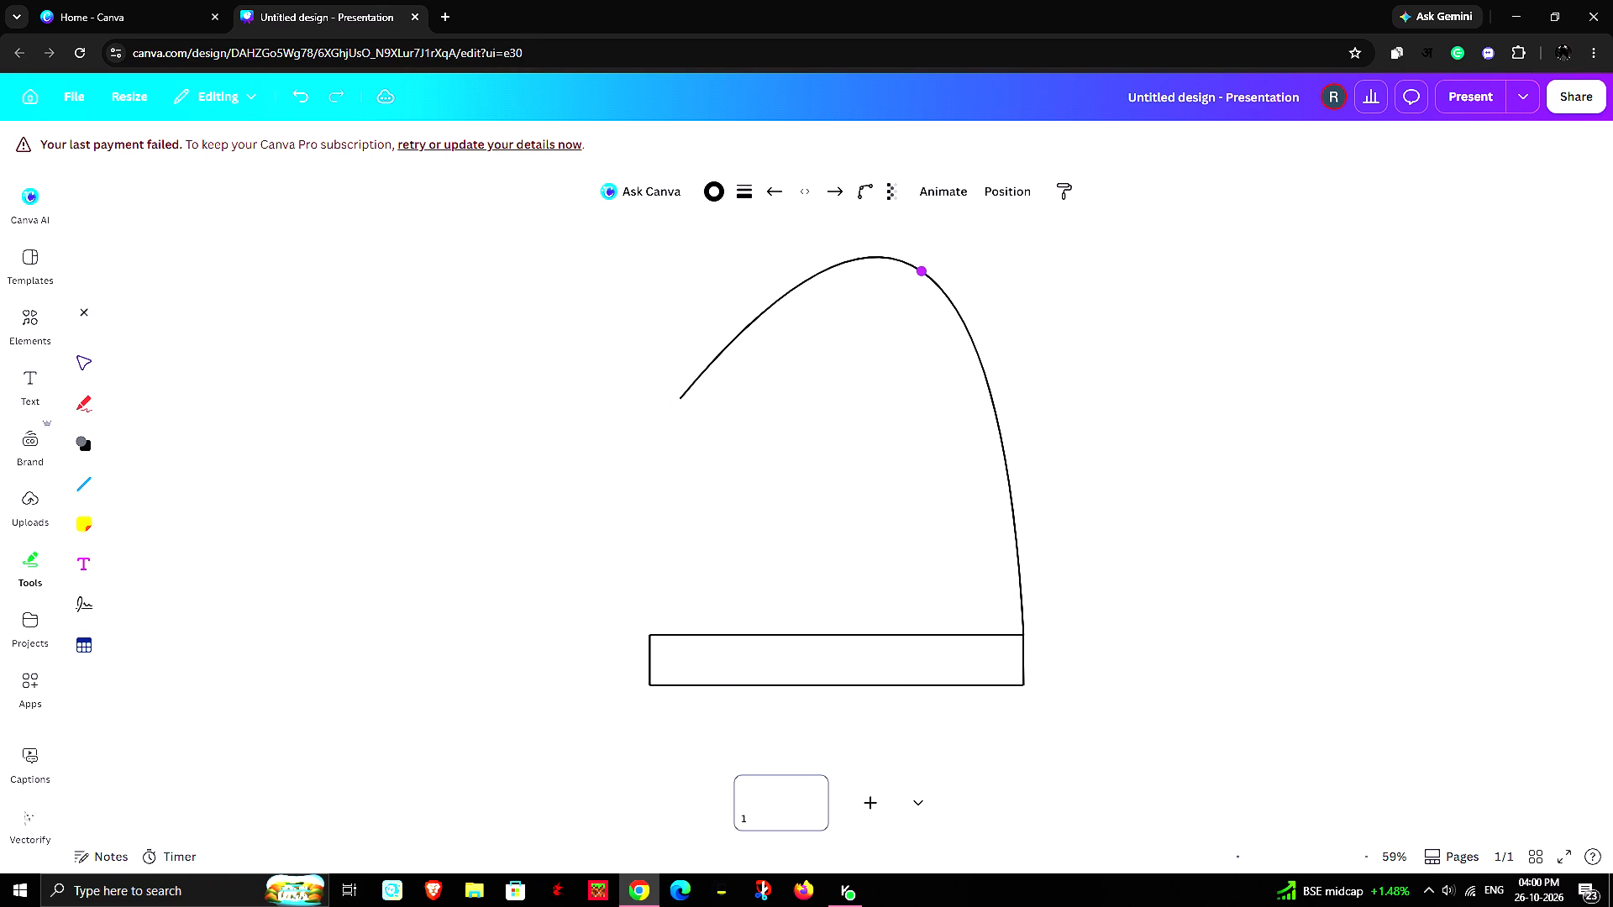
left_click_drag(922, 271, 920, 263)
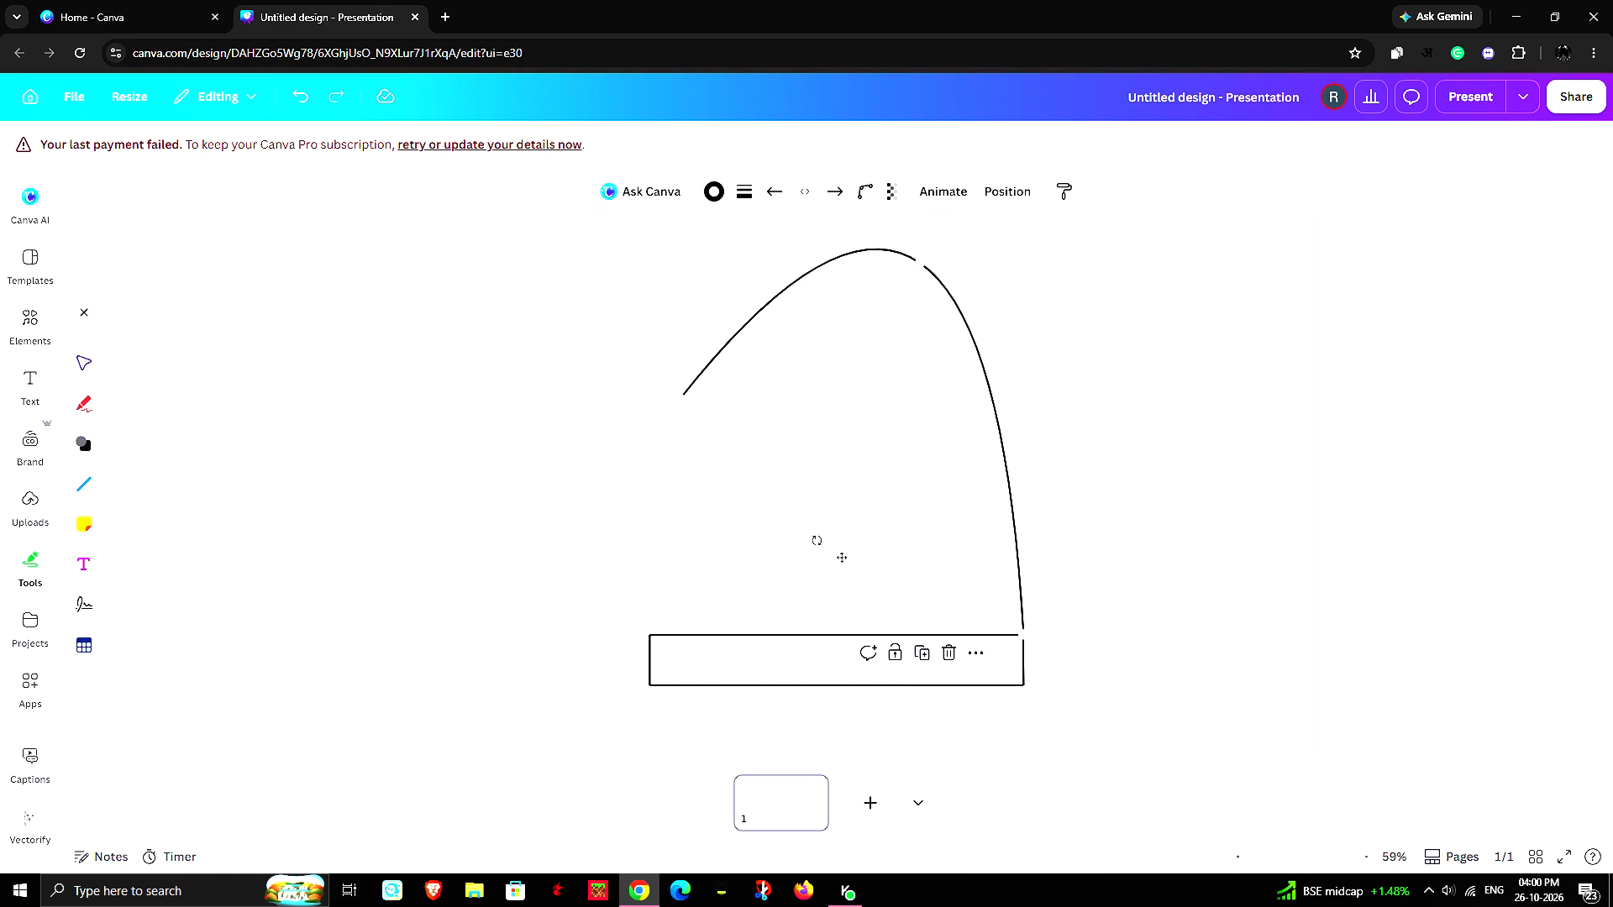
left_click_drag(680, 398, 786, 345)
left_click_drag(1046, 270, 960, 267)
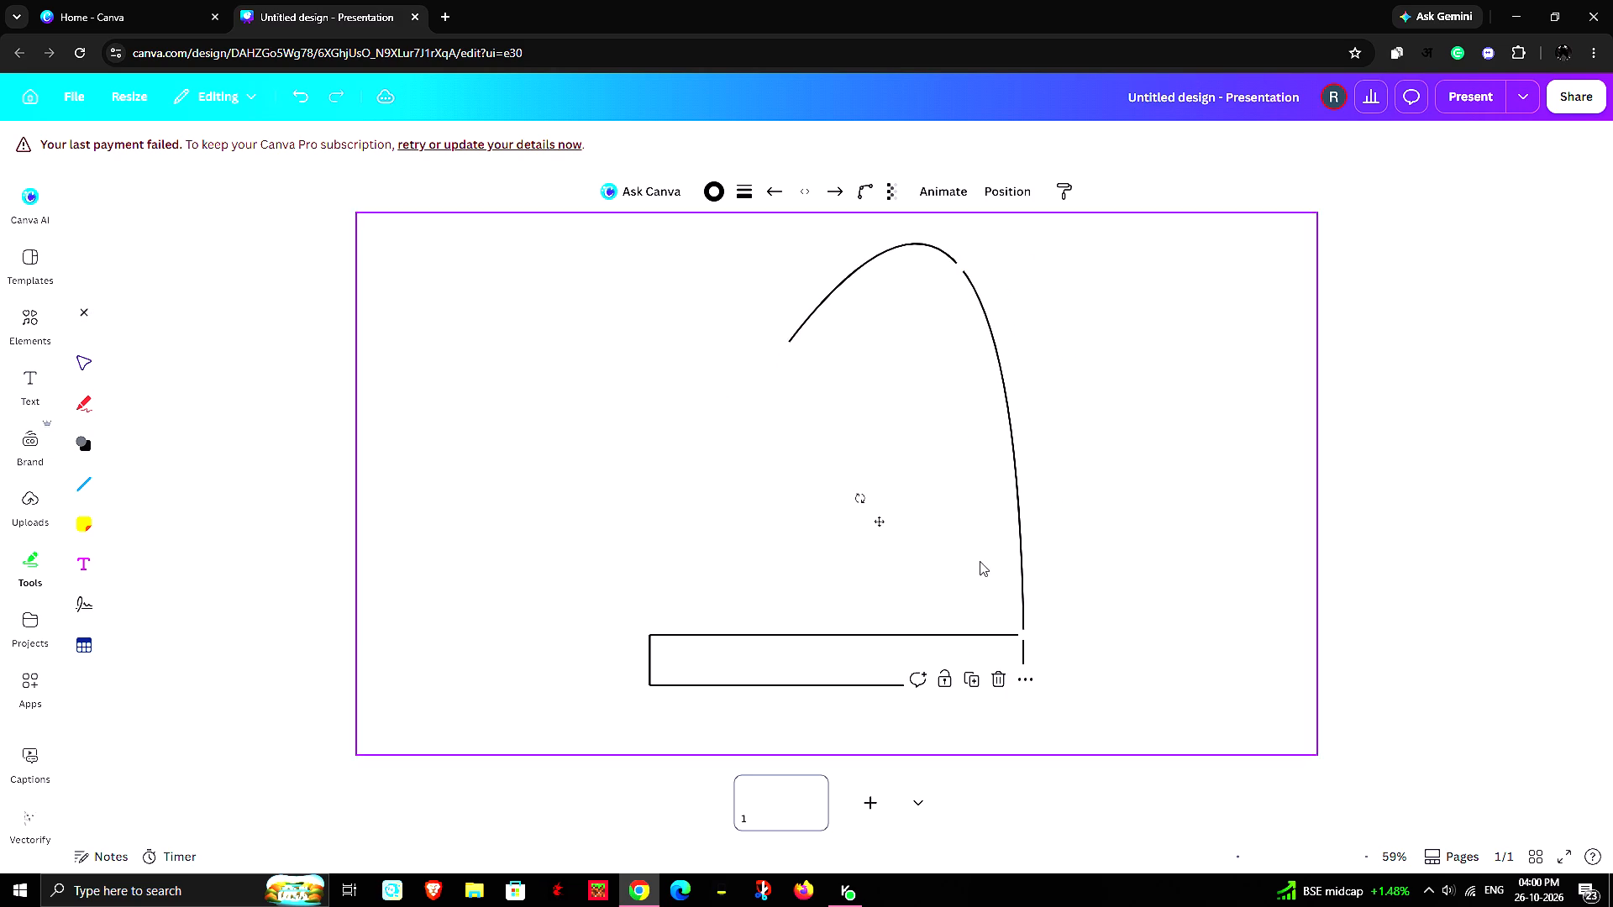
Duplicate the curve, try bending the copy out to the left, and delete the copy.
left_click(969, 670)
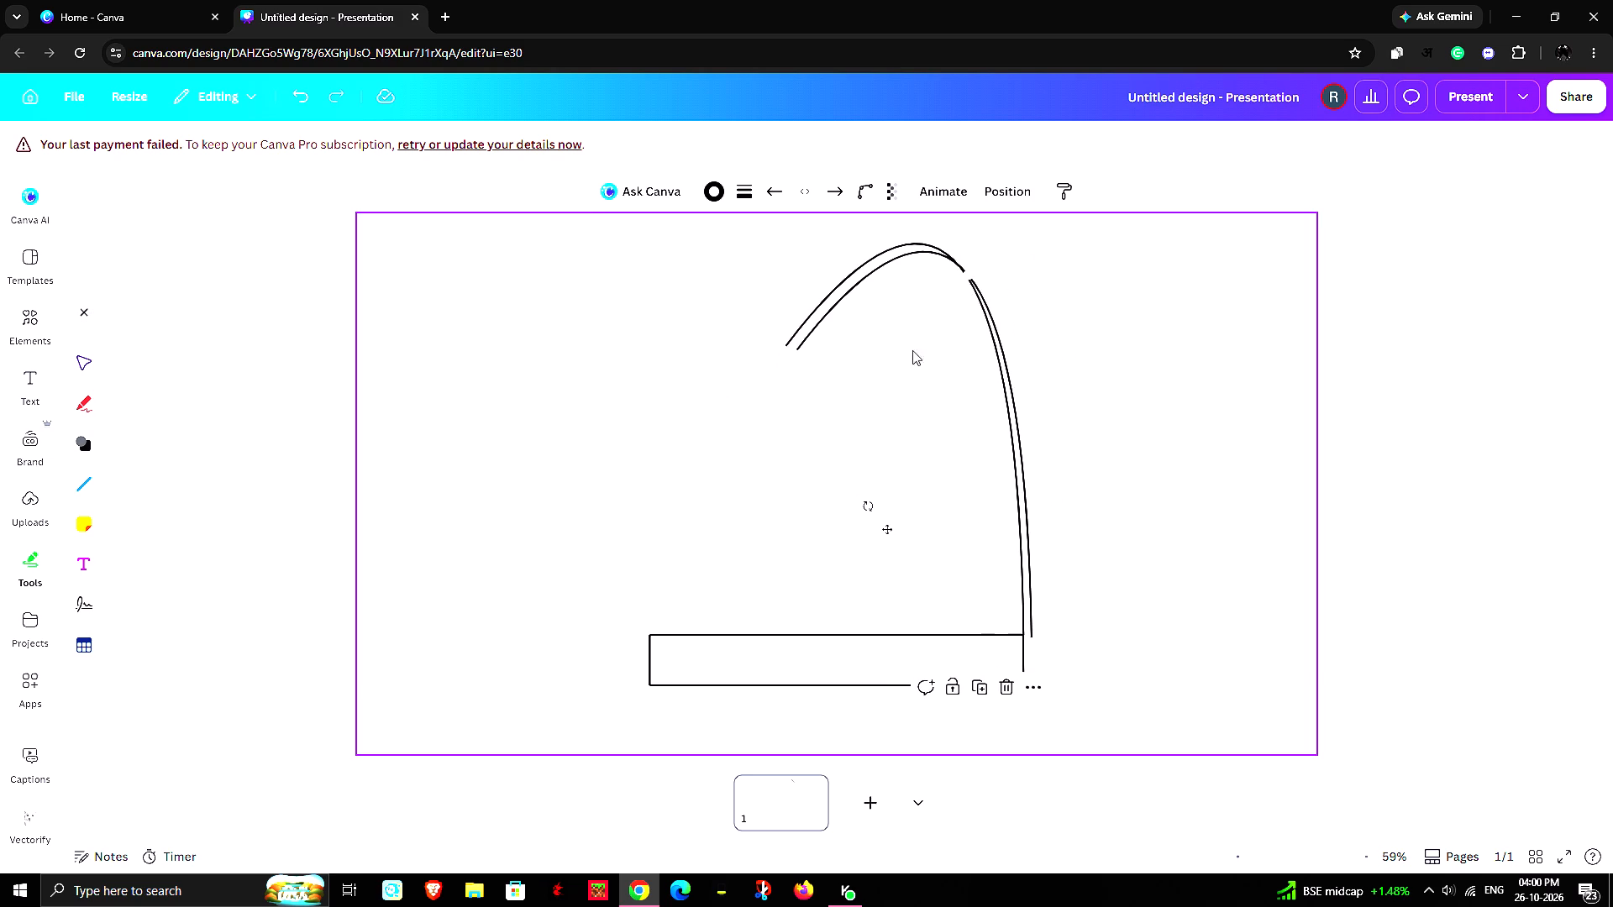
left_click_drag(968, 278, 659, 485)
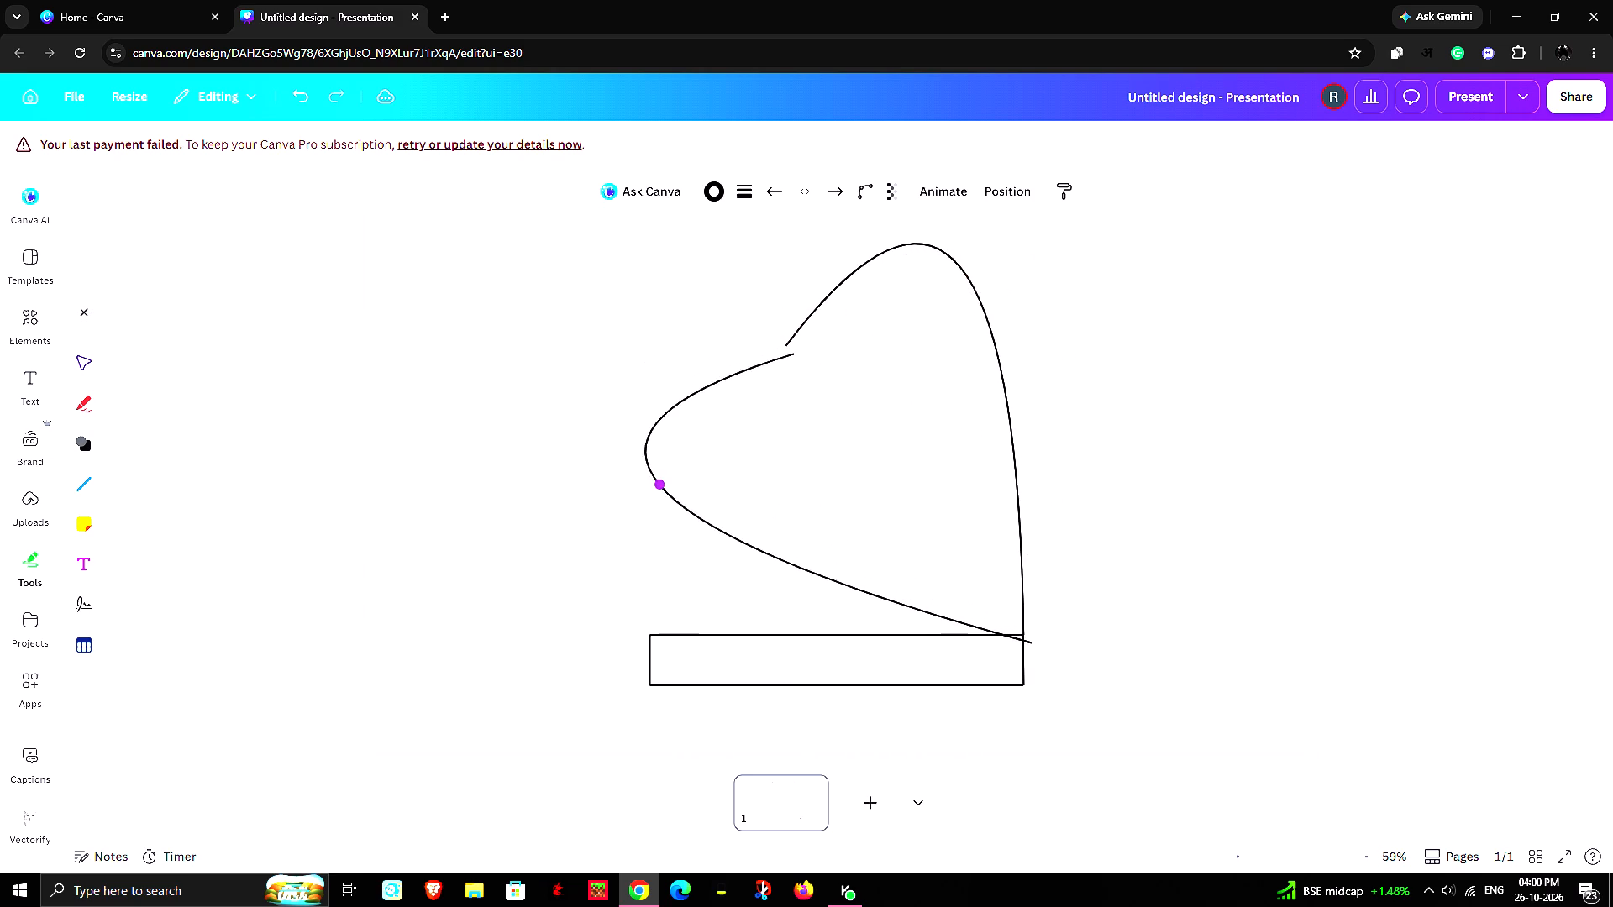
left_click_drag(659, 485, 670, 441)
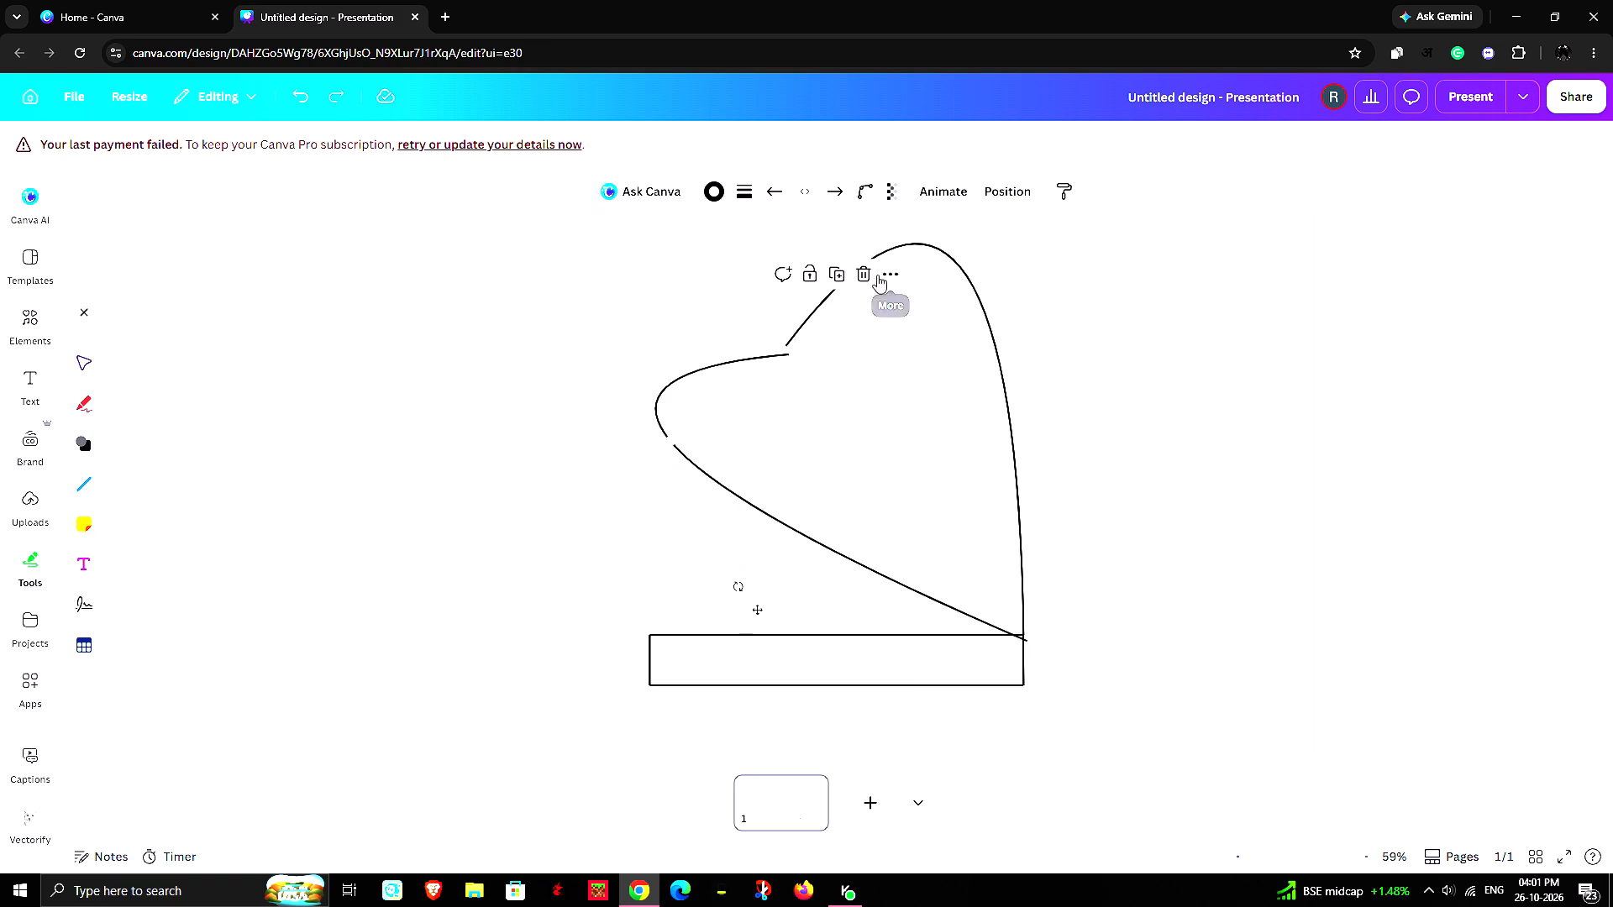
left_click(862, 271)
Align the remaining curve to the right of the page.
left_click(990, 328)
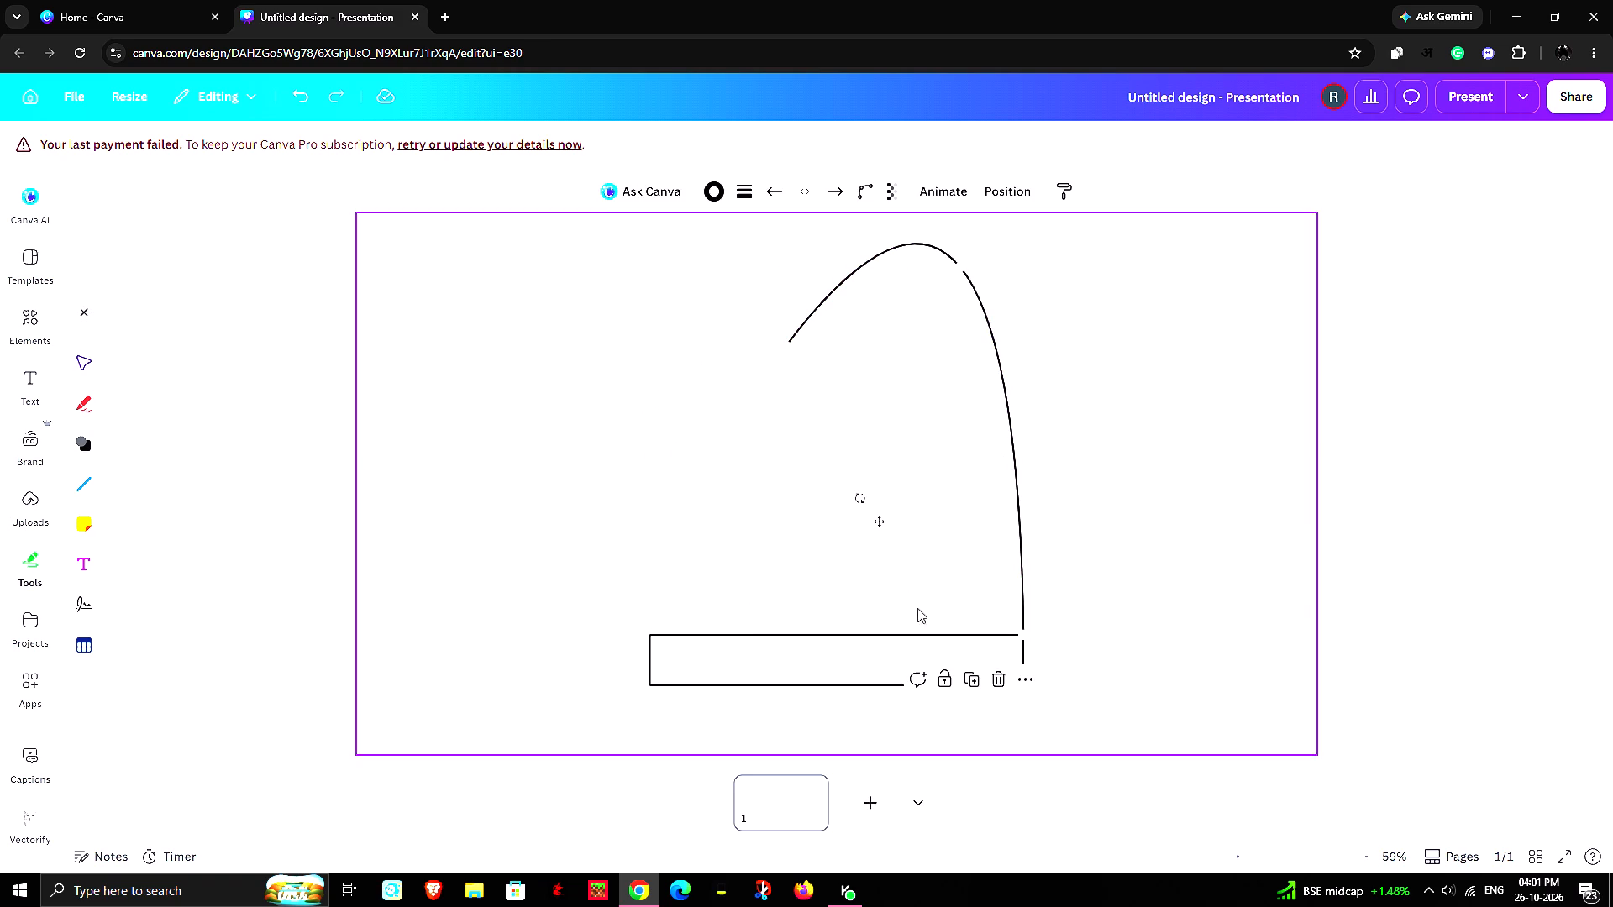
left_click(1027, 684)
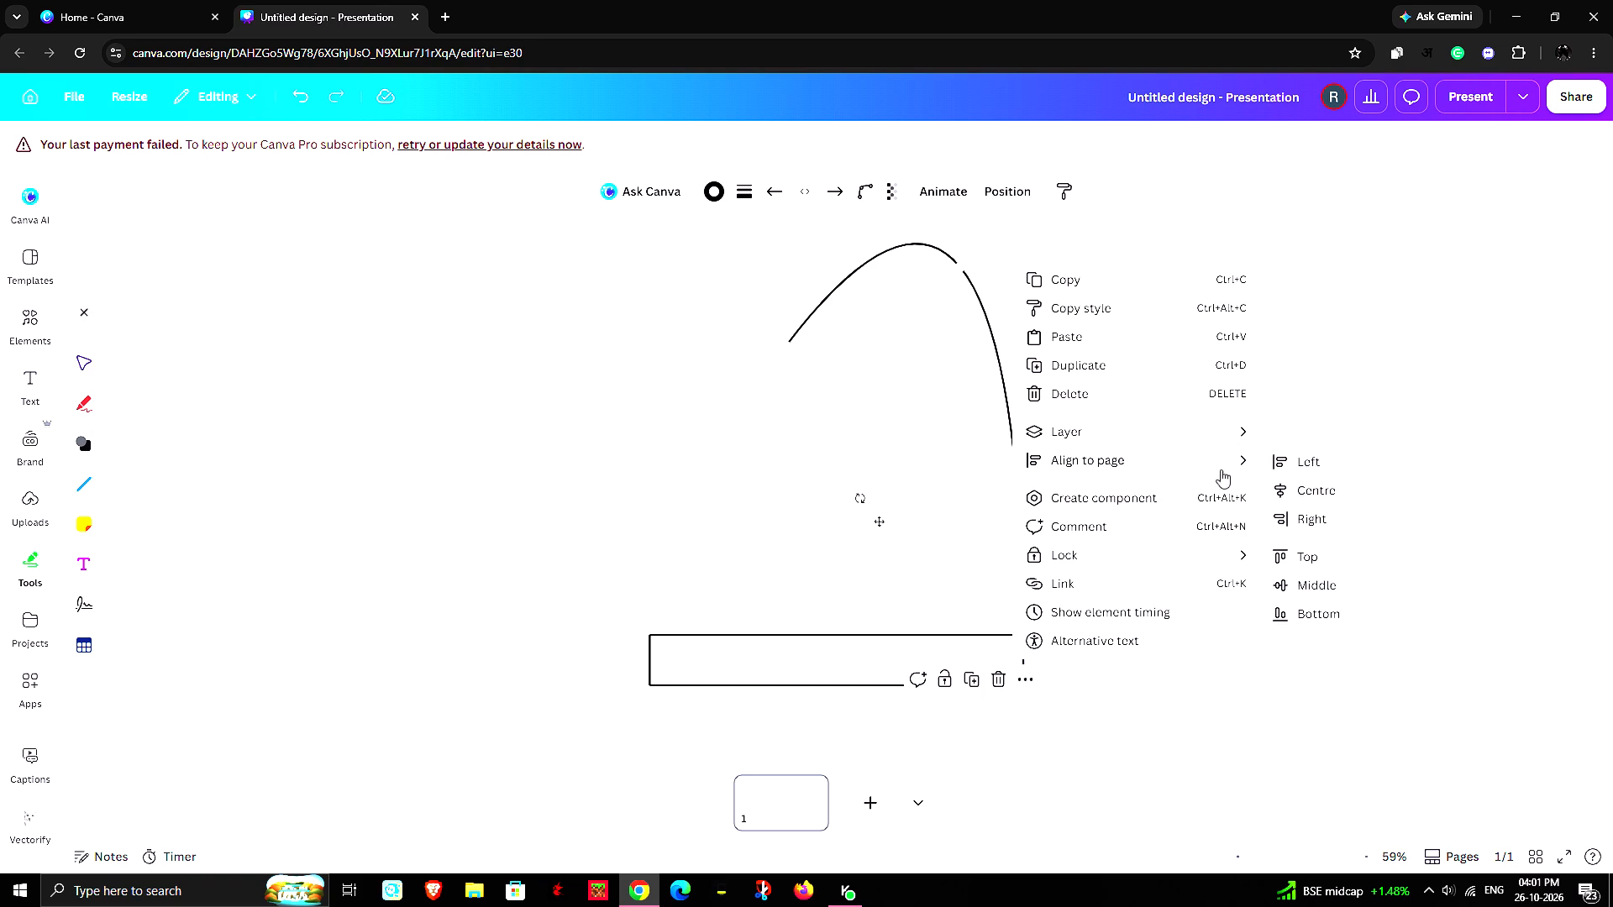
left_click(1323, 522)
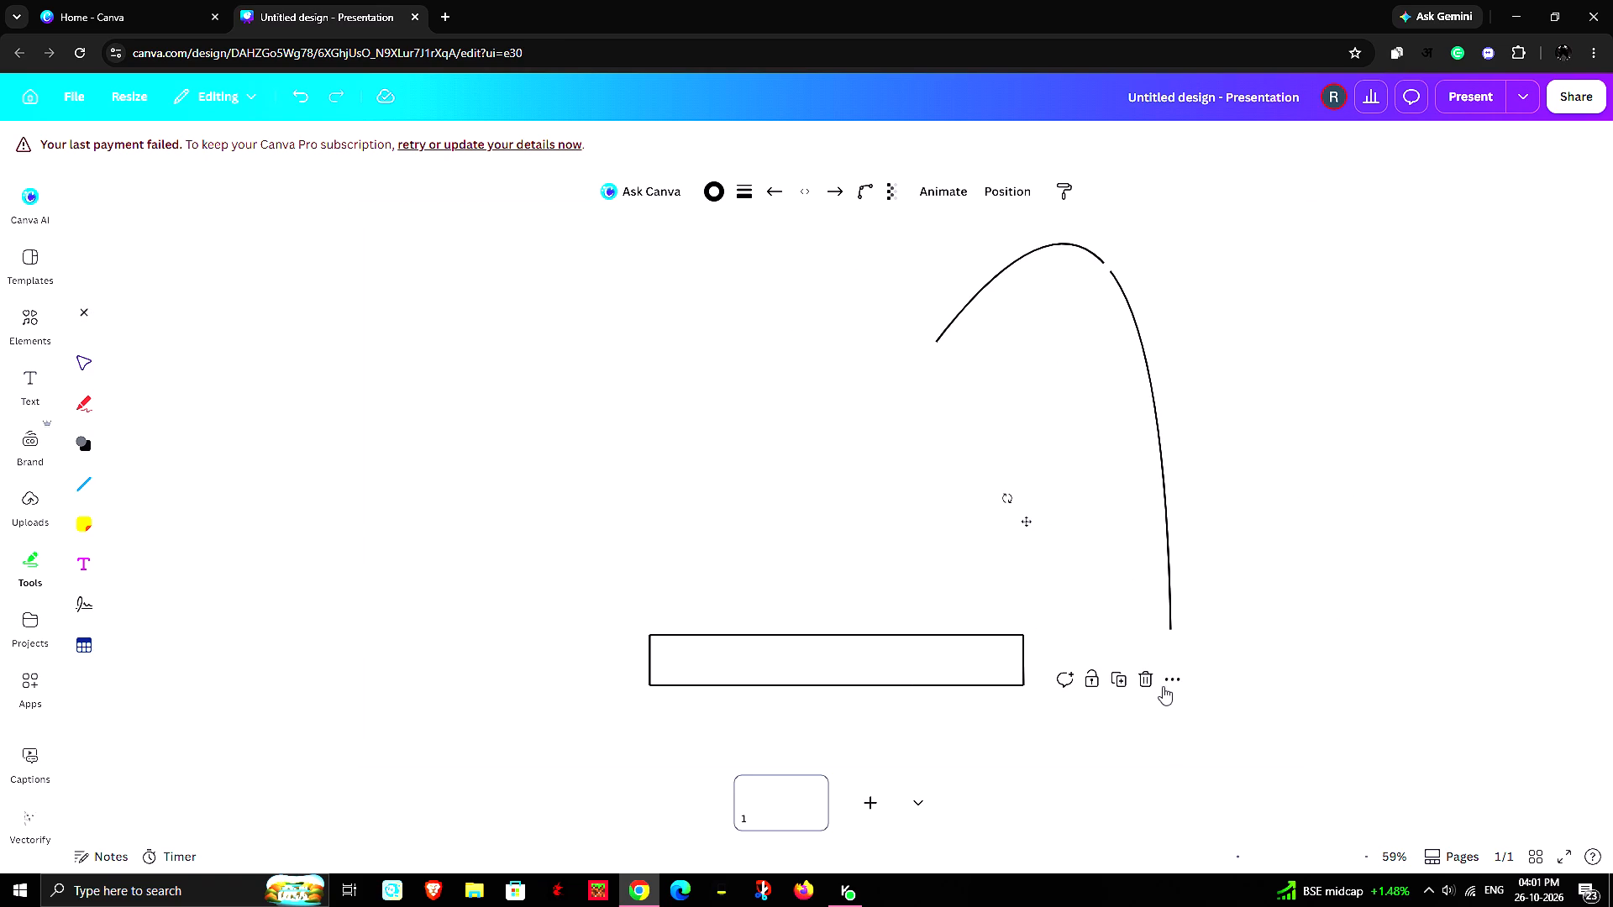
Delete the remaining curve, keeping only the rectangle on the page.
left_click(1164, 687)
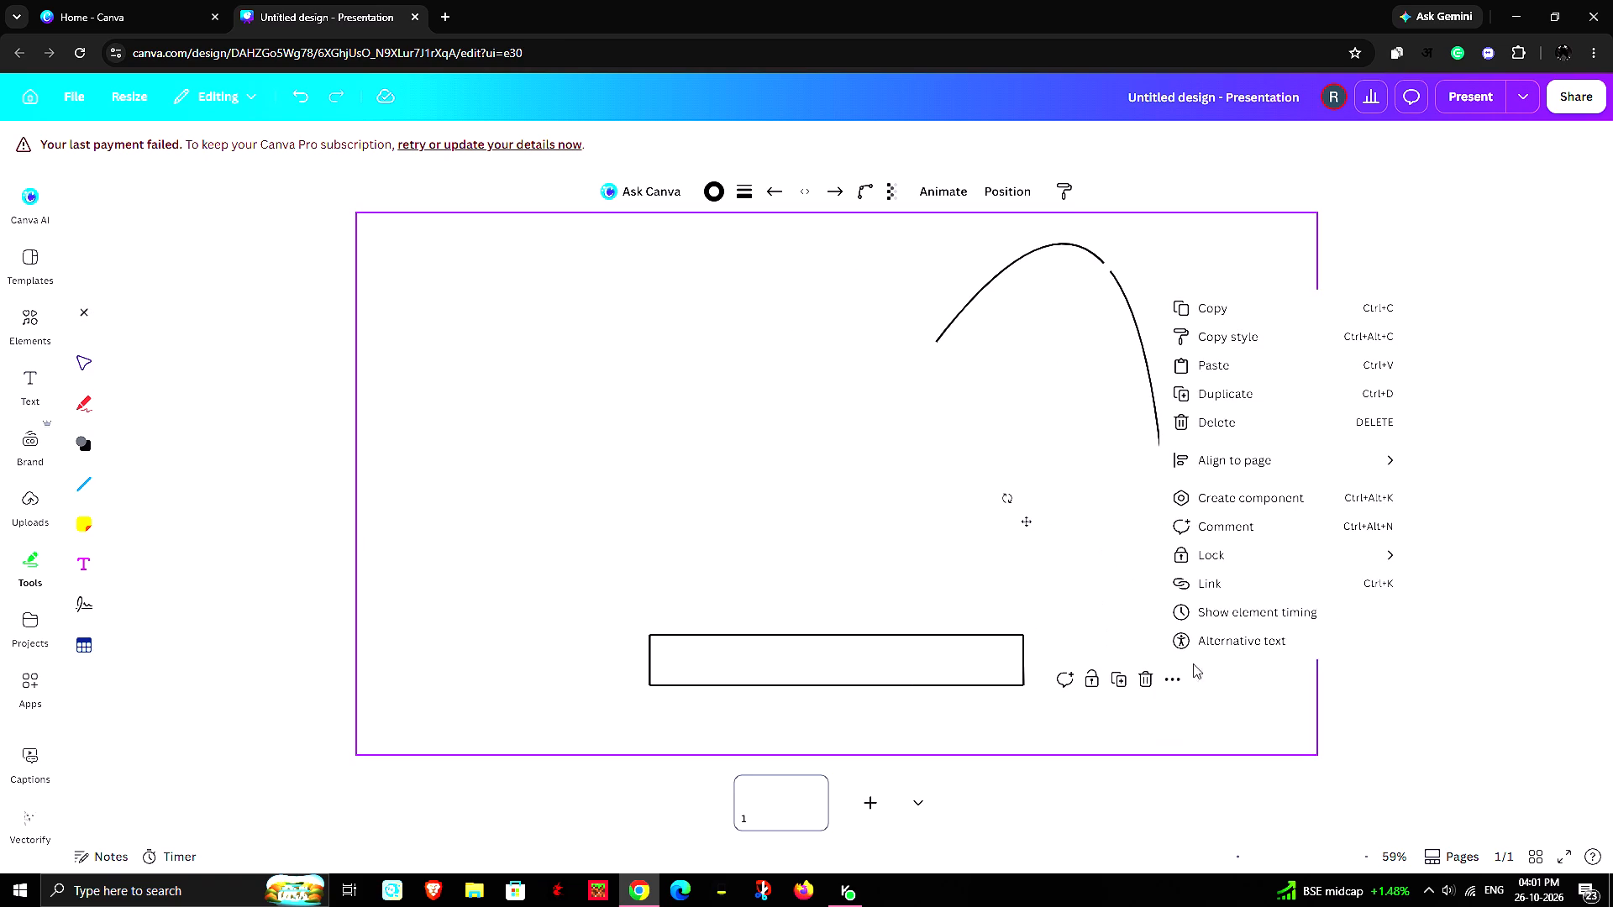
left_click(1141, 684)
Draw an elbow line straight up from the rectangle's top-left corner, ending a little above the page's mid-height.
left_click(80, 491)
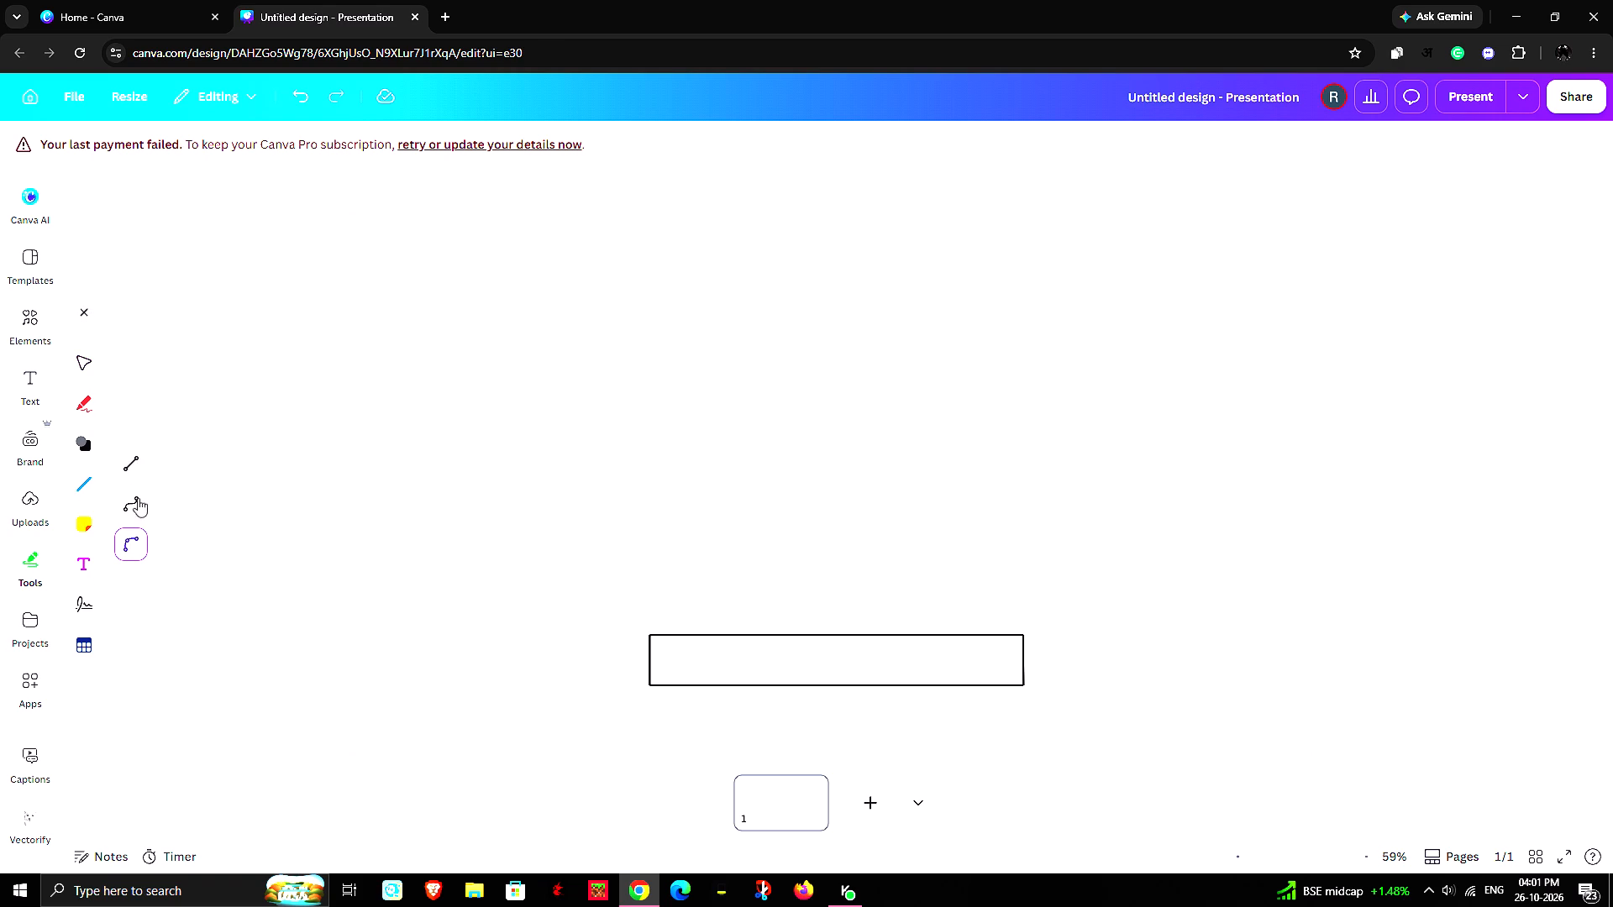
left_click(131, 501)
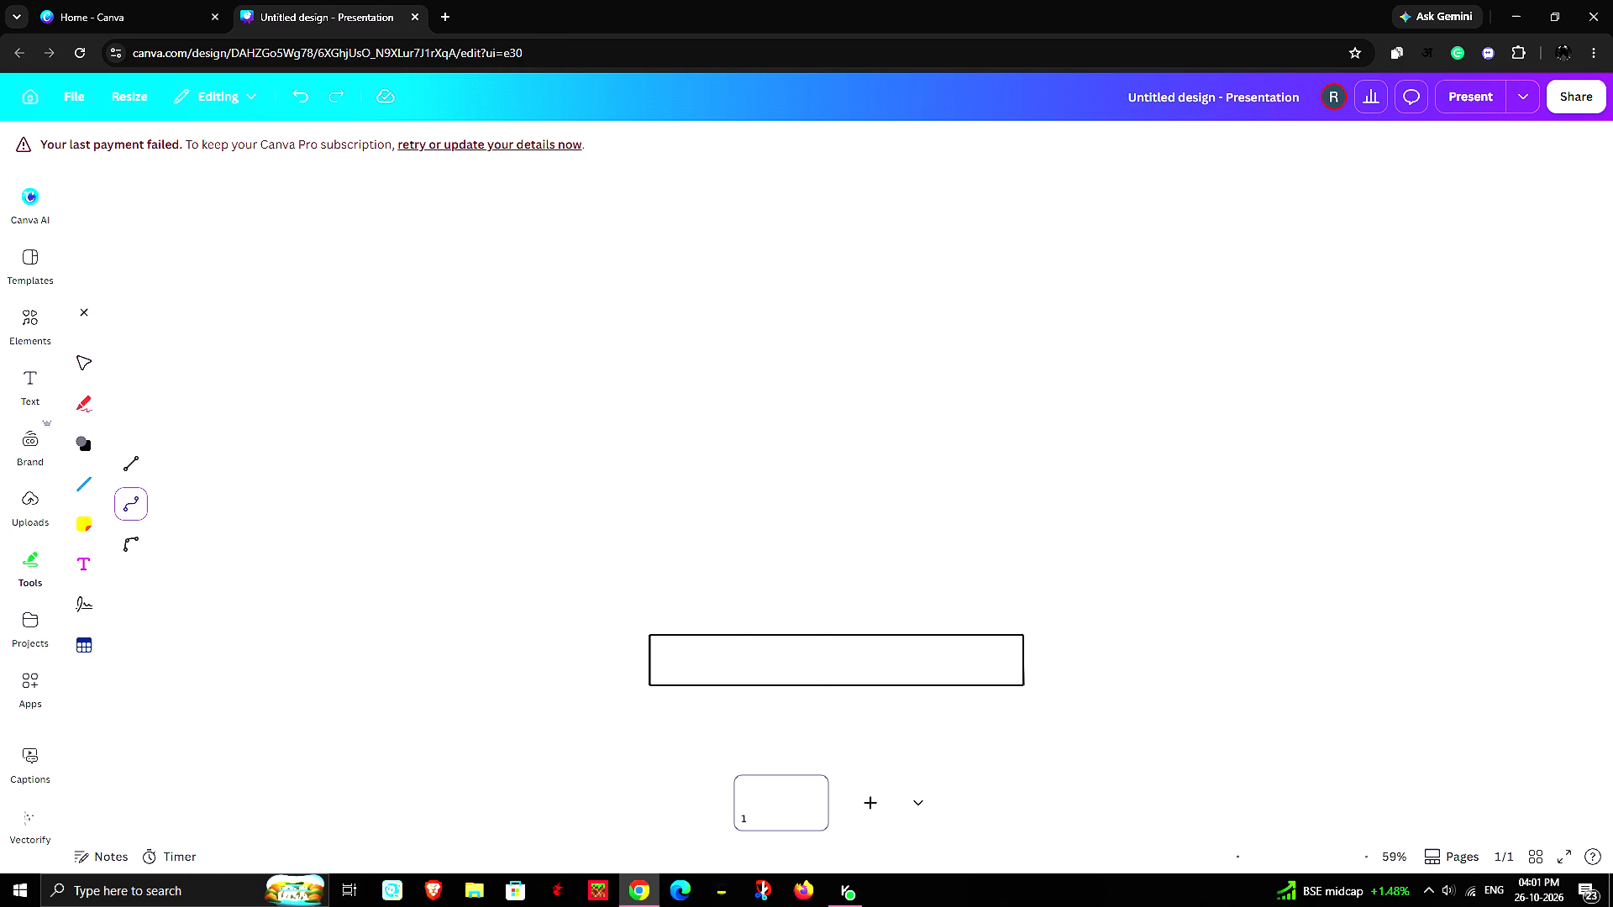
left_click(649, 636)
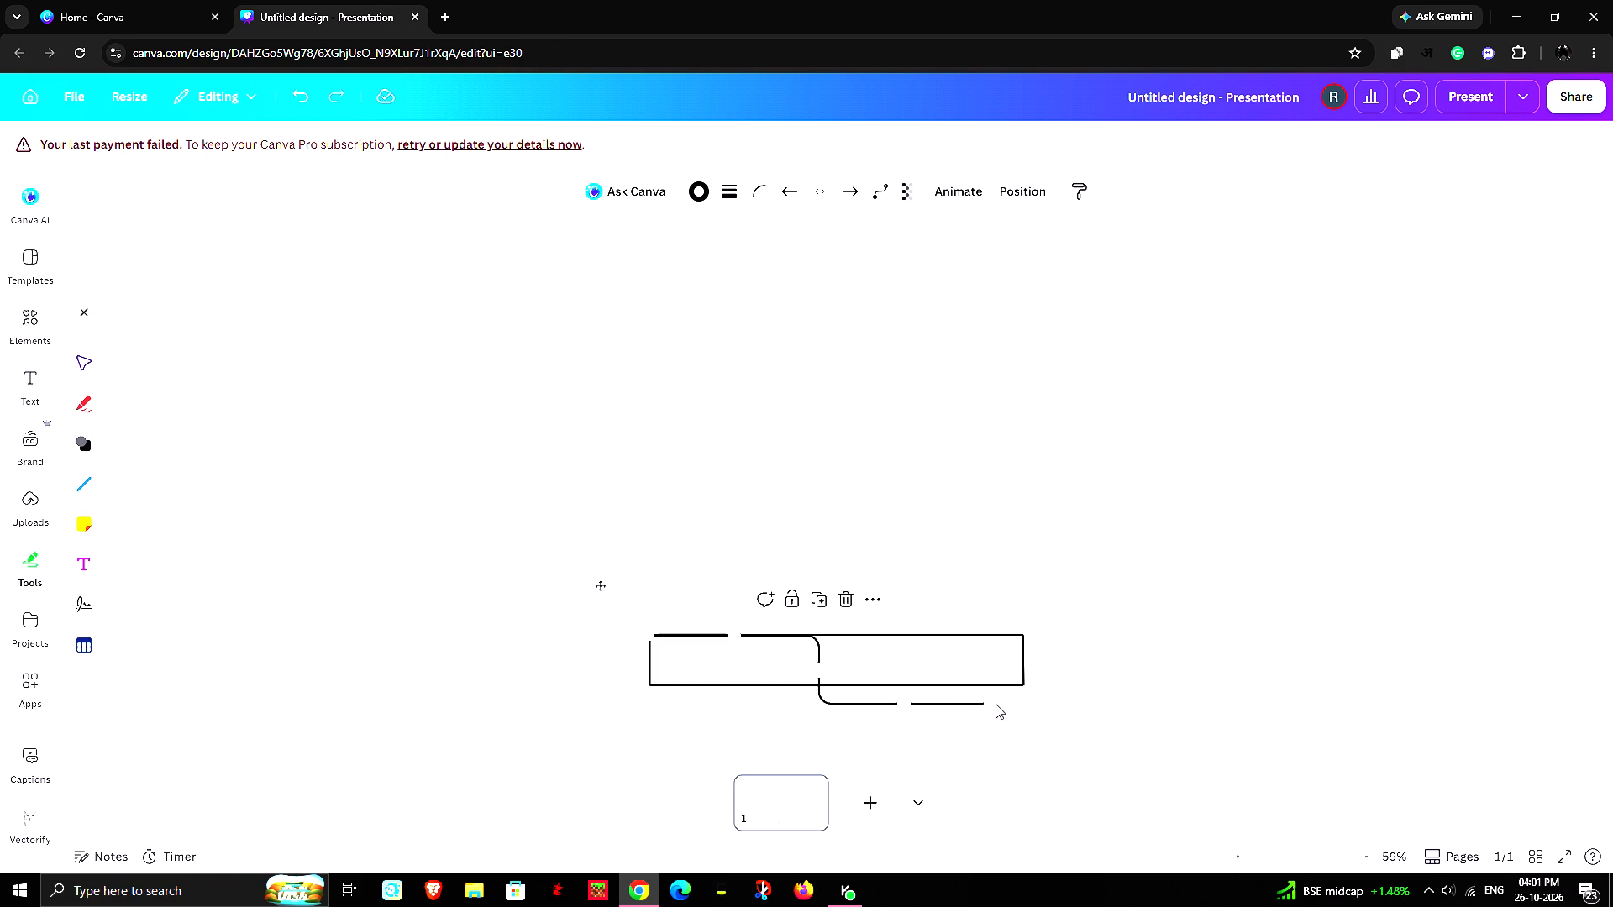
left_click_drag(990, 704, 649, 312)
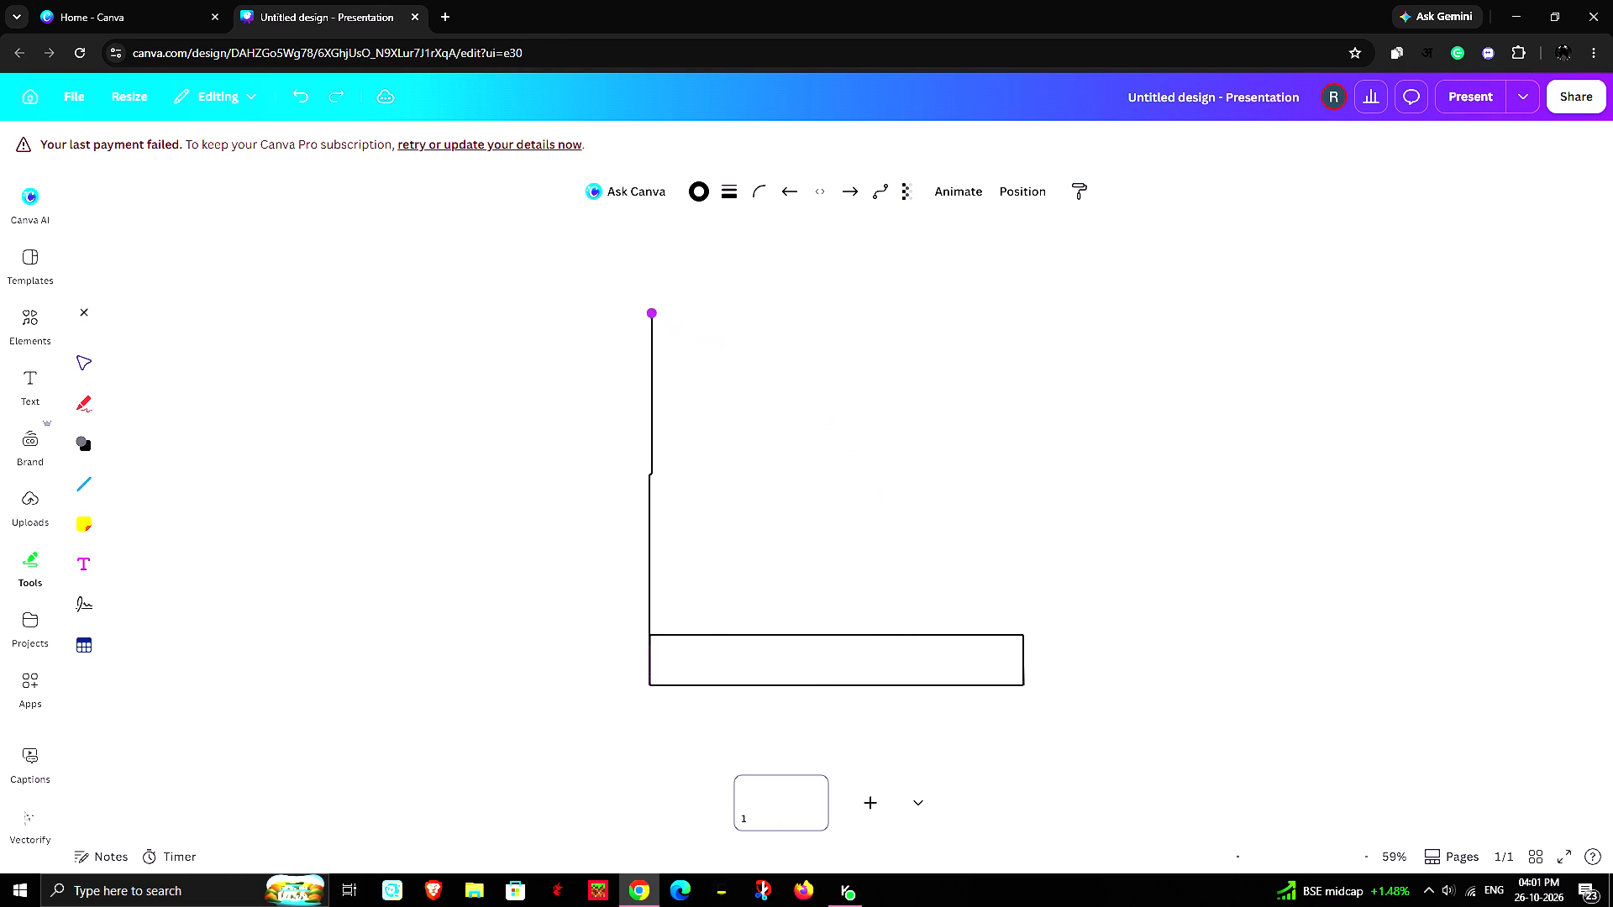
left_click_drag(649, 312, 646, 301)
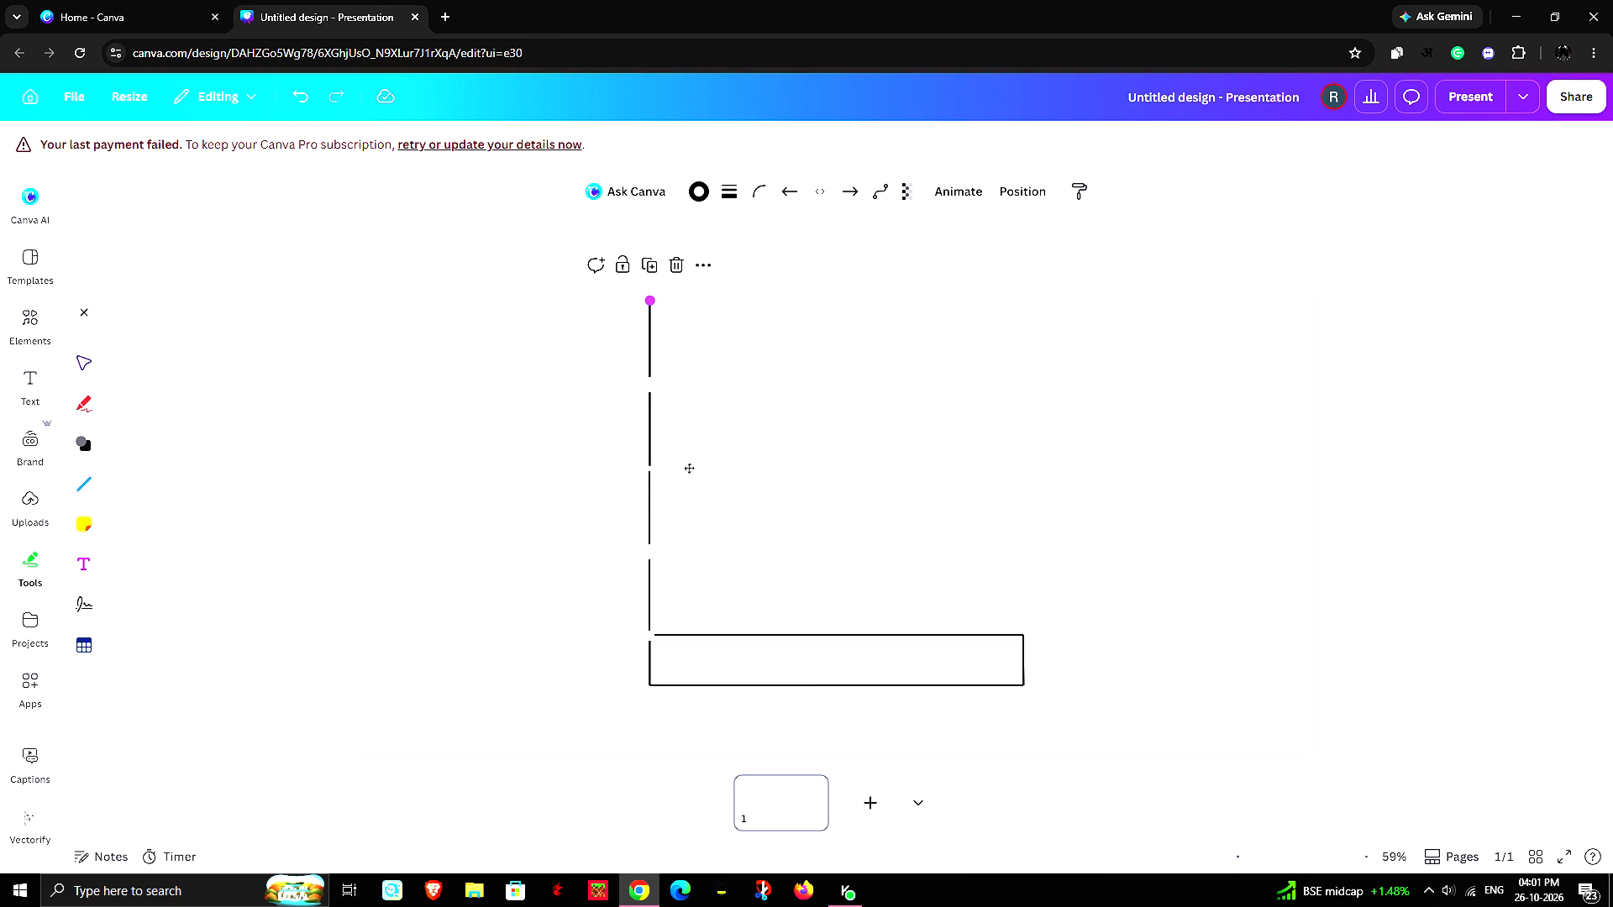
left_click(646, 378)
left_click_drag(654, 305, 708, 315)
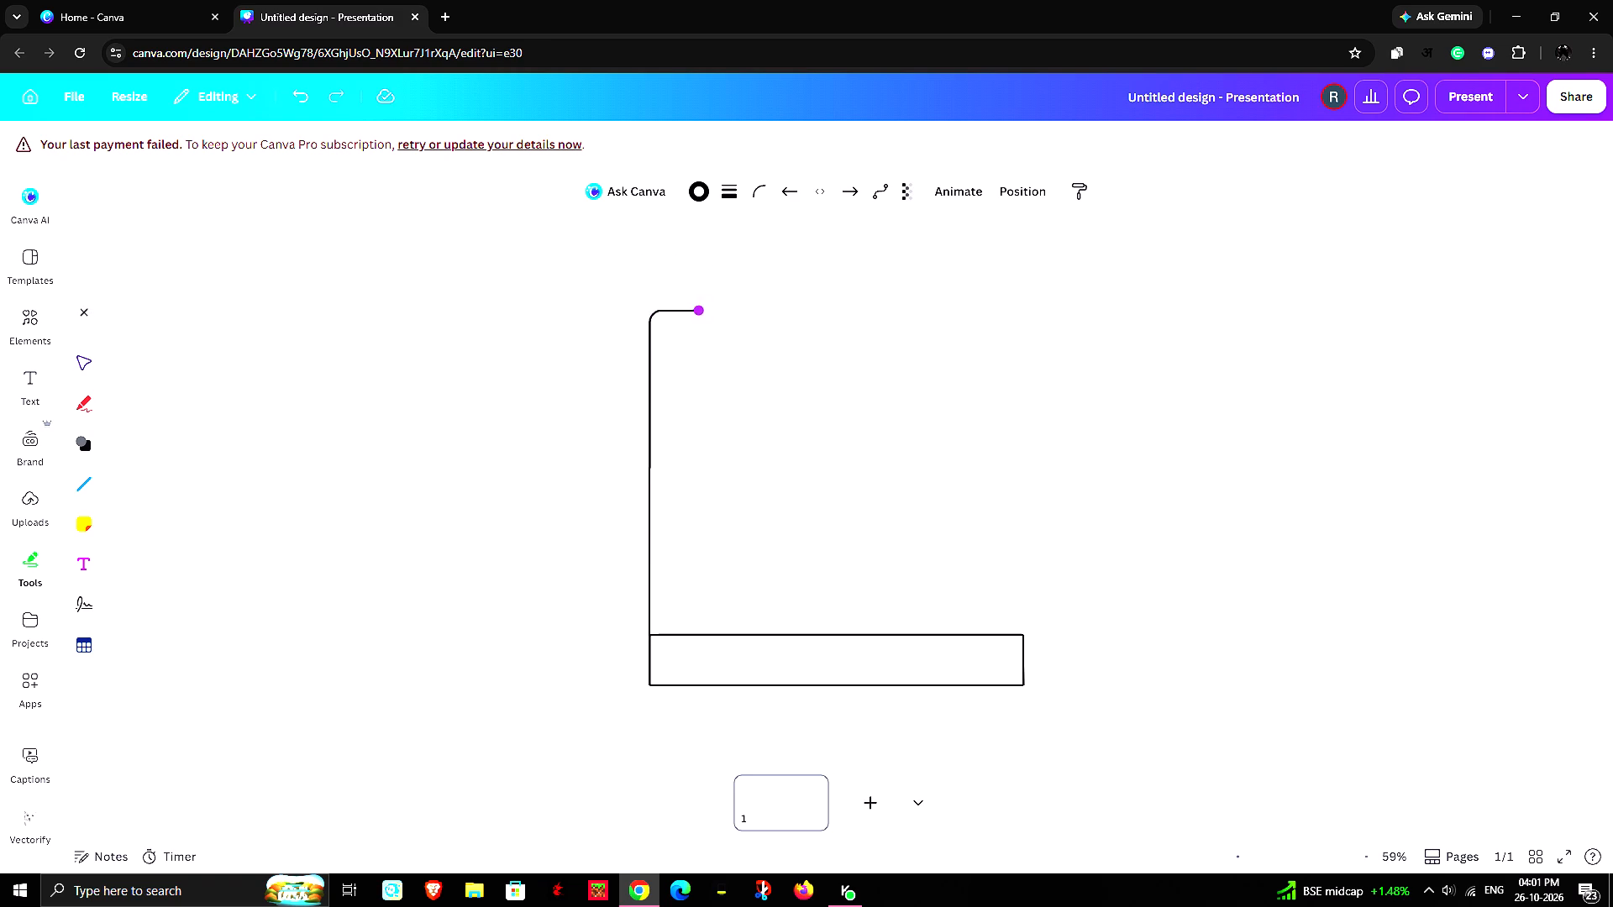
left_click_drag(708, 315, 1006, 300)
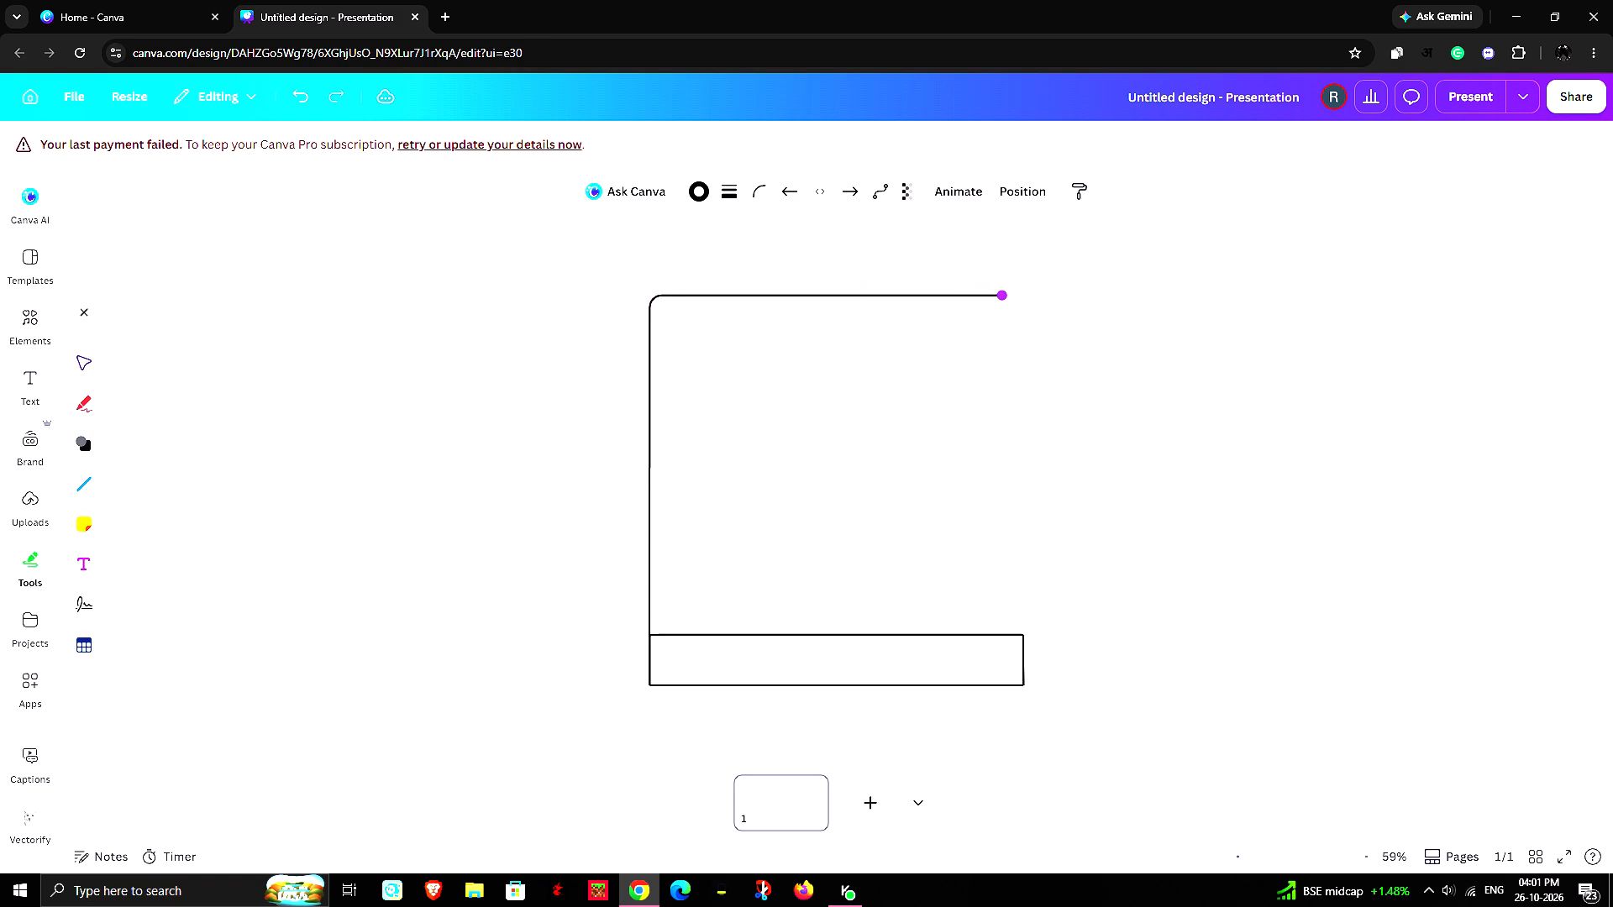
left_click_drag(1006, 300, 976, 340)
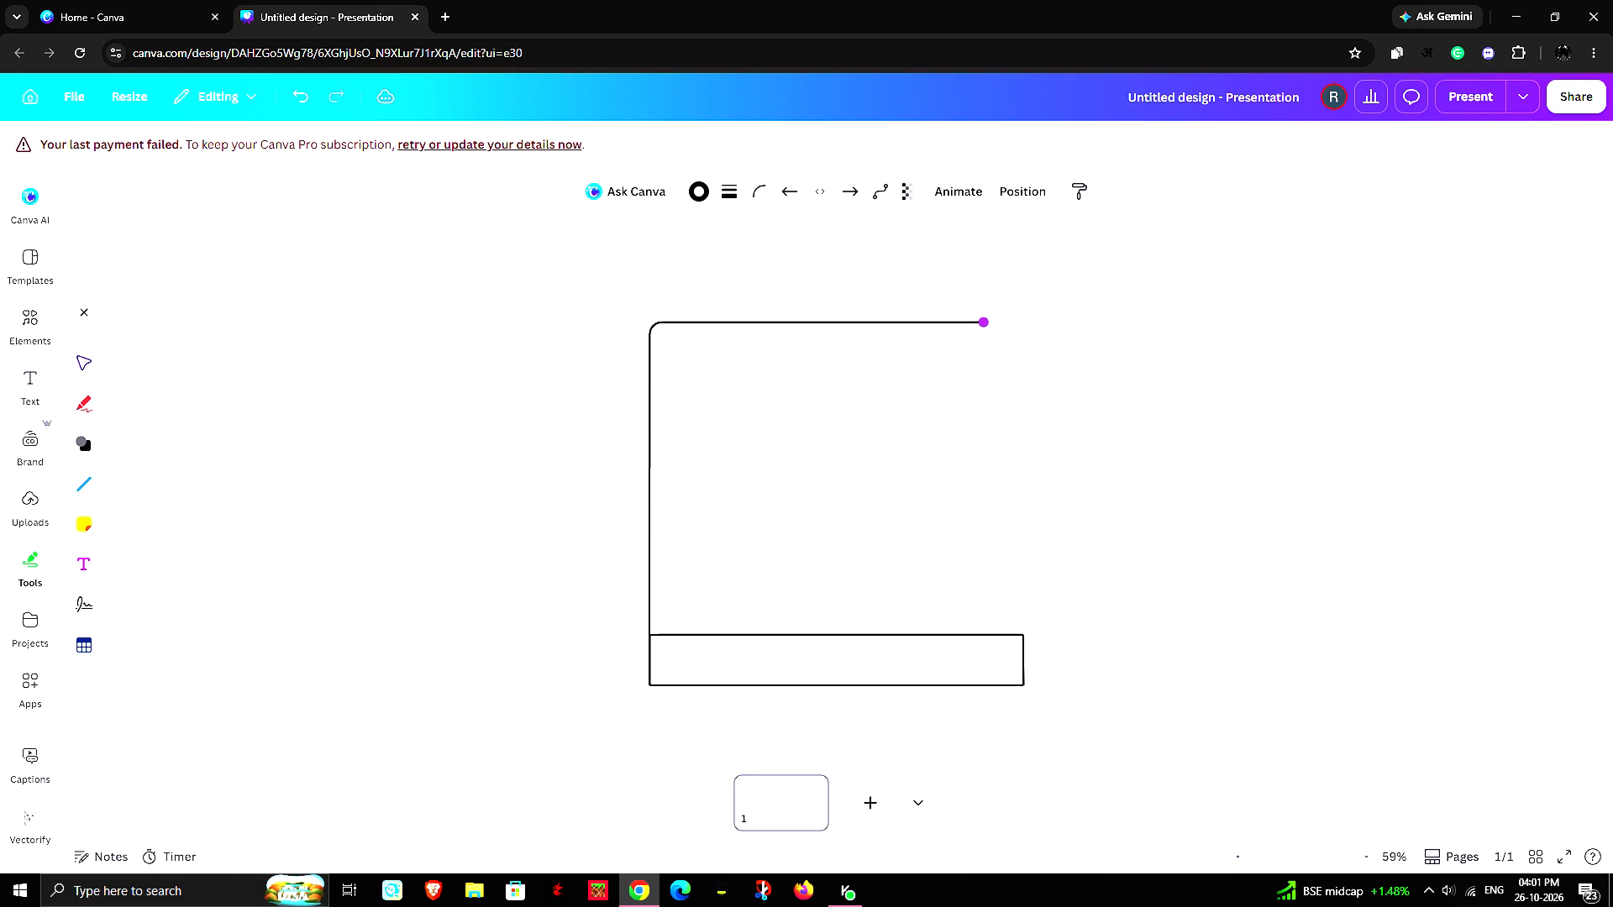
left_click_drag(976, 340, 654, 348)
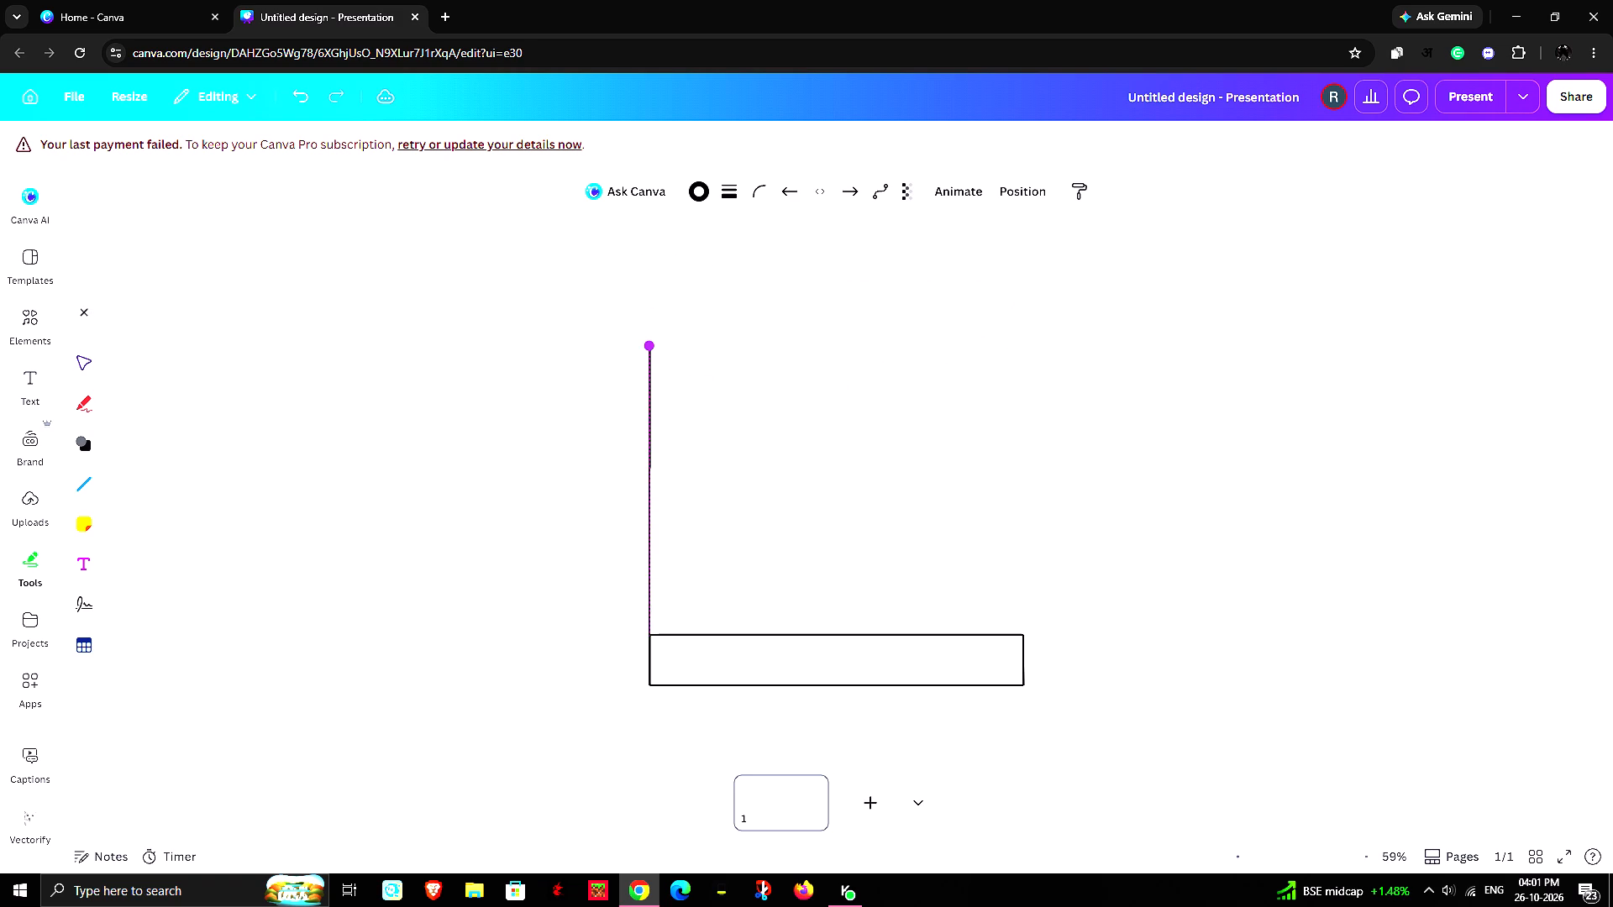
left_click_drag(654, 348, 653, 386)
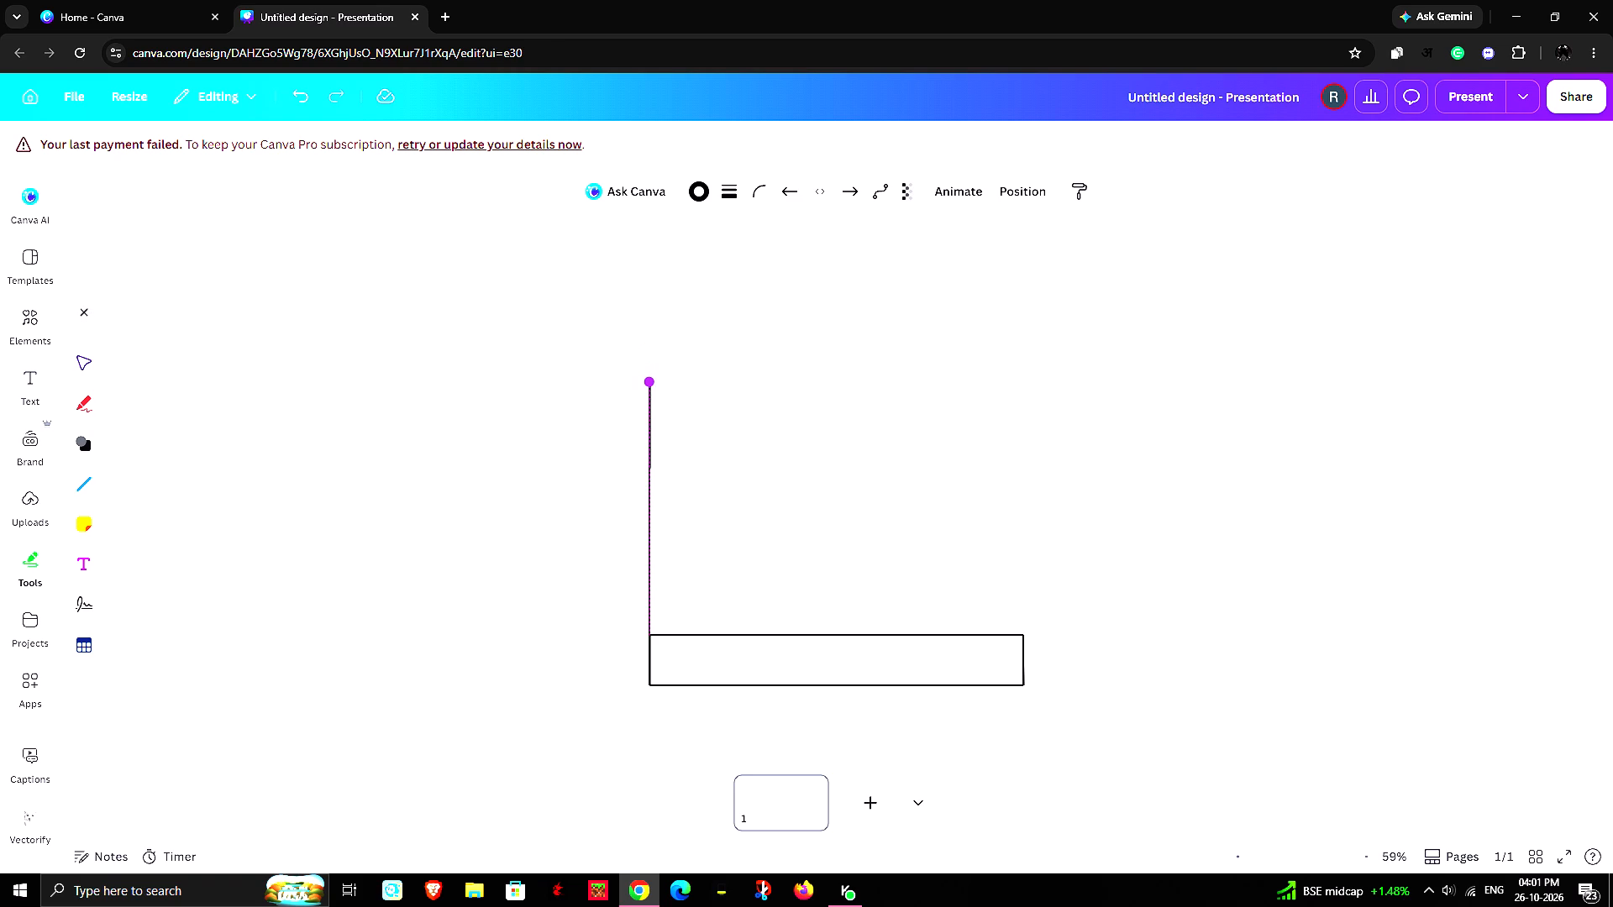
left_click_drag(653, 386, 653, 373)
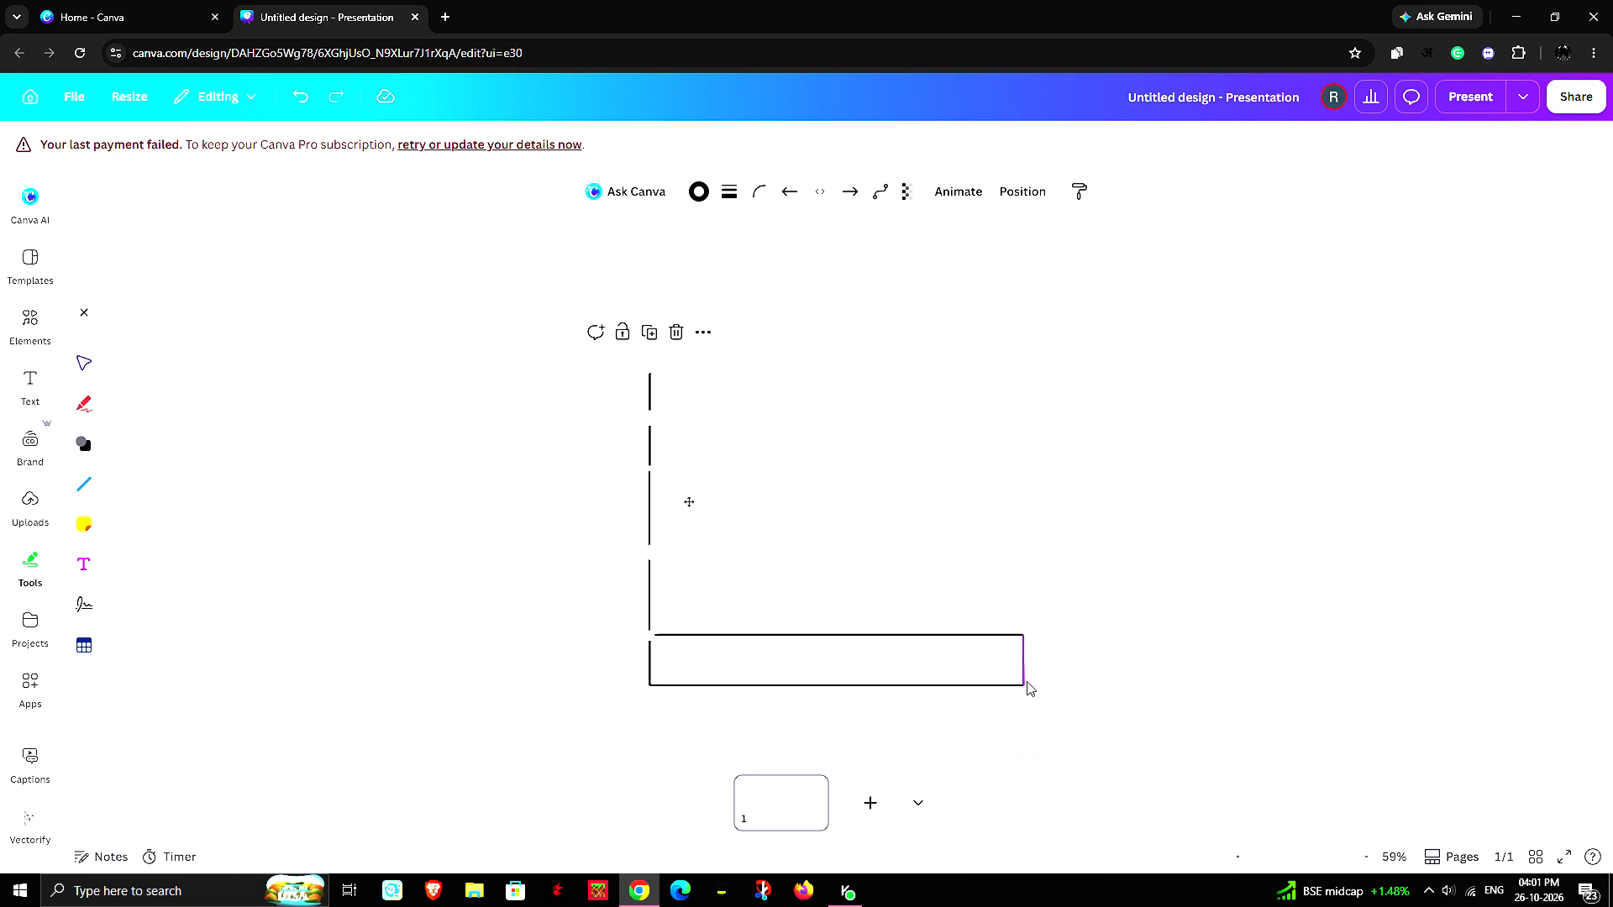
Shorten the rectangle slightly by moving its bottom-right and top-right corners inwards, keeping its right side vertical.
left_click(1038, 693)
left_click(1022, 682)
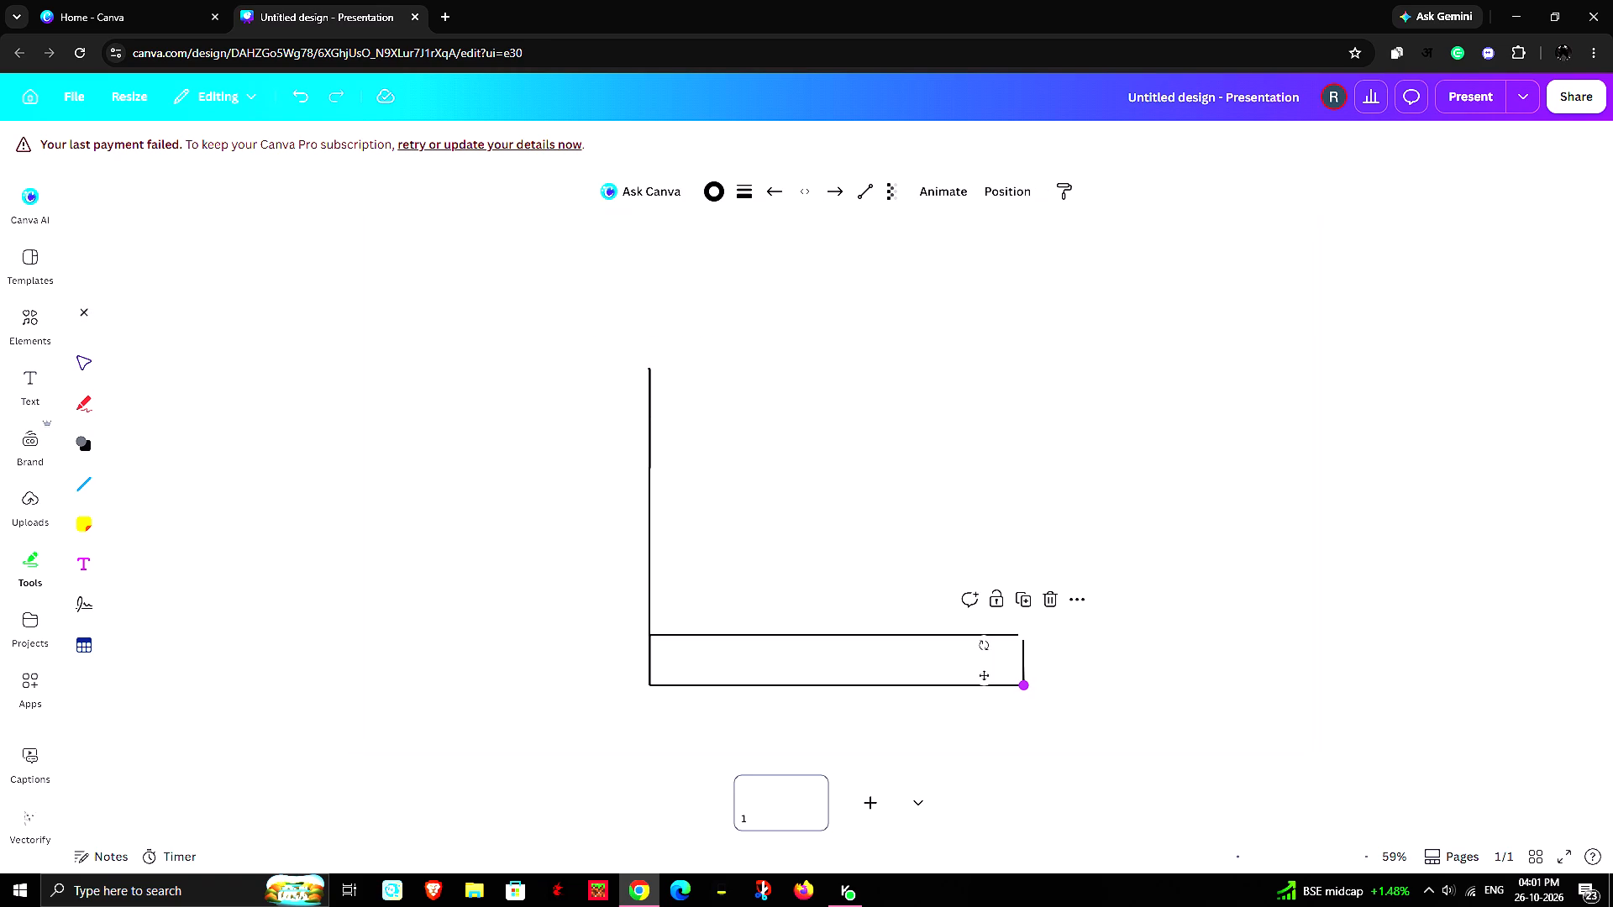
left_click_drag(1026, 685, 1015, 683)
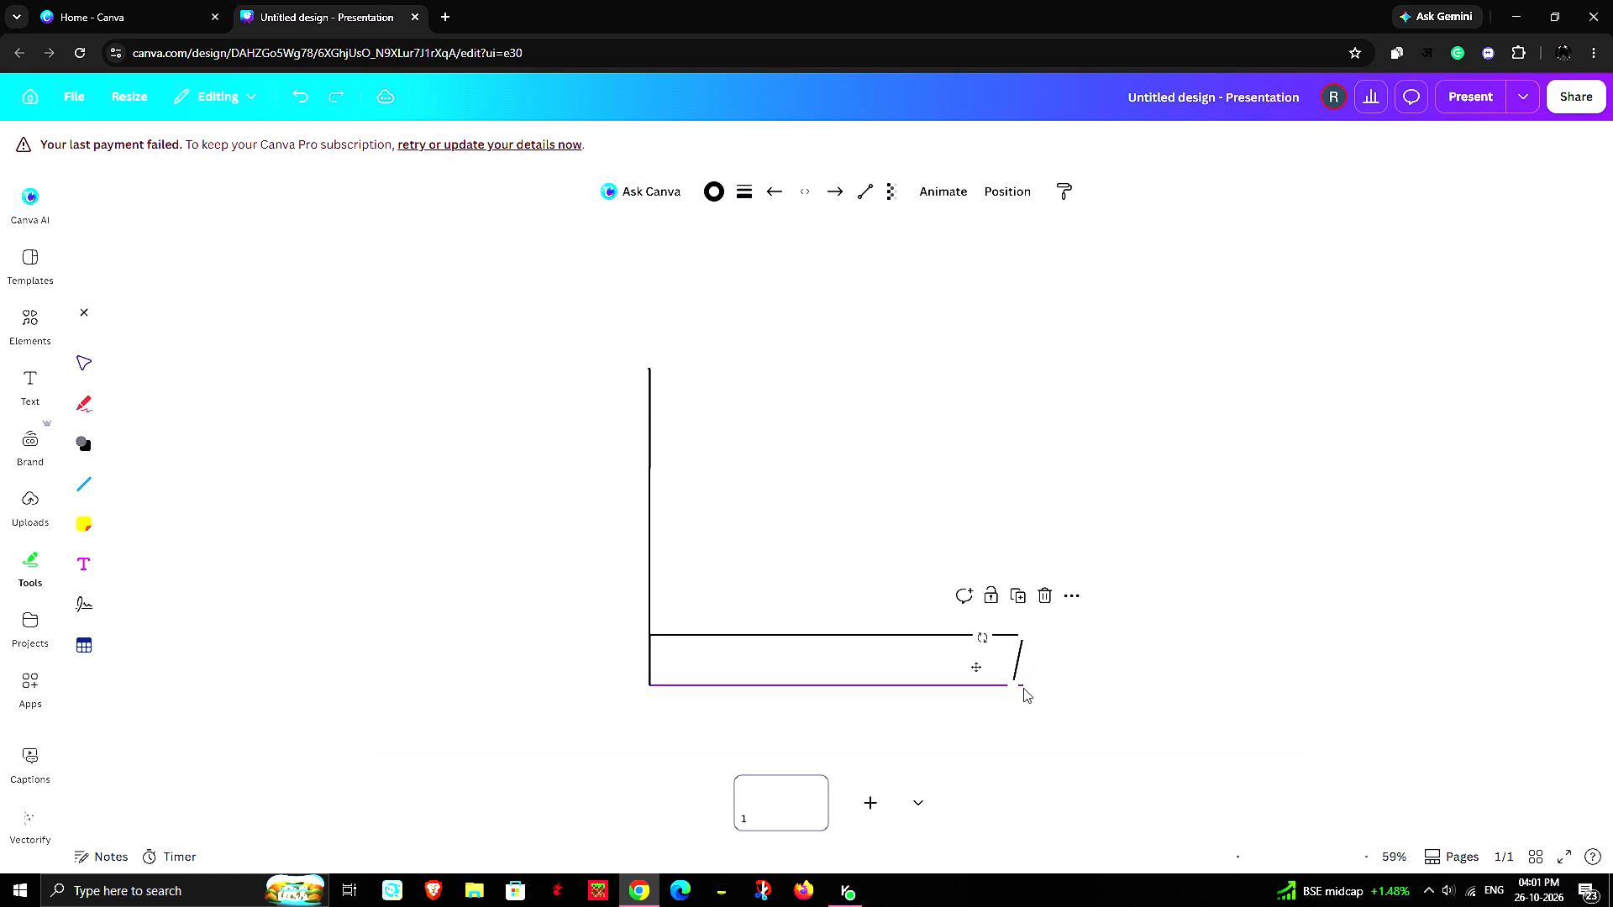
left_click(1023, 688)
left_click(1025, 688)
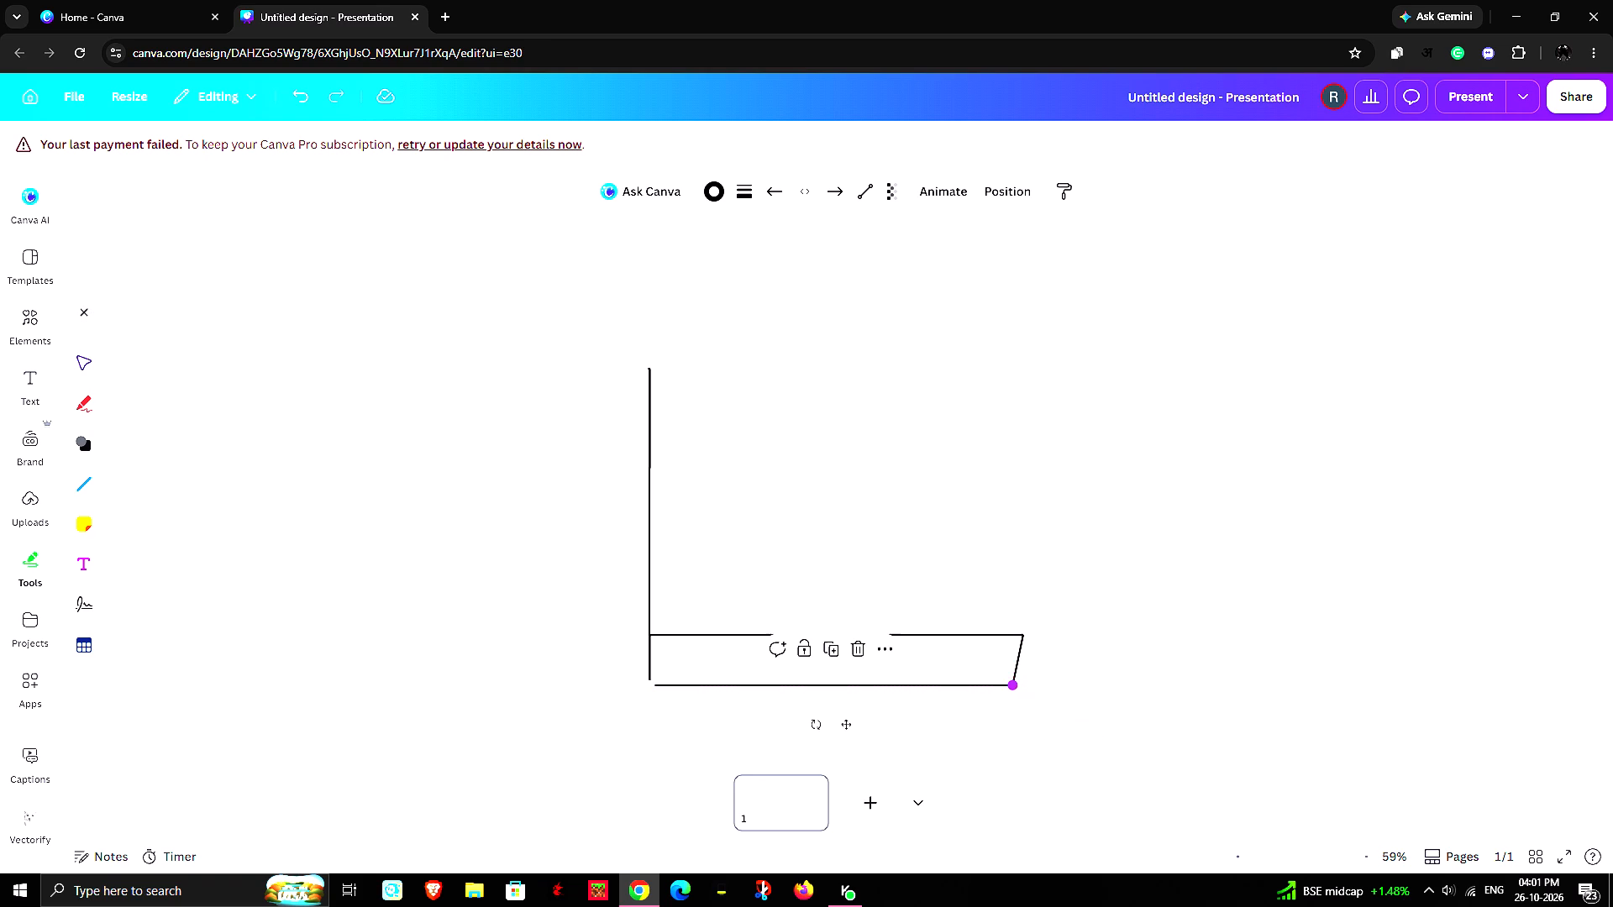
left_click(1021, 637)
left_click_drag(1024, 635, 1022, 633)
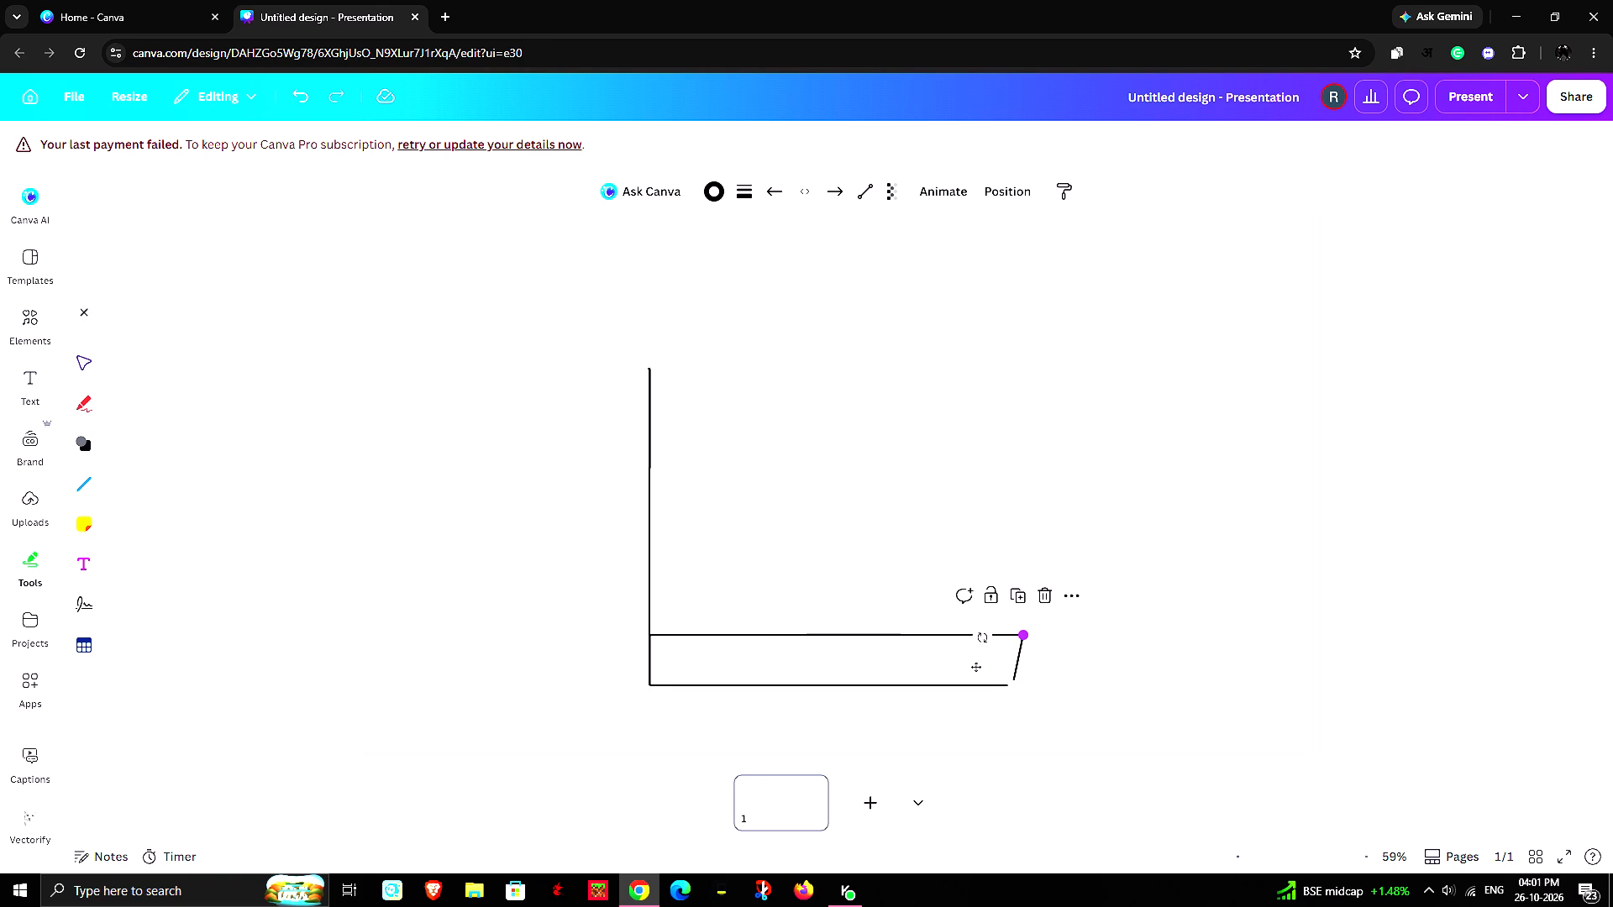
left_click_drag(1022, 633, 1017, 632)
left_click(1023, 633)
left_click_drag(1027, 636, 1019, 632)
left_click(1040, 532)
Select the rectangle and the vertical line together, centre them horizontally on the page, and shift them slightly down.
left_click_drag(507, 309, 1187, 731)
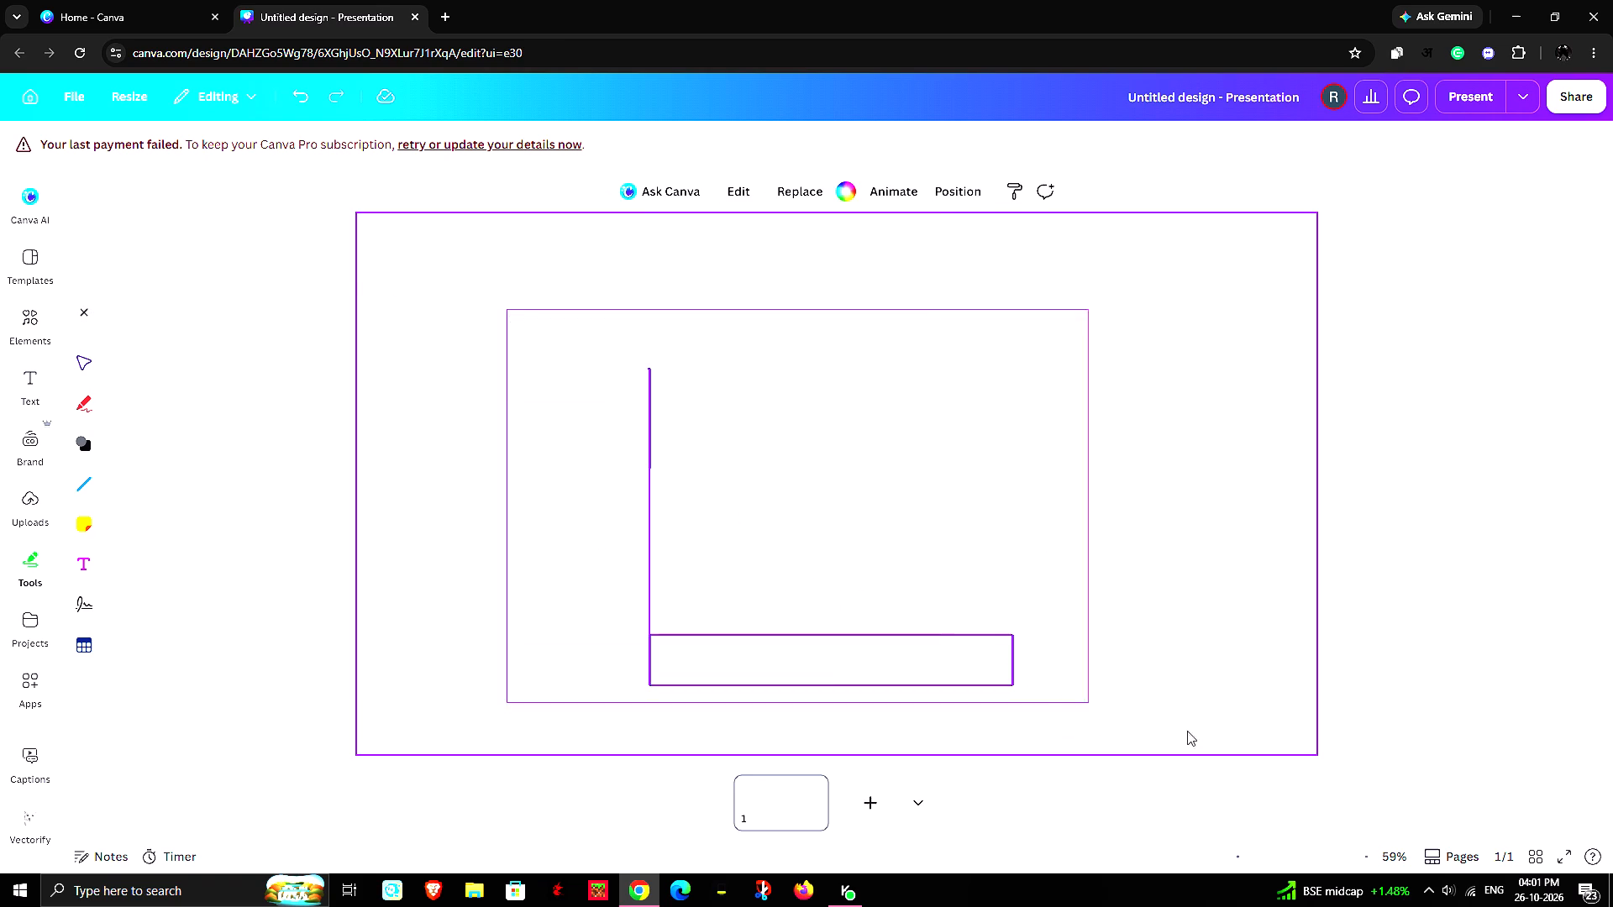
left_click_drag(1187, 731, 1248, 730)
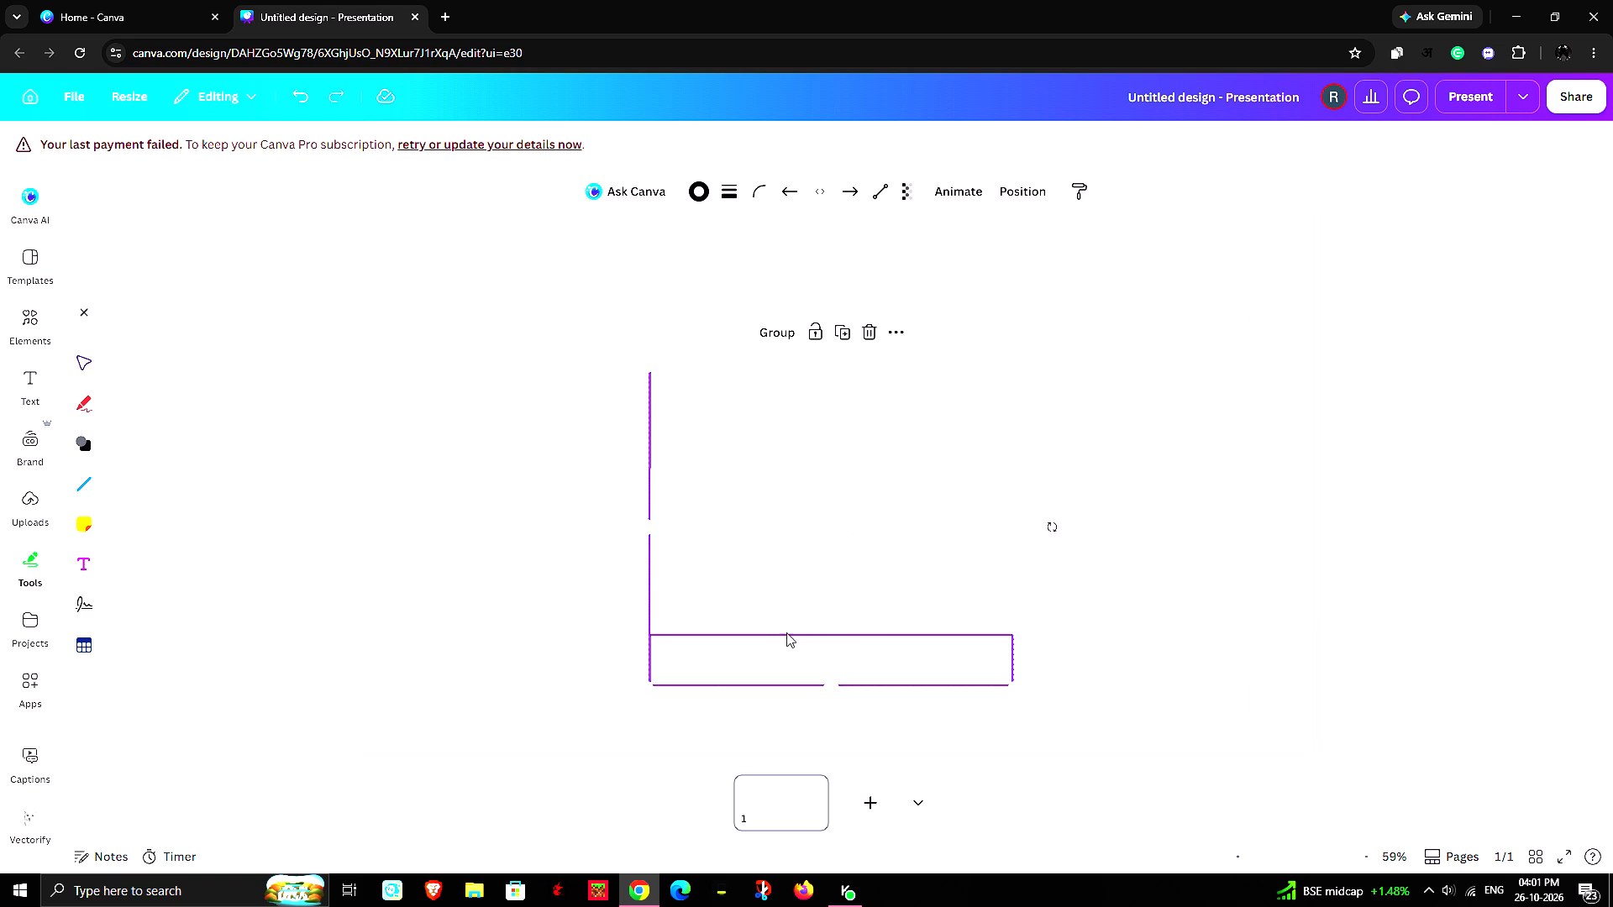
left_click_drag(786, 632, 799, 637)
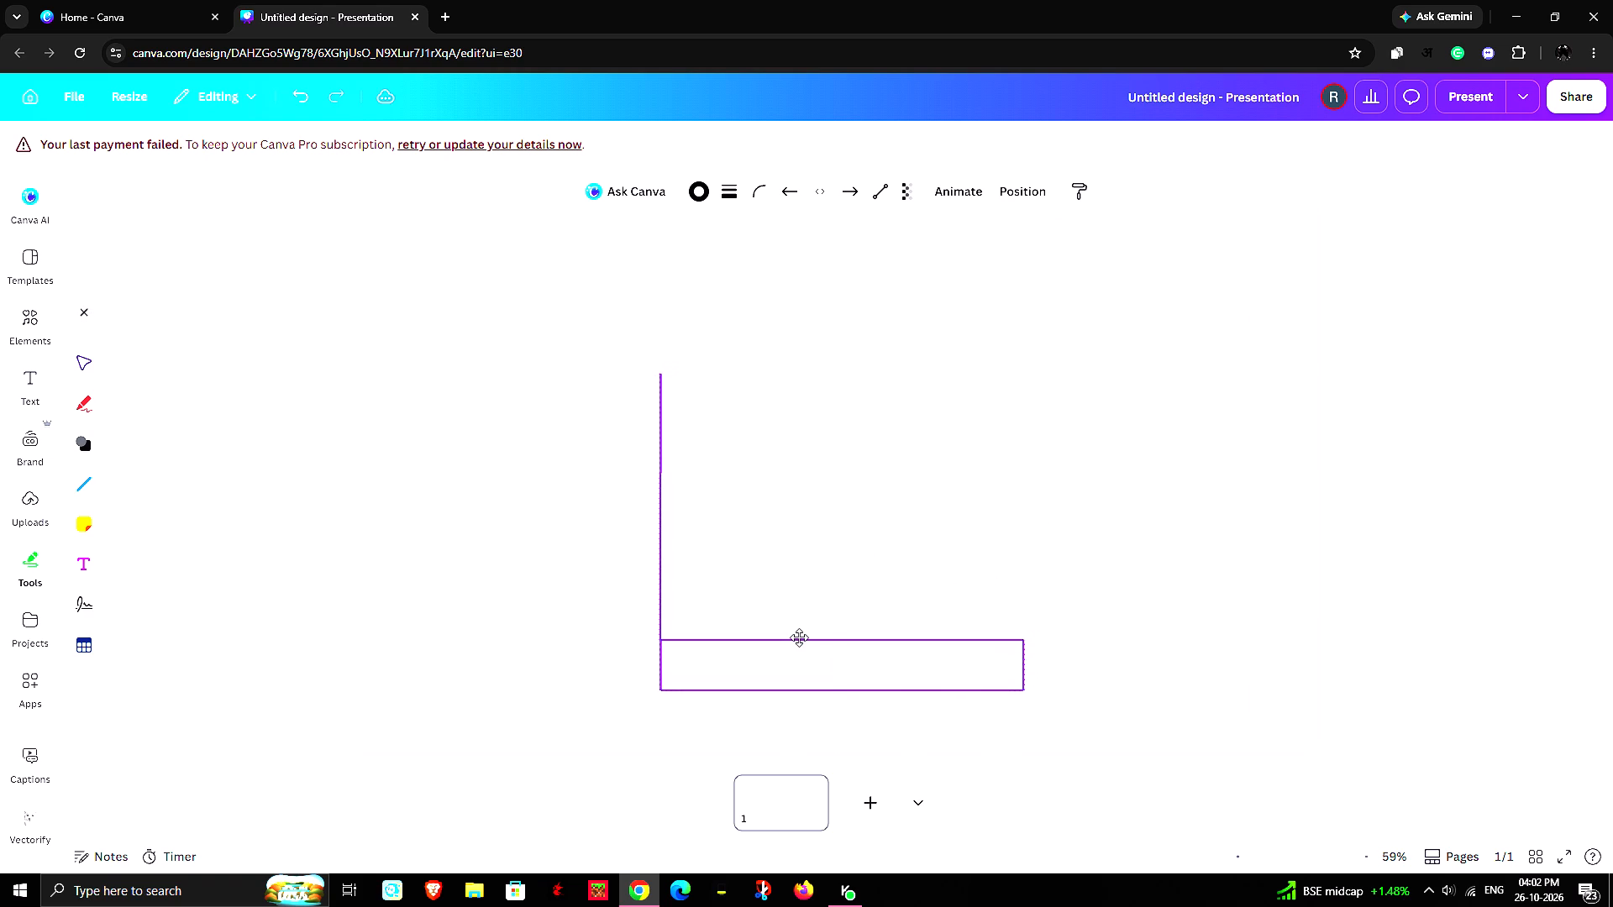
left_click_drag(799, 637, 794, 638)
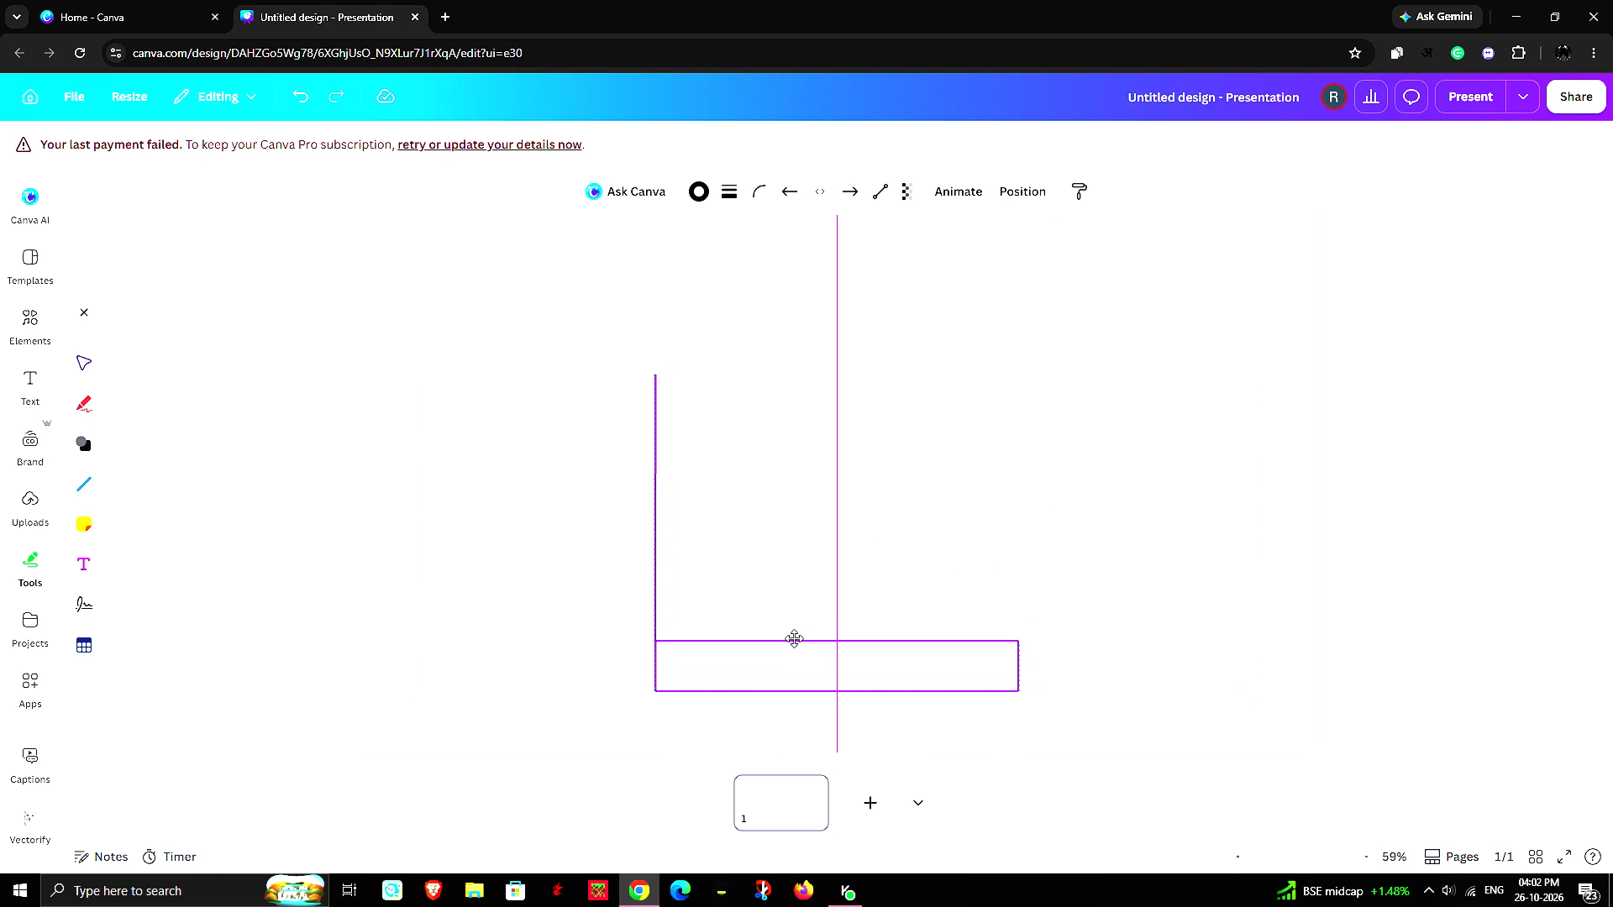
left_click_drag(794, 638, 796, 645)
left_click(539, 571)
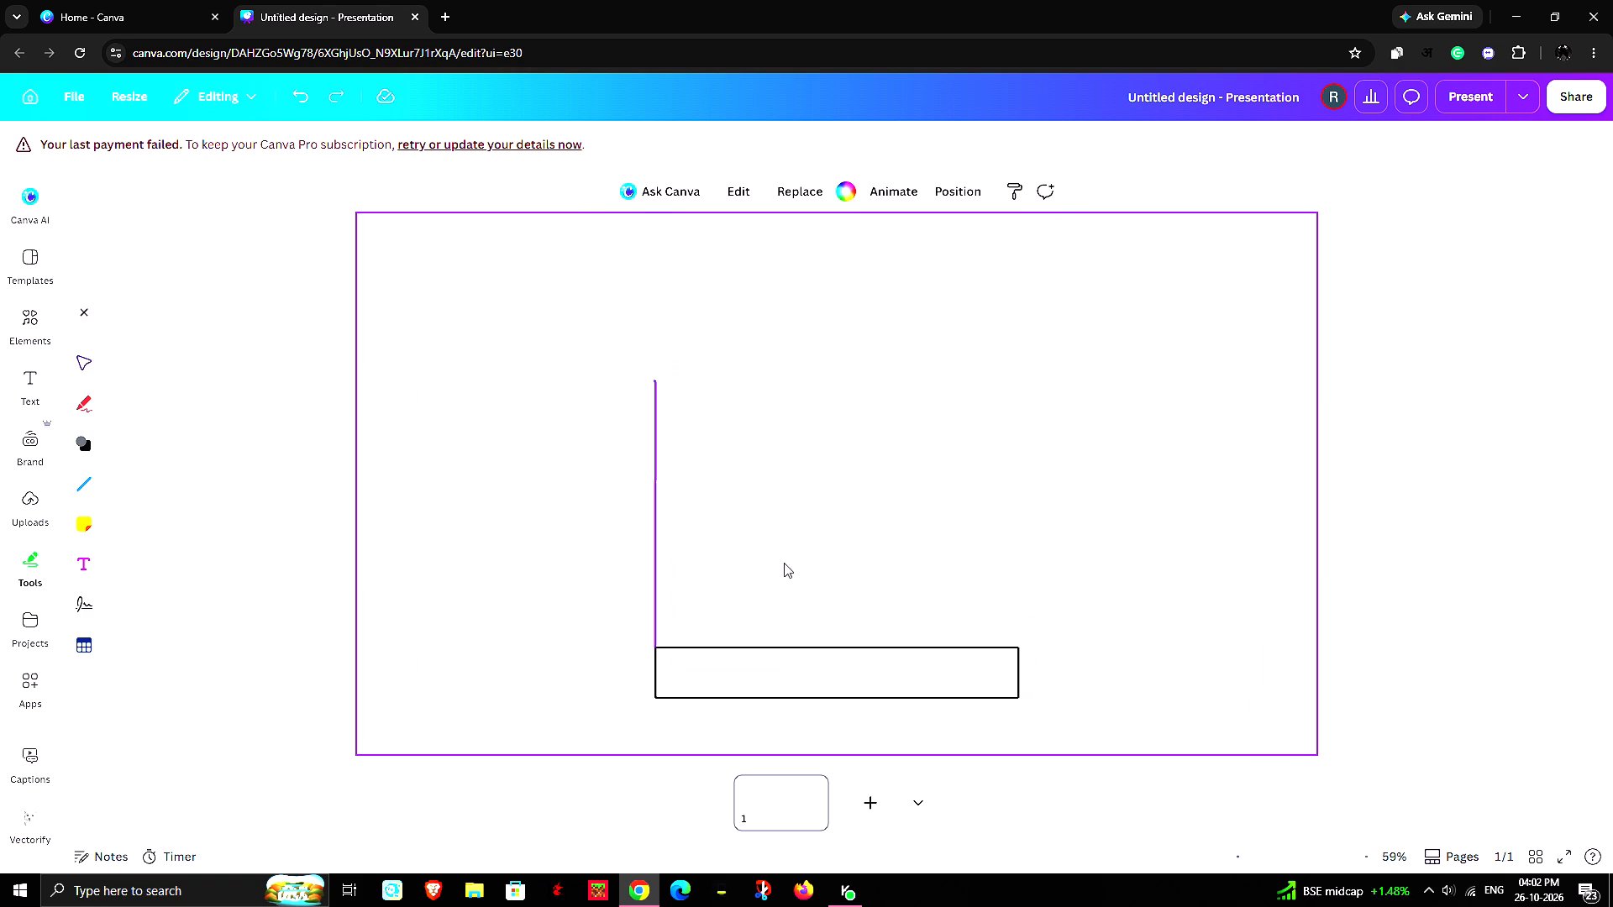
left_click(490, 482)
Draw a matching vertical elbow line from the rectangle's top-right corner up to the level of the left line's top.
left_click(81, 484)
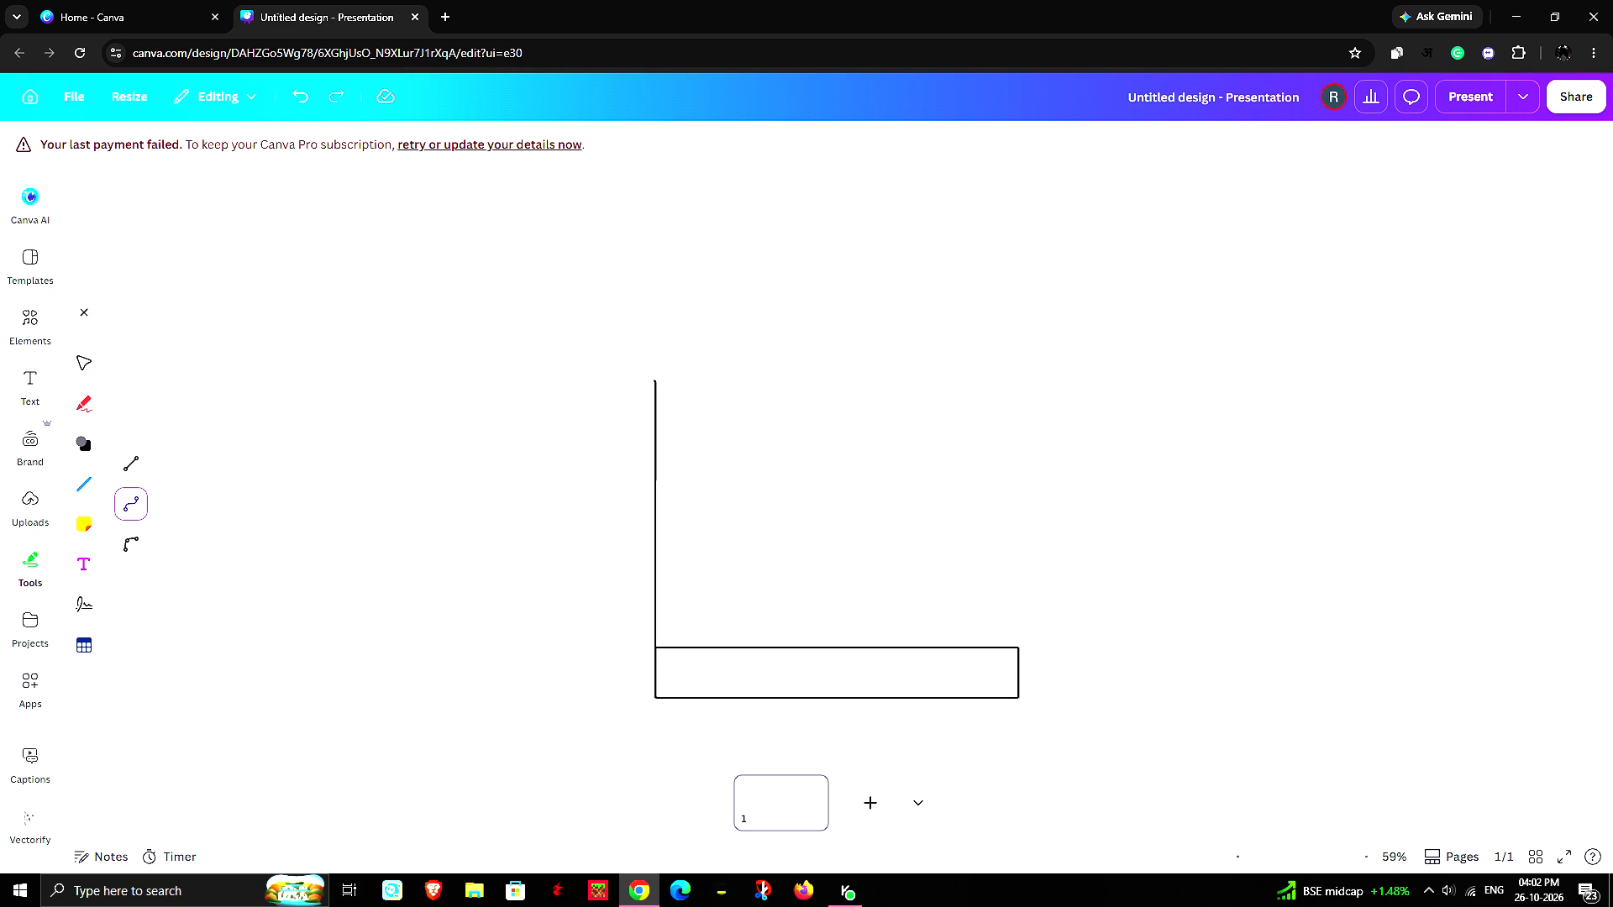
left_click_drag(1017, 647, 1026, 507)
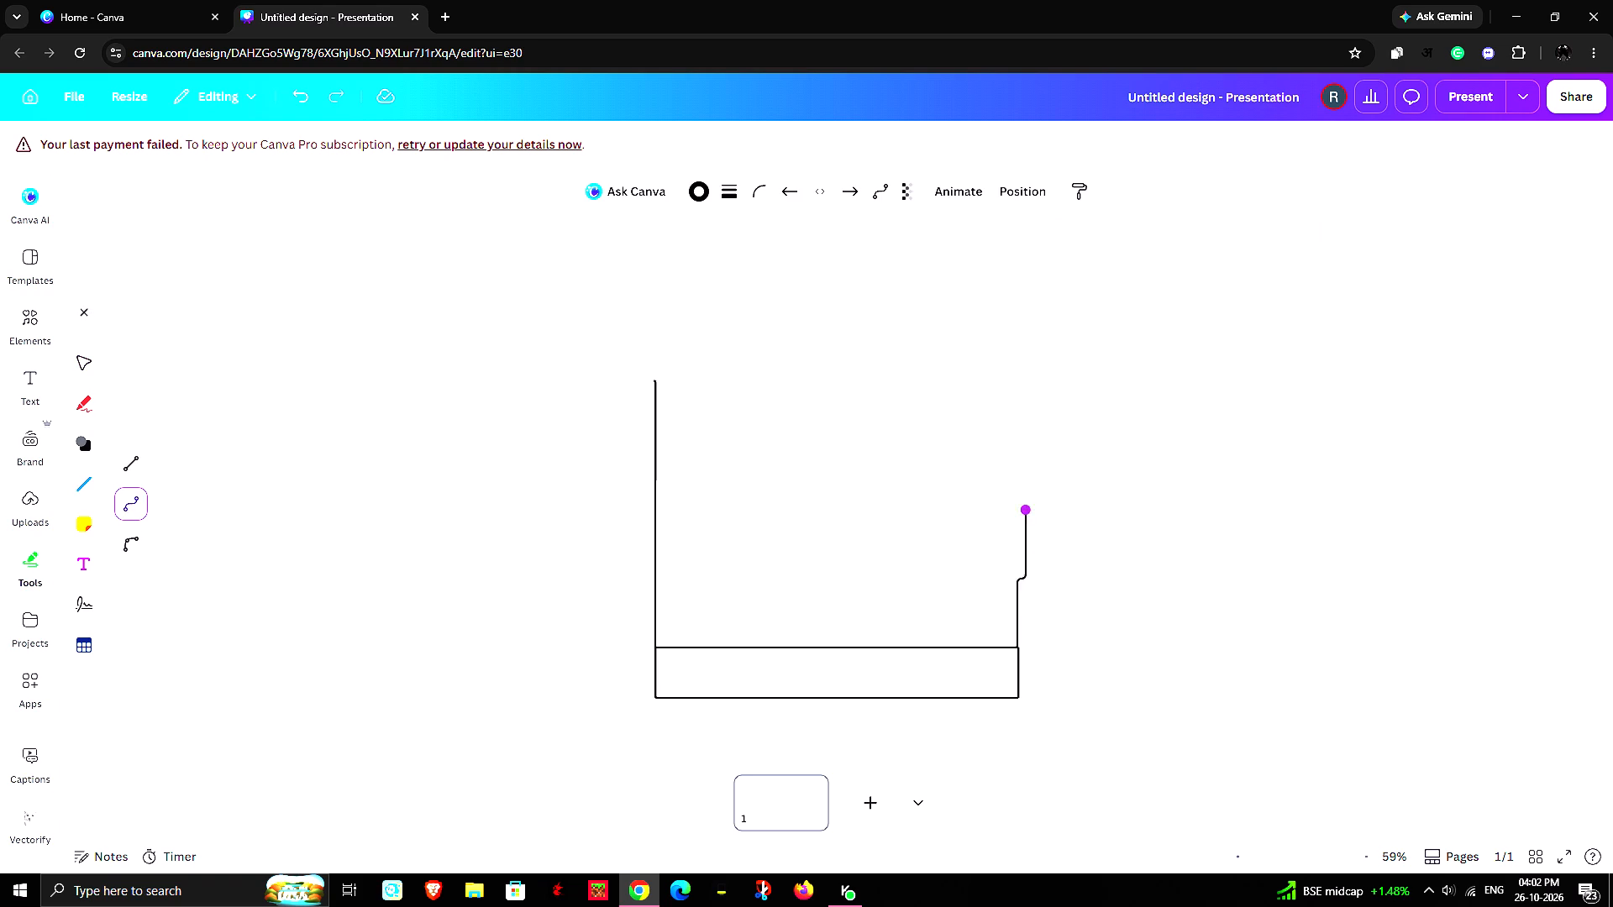
left_click_drag(1026, 507, 1011, 380)
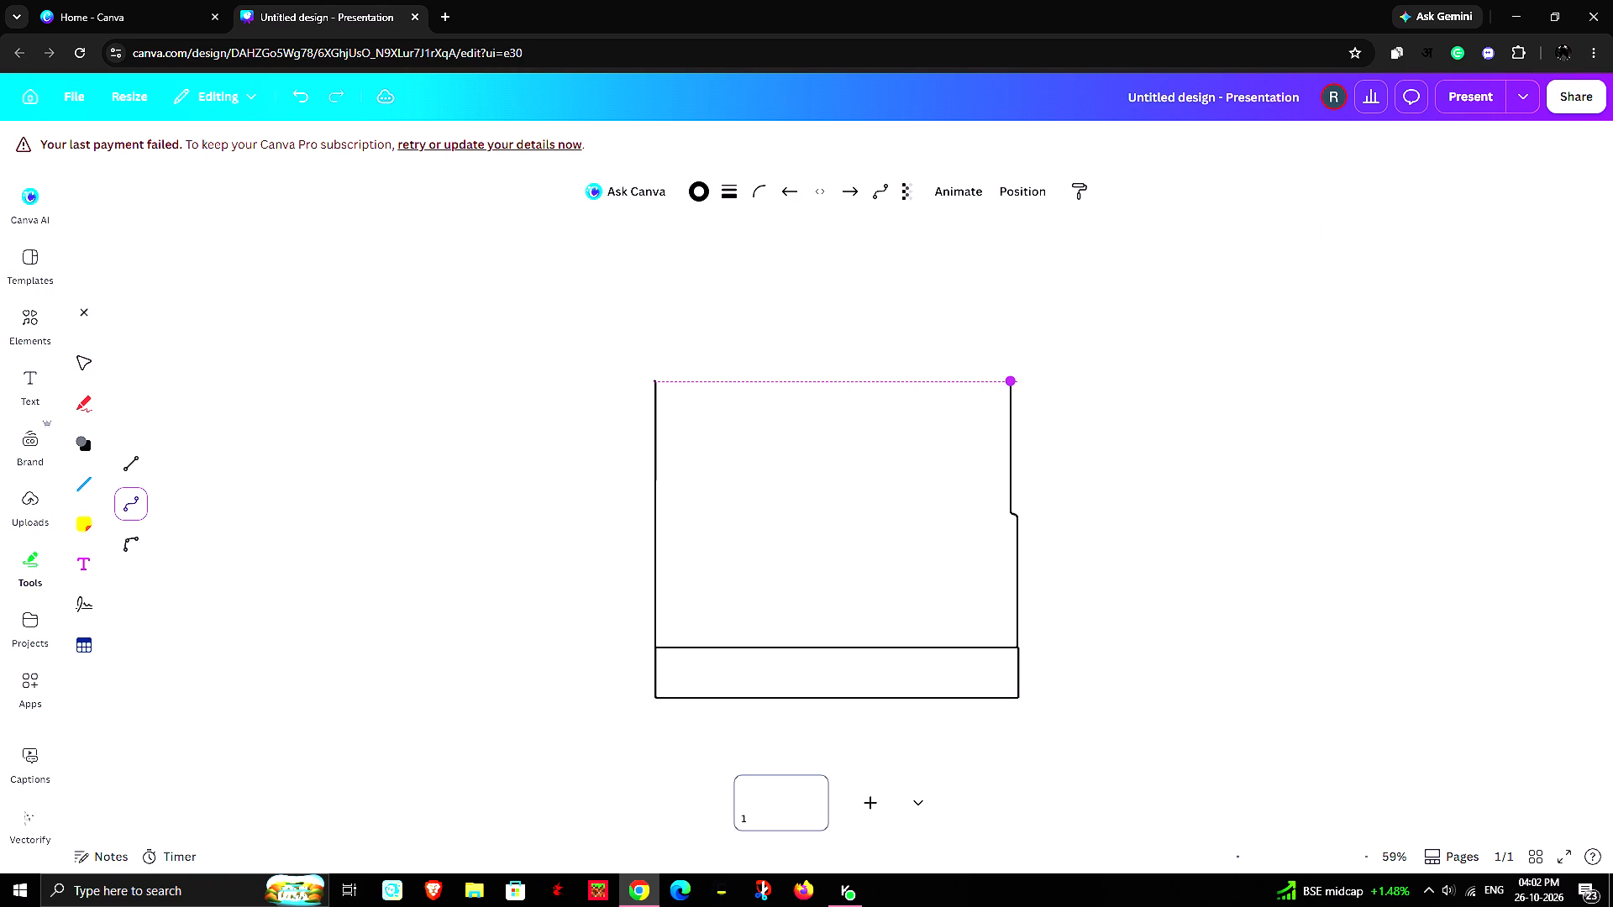
left_click_drag(1011, 380, 1012, 380)
left_click_drag(1012, 380, 1012, 381)
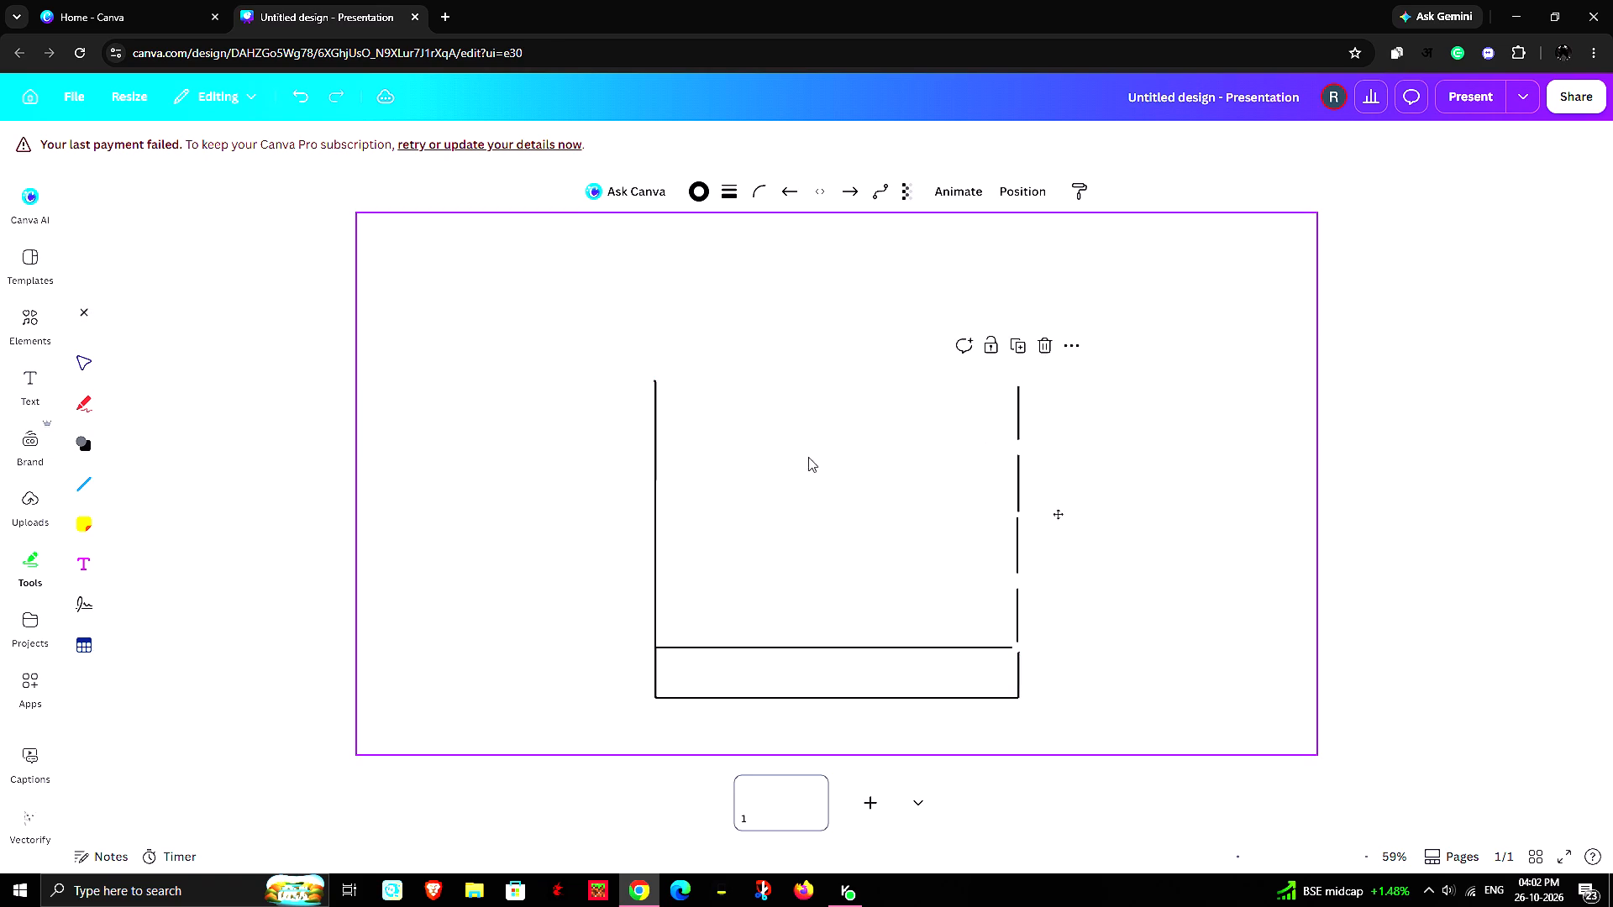
left_click(1153, 448)
left_click(1016, 419)
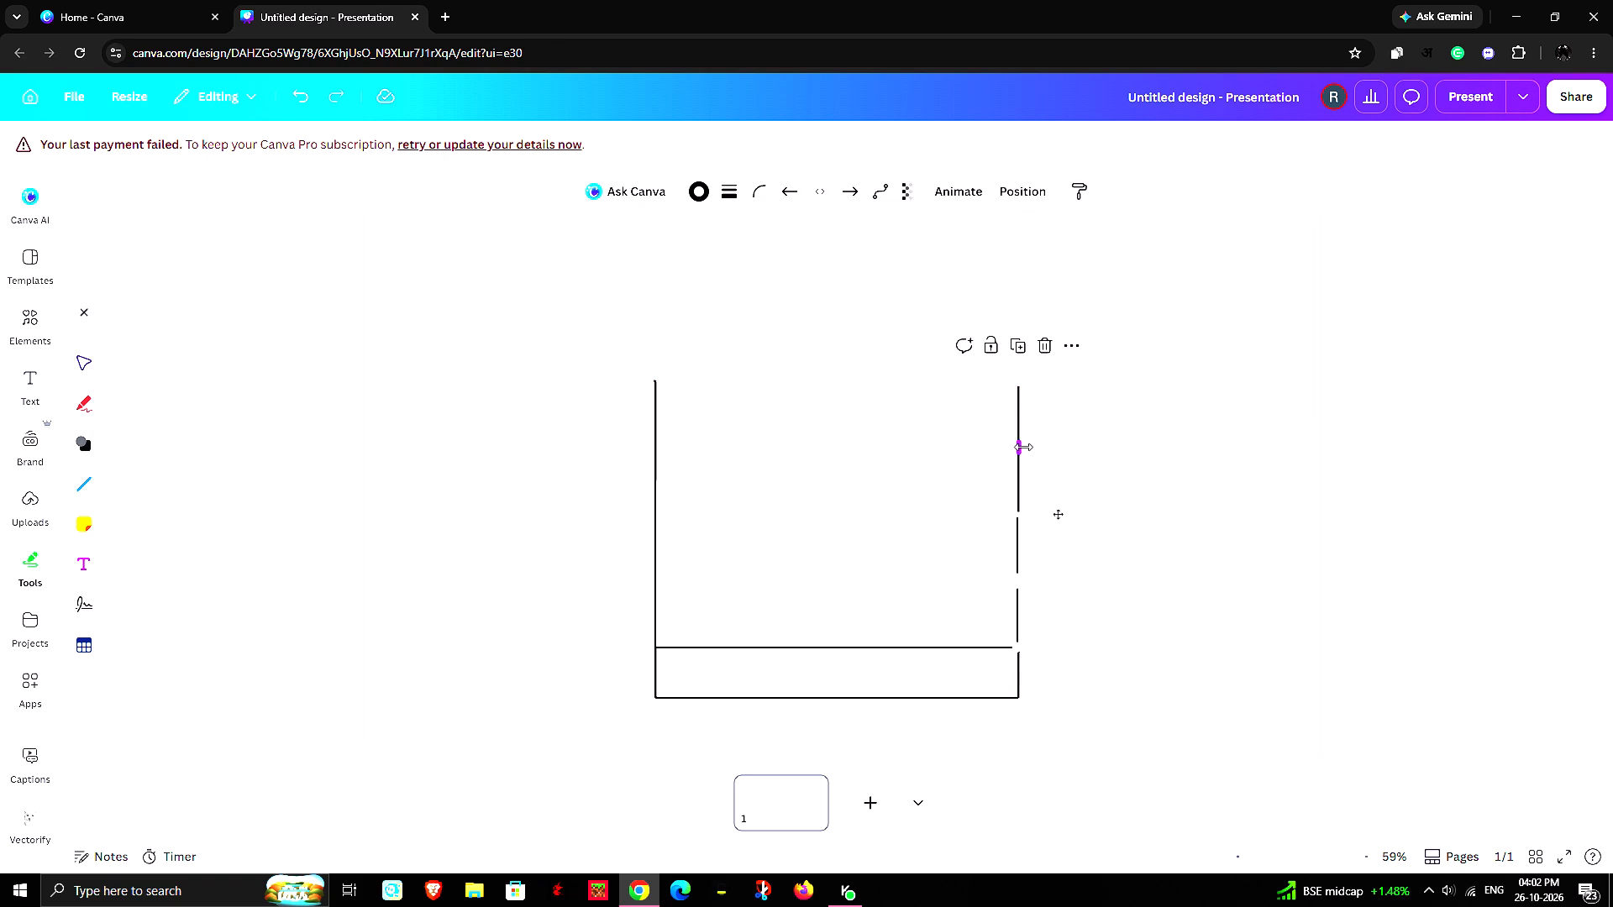
left_click(1023, 447)
left_click(1129, 507)
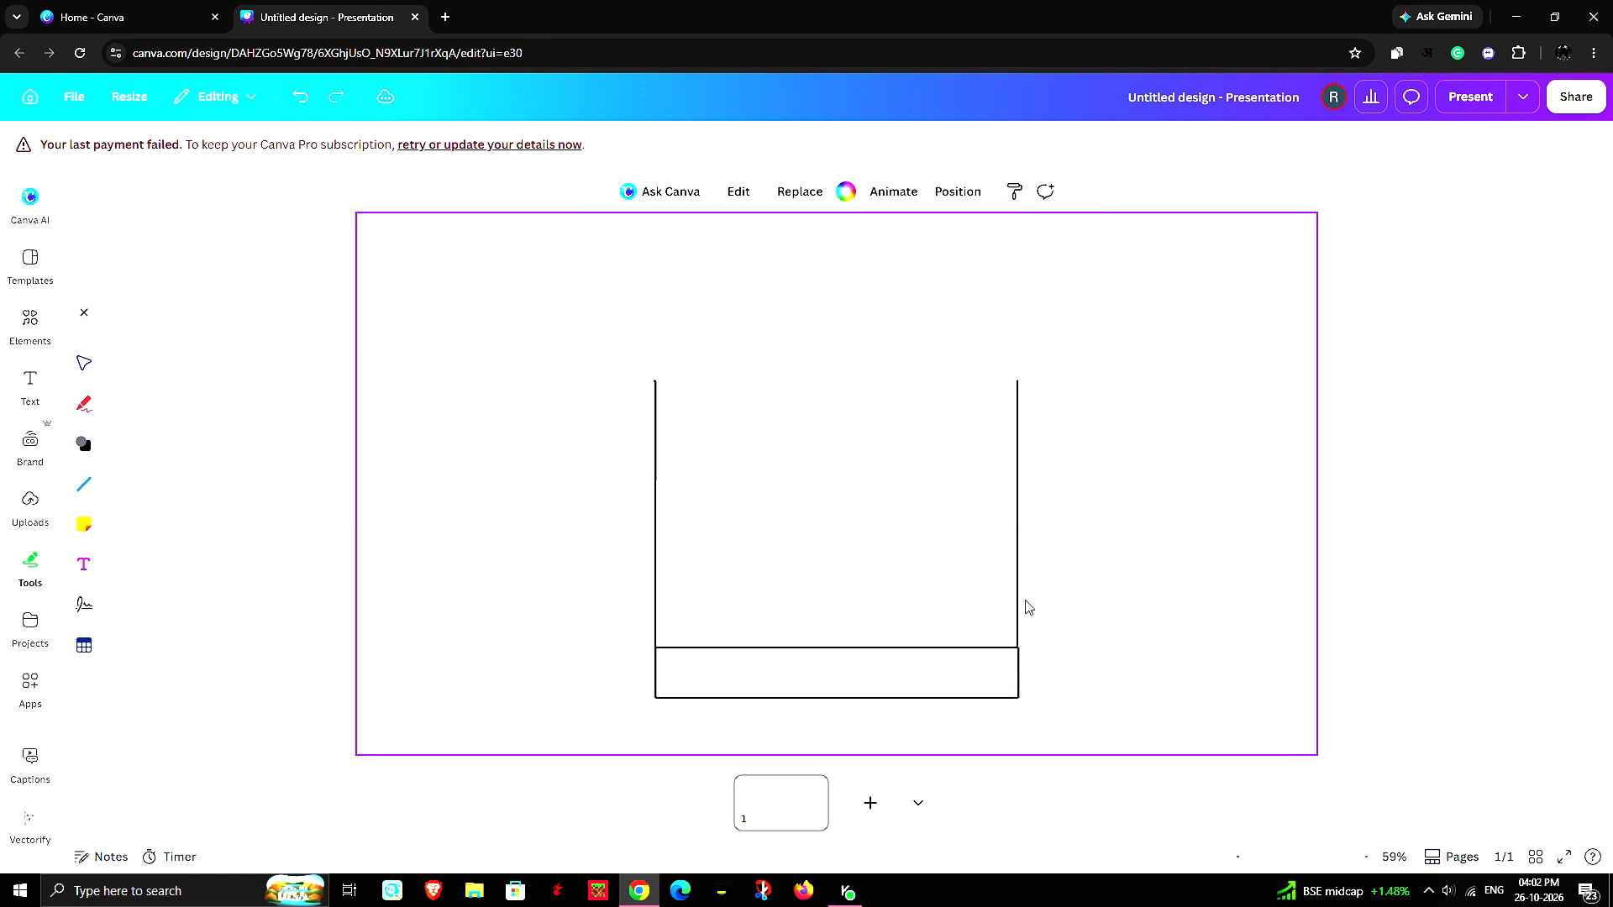
Align the upper segment of the left vertical line with its lower segment so the line runs straight.
left_click(661, 444)
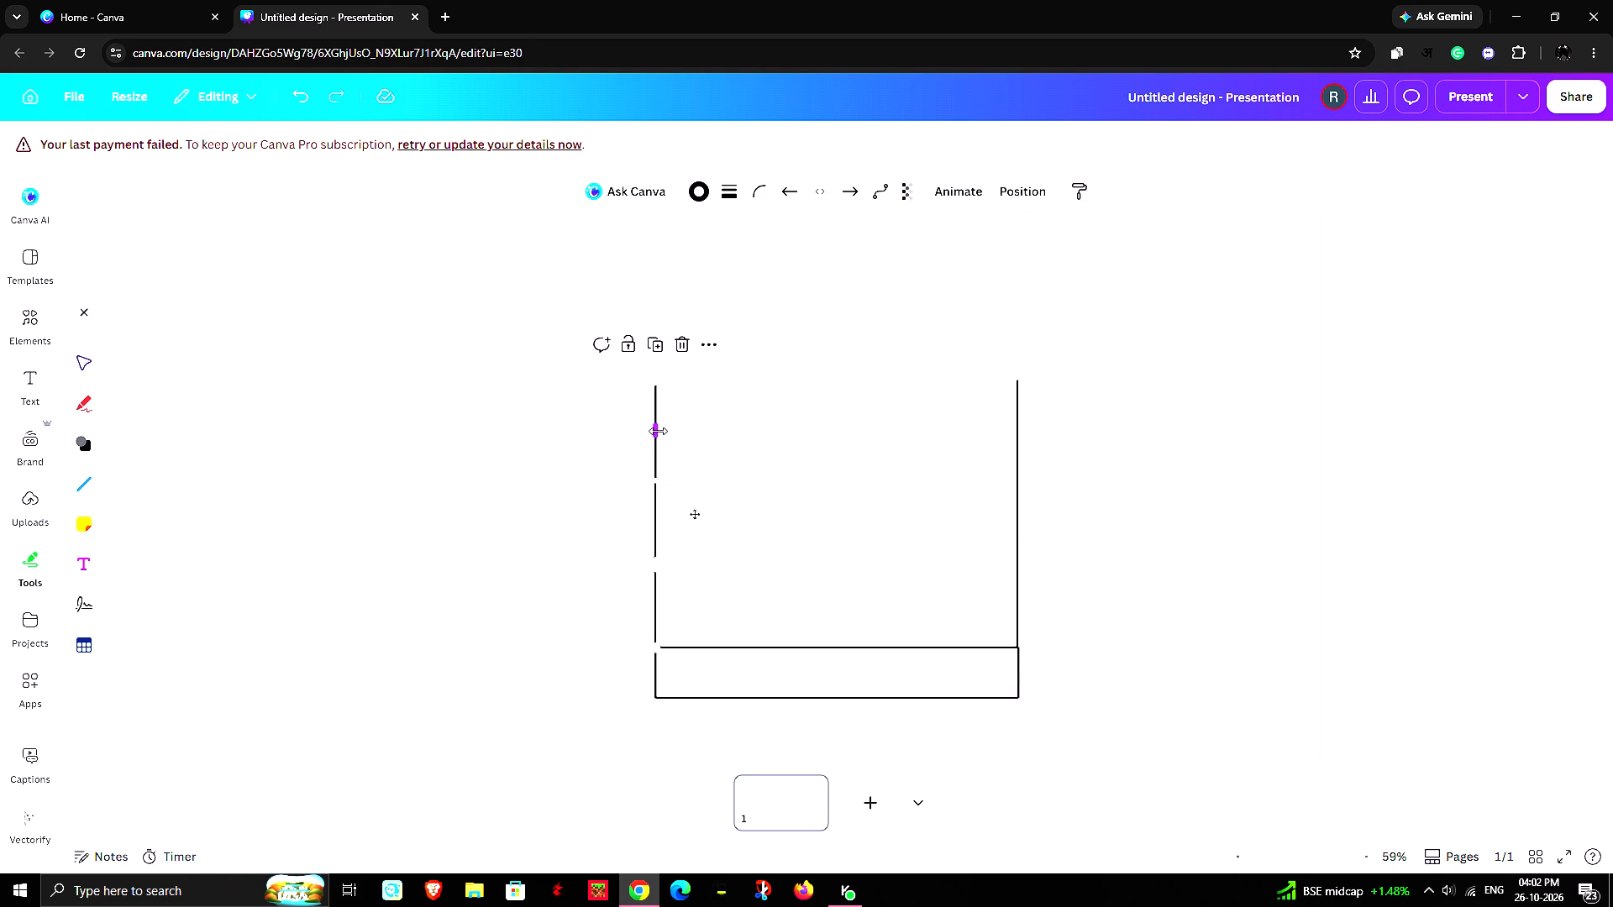
left_click_drag(658, 431, 656, 431)
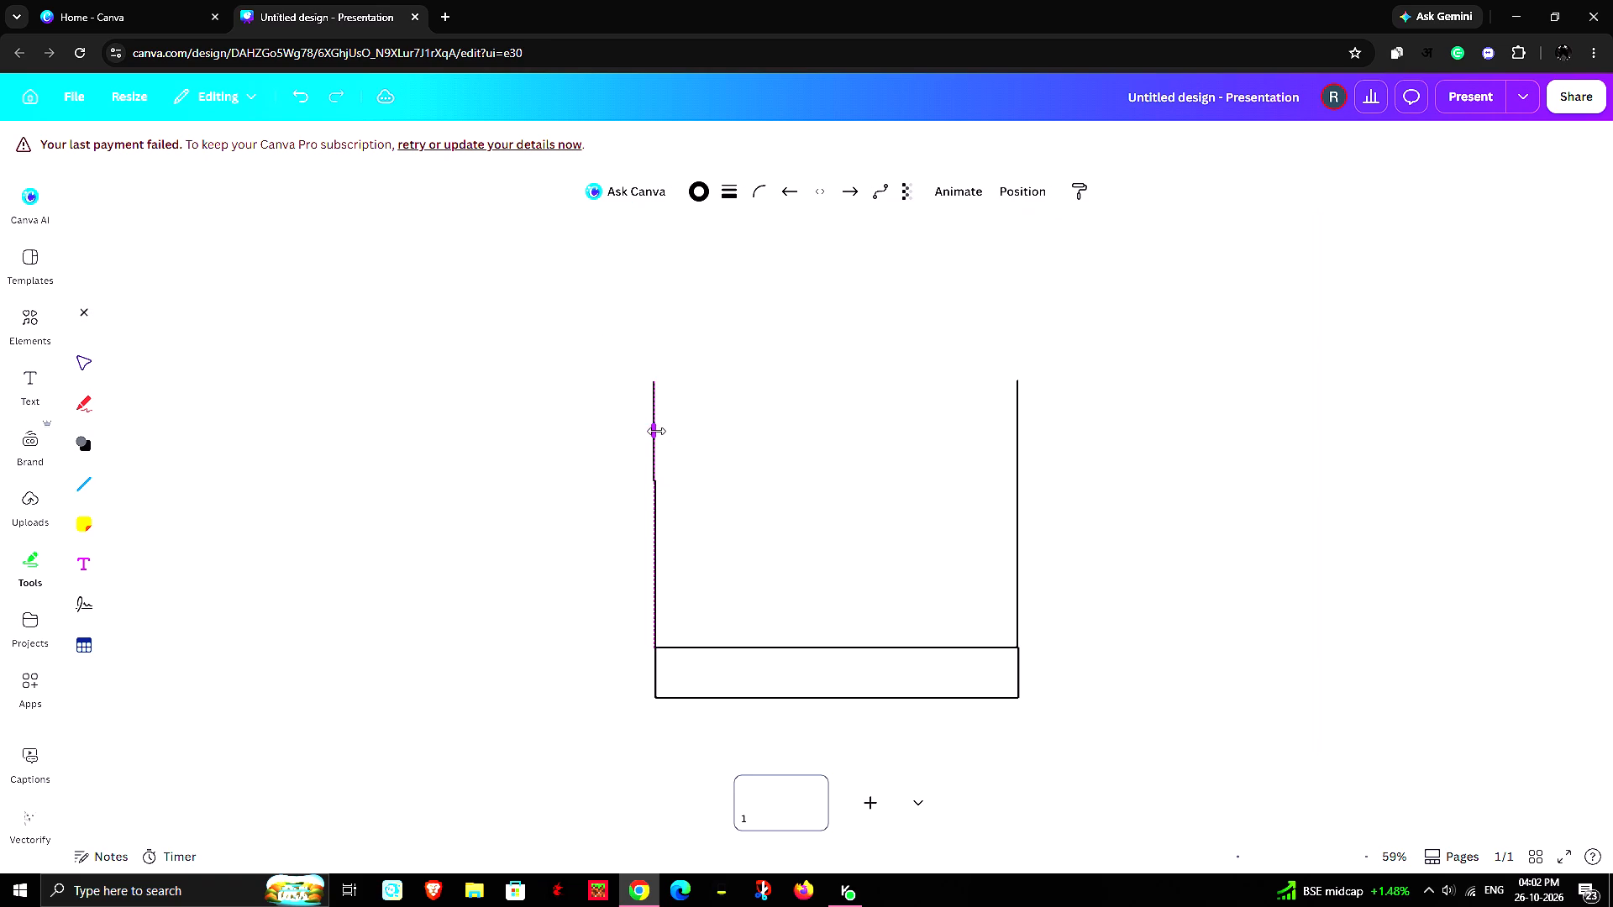
left_click_drag(656, 431, 658, 433)
left_click_drag(658, 433, 656, 435)
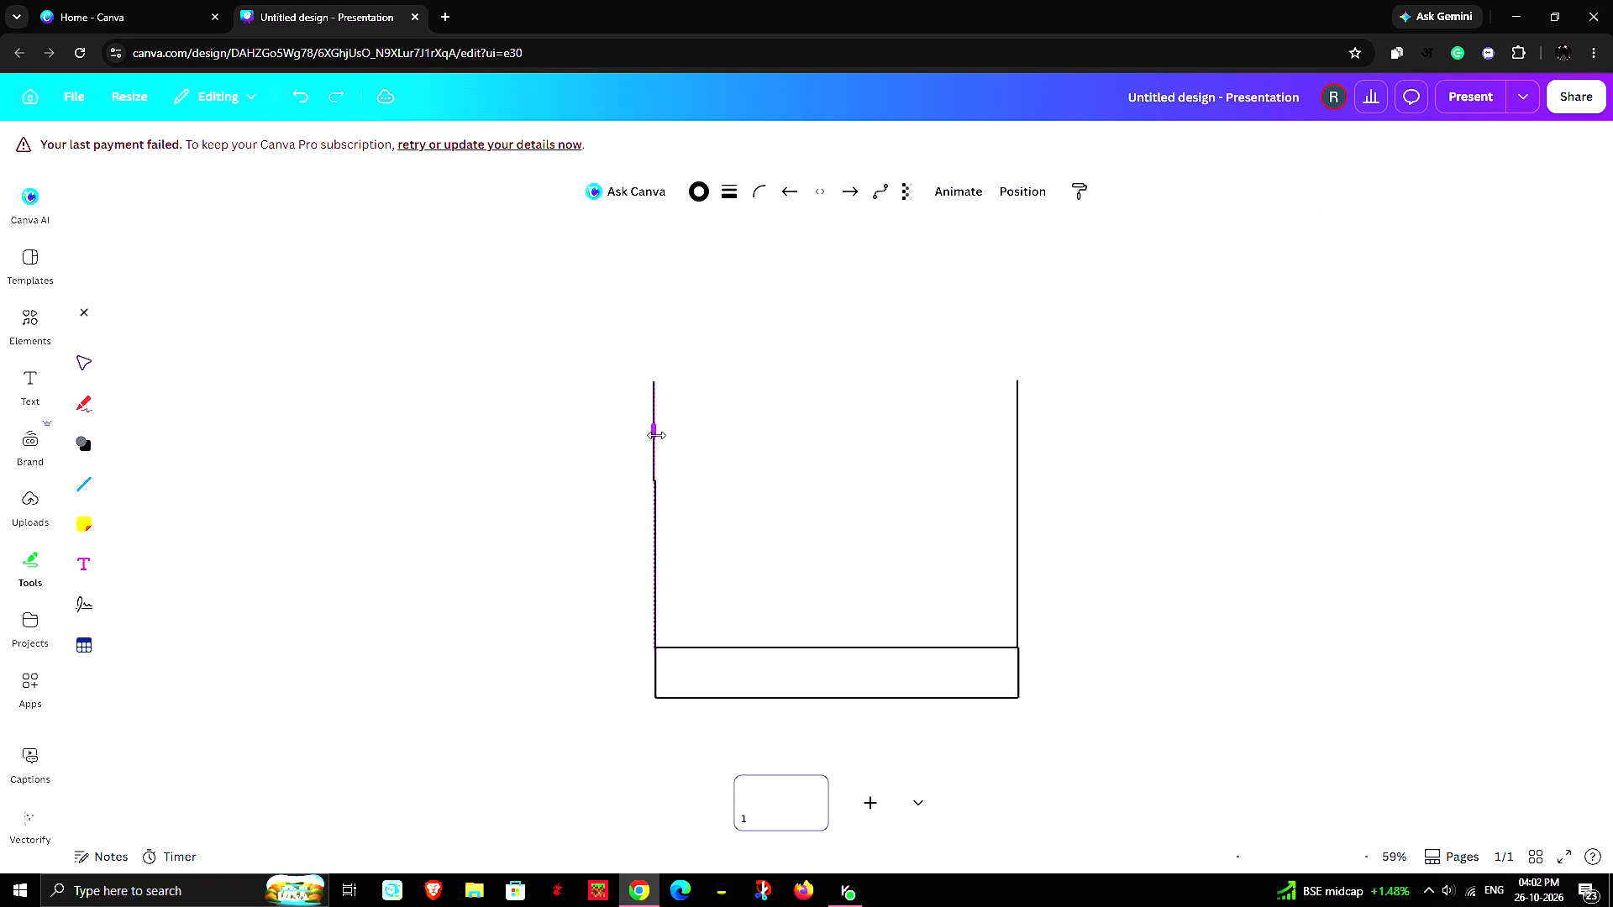
left_click_drag(656, 435, 658, 437)
left_click_drag(658, 437, 655, 438)
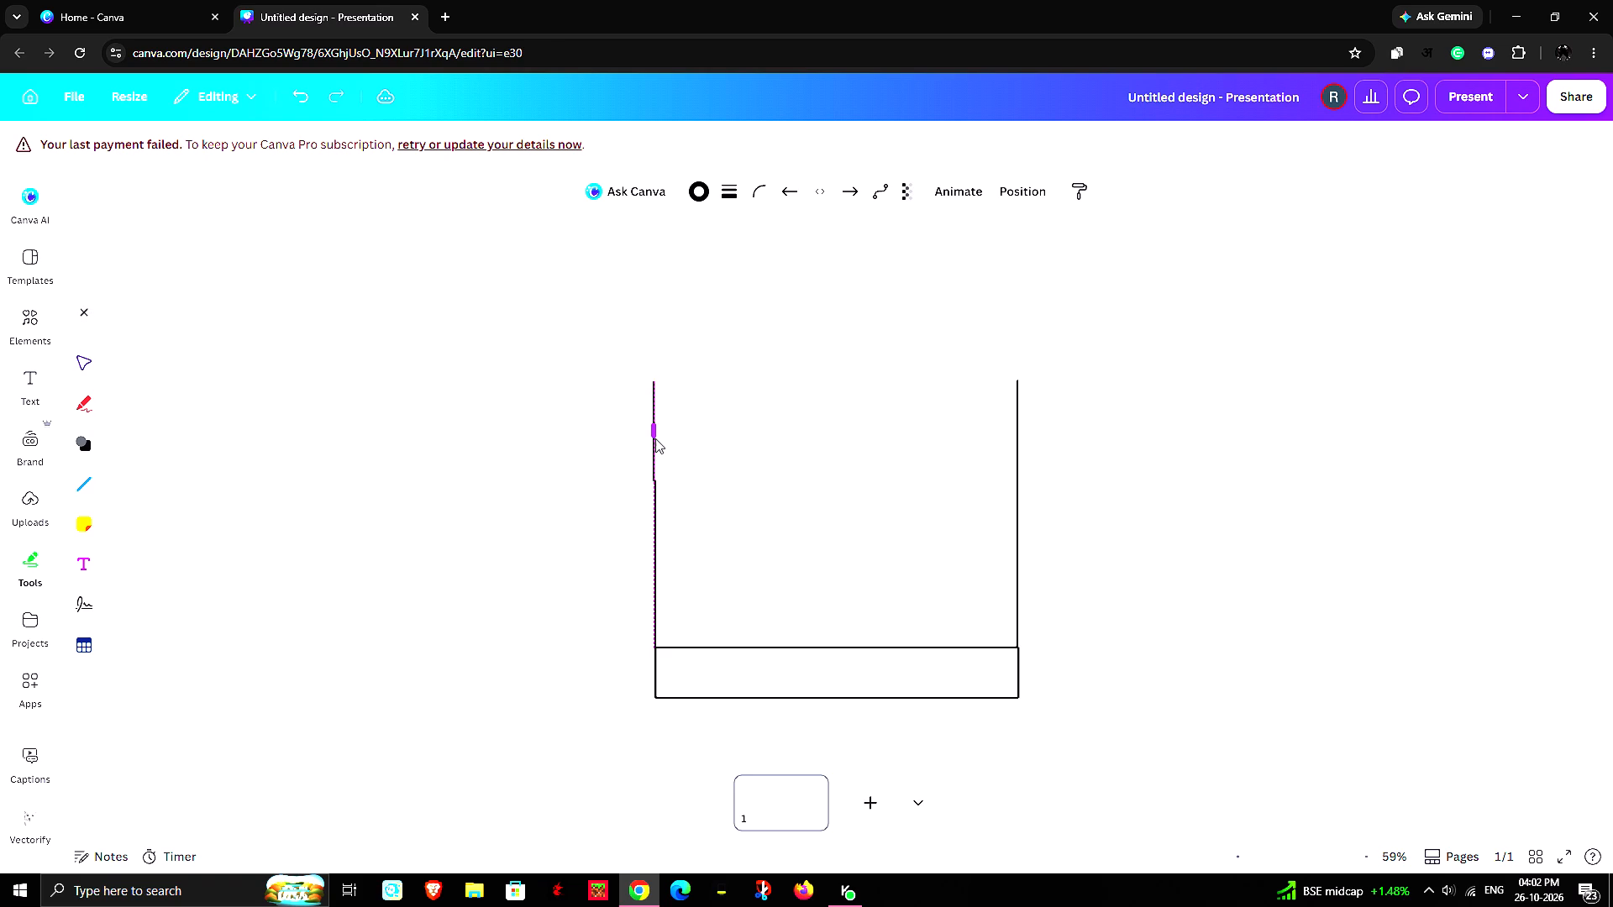
left_click_drag(655, 438, 658, 440)
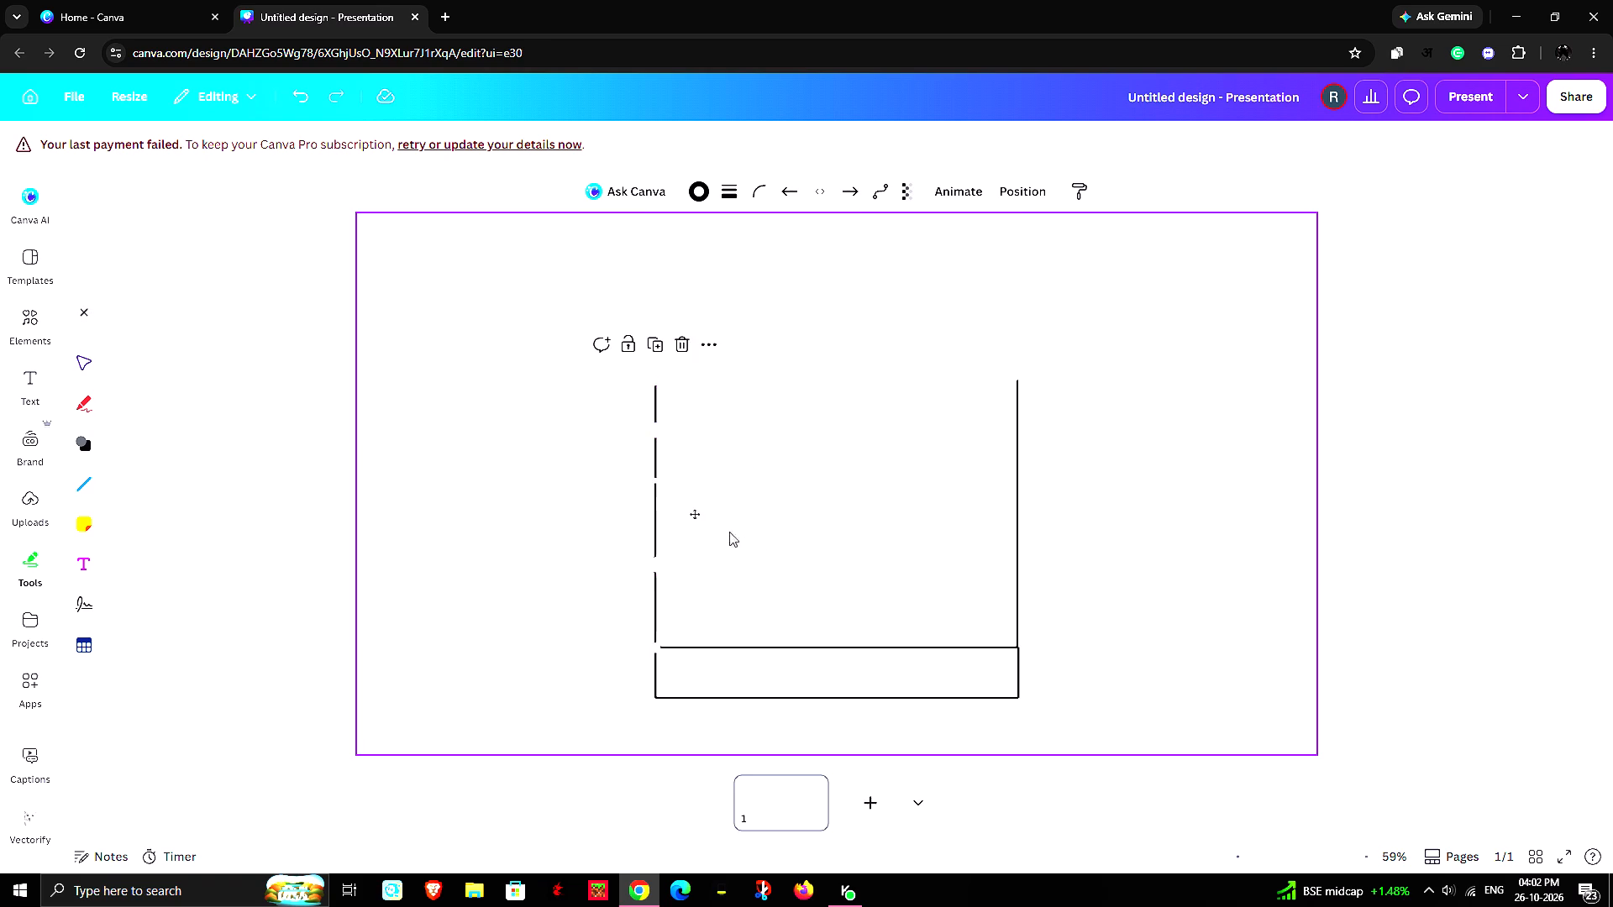
Straighten the lower part of the left vertical line so it stays in line with the rectangle's left side.
left_click(769, 548)
left_click(659, 565)
left_click(653, 569)
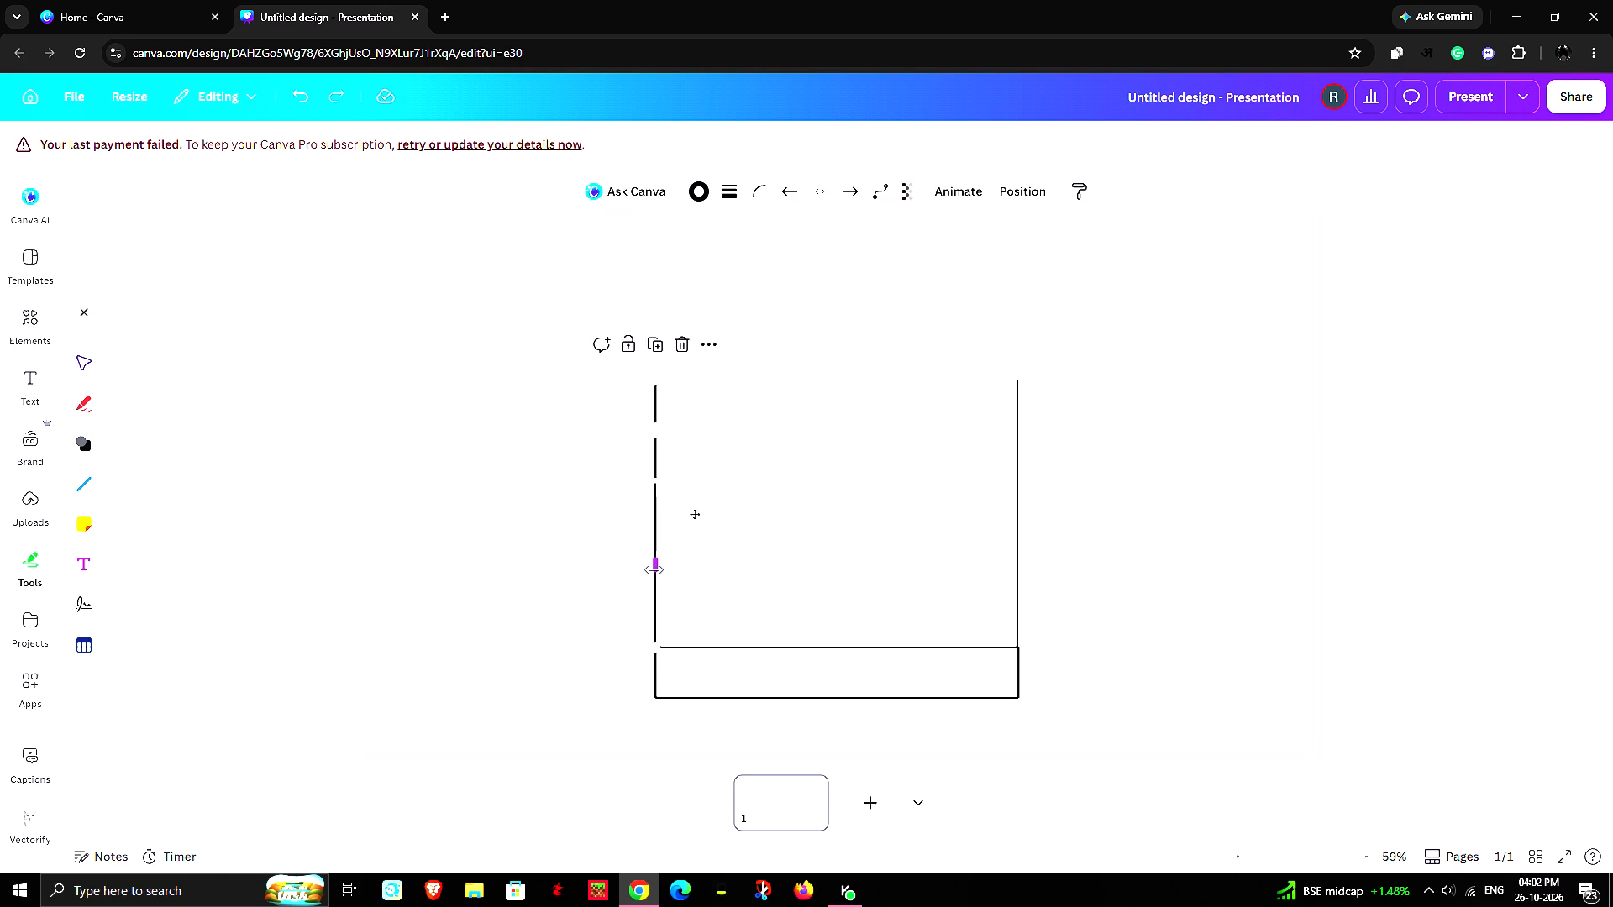
left_click(813, 527)
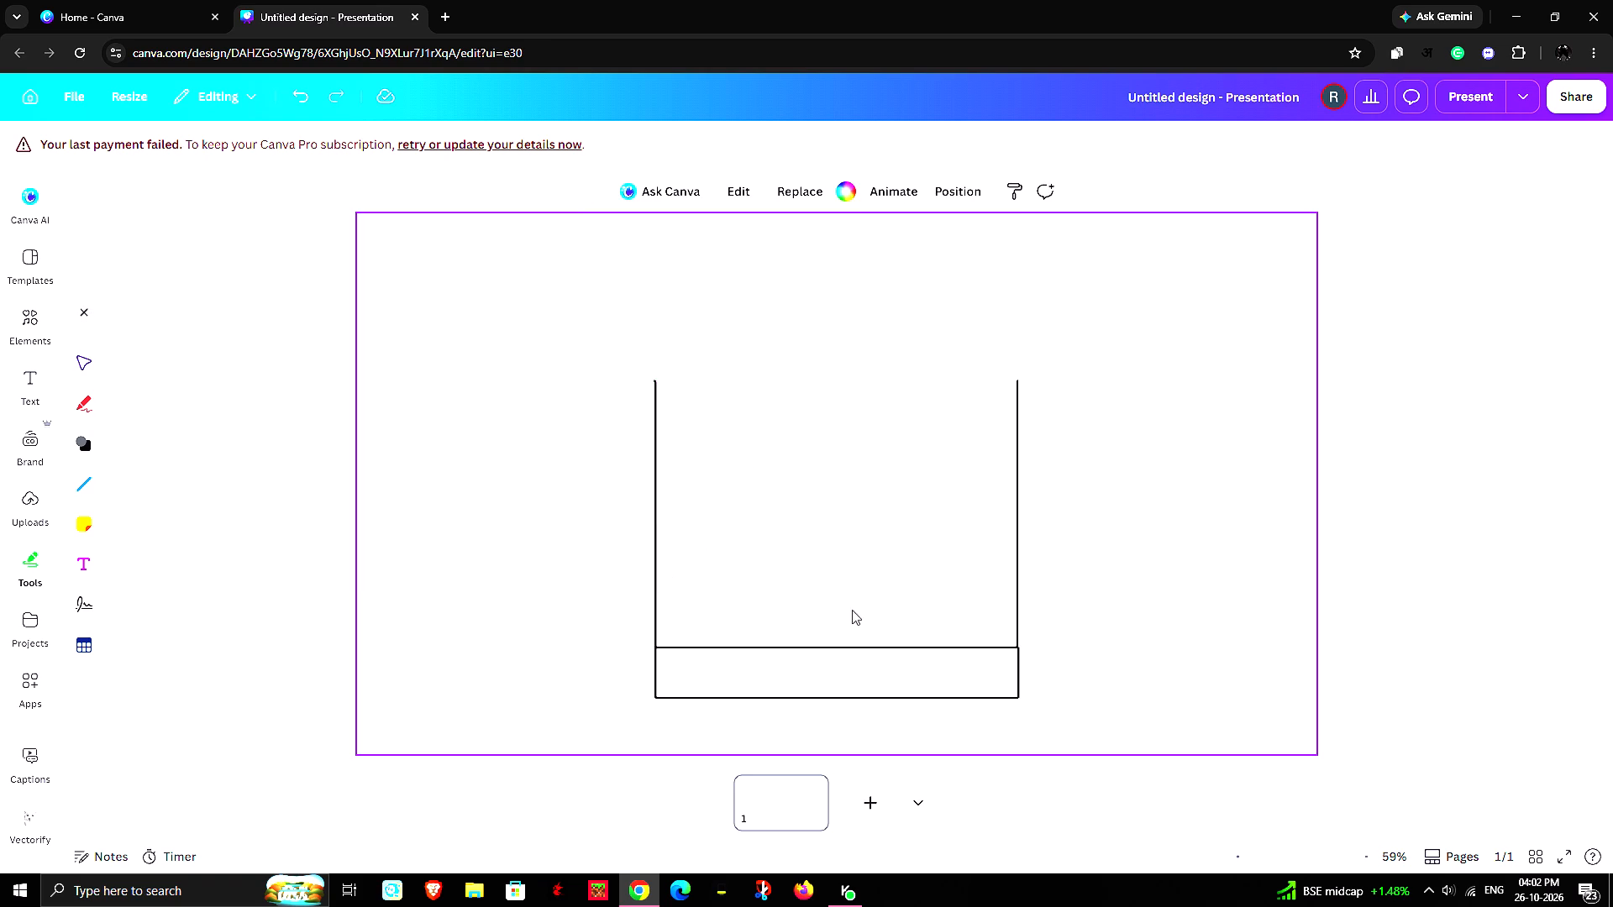
Draw a curved line joining the tops of the two vertical lines and bow its midpoint upwards into a rounded arch.
left_click(88, 481)
left_click(120, 544)
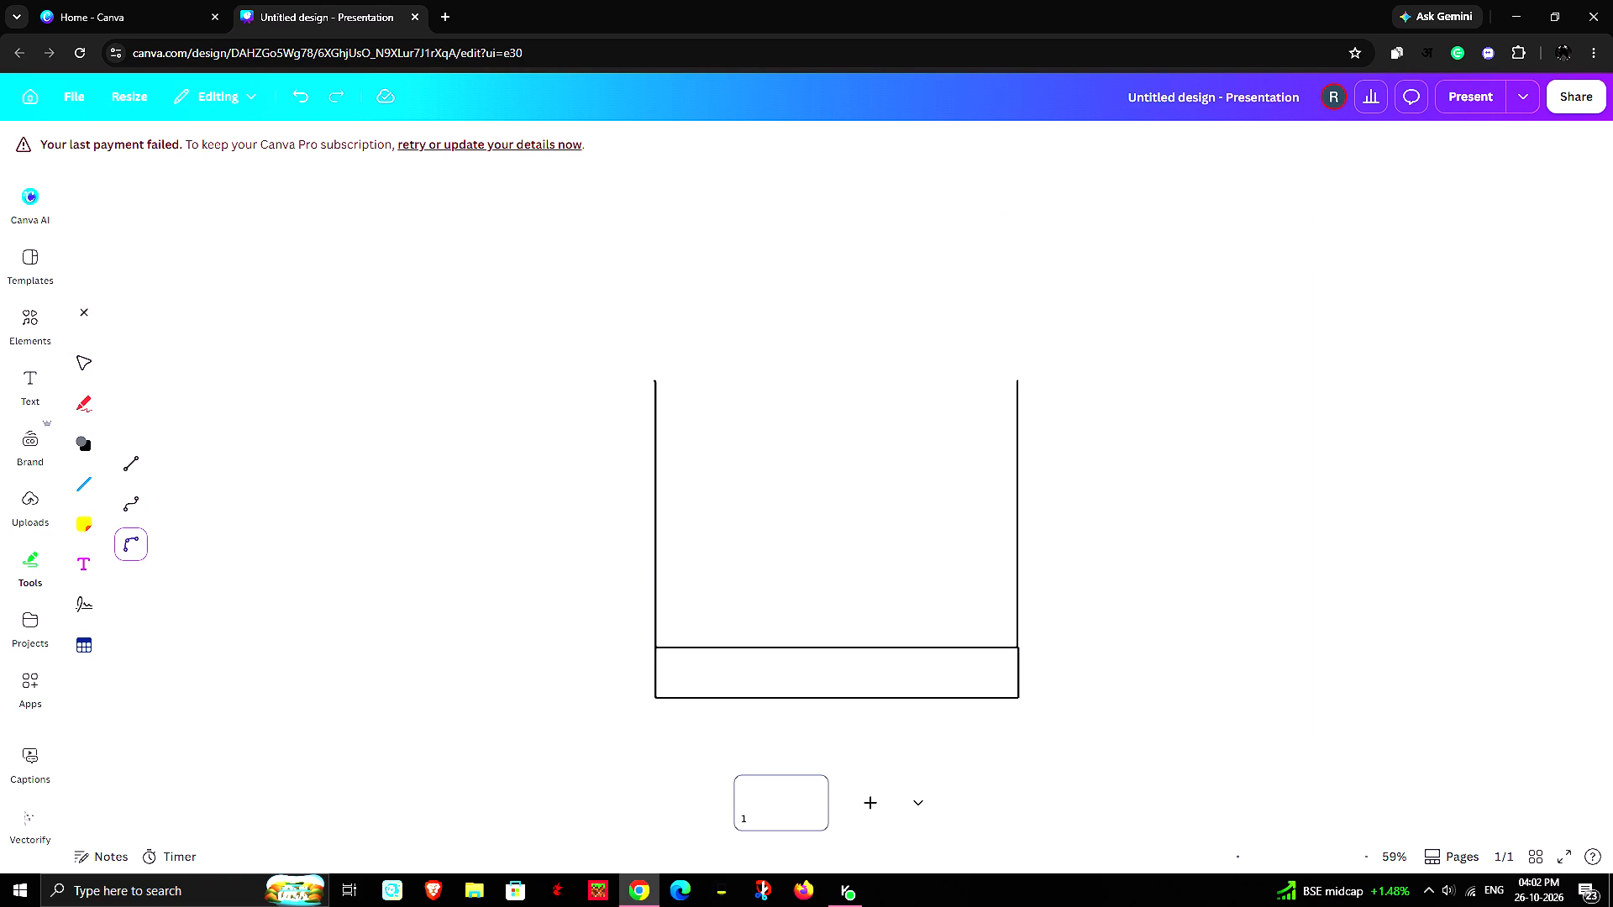
left_click_drag(655, 380, 1018, 382)
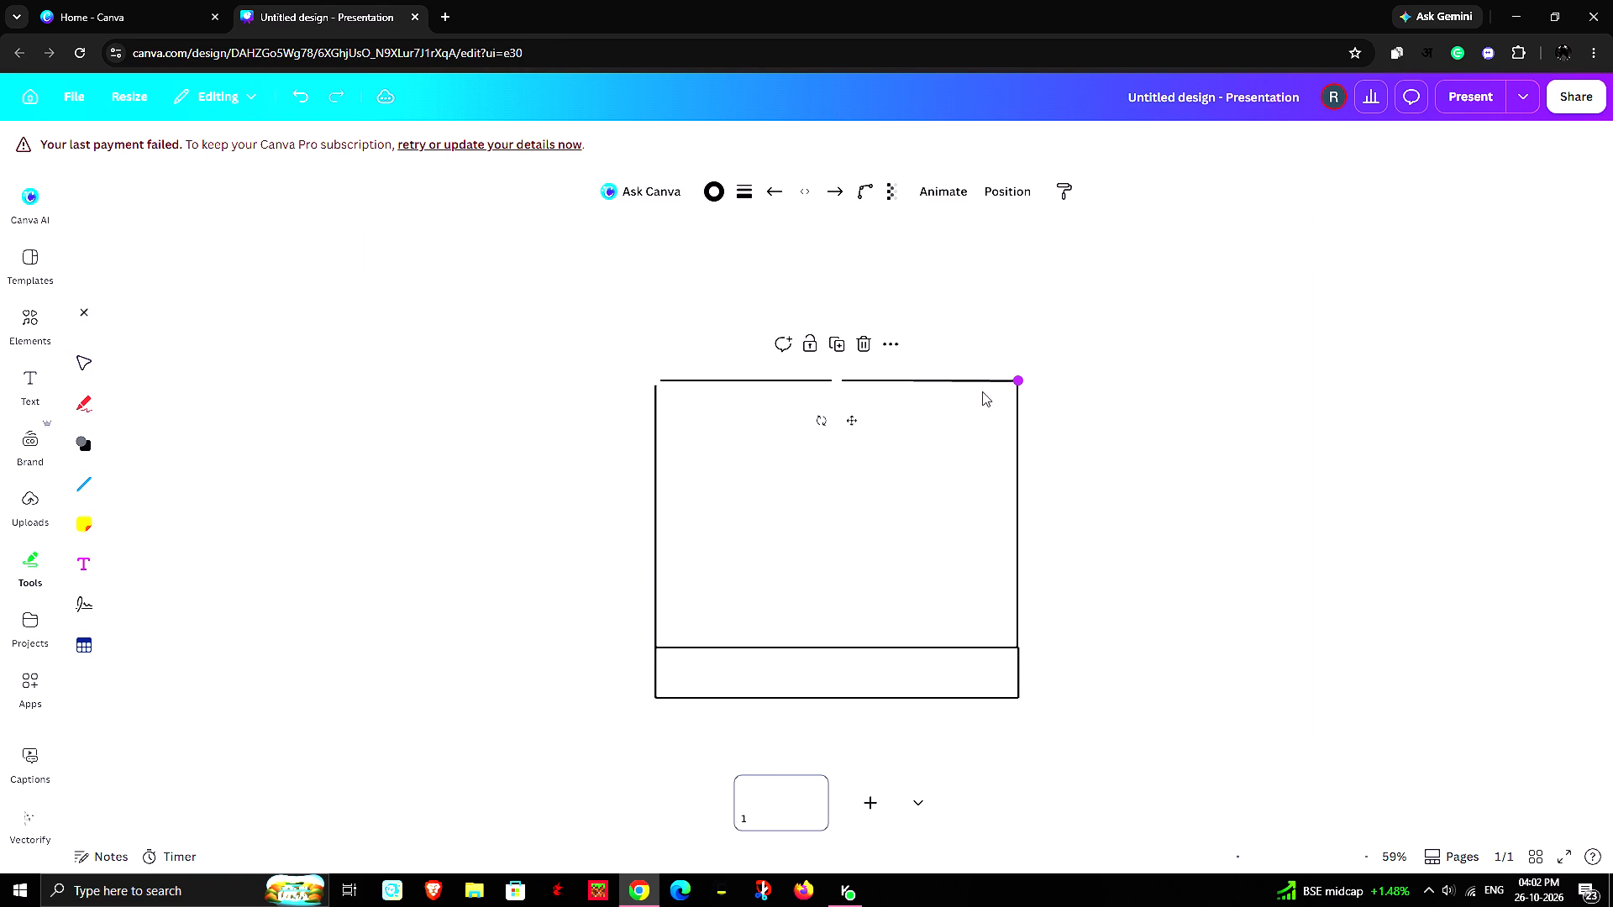
left_click_drag(837, 380, 818, 262)
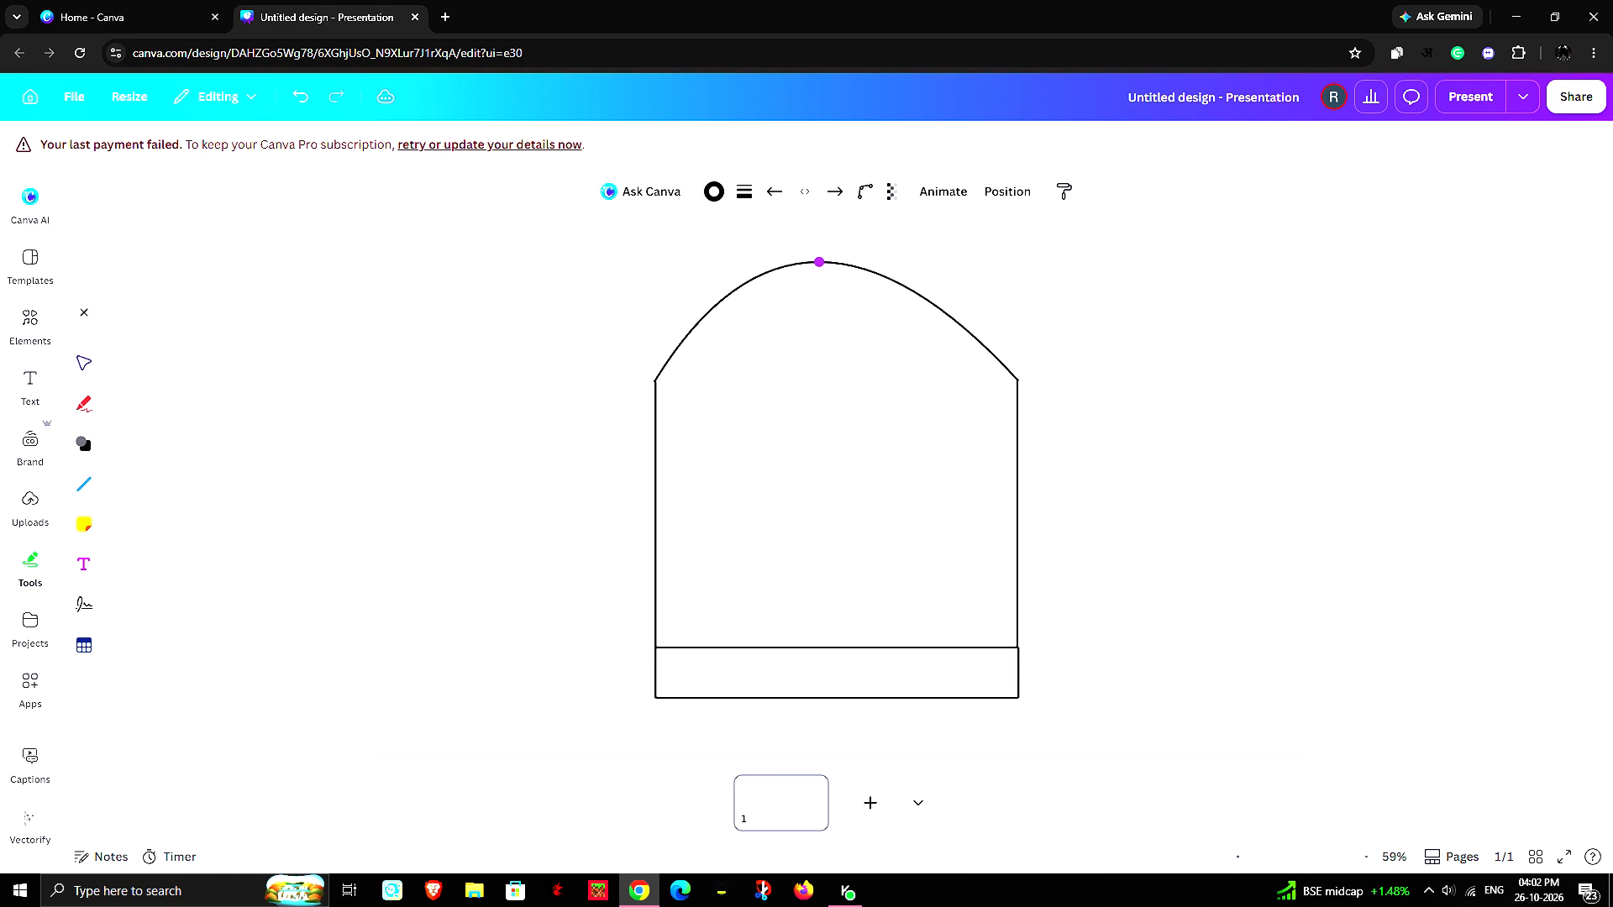
left_click_drag(818, 262, 837, 248)
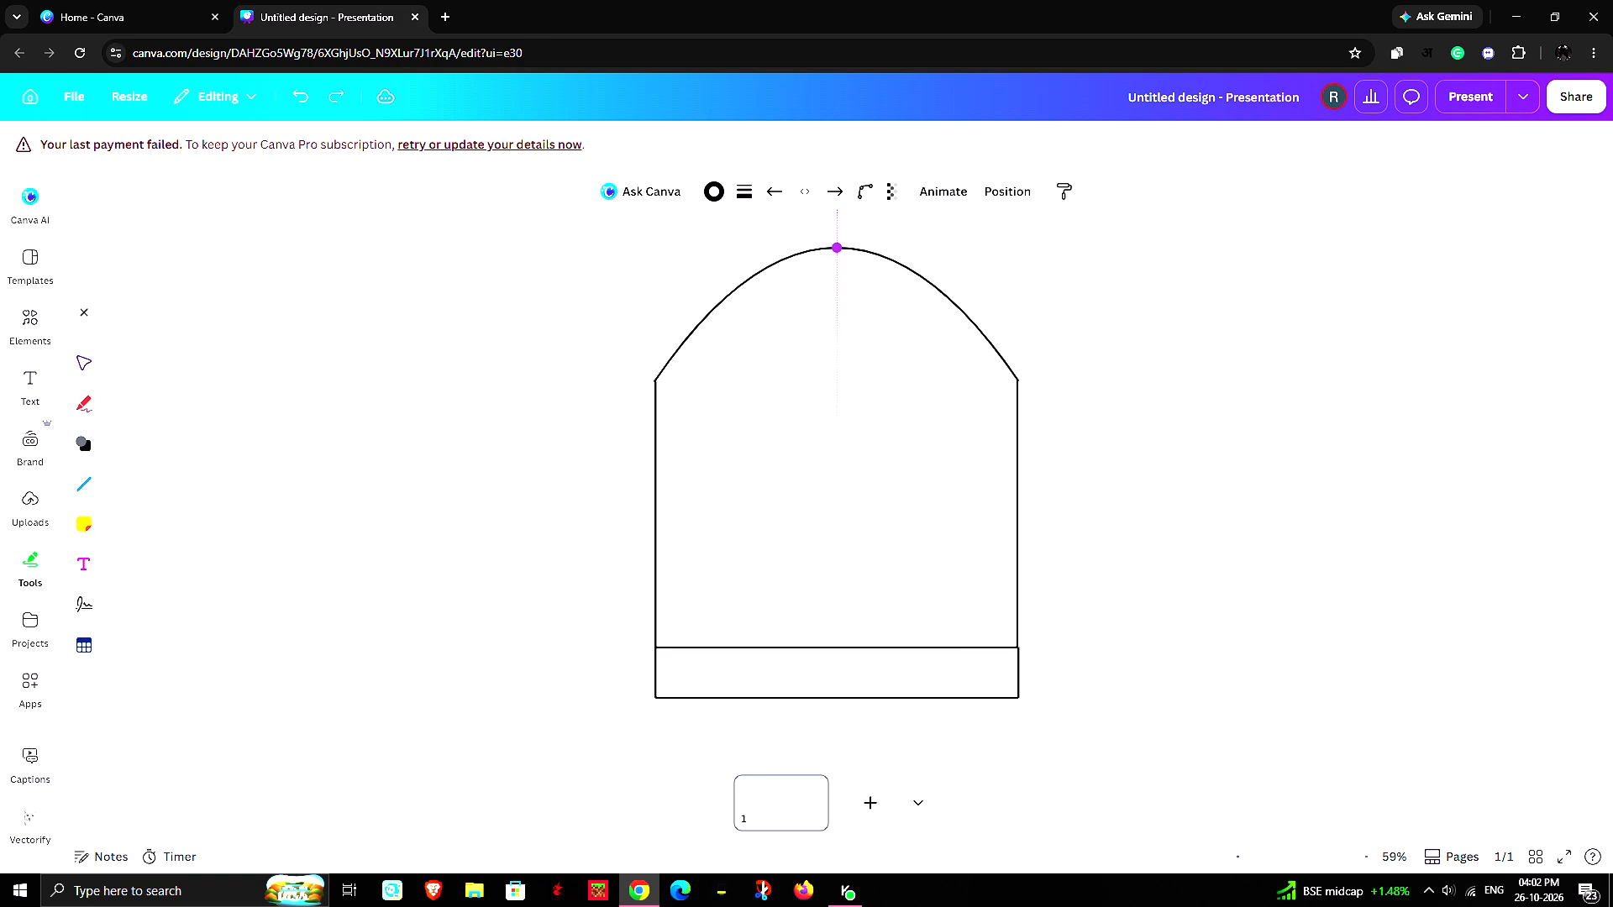
left_click_drag(837, 248, 839, 251)
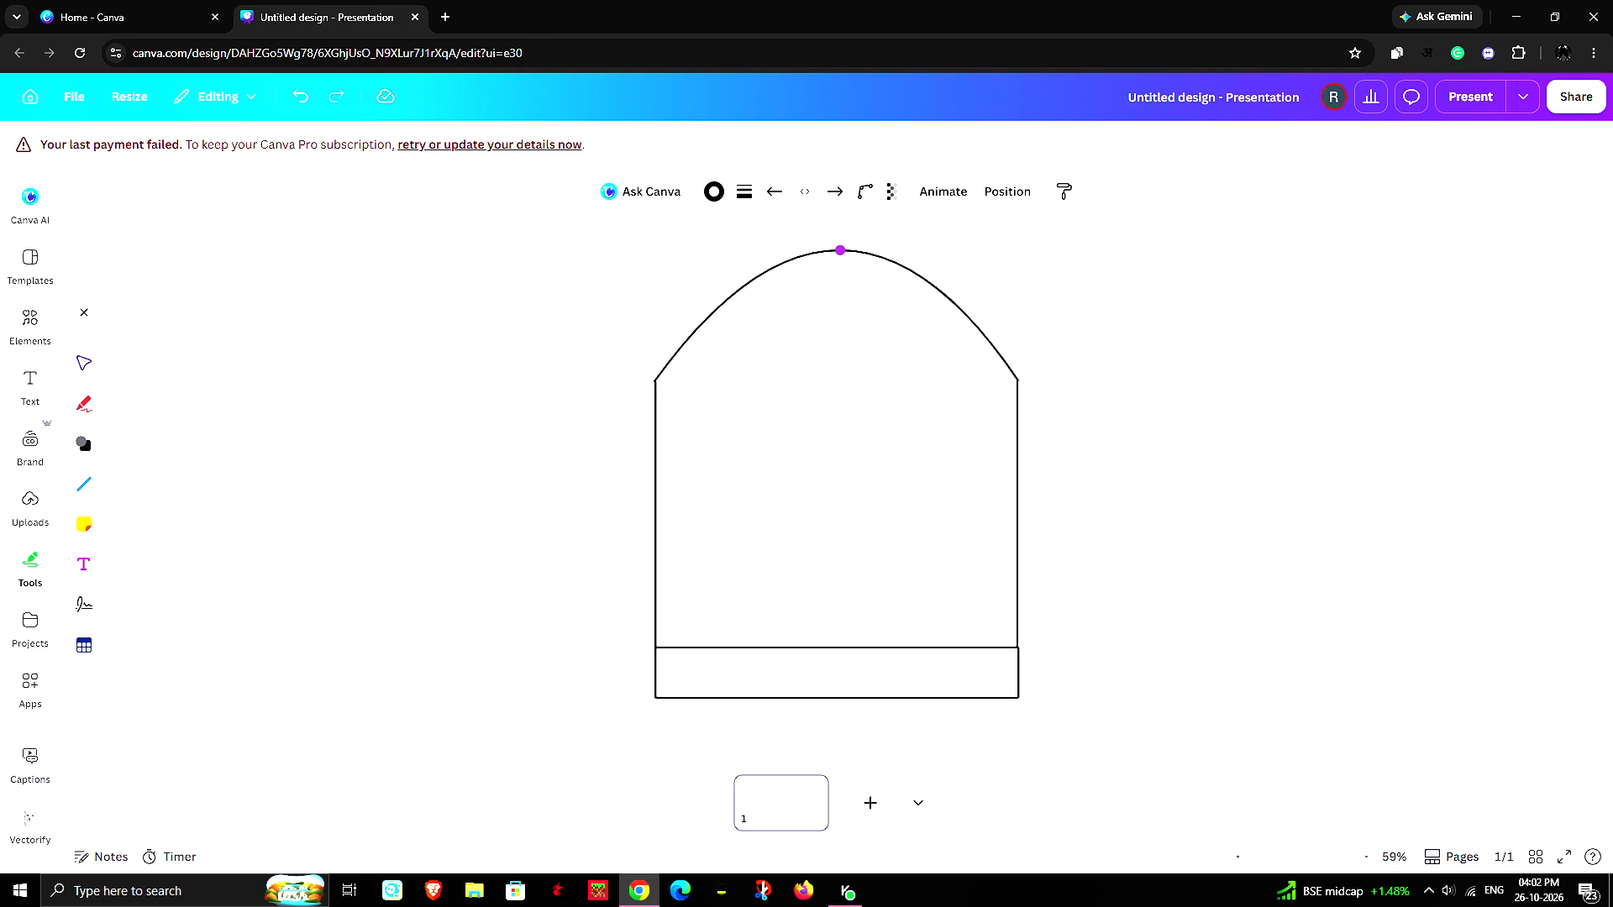
left_click_drag(839, 251, 822, 251)
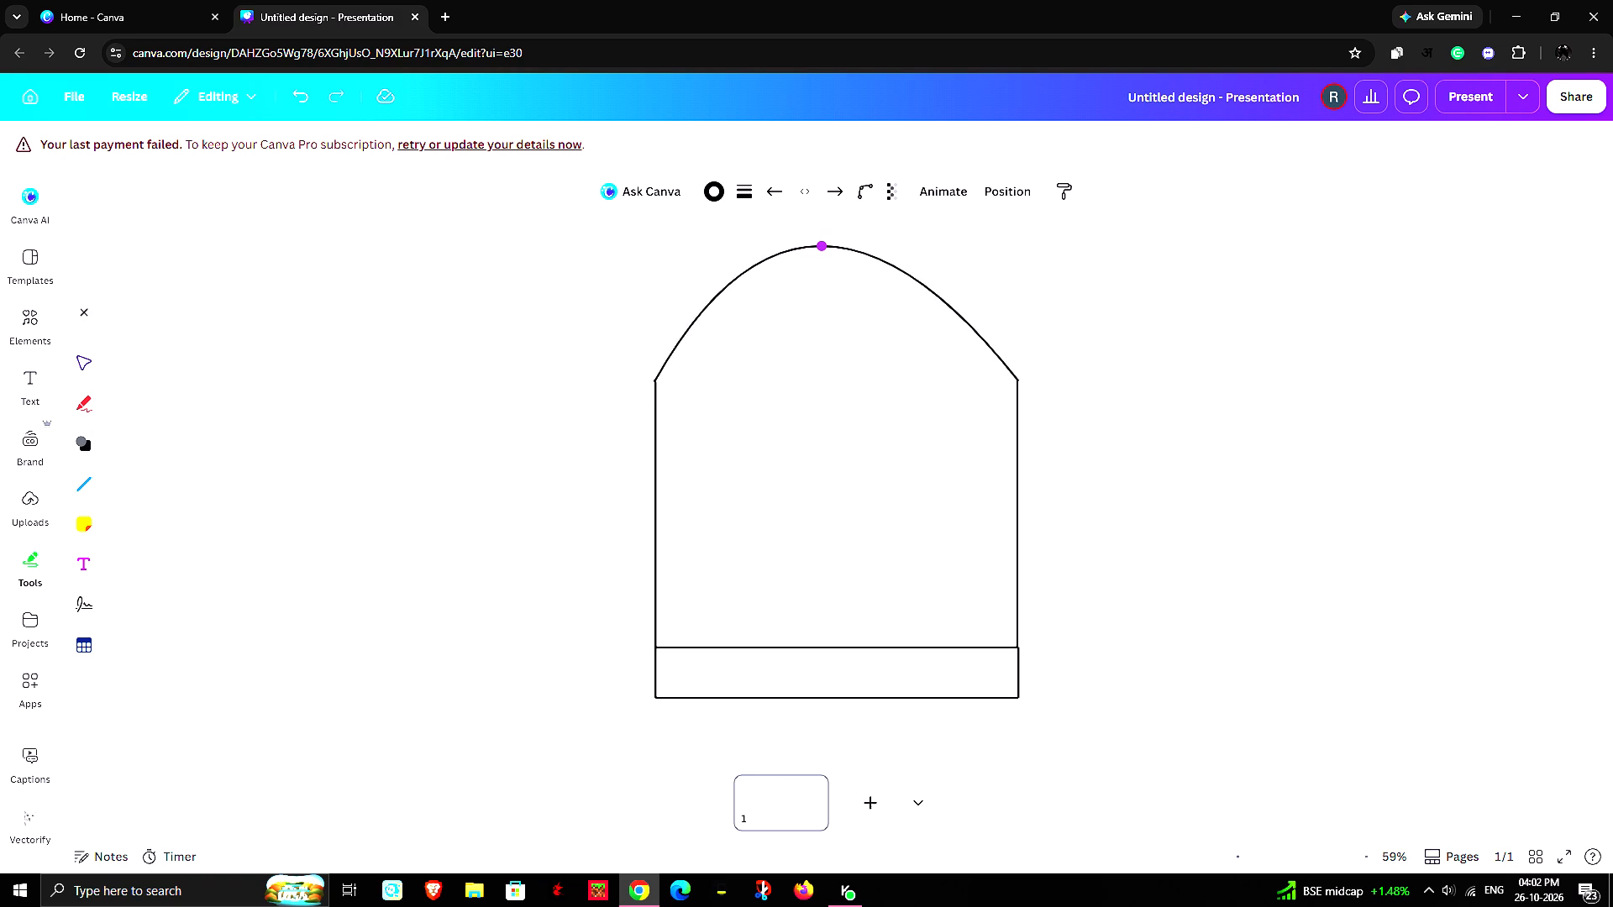
left_click_drag(822, 251, 826, 245)
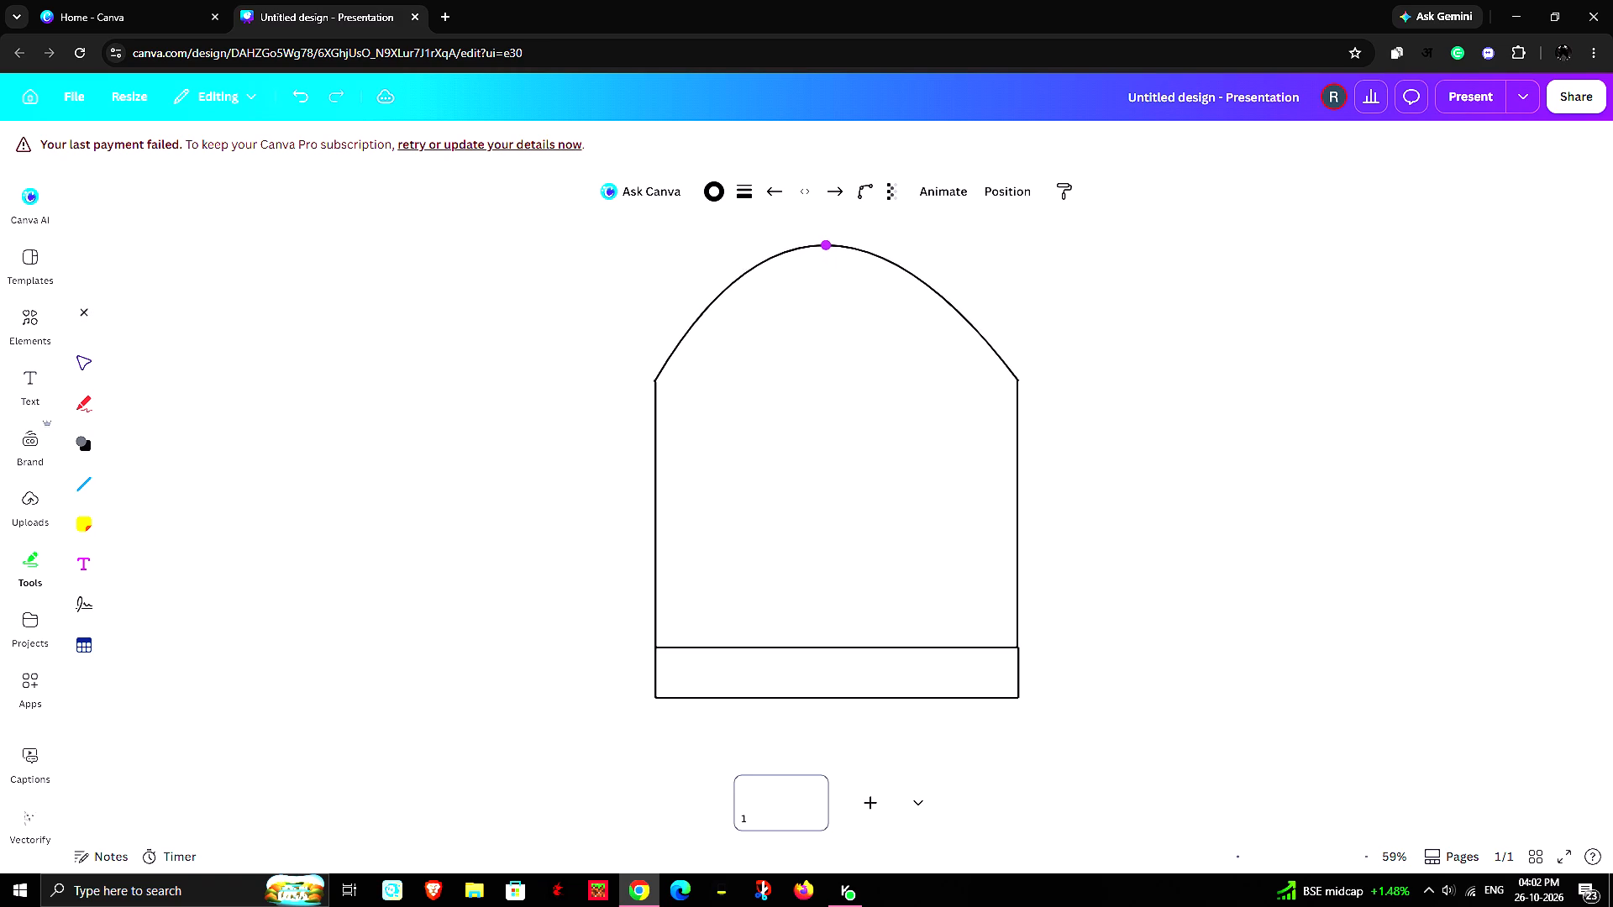
left_click_drag(826, 245, 838, 334)
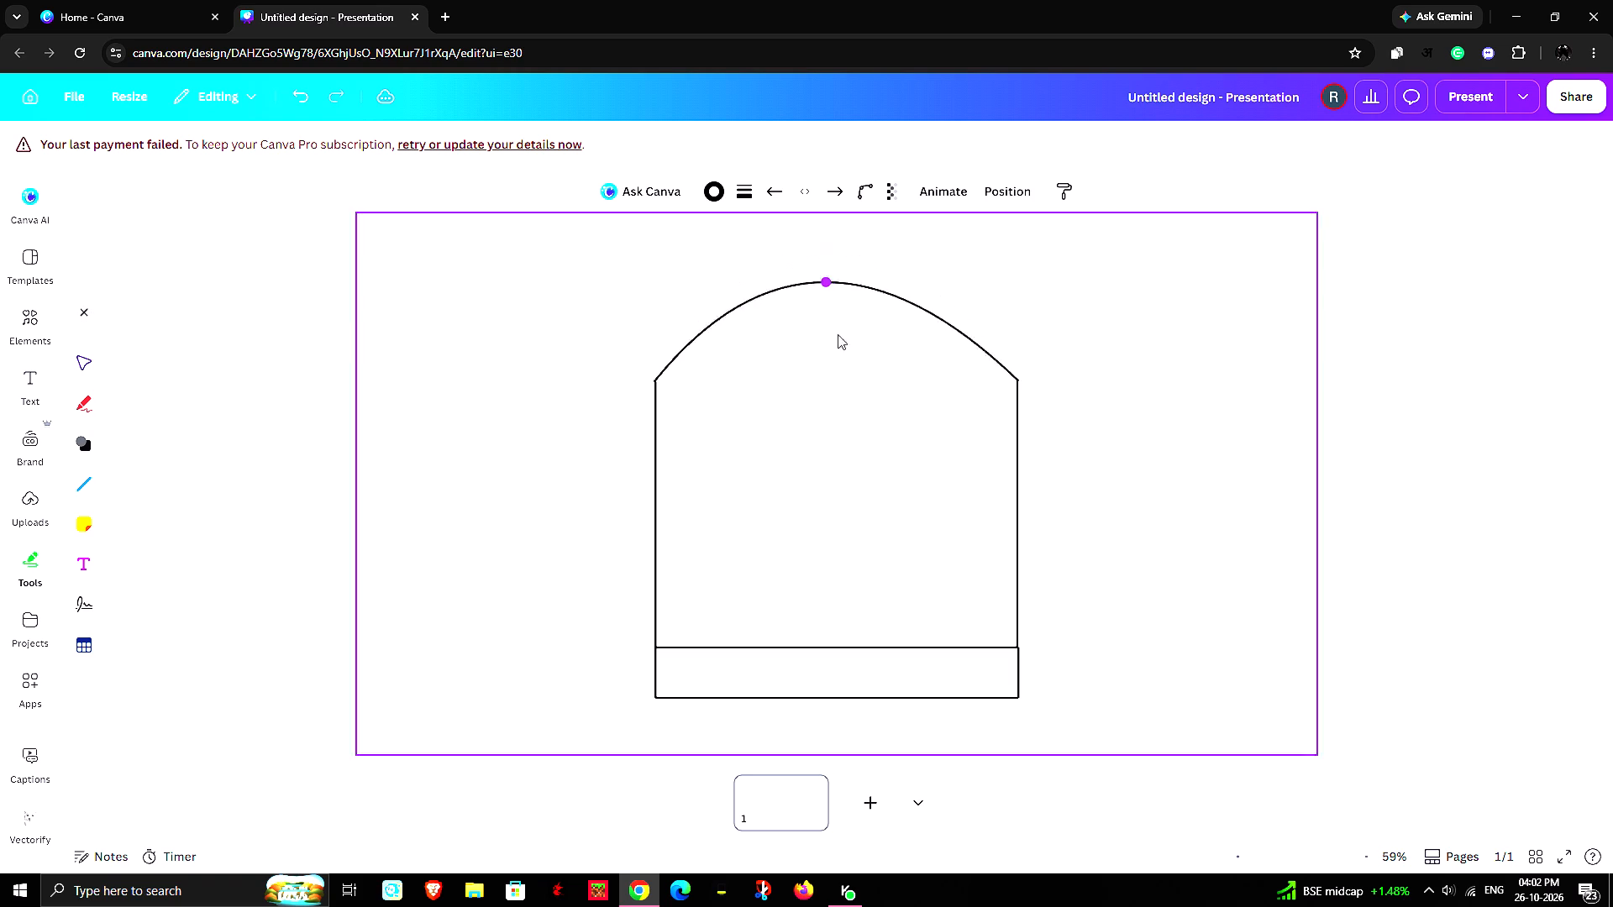
left_click_drag(838, 334, 828, 276)
left_click(935, 552)
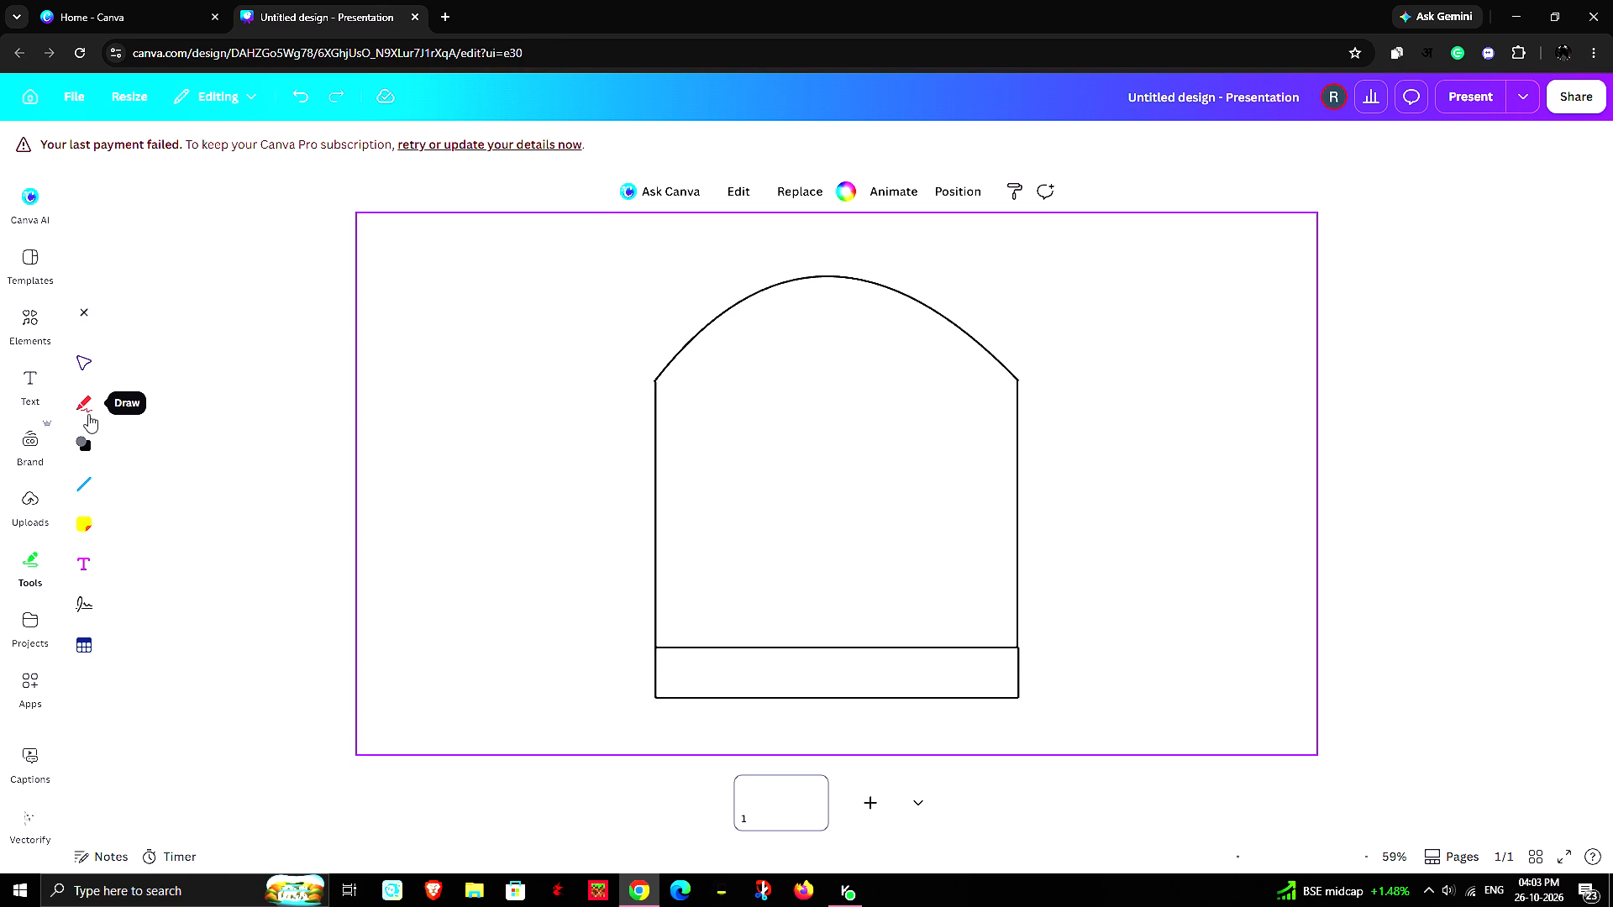
Snap the arch's left end onto the top of the left vertical line, level with its right end.
left_click(660, 379)
left_click(654, 383)
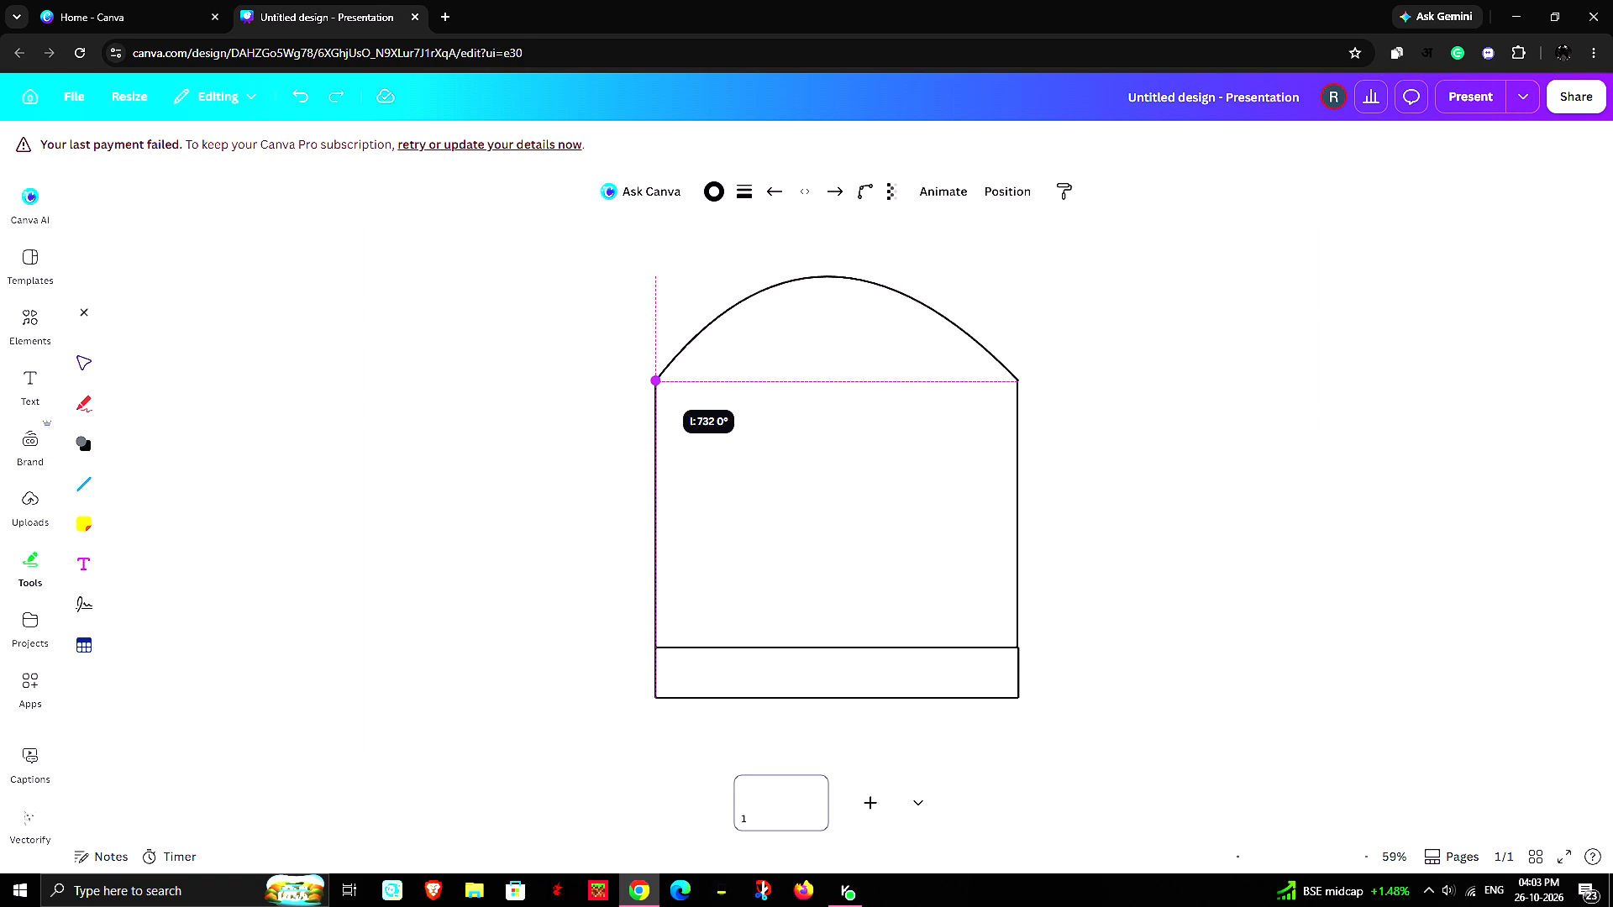
left_click(901, 489)
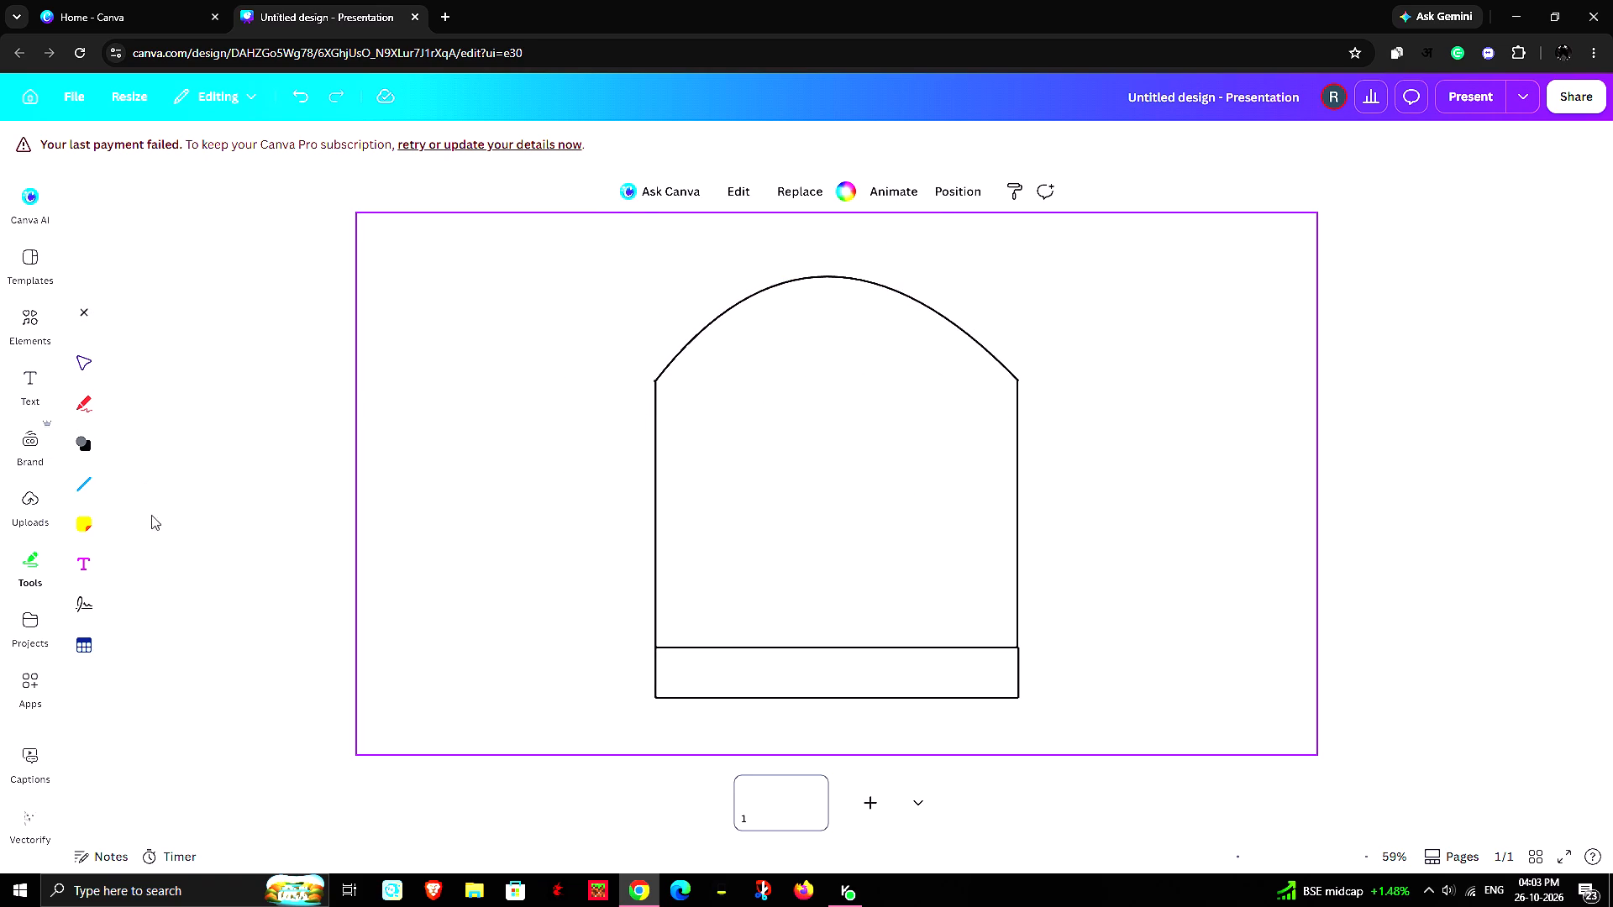
Place a four-pointed star over the lower part of the right vertical line and rotate it to about 33°.
left_click(93, 457)
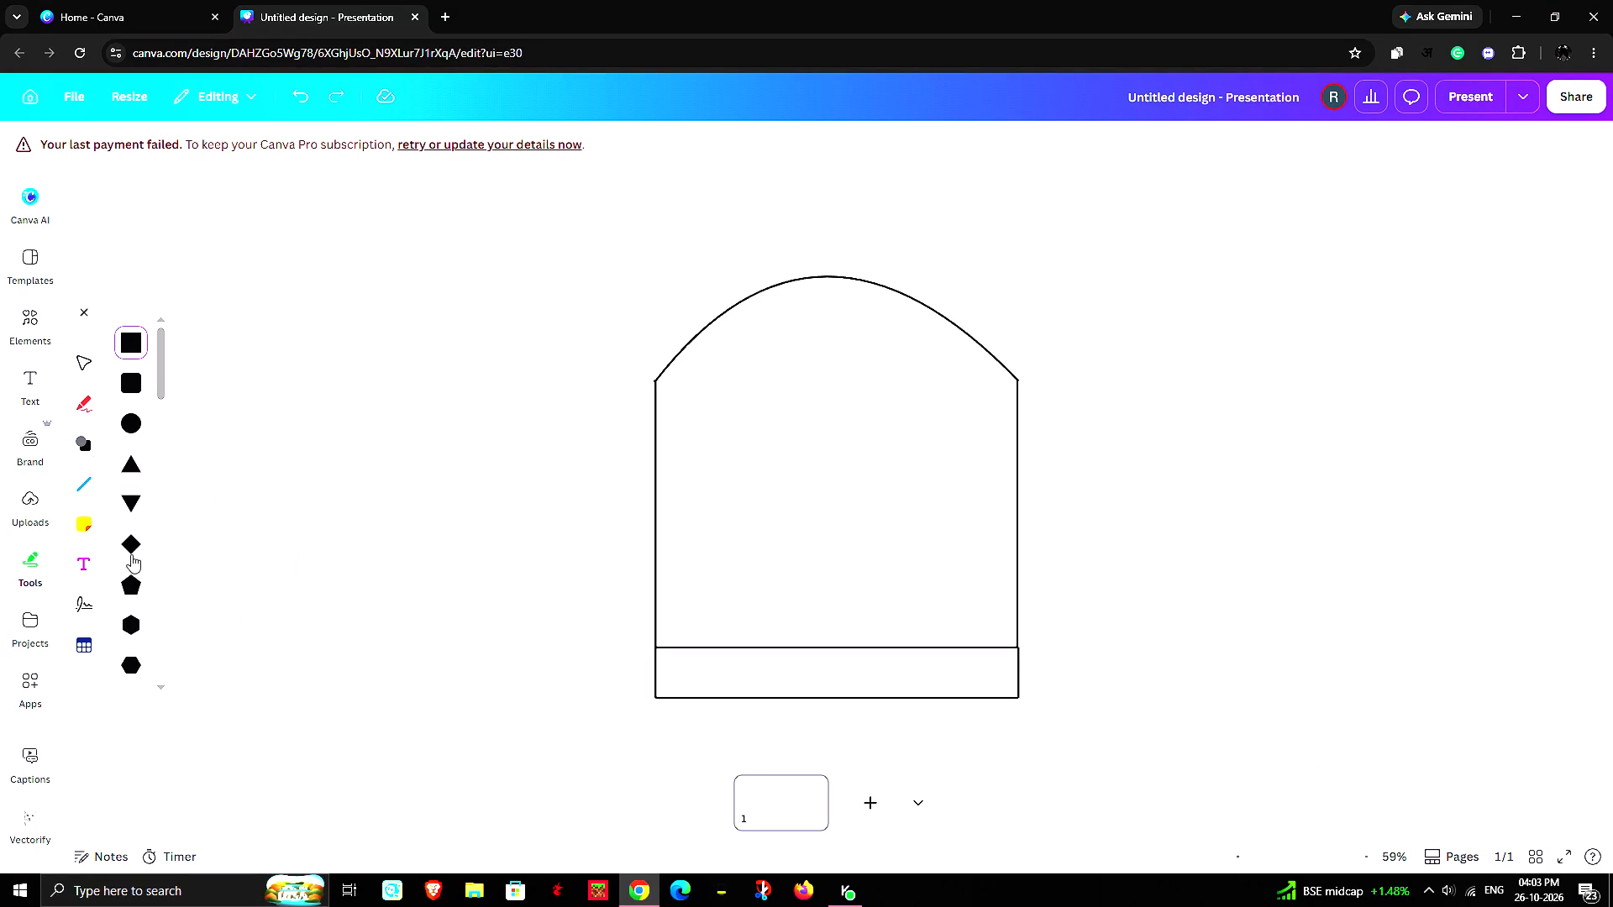
scroll(125, 597, "down", 5)
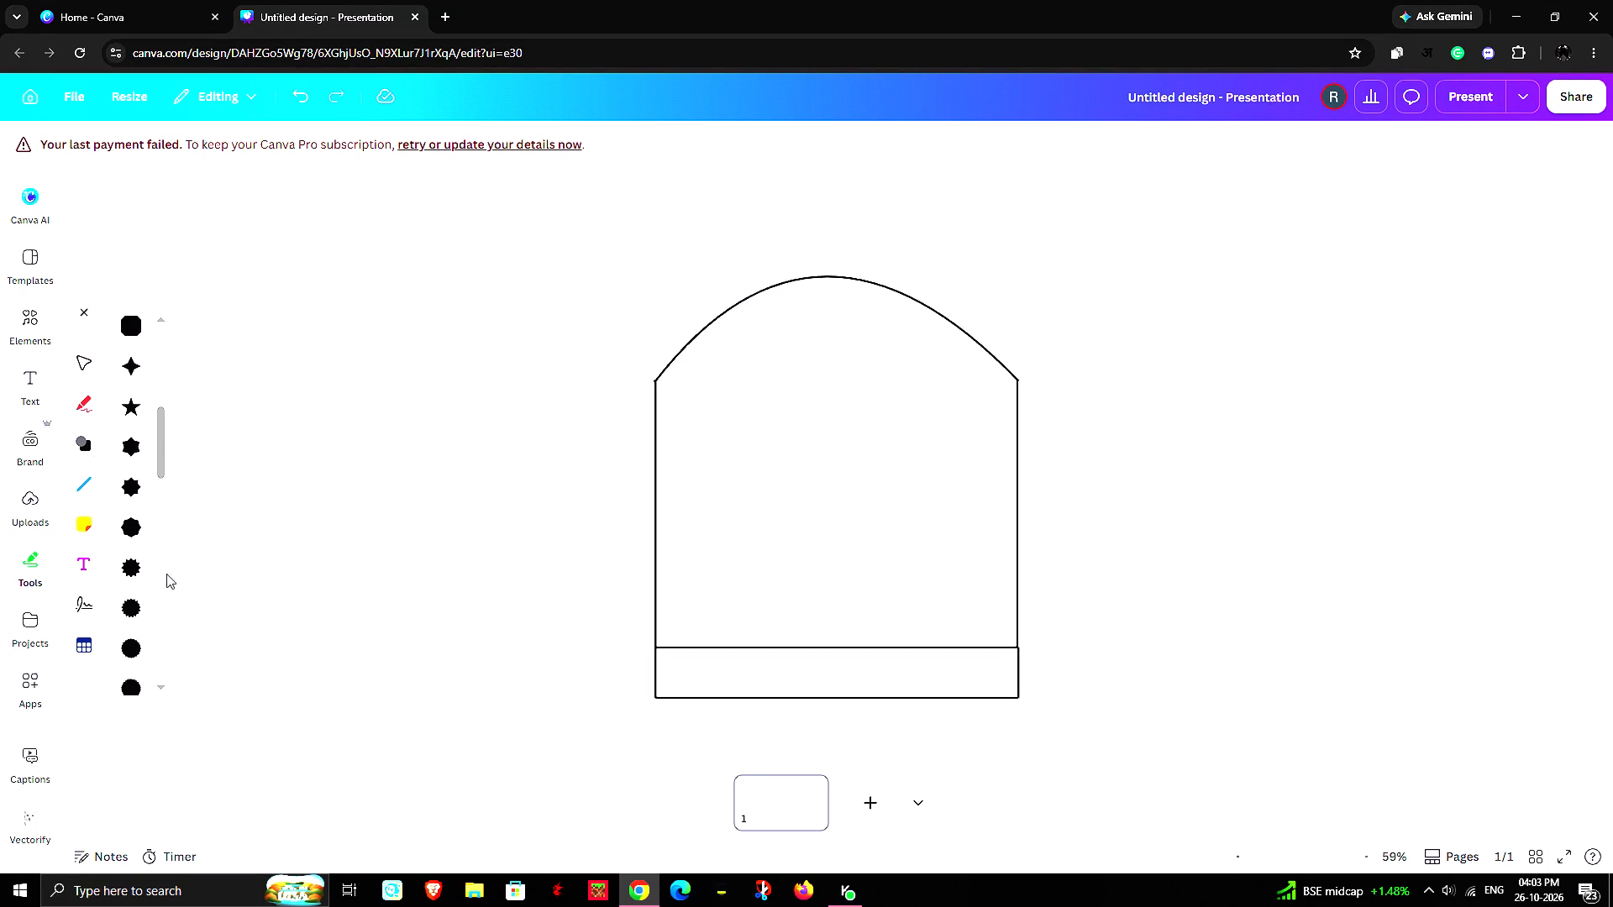
left_click(139, 369)
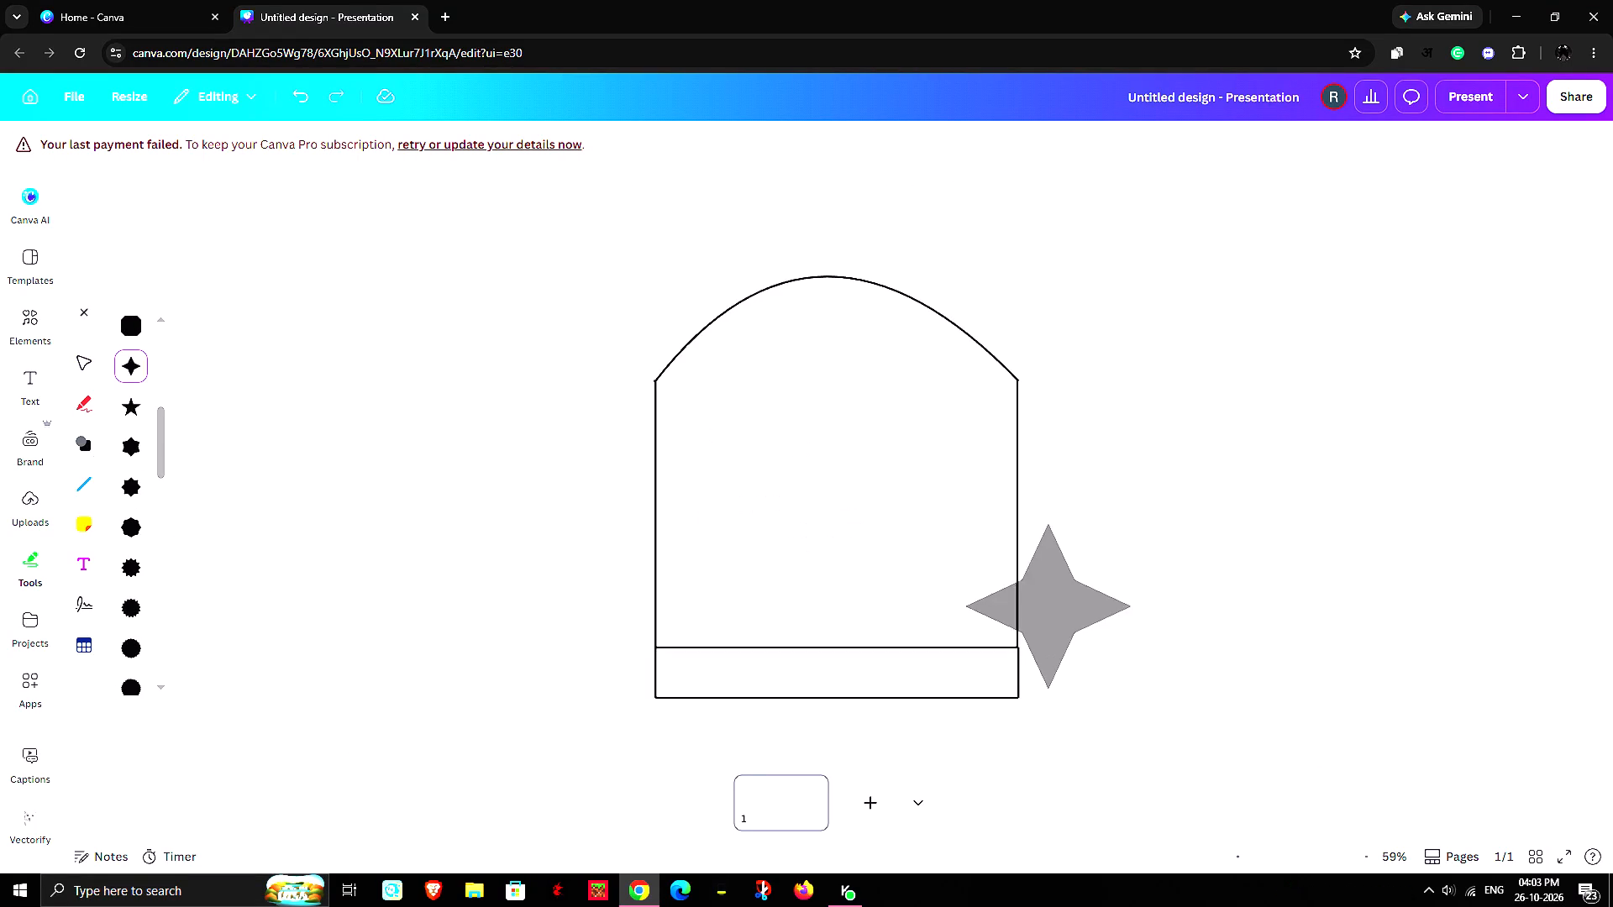
left_click(924, 479)
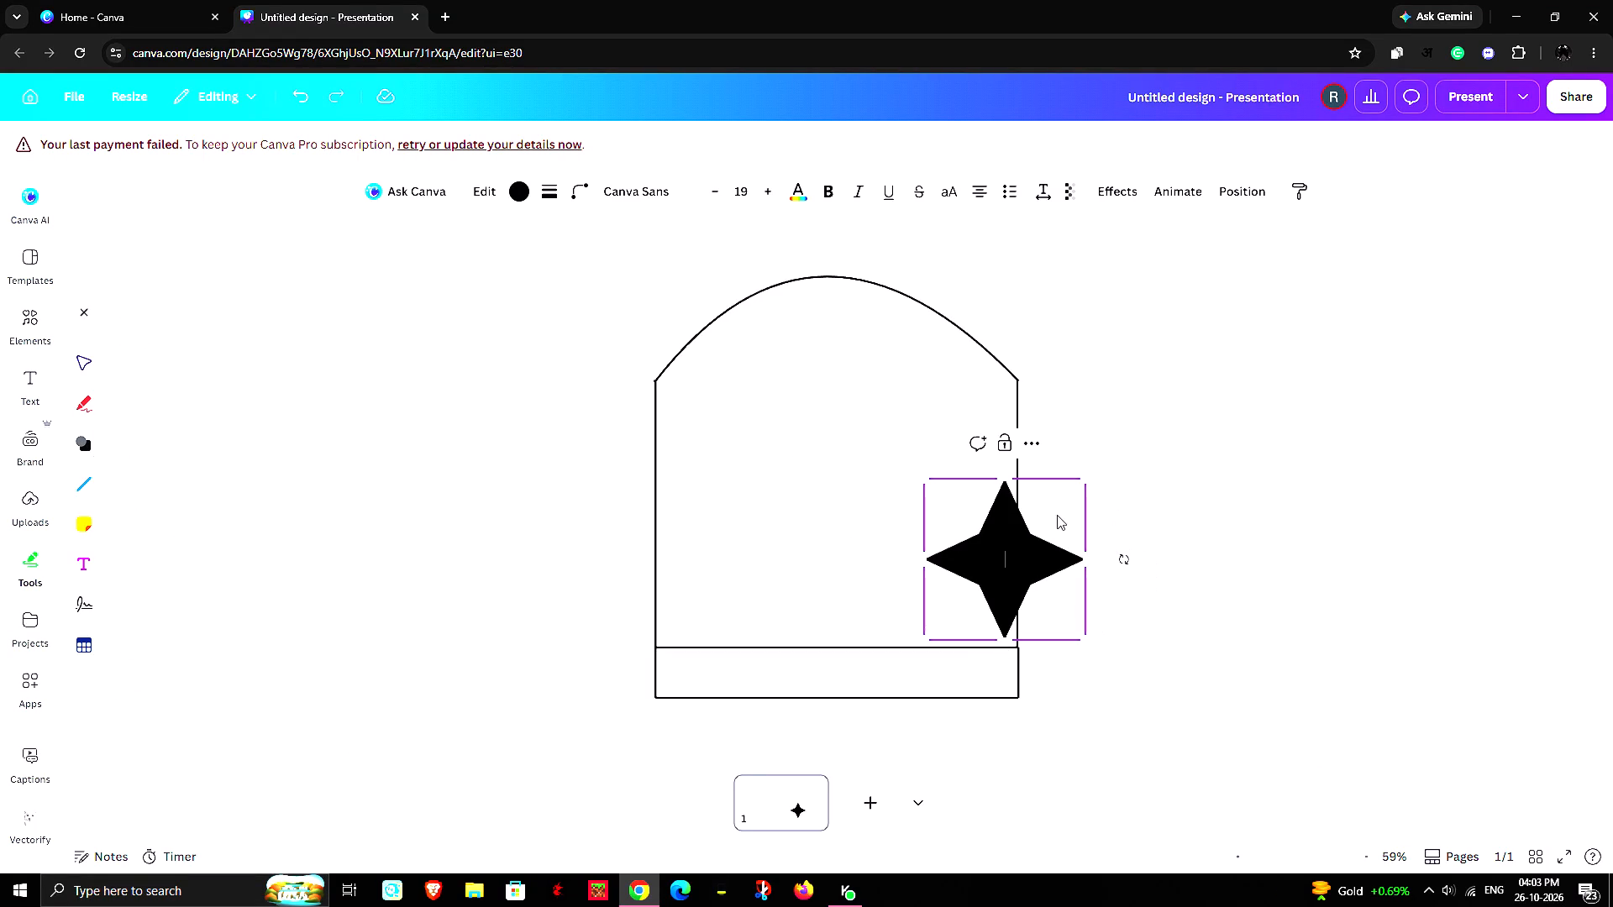
left_click_drag(1125, 564, 1130, 616)
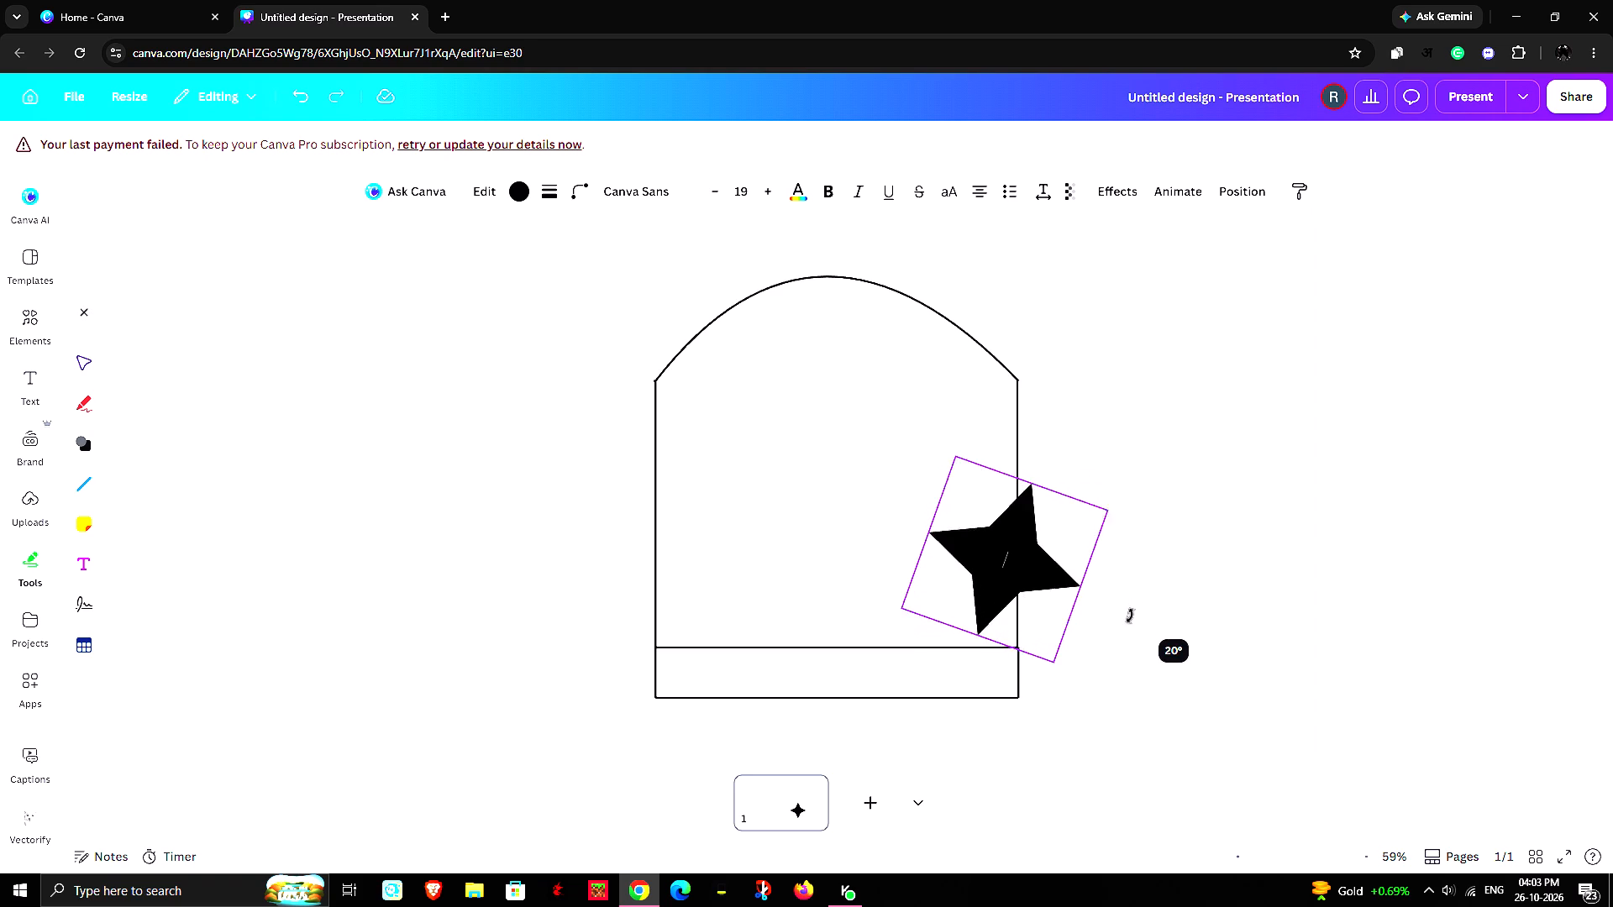
left_click_drag(1130, 616, 1127, 634)
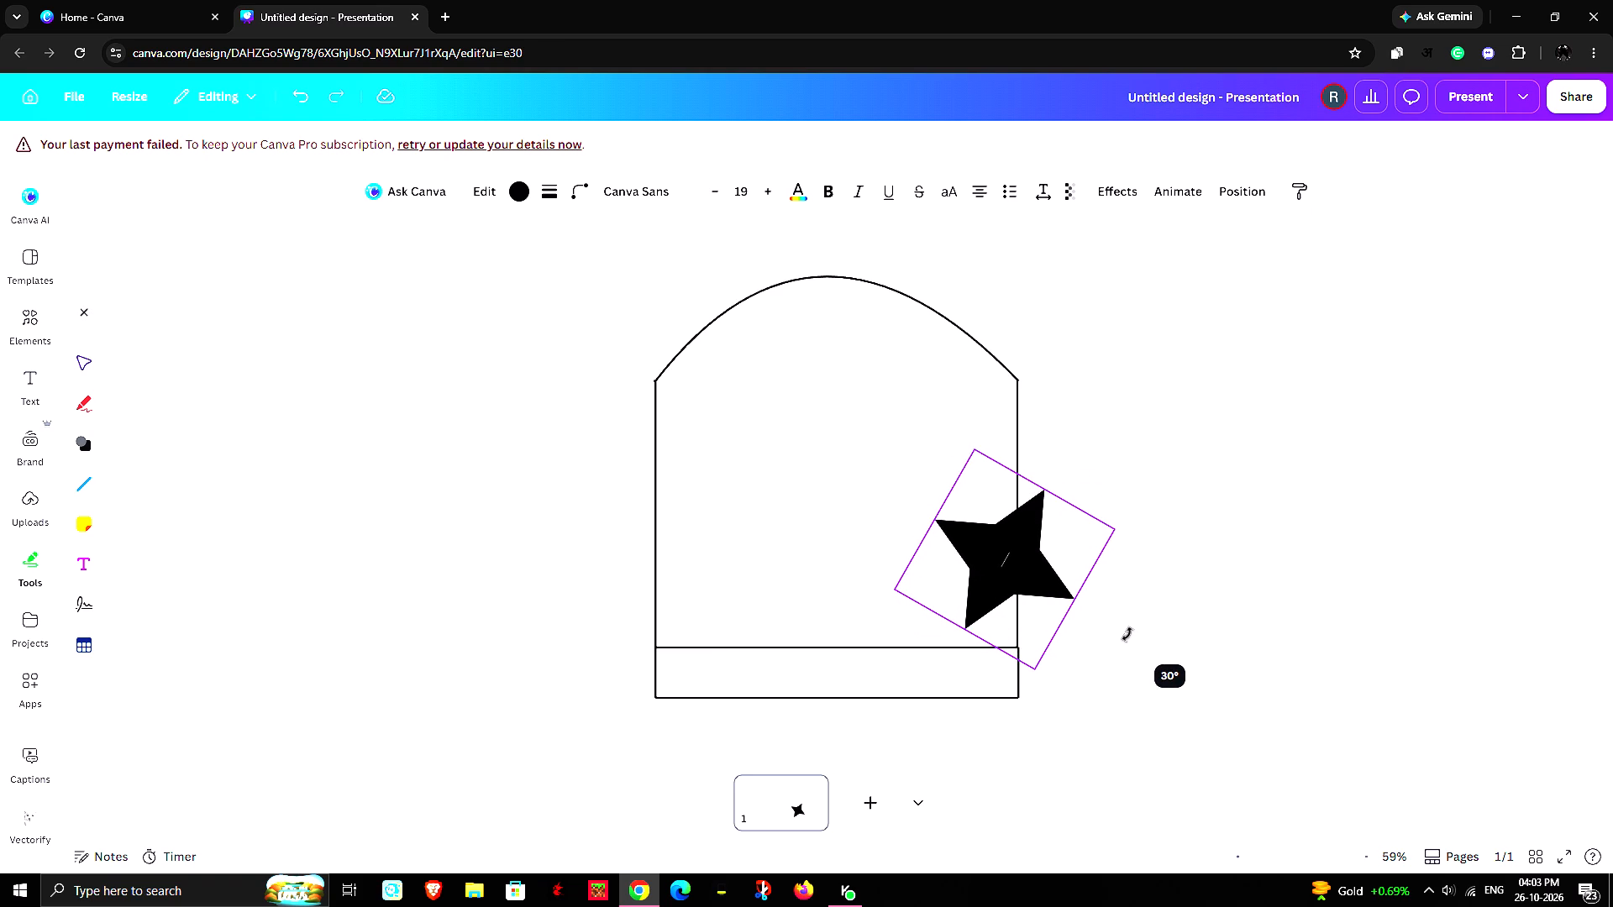
left_click_drag(1127, 634, 1123, 642)
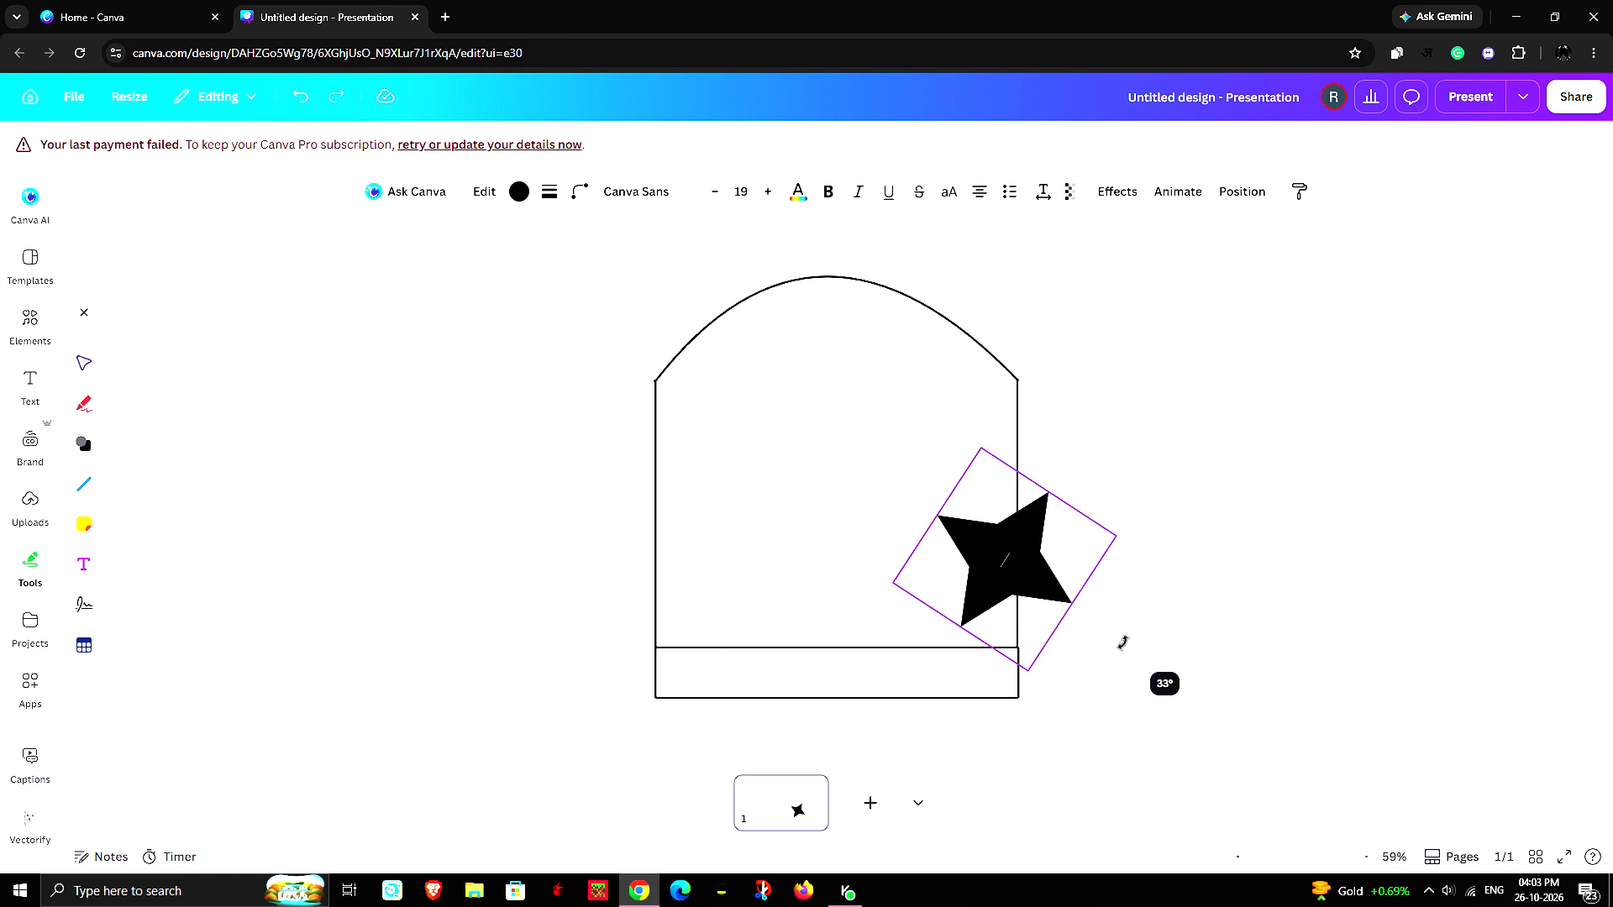
left_click_drag(1123, 642, 1126, 647)
Shrink the star to a small size and centre it on the right vertical line just above the rectangle.
left_click_drag(1001, 534, 1020, 557)
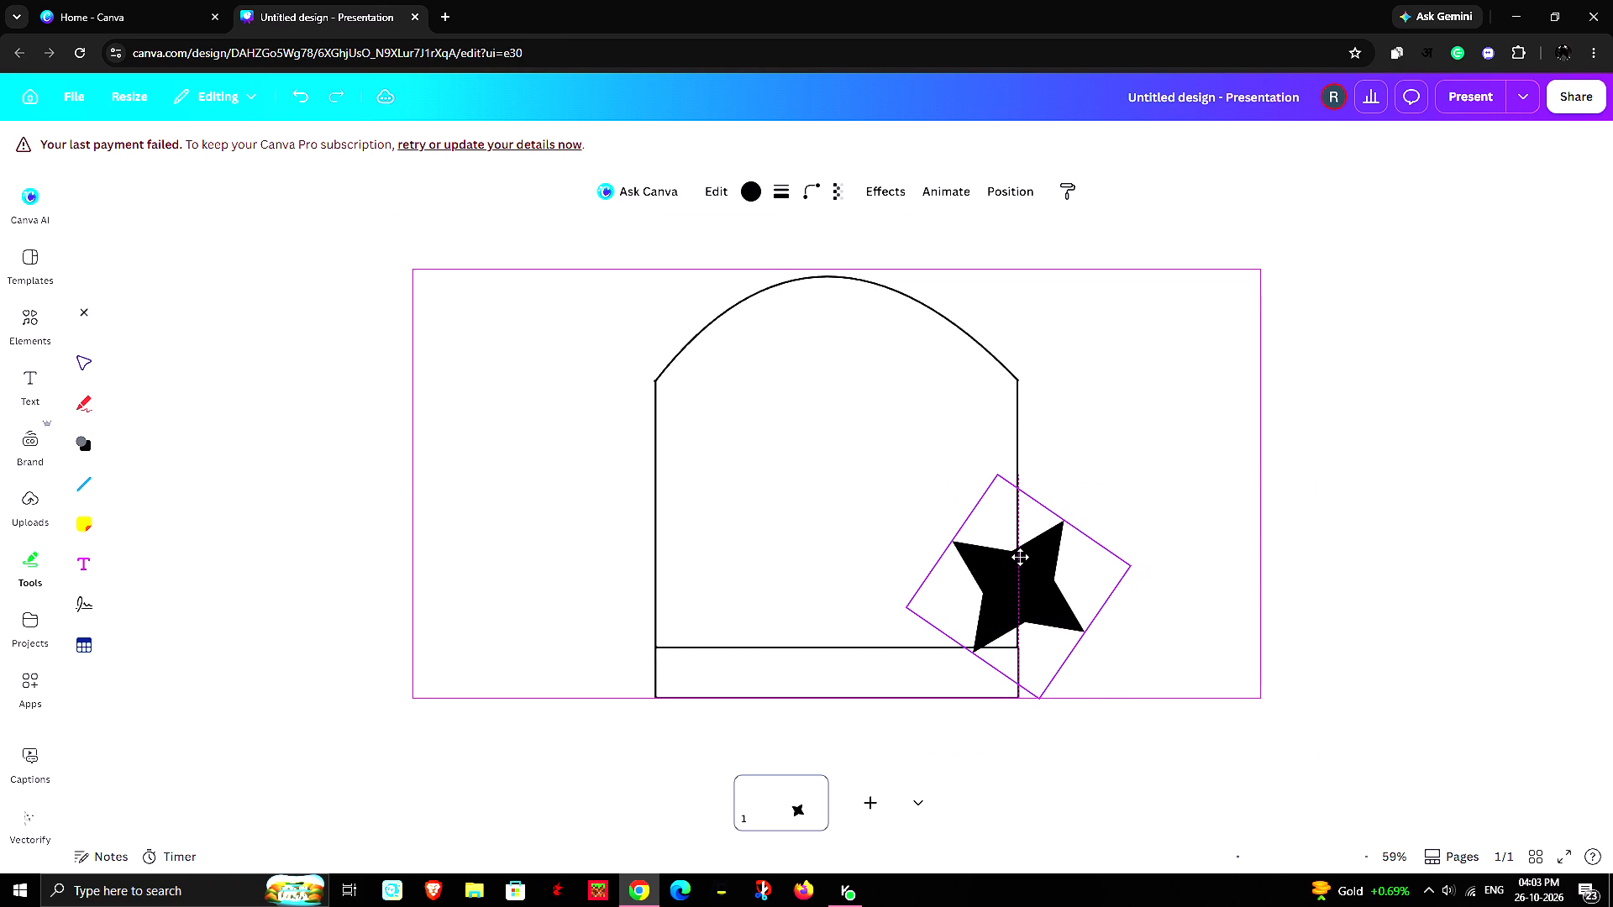
left_click_drag(1020, 557, 1019, 556)
left_click_drag(1043, 700, 1015, 578)
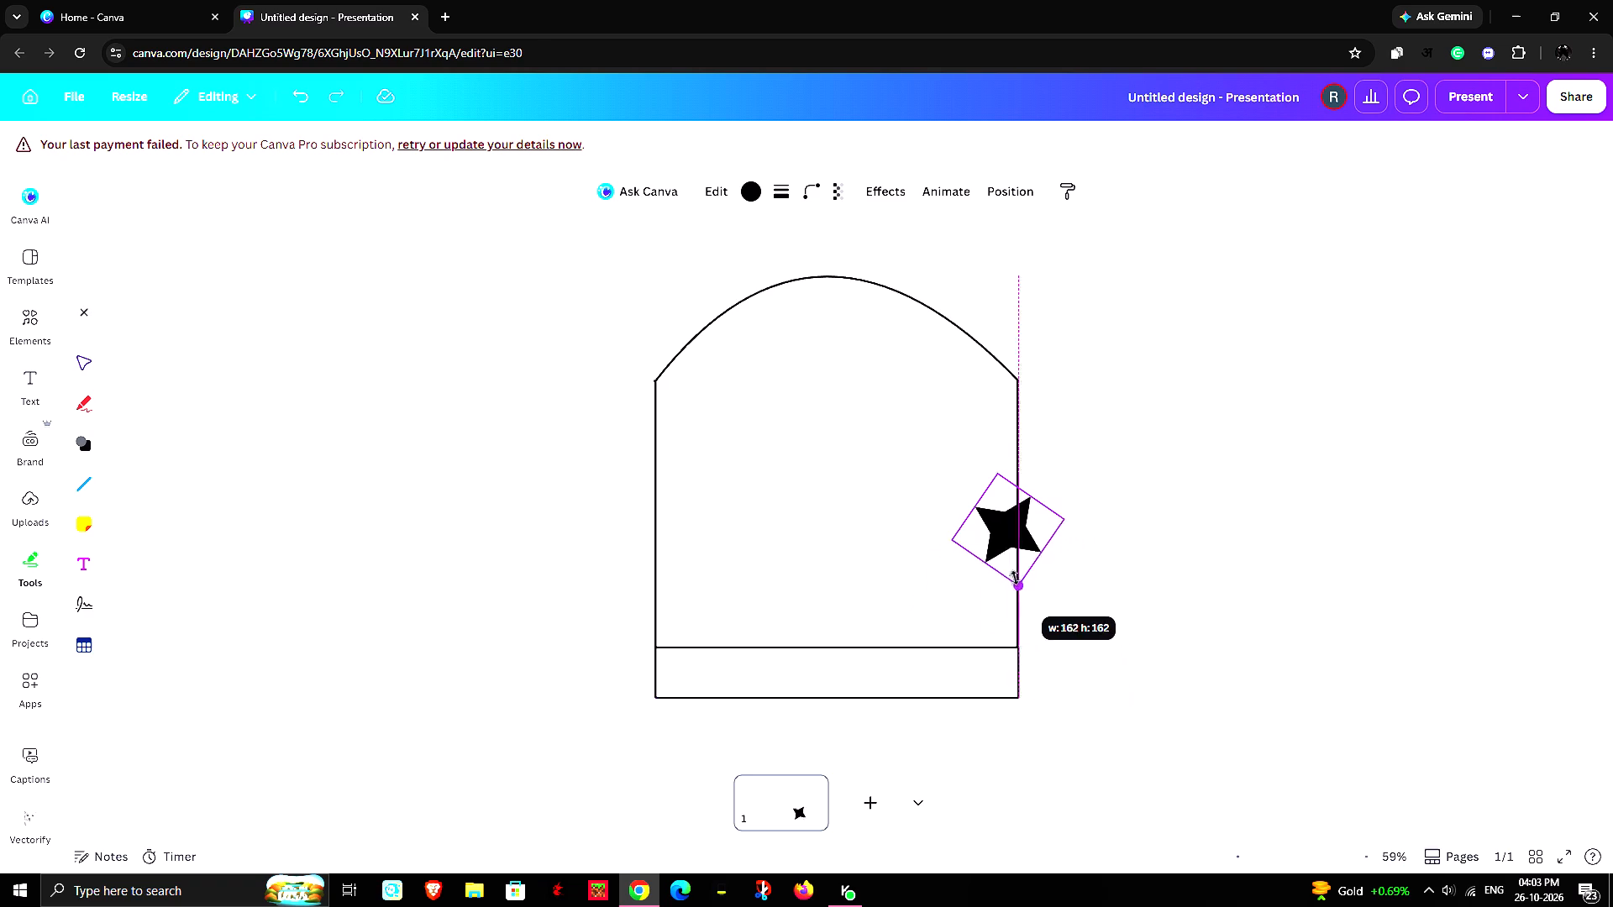
left_click_drag(1015, 578, 1017, 558)
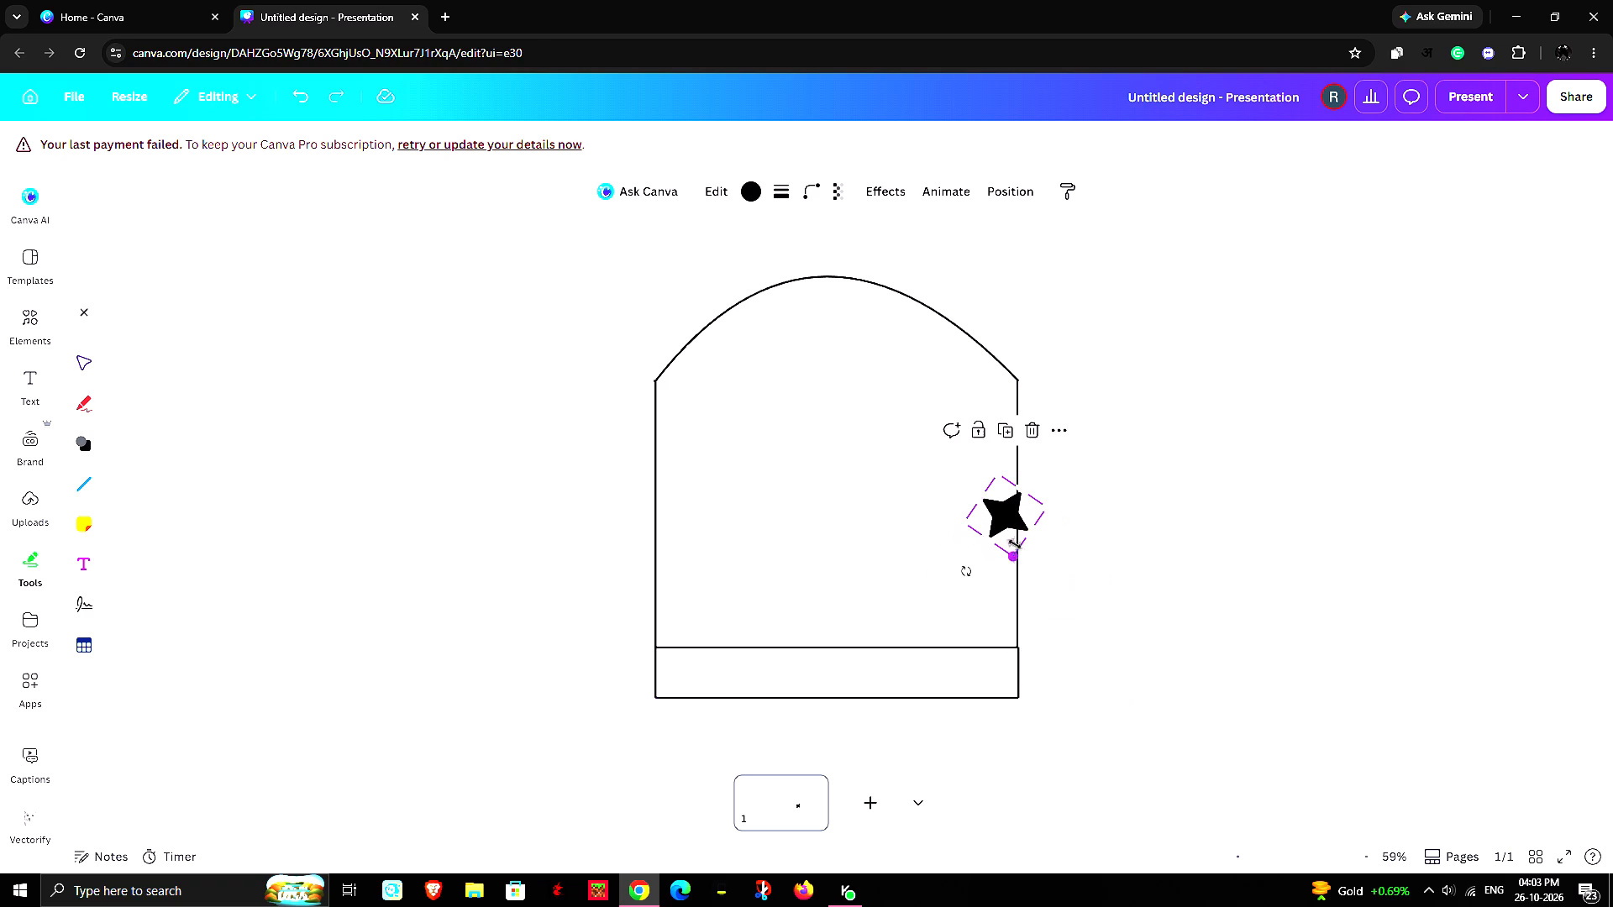
left_click_drag(1008, 516, 1020, 597)
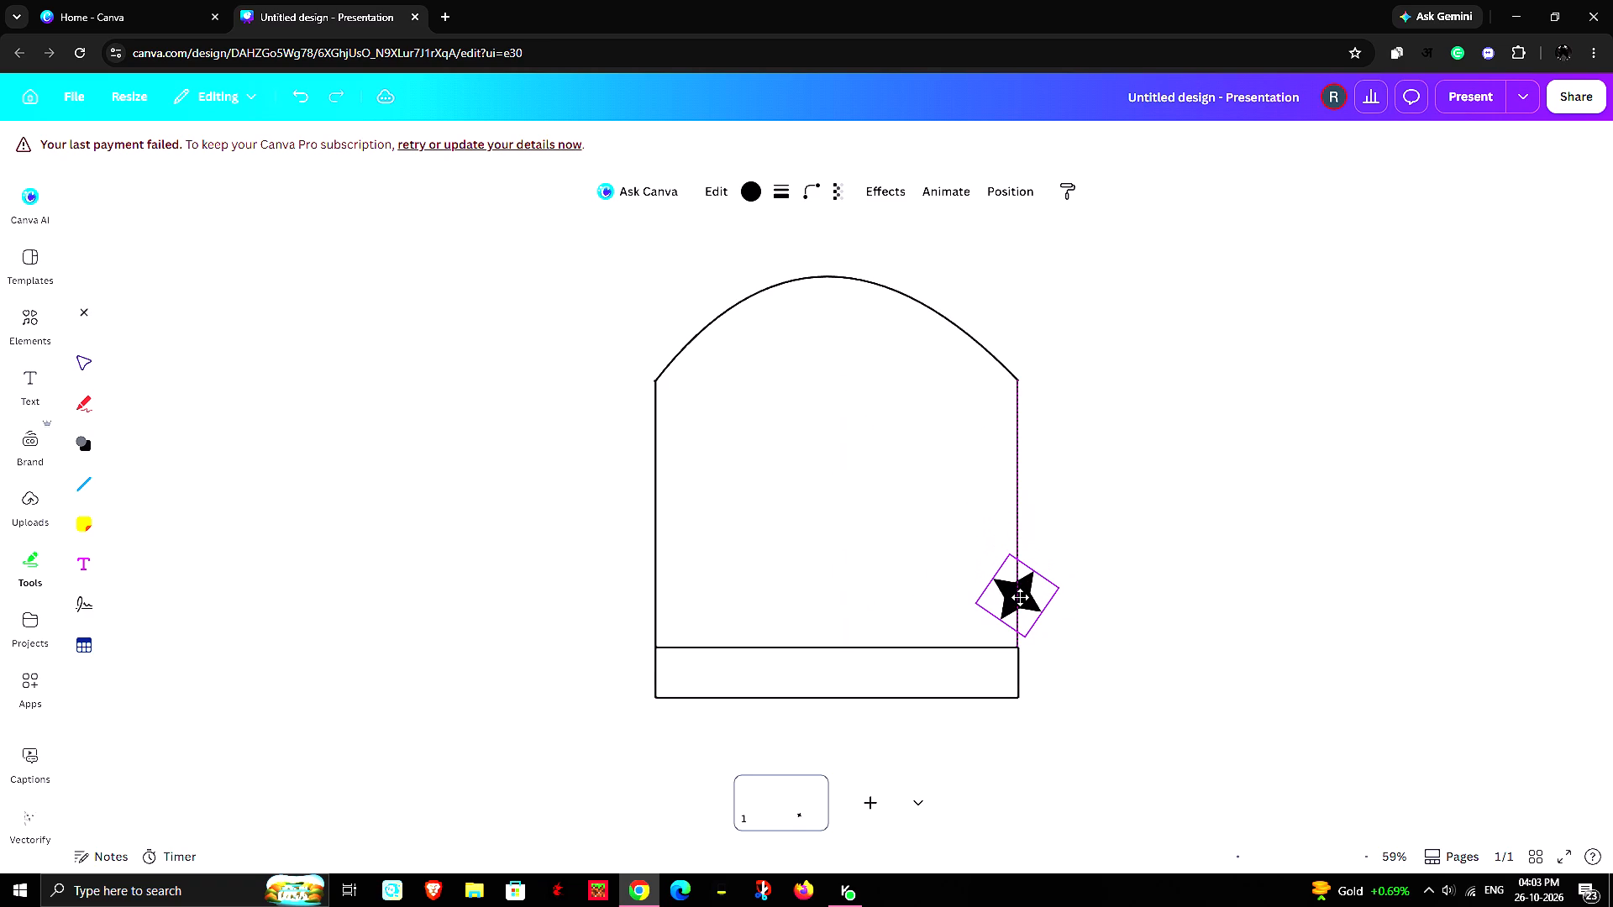
left_click_drag(1020, 597, 1017, 588)
Fill the star with white #ffffff and give it a solid outline with a stroke weight of 3.
left_click(753, 200)
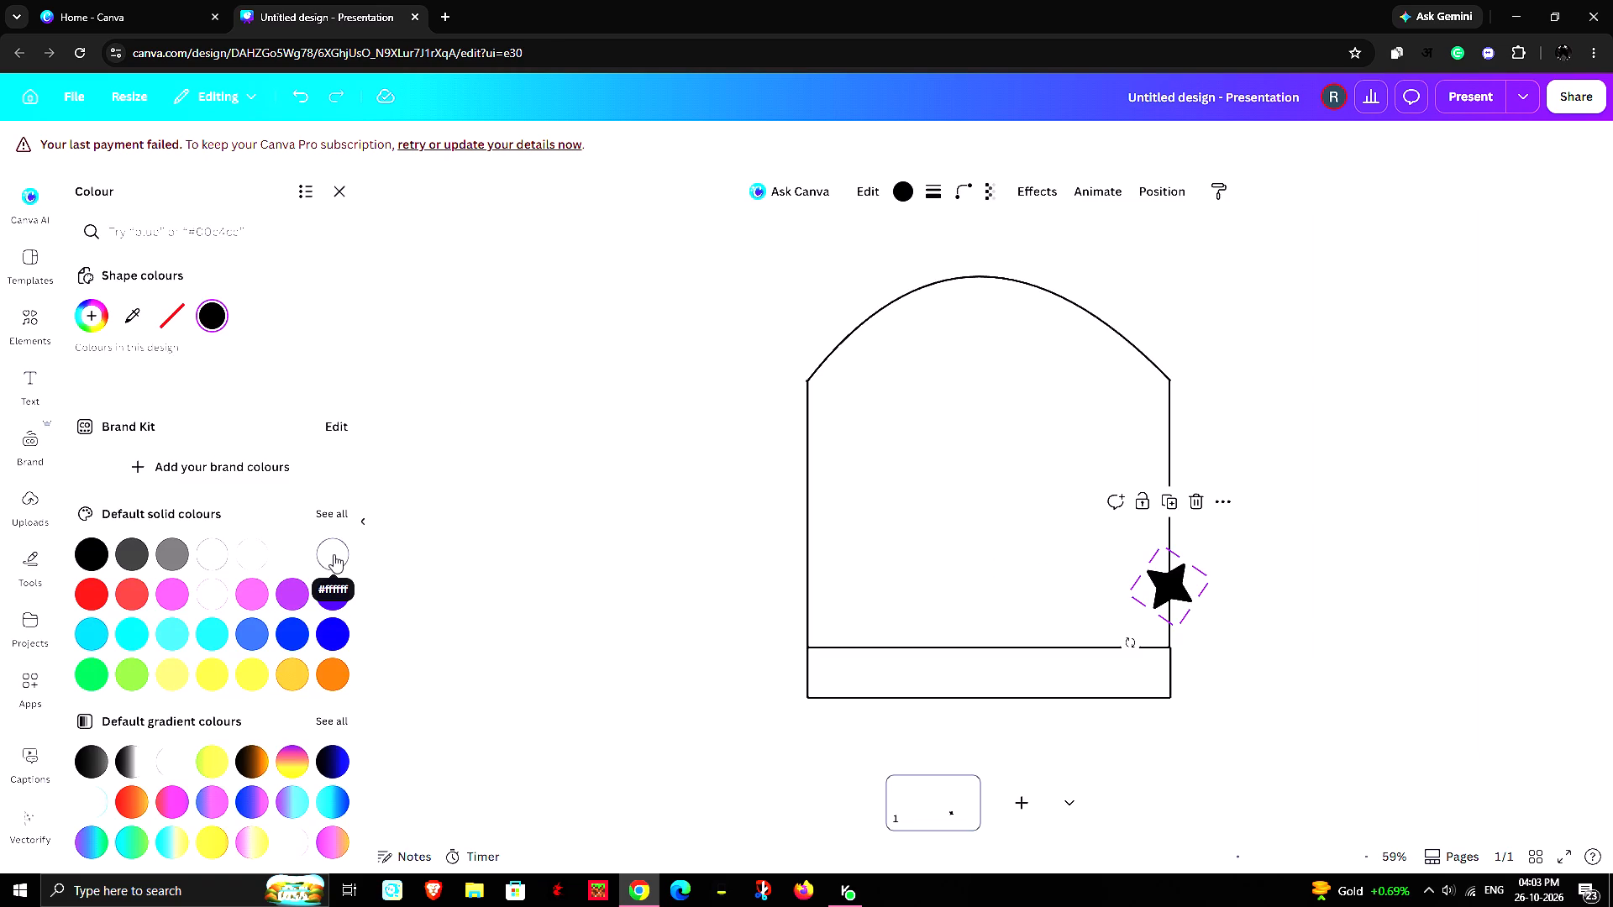
left_click(334, 554)
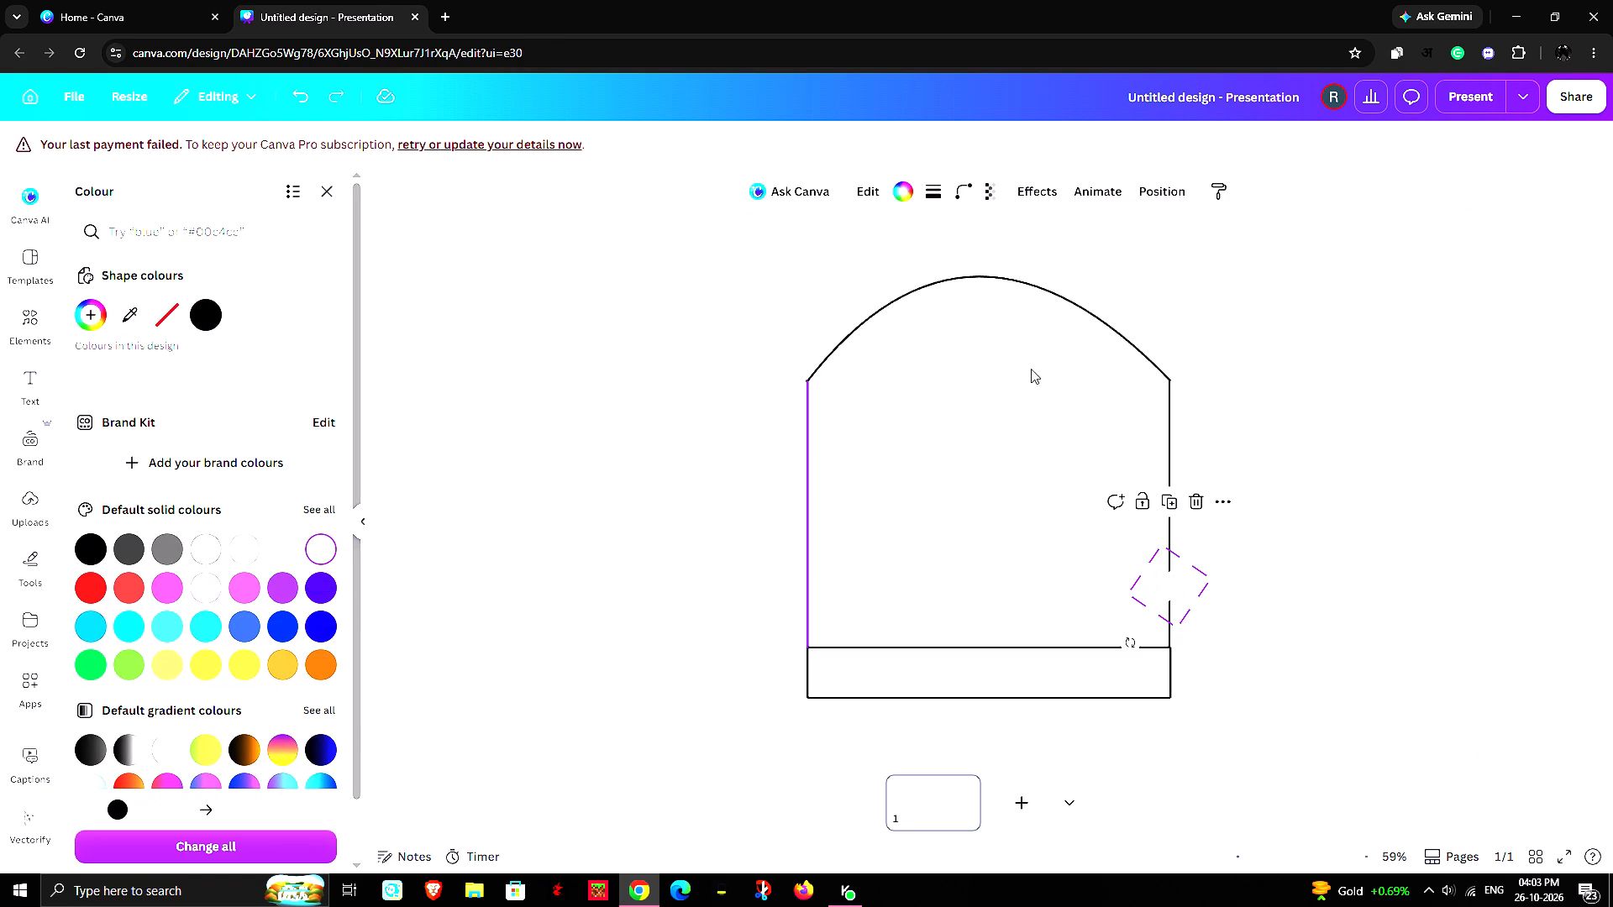
left_click(940, 202)
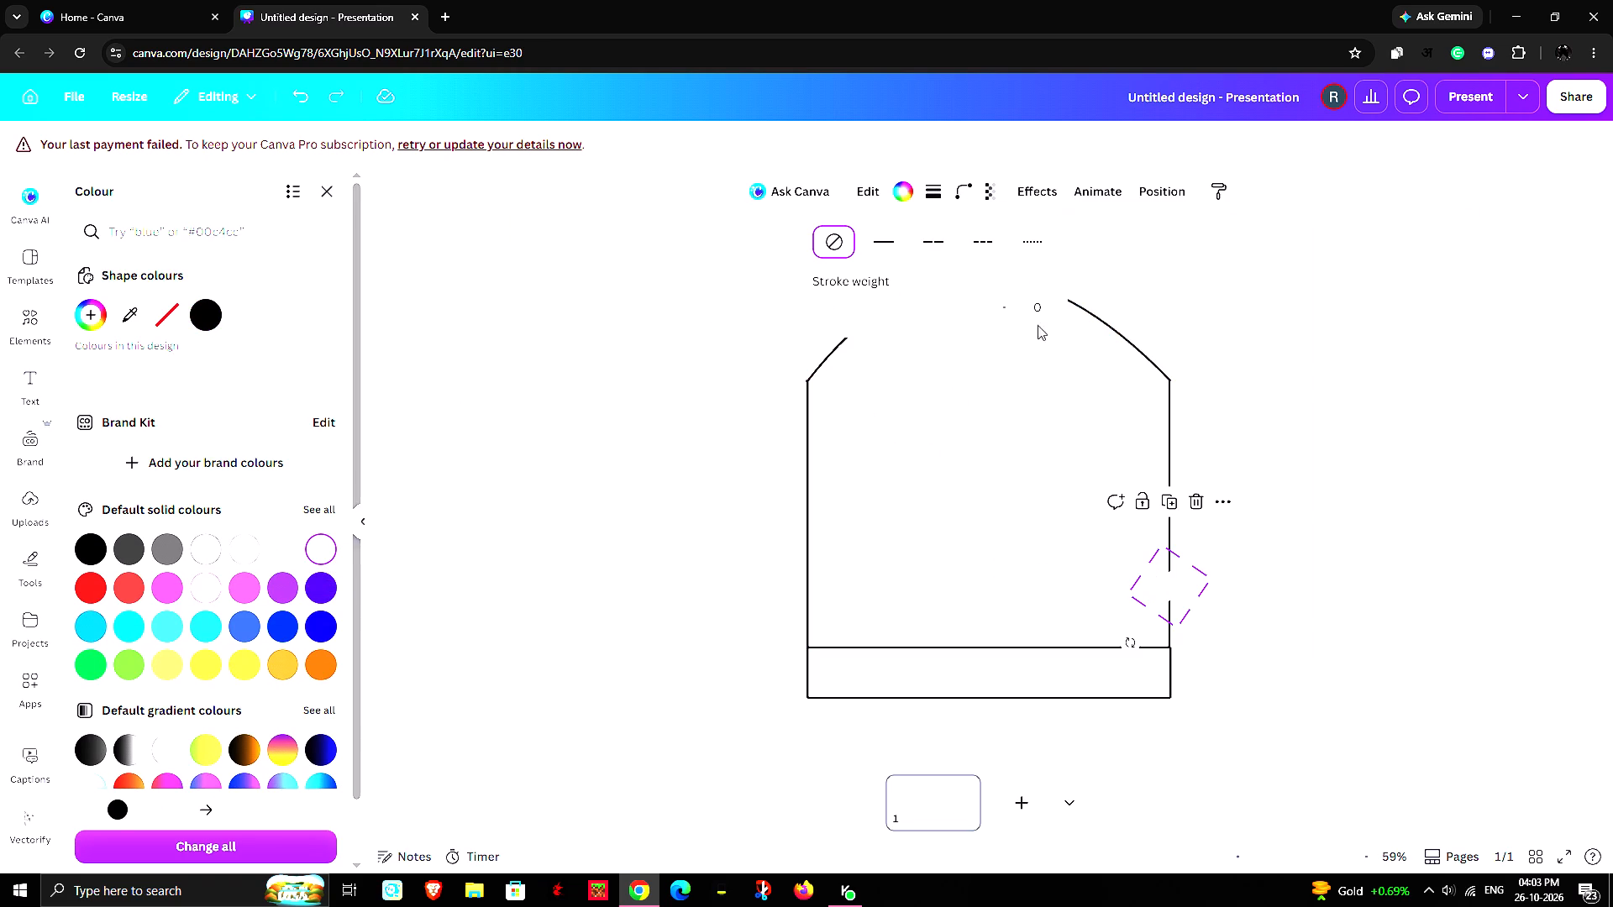
left_click(827, 308)
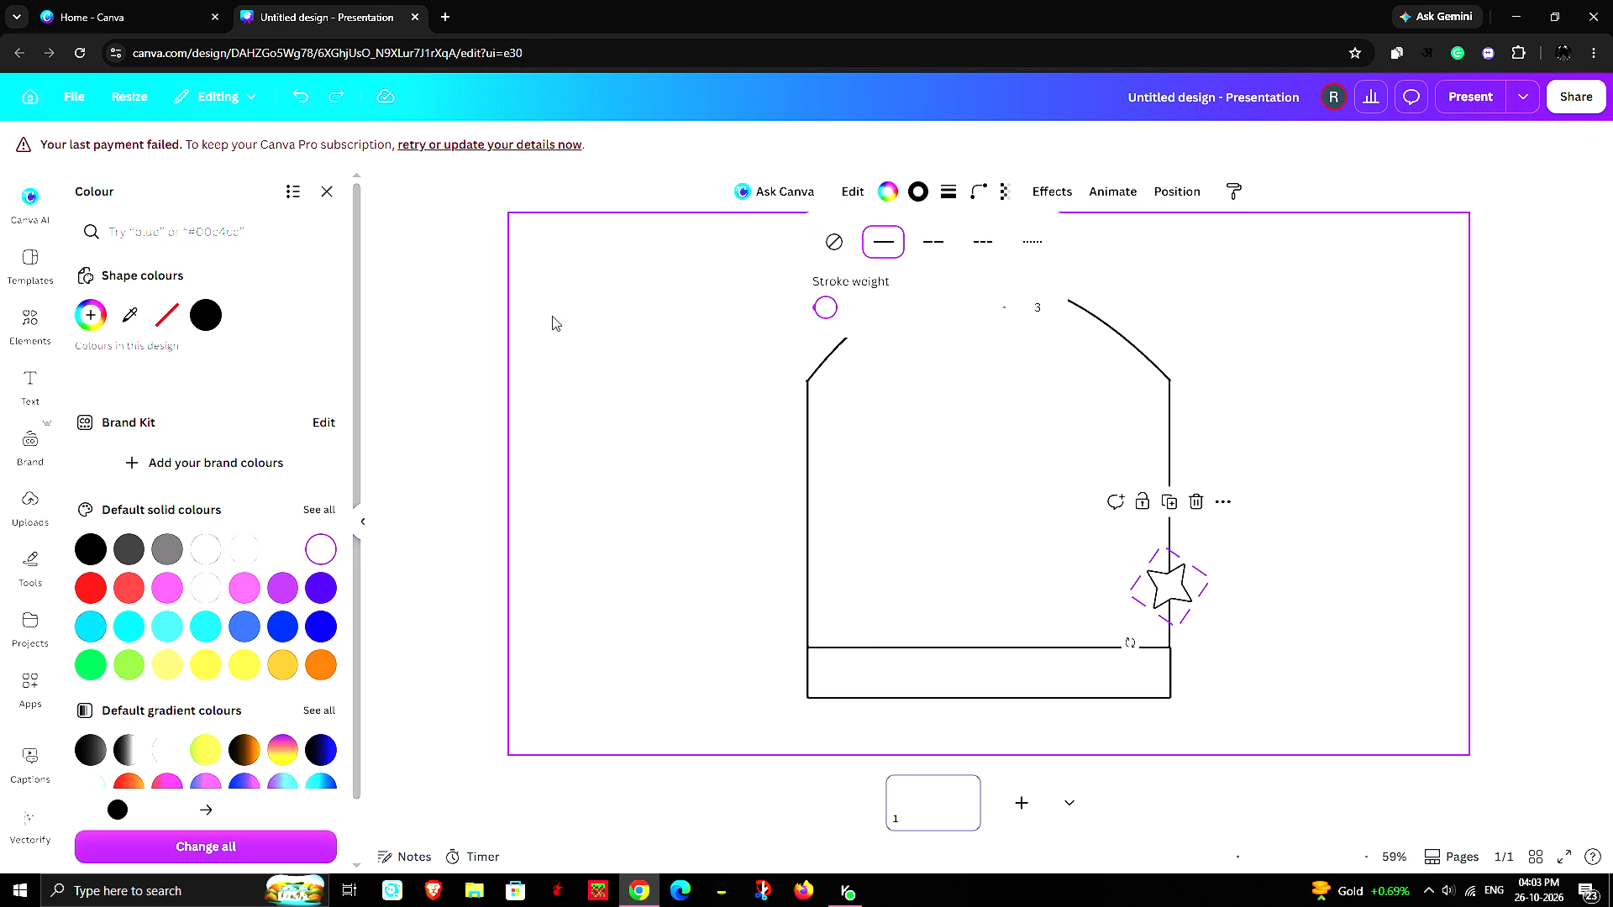
Apply a light default gradient to the star's outline and change its end colour to dark brown #5D4343.
left_click(912, 183)
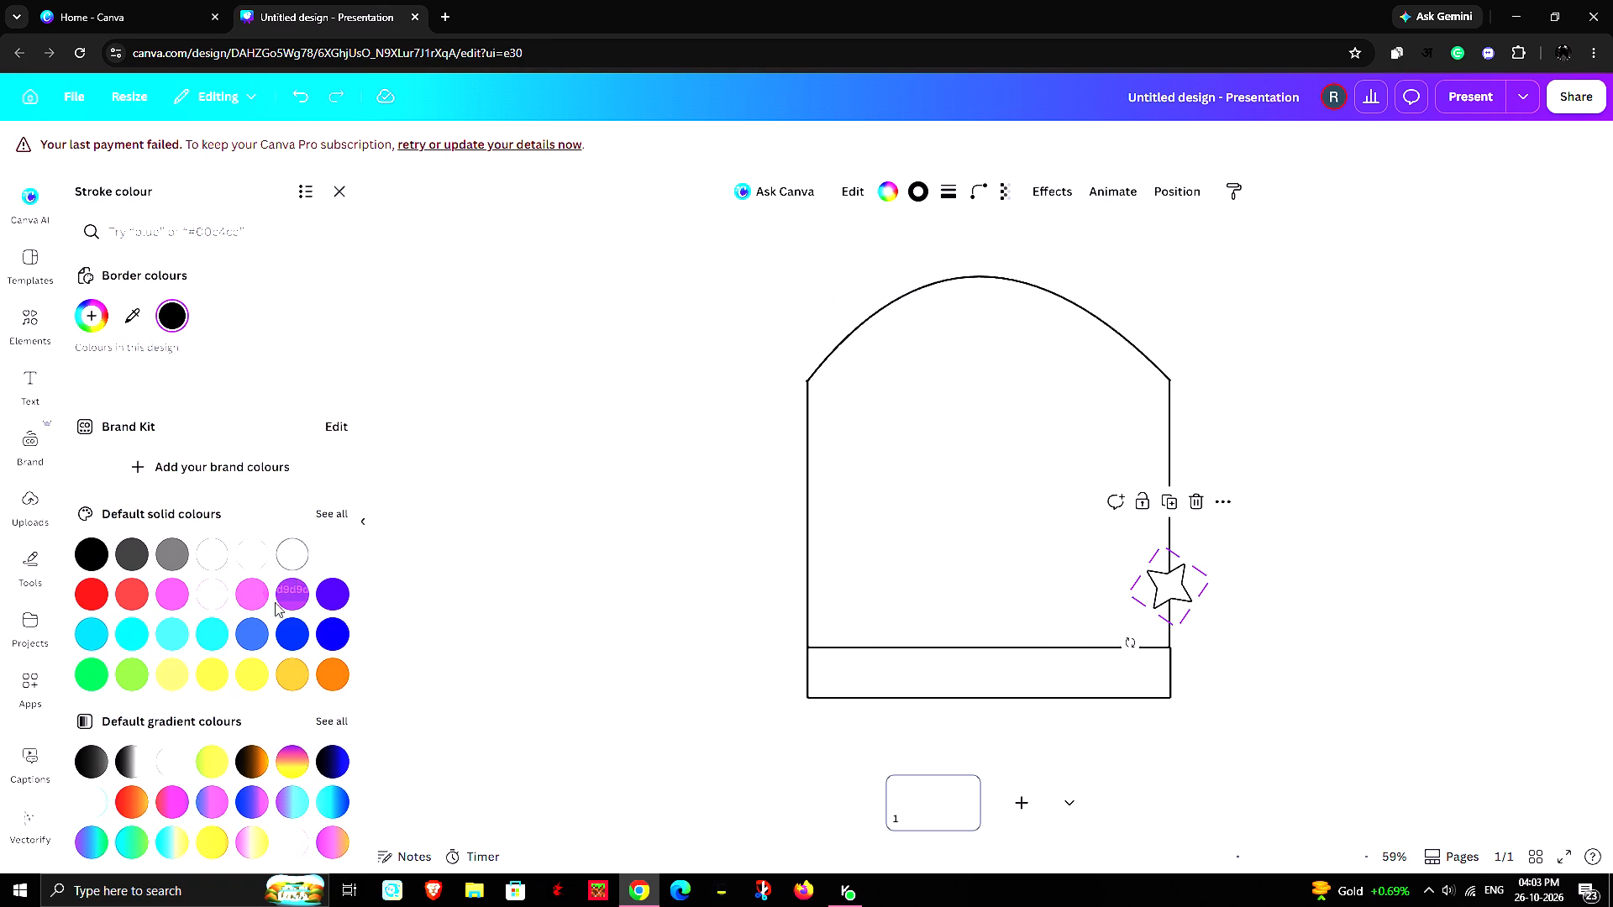
scroll(275, 610, "down", 3)
left_click(174, 765)
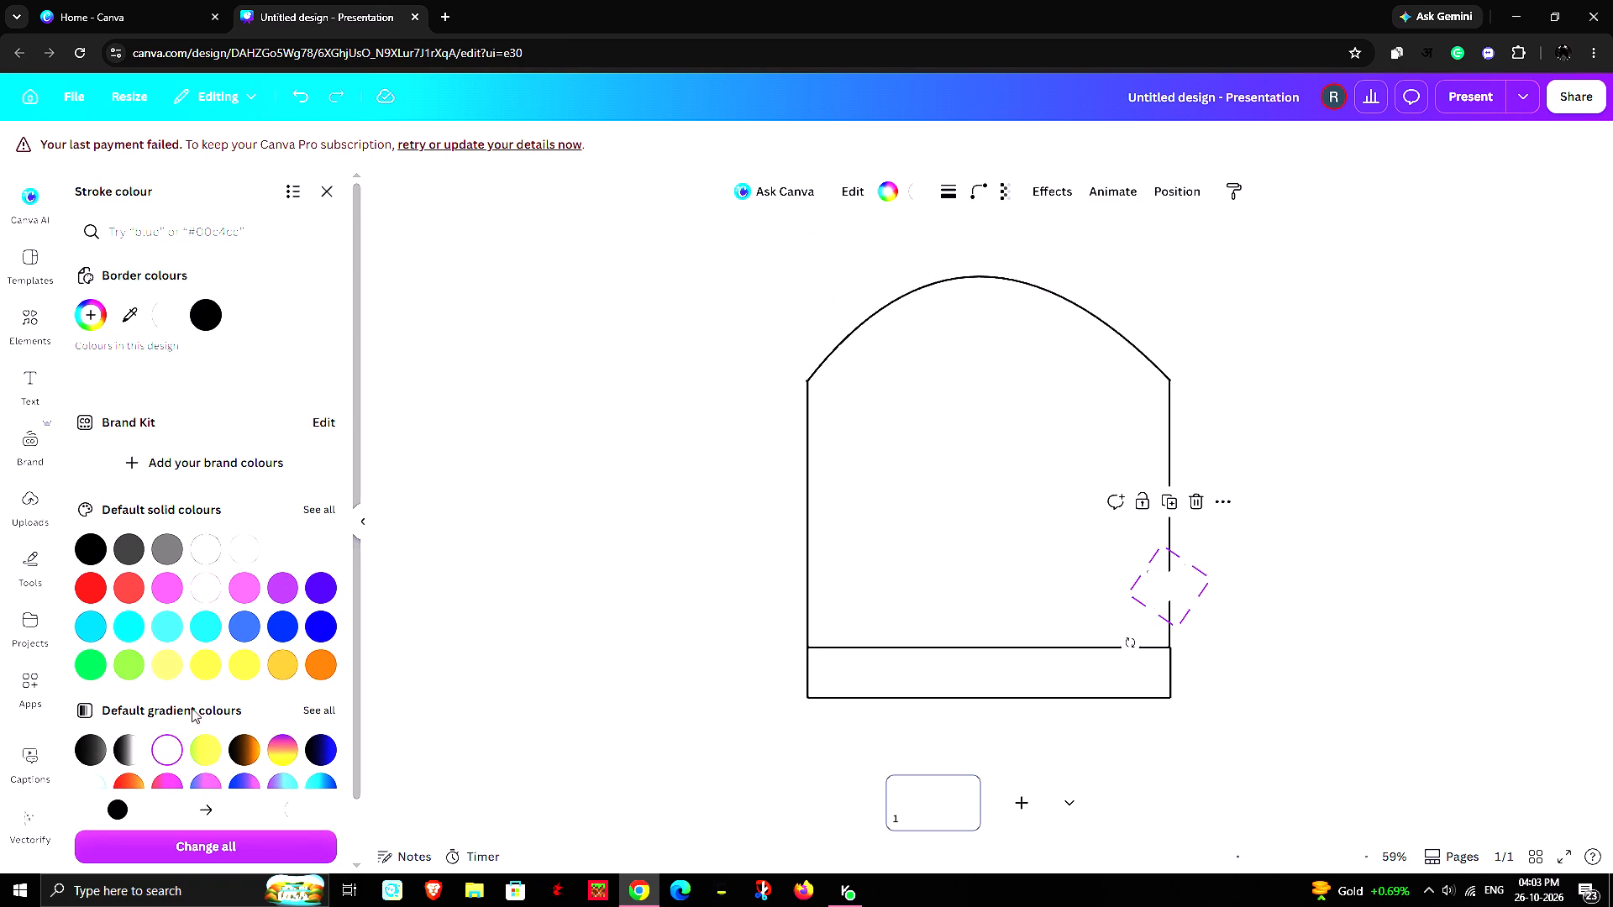
left_click(176, 312)
left_click(170, 308)
left_click(190, 433)
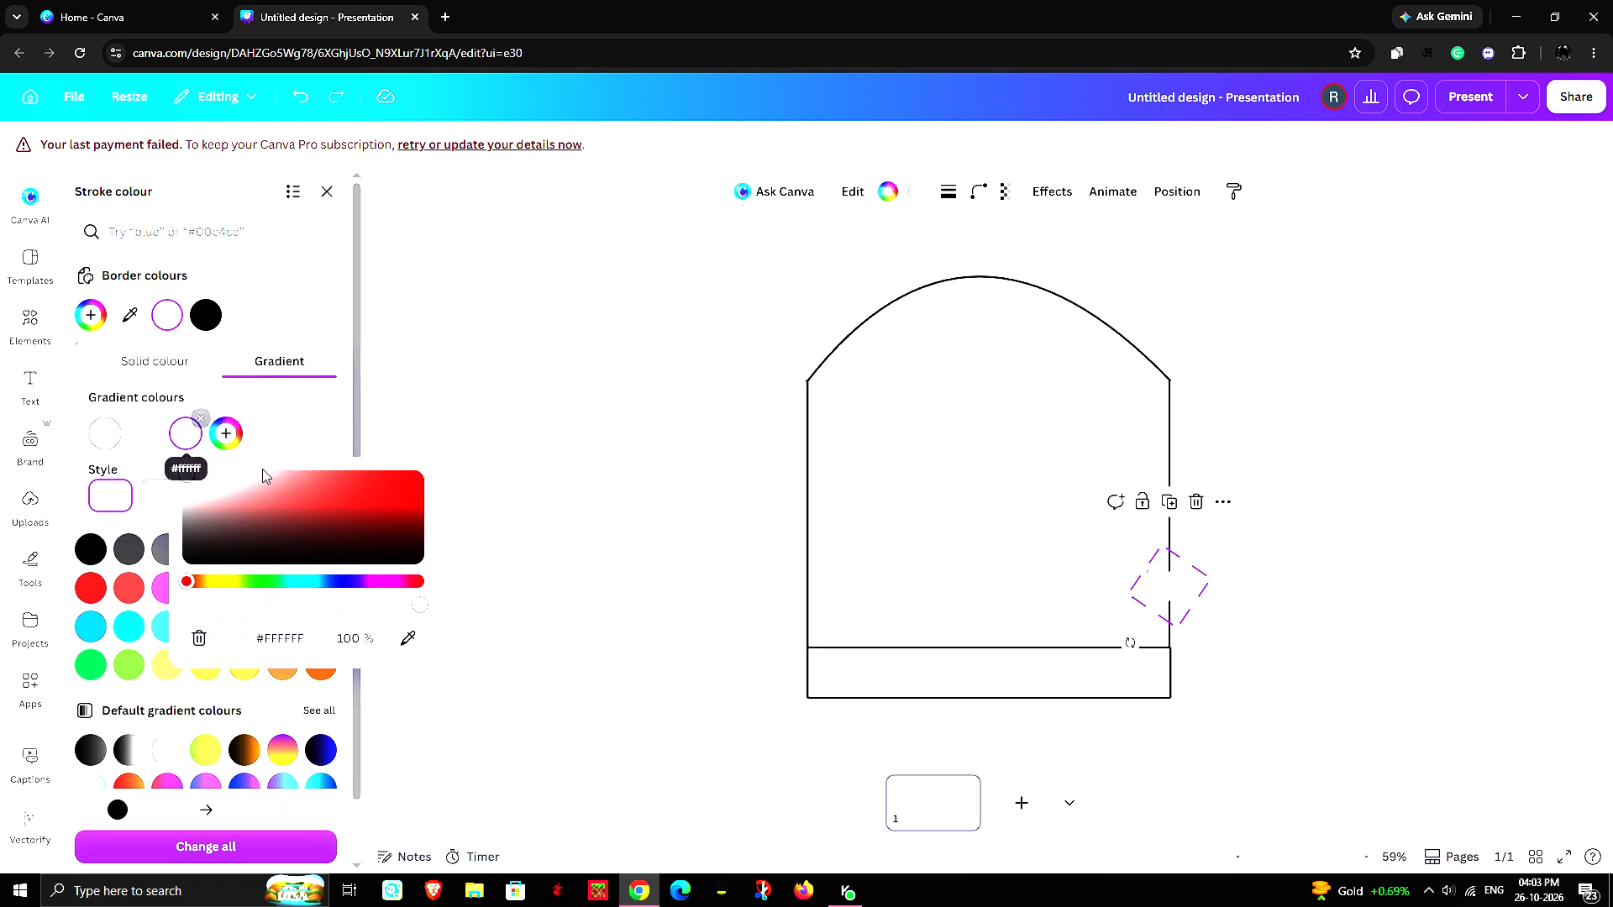
left_click_drag(187, 475, 189, 489)
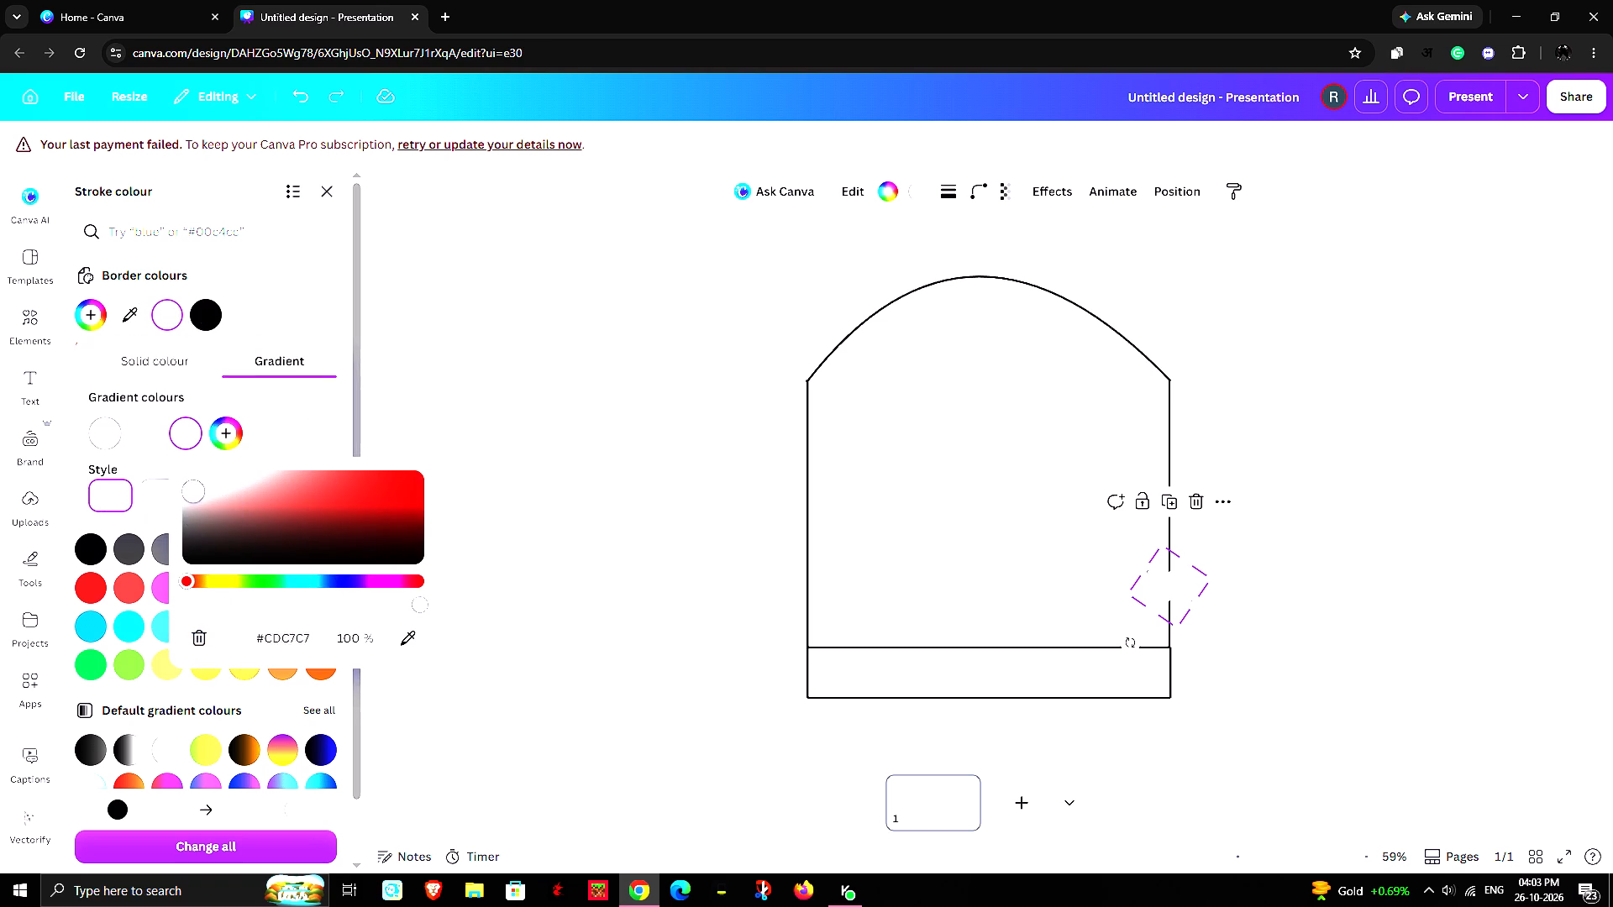
left_click_drag(189, 489, 247, 521)
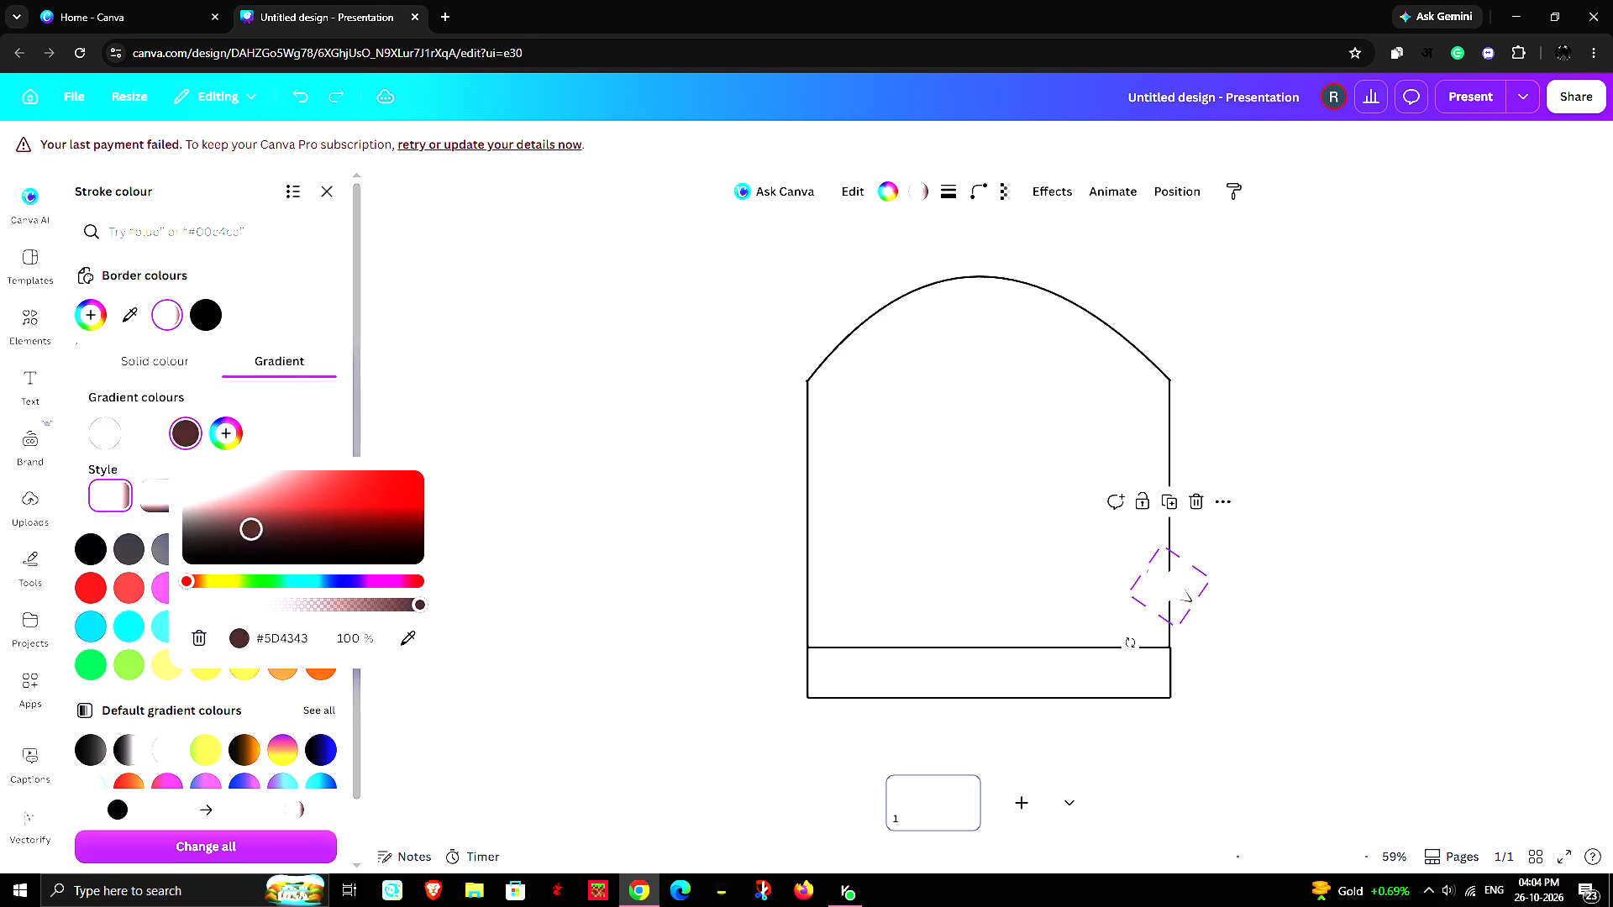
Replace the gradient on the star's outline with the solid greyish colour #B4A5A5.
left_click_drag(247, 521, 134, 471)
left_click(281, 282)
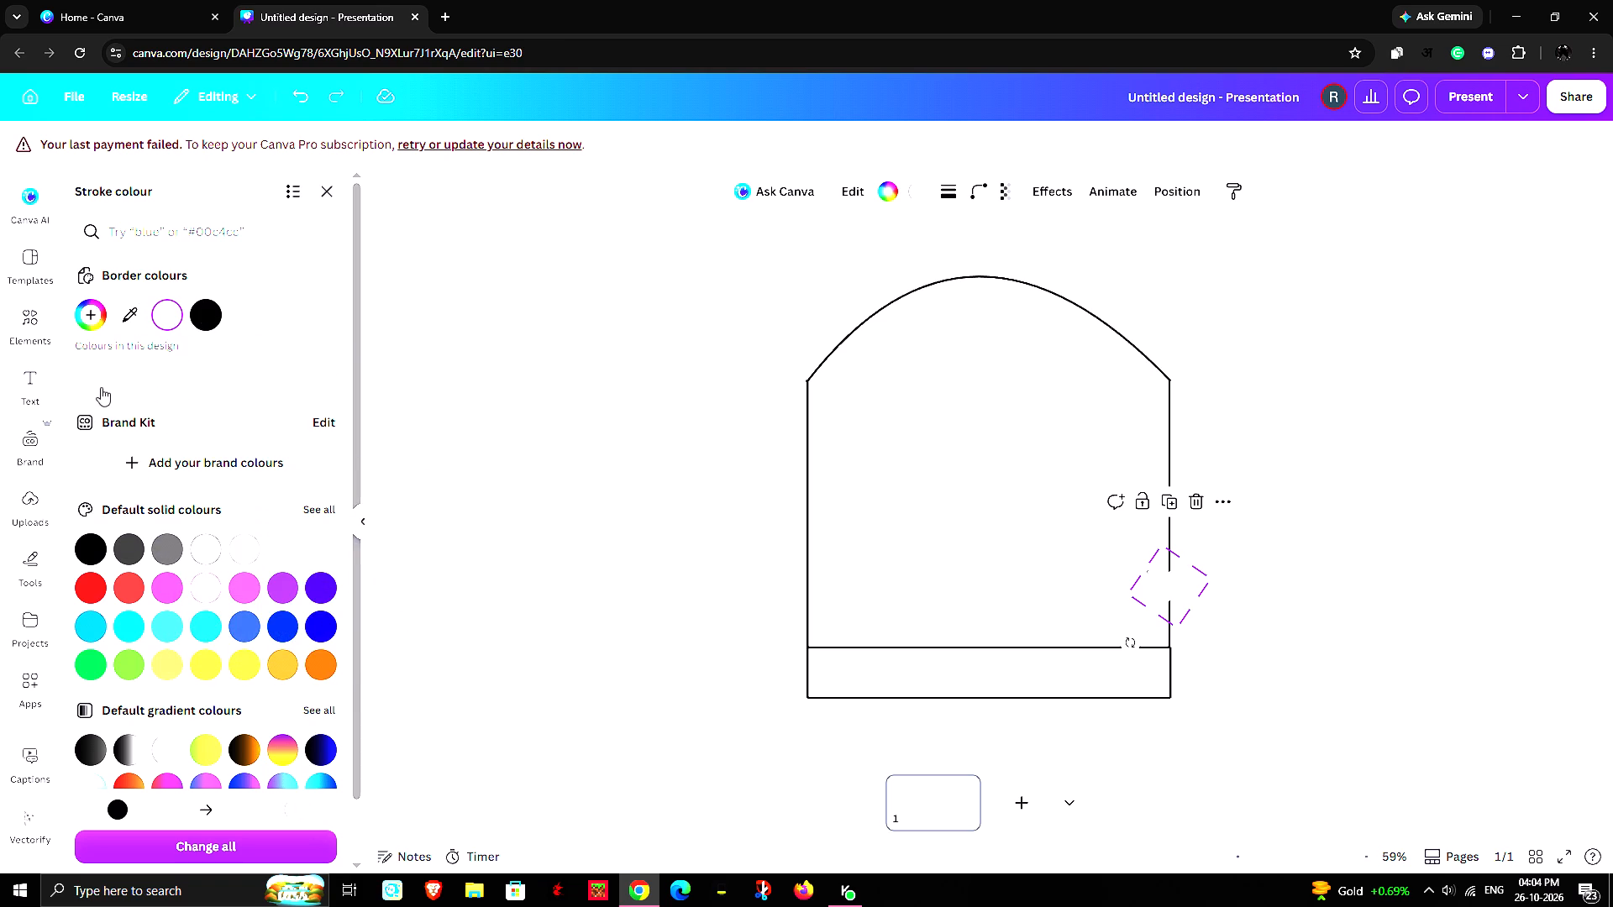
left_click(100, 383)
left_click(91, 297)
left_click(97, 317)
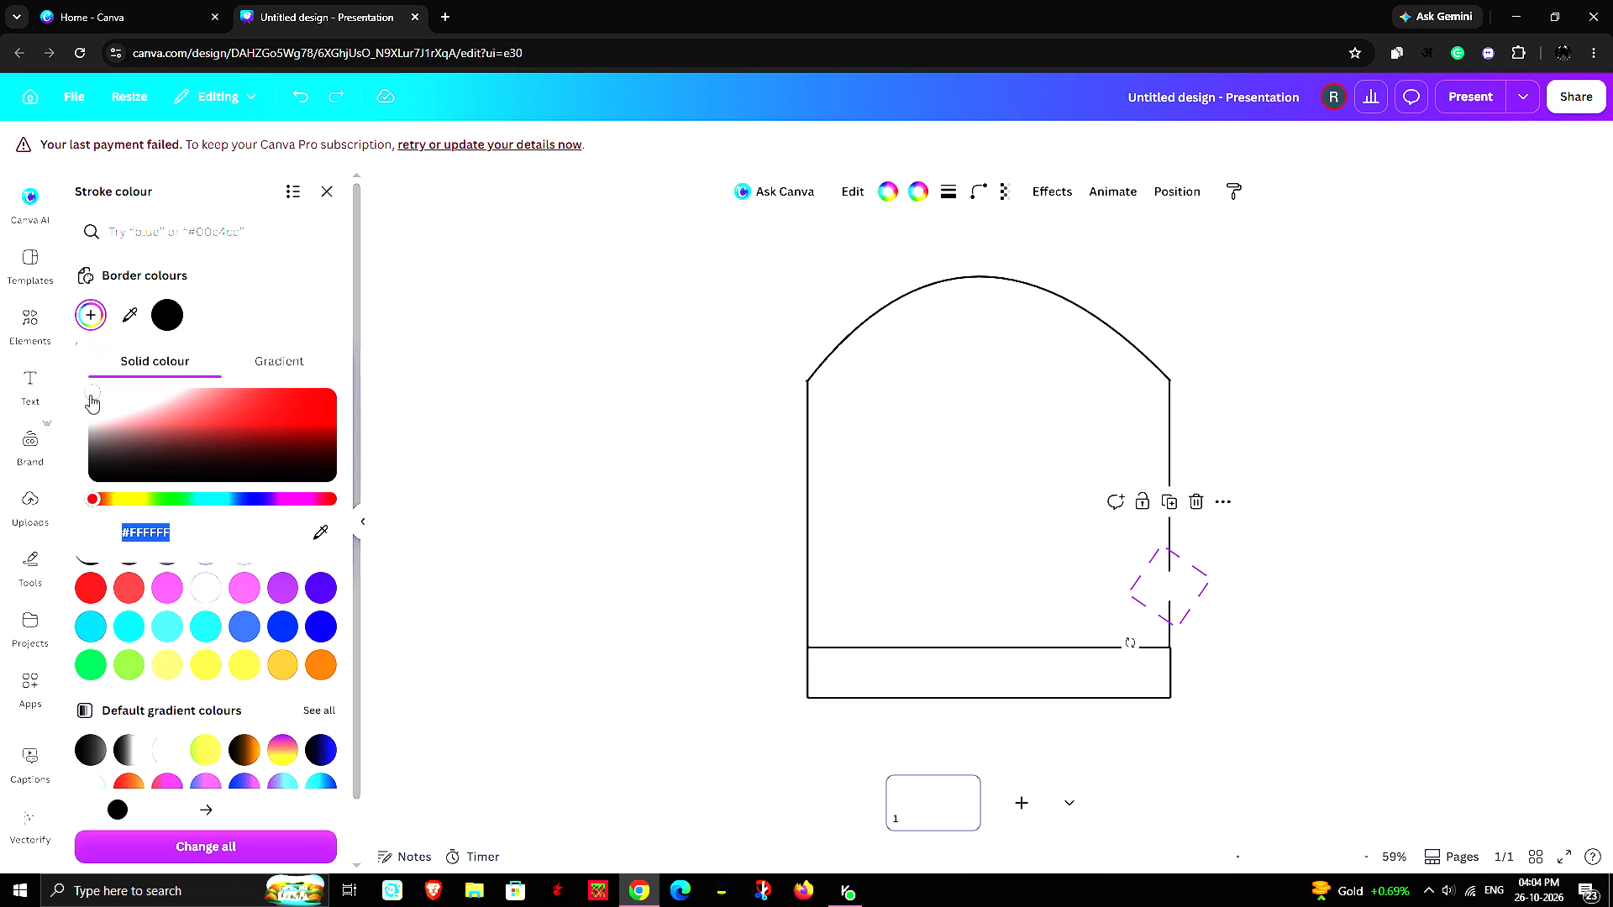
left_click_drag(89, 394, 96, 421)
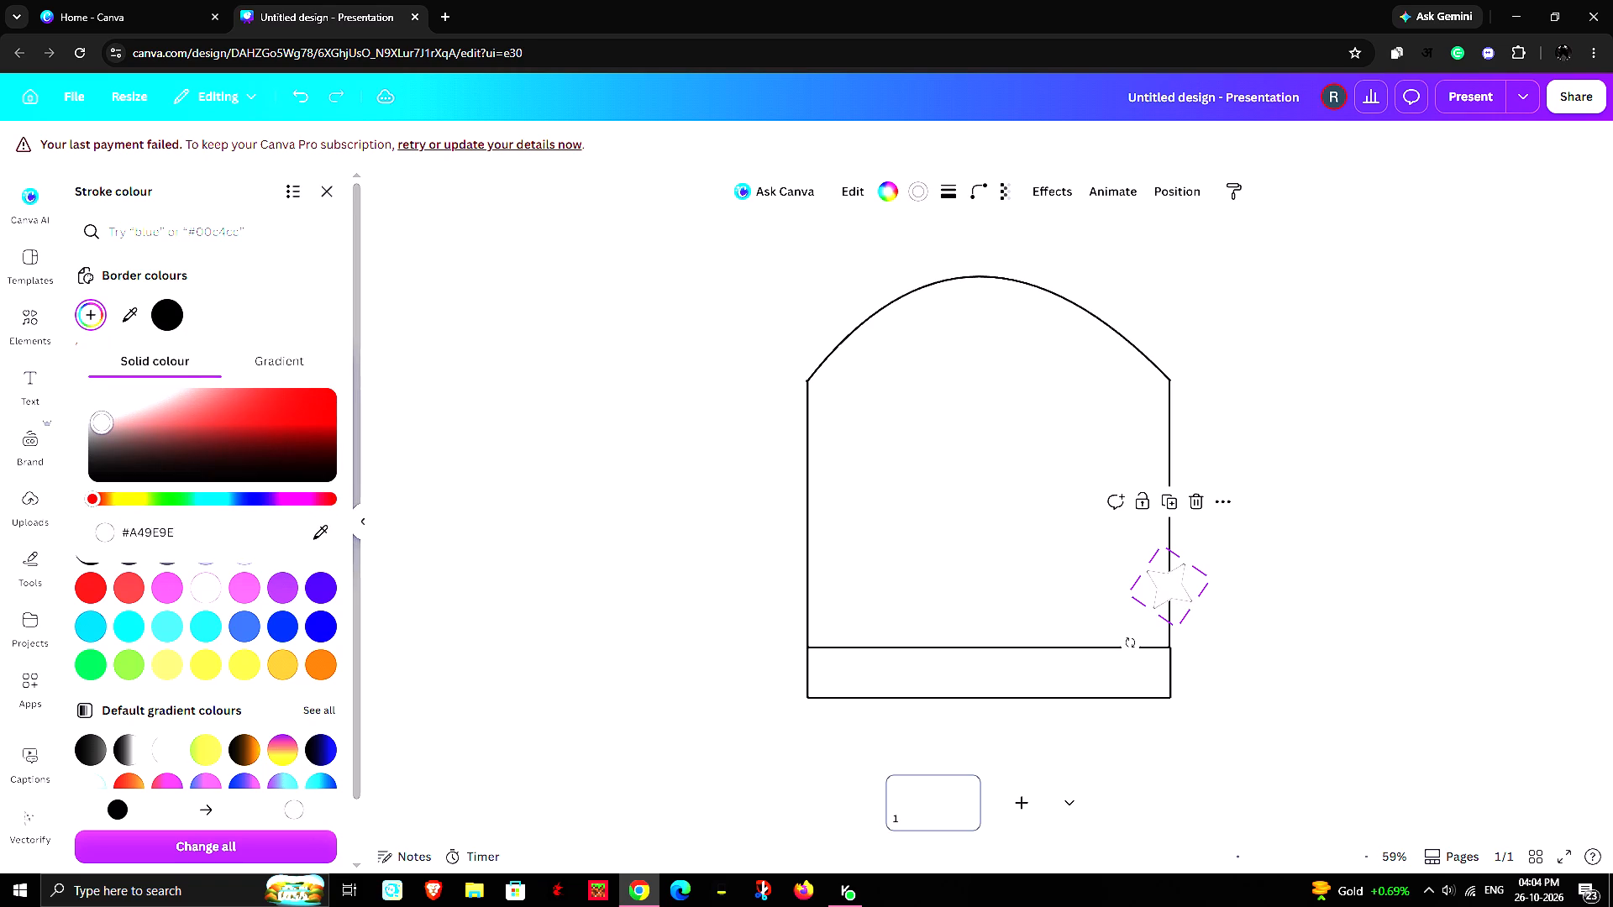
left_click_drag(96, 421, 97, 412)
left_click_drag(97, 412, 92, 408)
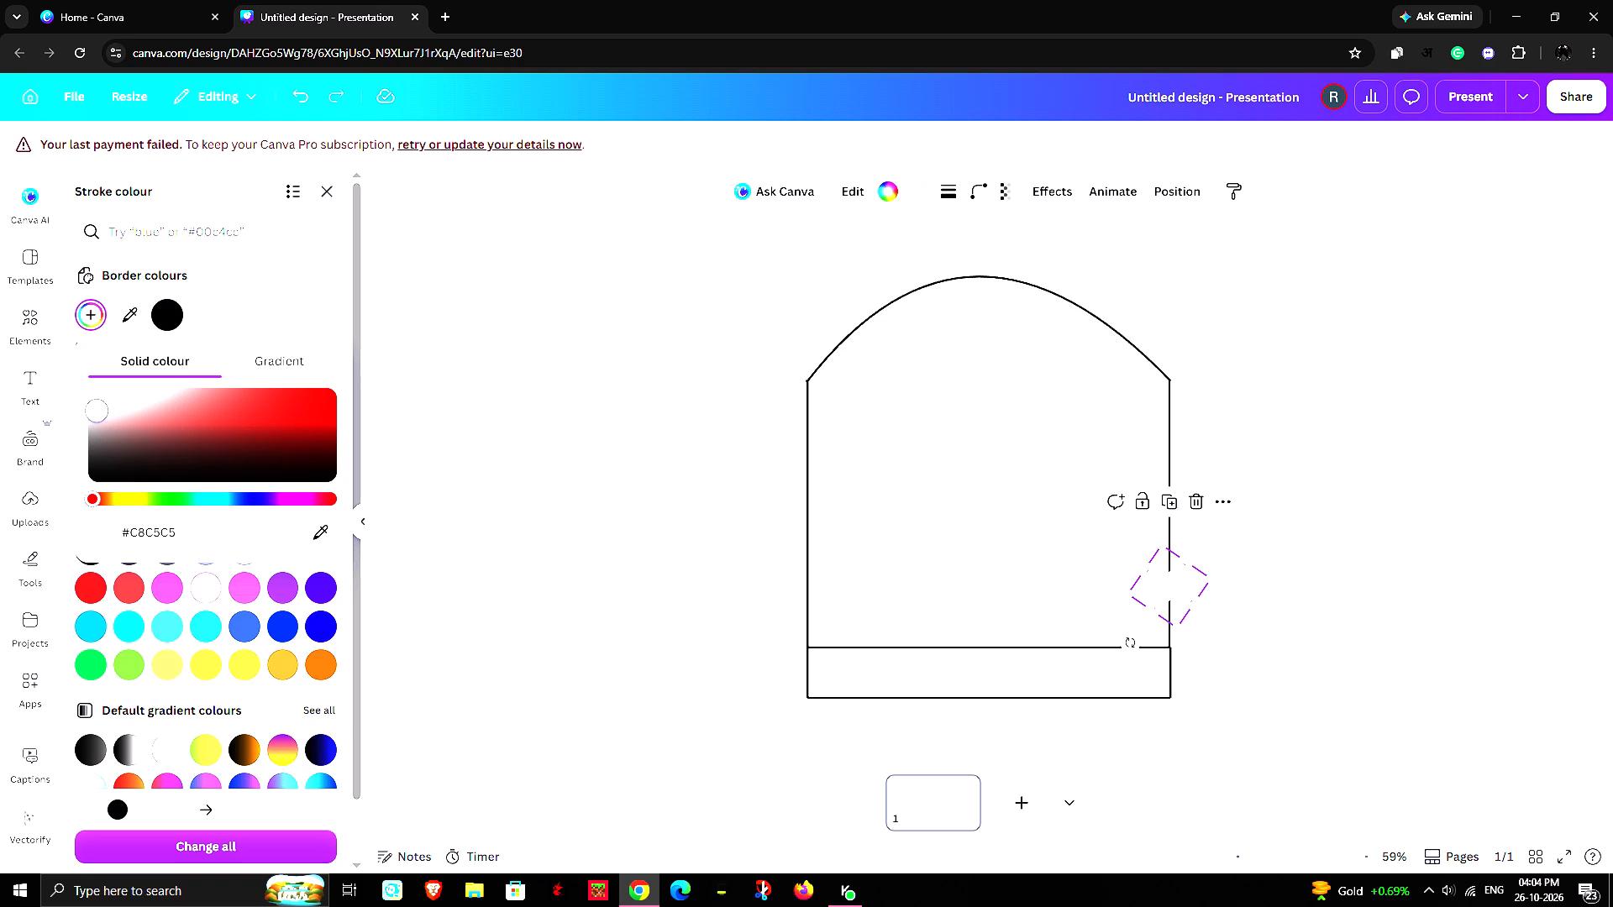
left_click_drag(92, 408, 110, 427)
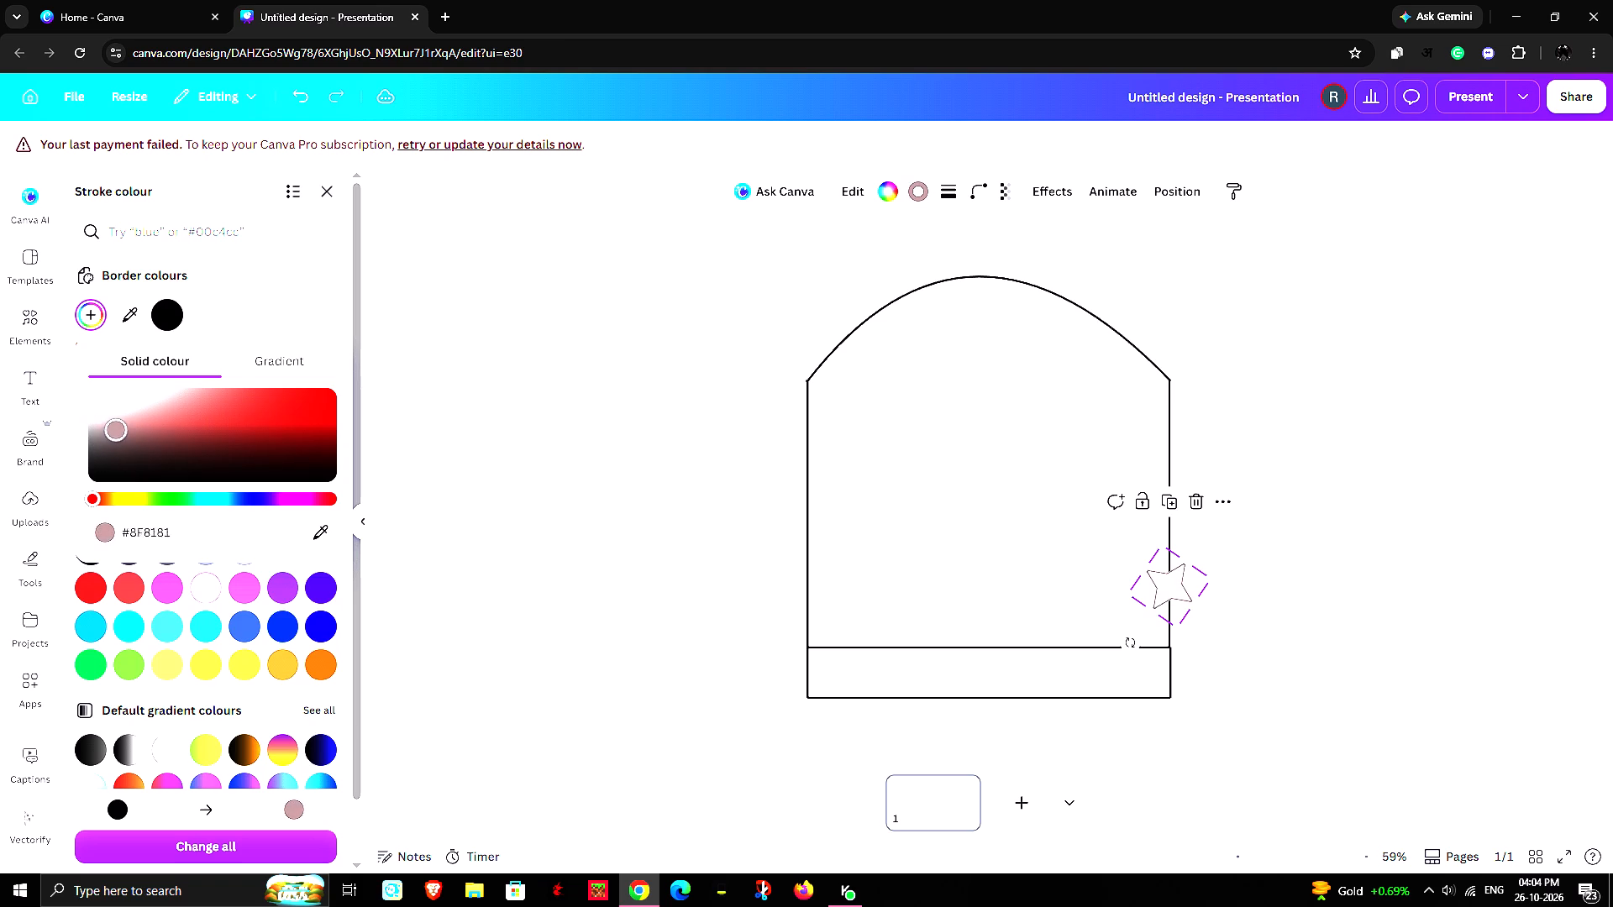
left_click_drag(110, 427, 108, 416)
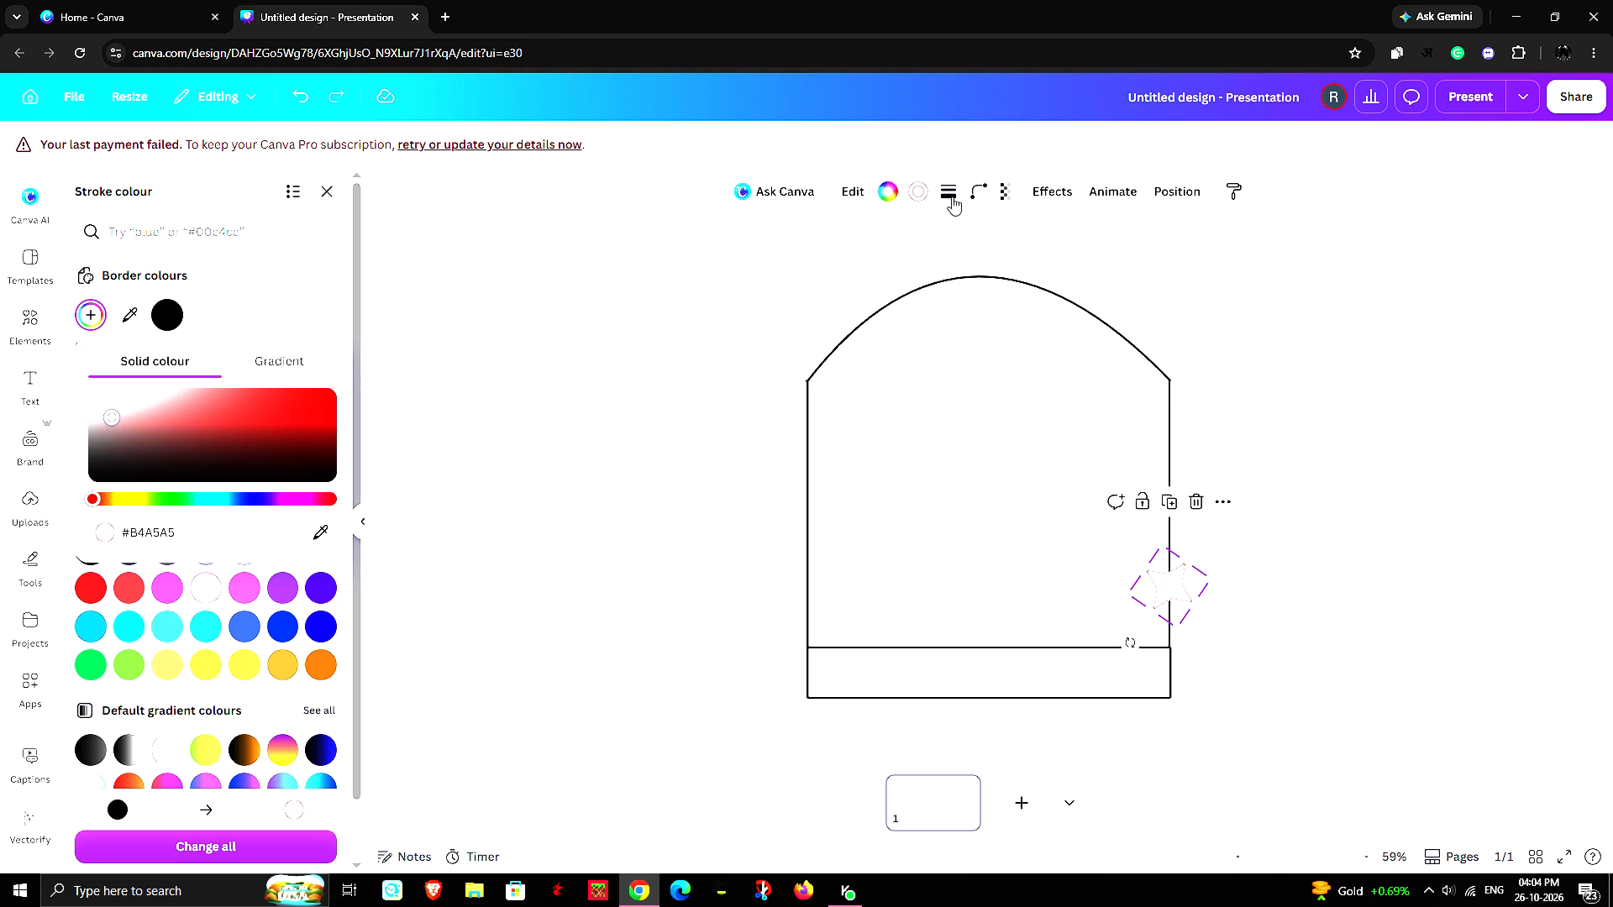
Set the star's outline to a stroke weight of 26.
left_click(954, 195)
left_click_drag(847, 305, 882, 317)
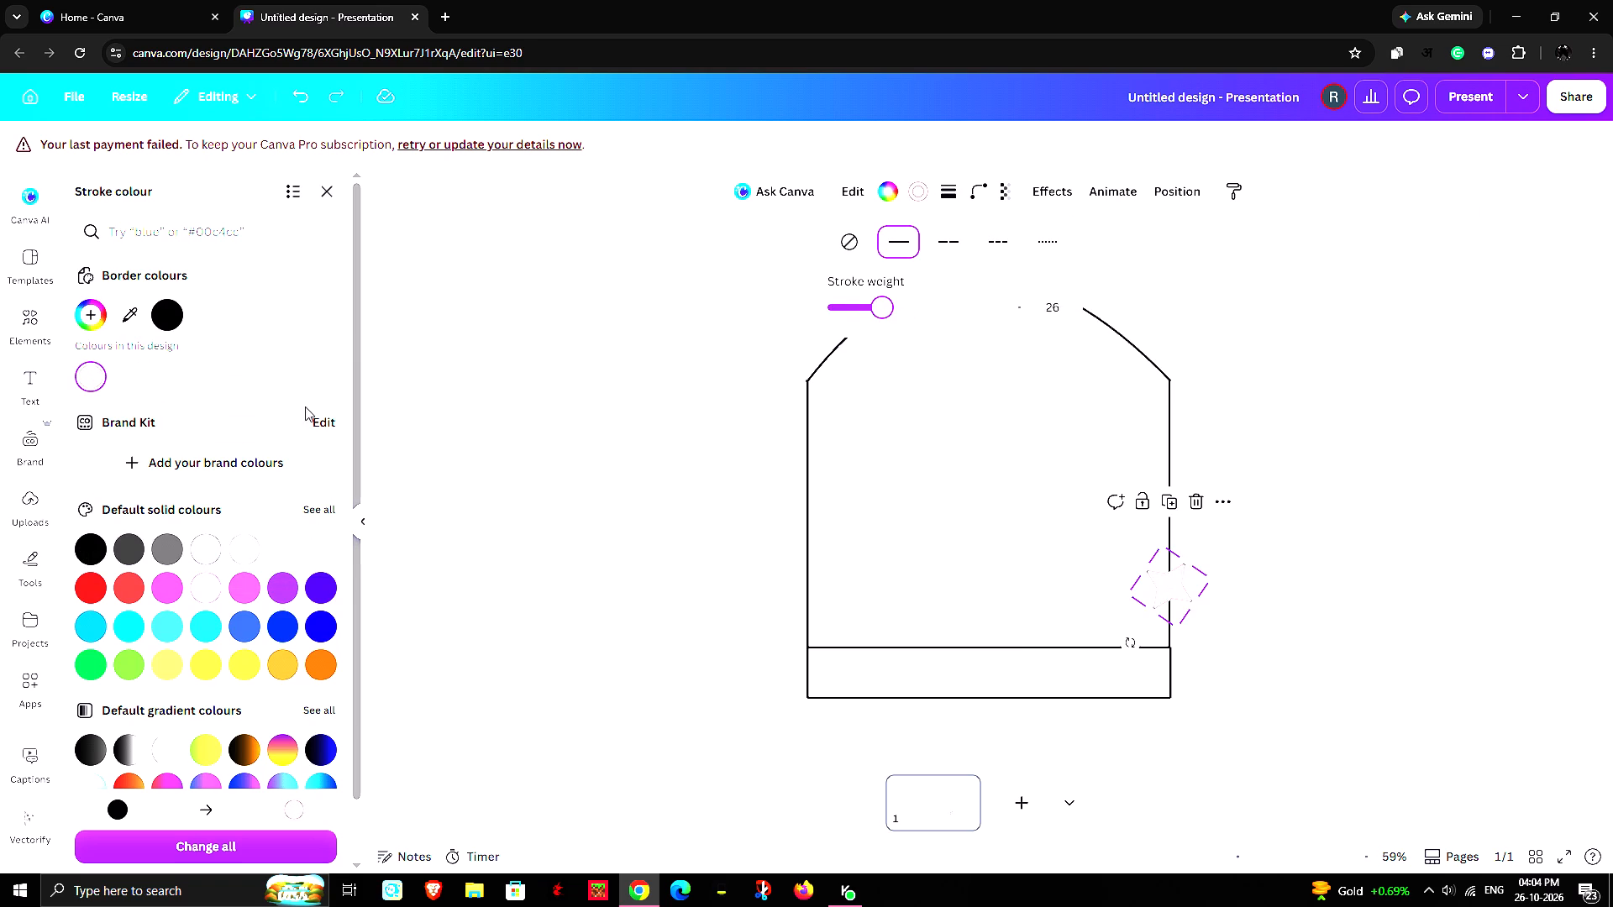
Lighten the star's outline colour to #D8CDCD and set its stroke weight to 5.
left_click(90, 320)
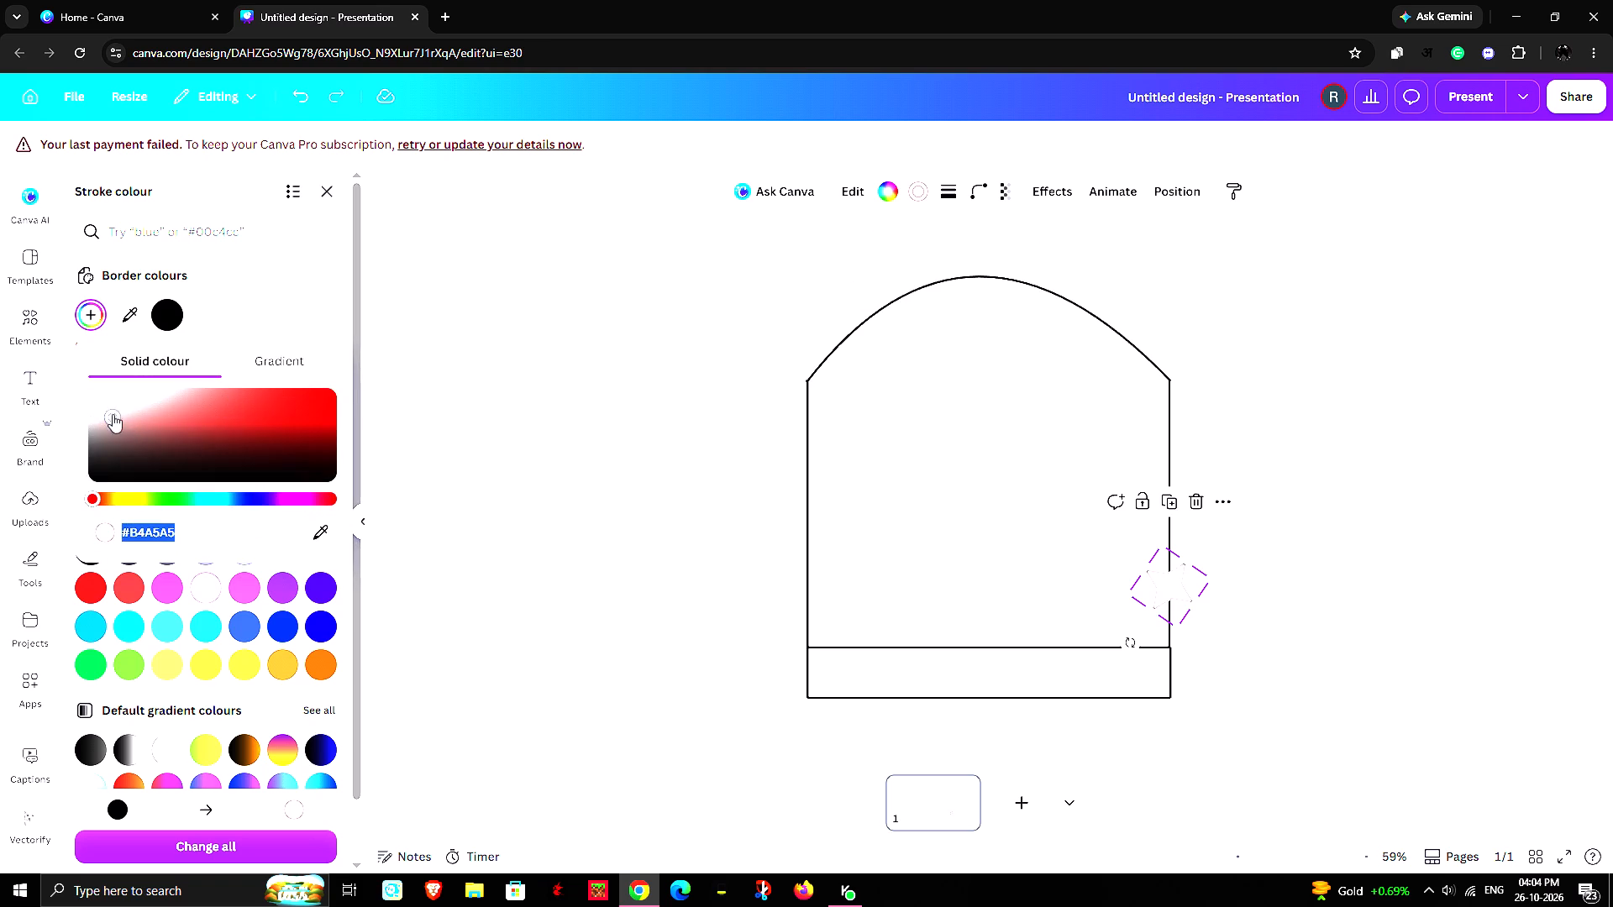
left_click_drag(113, 416, 101, 402)
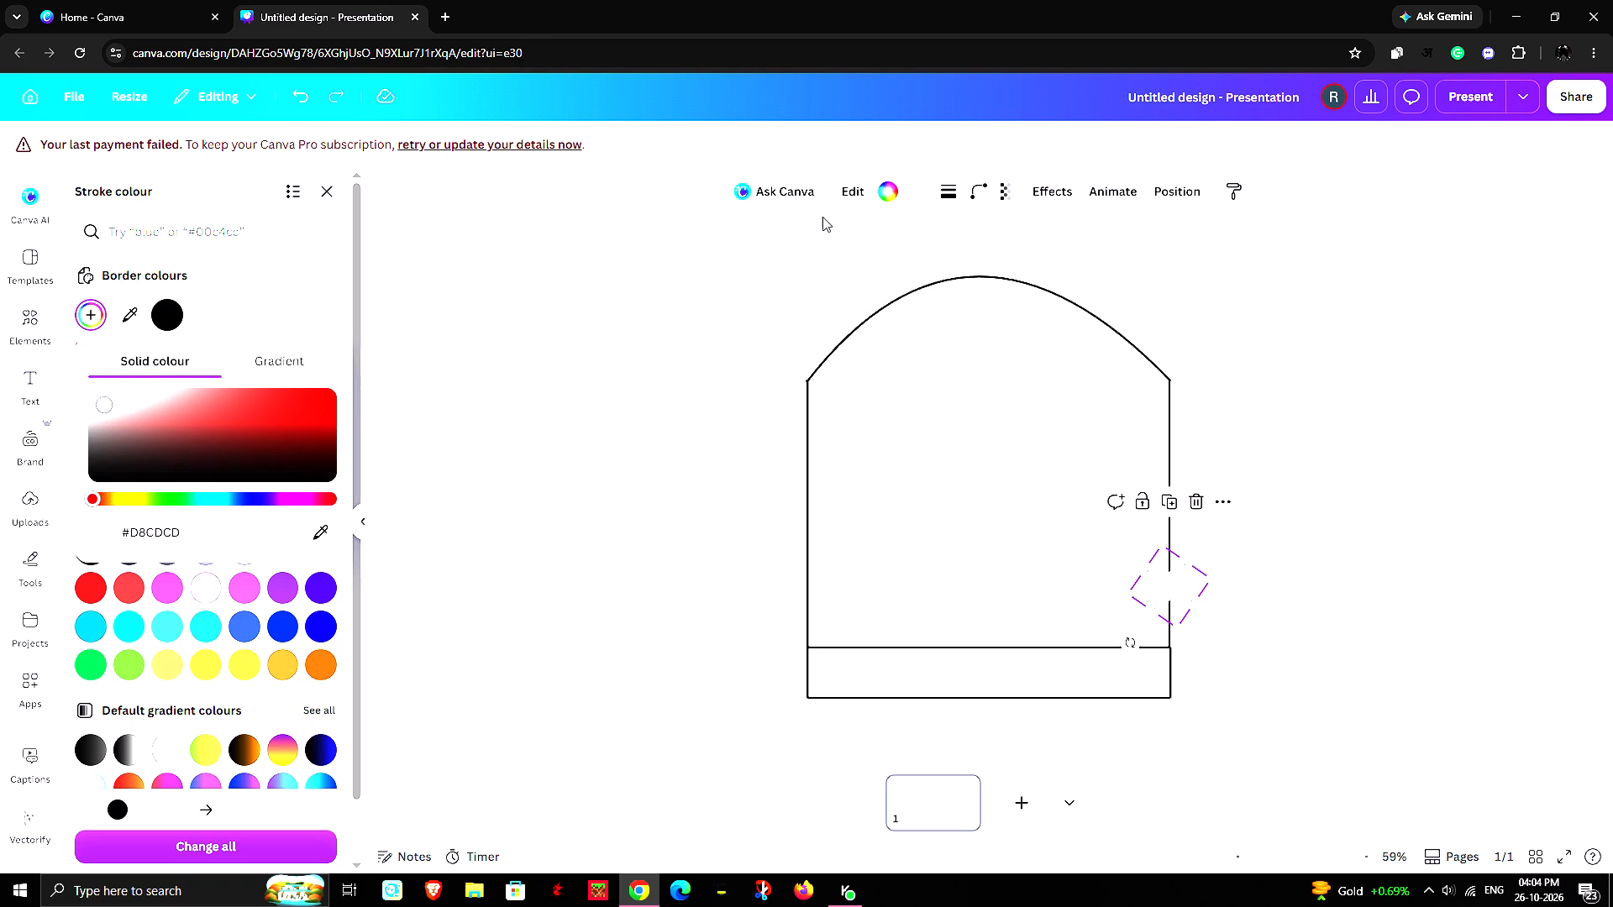
left_click(922, 198)
left_click(803, 191)
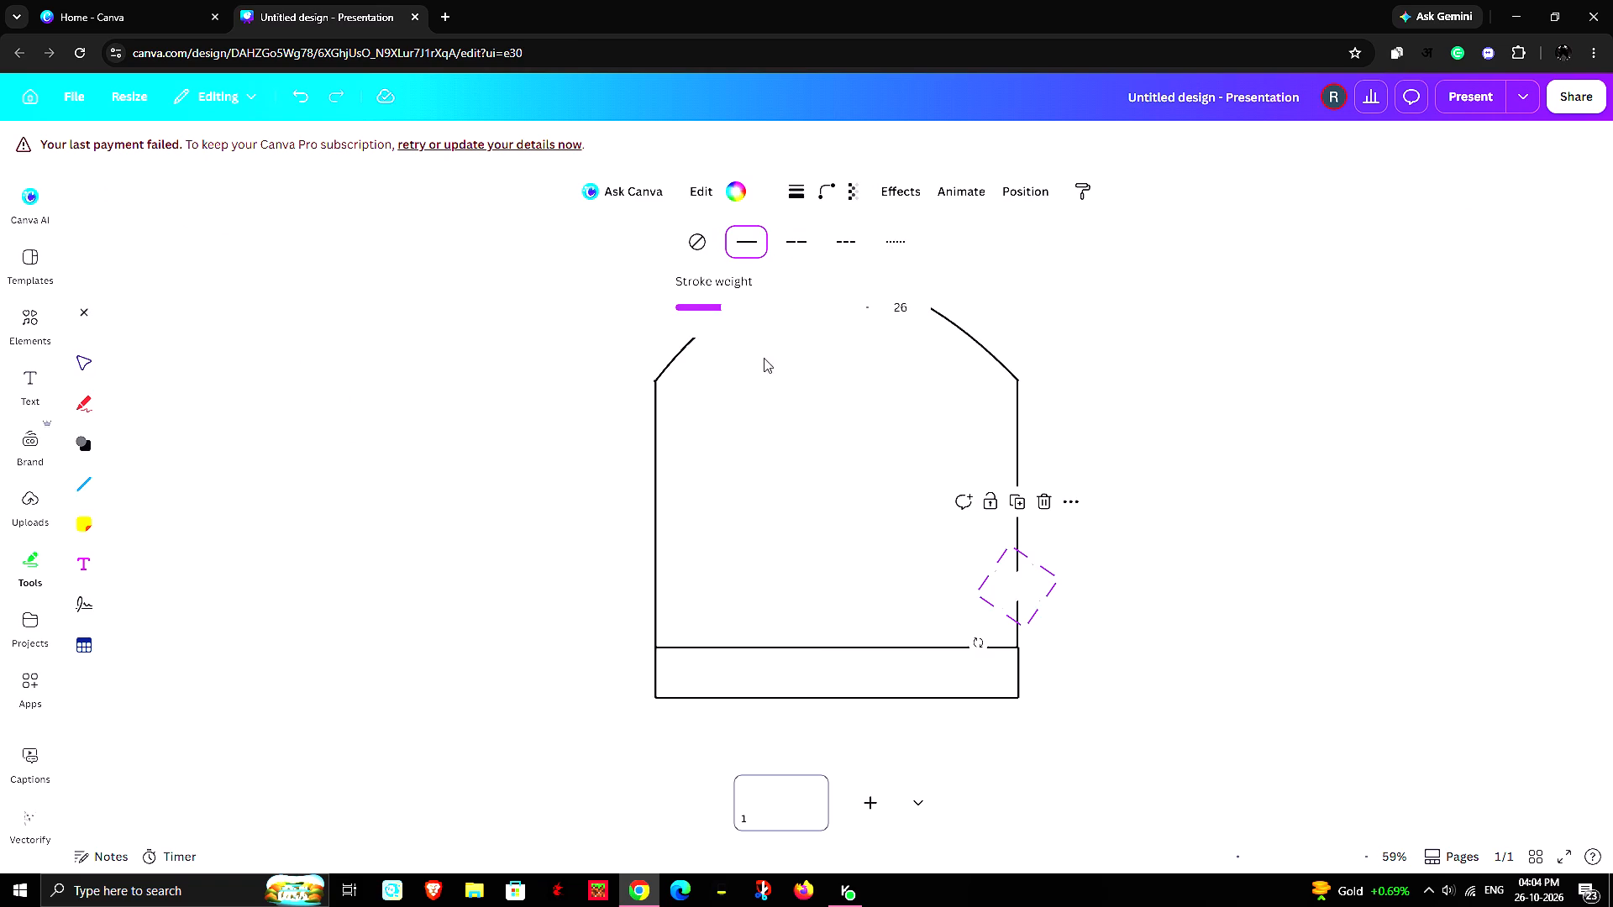
left_click_drag(733, 317, 687, 311)
left_click_drag(687, 311, 691, 312)
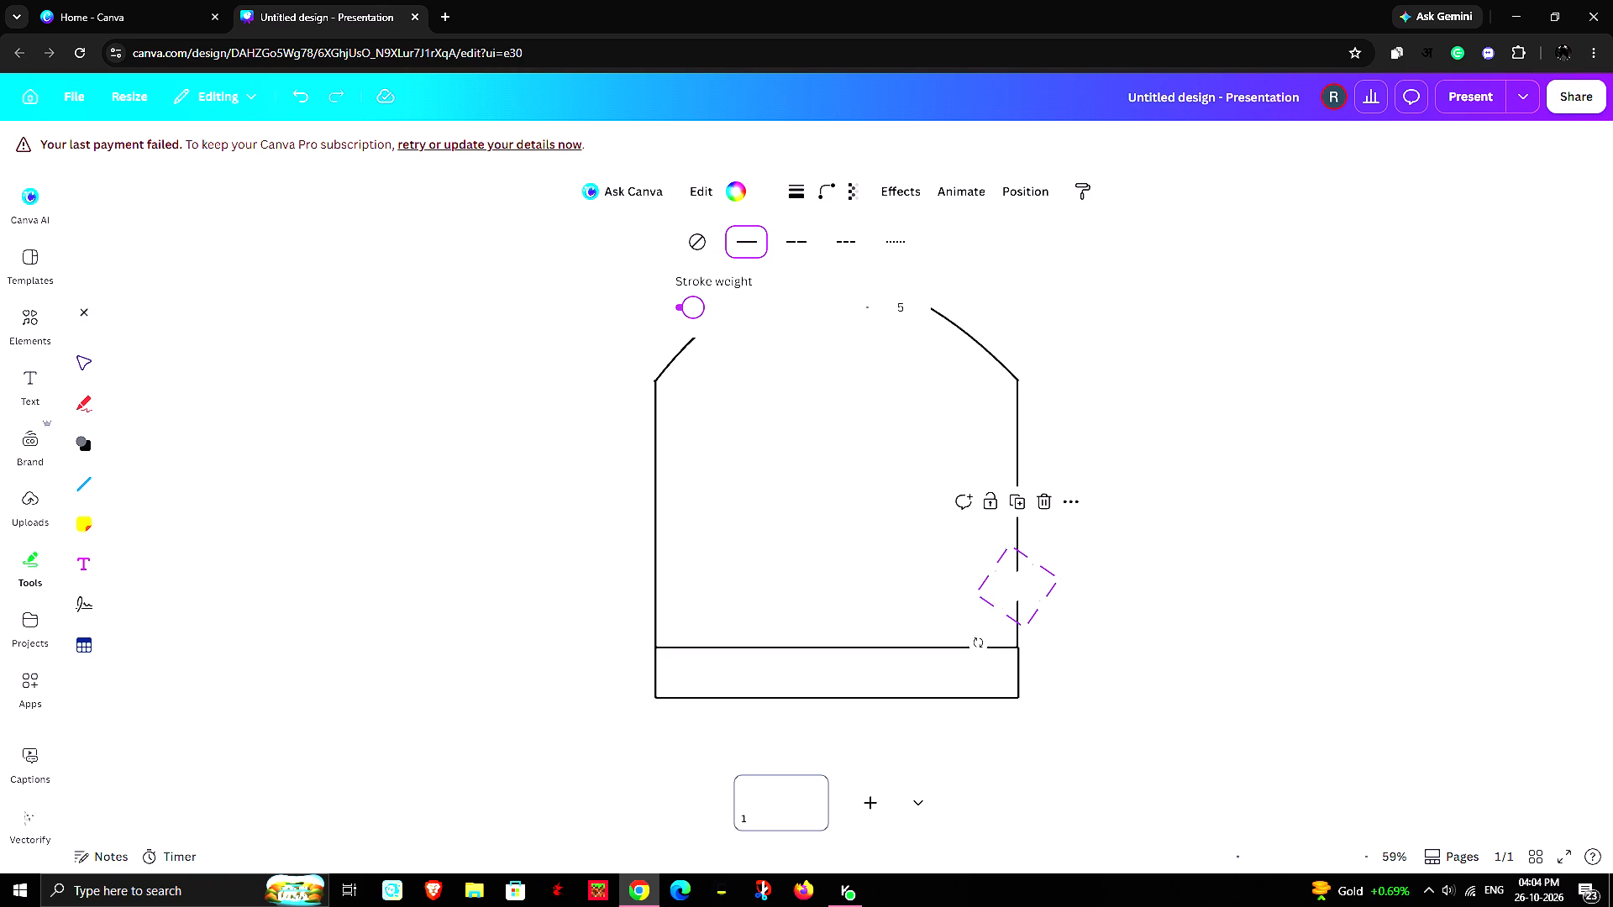
left_click(1106, 554)
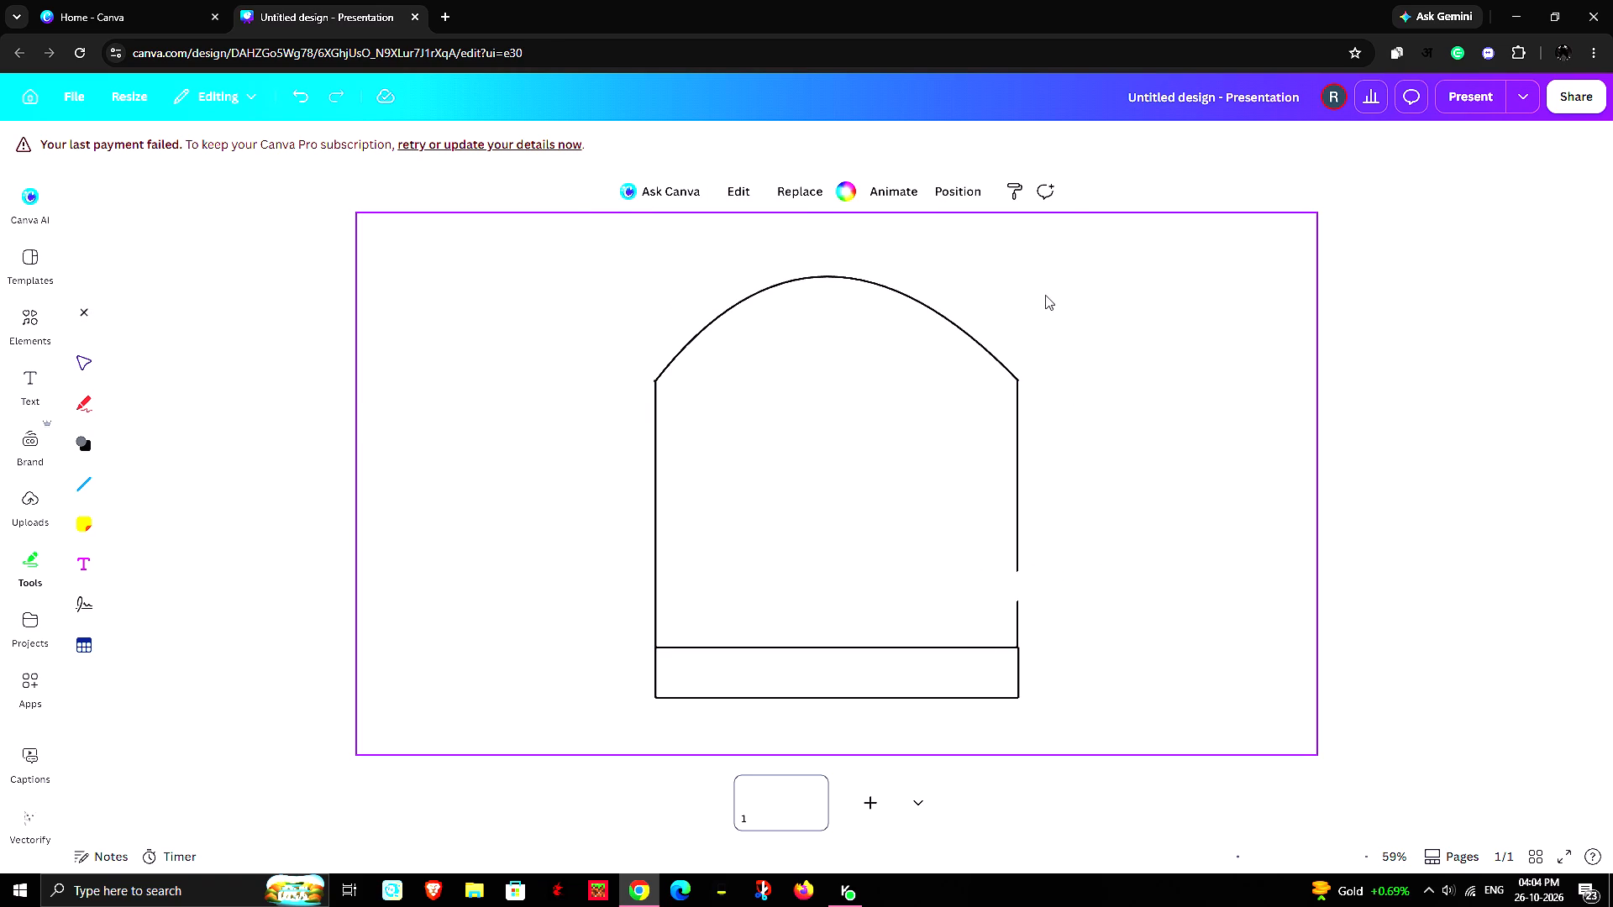
Select all parts of the drawing and set their text colour to light red #d8cdcd.
left_click_drag(1094, 271, 622, 712)
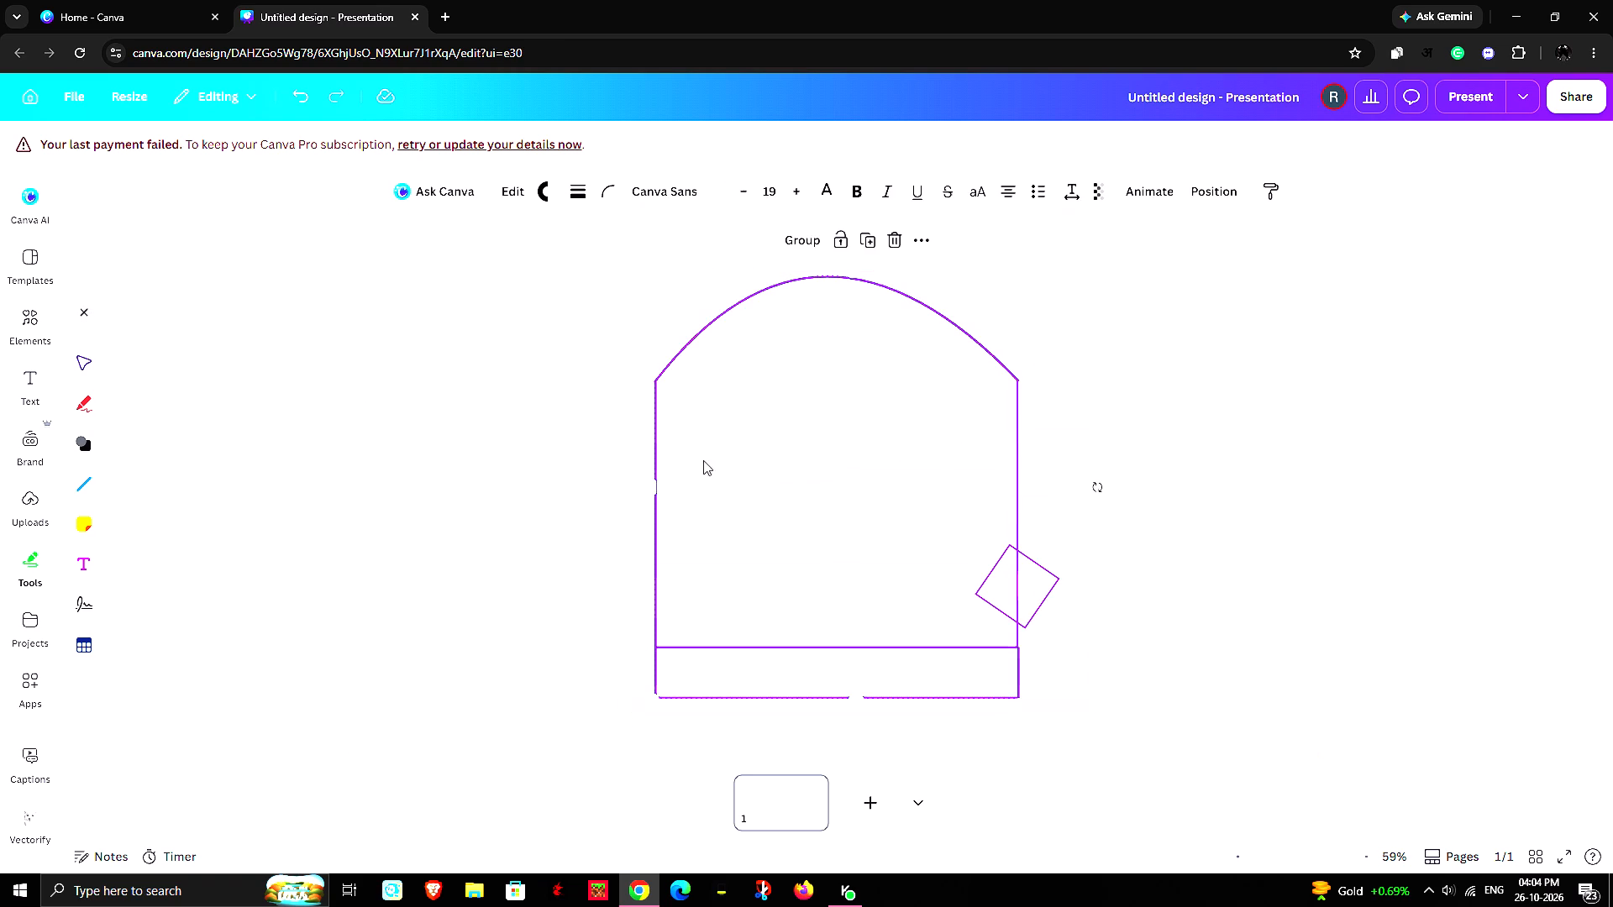
left_click(828, 190)
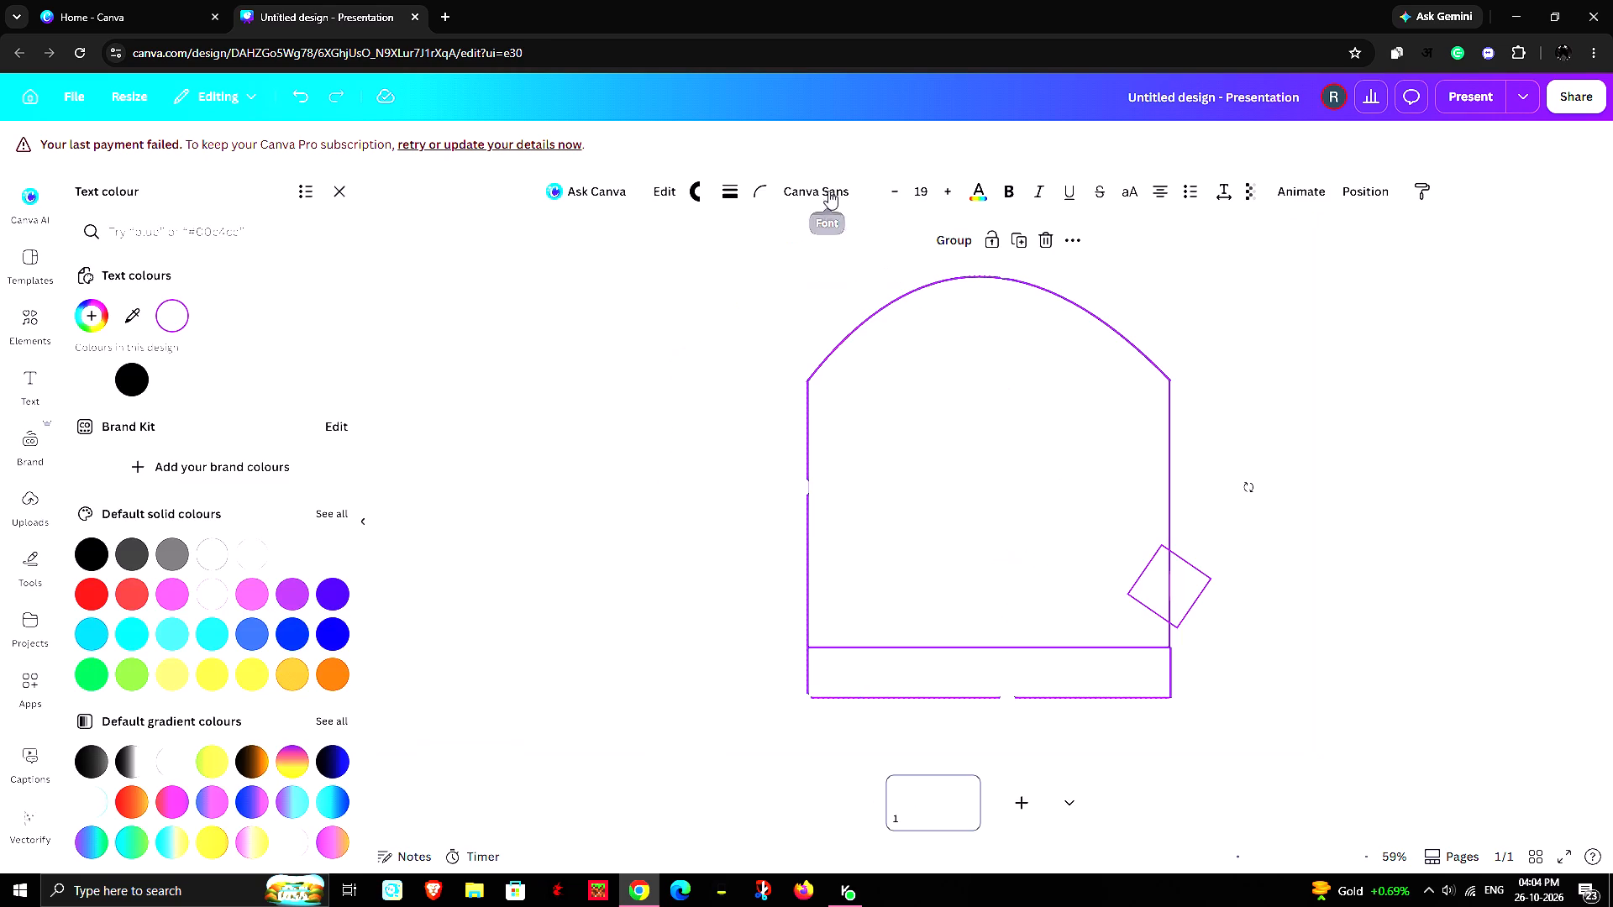
left_click(91, 388)
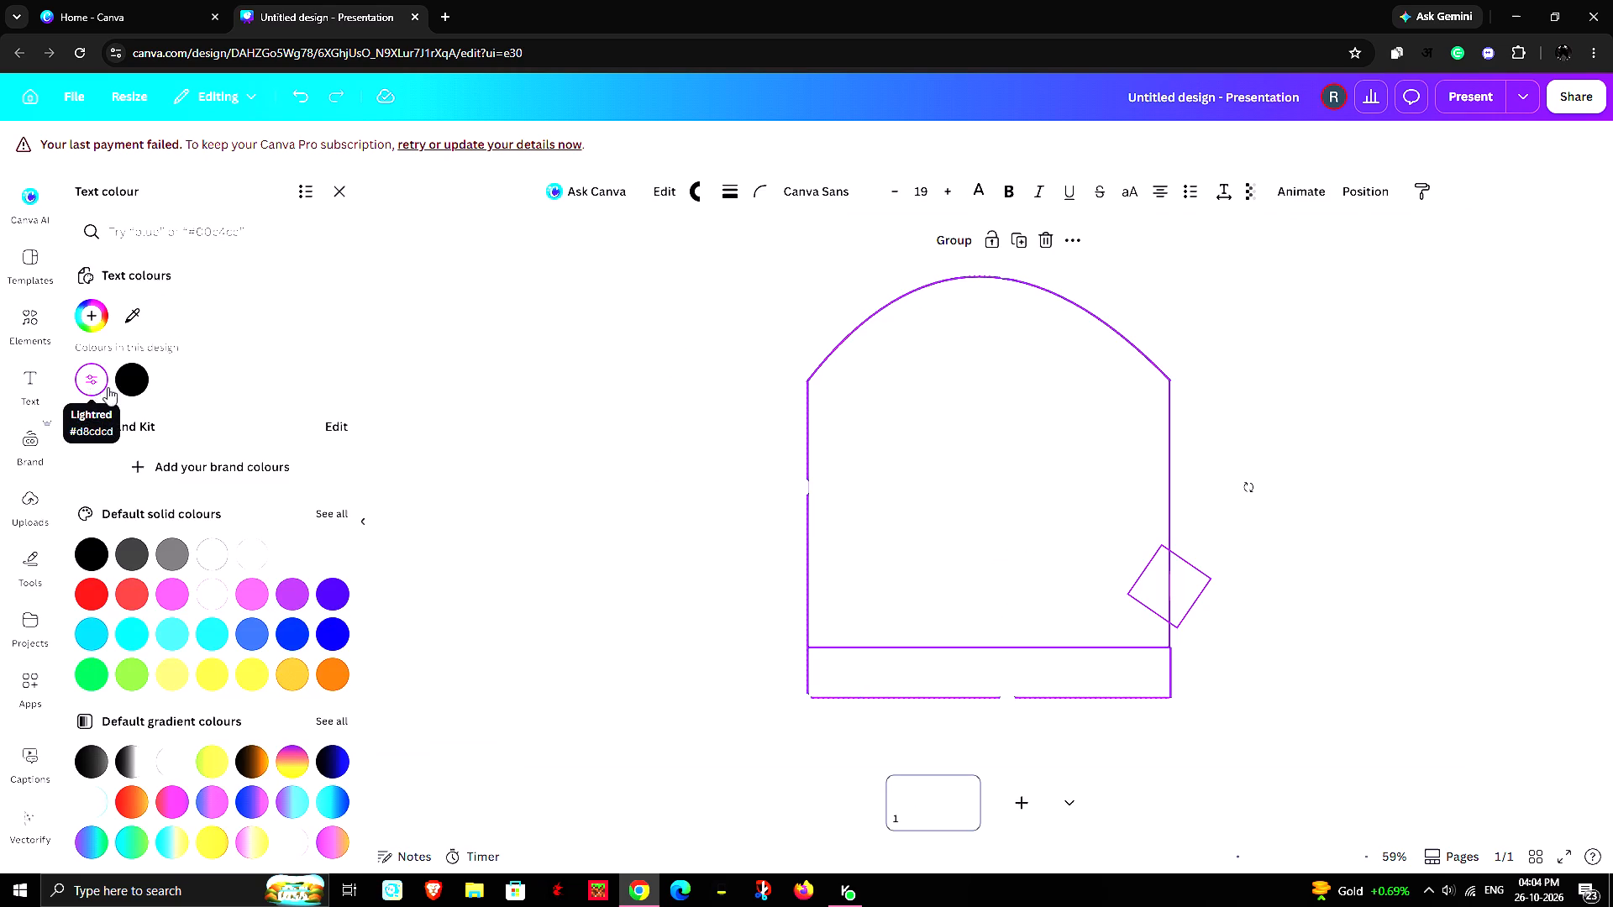
left_click(612, 527)
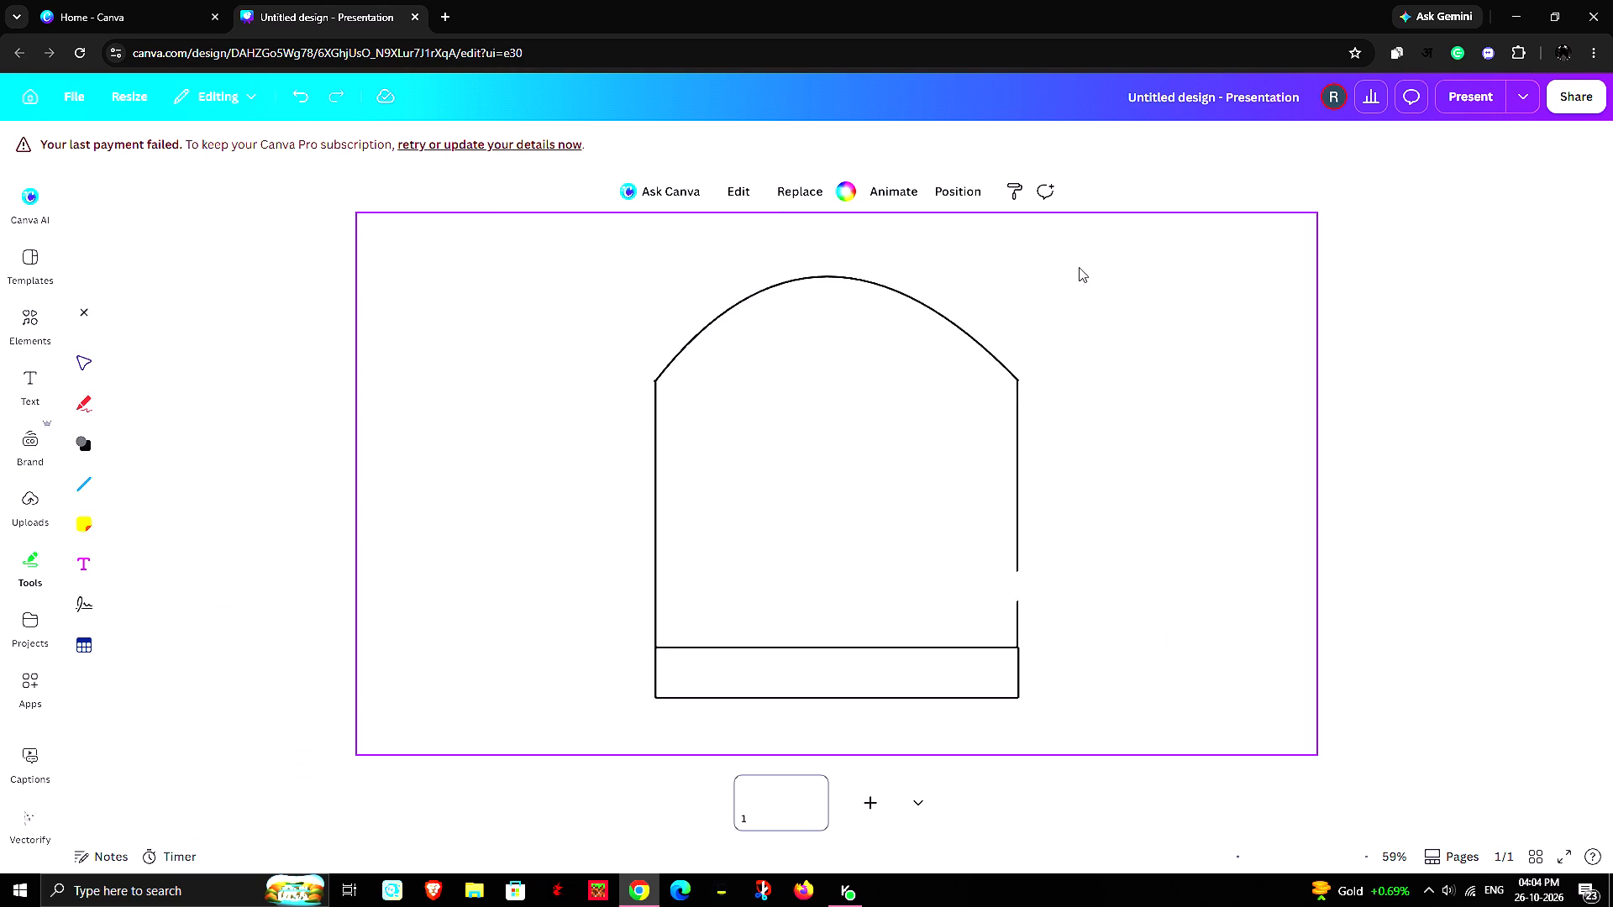
Select the whole drawing again and set the stroke colour of all its lines and shapes to #C8BEBE.
left_click_drag(1079, 267, 586, 742)
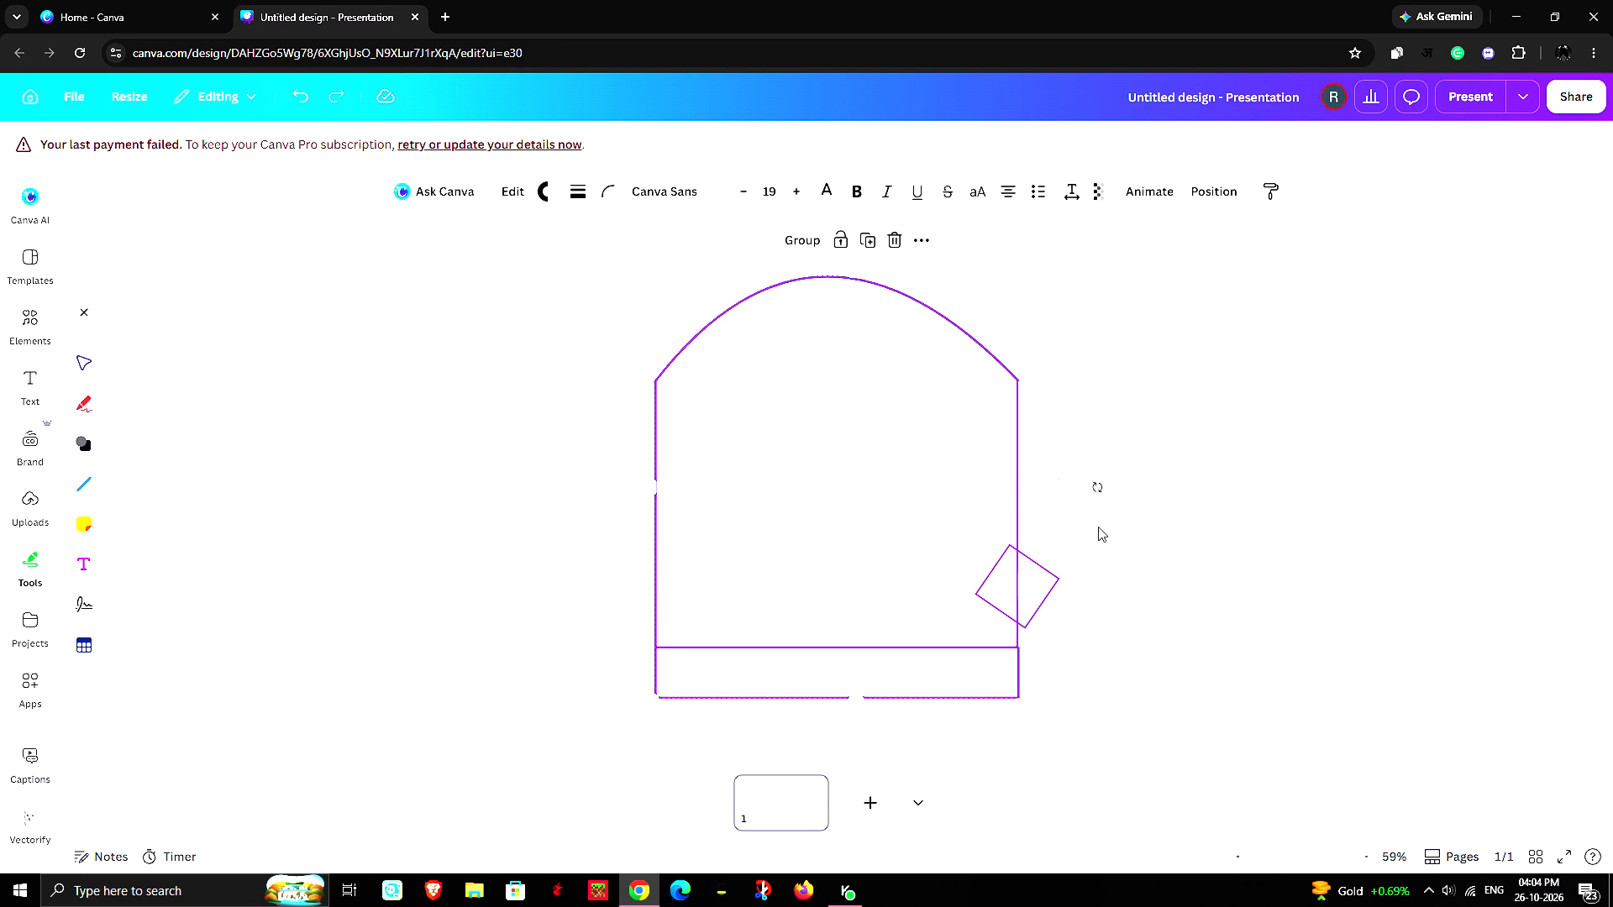
left_click(1178, 506)
left_click_drag(1028, 291, 602, 705)
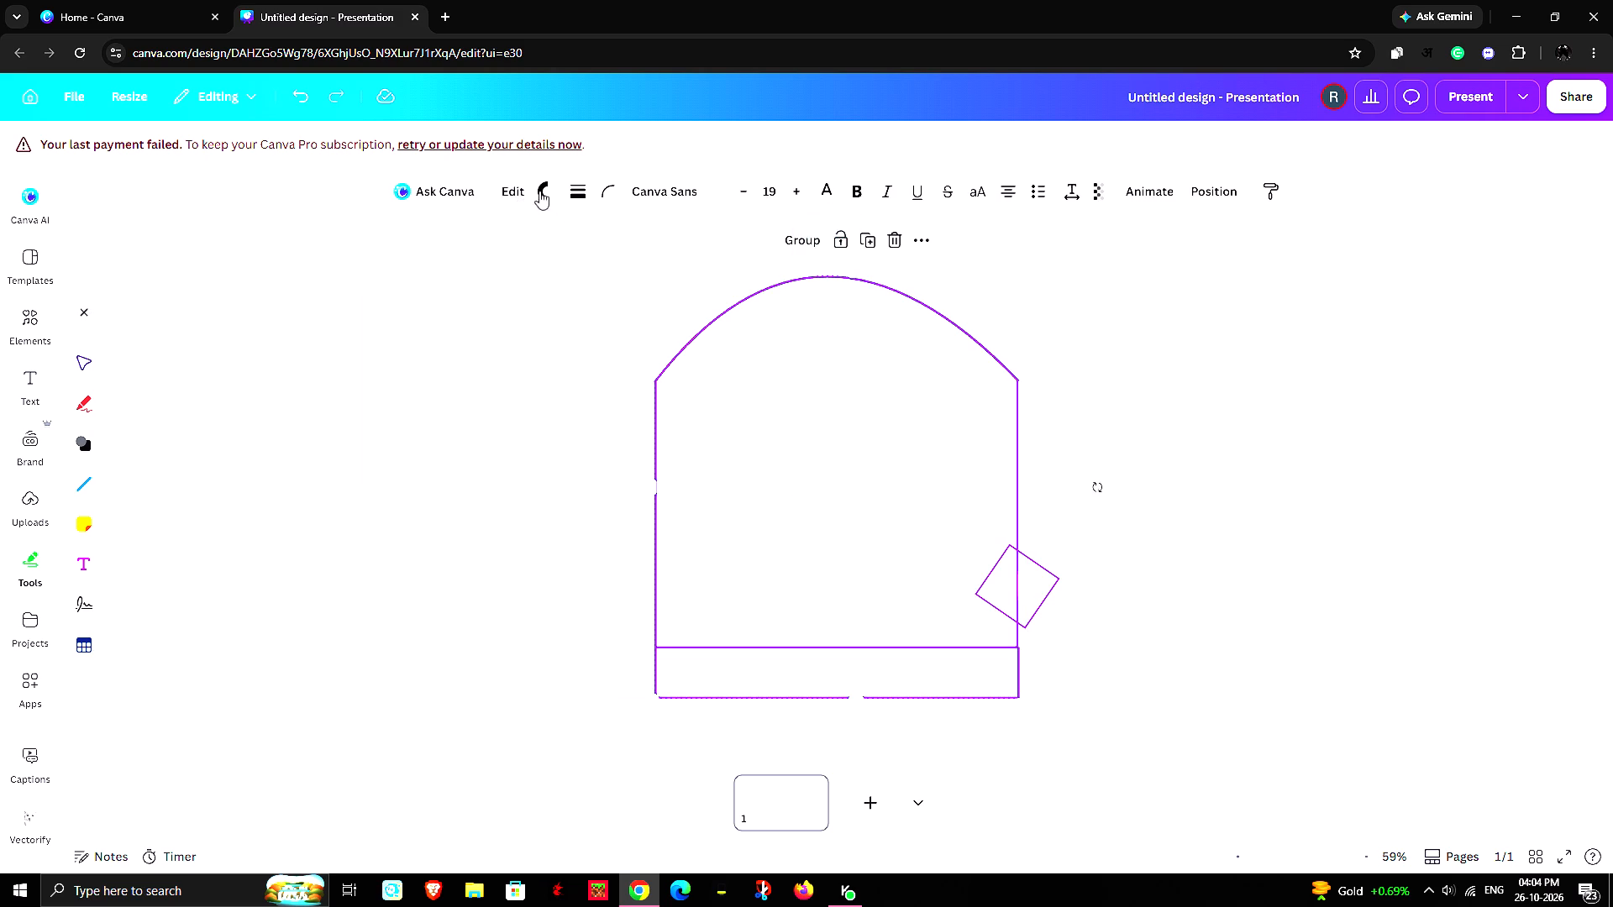
left_click(549, 189)
left_click(169, 324)
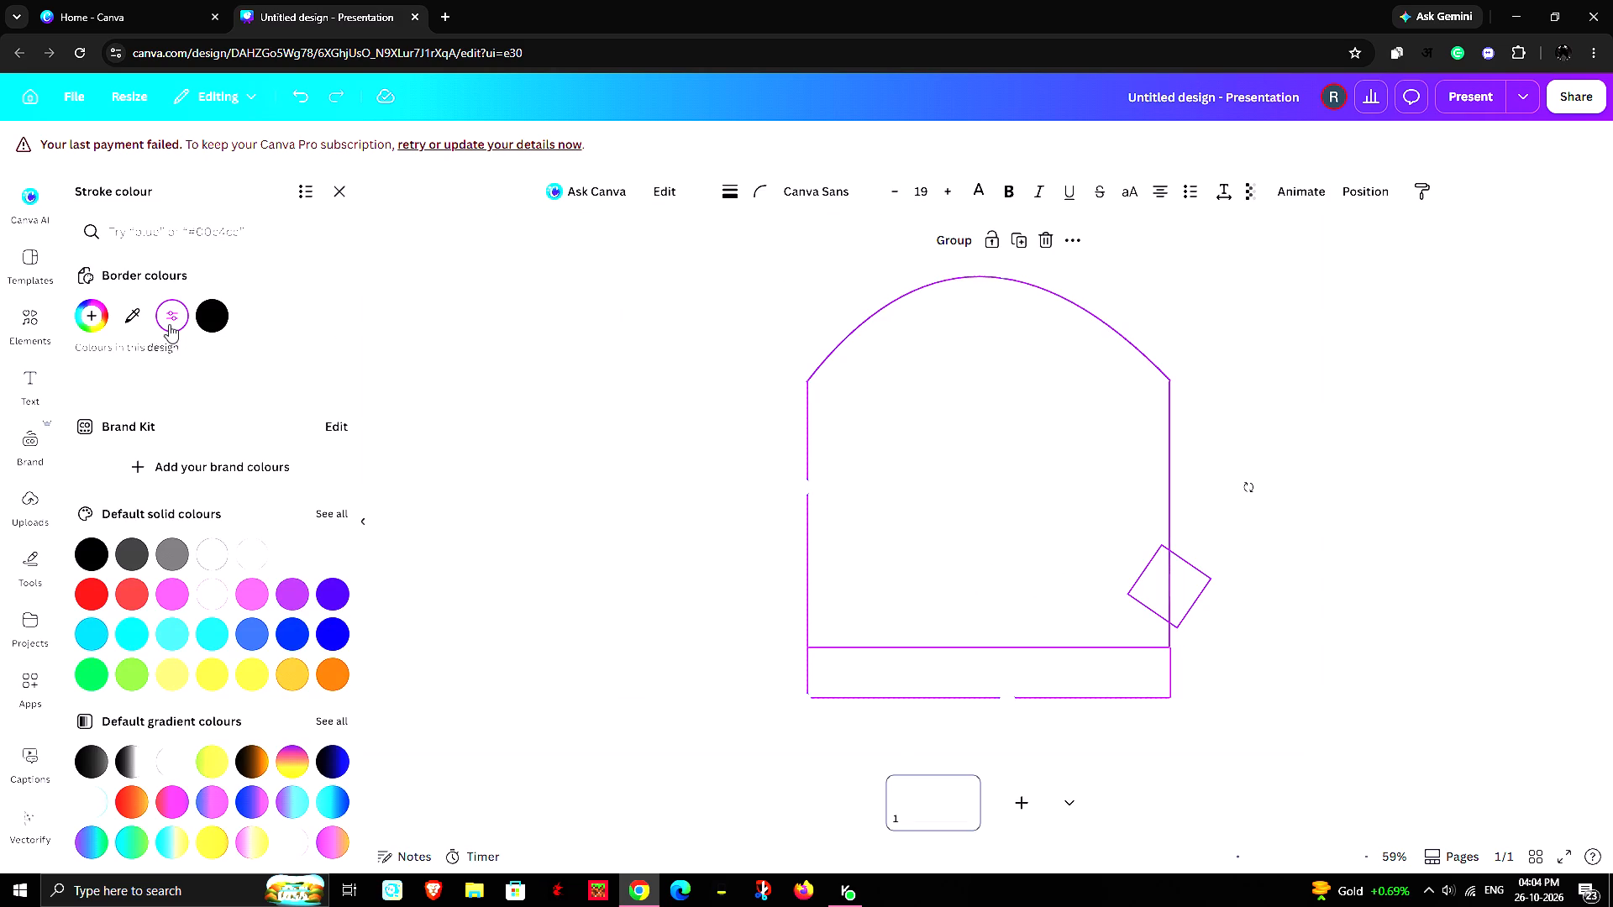
left_click(169, 324)
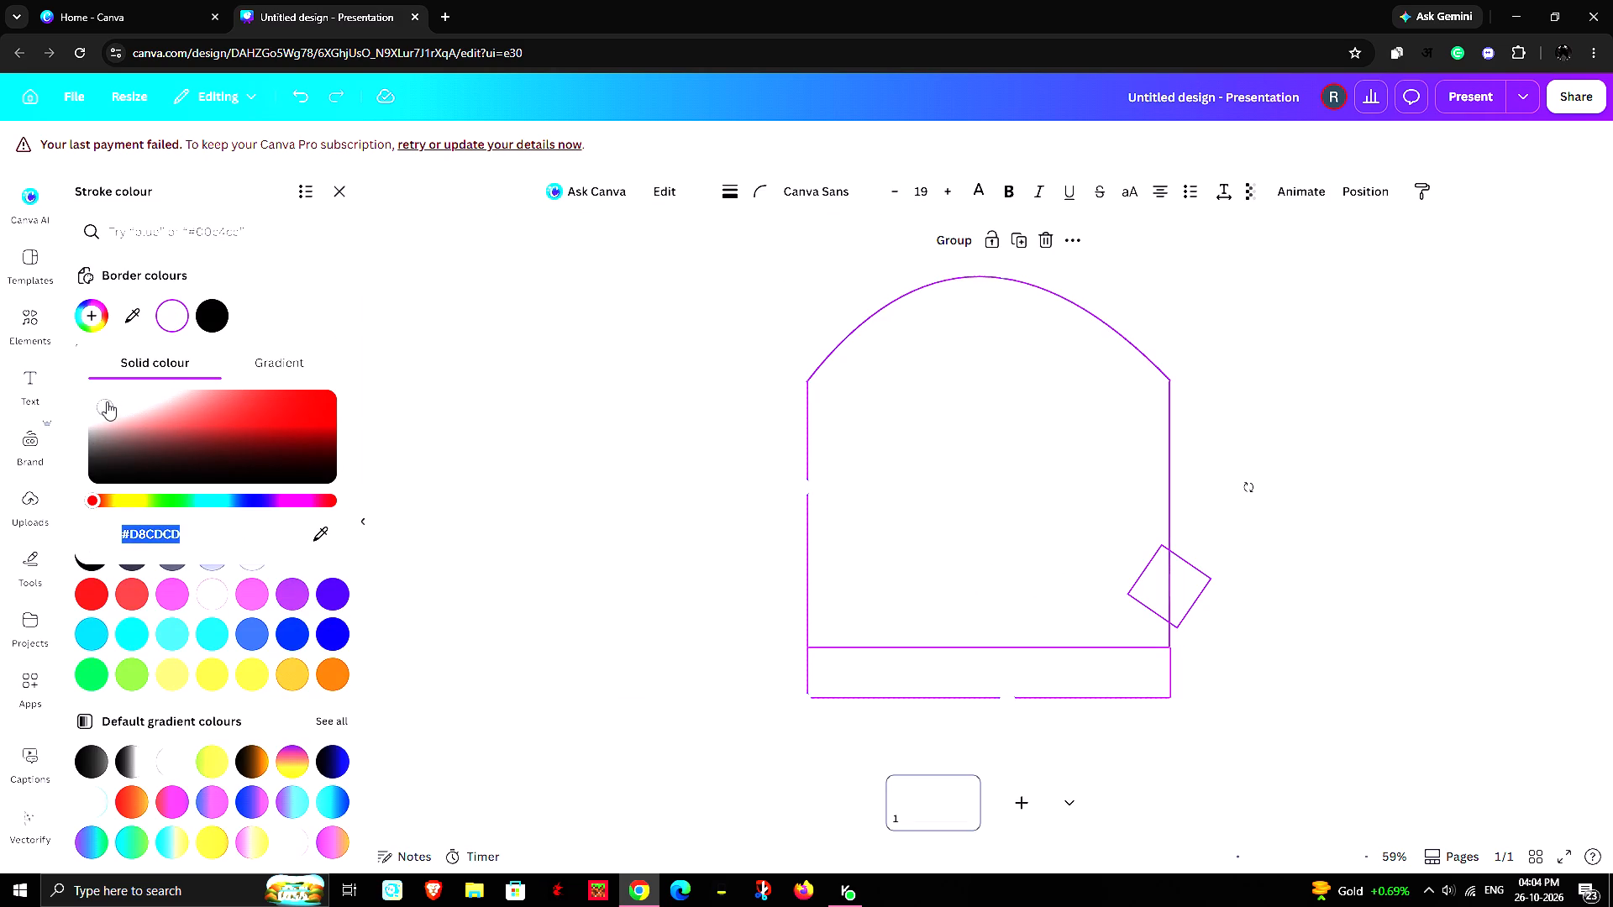
left_click(107, 403)
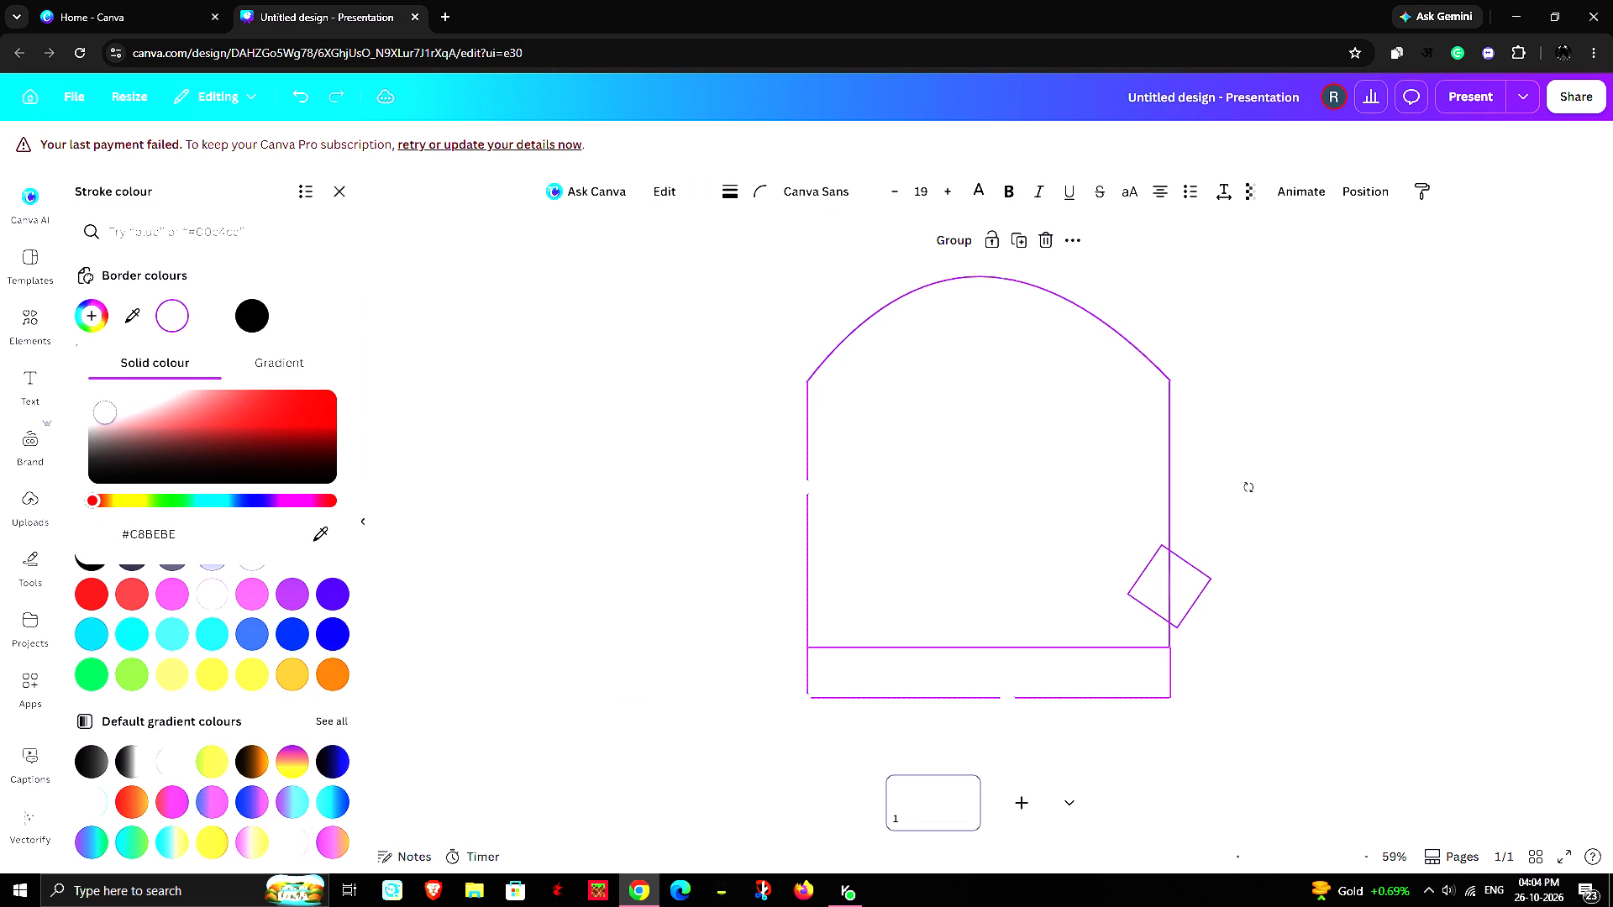
left_click(335, 236)
left_click(625, 443)
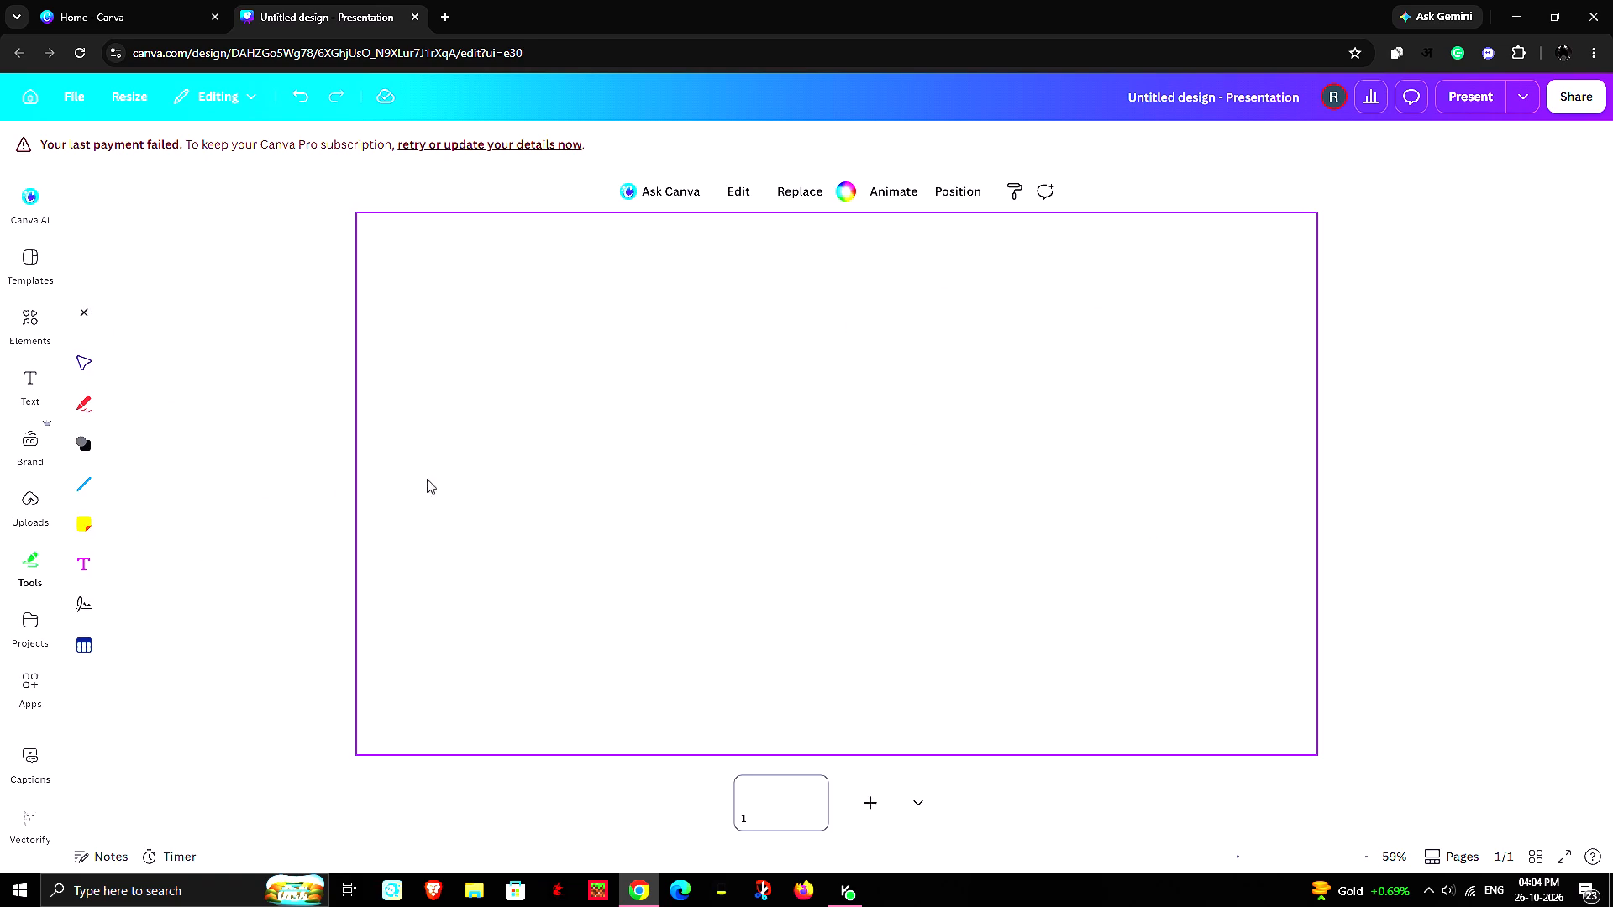
Add a circle inside the arched body and shrink it to a very small size.
left_click(84, 440)
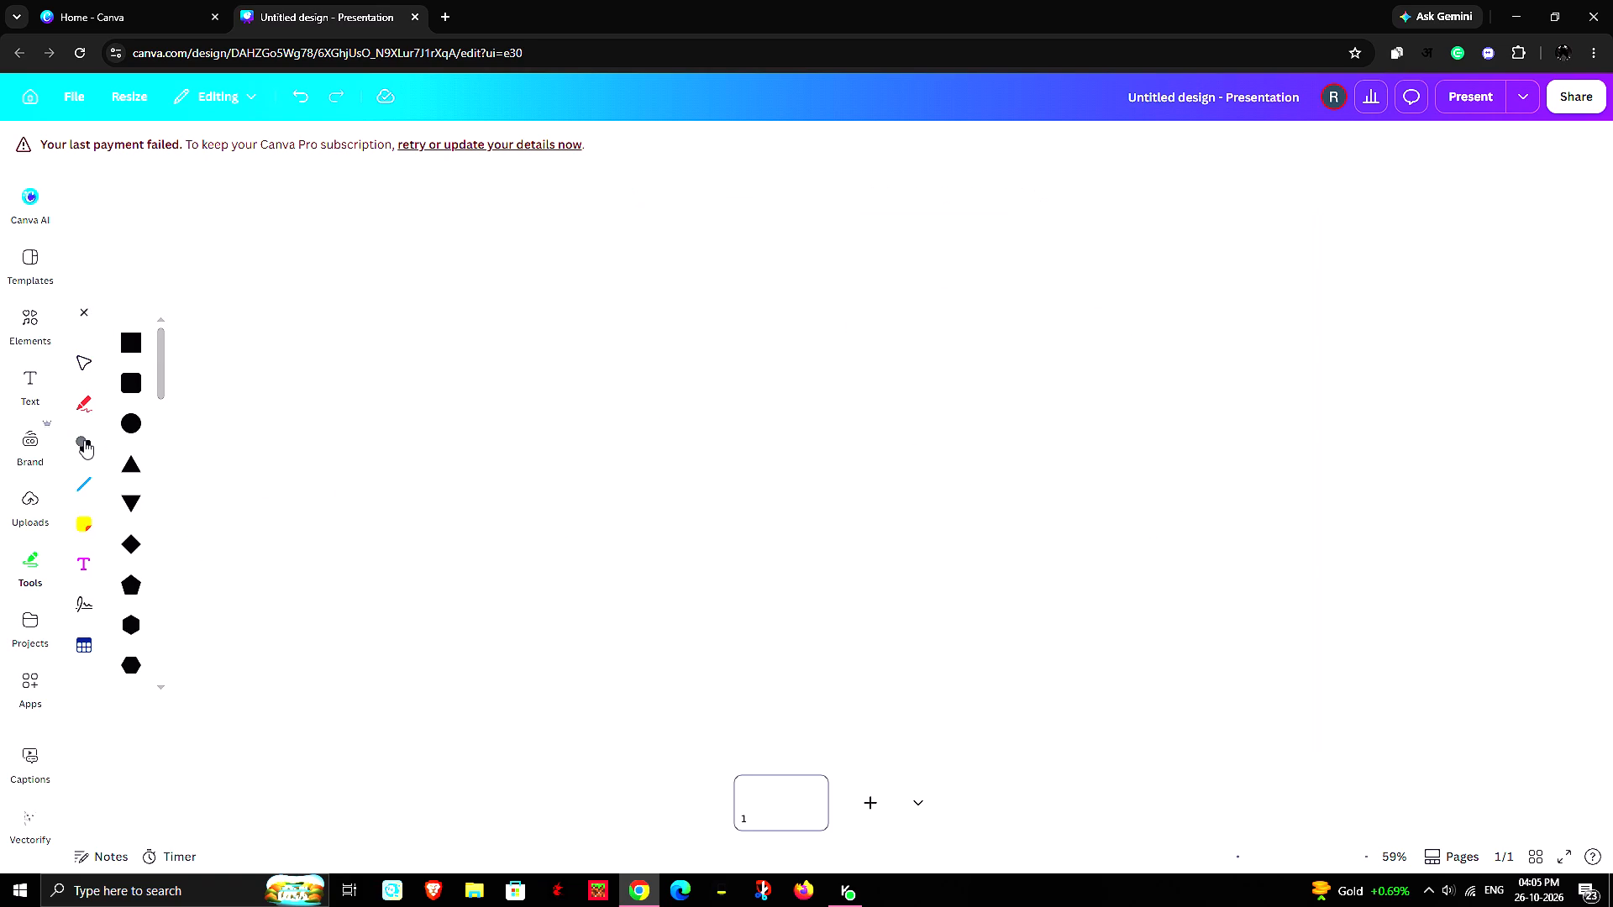
left_click(128, 416)
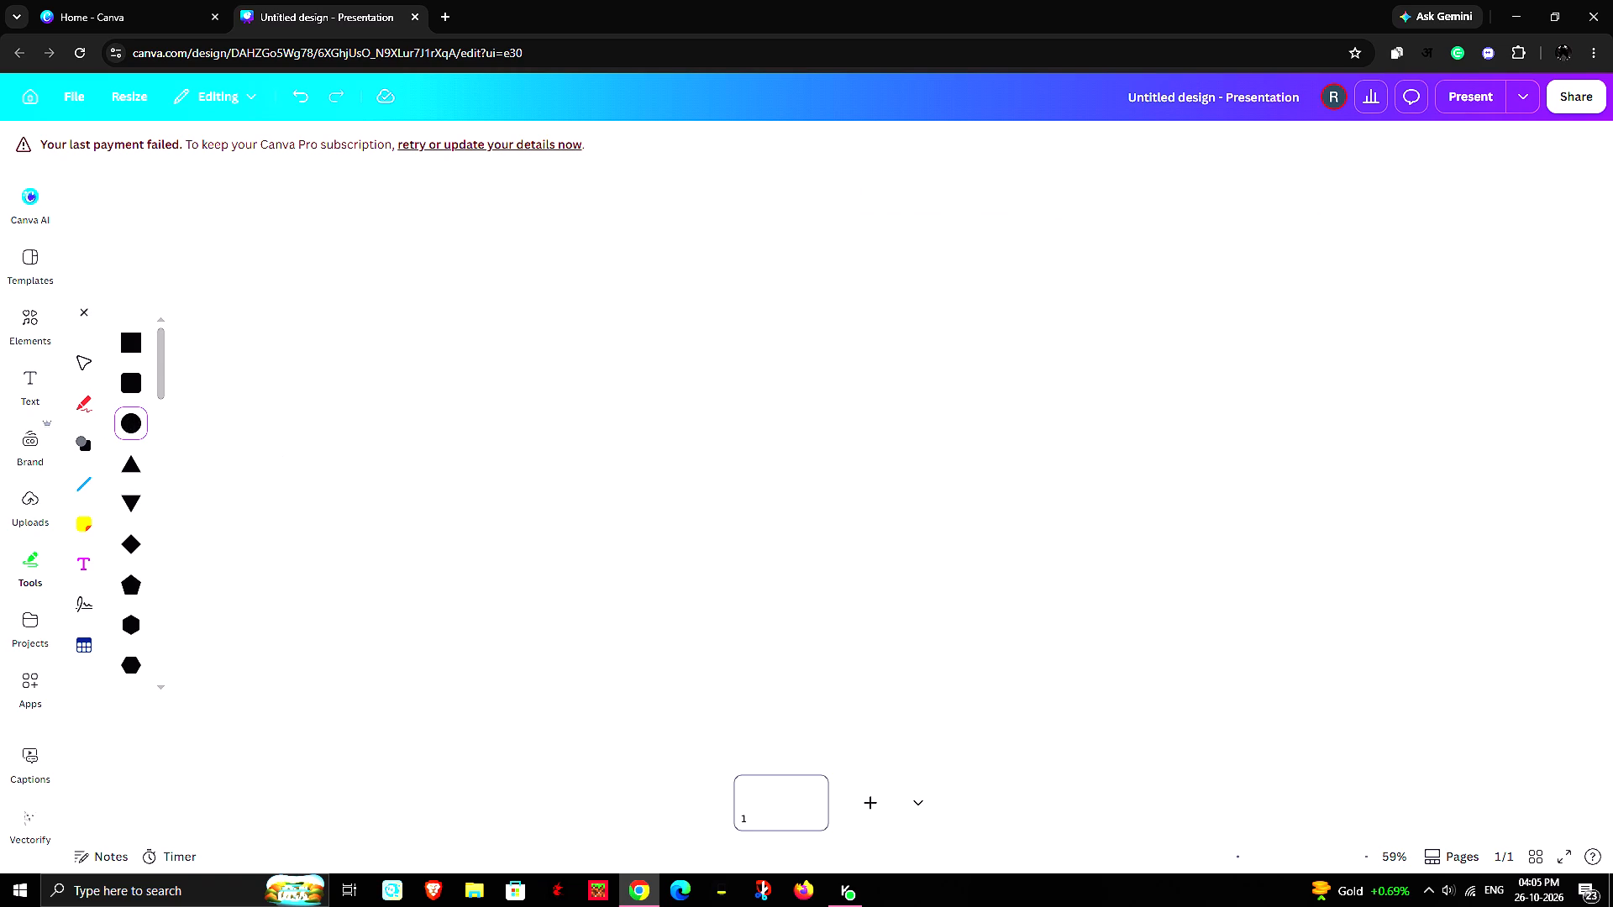
left_click(928, 393)
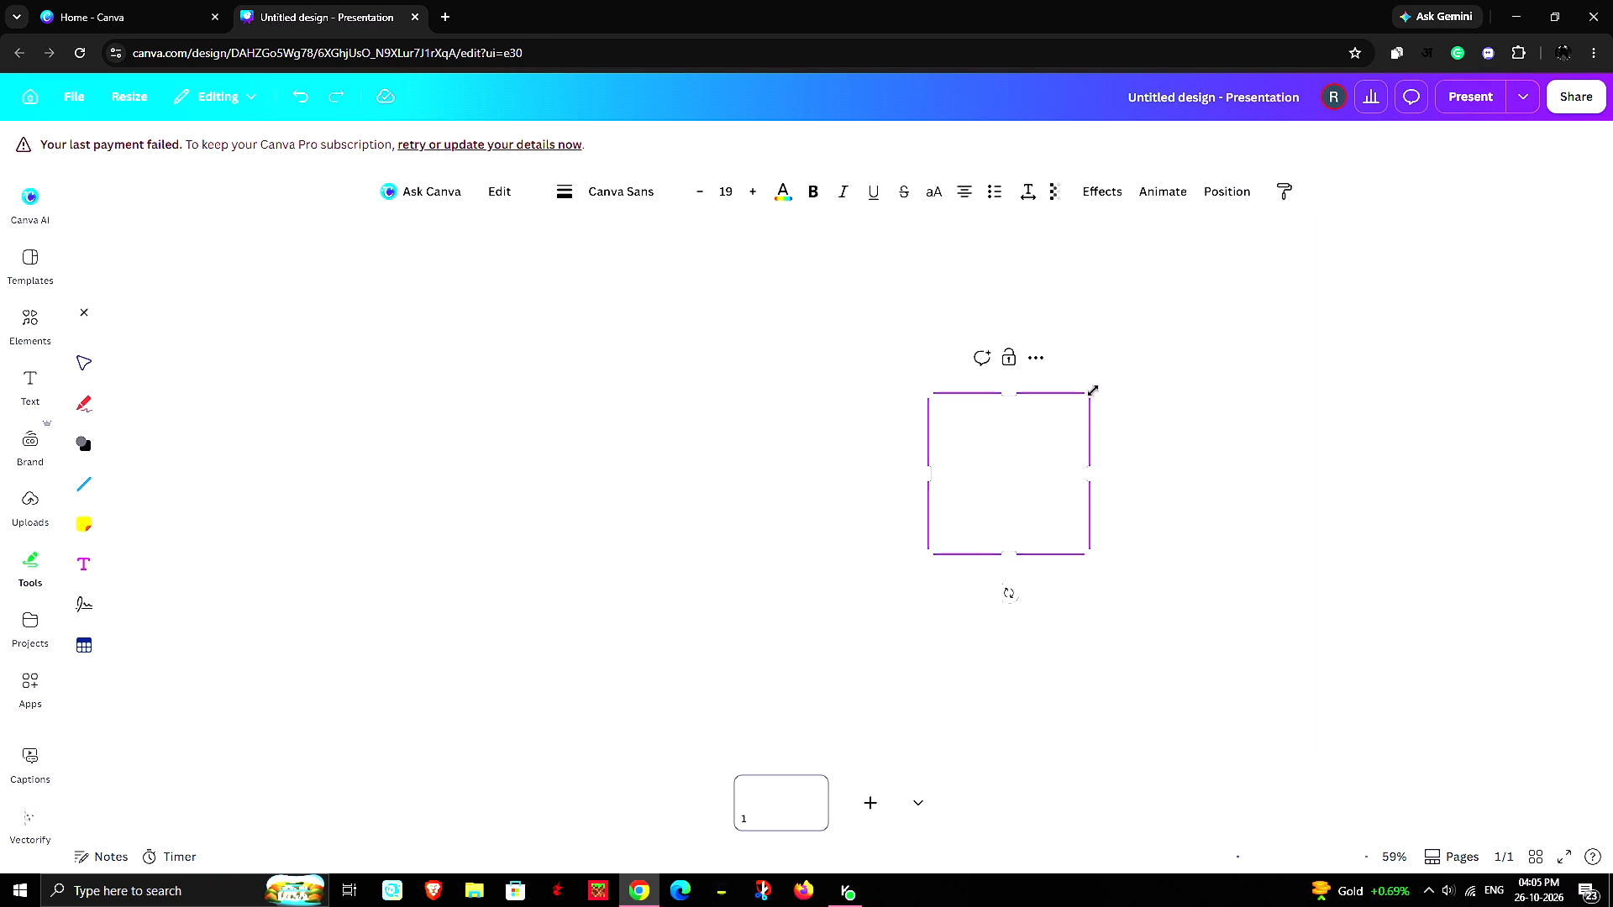
left_click_drag(1092, 393, 966, 511)
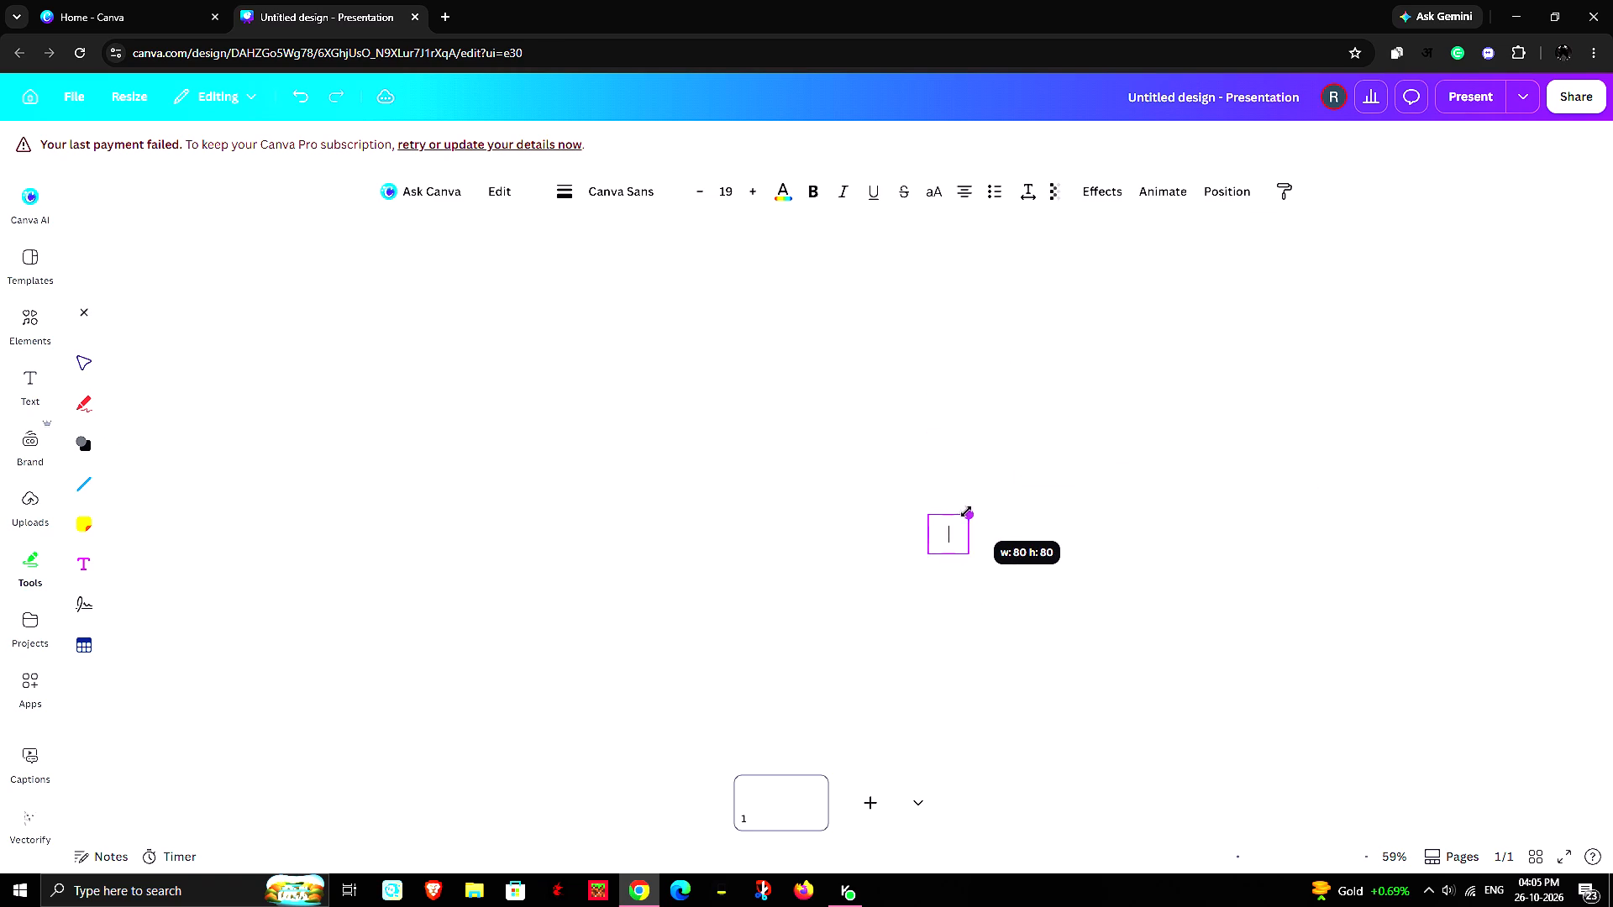
left_click_drag(966, 511, 954, 531)
Move the small circle onto the right vertical line, centred directly above the star.
left_click_drag(939, 540, 961, 538)
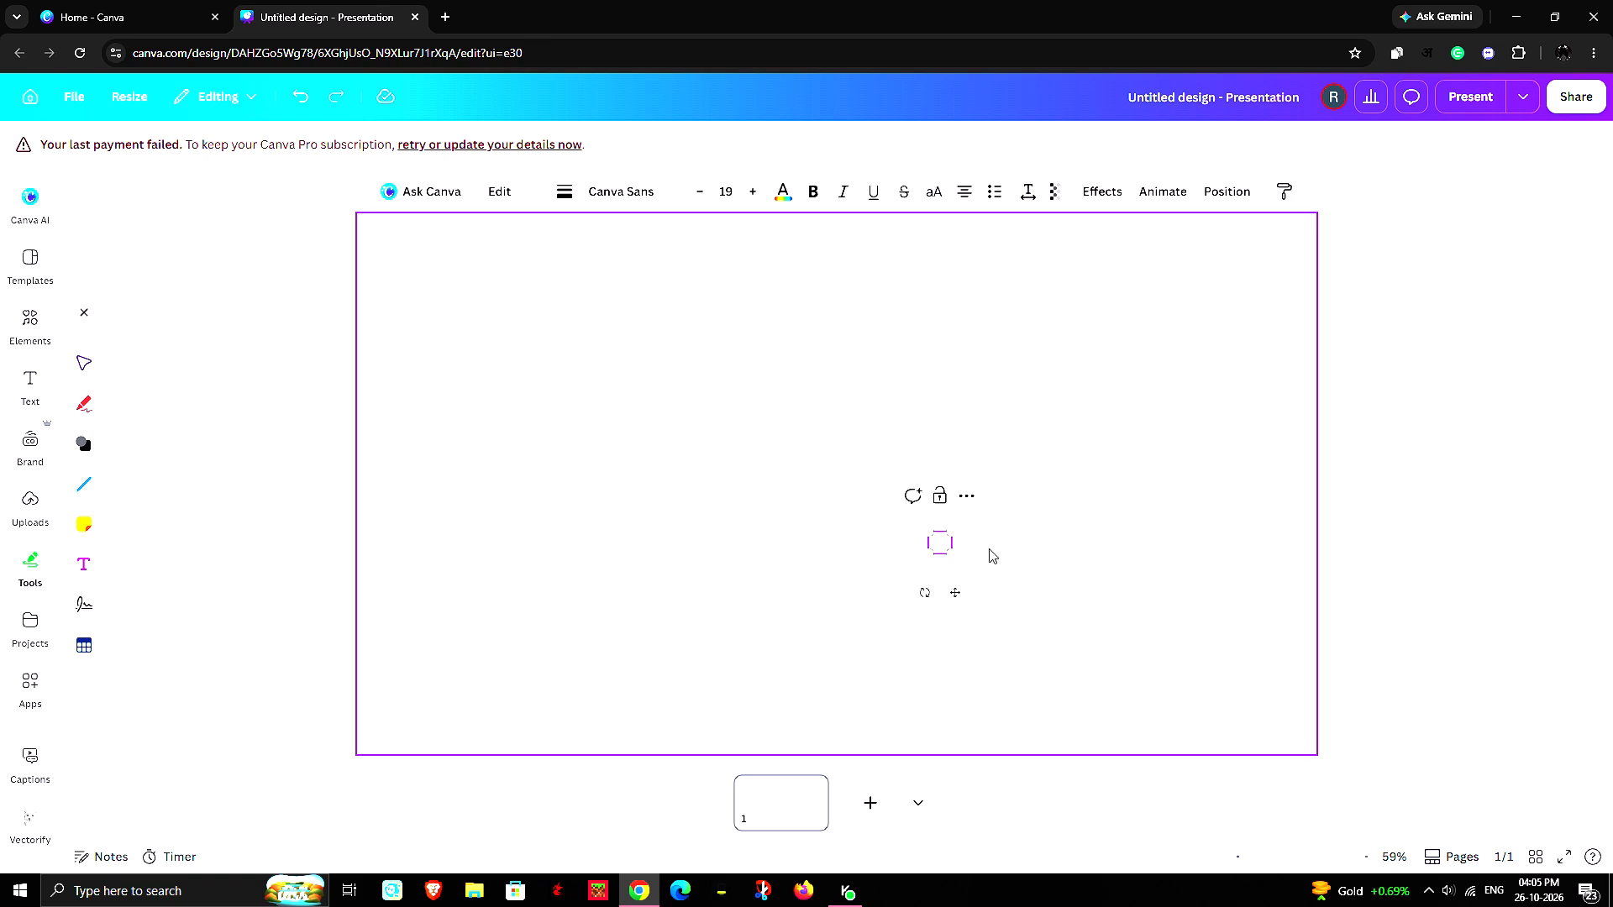
left_click(940, 542)
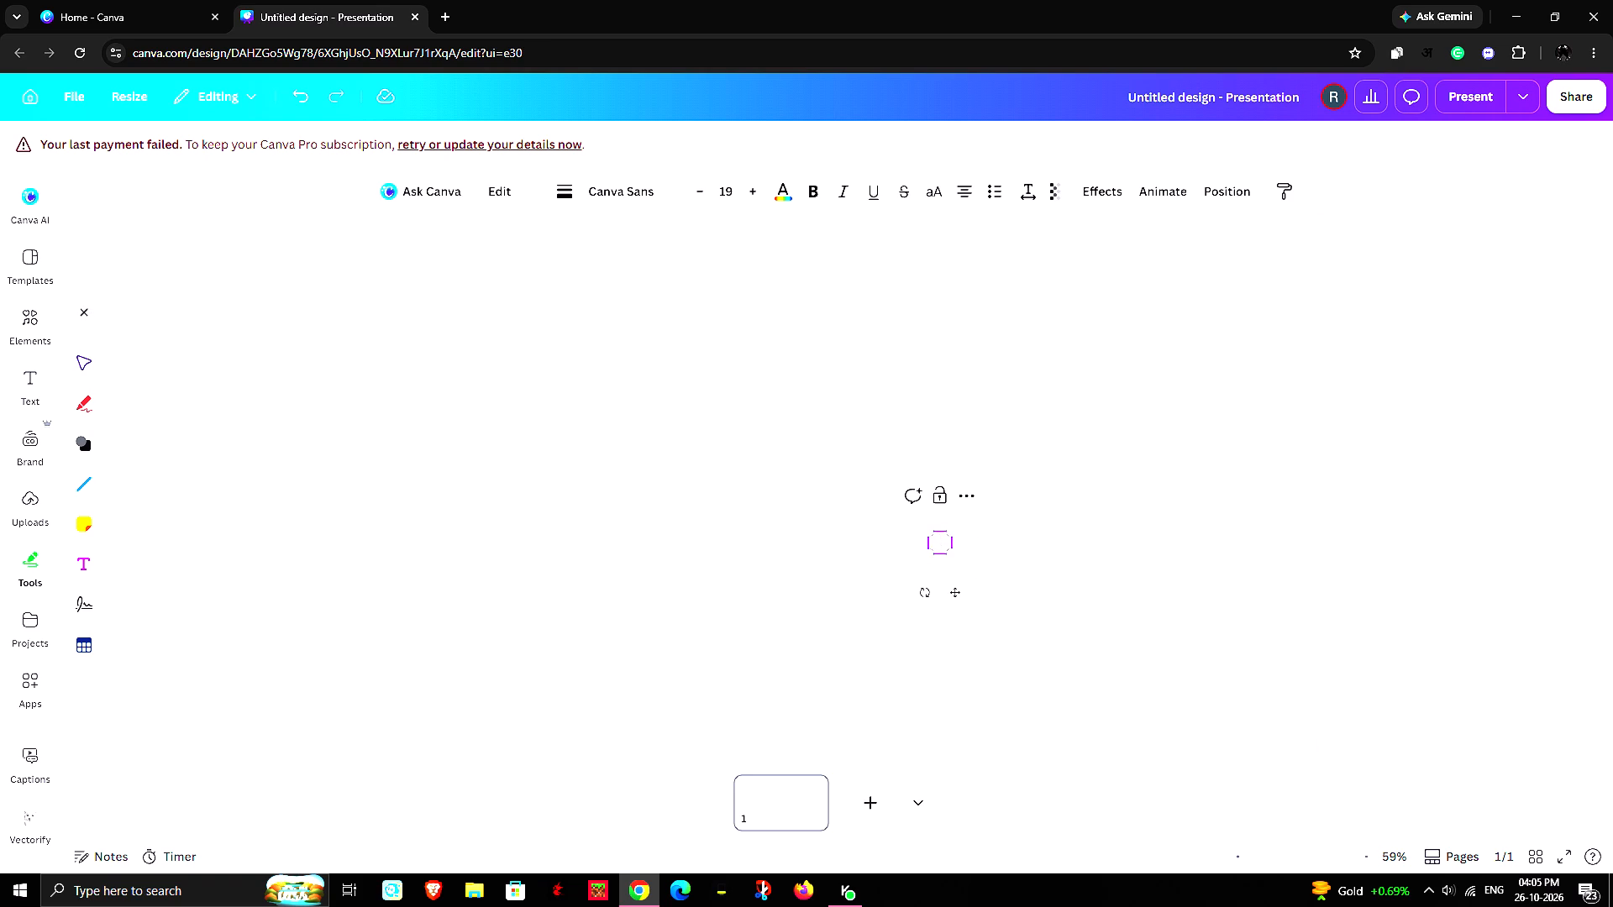
left_click_drag(957, 590, 1033, 583)
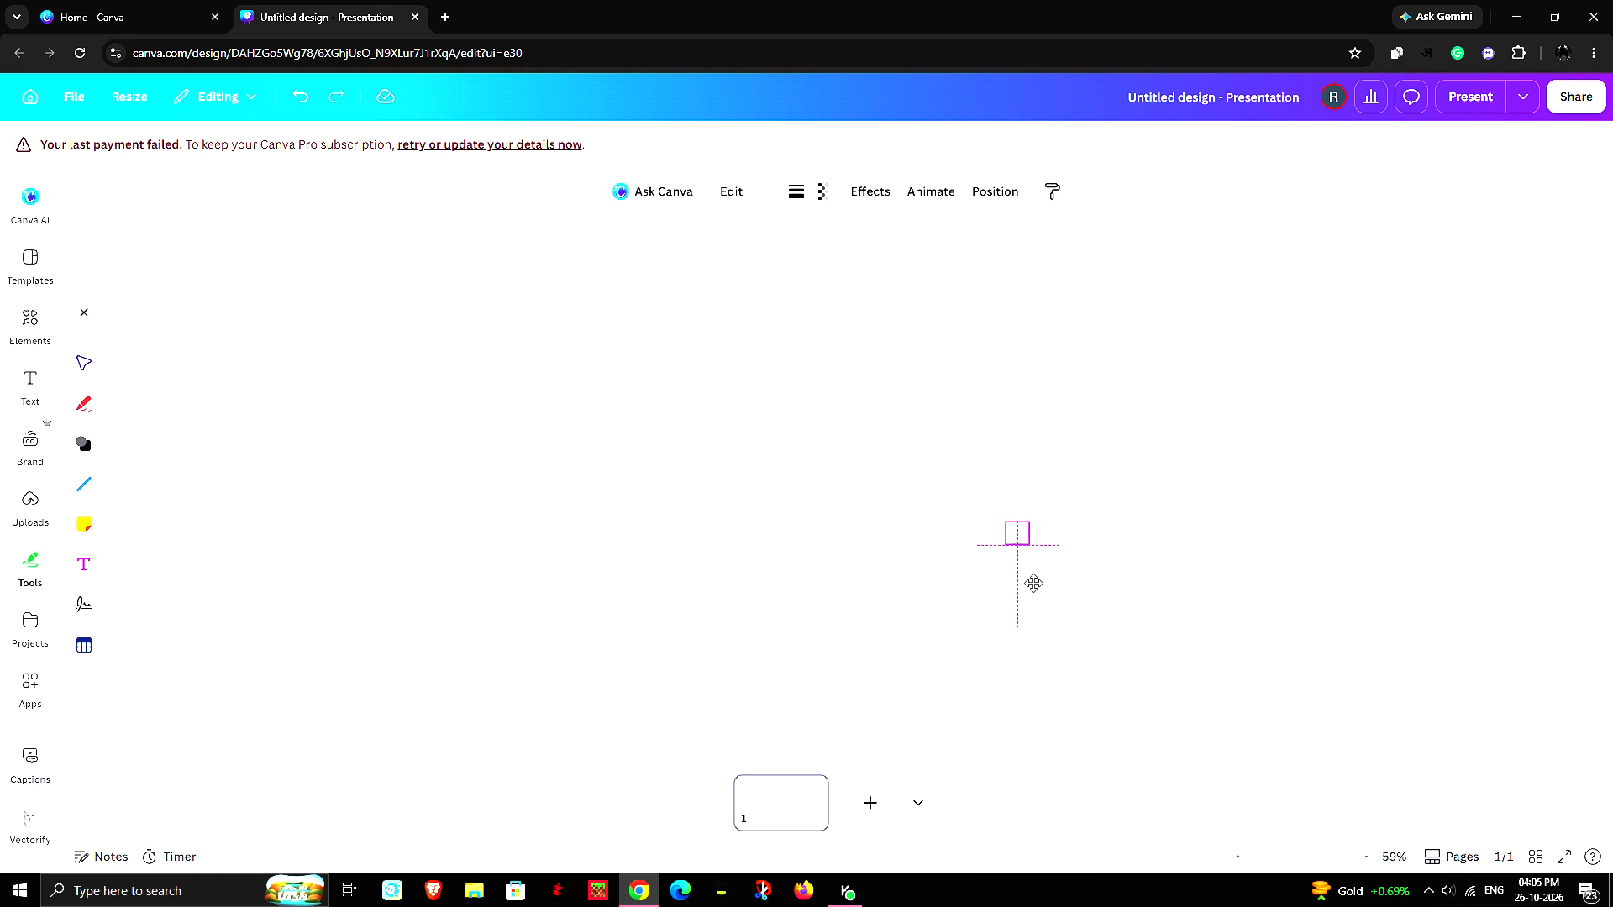
left_click_drag(1033, 583, 1030, 577)
left_click_drag(1030, 577, 1031, 573)
left_click(1134, 545)
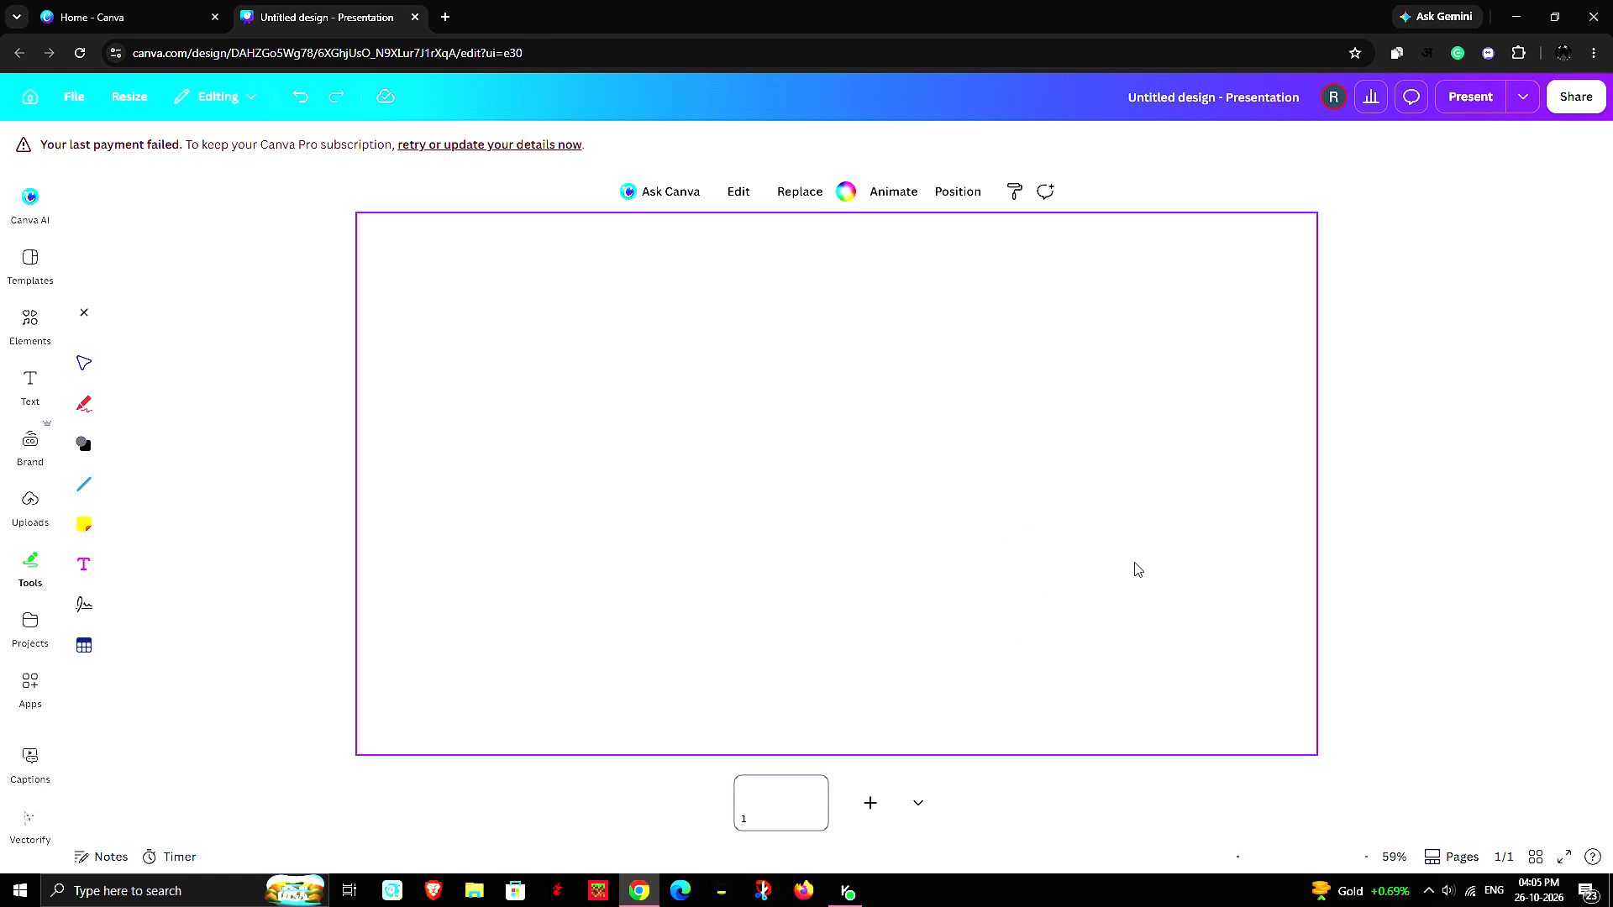
Add a four-pointed star on the right half of the page and rotate it clockwise to a steep tilt.
left_click(74, 443)
scroll(139, 541, "down", 3)
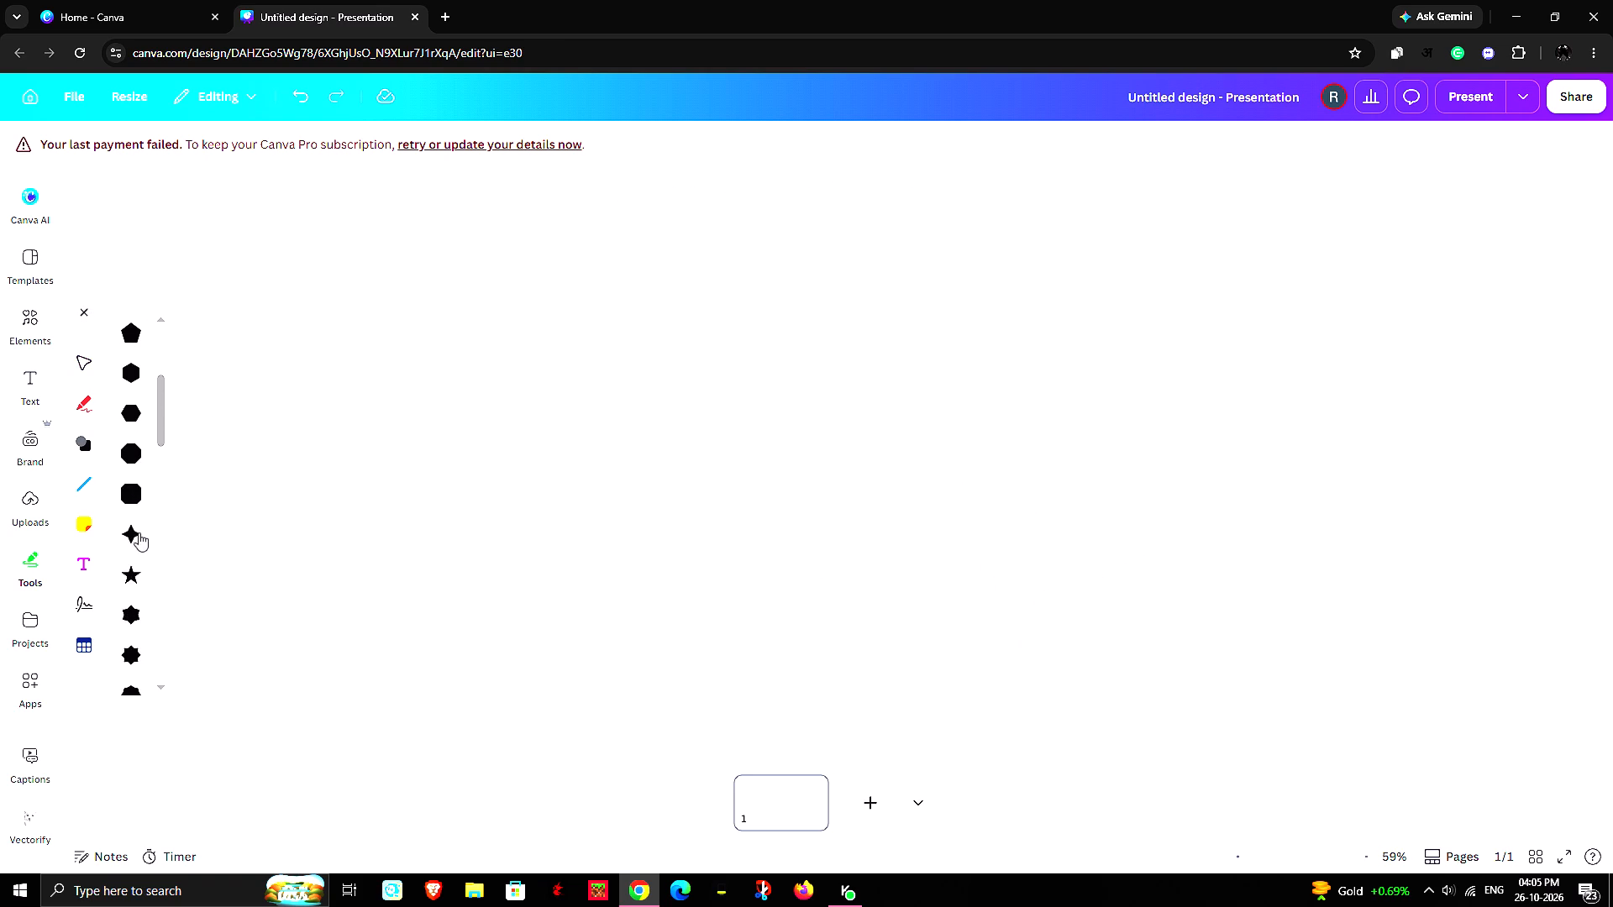
left_click(135, 529)
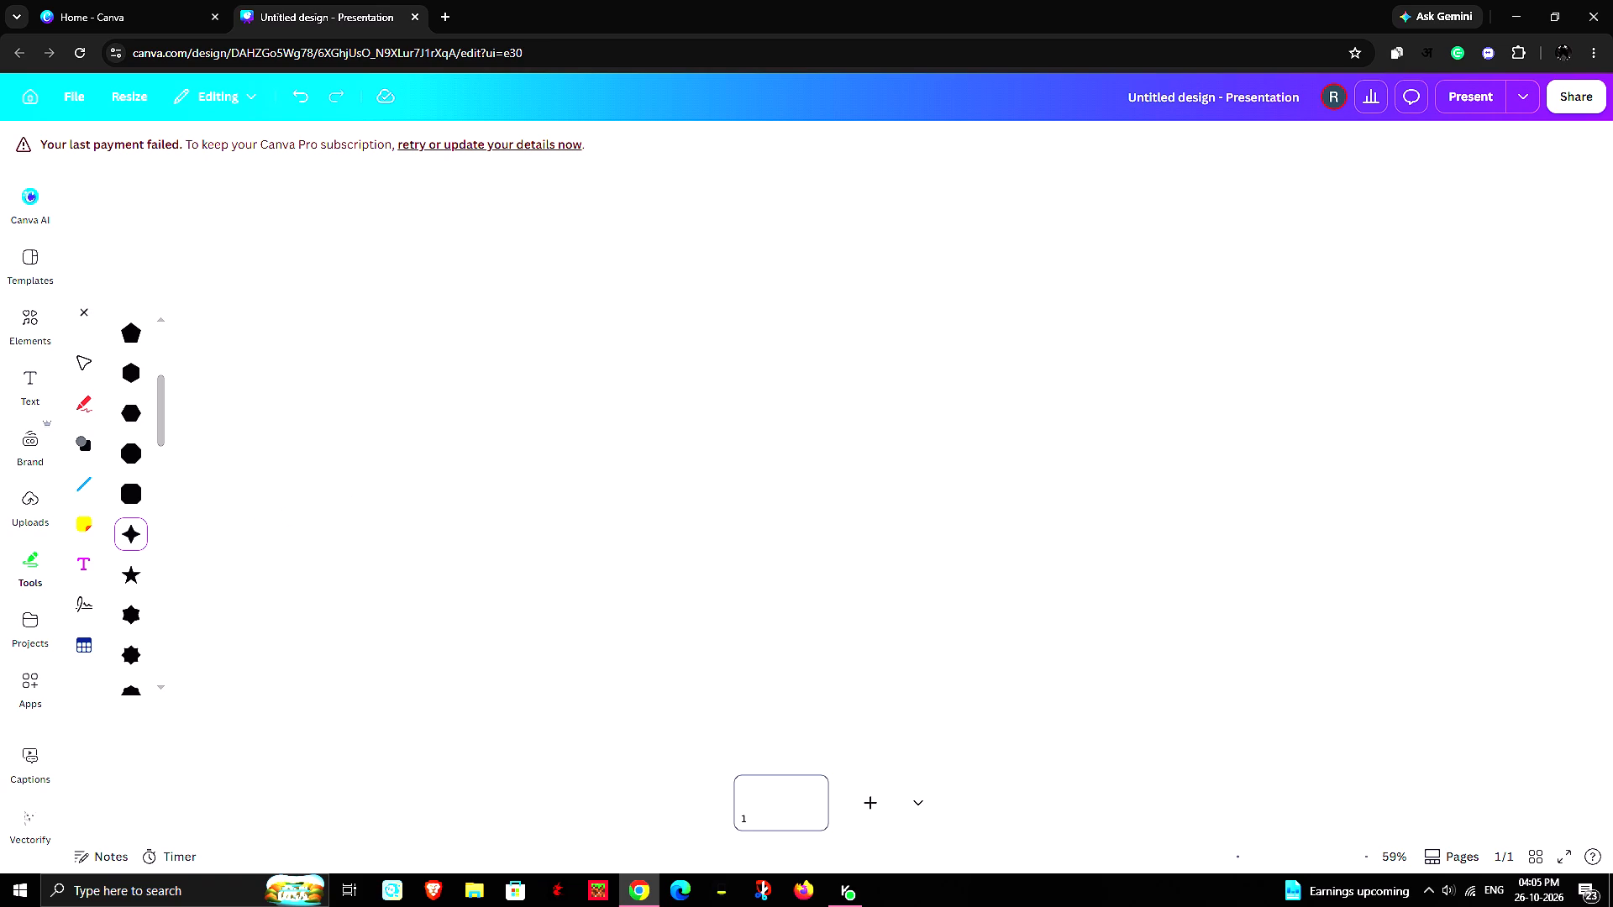
left_click(921, 348)
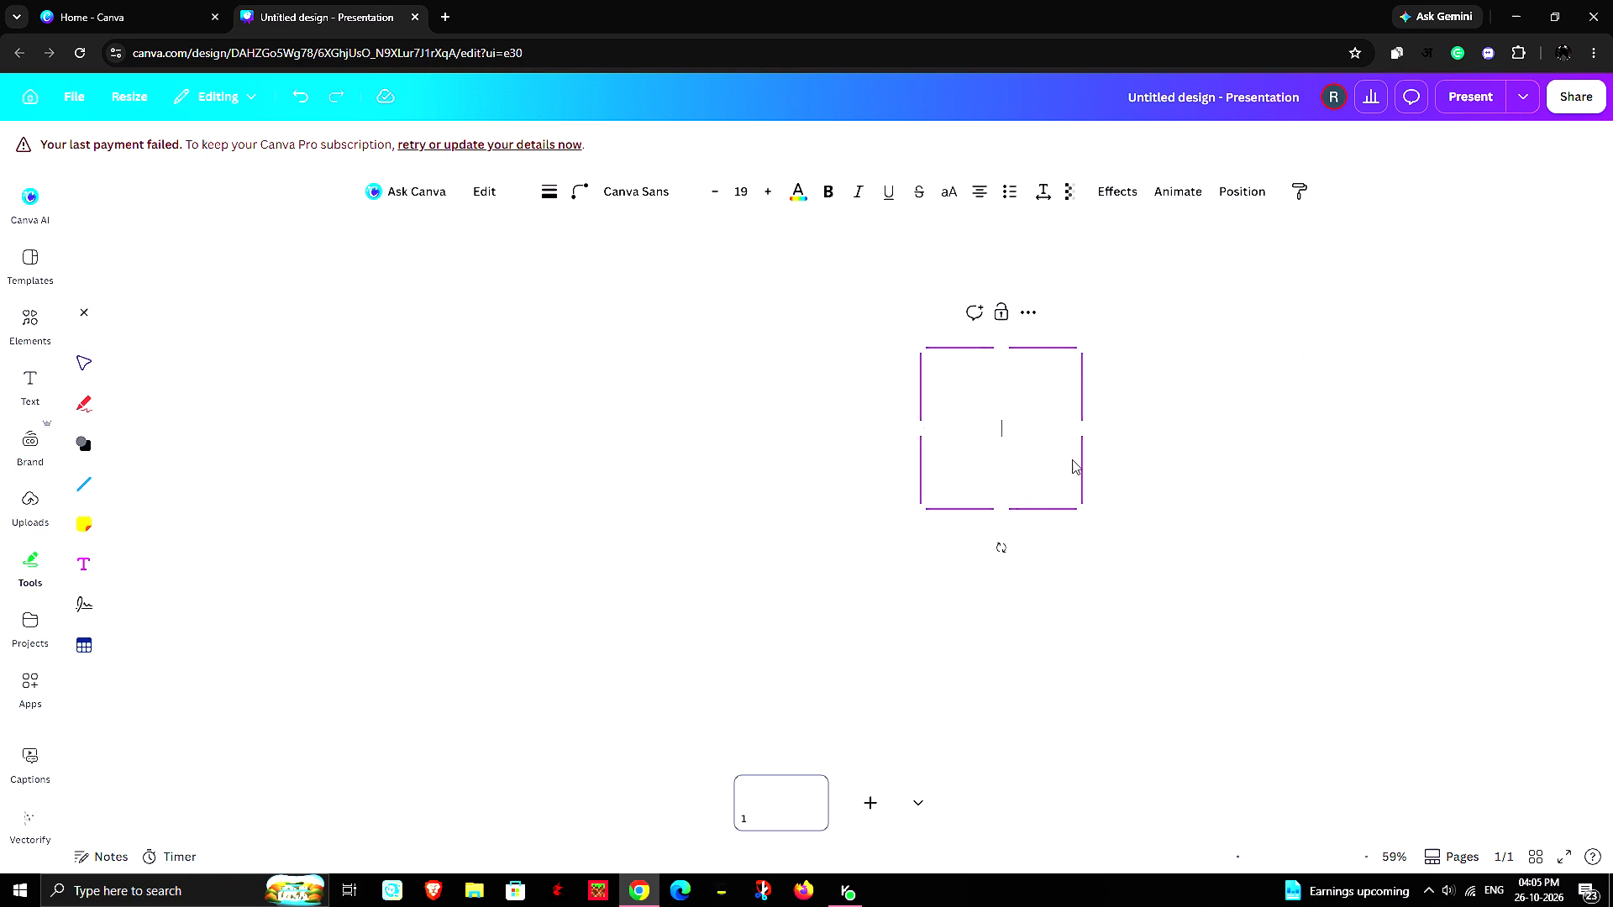
left_click_drag(998, 546, 983, 544)
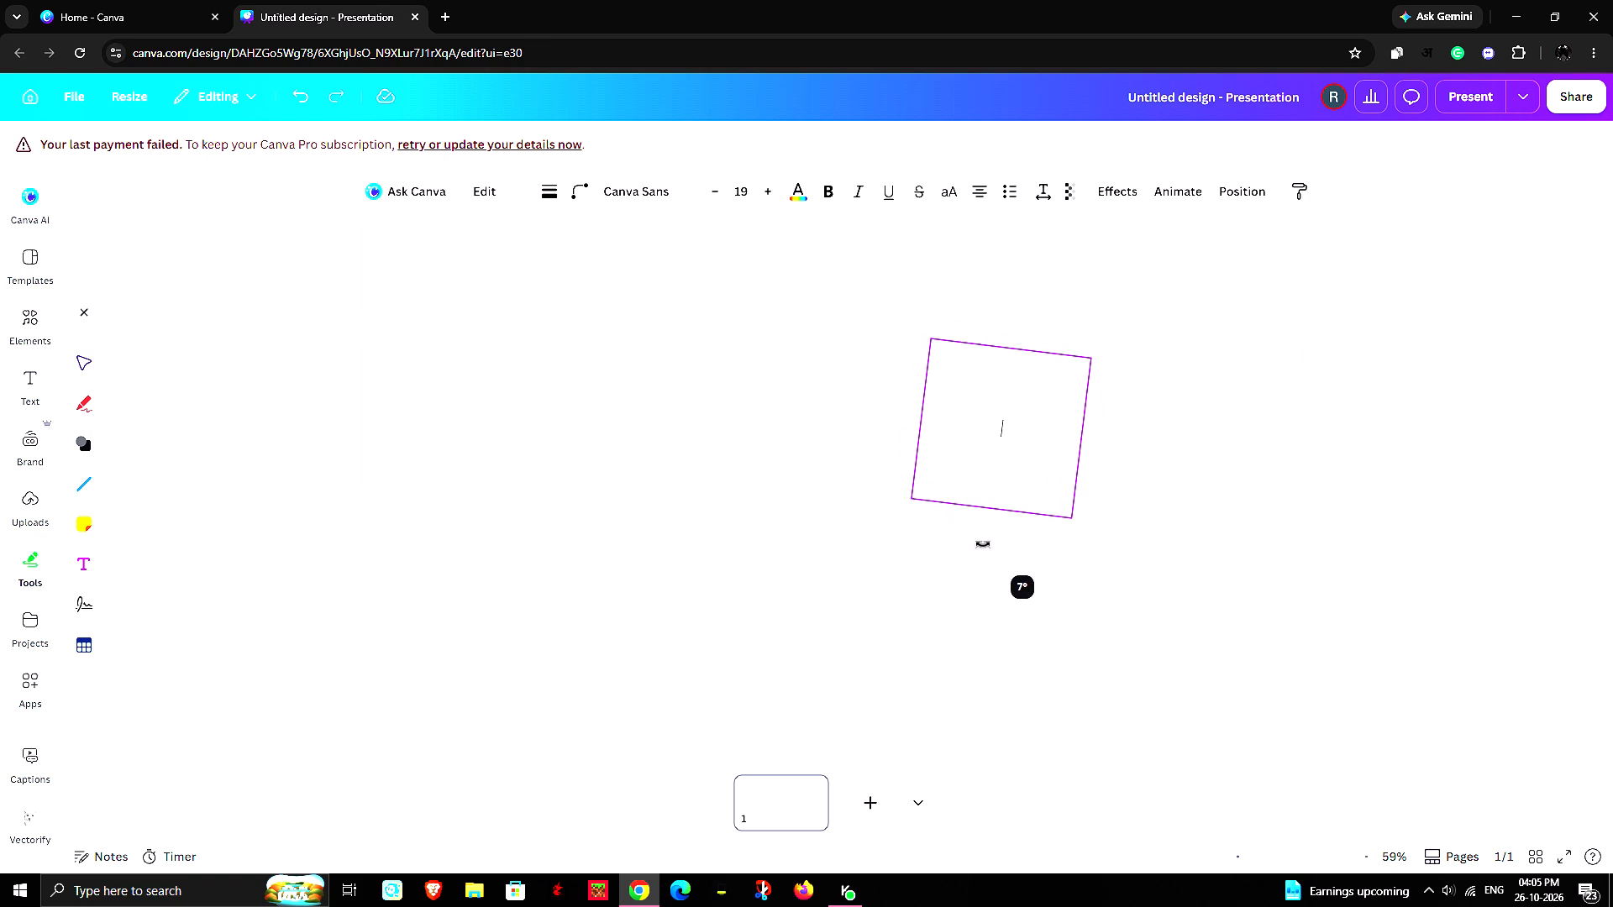
left_click_drag(983, 544, 936, 461)
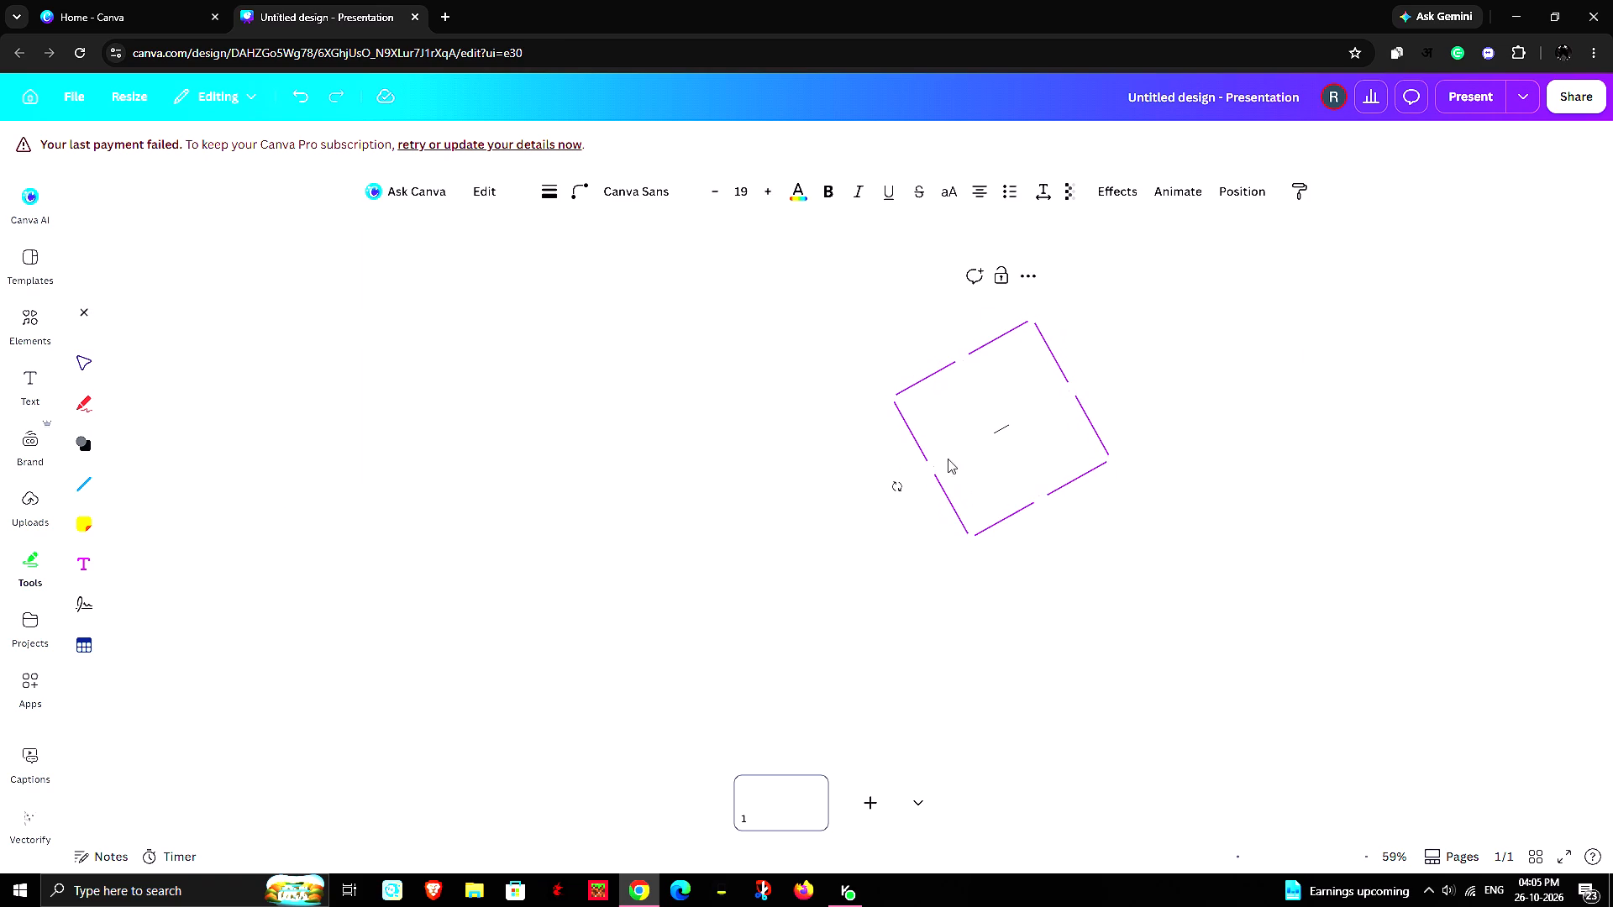
Shrink the tilted star to about 232 by 232 and shift it slightly down and to the right on the page.
left_click_drag(1110, 456, 1047, 441)
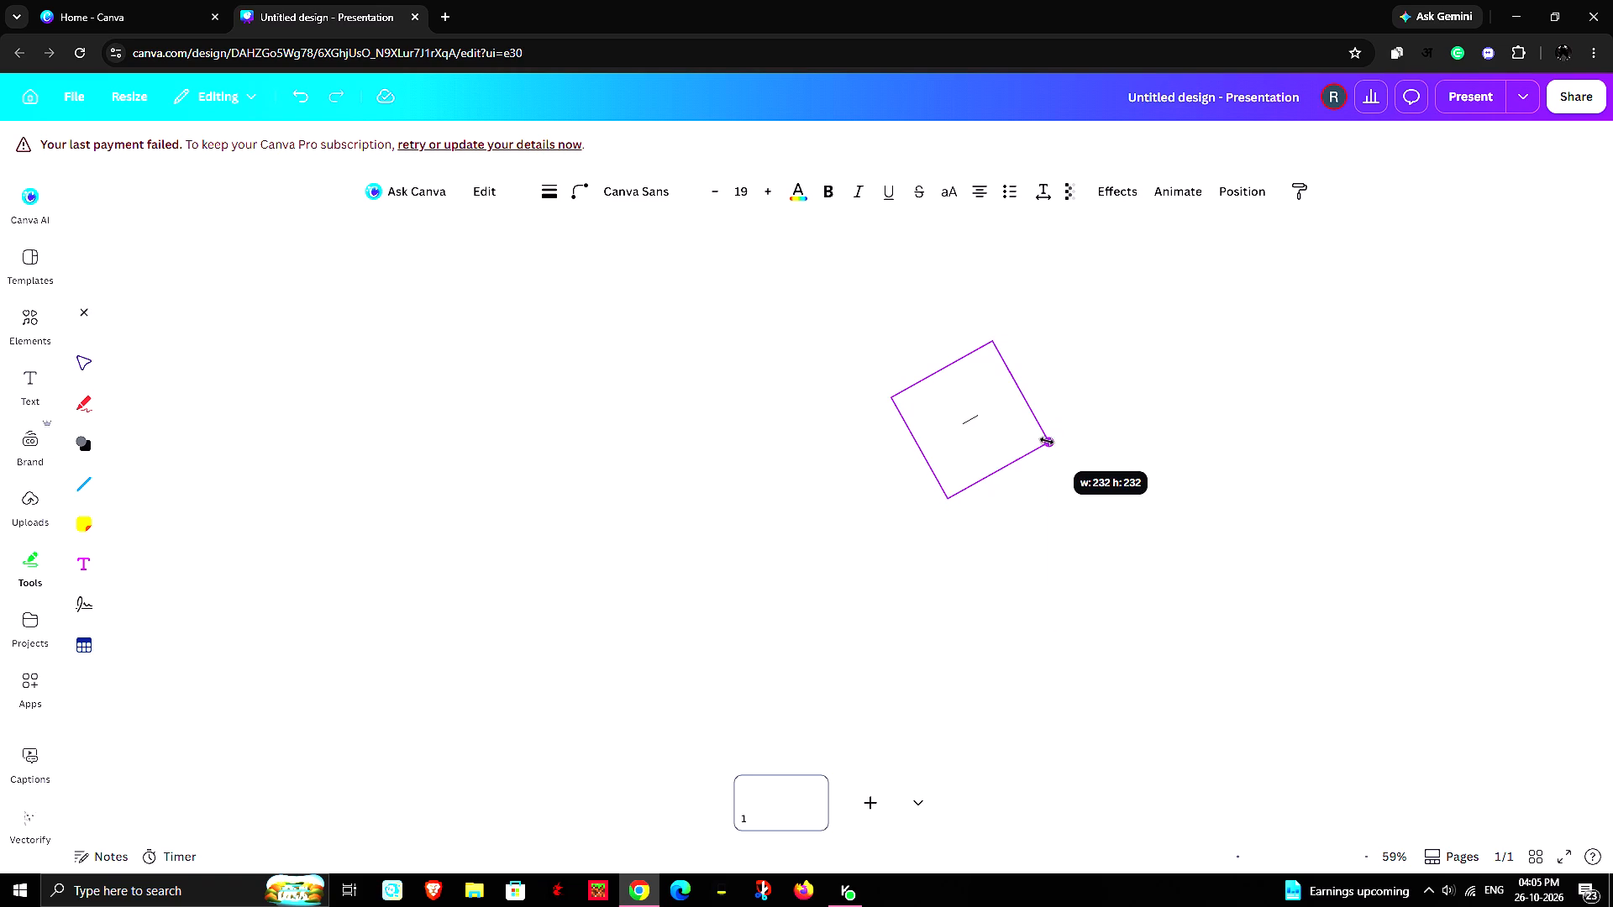
left_click_drag(1047, 441, 1046, 440)
left_click_drag(970, 413, 995, 429)
left_click(1162, 503)
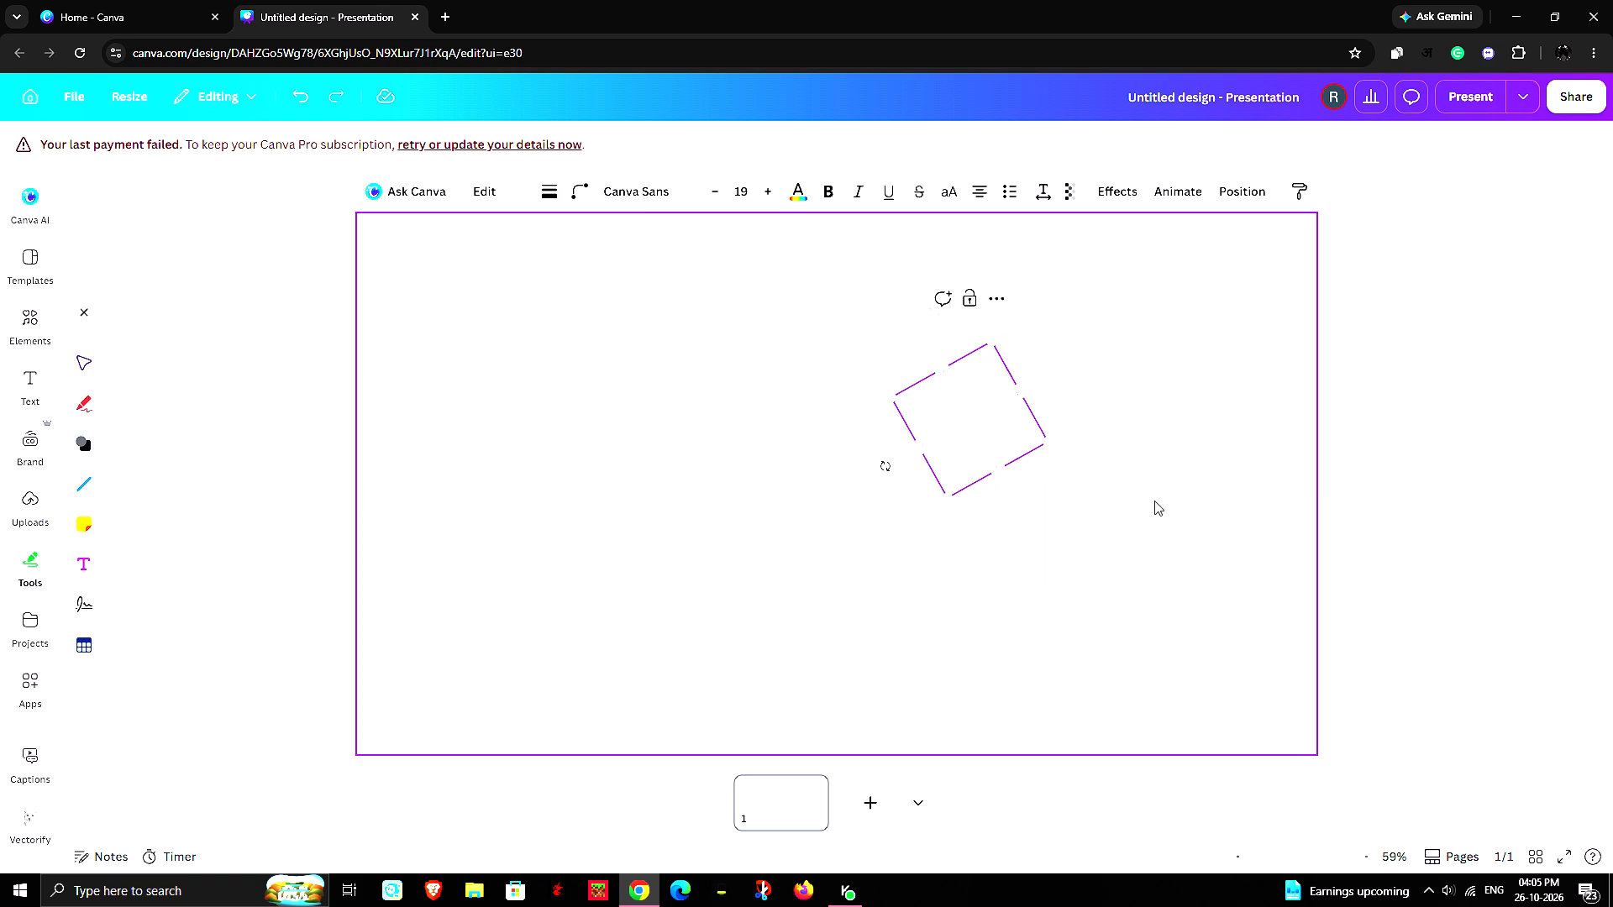
left_click_drag(973, 420, 1006, 442)
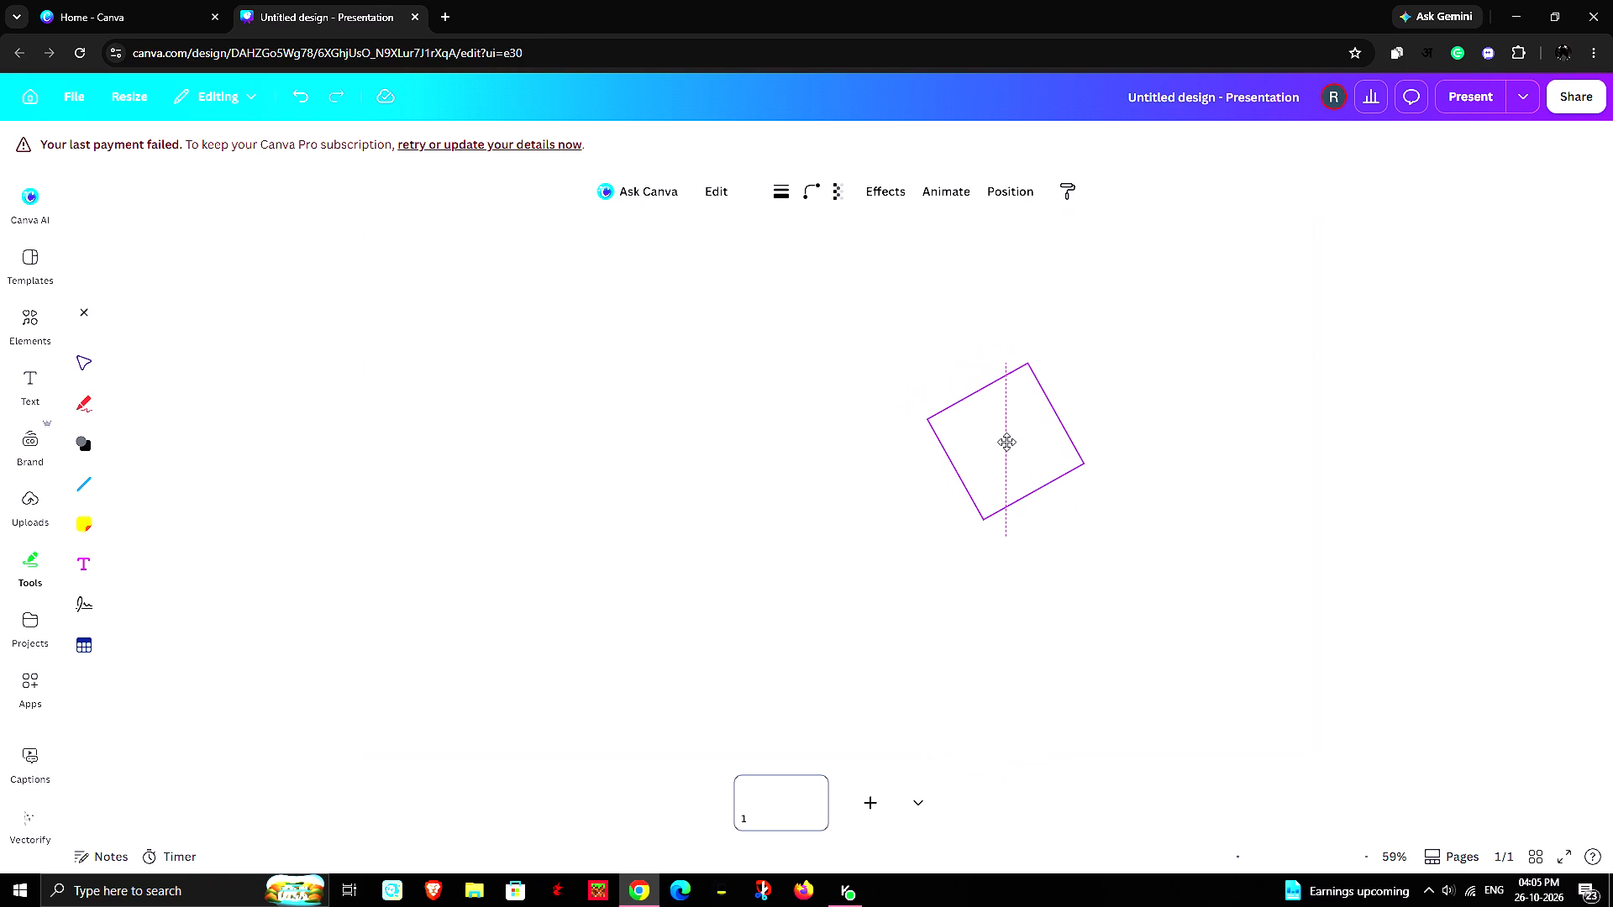
left_click_drag(1006, 442, 1008, 442)
left_click_drag(1008, 442, 1014, 444)
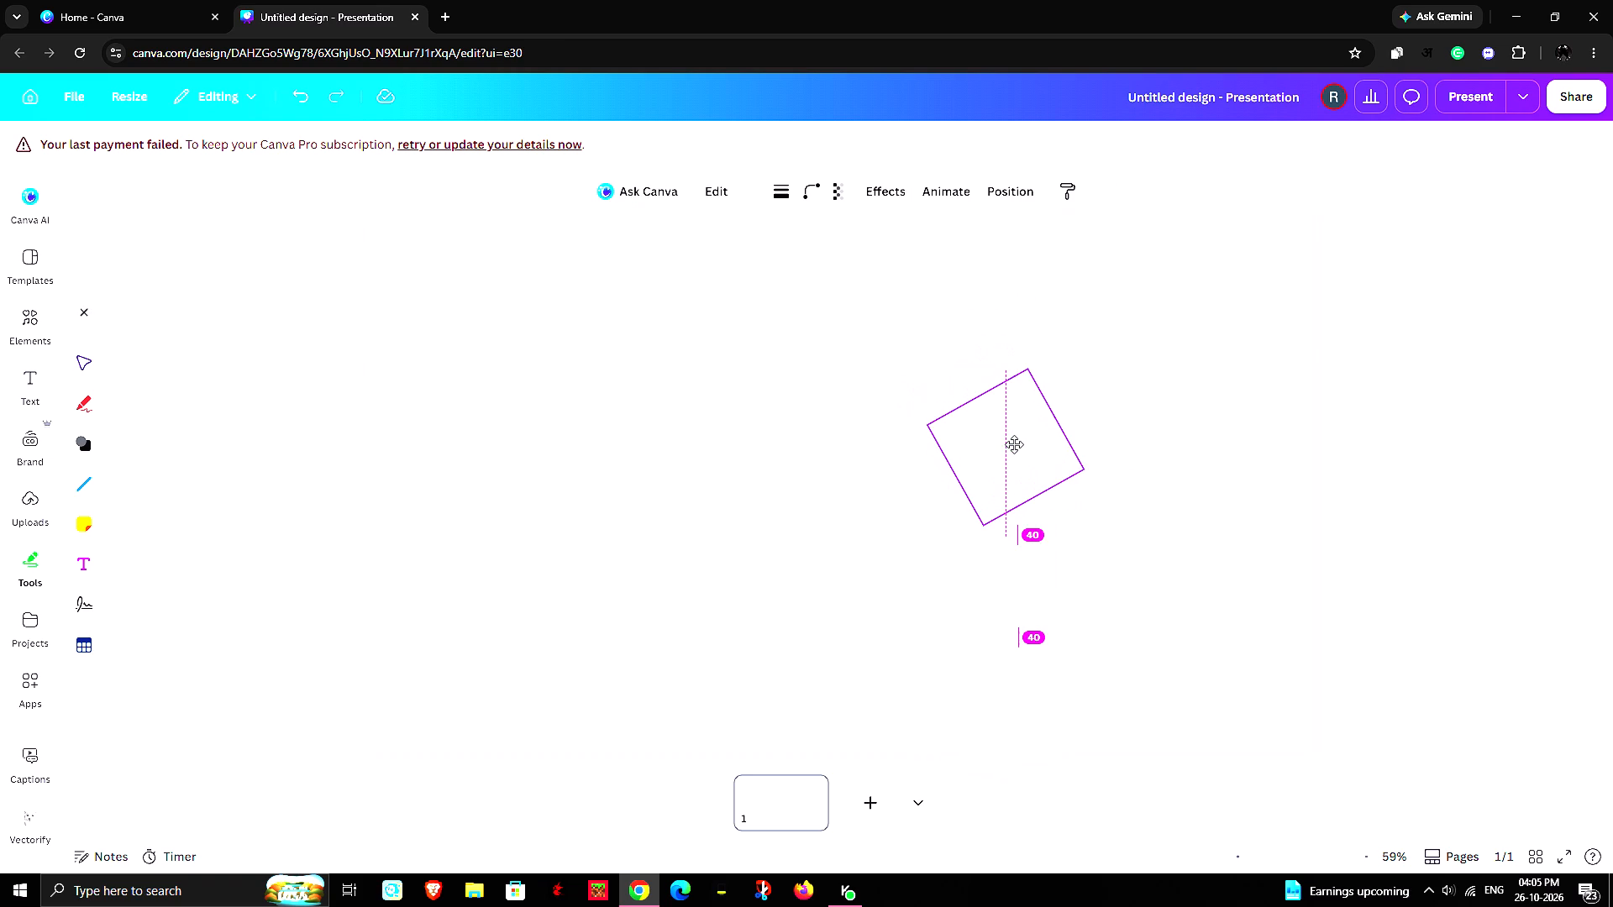
left_click_drag(1014, 444, 1016, 456)
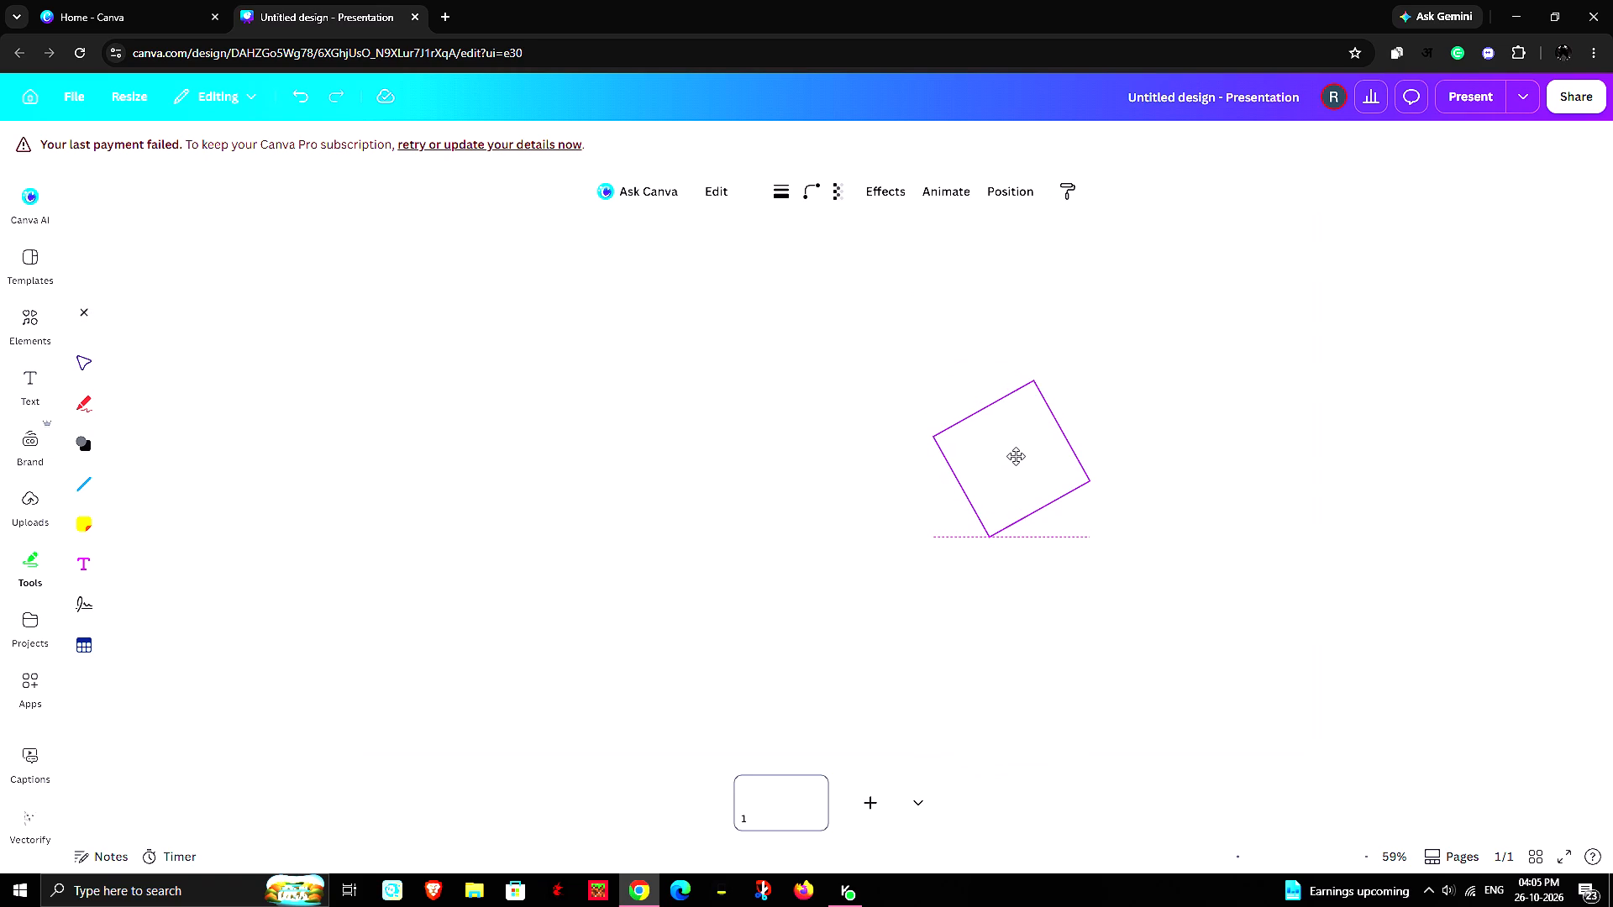
left_click_drag(1016, 456, 1020, 456)
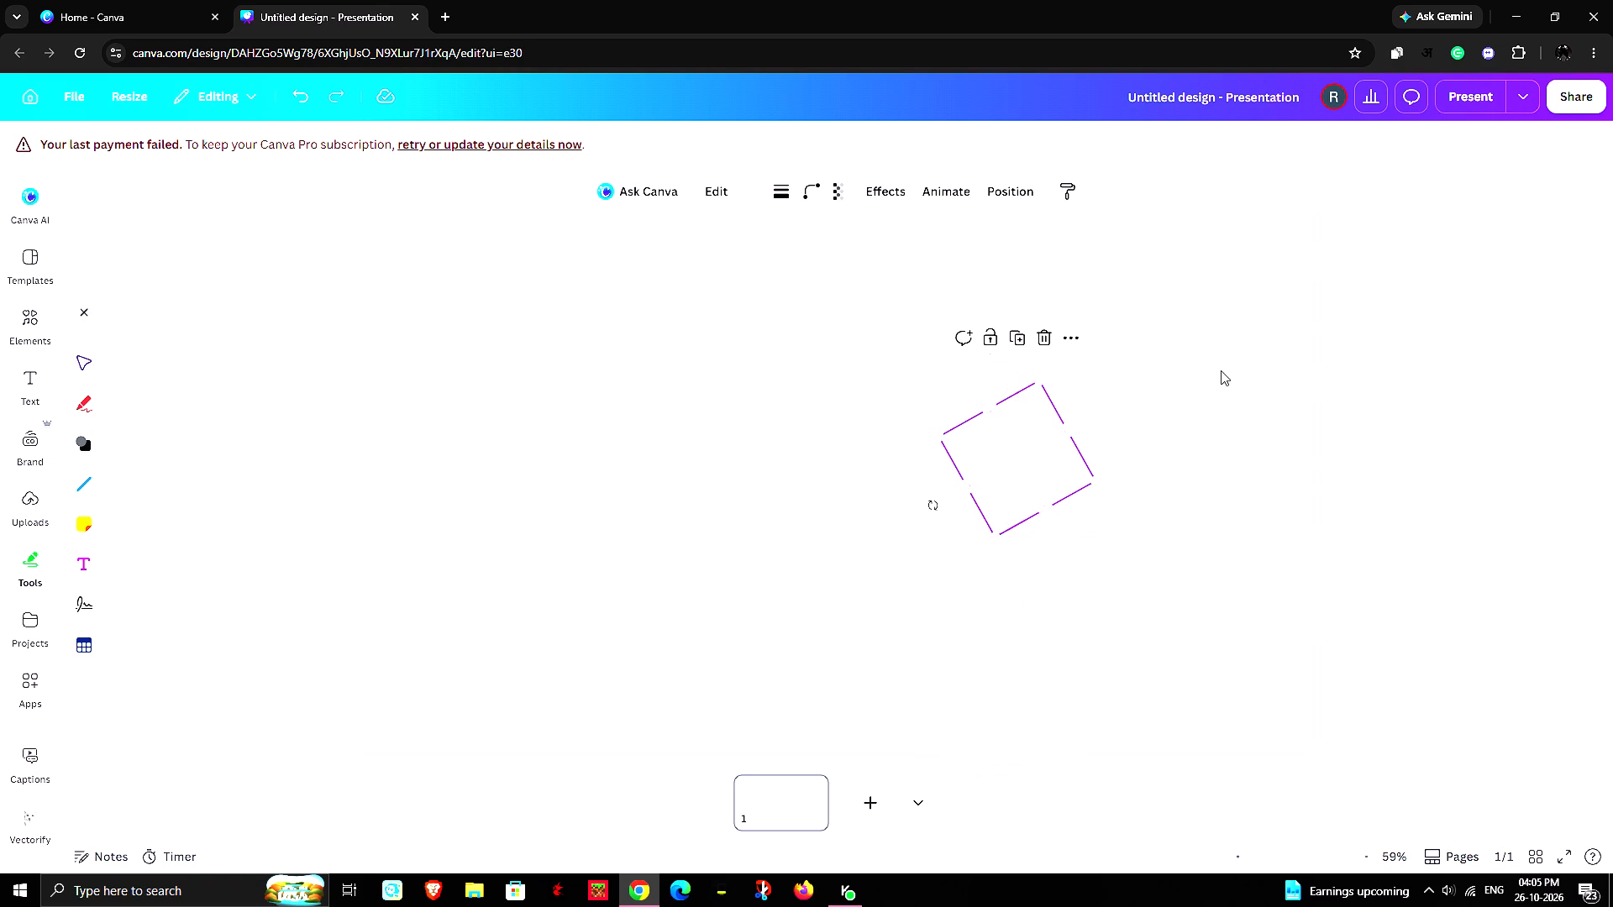
left_click(1183, 367)
Give the tilted star a solid outline with stroke weight 5 and stroke colour #c8bebe.
left_click(1036, 459)
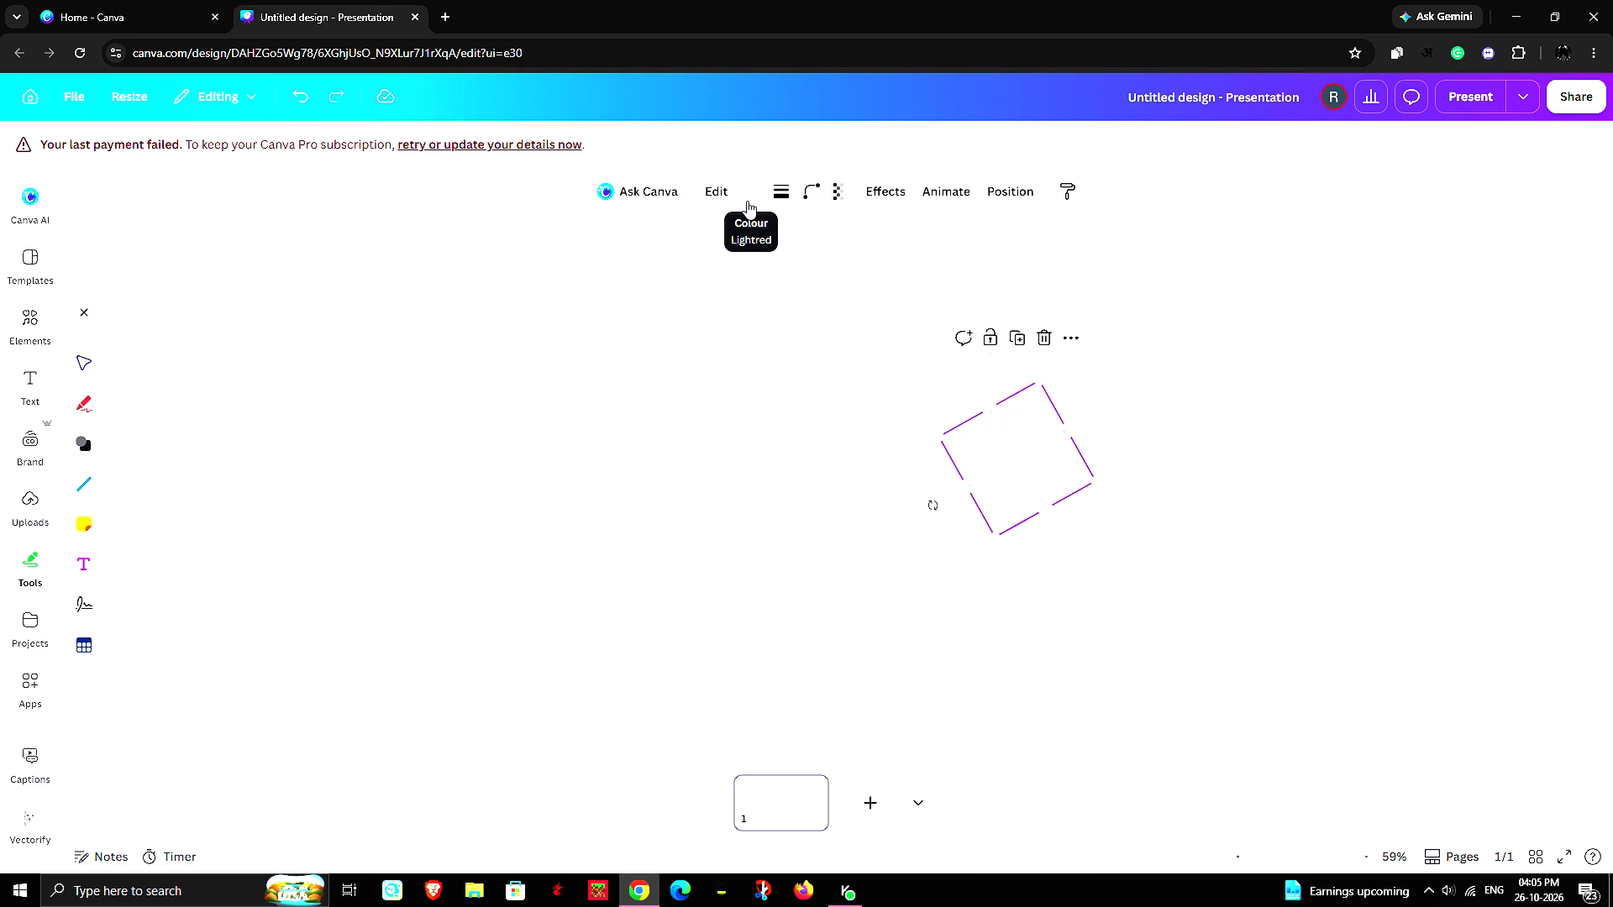
left_click(786, 197)
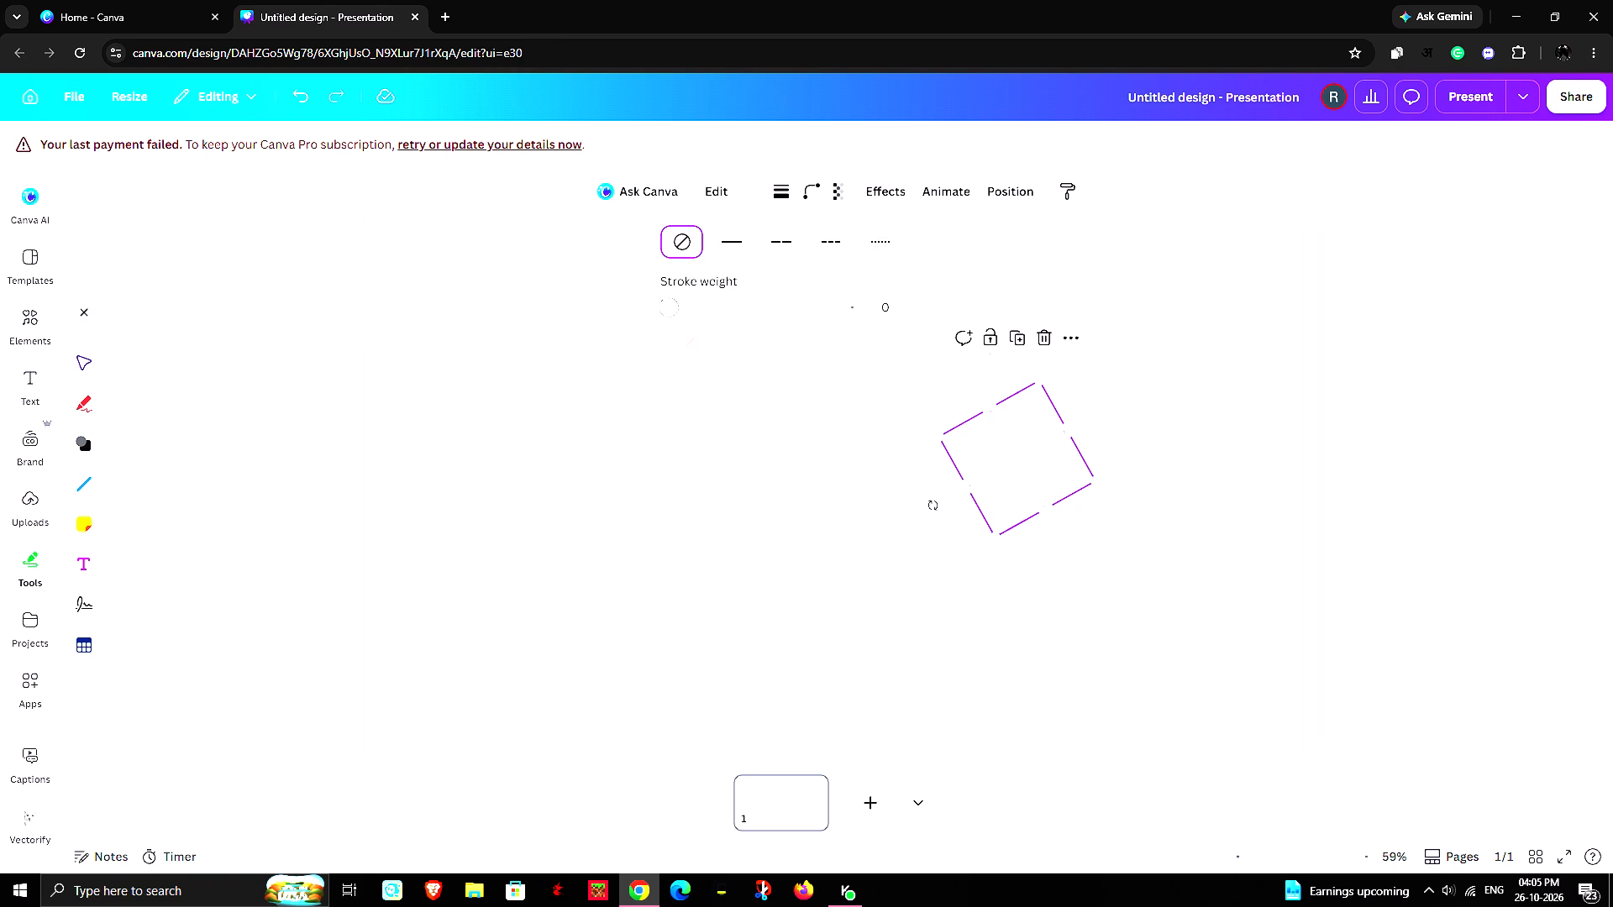
left_click(670, 322)
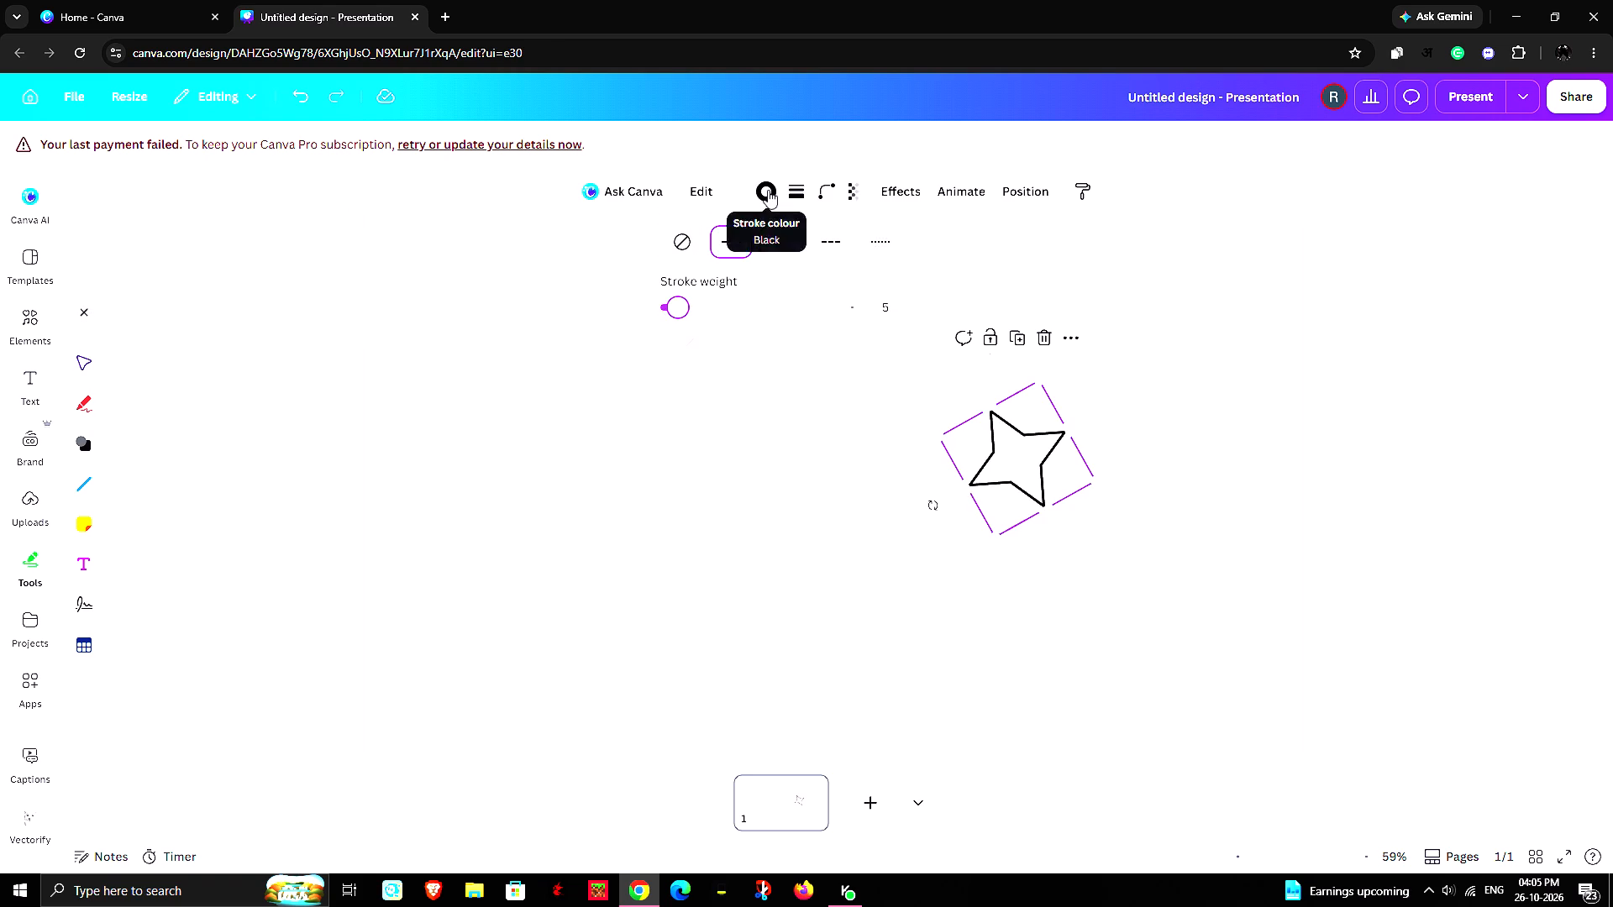
left_click(768, 190)
left_click(173, 312)
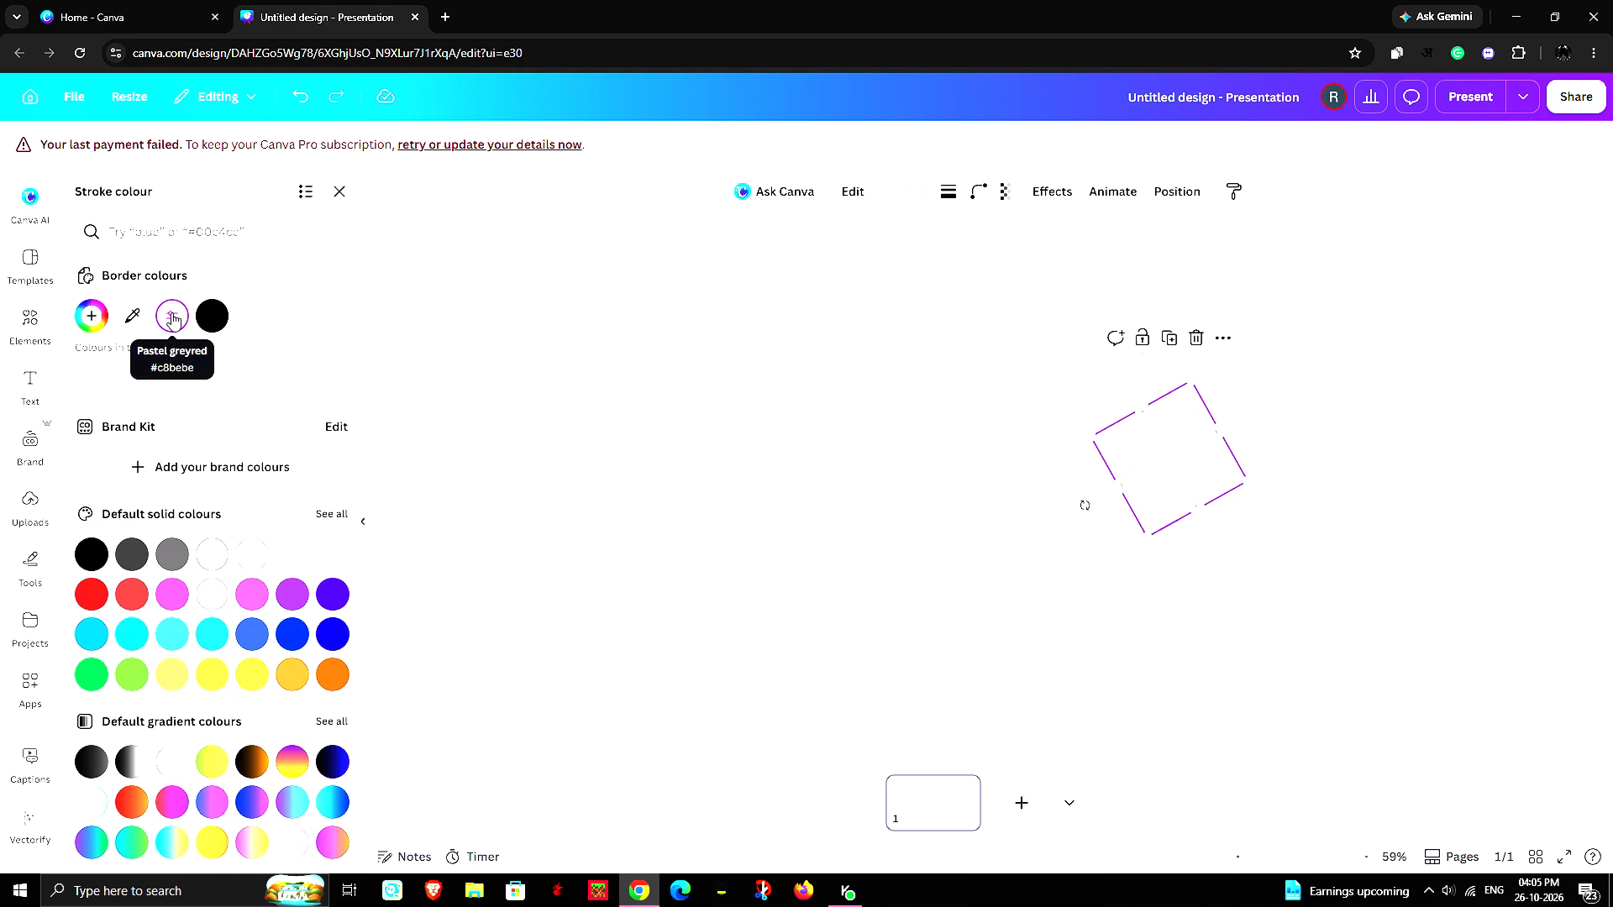
Set the tilted star's fill colour to white.
left_click(891, 193)
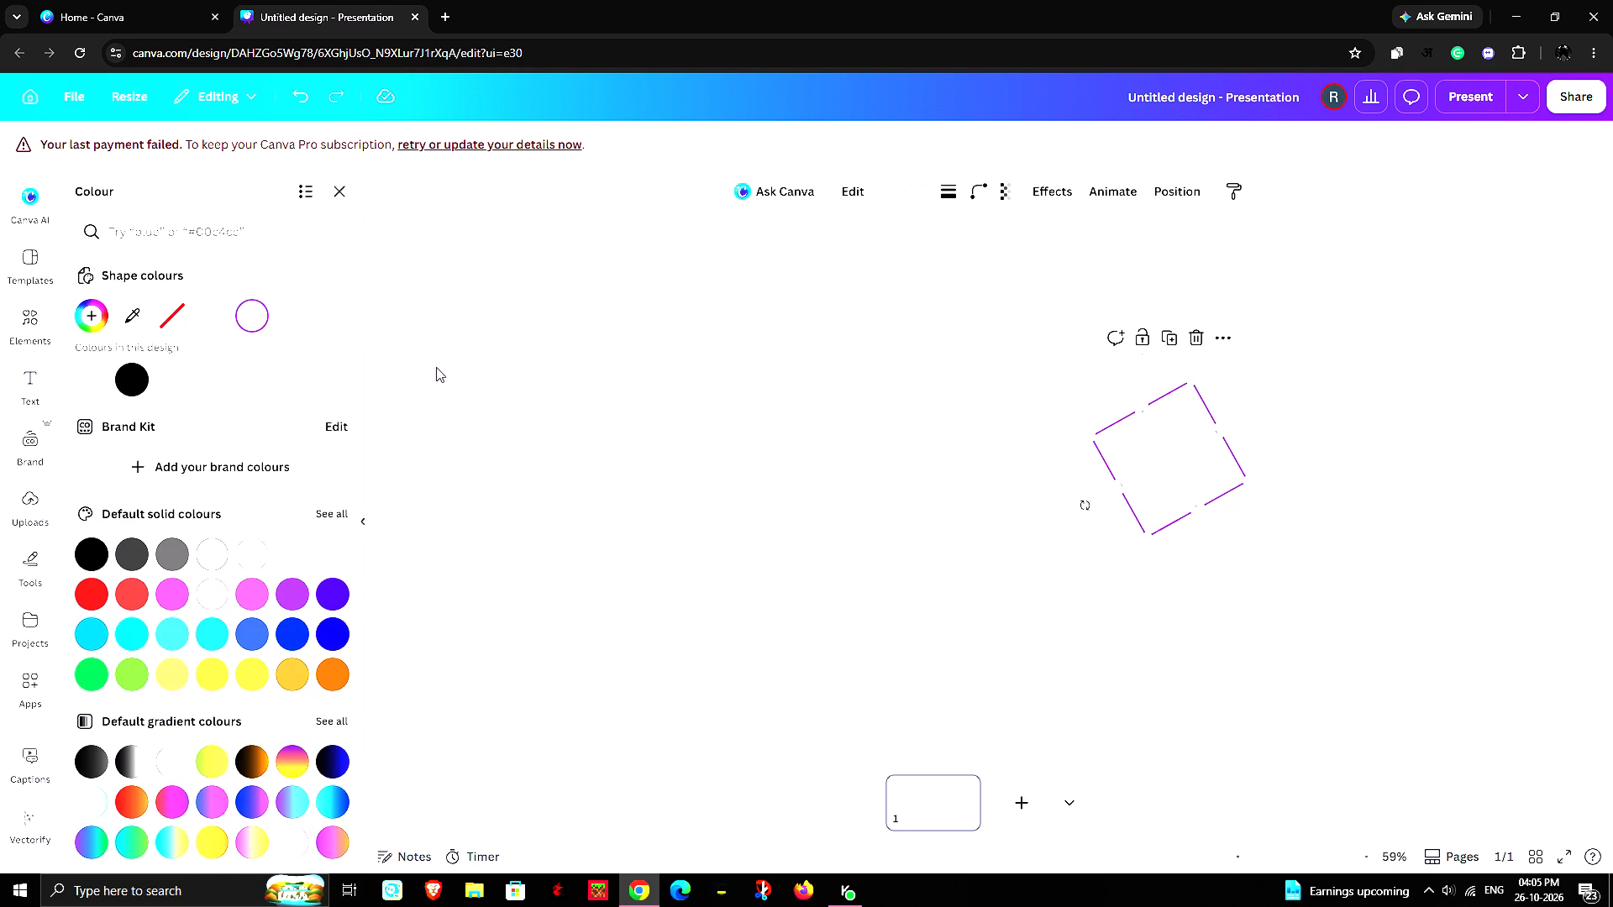
left_click(333, 552)
left_click(633, 523)
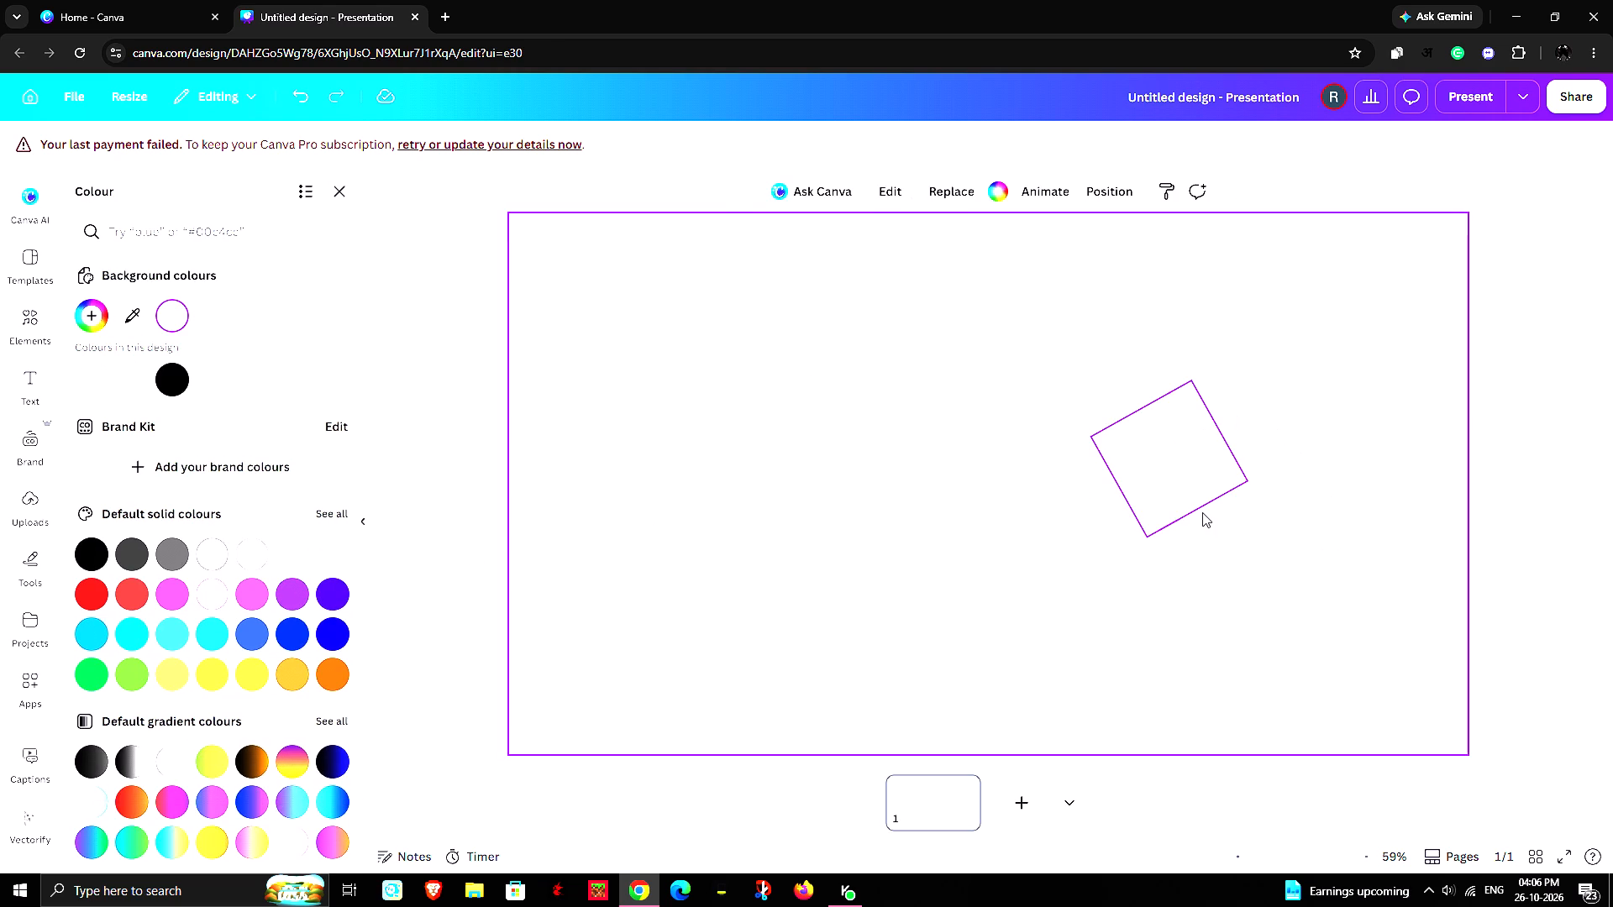
Shrink the tilted star slightly and nudge it a little to the right.
left_click(1204, 474)
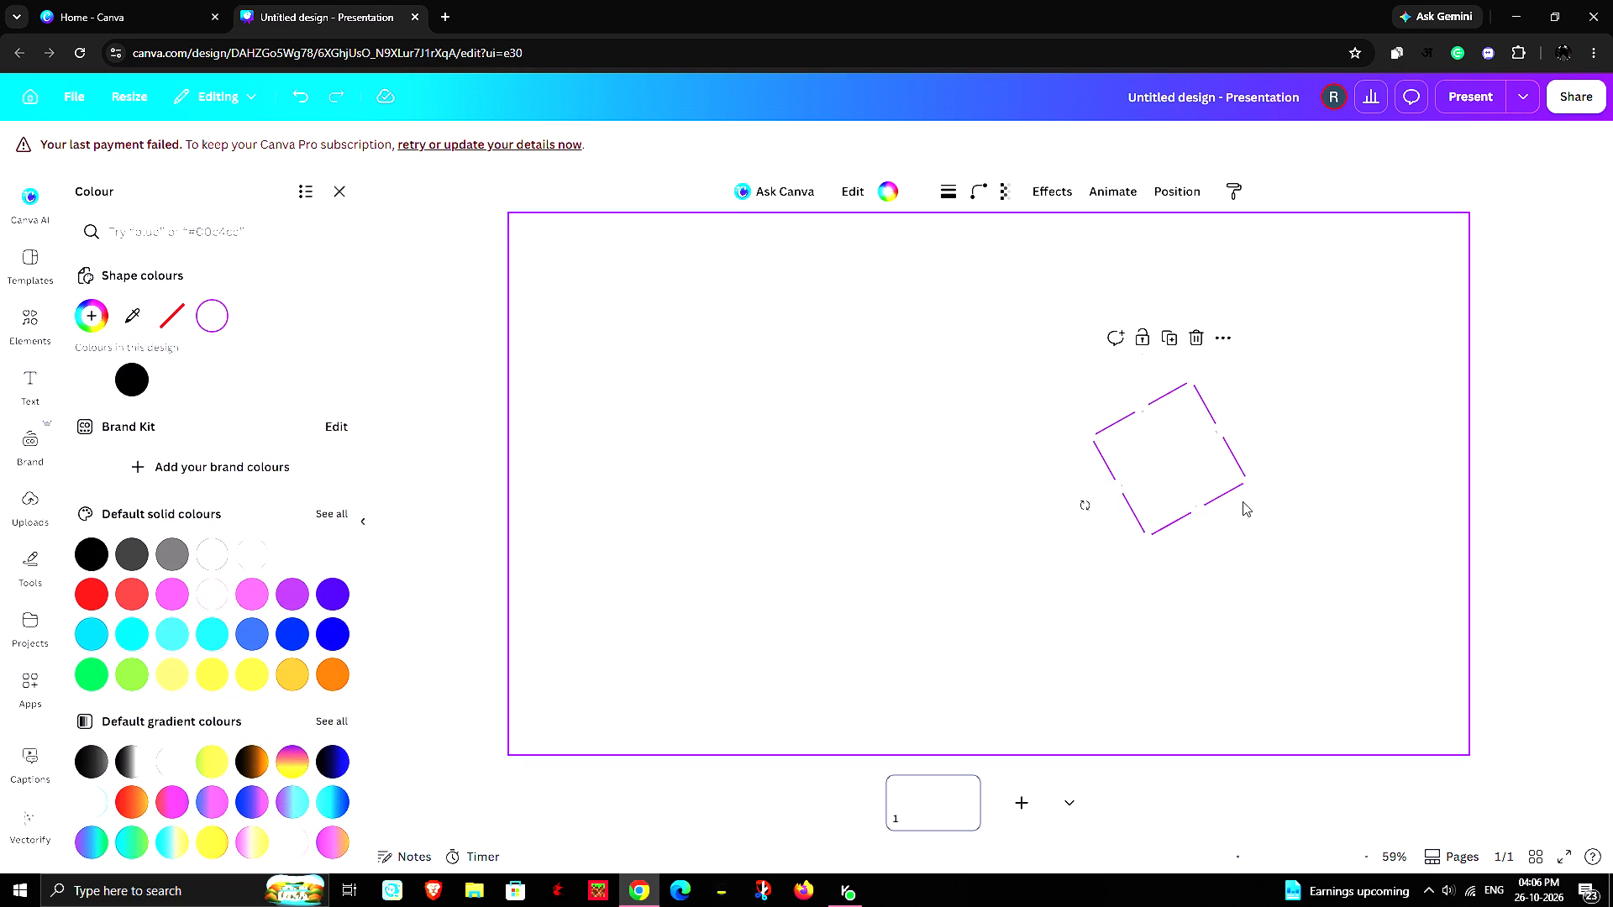
left_click_drag(1253, 480, 1237, 474)
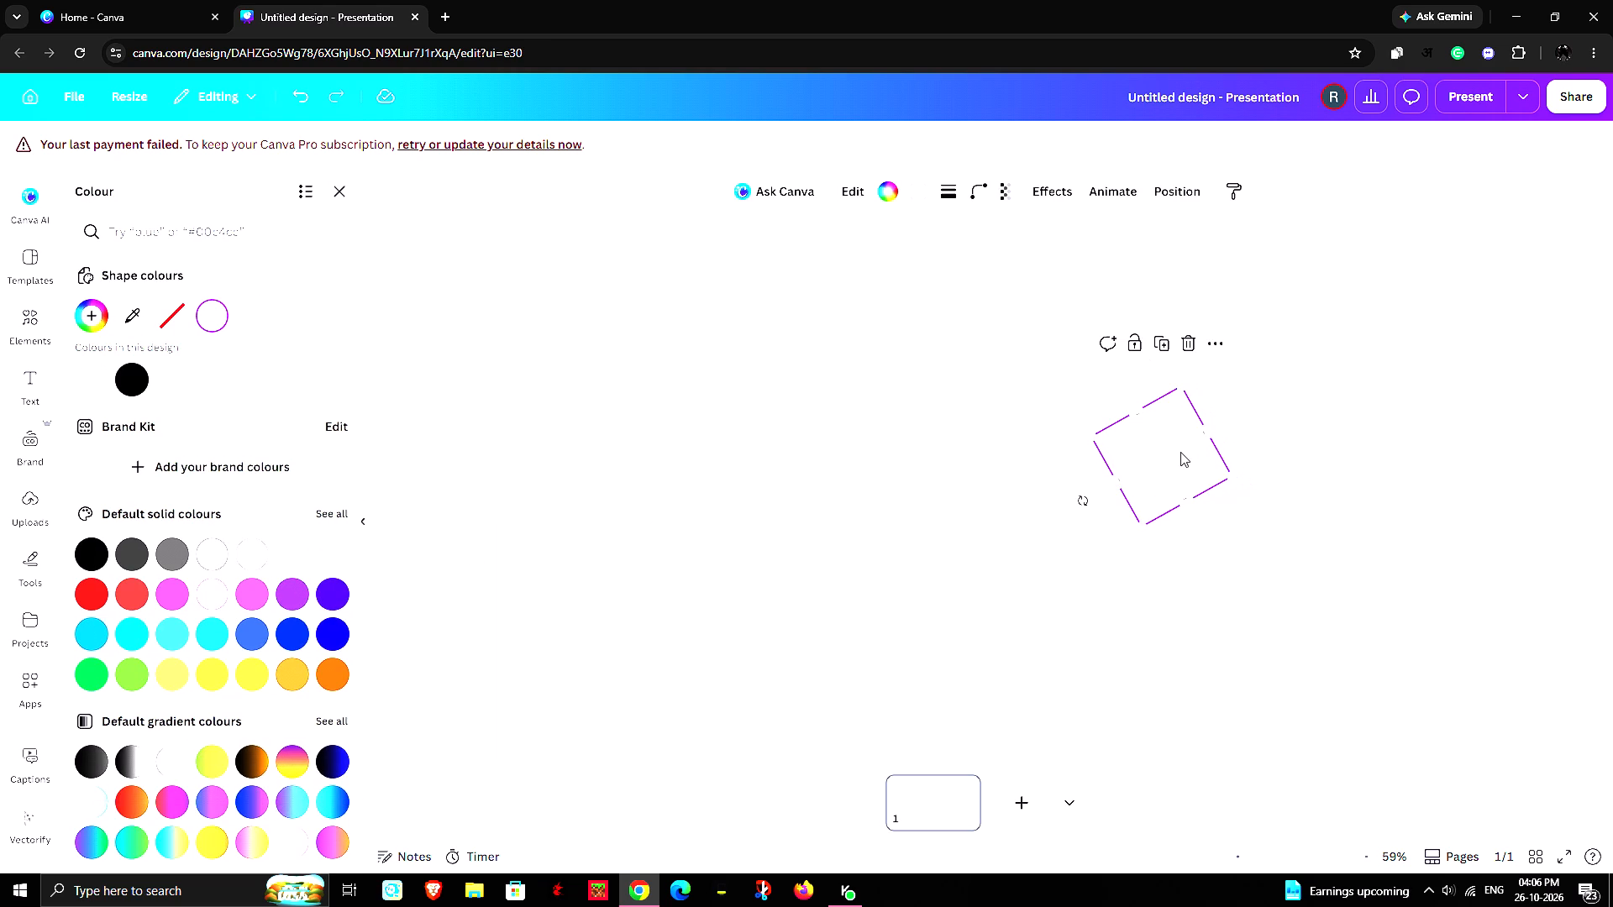
left_click_drag(1177, 450, 1185, 451)
left_click(1260, 550)
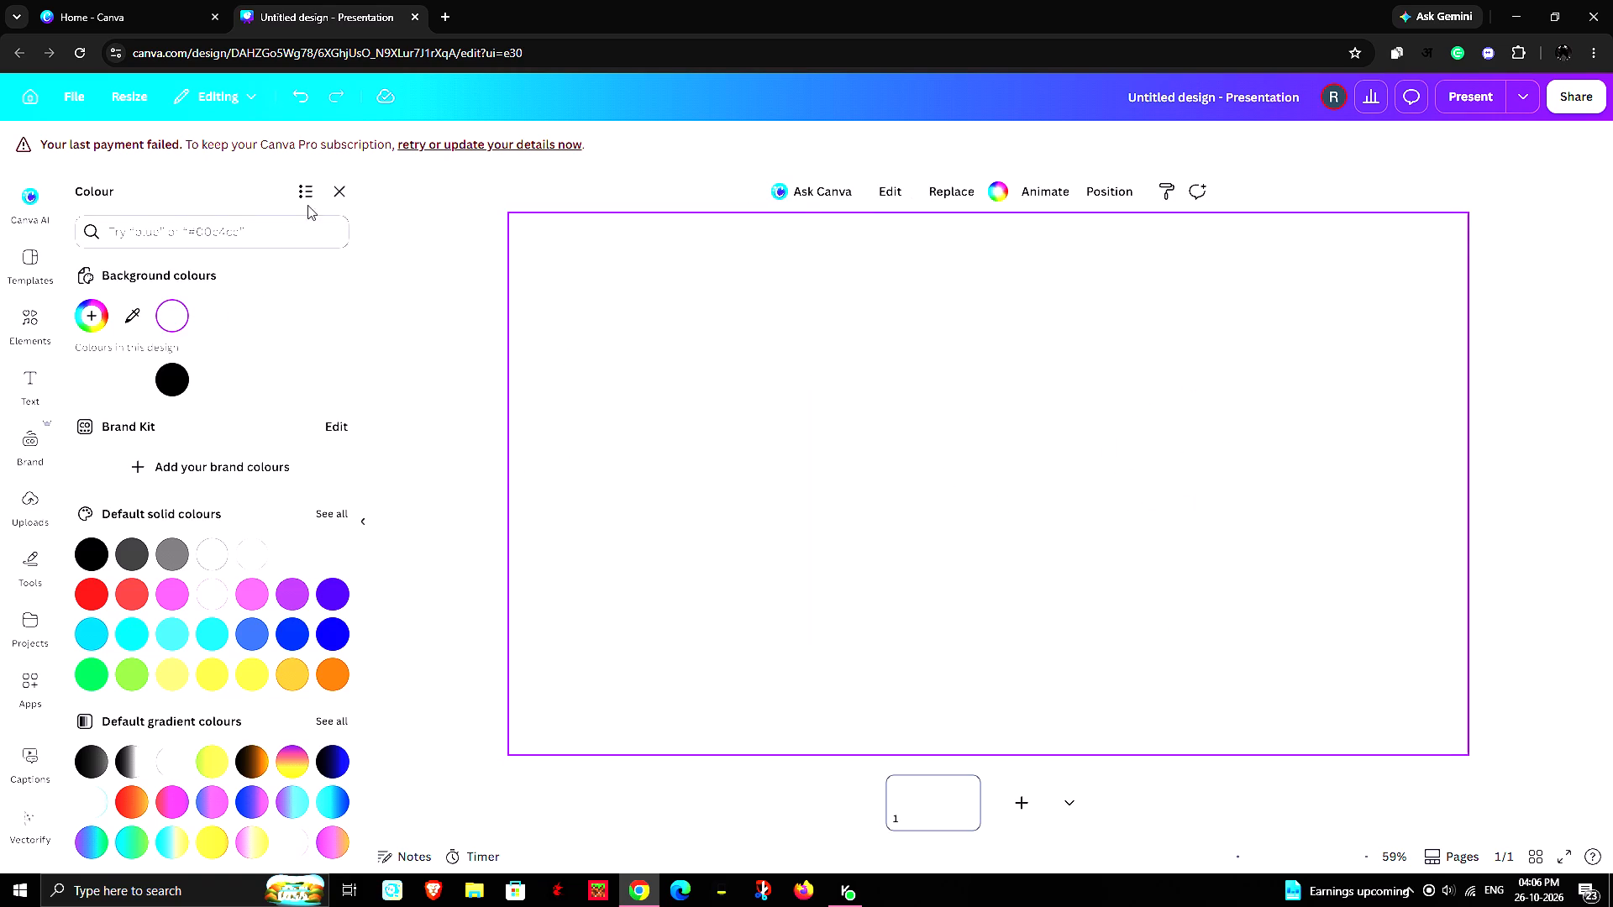
Add a second four-pointed star, upright, in the upper left part of the page and reduce its size.
left_click(339, 189)
left_click(87, 437)
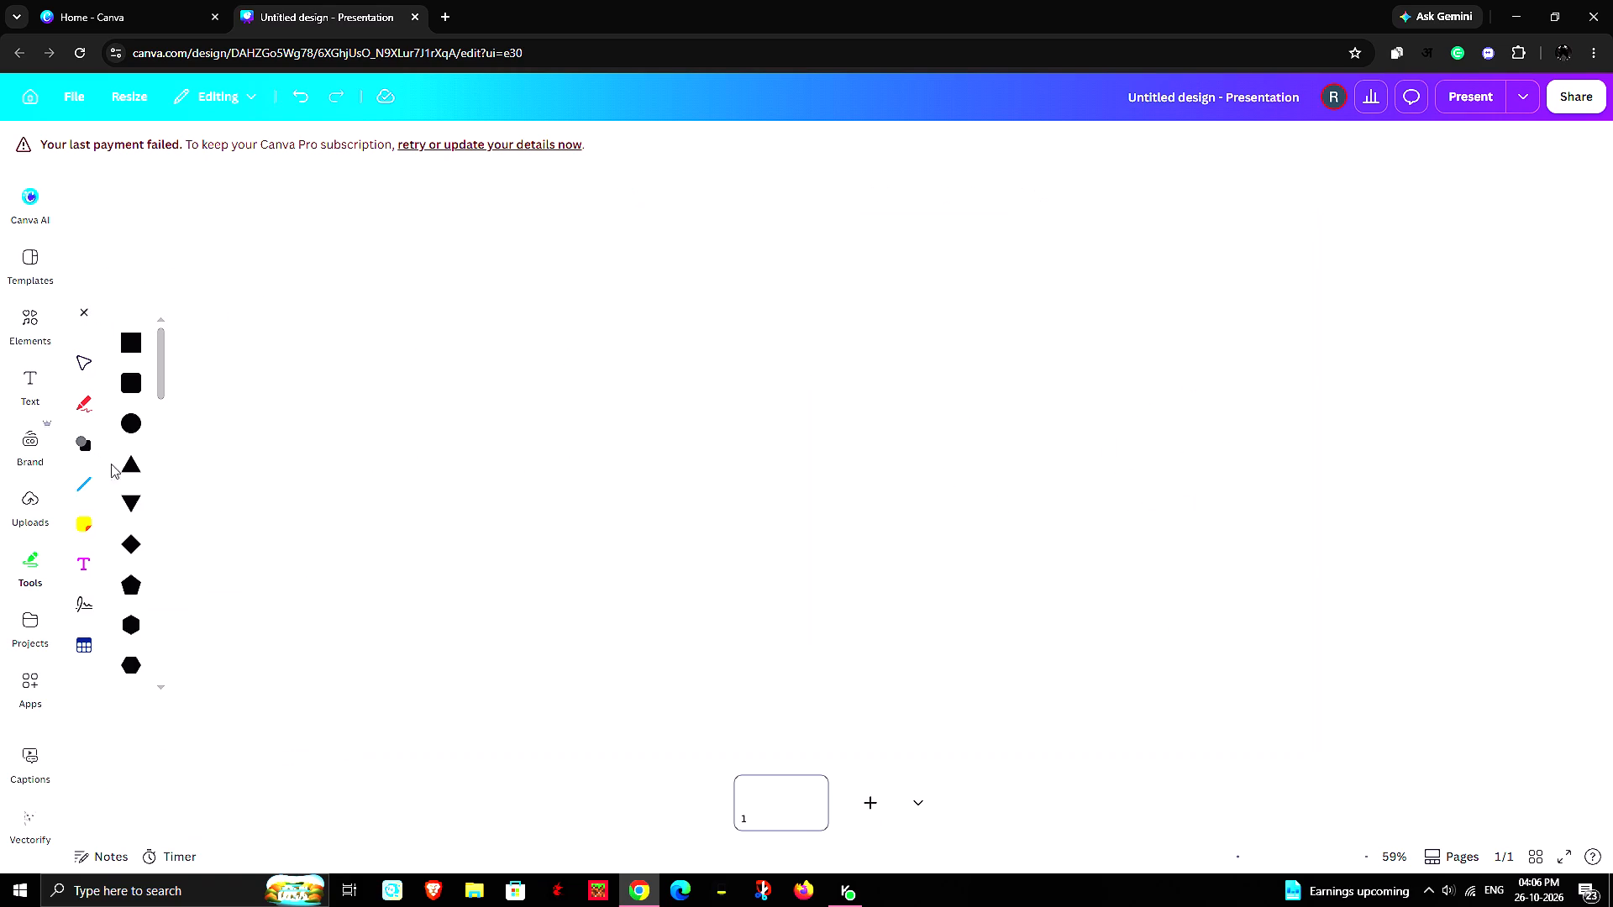
scroll(140, 529, "down", 2)
left_click(125, 618)
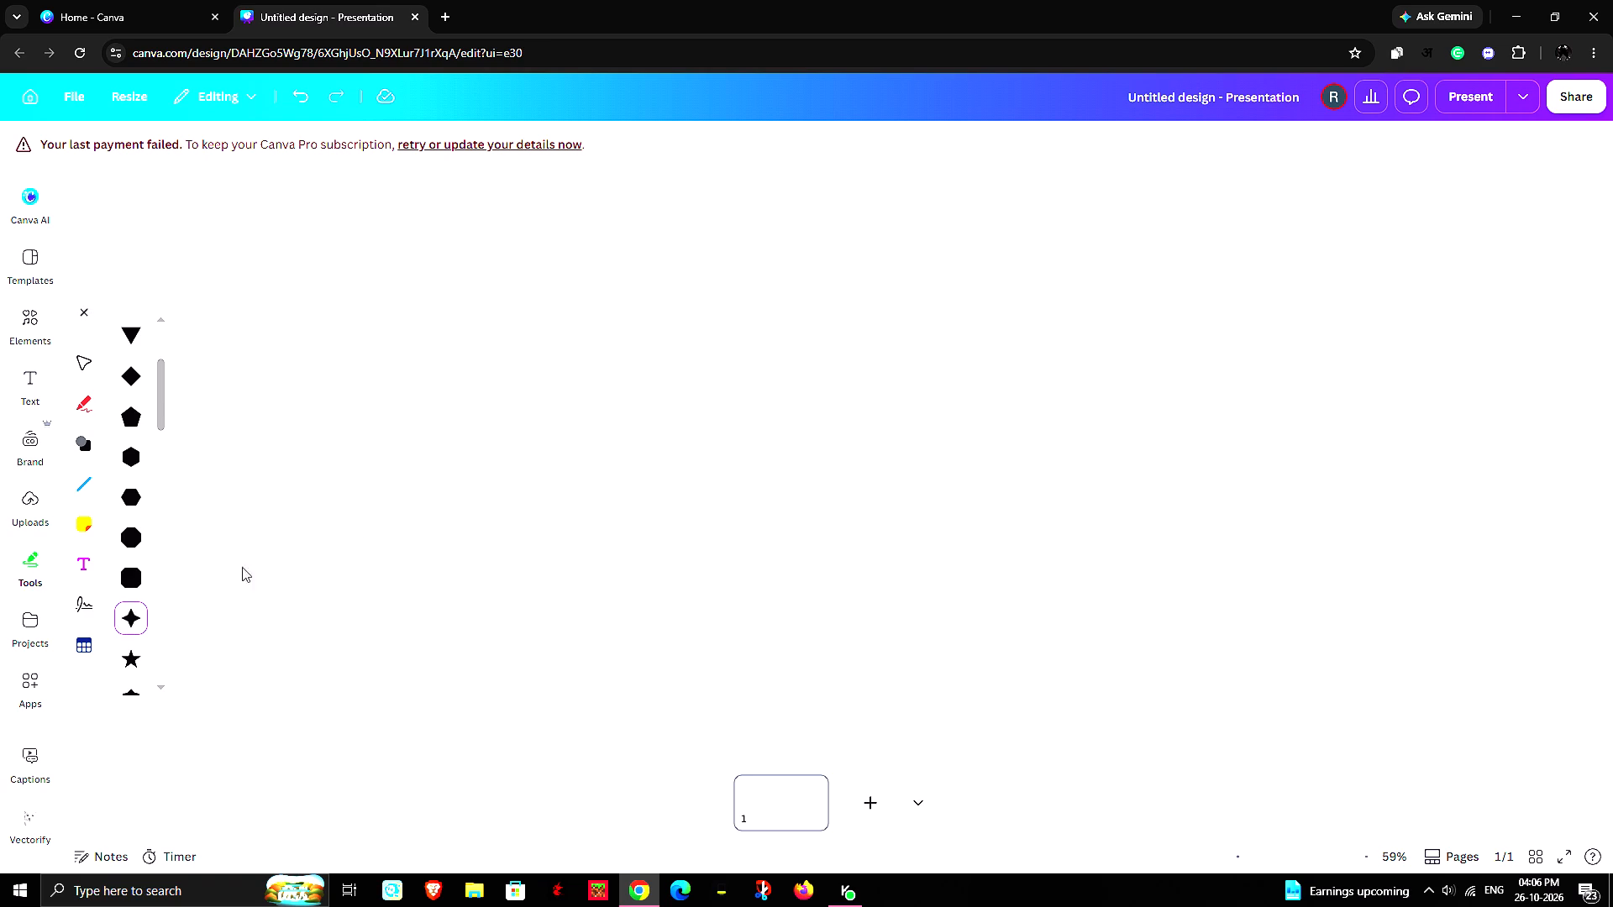
left_click(580, 291)
left_click_drag(738, 450, 708, 421)
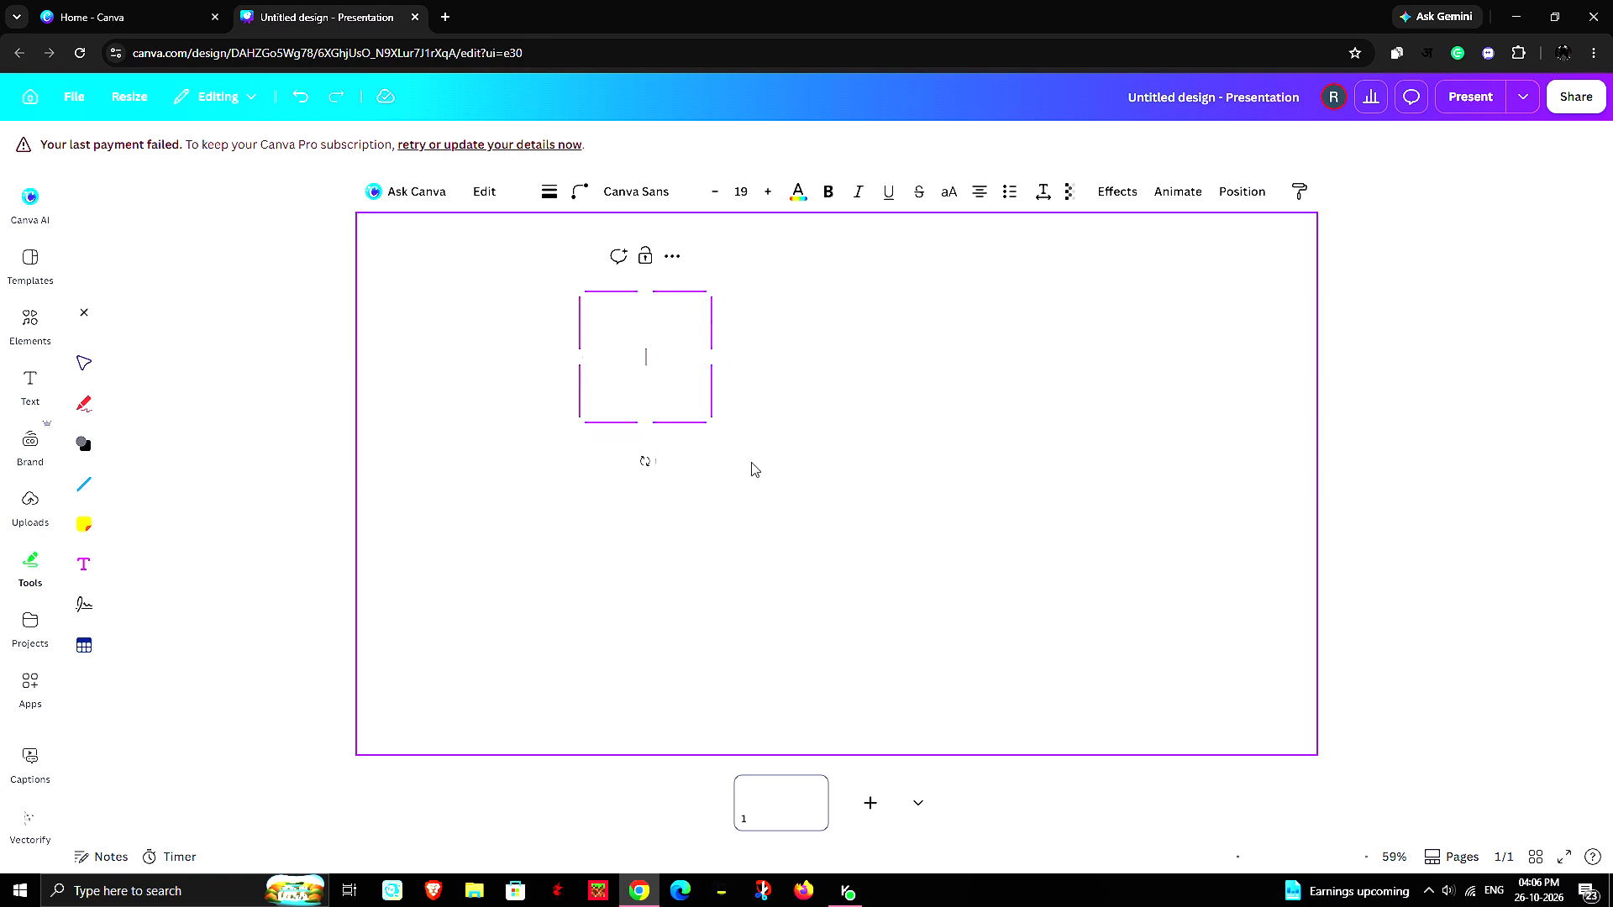
left_click(754, 465)
Shift the upright star down and right, enlarge it to about 289 by 289, and nudge it back slightly.
left_click_drag(646, 355, 673, 368)
left_click_drag(739, 429, 756, 440)
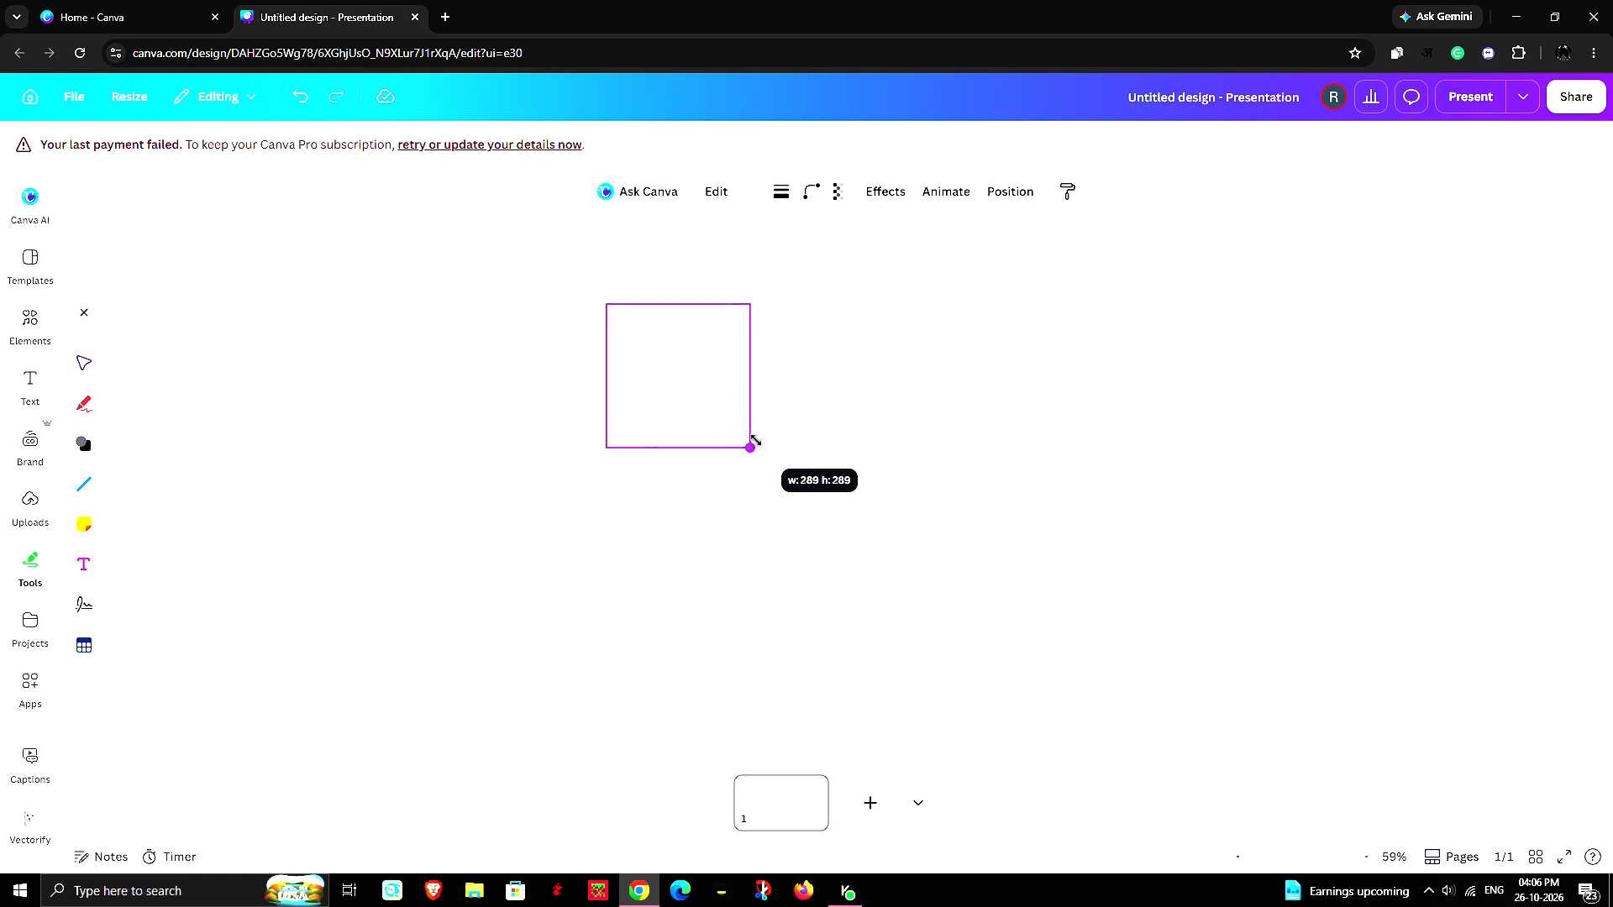
left_click_drag(756, 440, 758, 442)
left_click_drag(709, 405, 701, 400)
Move the tilted star straight up on the right side of the drawing, keeping it aligned with the vertical guide.
left_click(1055, 453)
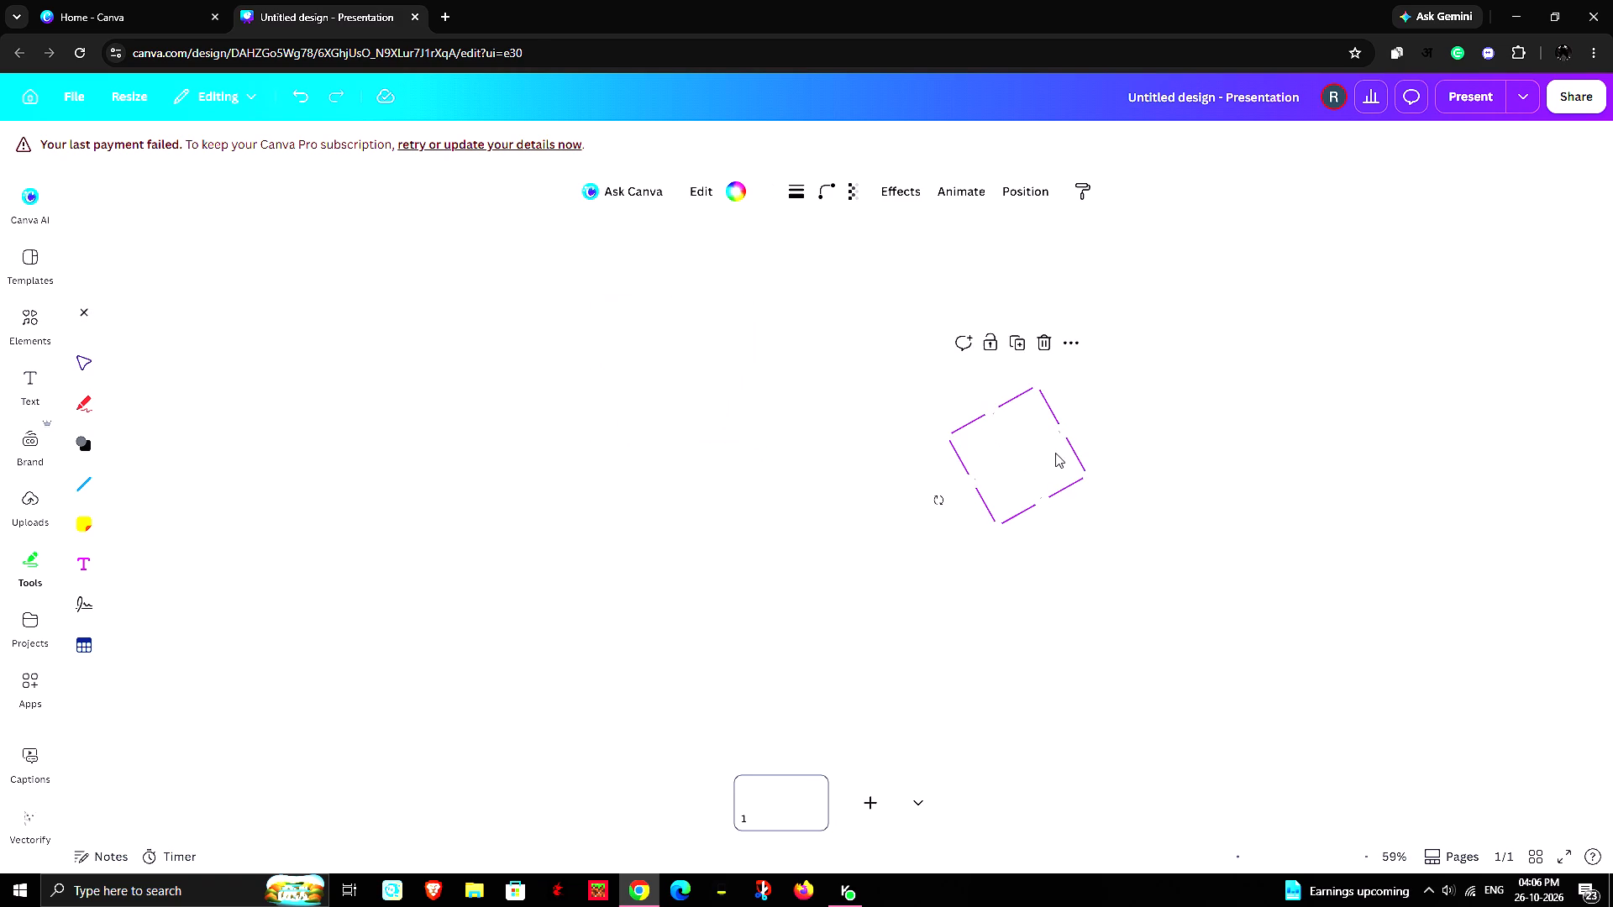
left_click_drag(1027, 452, 1023, 396)
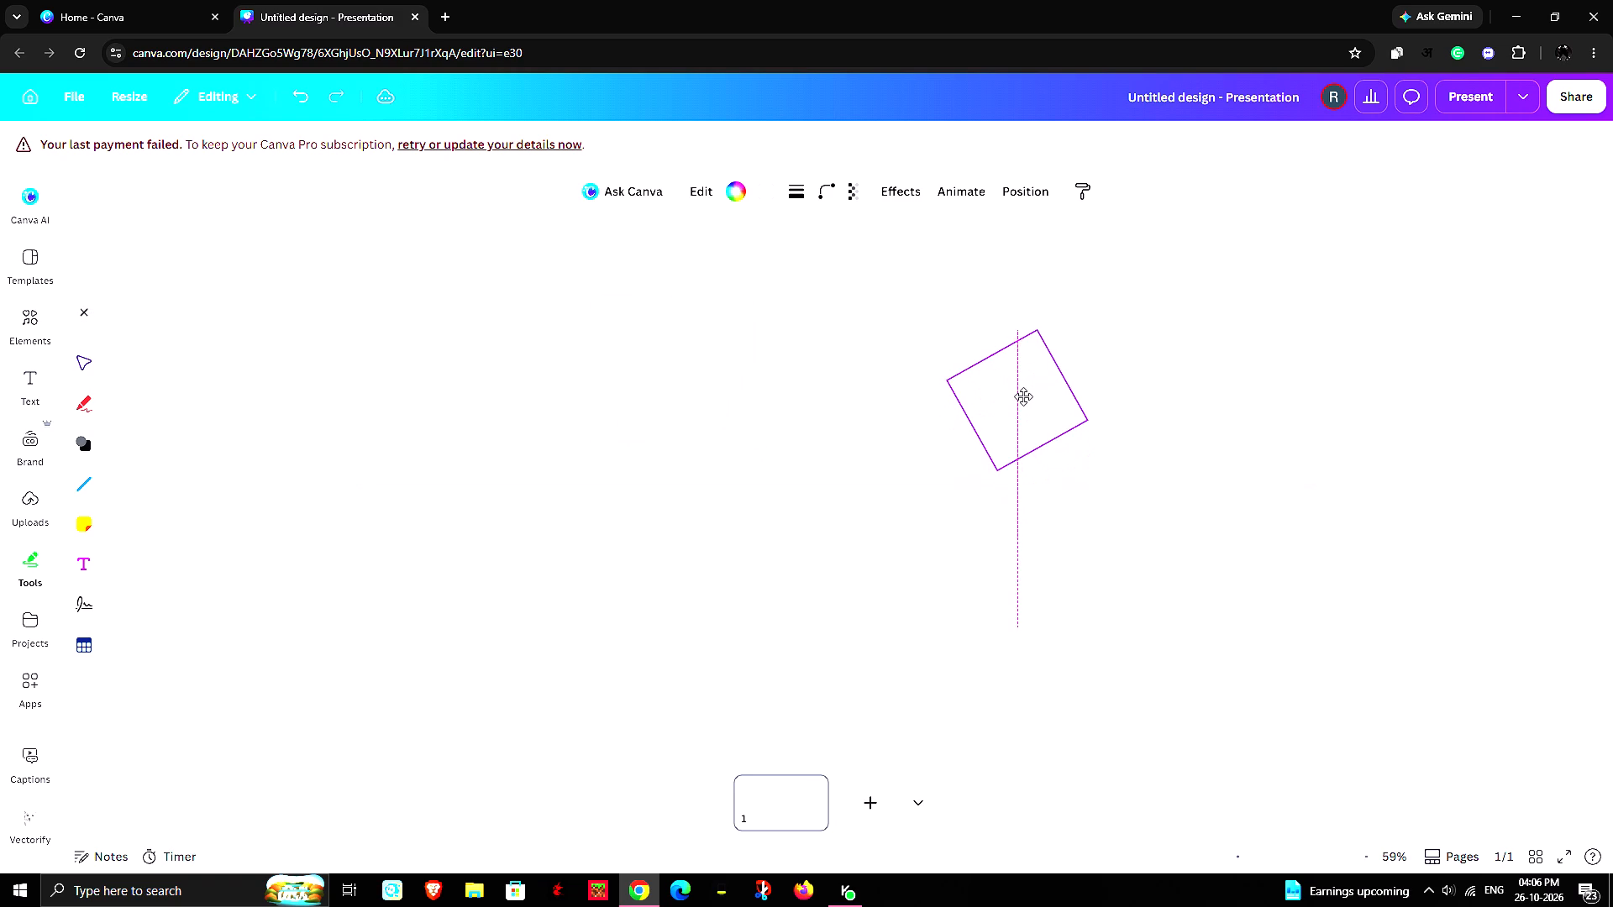
left_click_drag(1023, 396, 1023, 396)
left_click(1139, 529)
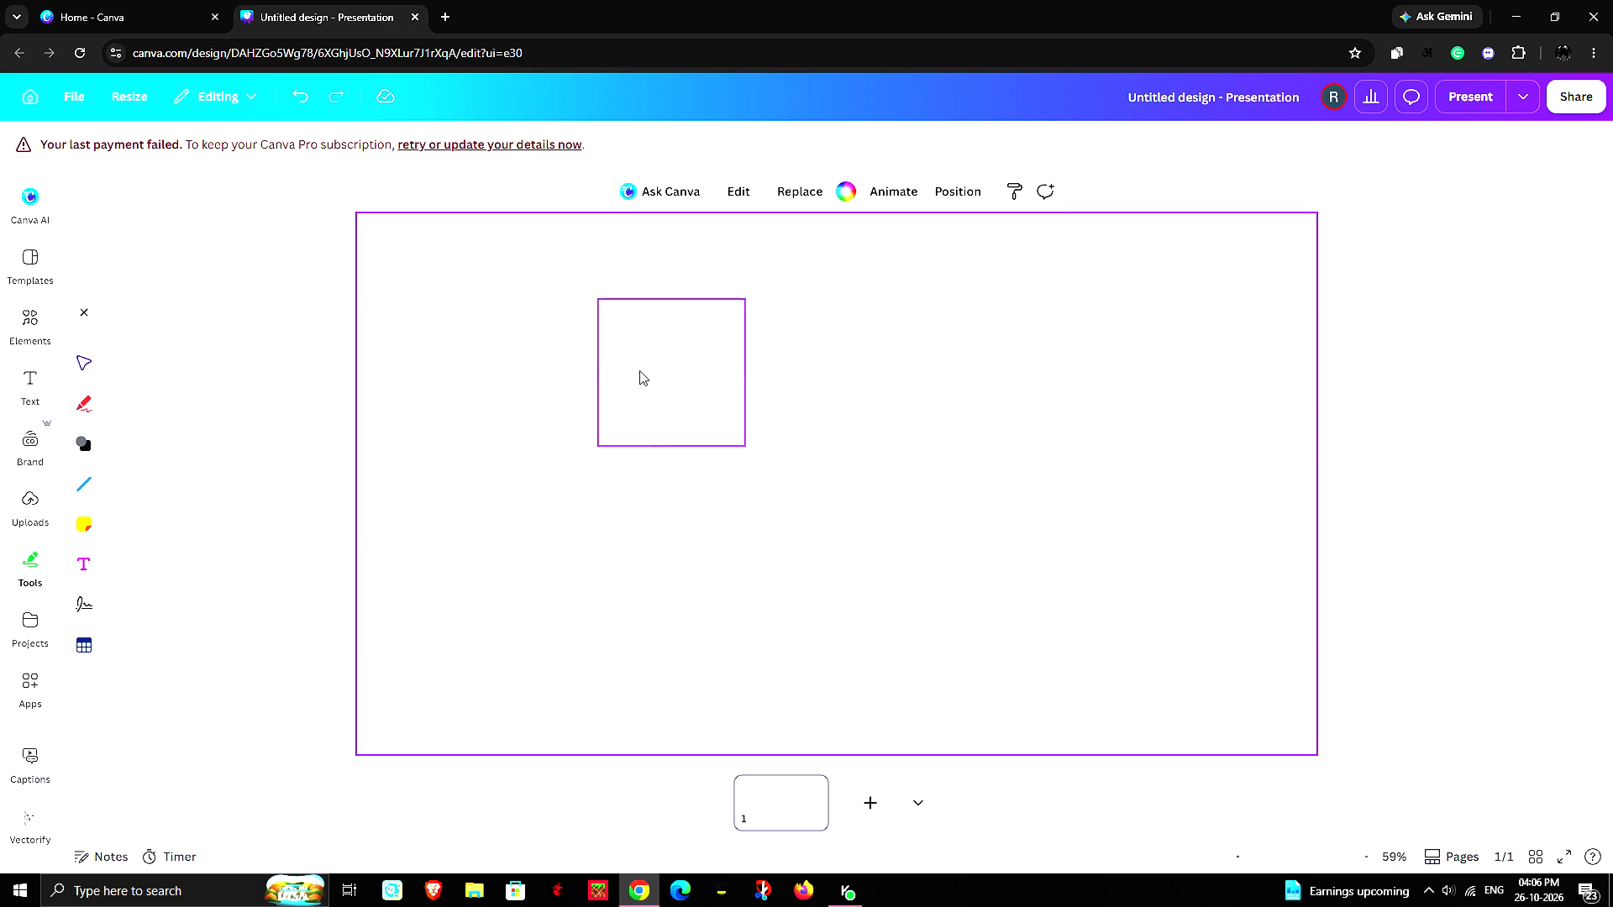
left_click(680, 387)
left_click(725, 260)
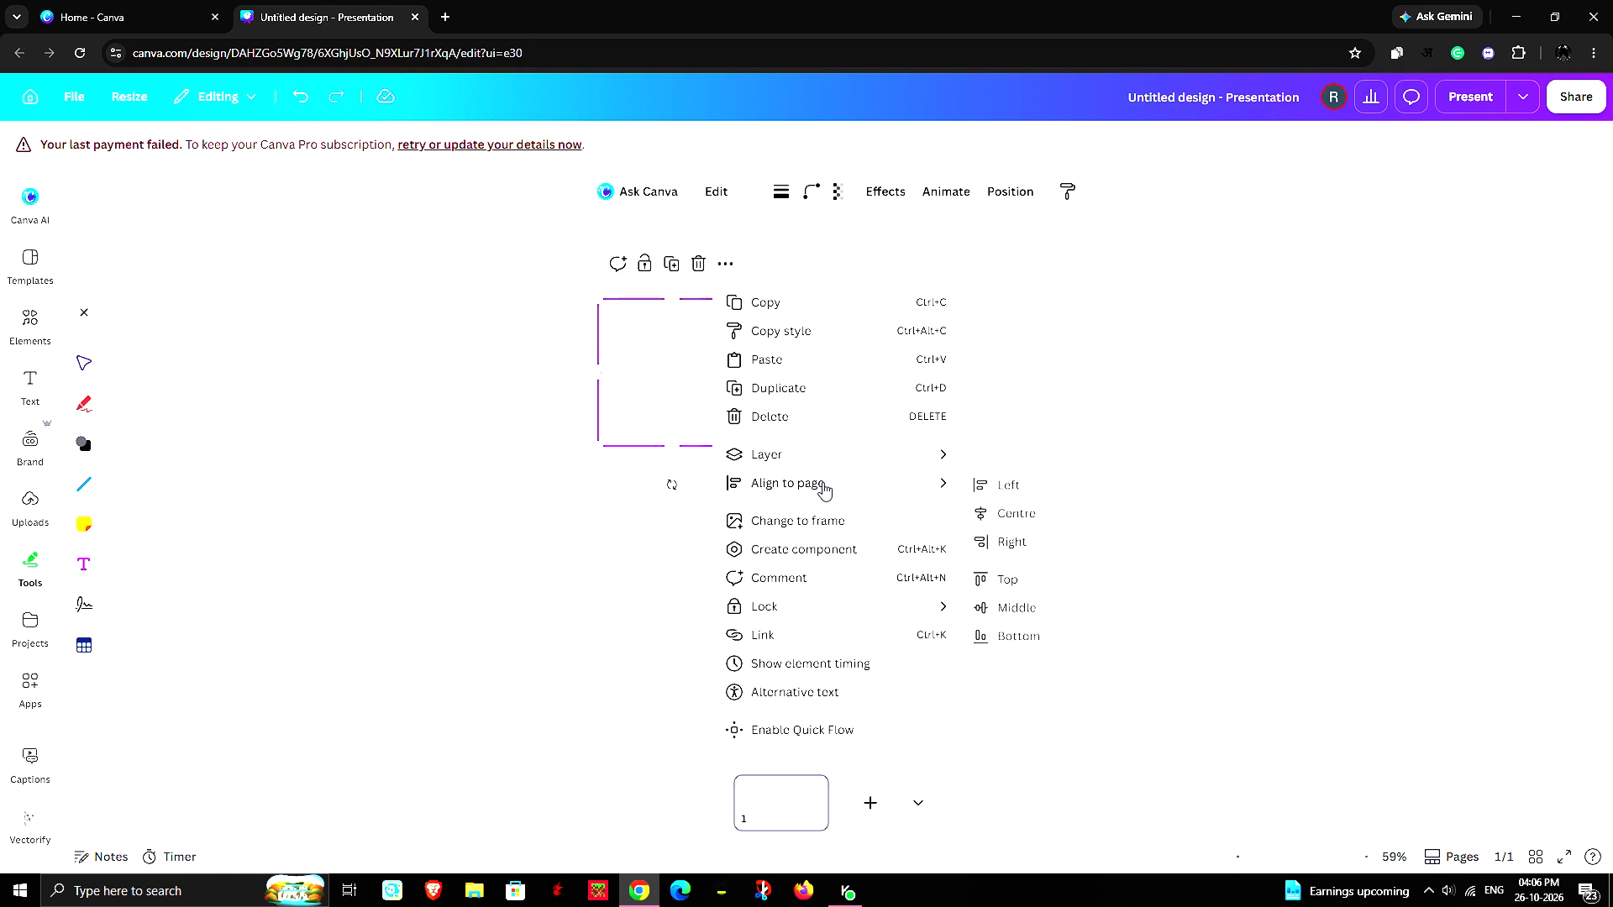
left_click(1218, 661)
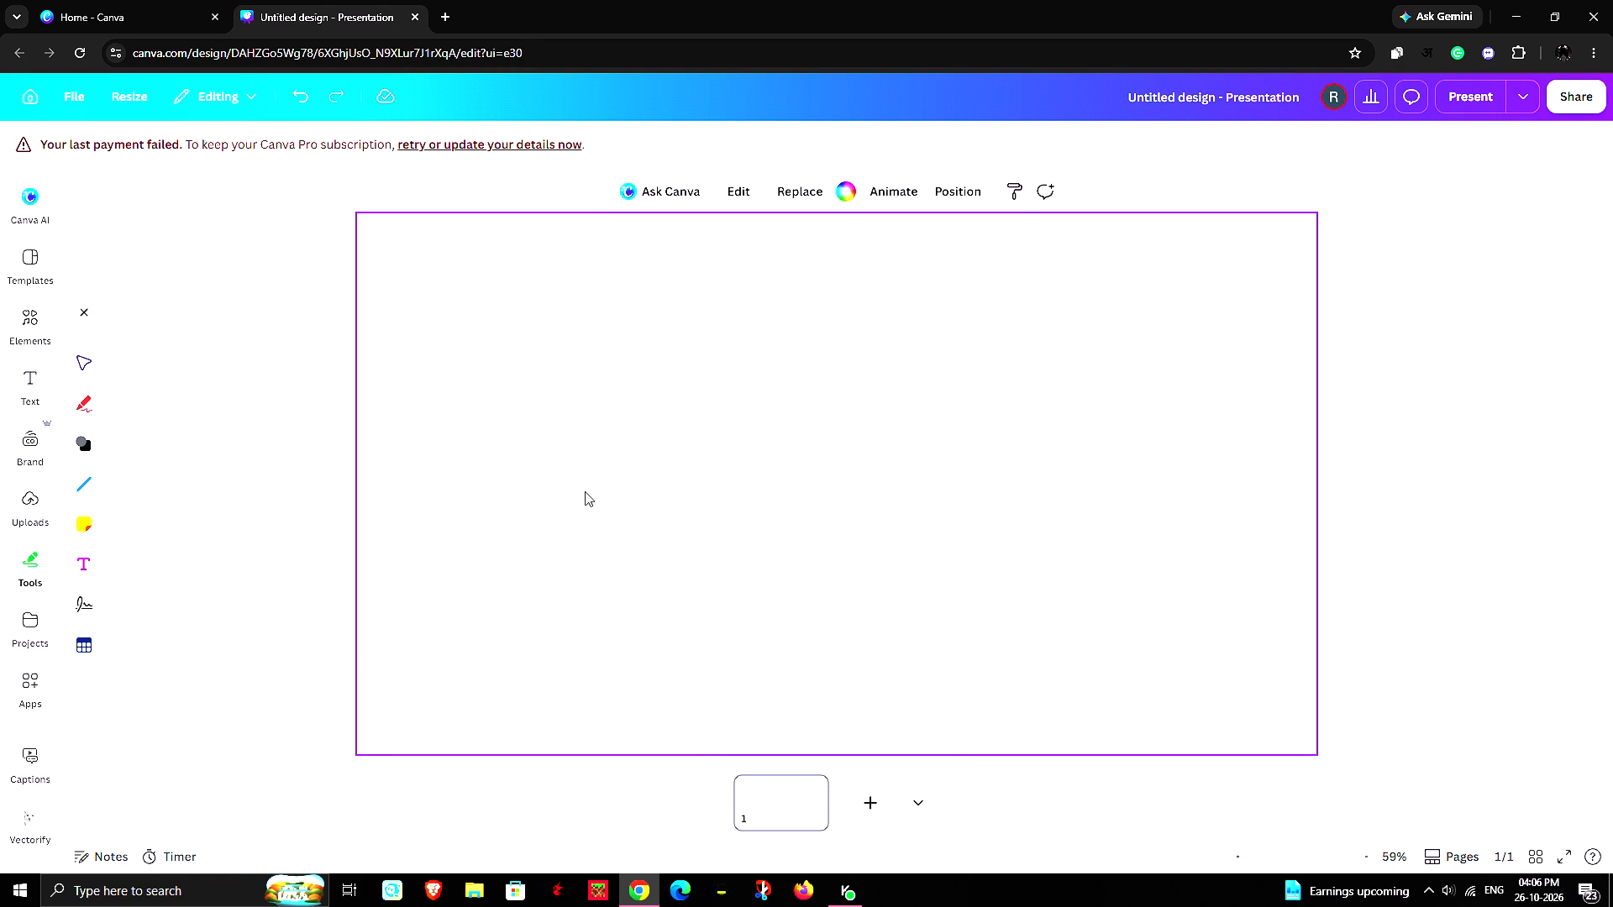
Add a circle below the upright star on the left half of the page and shrink it to under half its size.
left_click(86, 447)
left_click(133, 428)
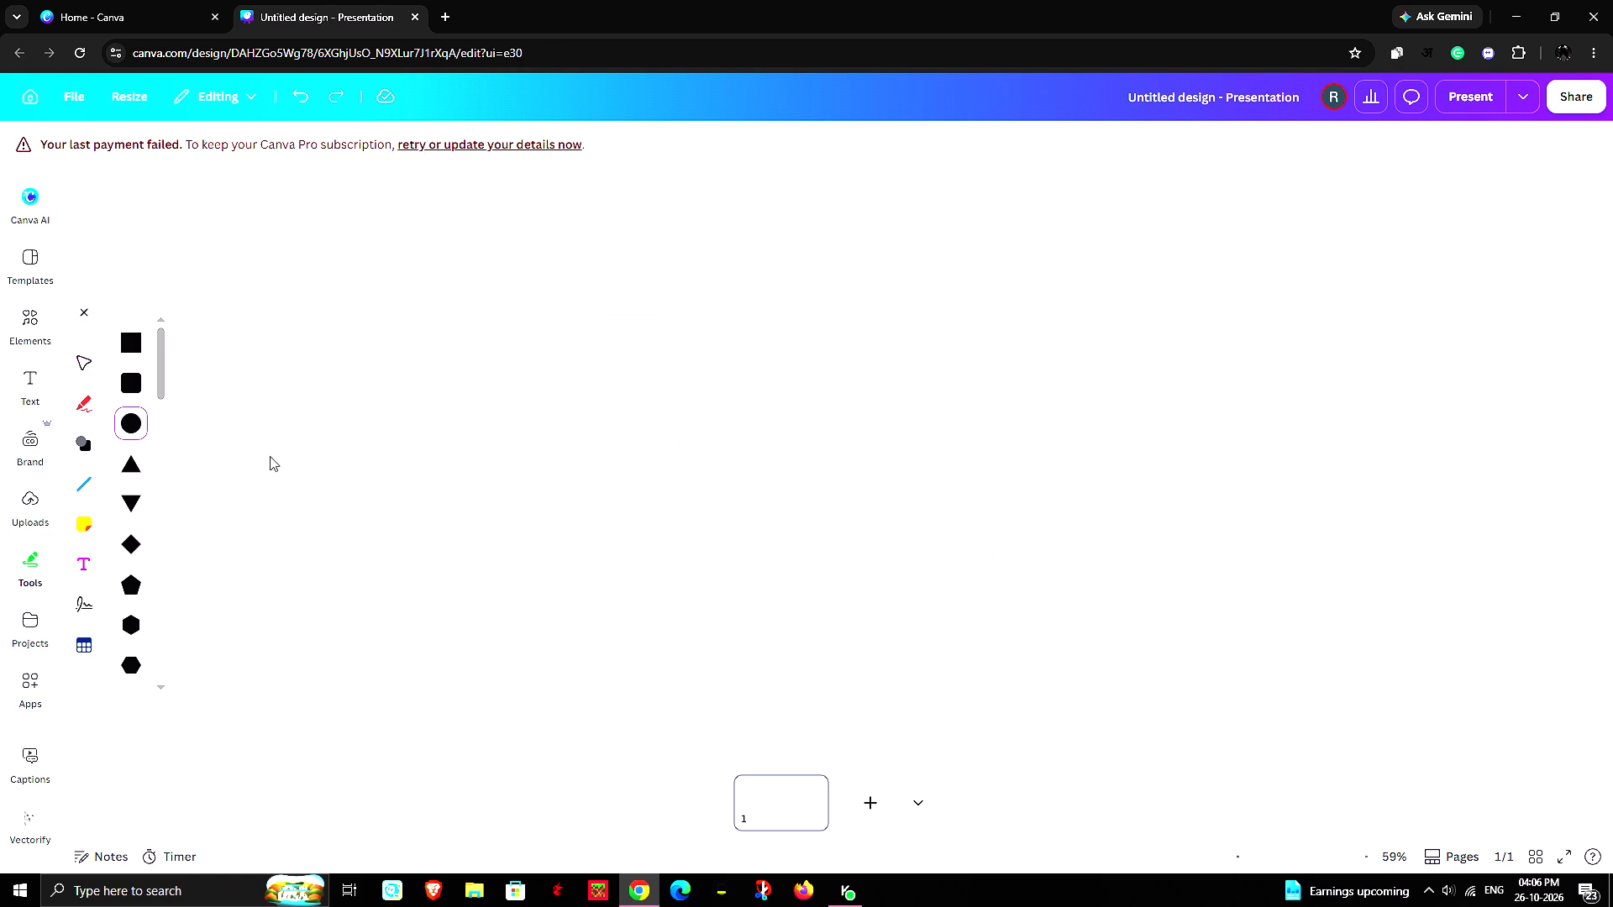
left_click(569, 408)
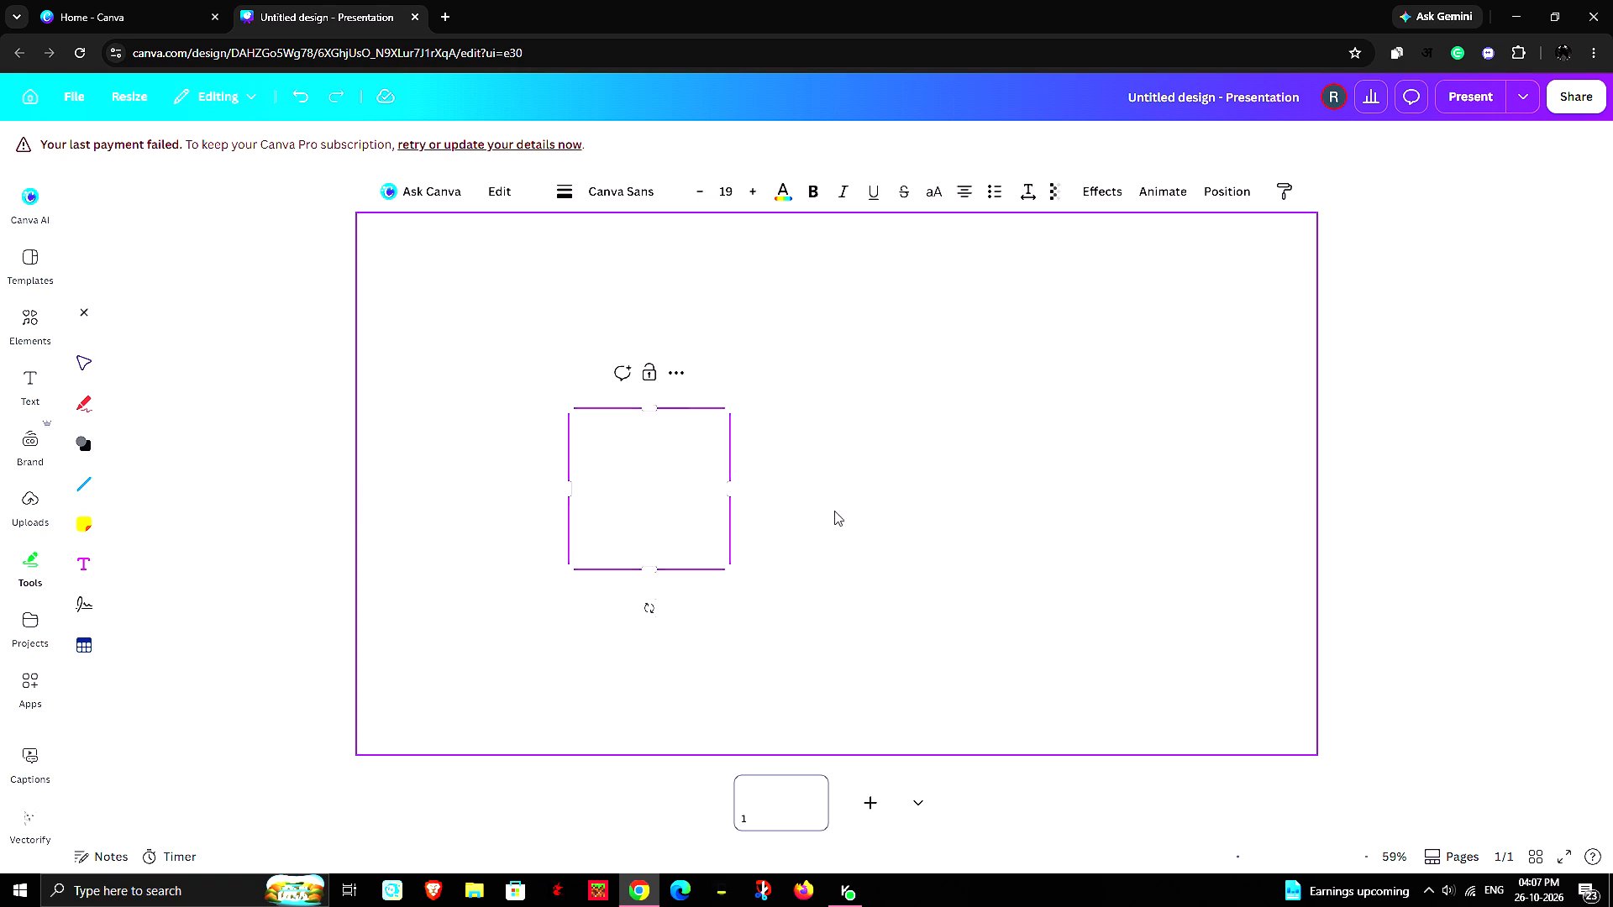
left_click_drag(730, 569, 662, 501)
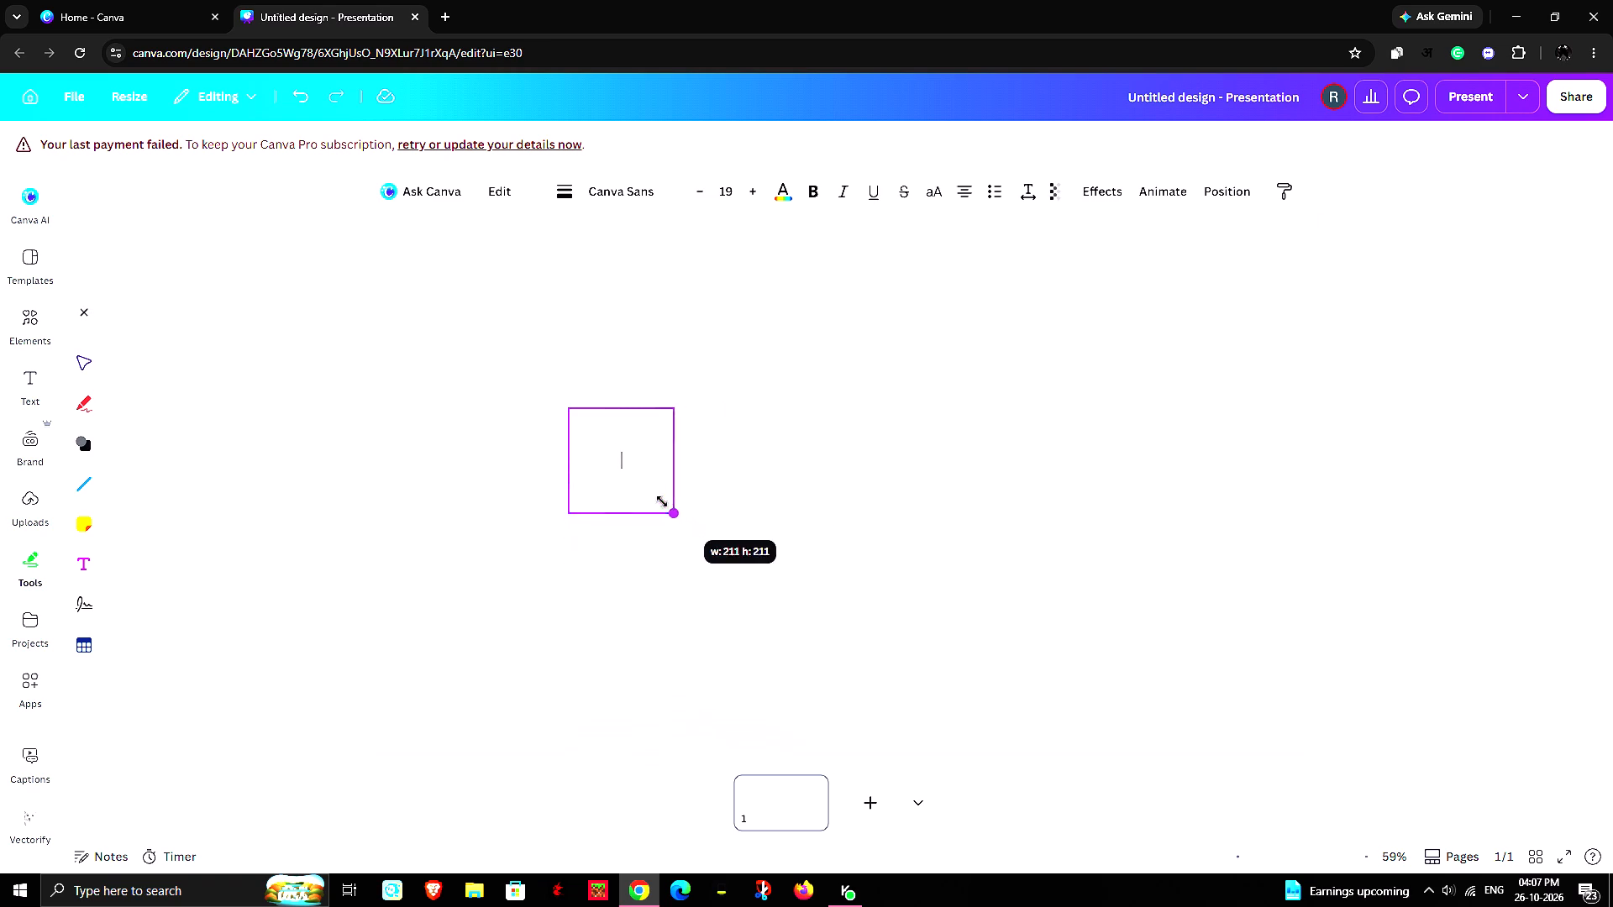
left_click_drag(662, 501, 638, 480)
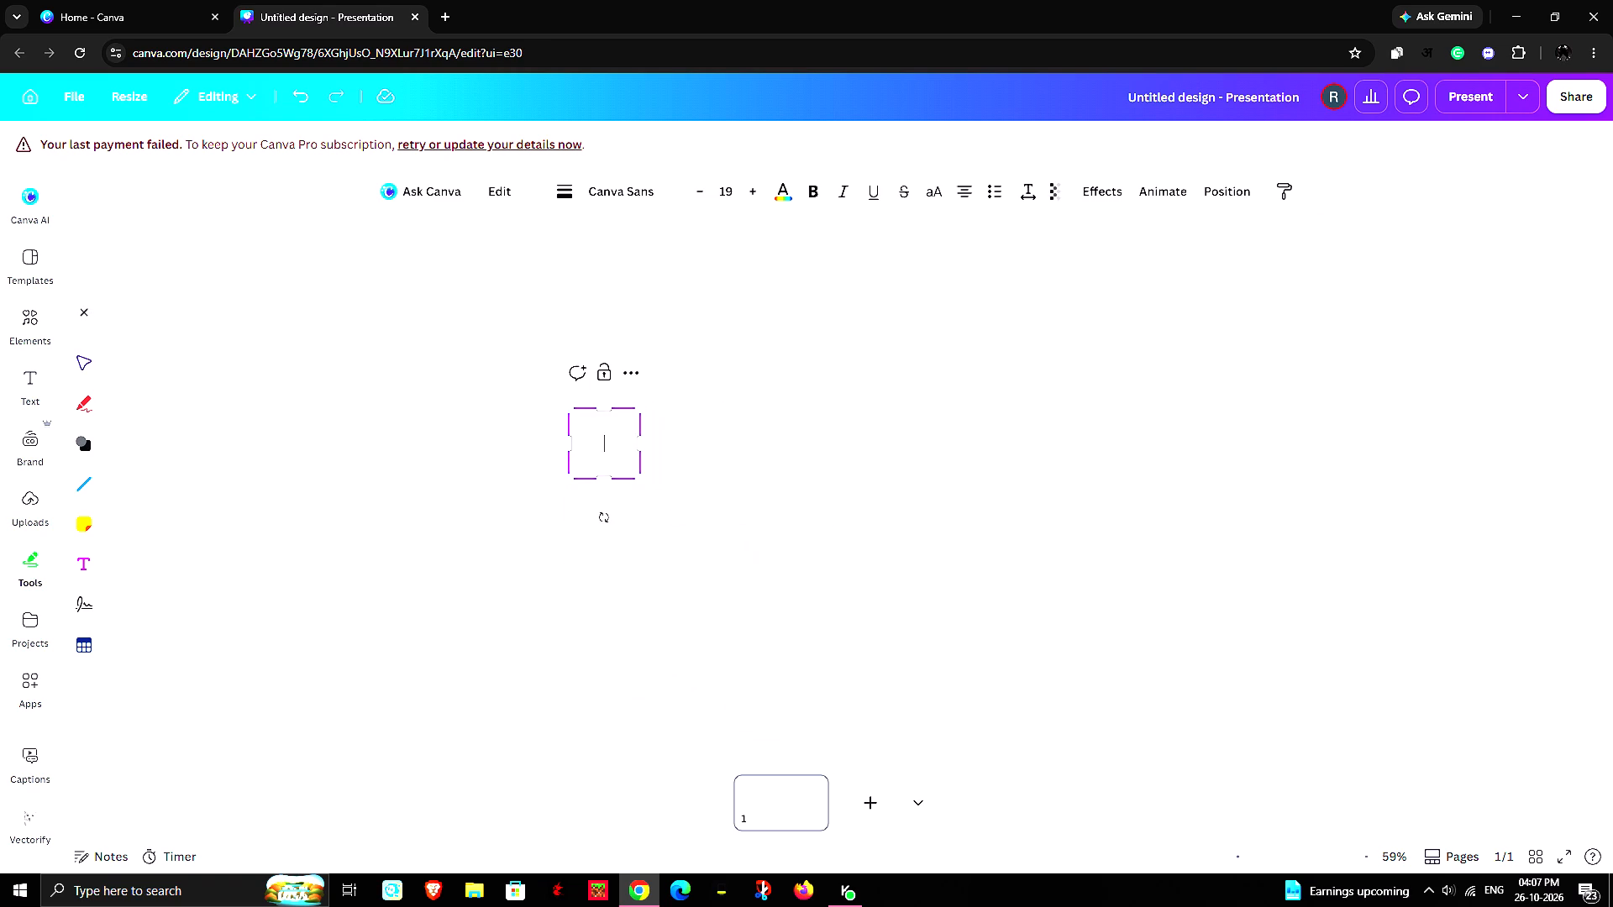
Move the small circle down and right on the left half of the page, centring it on the vertical alignment guide.
left_click(602, 441)
left_click(623, 546)
left_click_drag(605, 443, 642, 493)
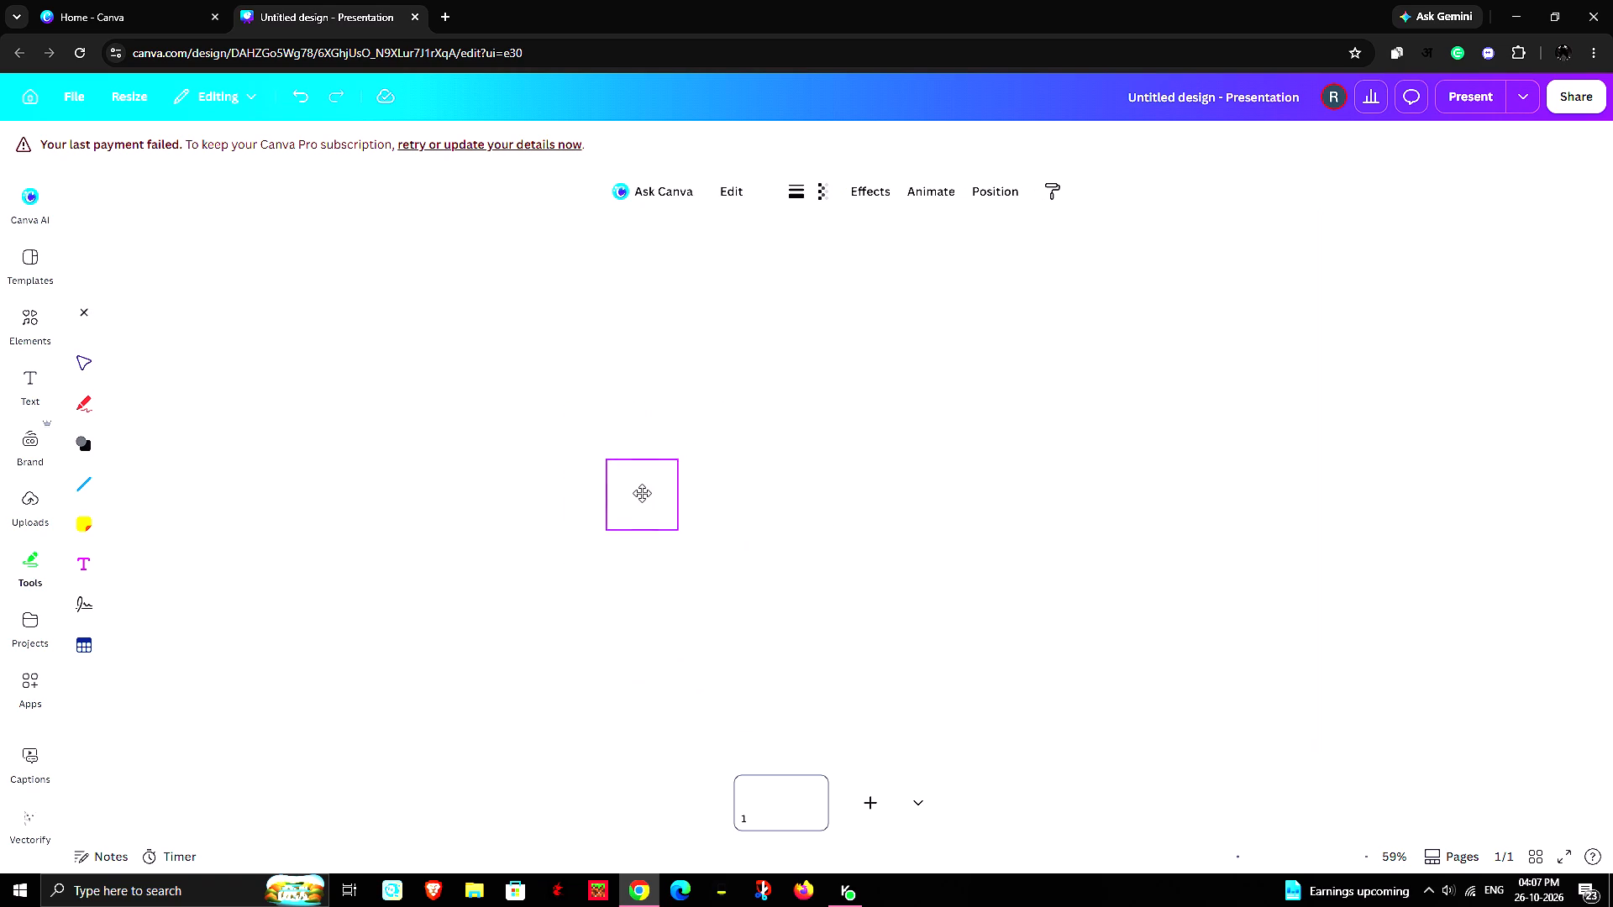
left_click_drag(642, 493, 650, 504)
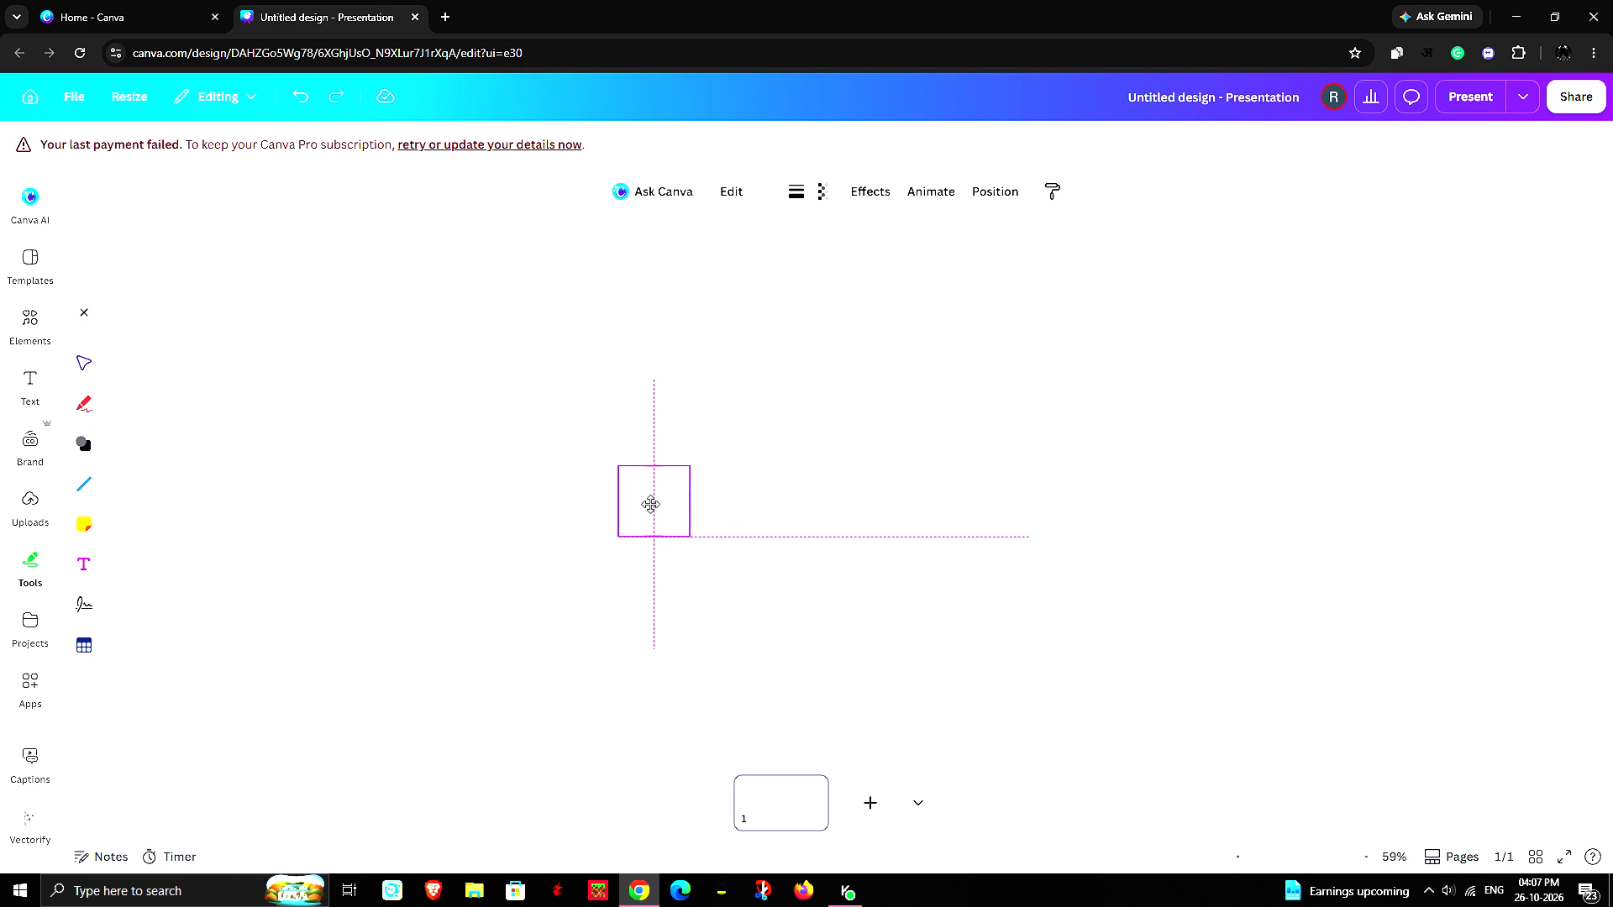
left_click_drag(650, 504, 652, 507)
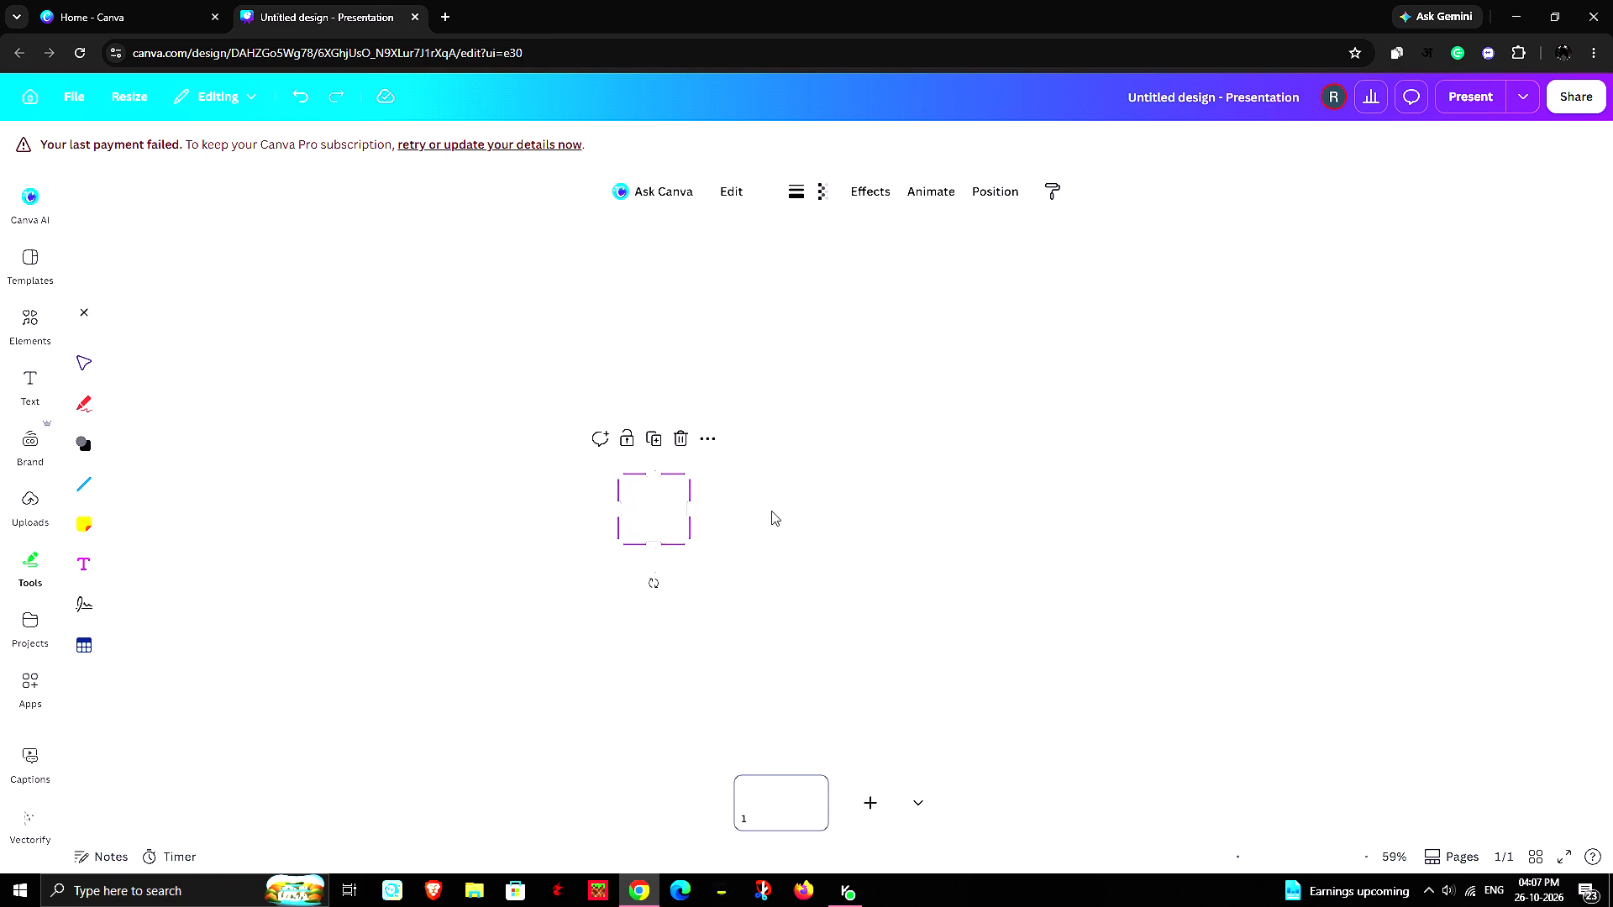
left_click(499, 508)
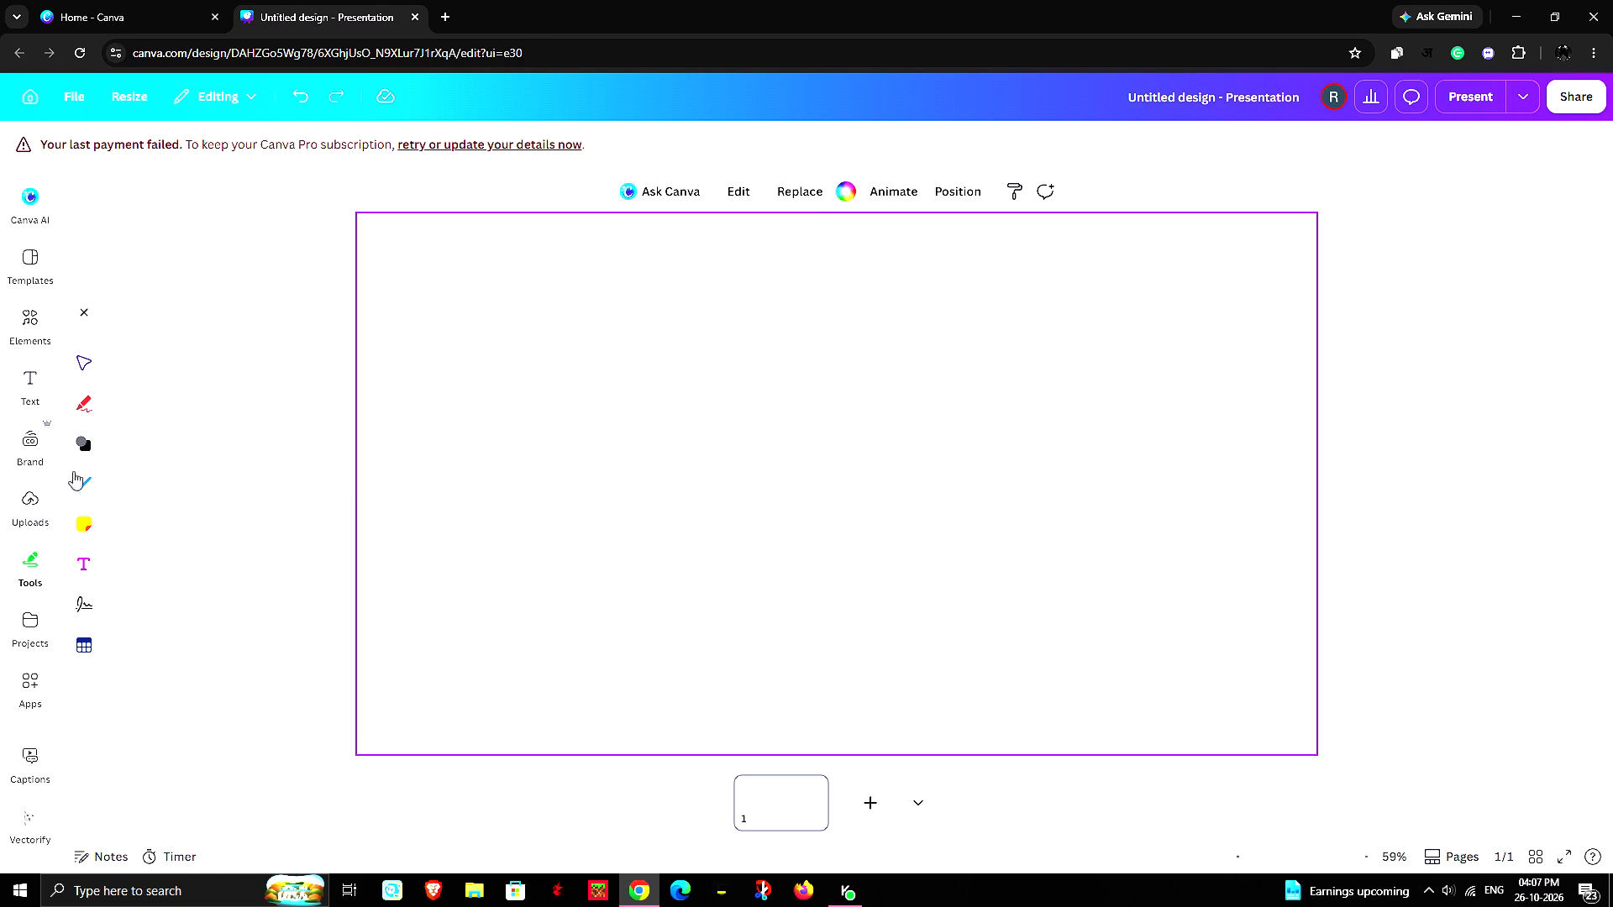
Add a short curved line from the small circle's lower-left edge to just below its centre, bending outward past the circle's lower left.
left_click(87, 490)
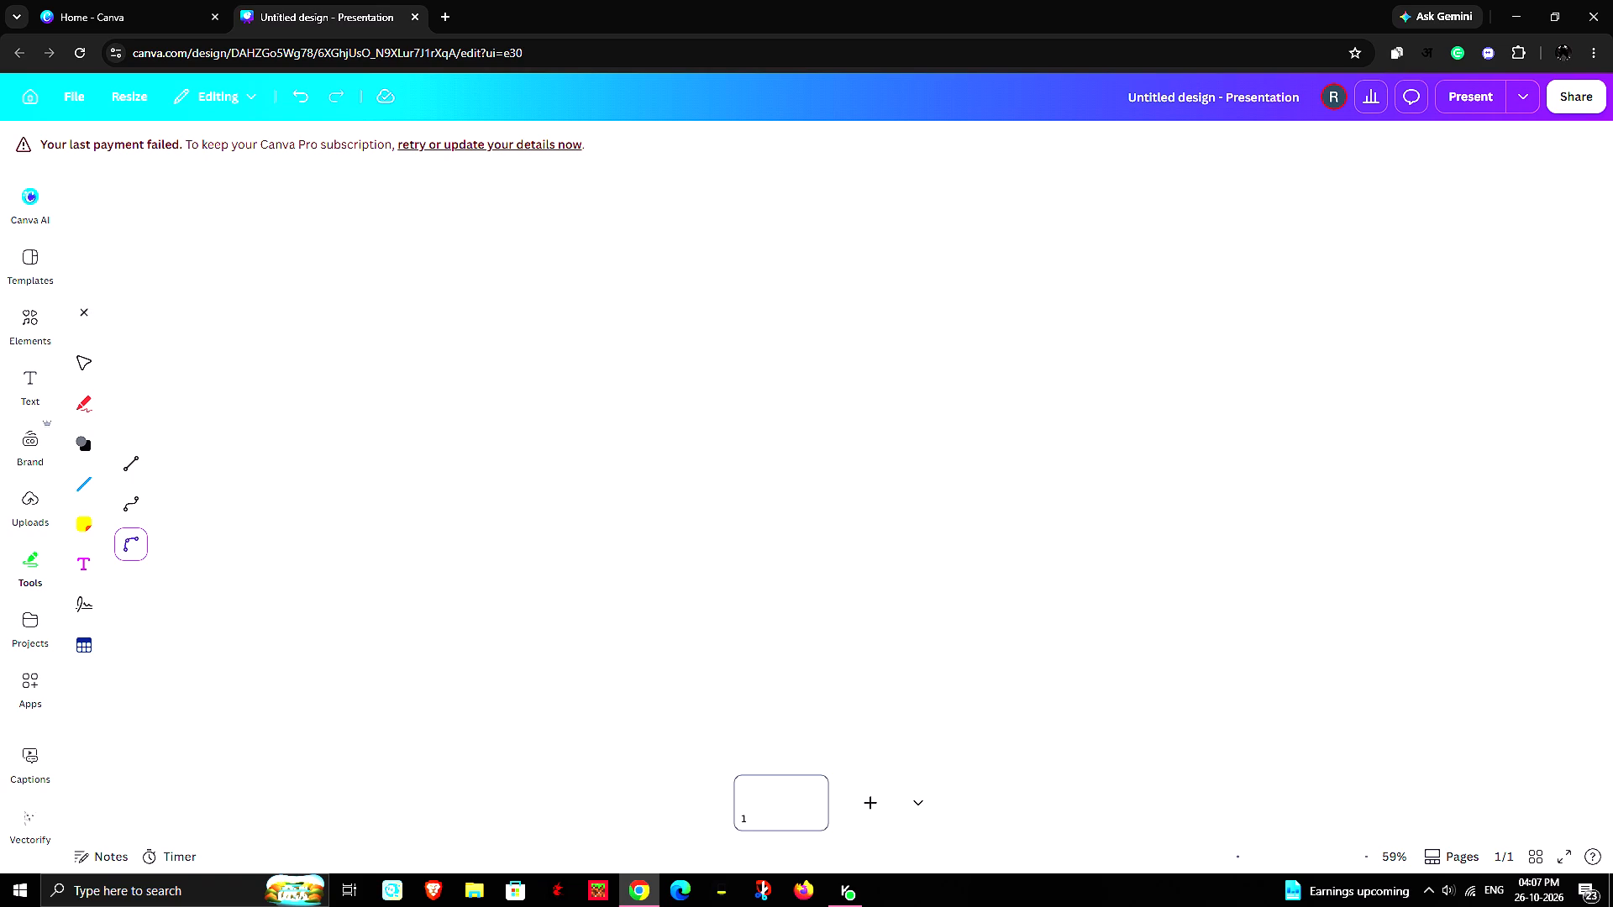
left_click_drag(625, 529, 643, 564)
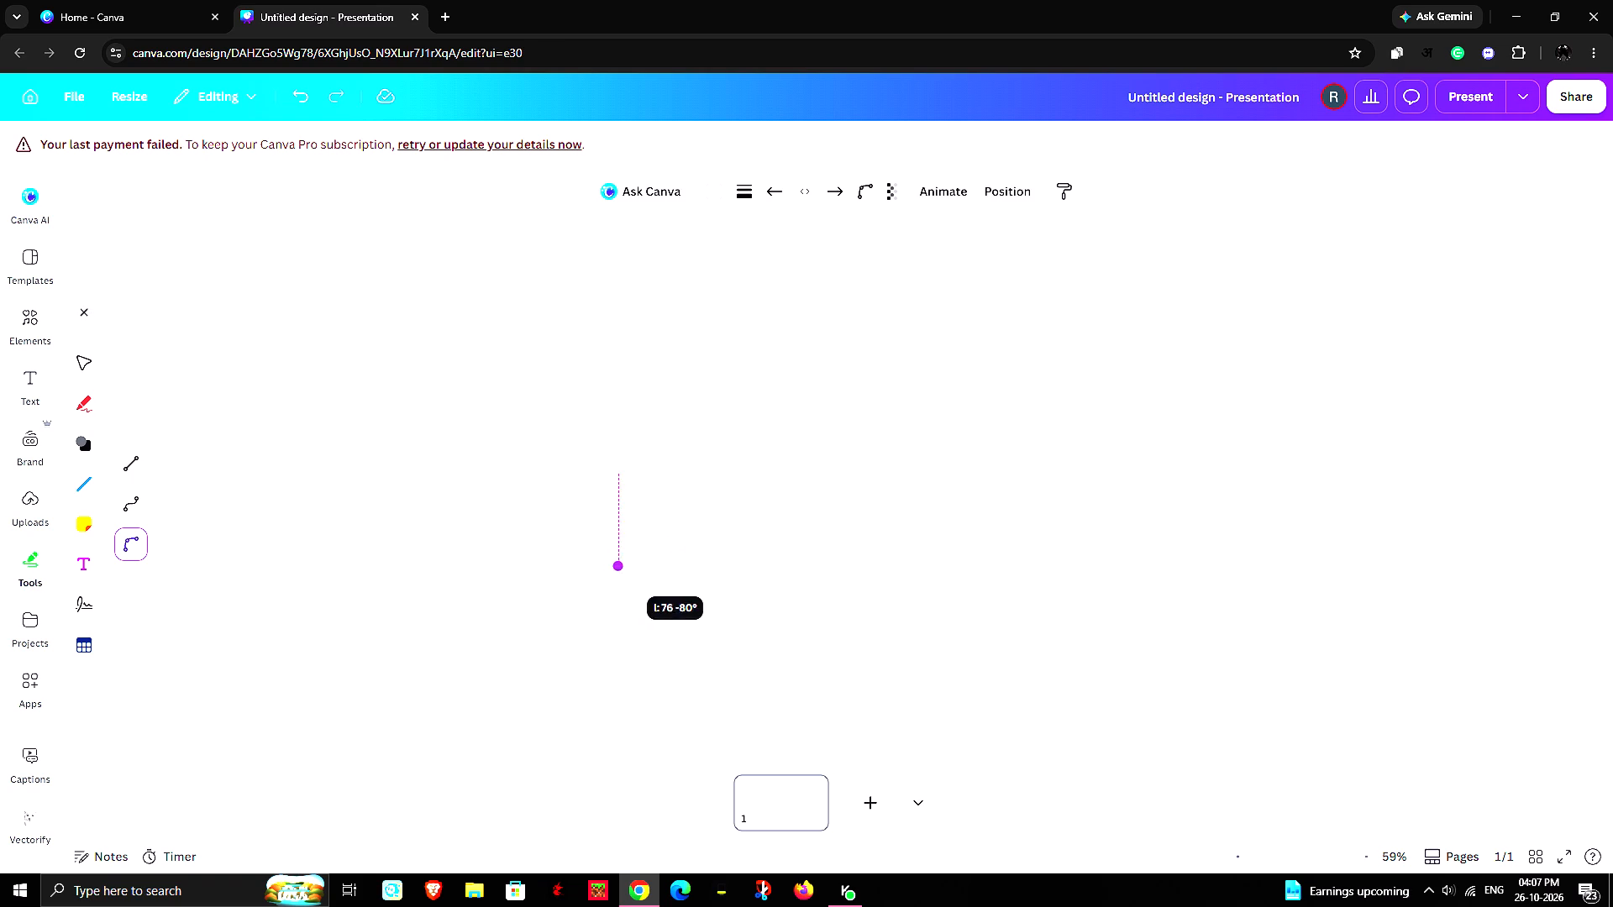
left_click_drag(643, 564, 628, 560)
left_click_drag(628, 560, 761, 502)
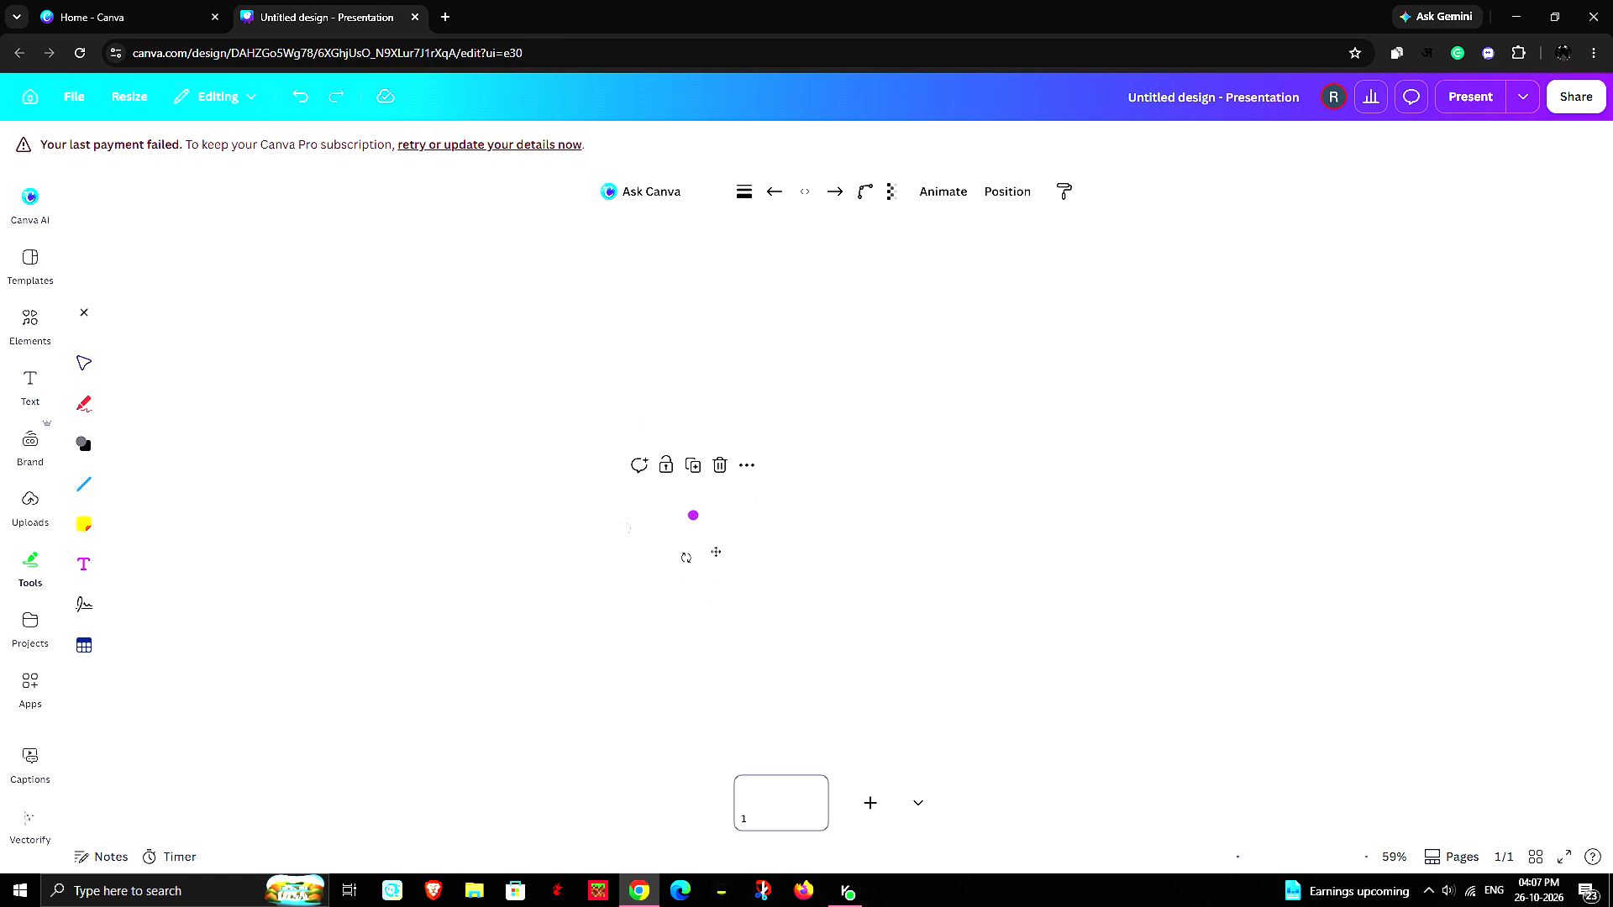
left_click_drag(691, 516, 633, 544)
left_click_drag(764, 506, 695, 506)
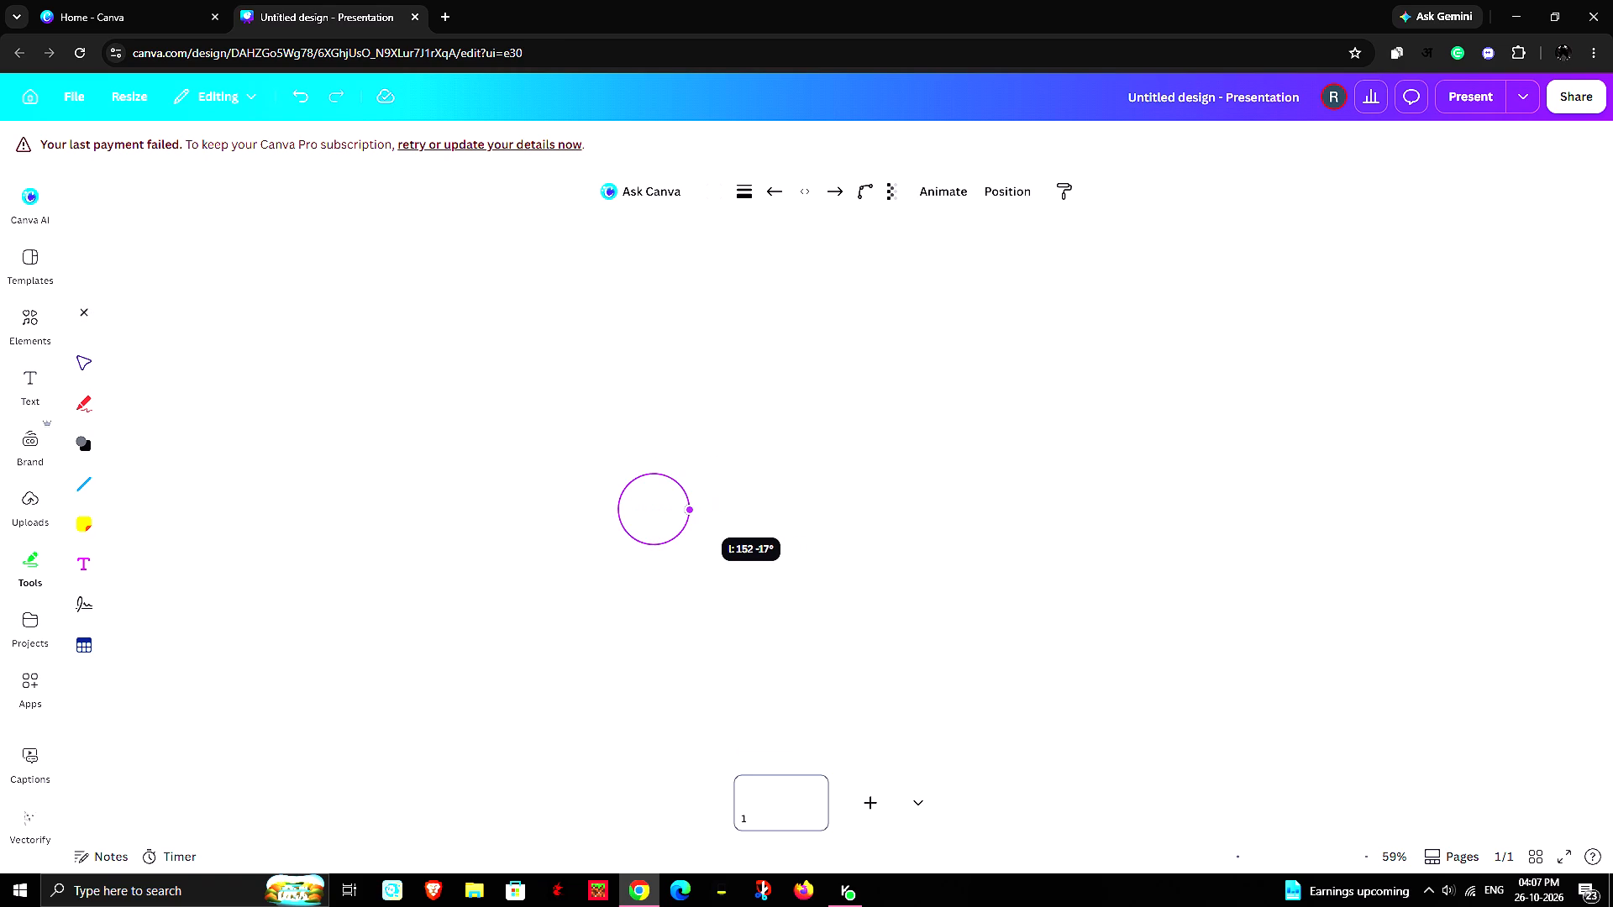
left_click_drag(695, 506, 695, 499)
left_click_drag(633, 541, 626, 551)
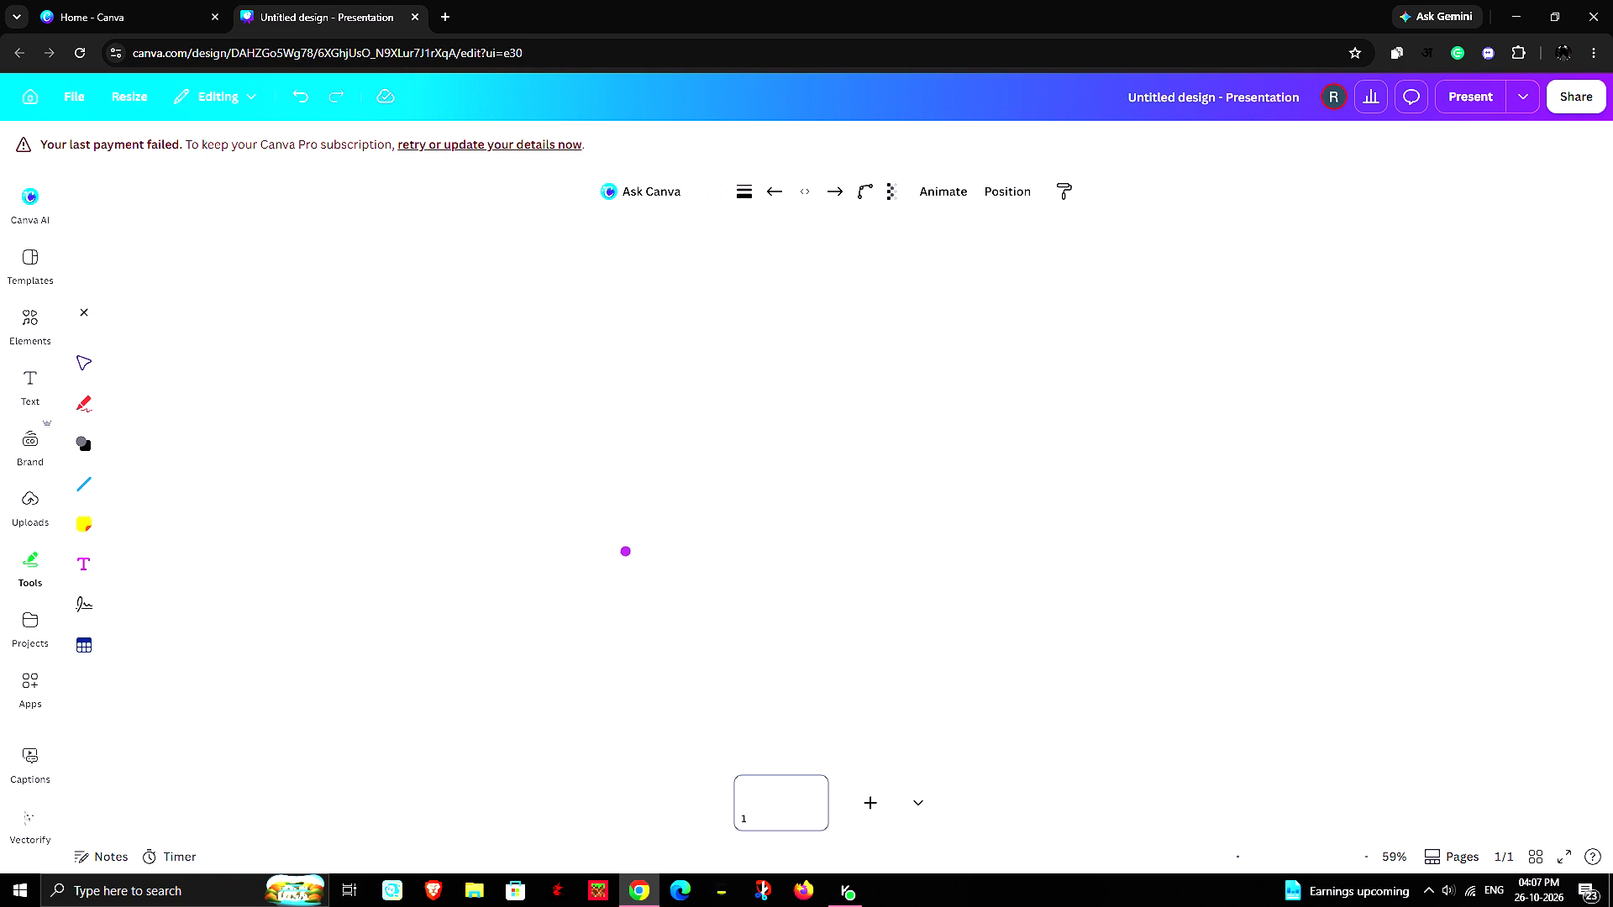
left_click_drag(626, 551, 625, 551)
left_click_drag(690, 501, 673, 514)
left_click_drag(673, 514, 653, 527)
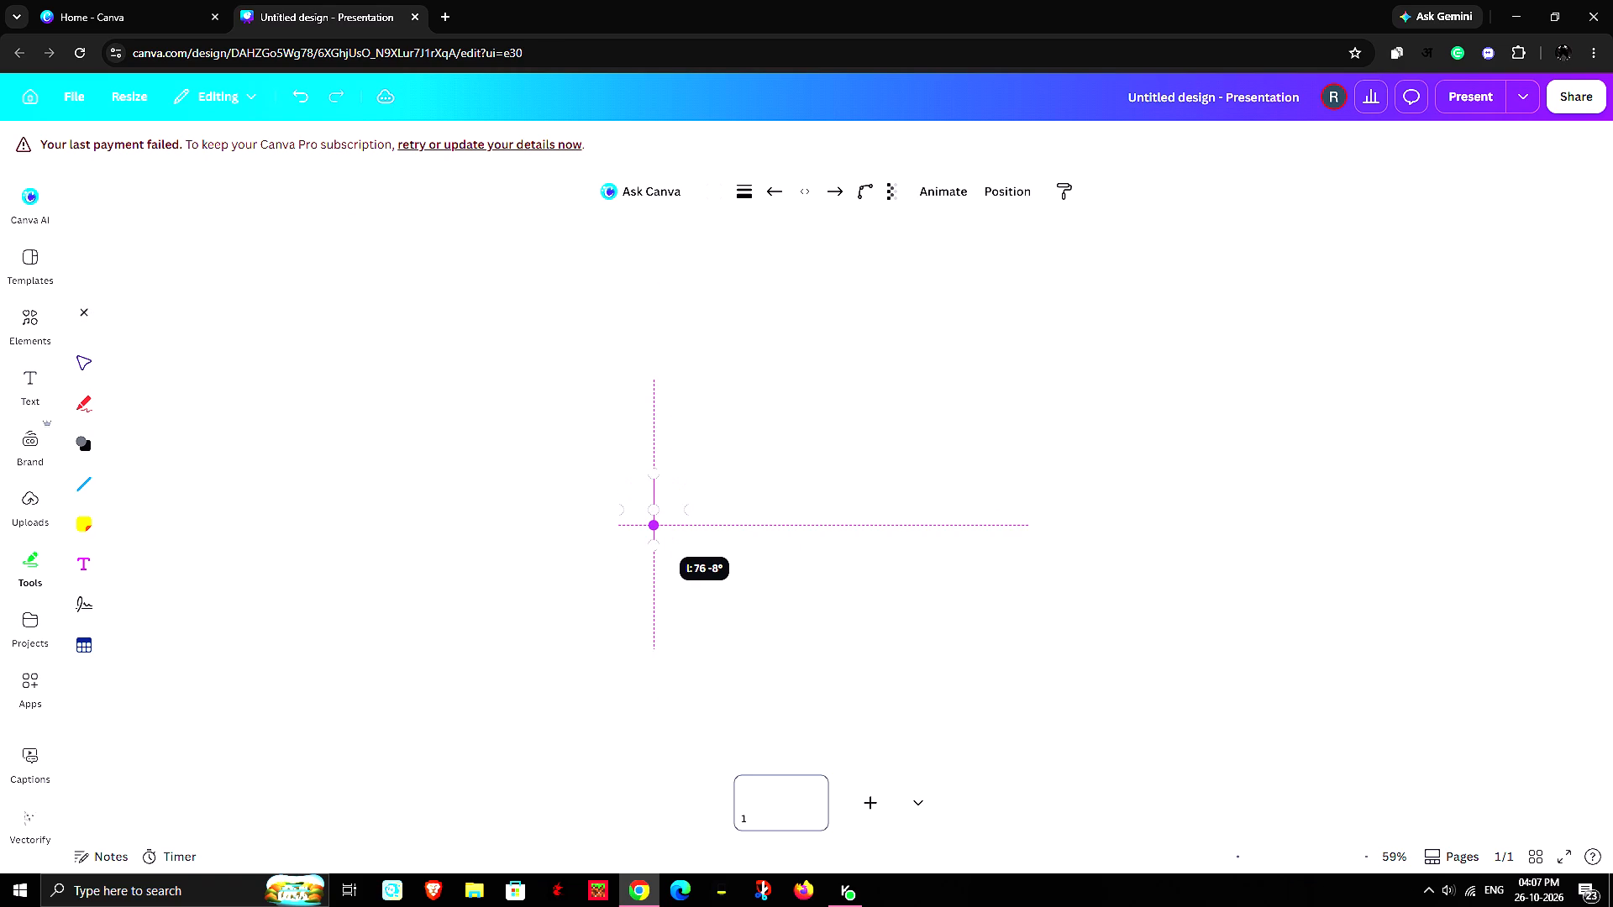
left_click_drag(653, 527, 659, 534)
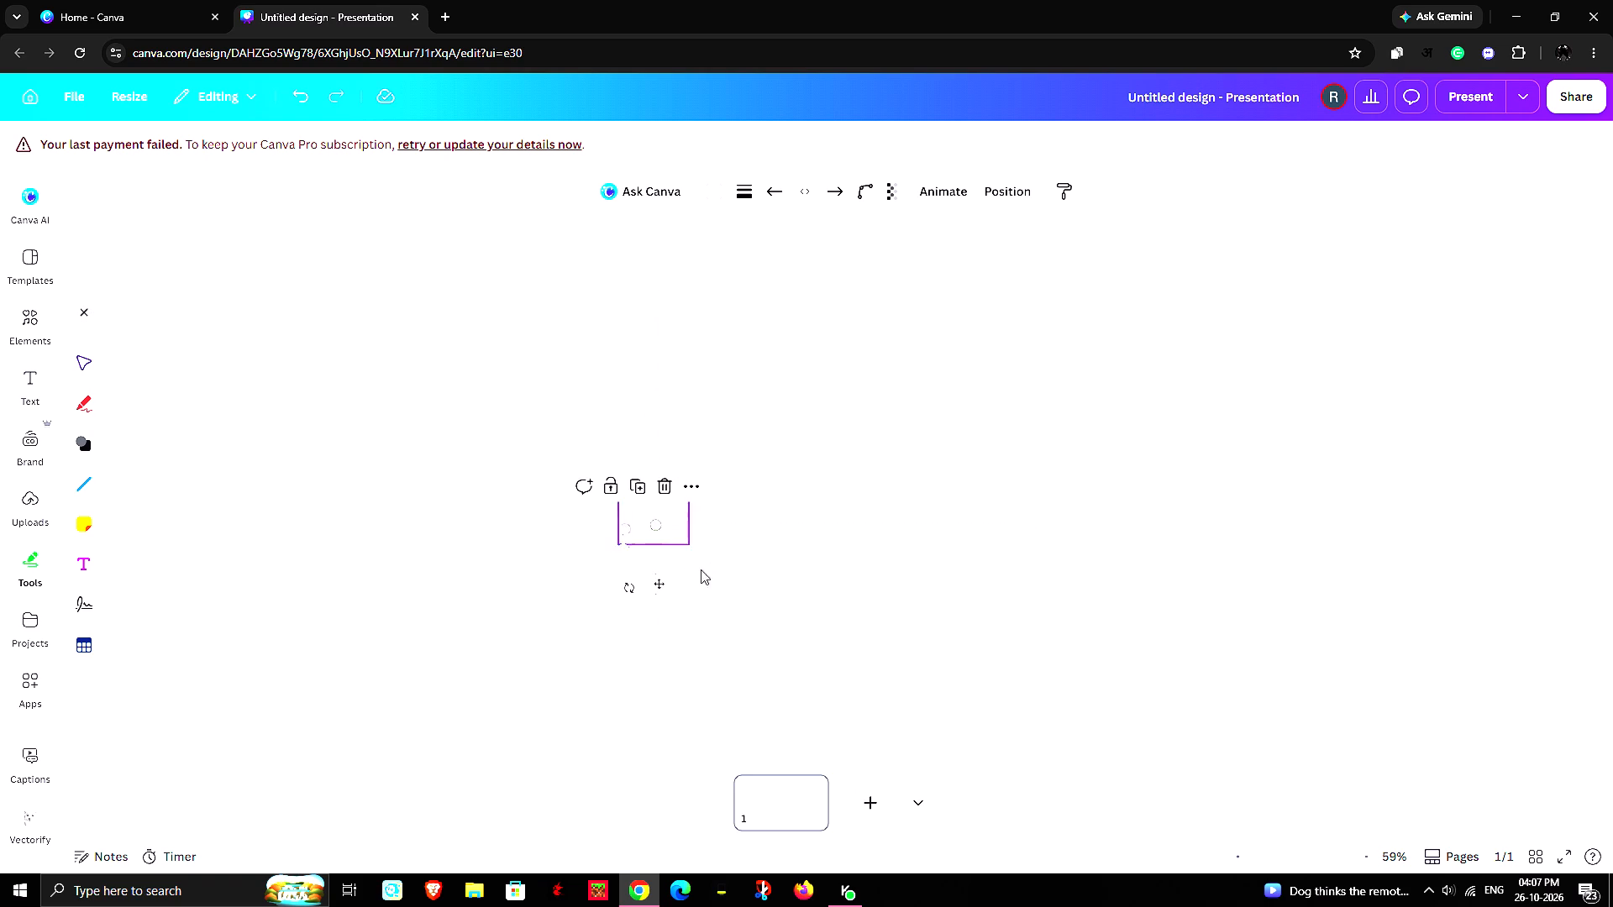
left_click(520, 534)
Add a second curved line and attach one end to the first curve's end inside the small circle.
left_click(85, 489)
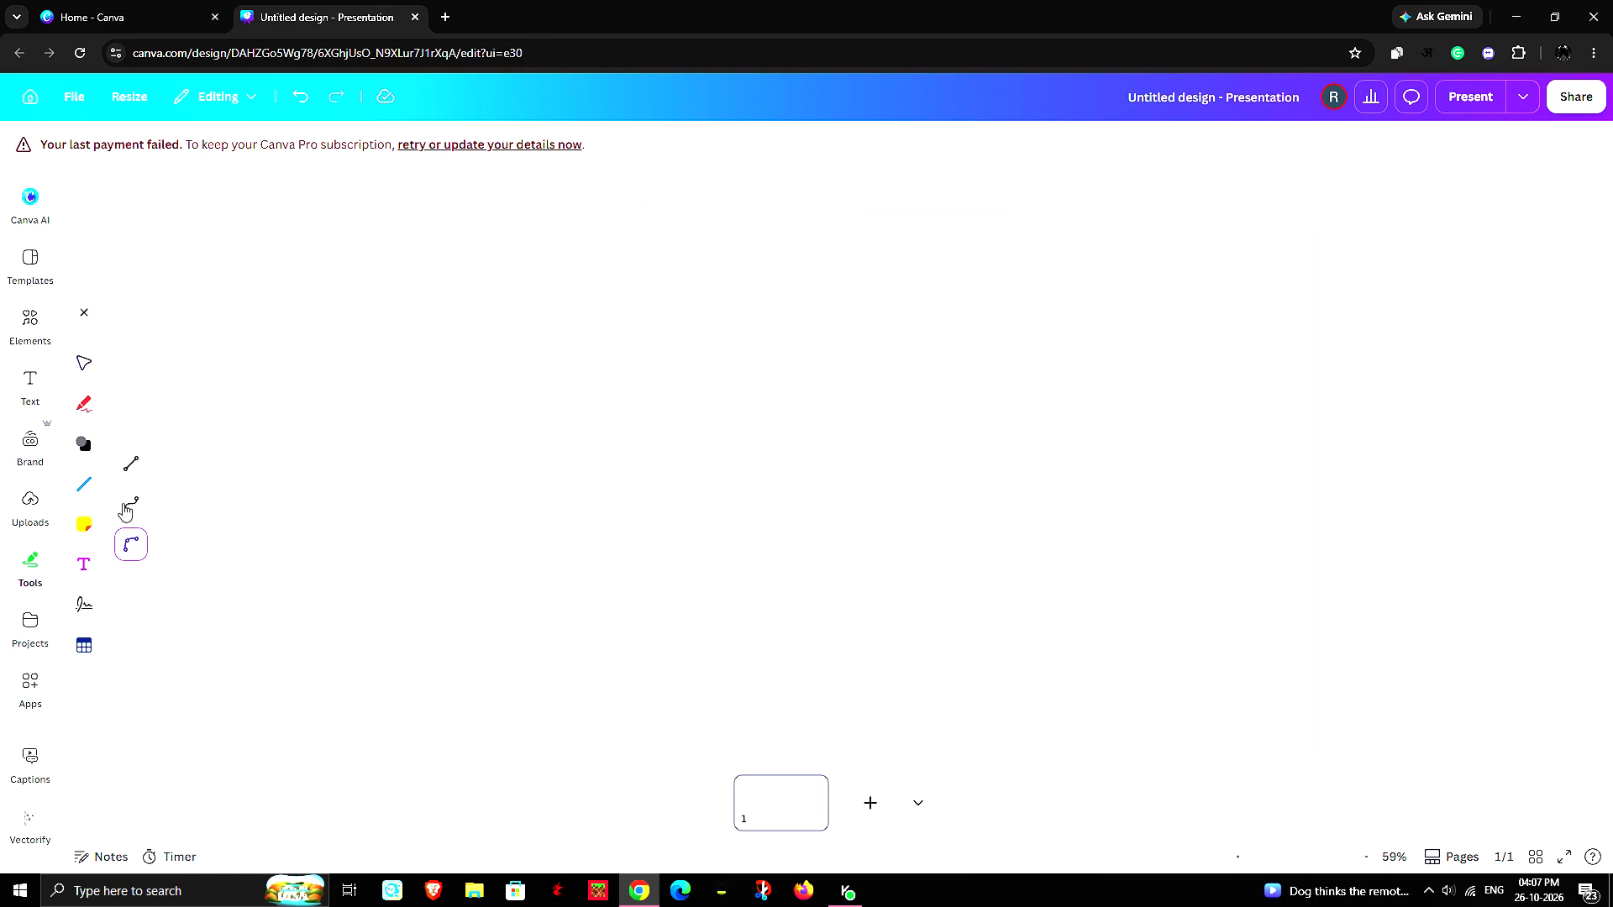
left_click(733, 567)
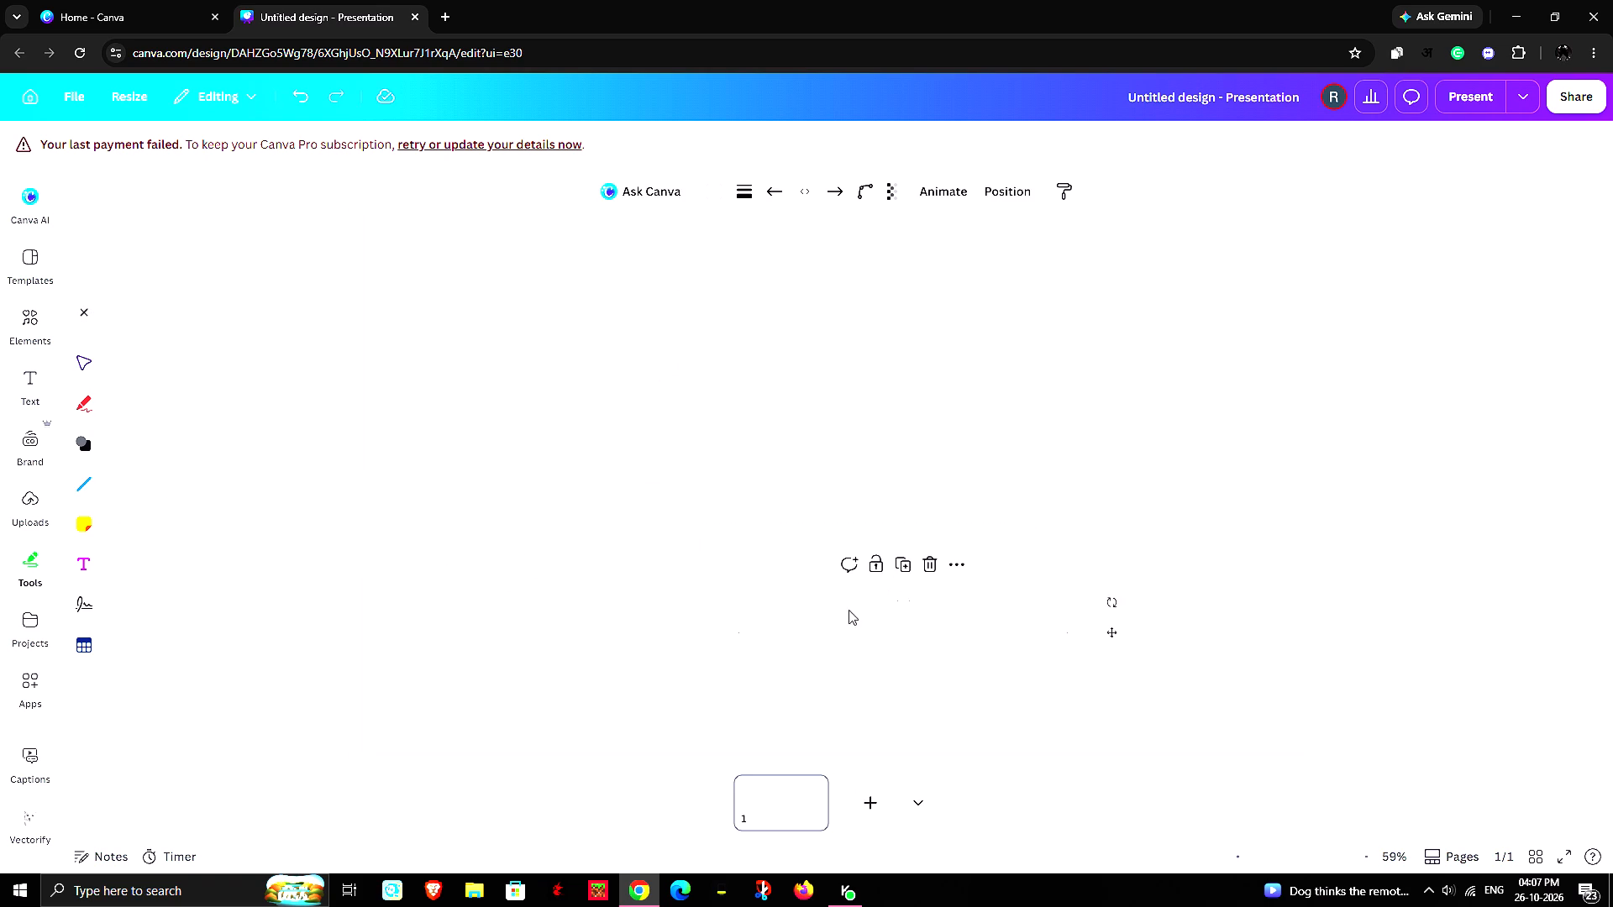
left_click_drag(735, 638, 656, 532)
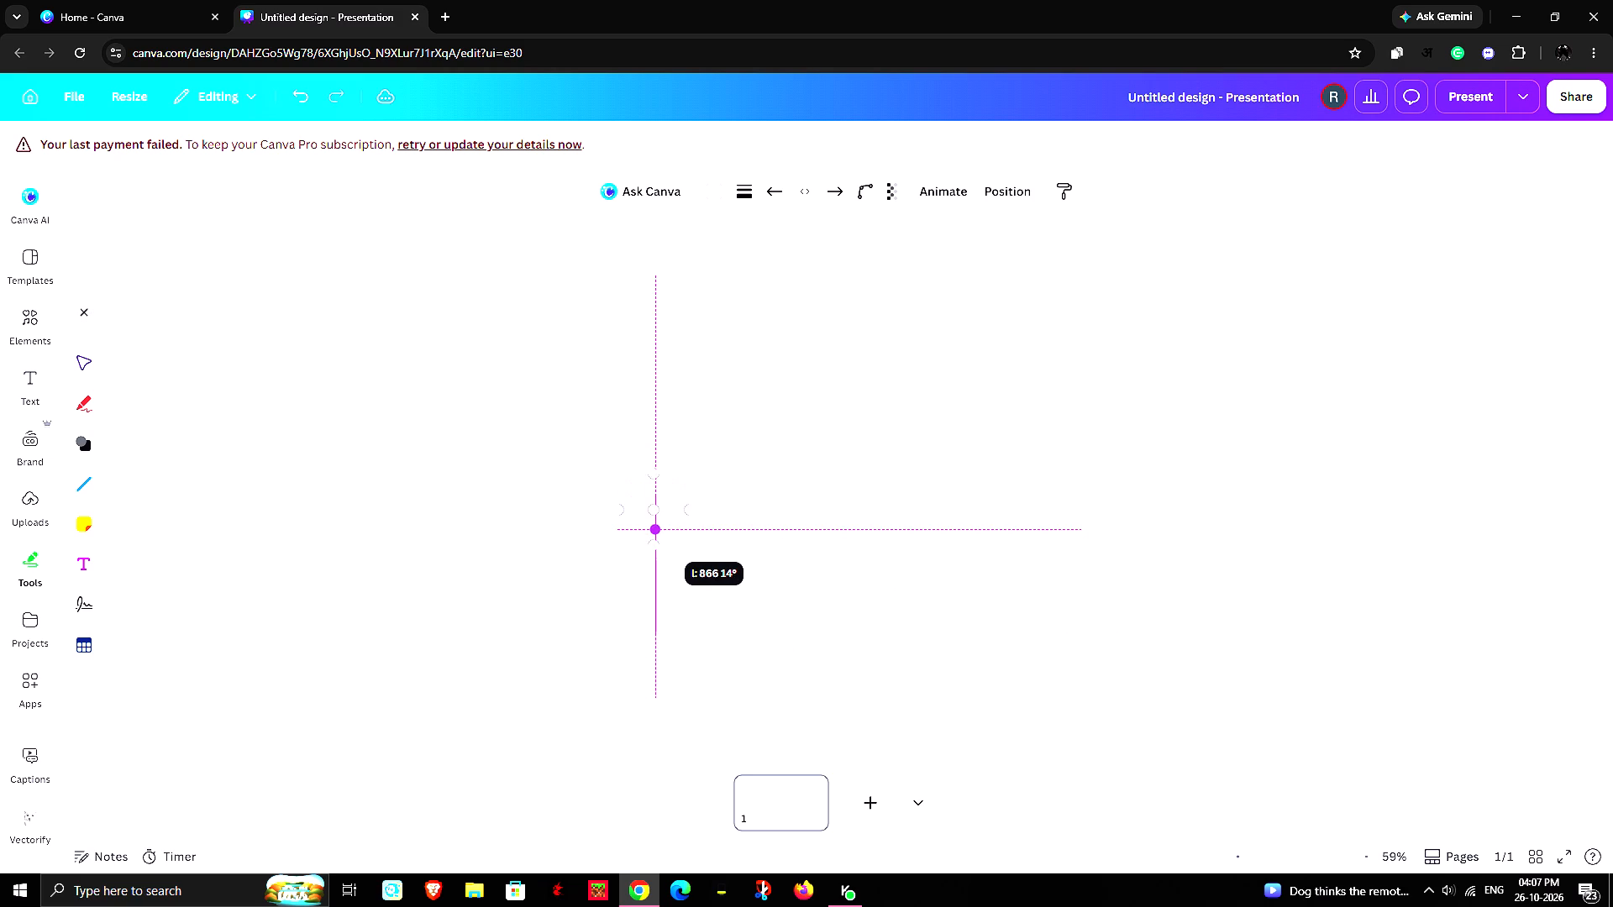
left_click_drag(656, 532, 658, 525)
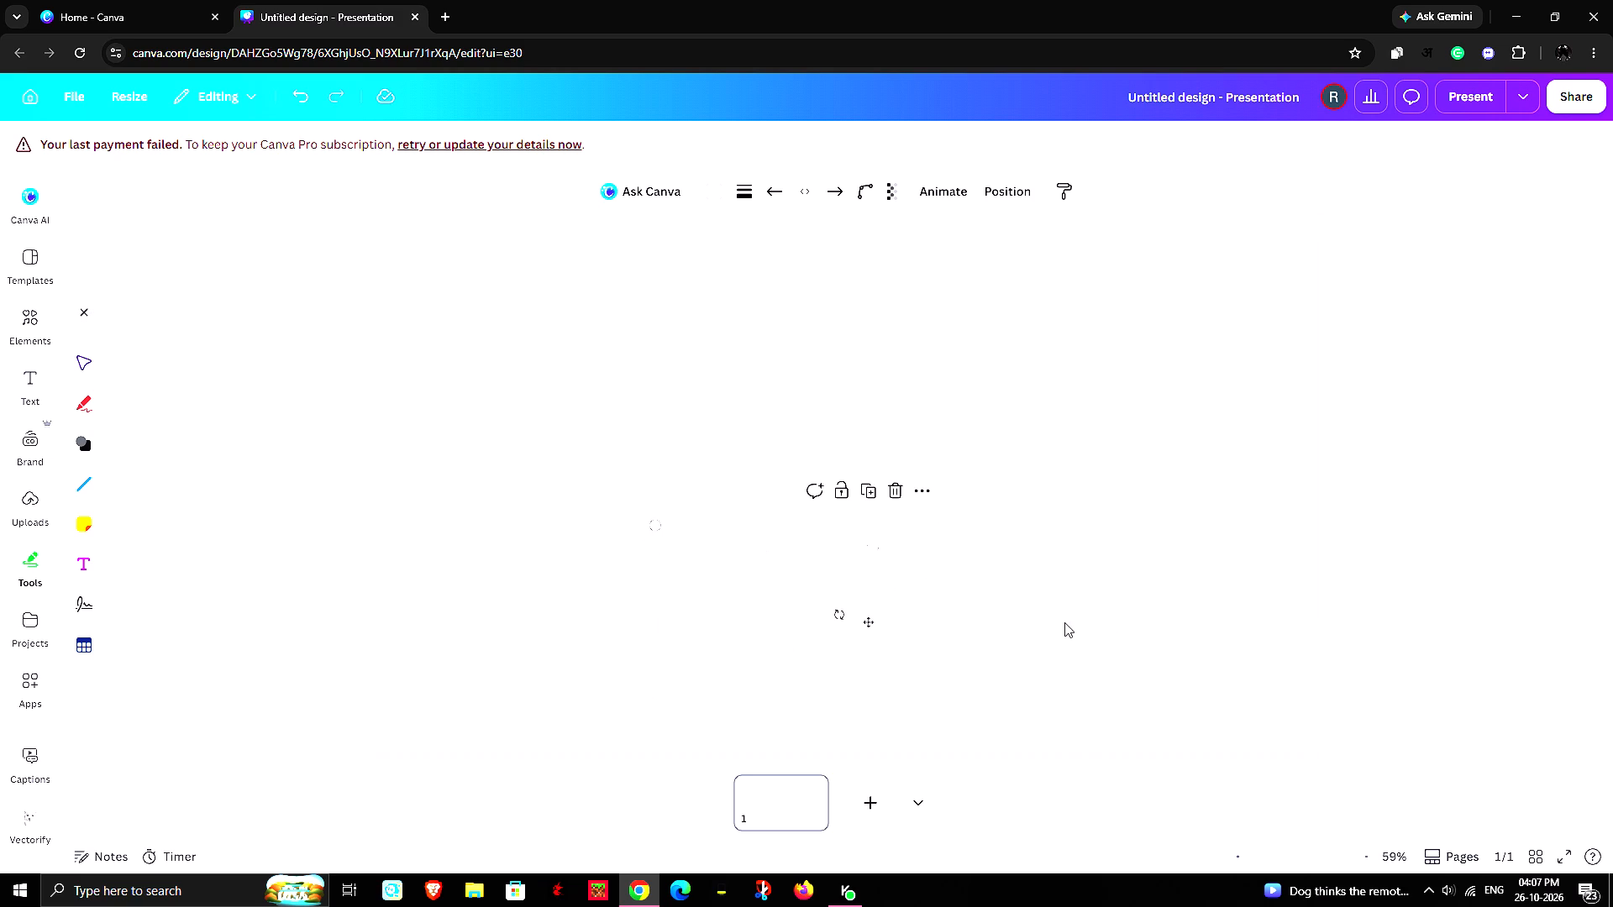
Bring the second curve's free end to the small circle's upper-right edge, adjusting its bend along the way.
left_click_drag(1071, 630, 549, 391)
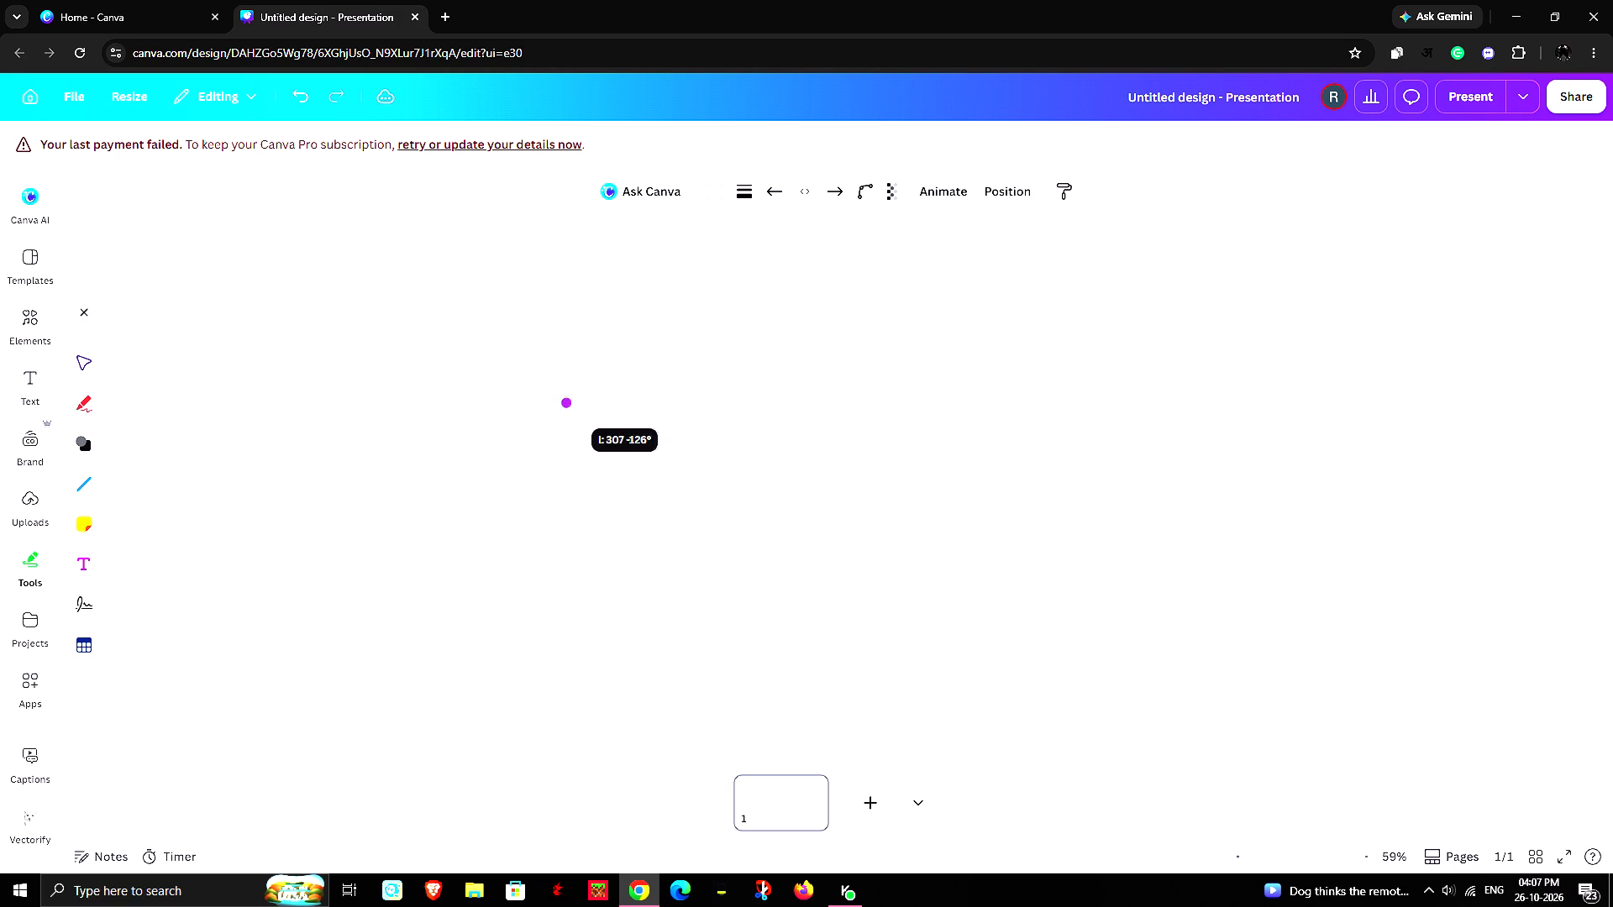
left_click_drag(549, 391, 444, 575)
left_click_drag(558, 592, 710, 496)
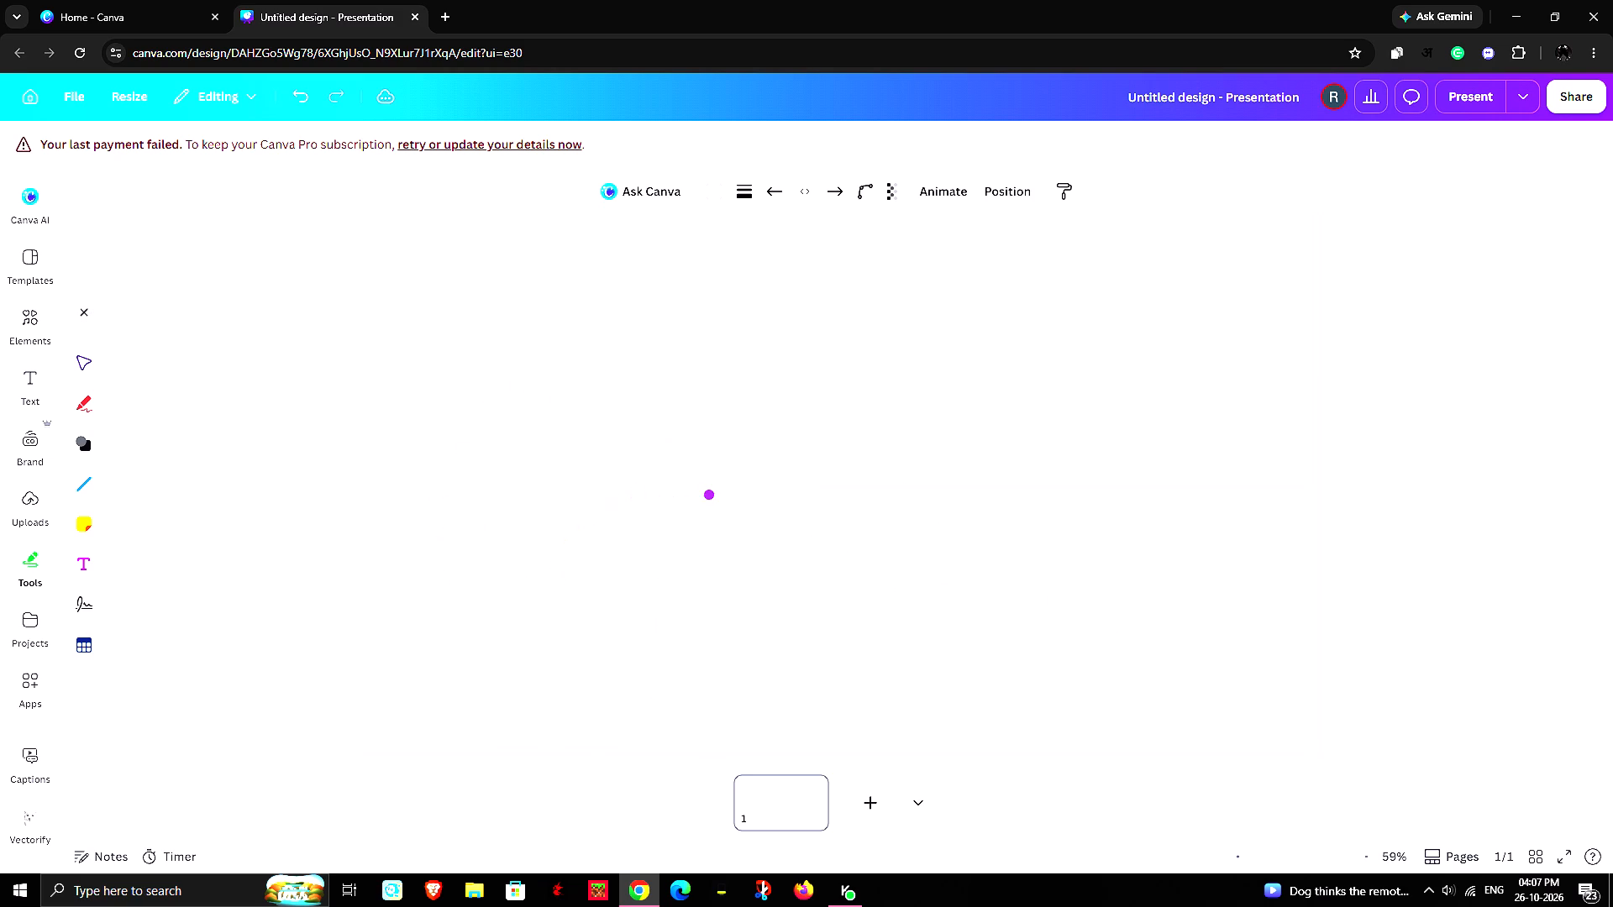
left_click_drag(710, 496, 688, 471)
left_click_drag(688, 471, 686, 470)
left_click_drag(444, 579, 498, 553)
left_click_drag(498, 553, 617, 516)
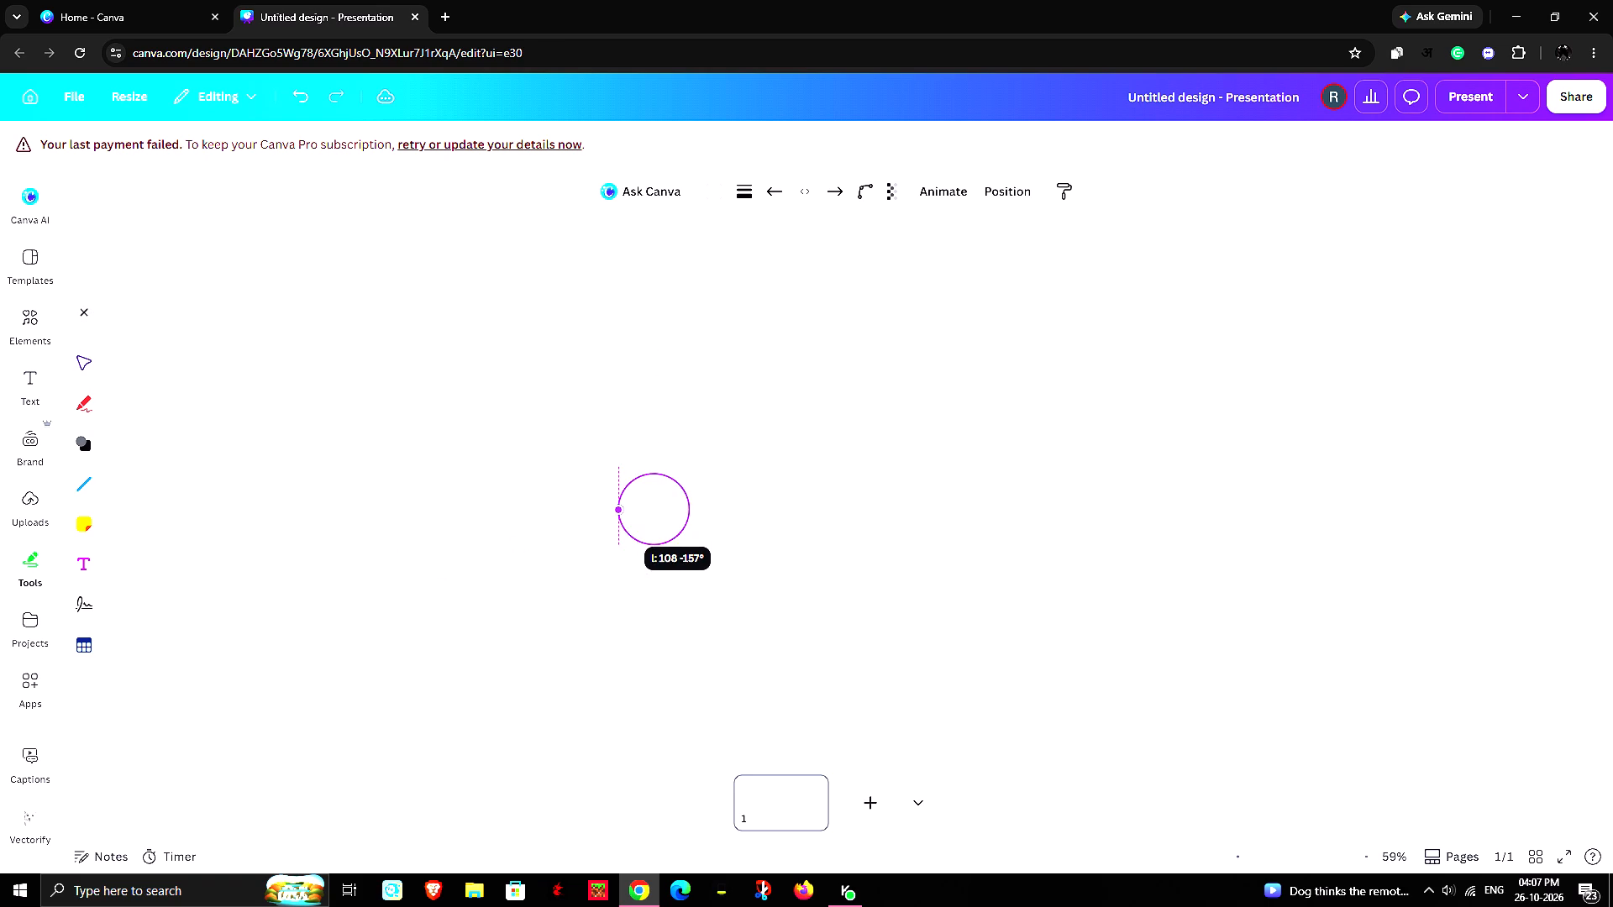
left_click_drag(617, 516, 620, 516)
left_click_drag(682, 488, 708, 477)
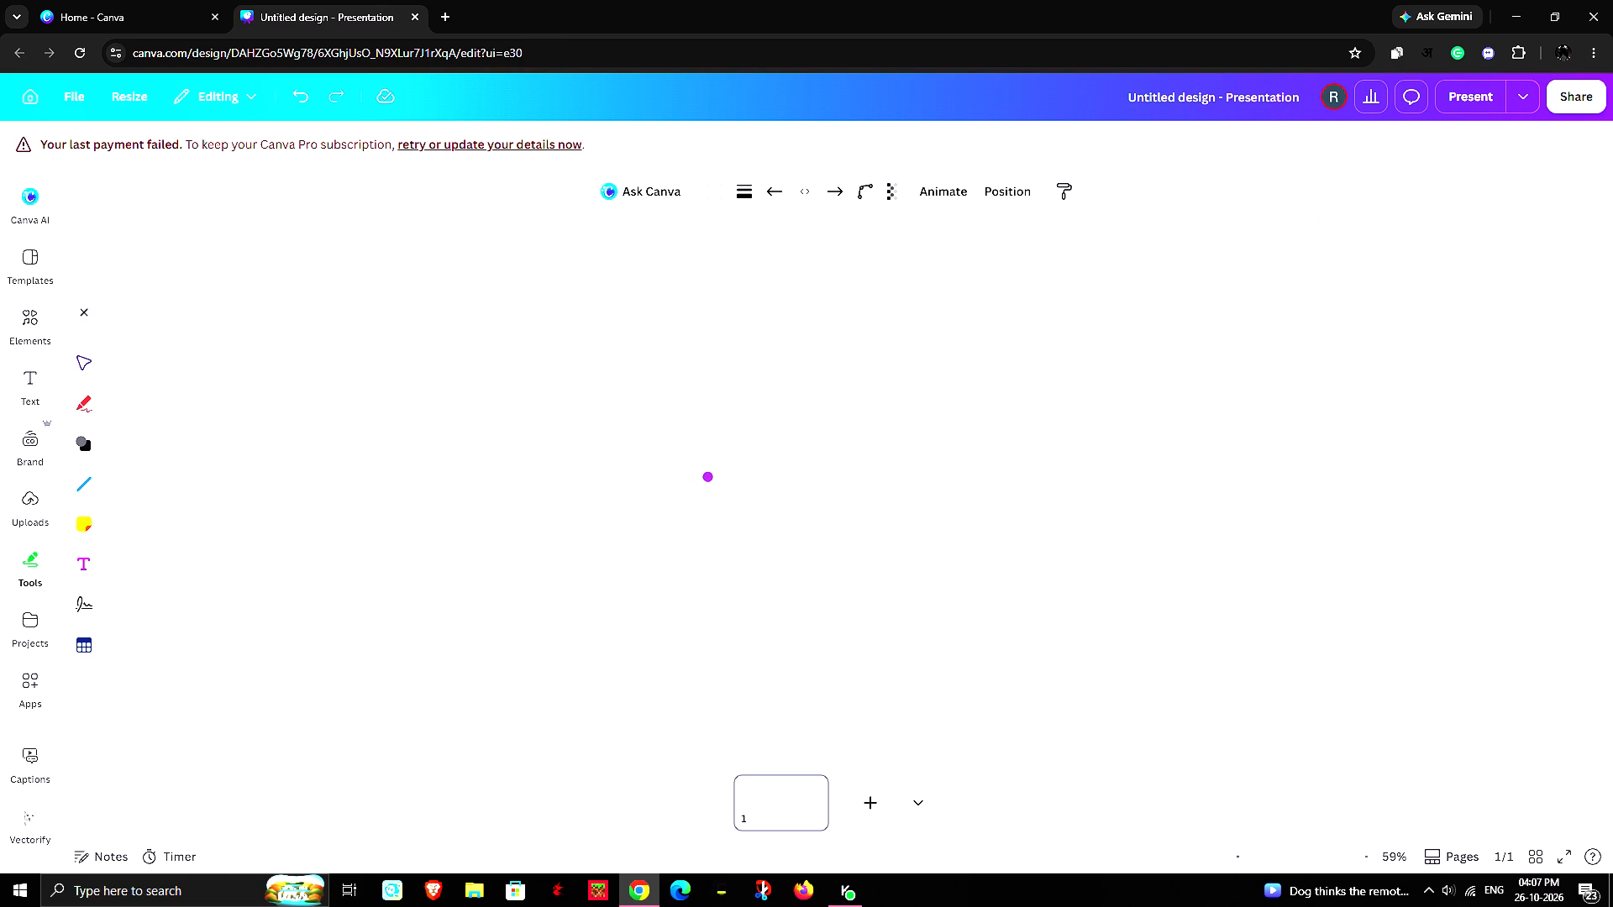
left_click_drag(708, 477, 705, 475)
left_click_drag(617, 506, 652, 496)
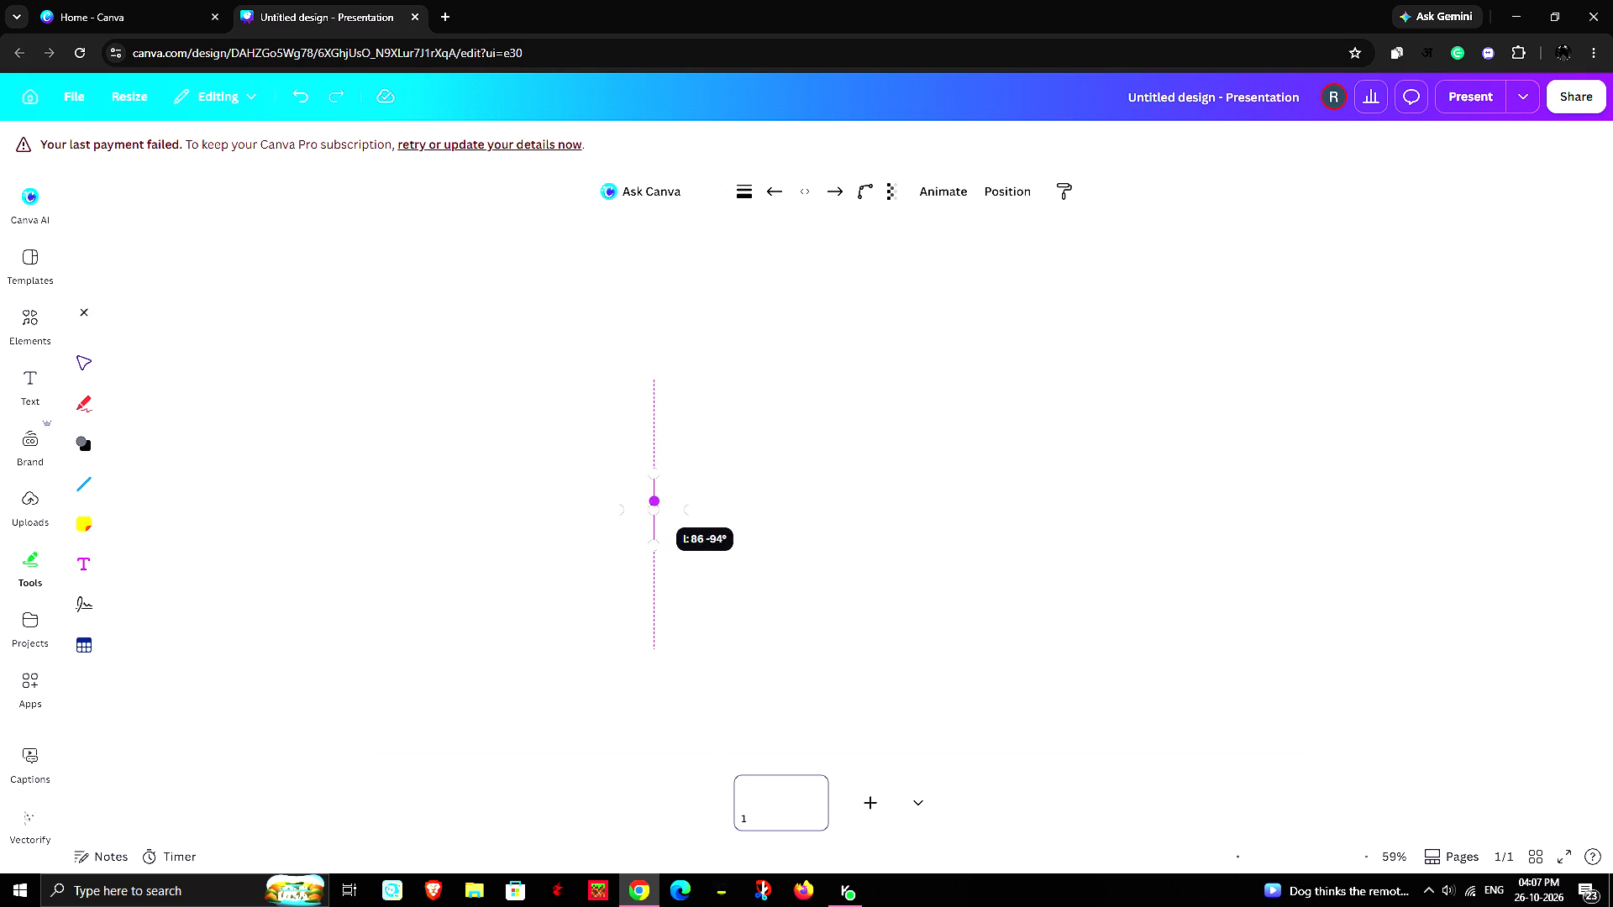
left_click_drag(652, 496, 683, 486)
Refine the second curve to bulge just outside the circle's upper right, about 126 long, with its end on the circle's edge.
left_click_drag(690, 590, 711, 479)
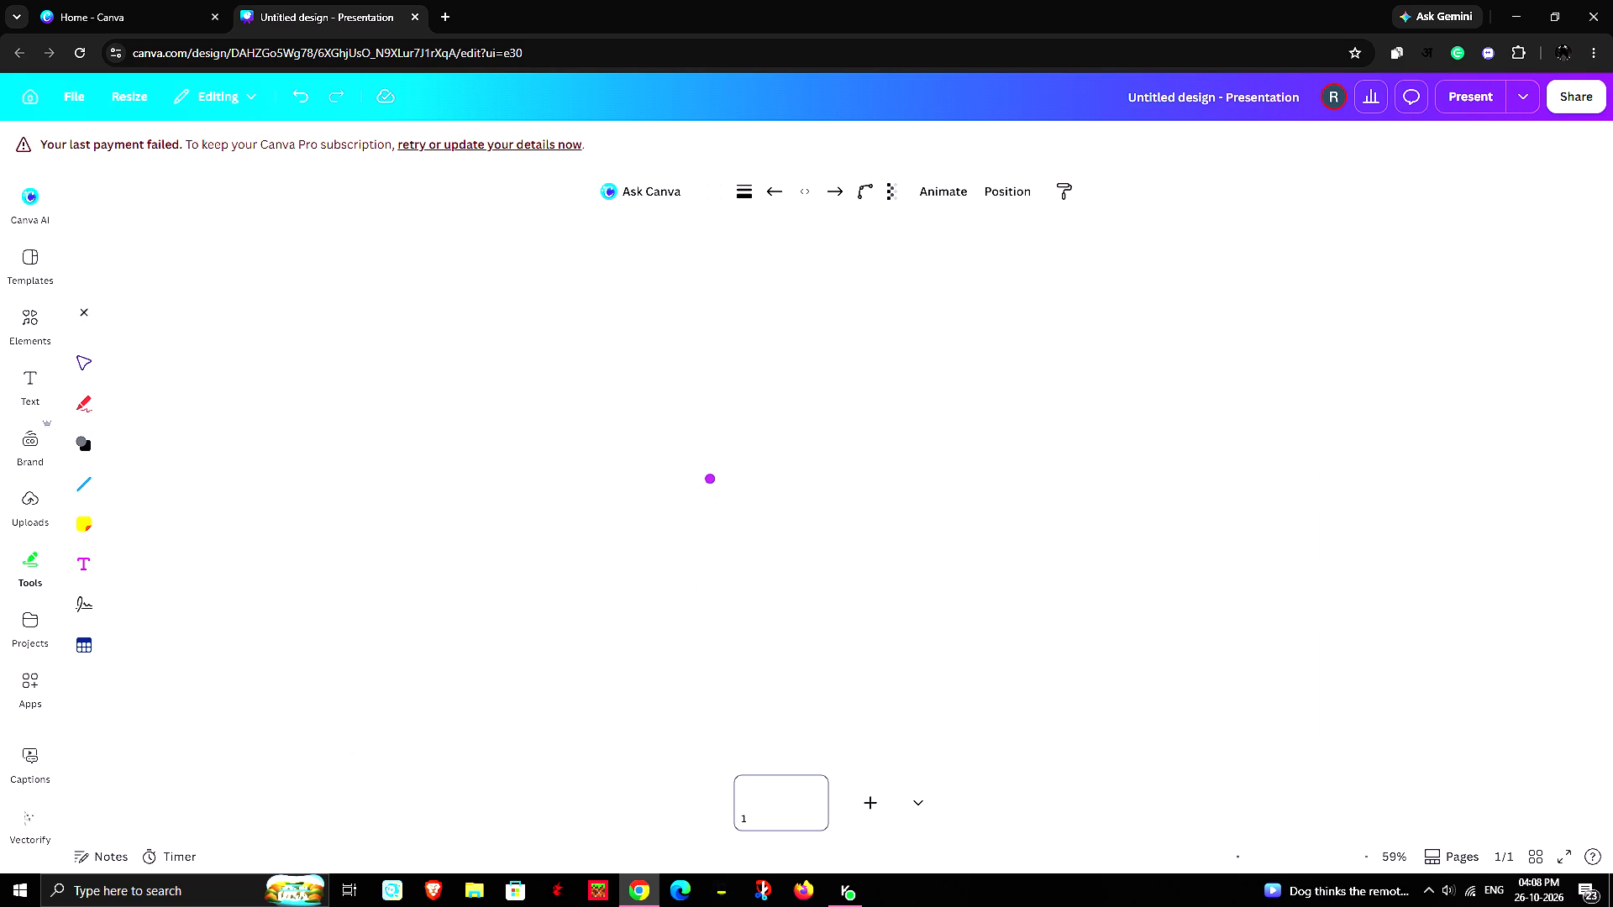
left_click_drag(711, 479, 700, 491)
left_click_drag(700, 491, 698, 489)
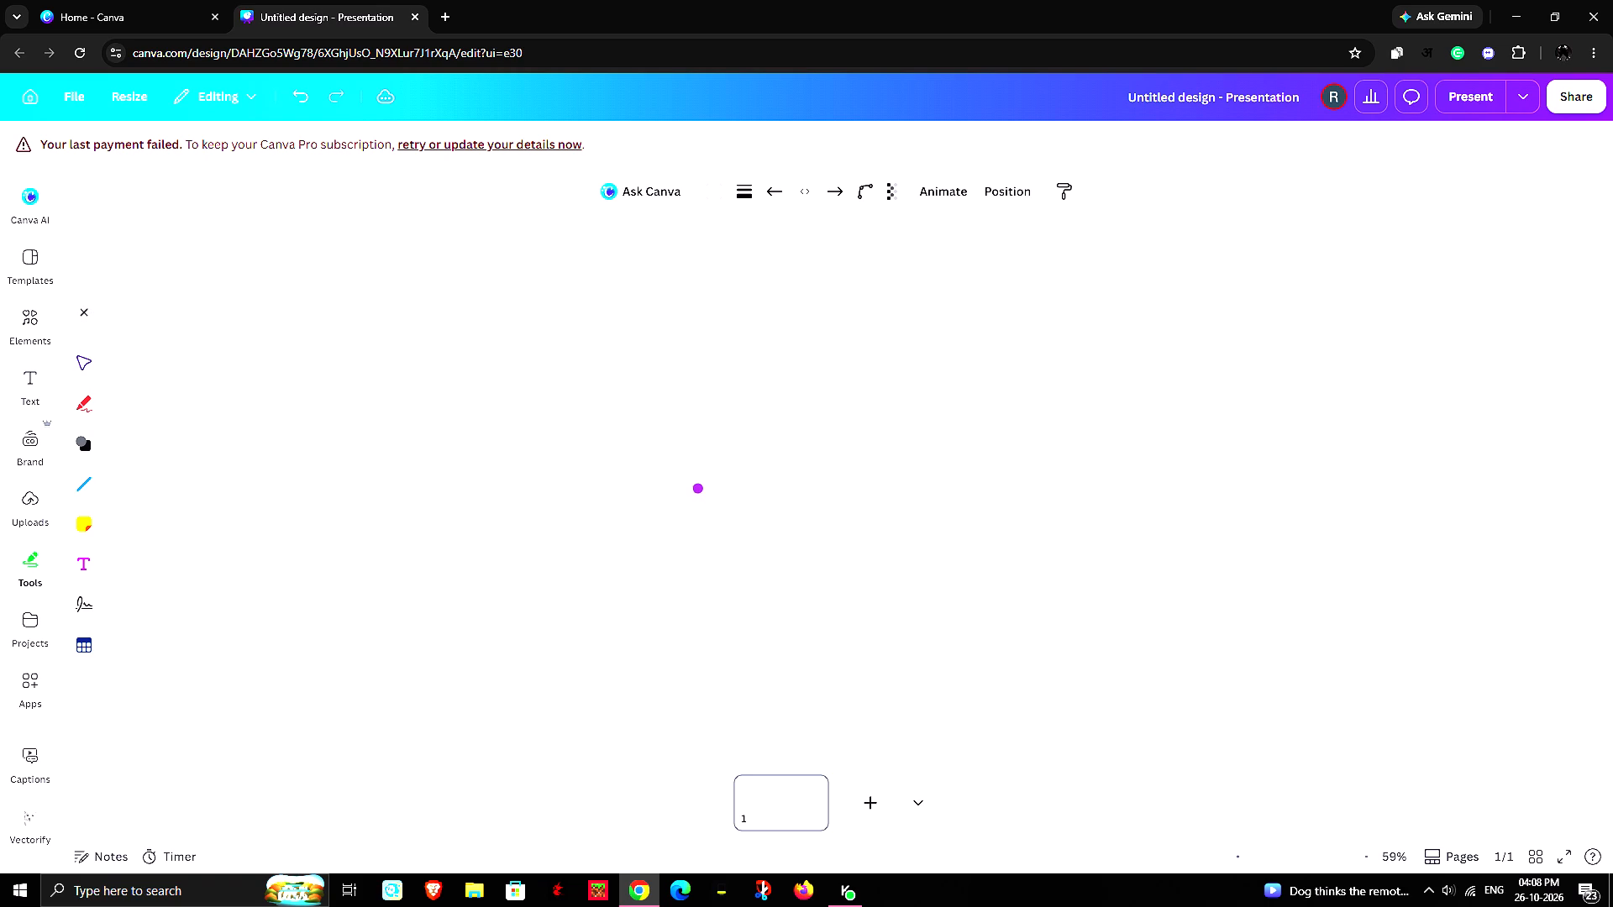
left_click_drag(698, 489, 701, 490)
left_click(683, 490)
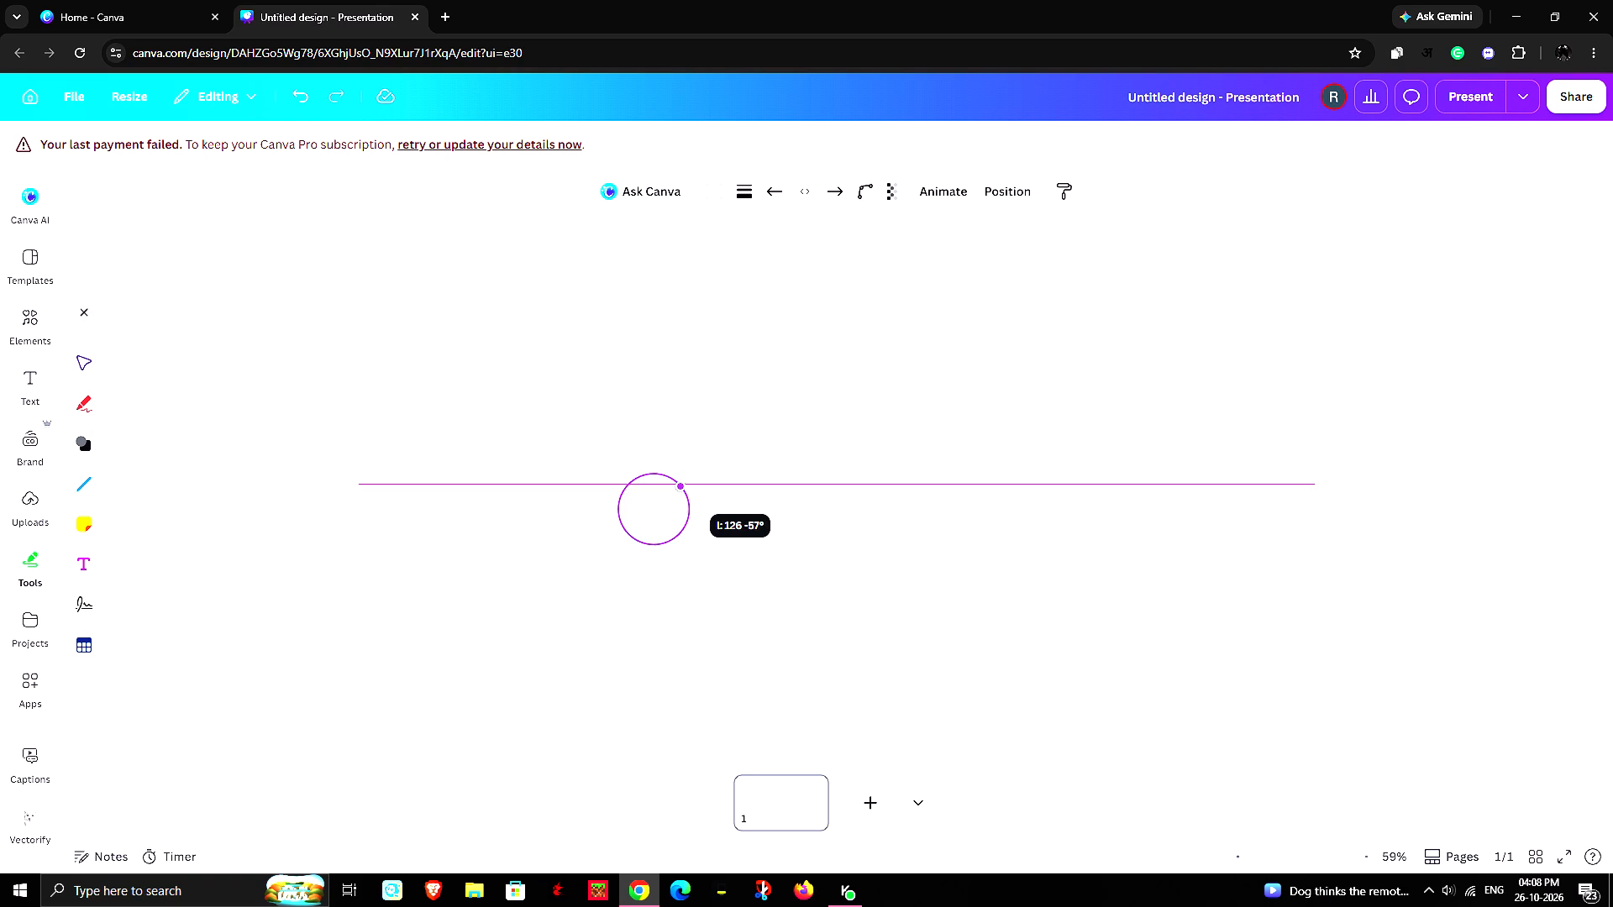
left_click(782, 572)
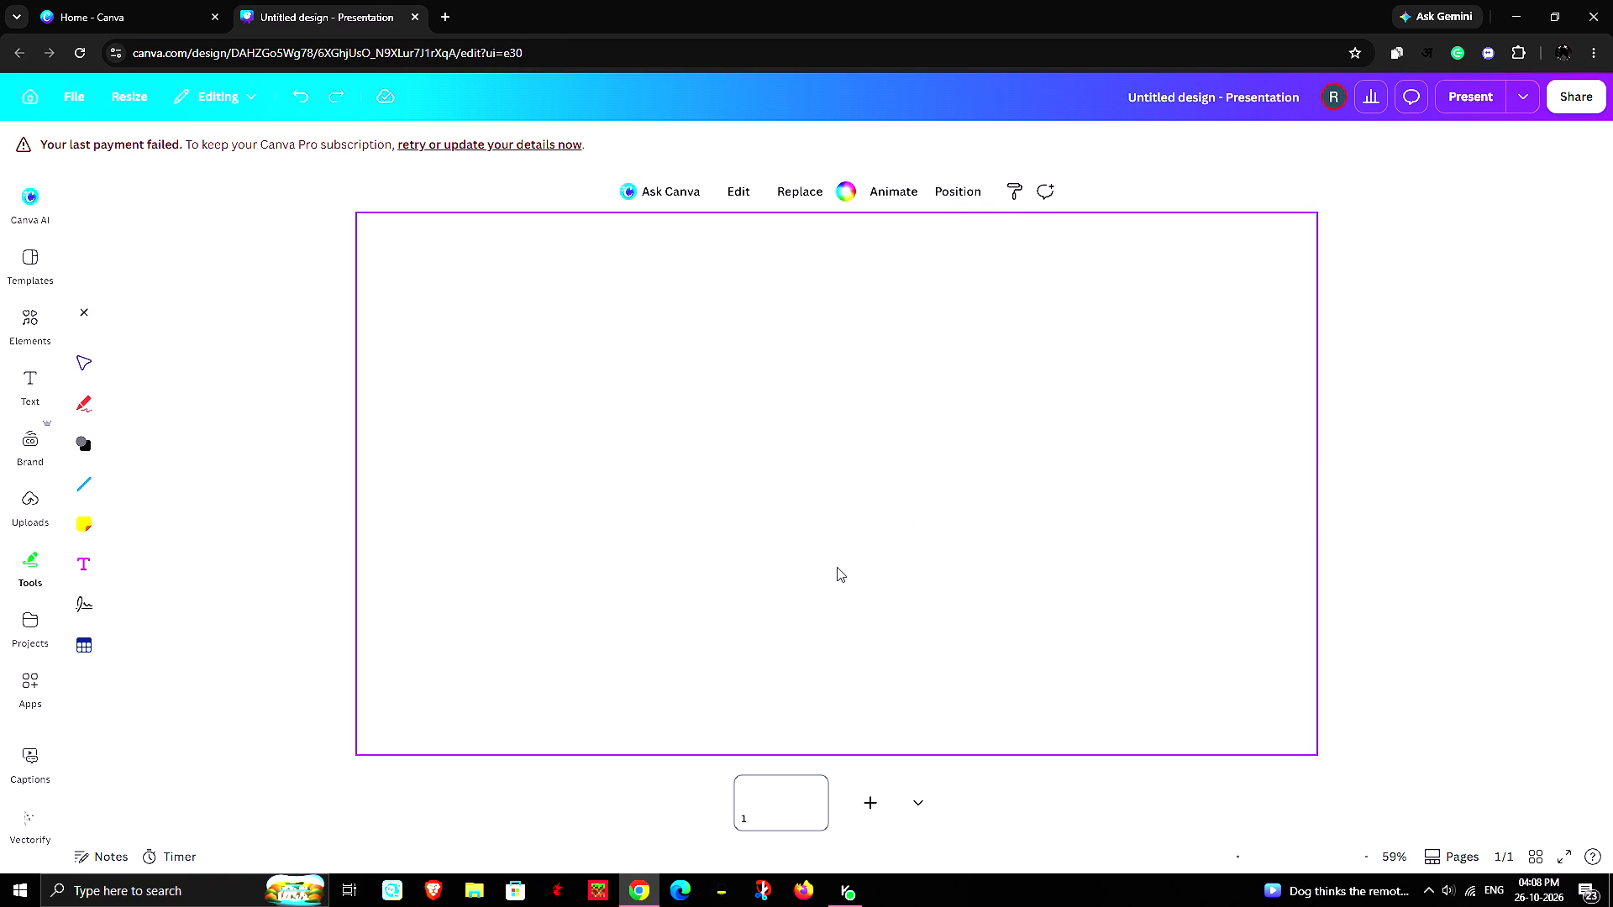
Shift the inner ends of both curves slightly right so they meet inside the small circle, with lengths of about 96 and 118.
left_click(658, 520)
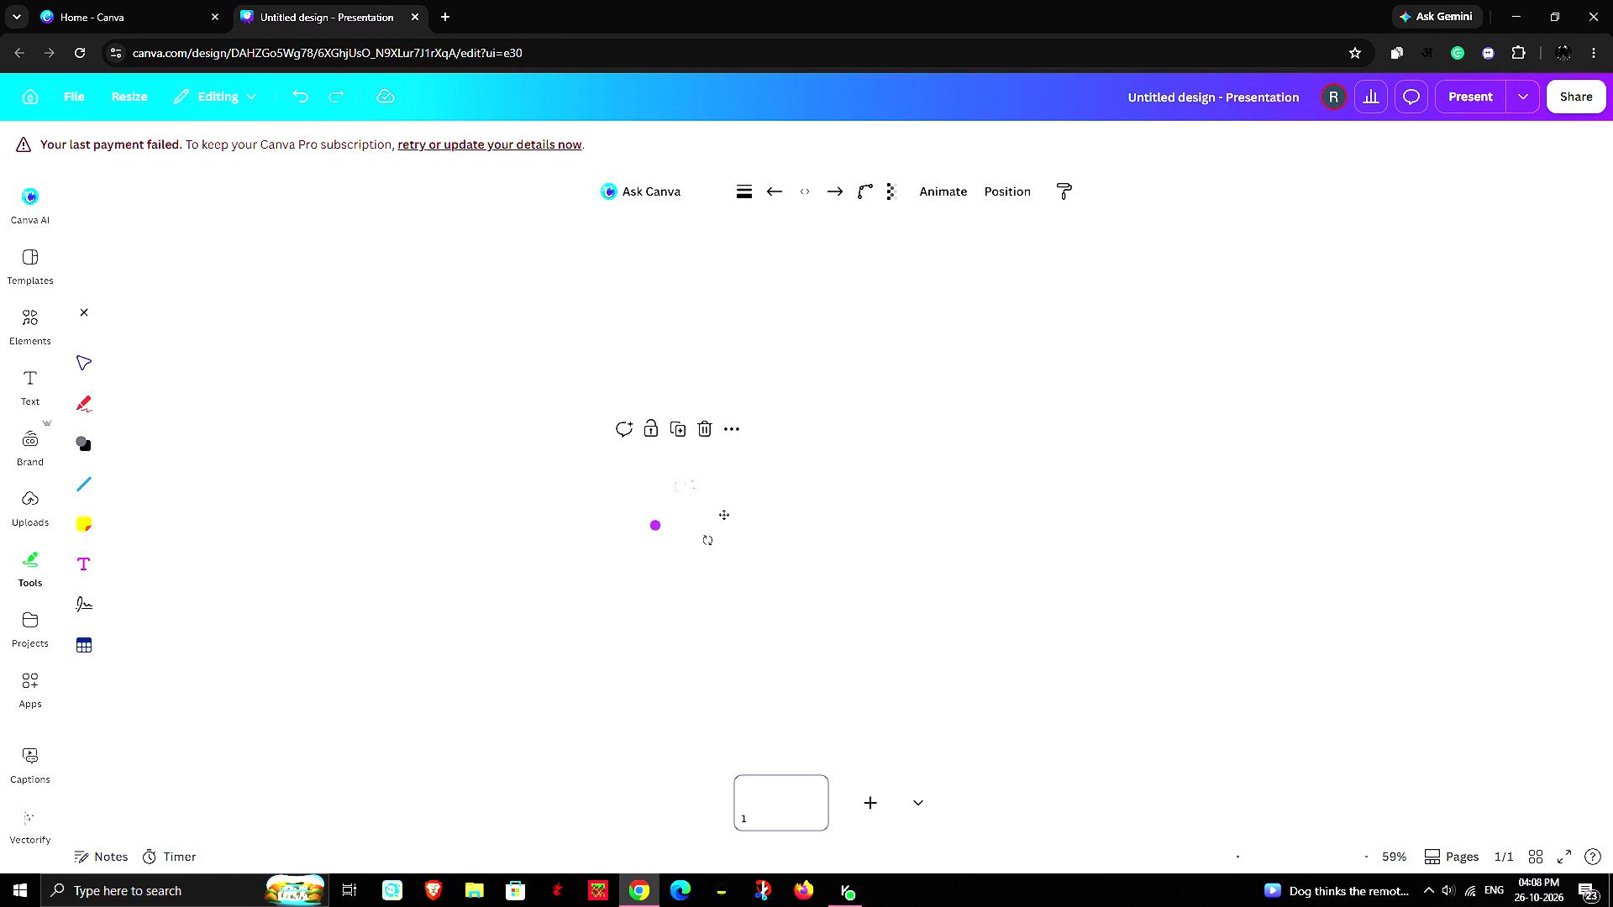
left_click(657, 527)
left_click(649, 529)
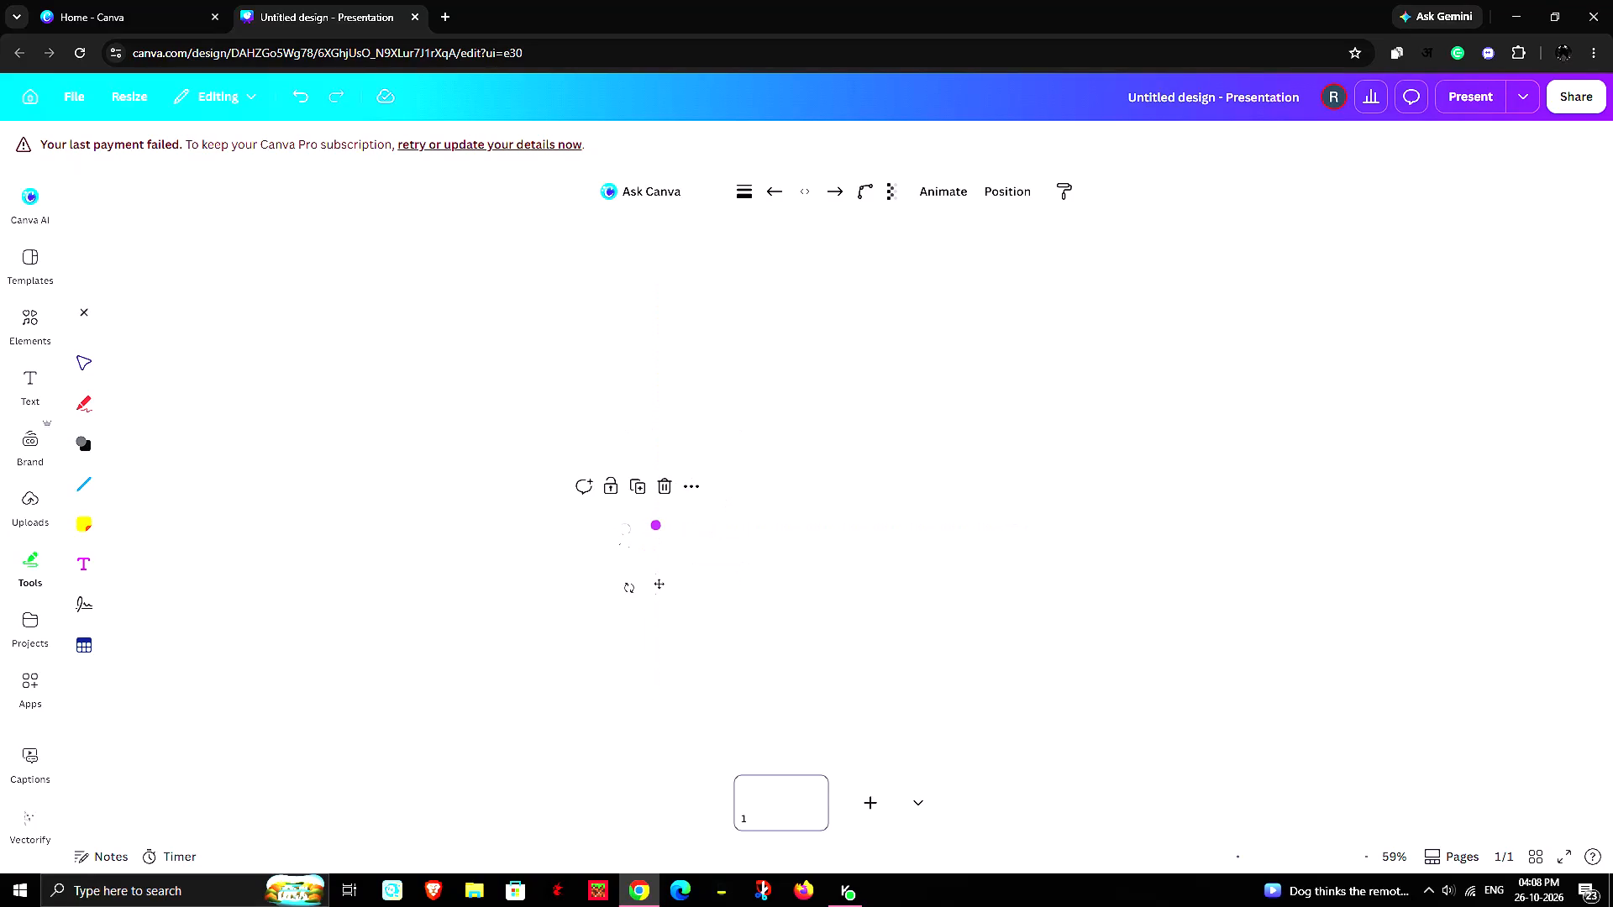
left_click(658, 527)
left_click(804, 590)
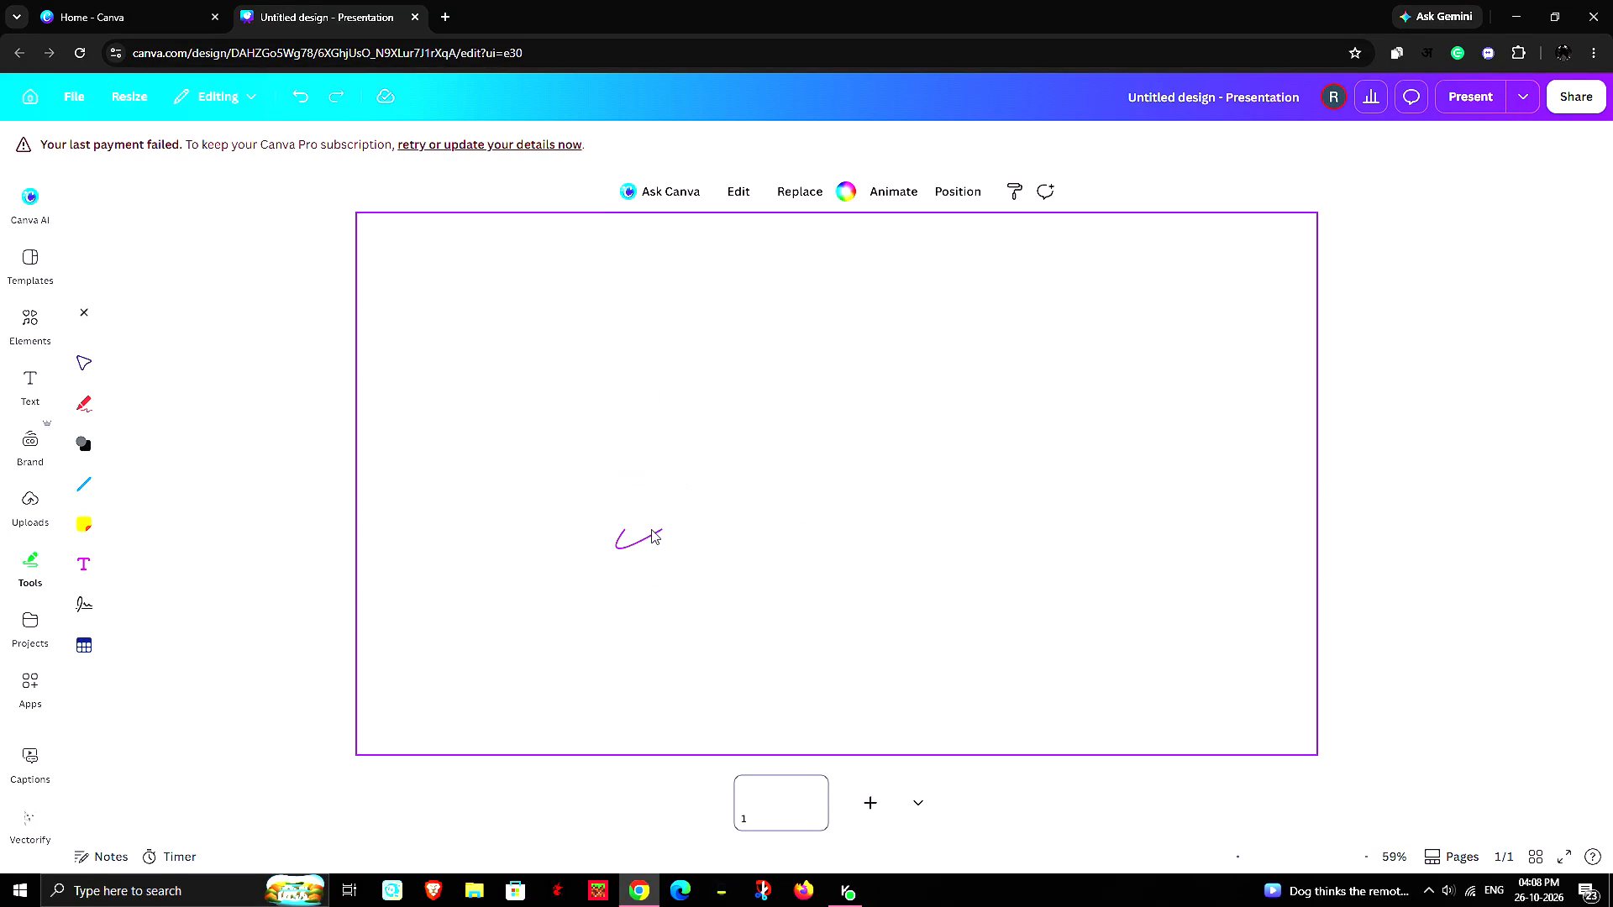
left_click(660, 529)
left_click(661, 528)
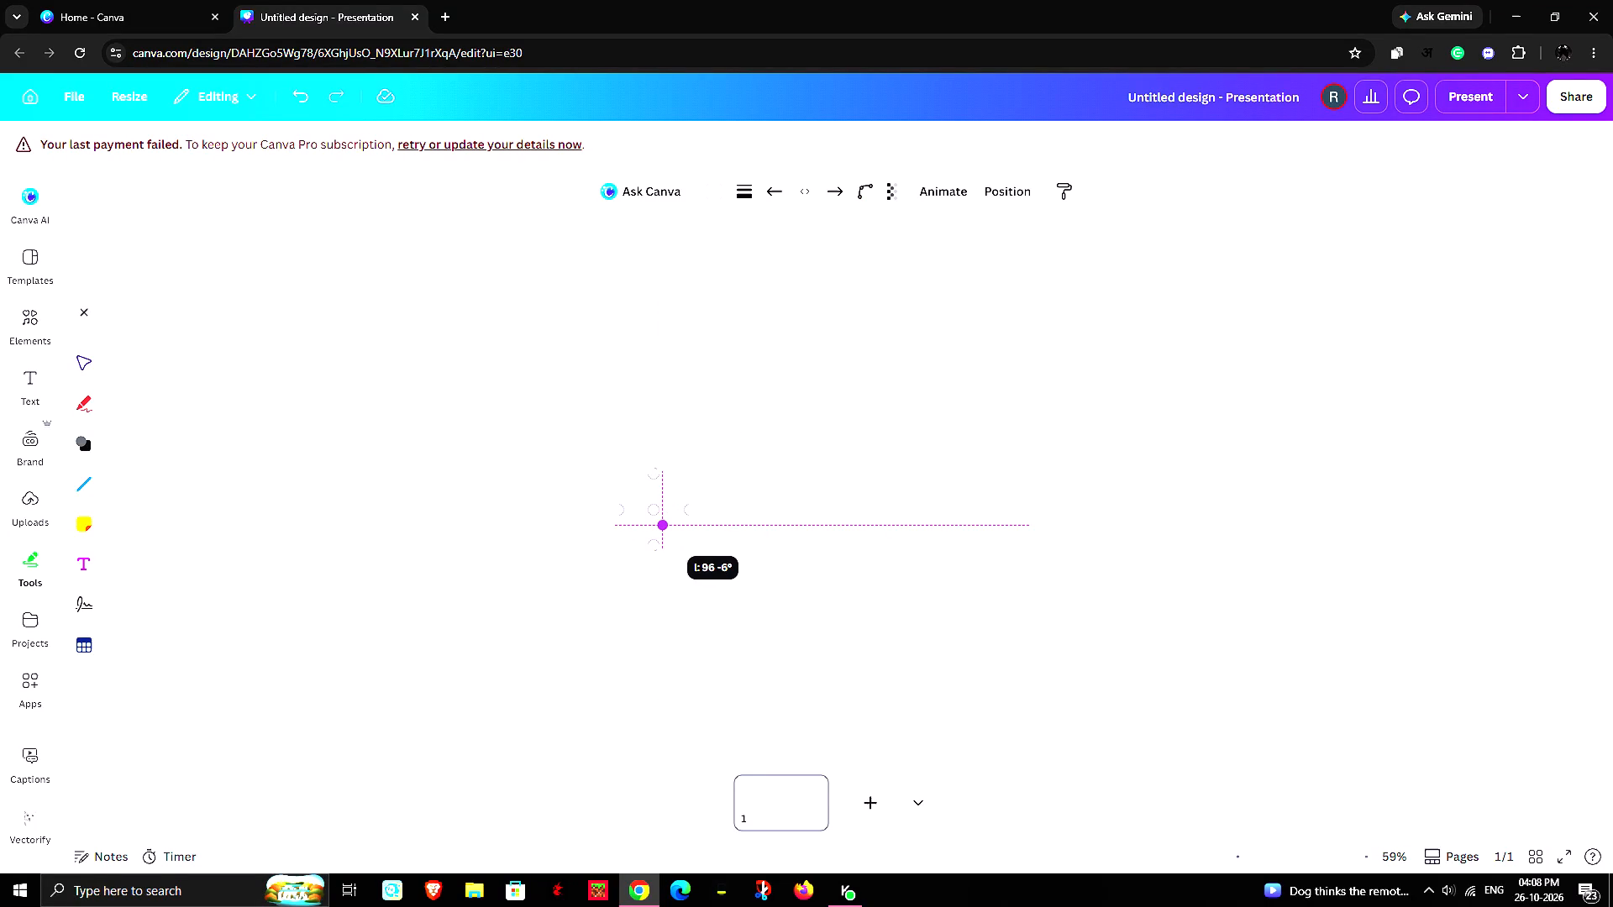
left_click_drag(732, 546, 724, 544)
left_click(669, 516)
left_click(665, 528)
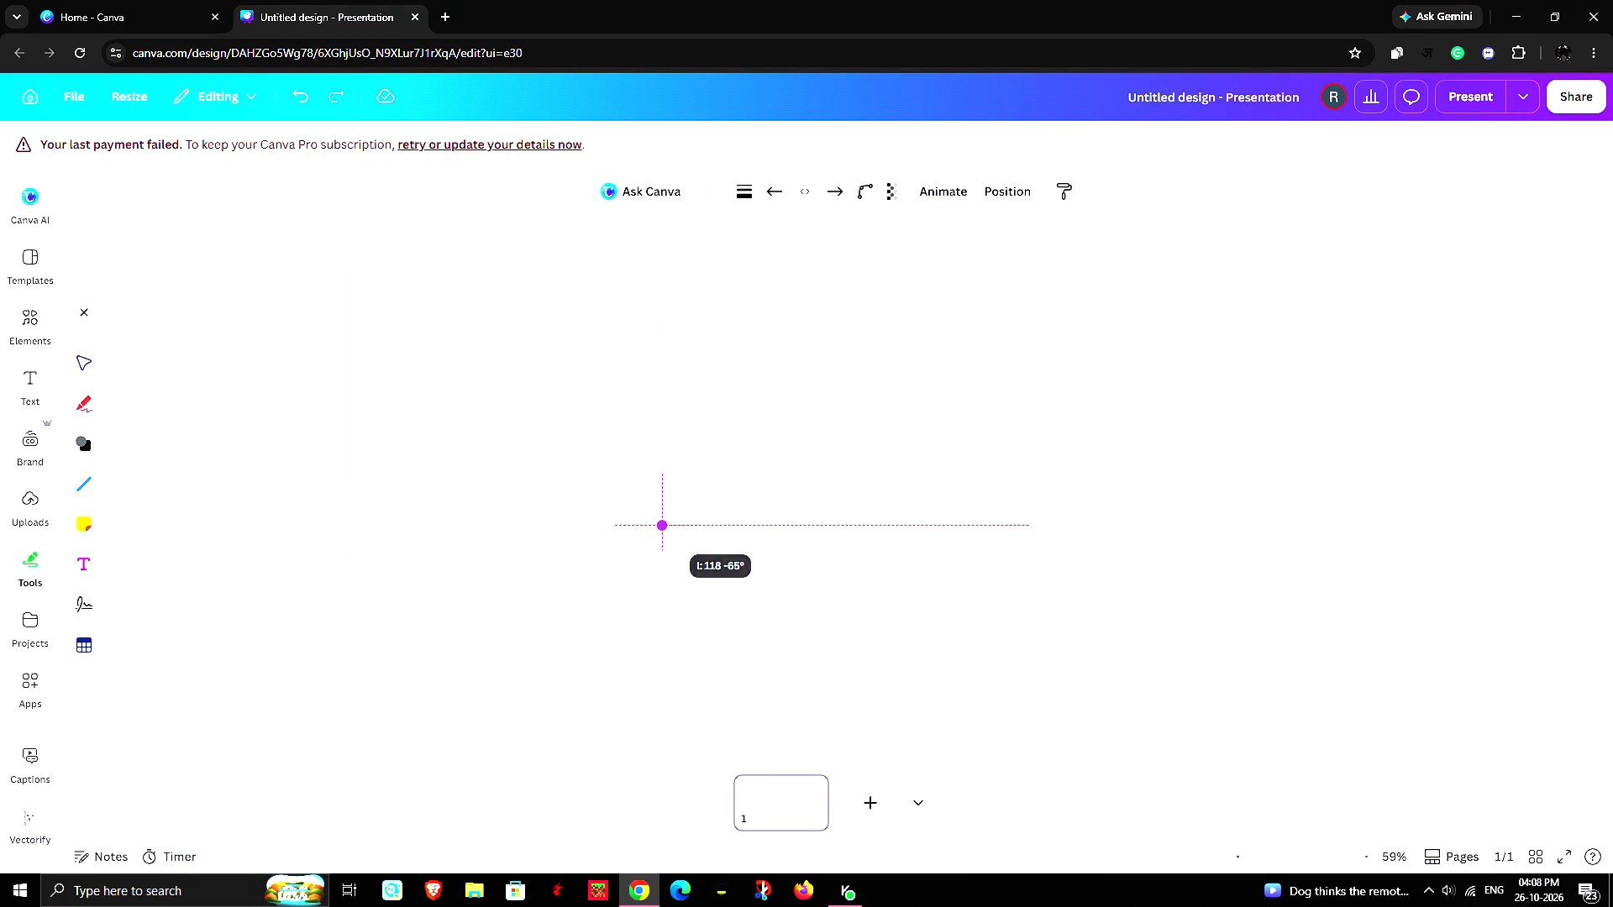
left_click(761, 564)
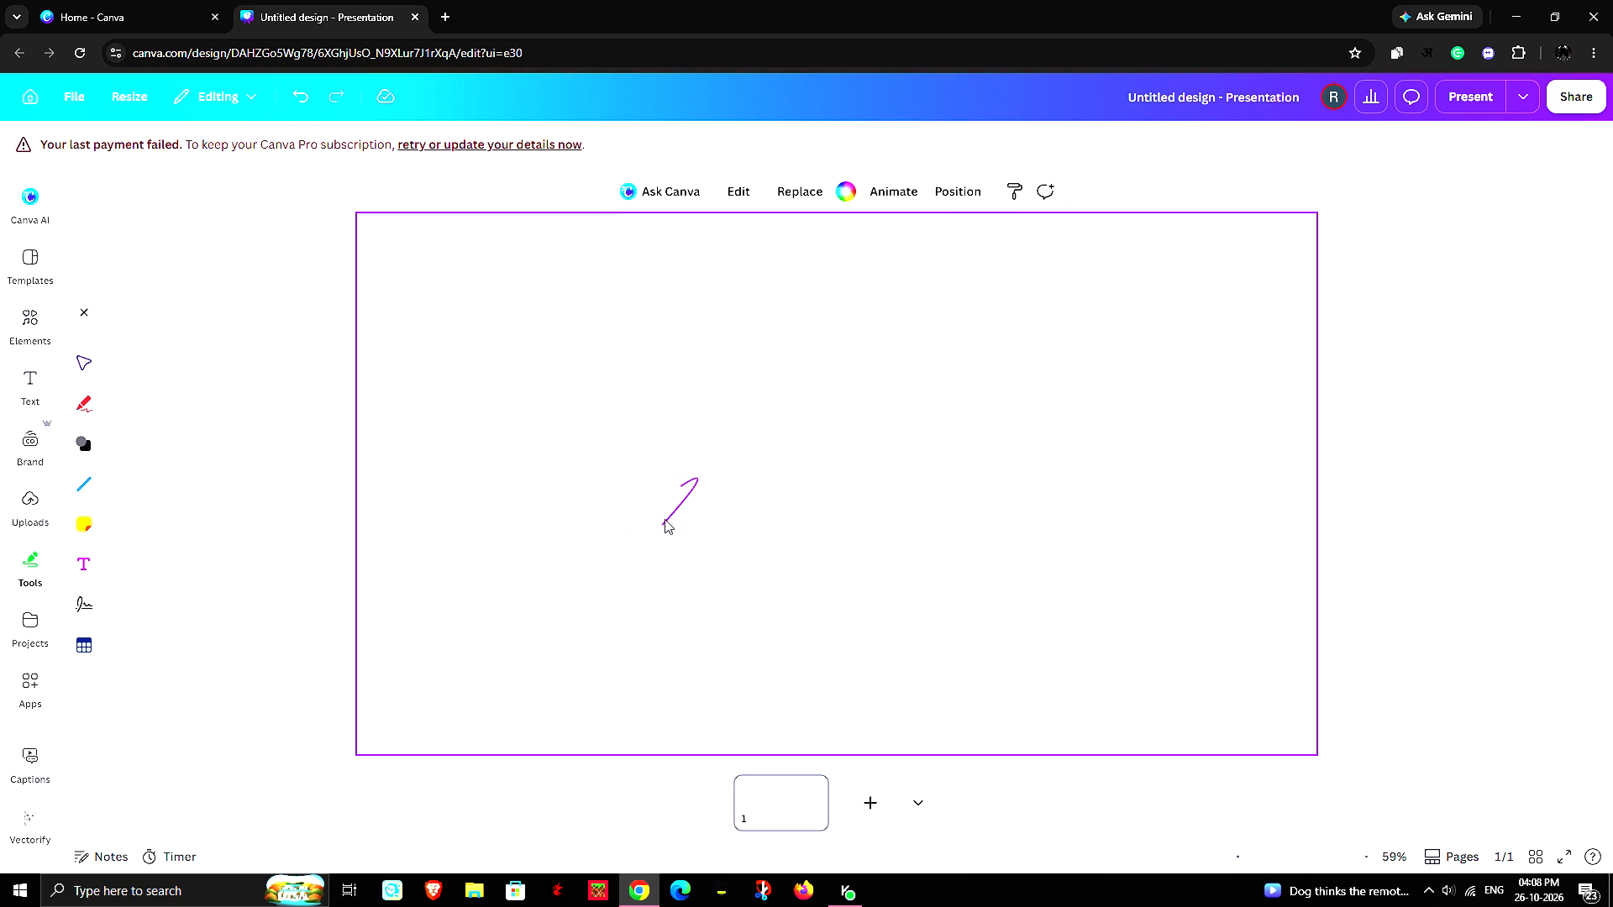
Reposition the second curve's inner end slightly higher inside the small circle, giving it a length of about 91.
left_click(663, 520)
left_click_drag(661, 526, 665, 526)
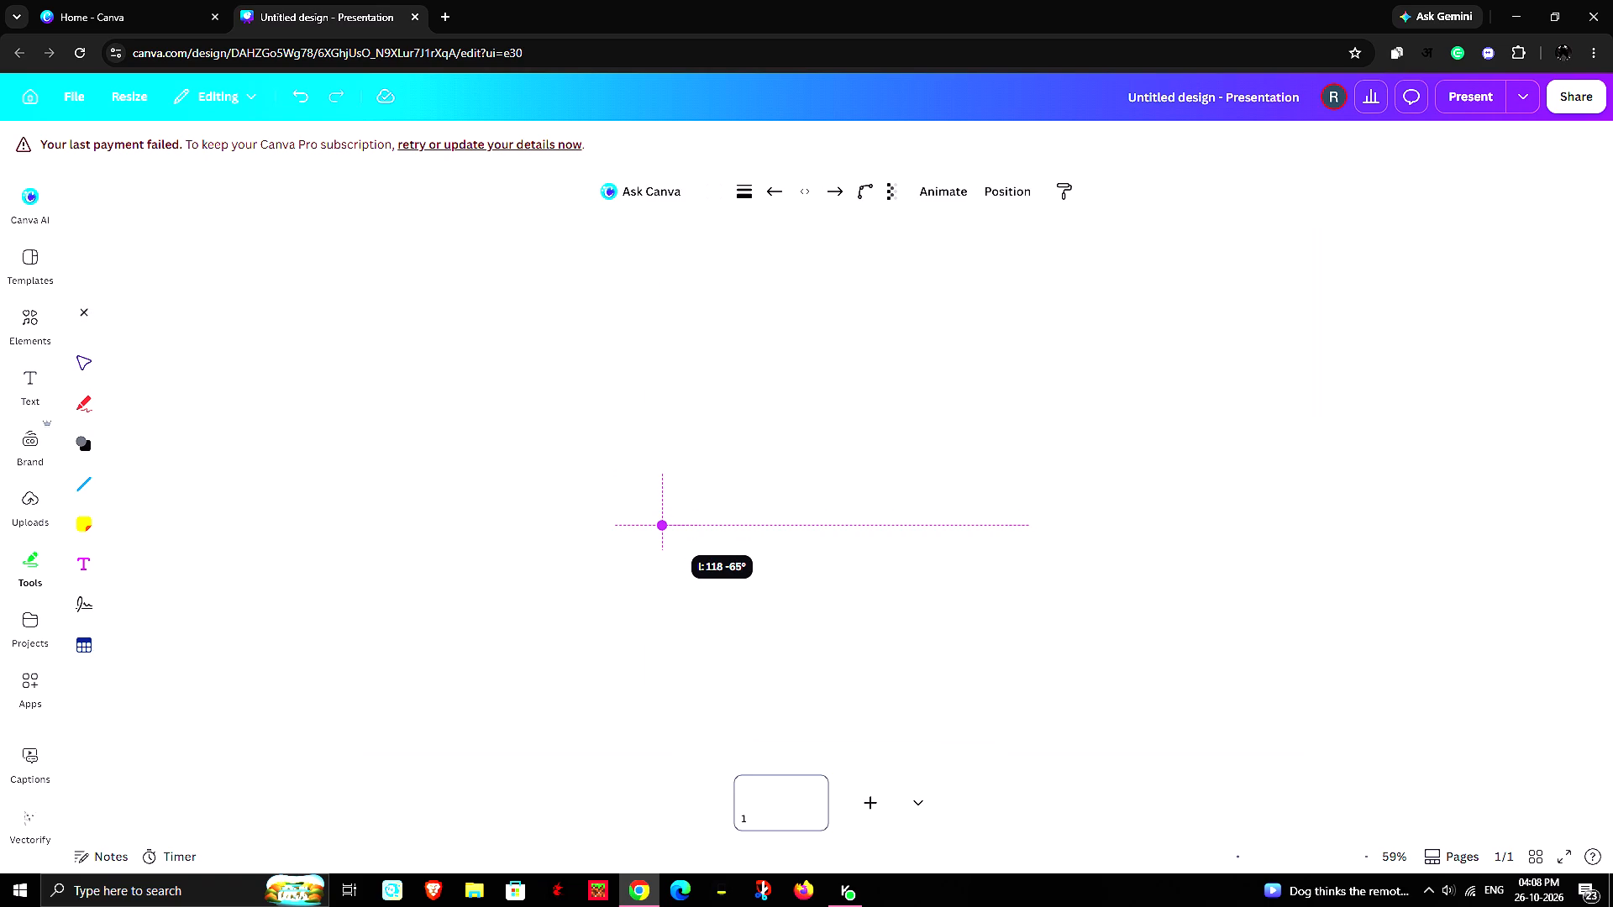
left_click_drag(665, 526, 662, 522)
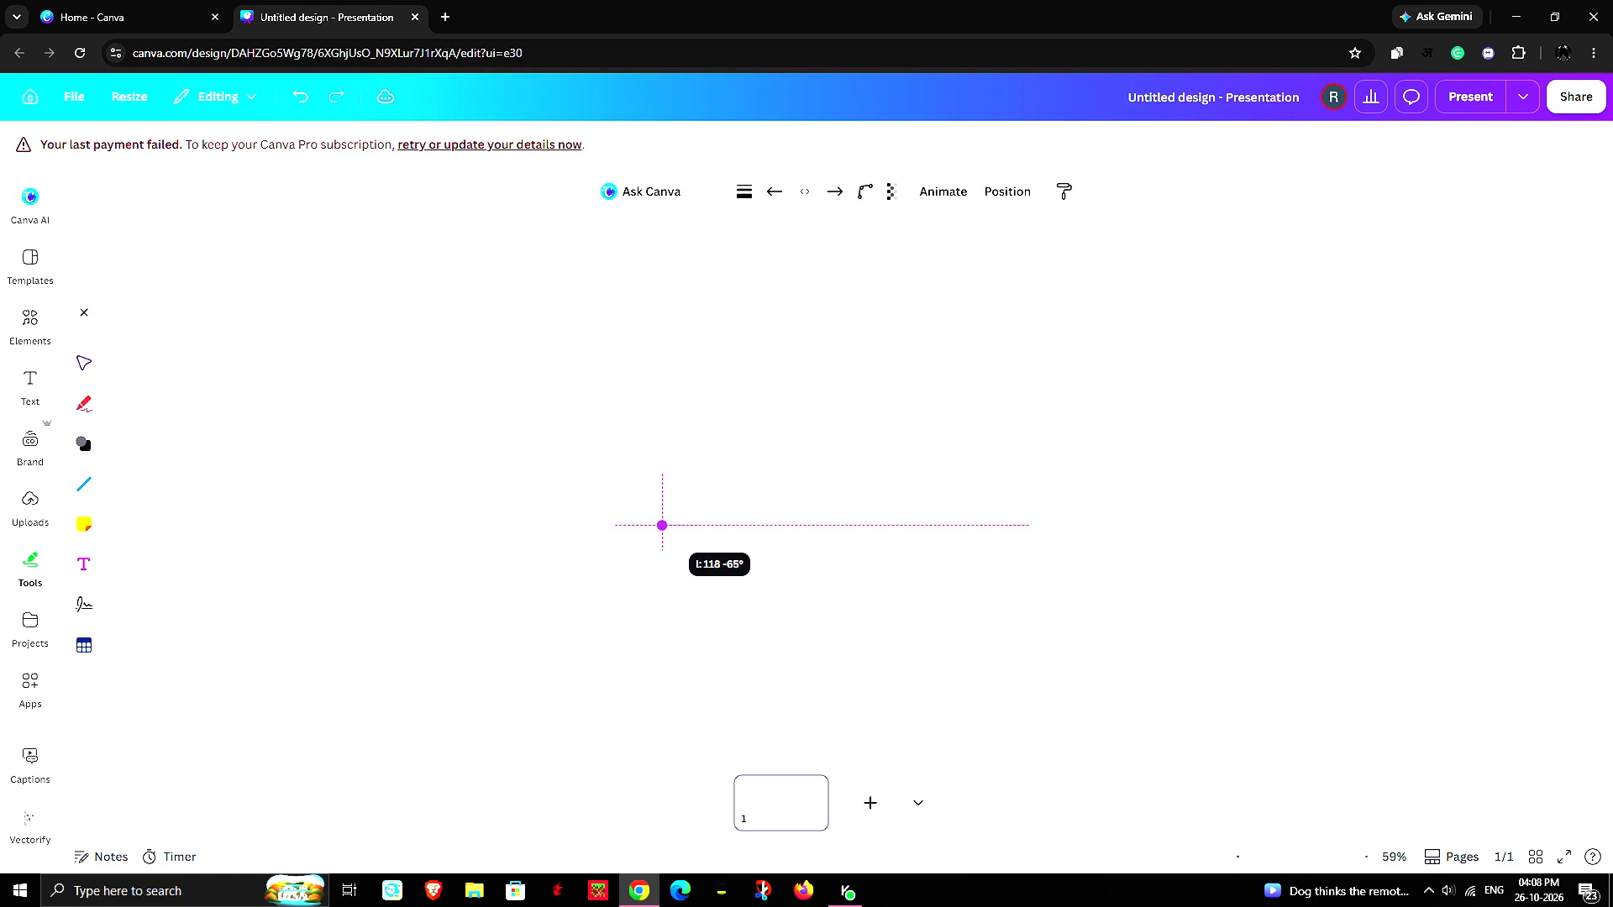
left_click_drag(662, 522, 665, 514)
left_click(661, 529)
left_click_drag(660, 524, 659, 519)
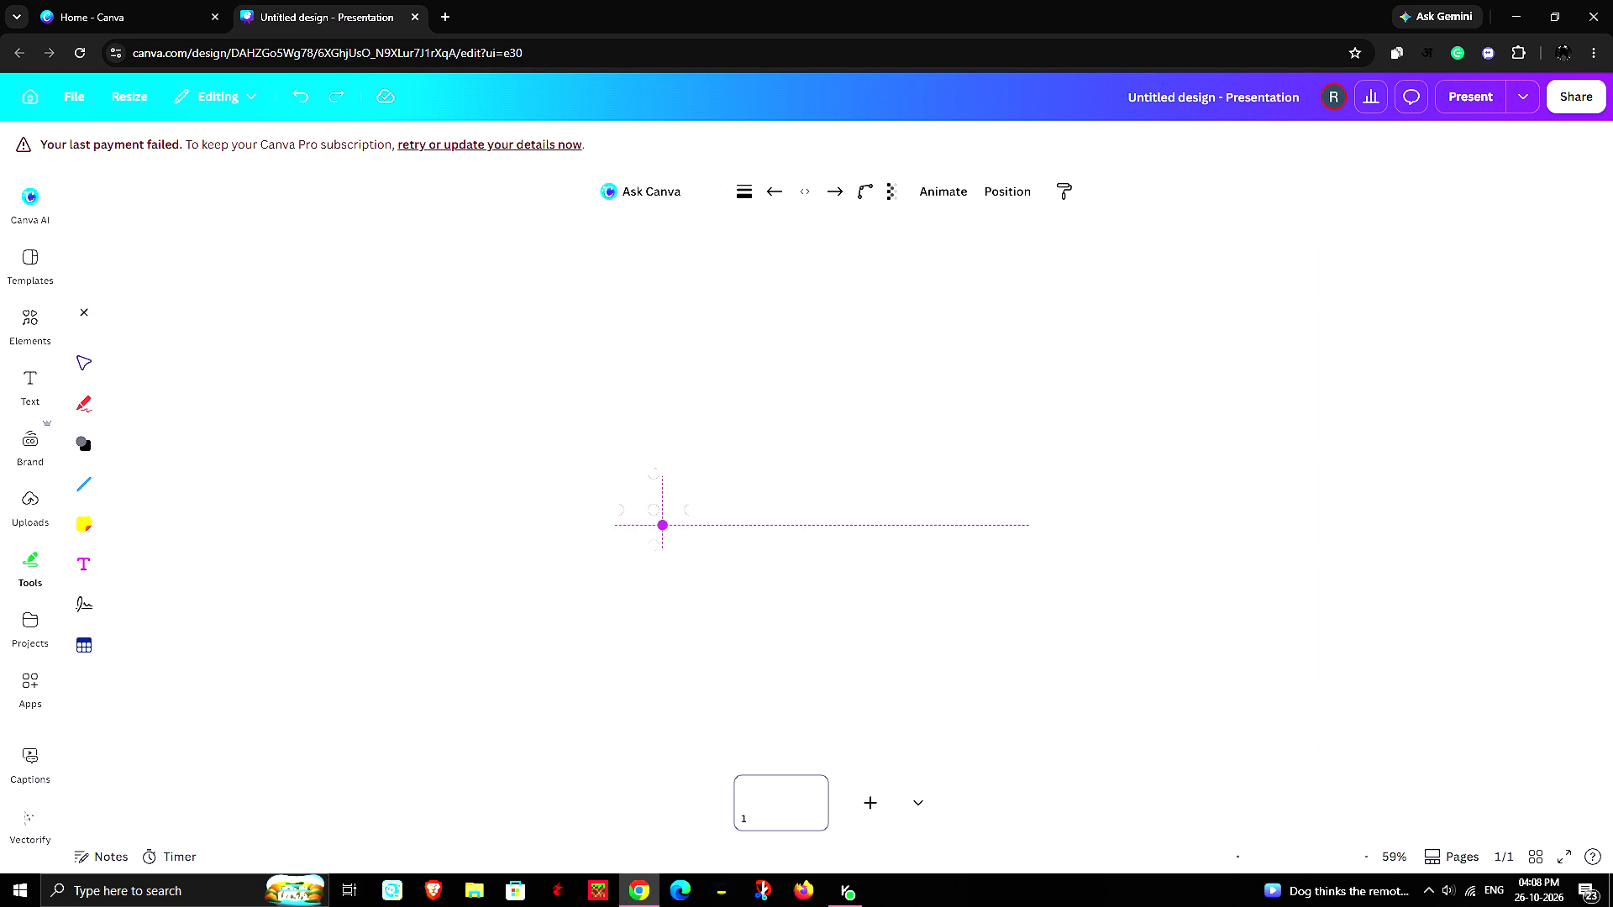
left_click_drag(659, 519, 662, 516)
left_click_drag(664, 516, 667, 527)
left_click(670, 507)
left_click_drag(660, 511, 663, 519)
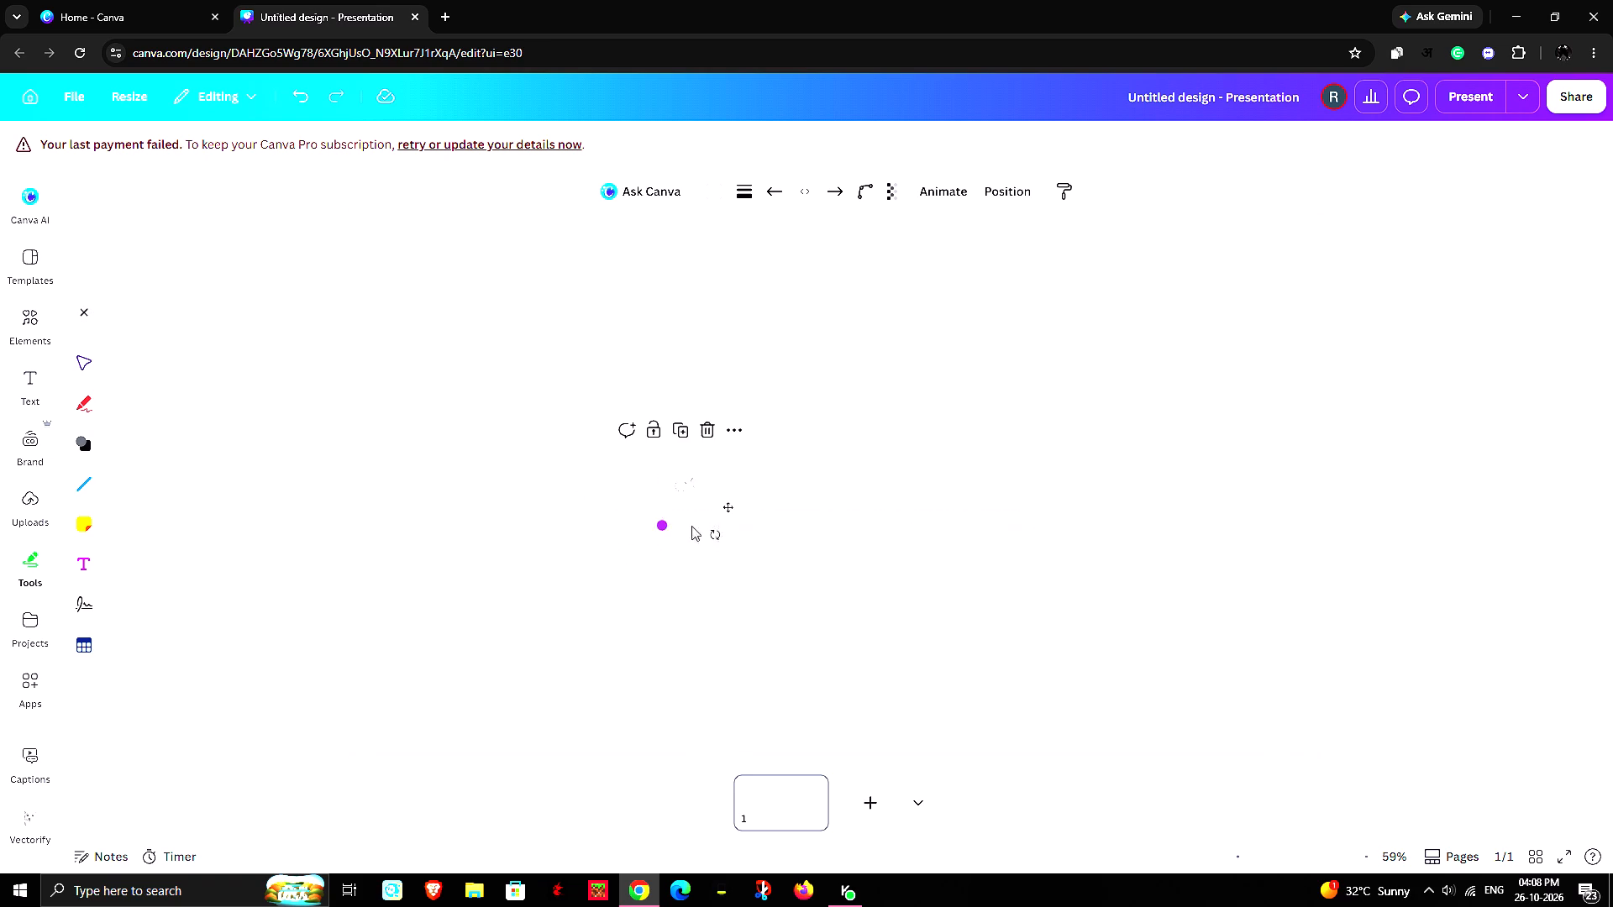
left_click(663, 526)
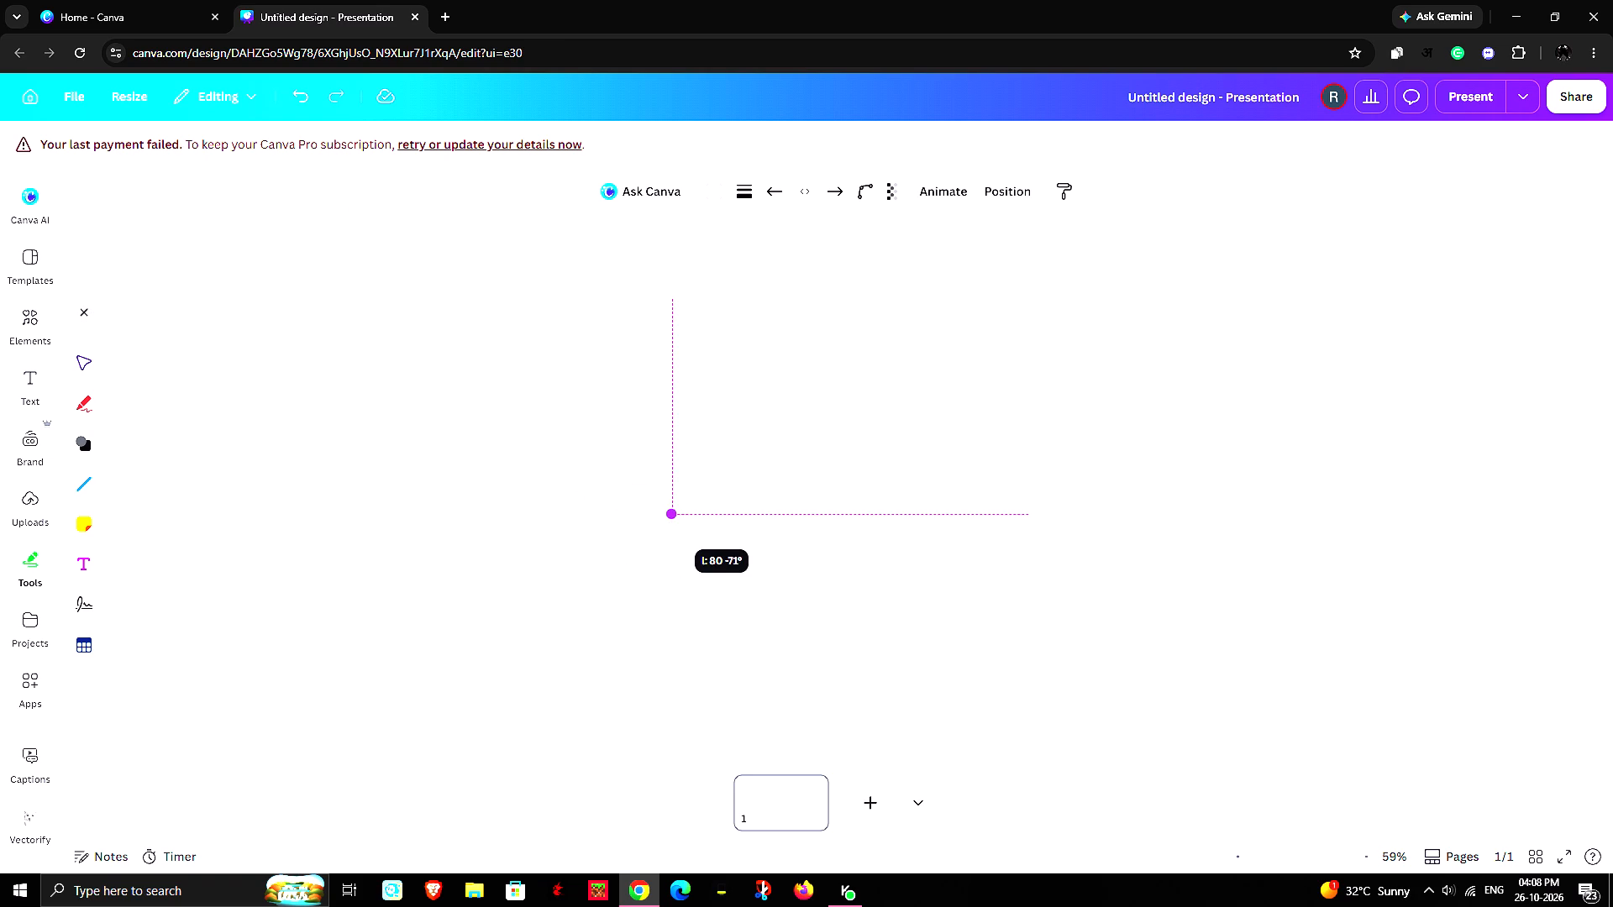
left_click(665, 527)
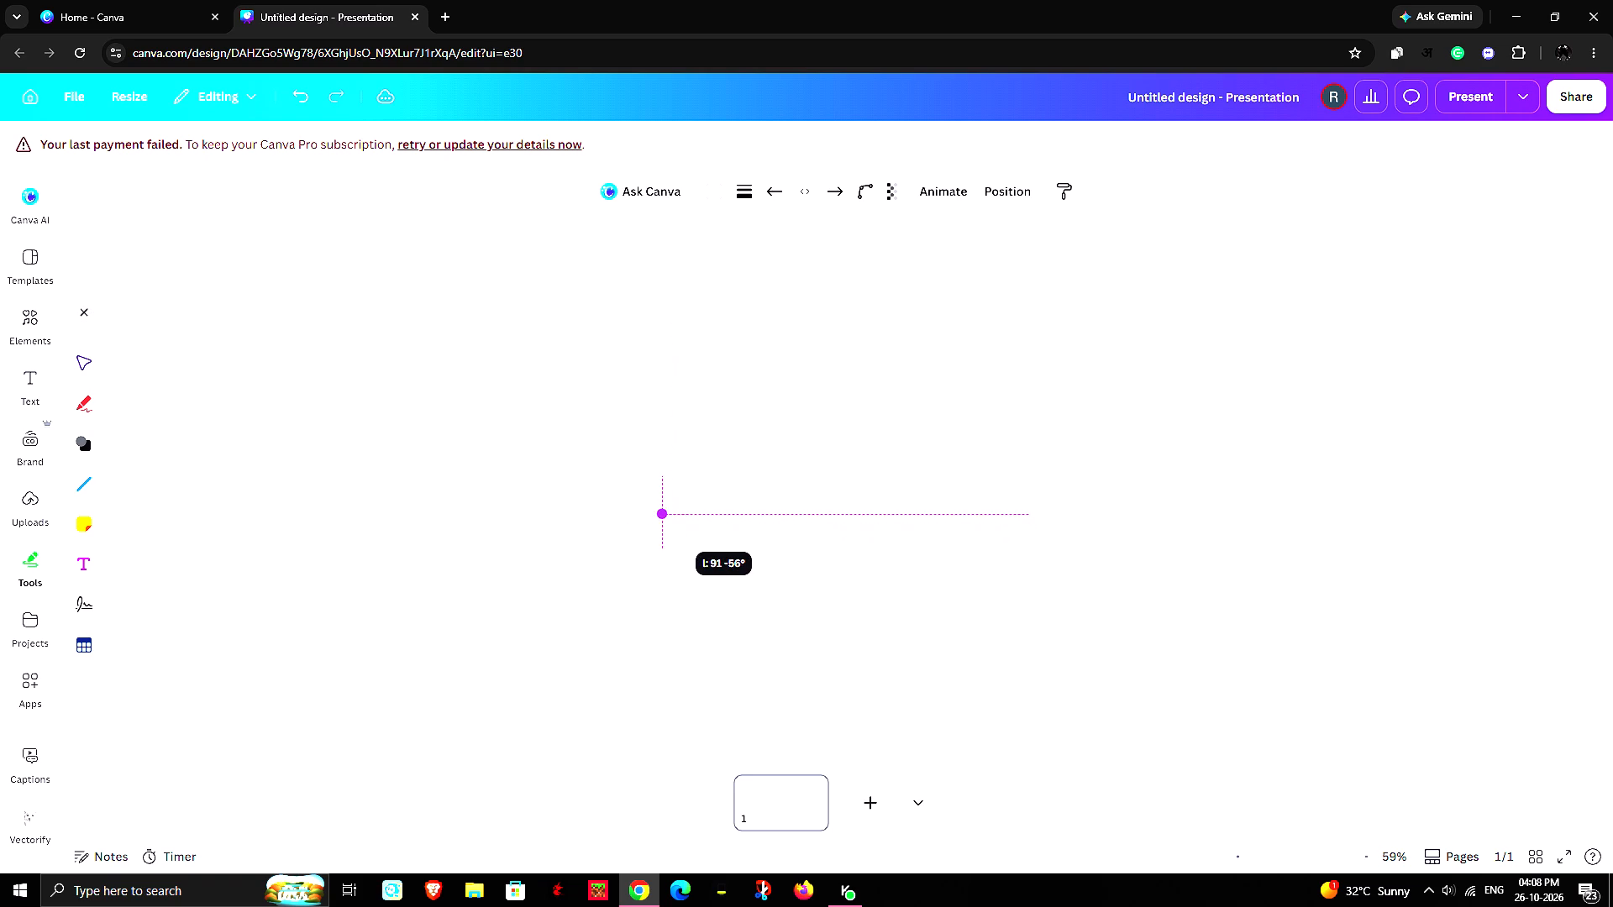
Raise the first curve's inner end to meet the second's and reattach its outer end to the circle's lower-left edge, about 109 long.
left_click(658, 529)
left_click(665, 527)
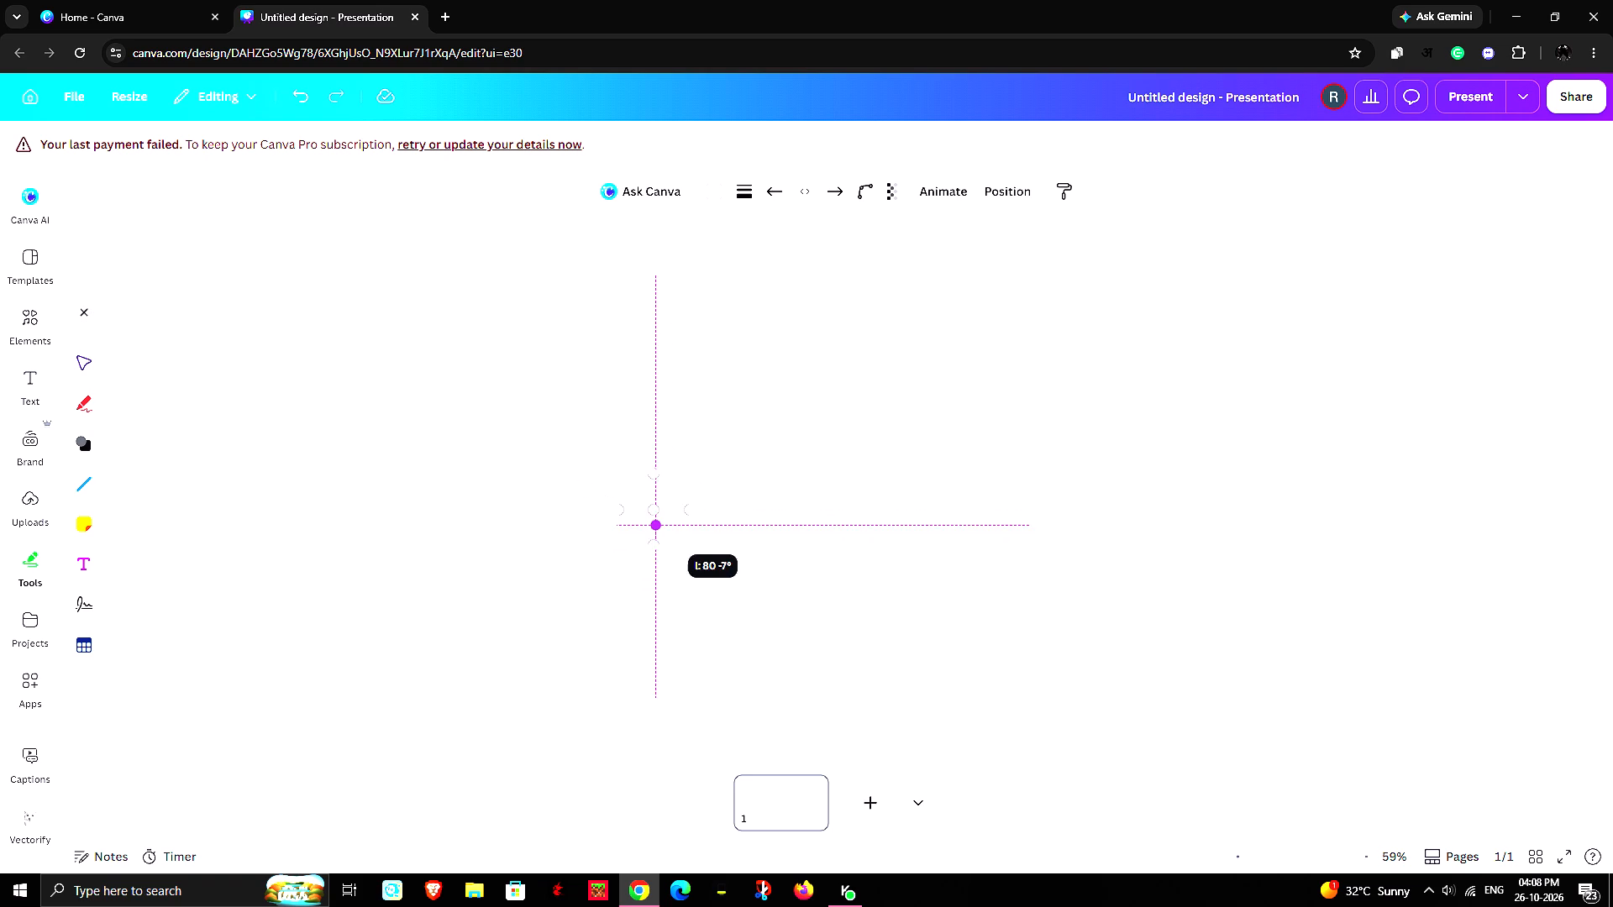
left_click(625, 528)
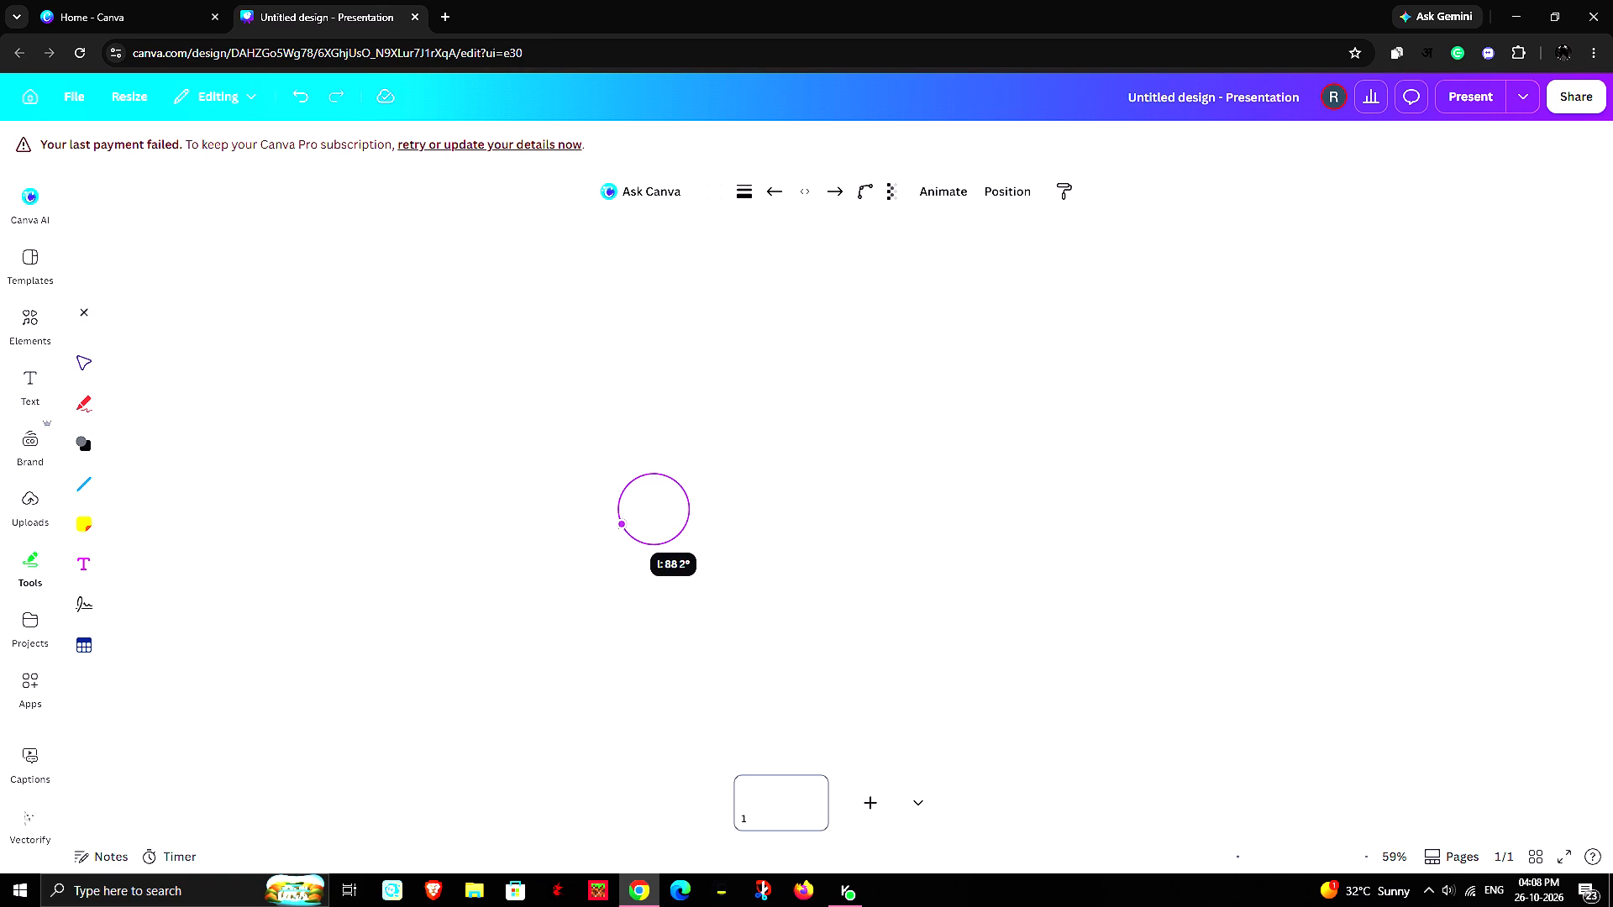
left_click_drag(656, 527, 660, 520)
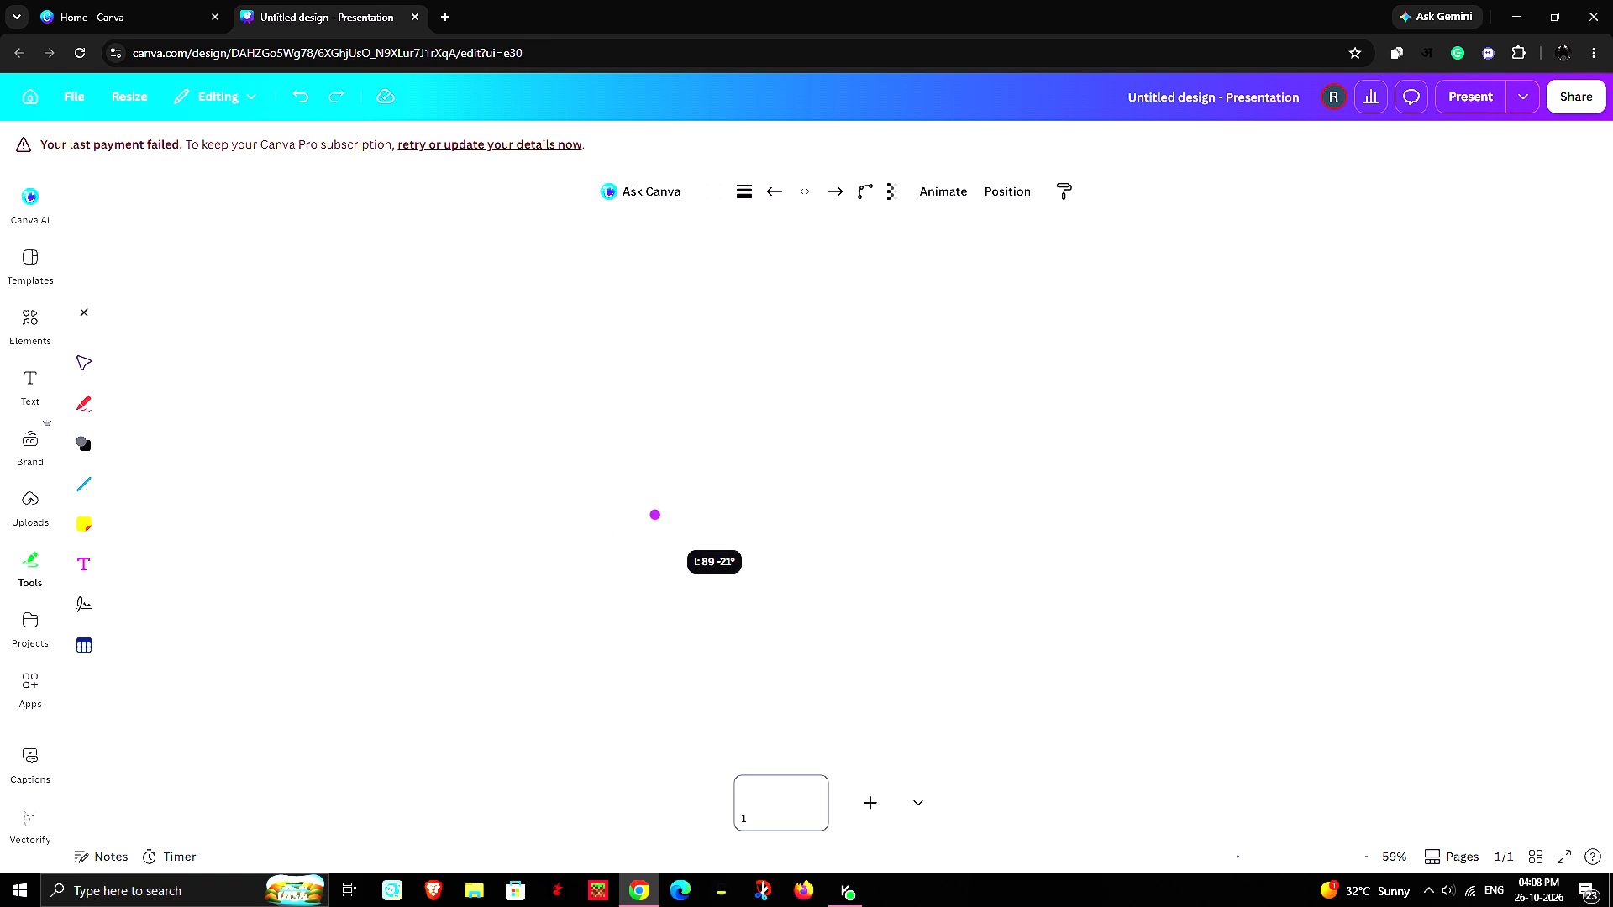
left_click_drag(660, 520, 662, 520)
left_click(625, 528)
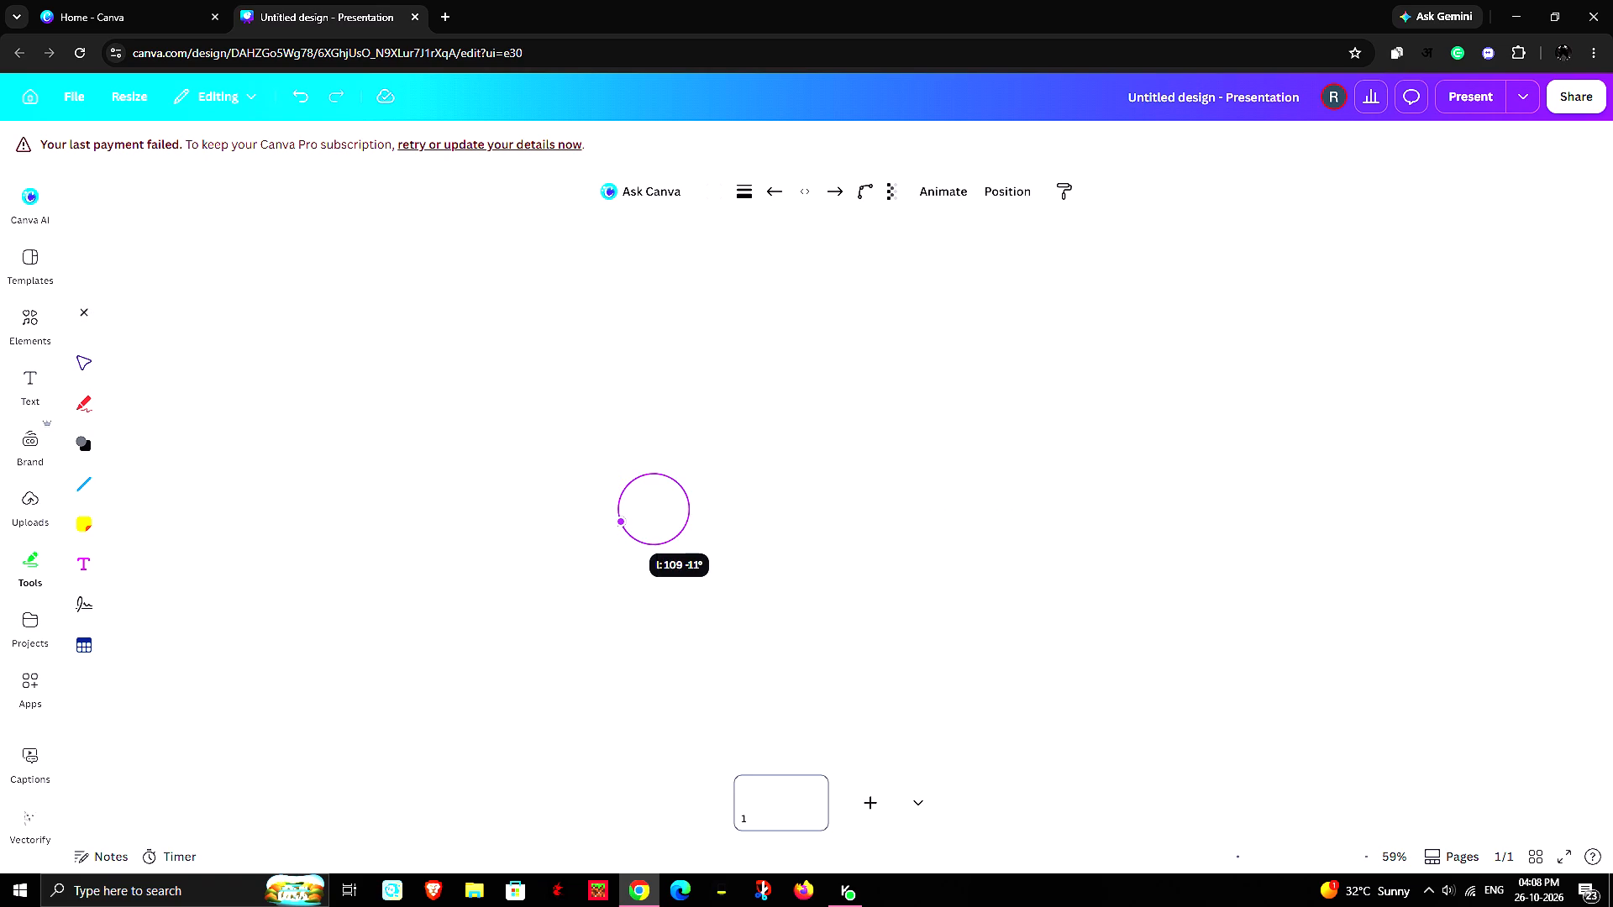
left_click(621, 541)
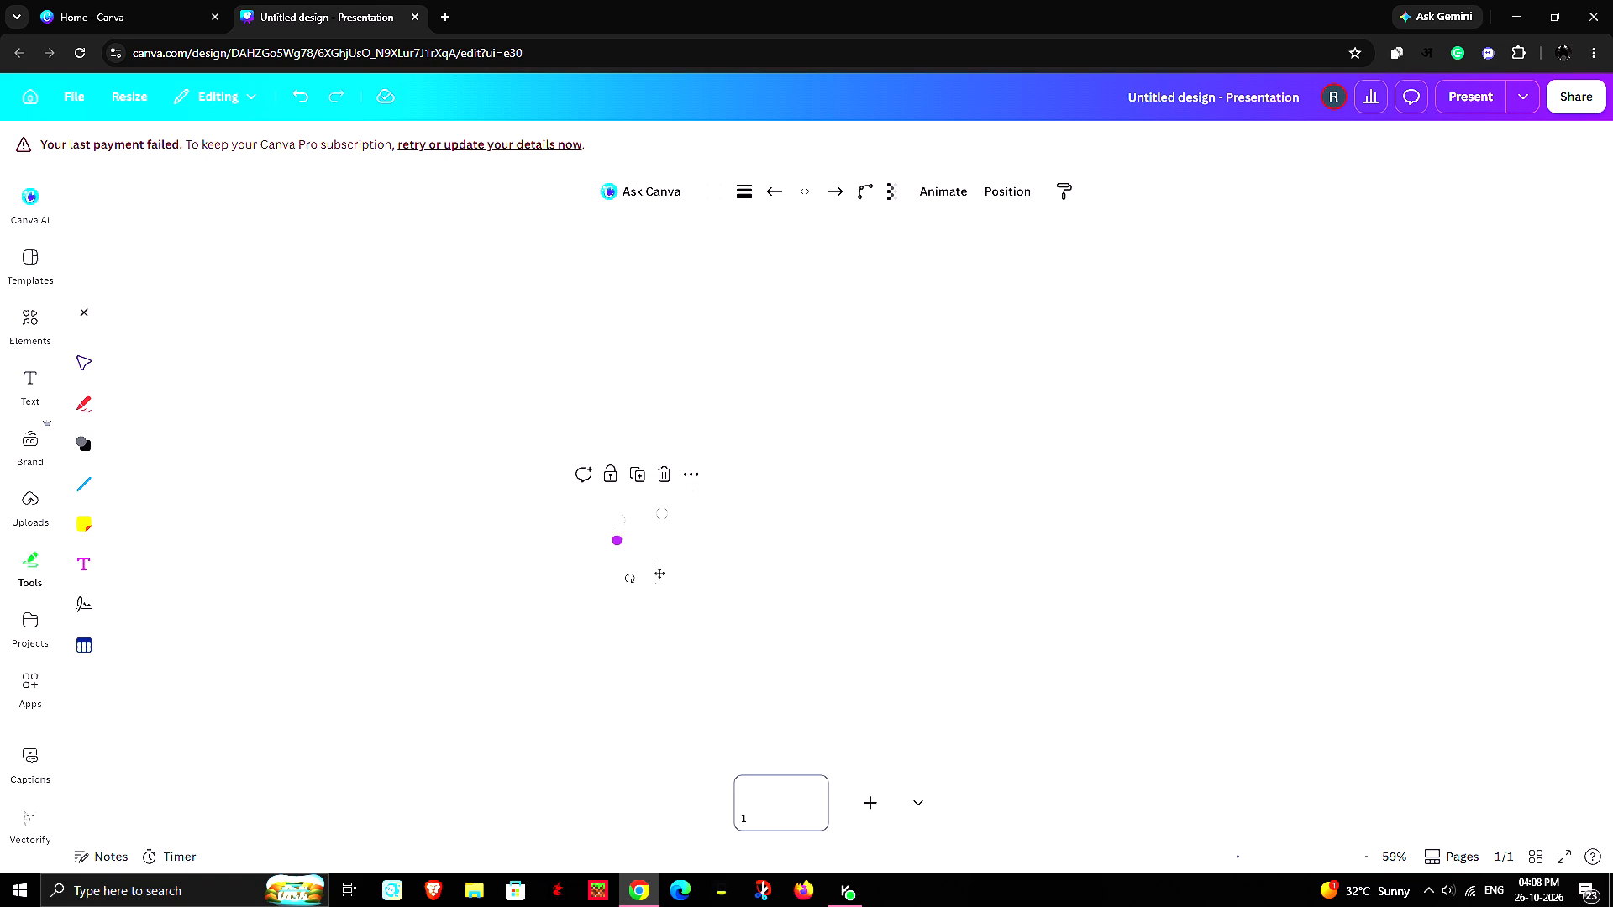
left_click(664, 517)
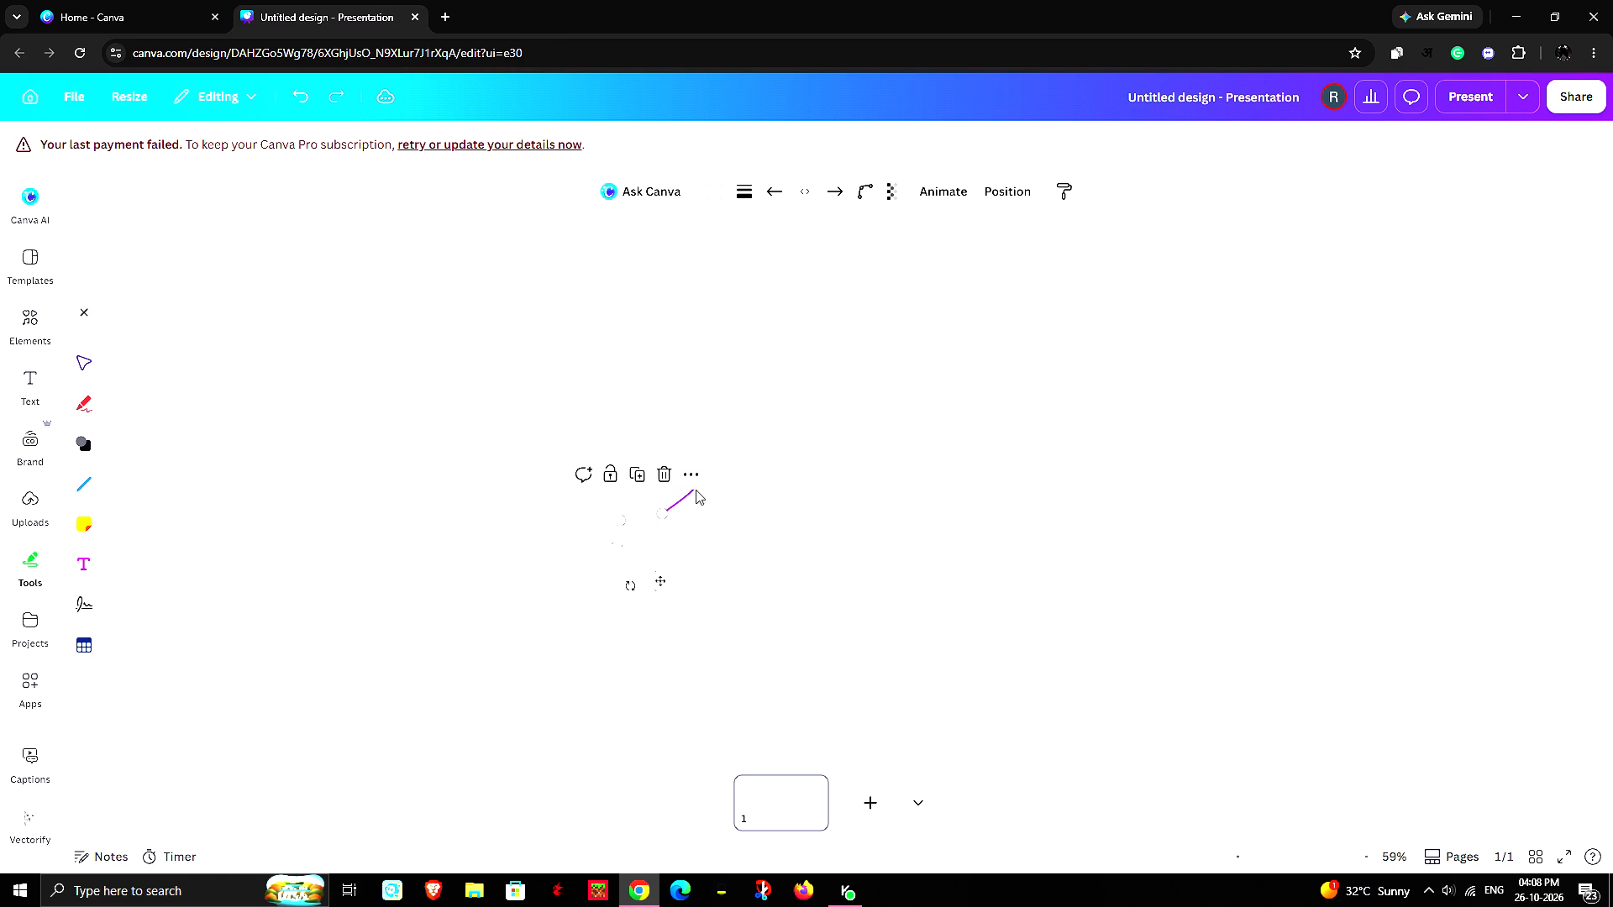
Adjust the second curve's bend and bring the inner ends of both curves together slightly lower inside the small circle.
left_click(736, 482)
left_click(696, 489)
left_click(696, 490)
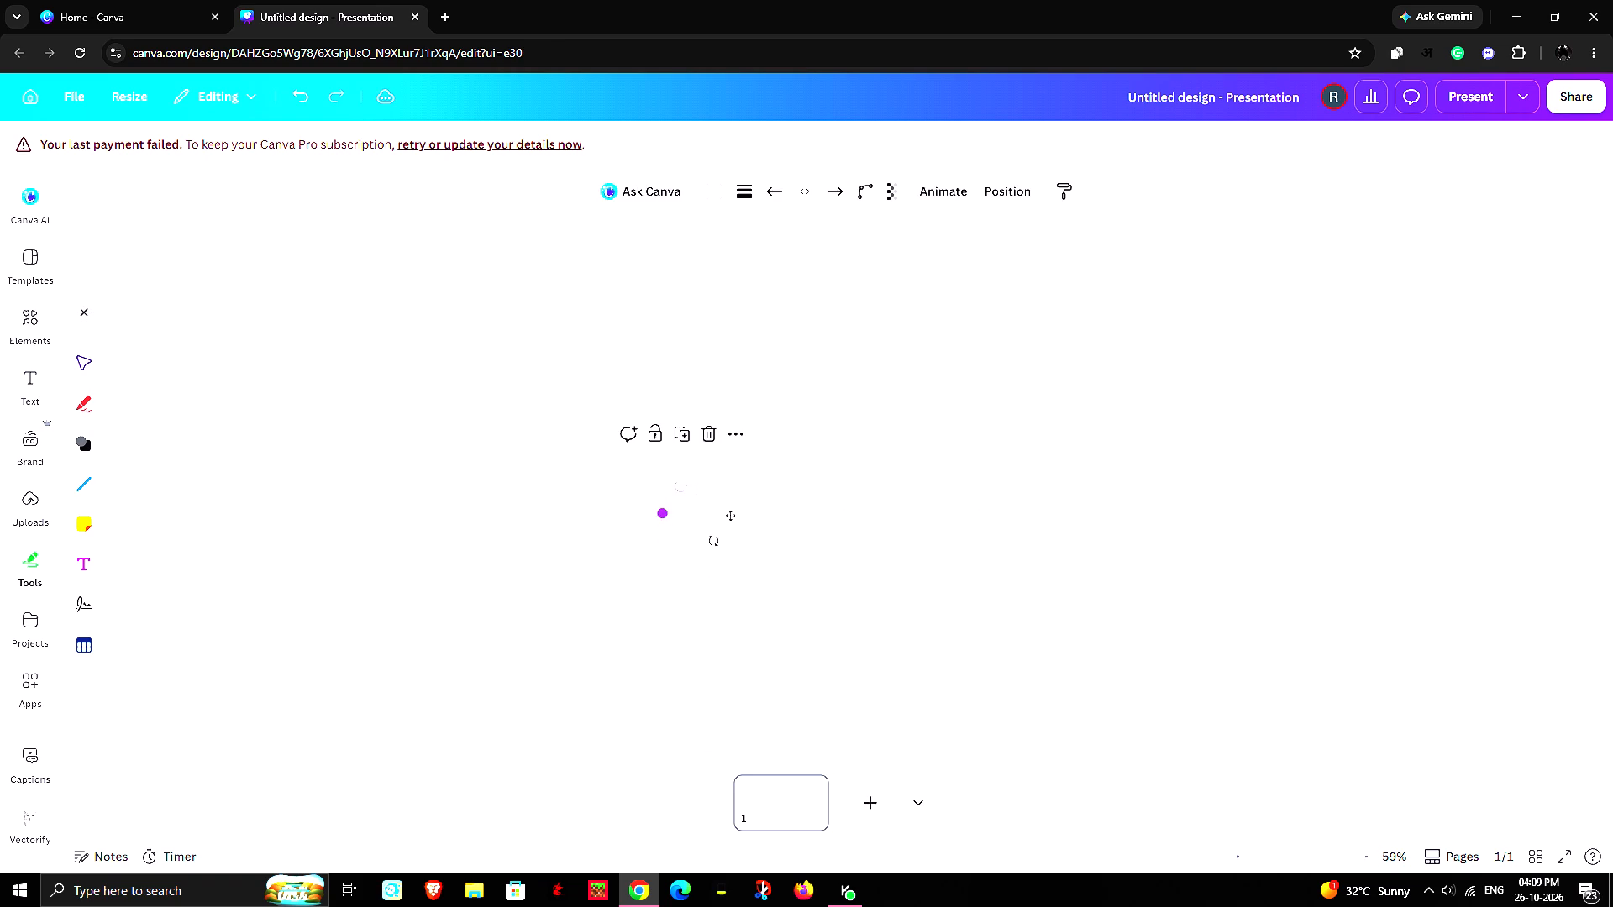
left_click(663, 514)
left_click(649, 526)
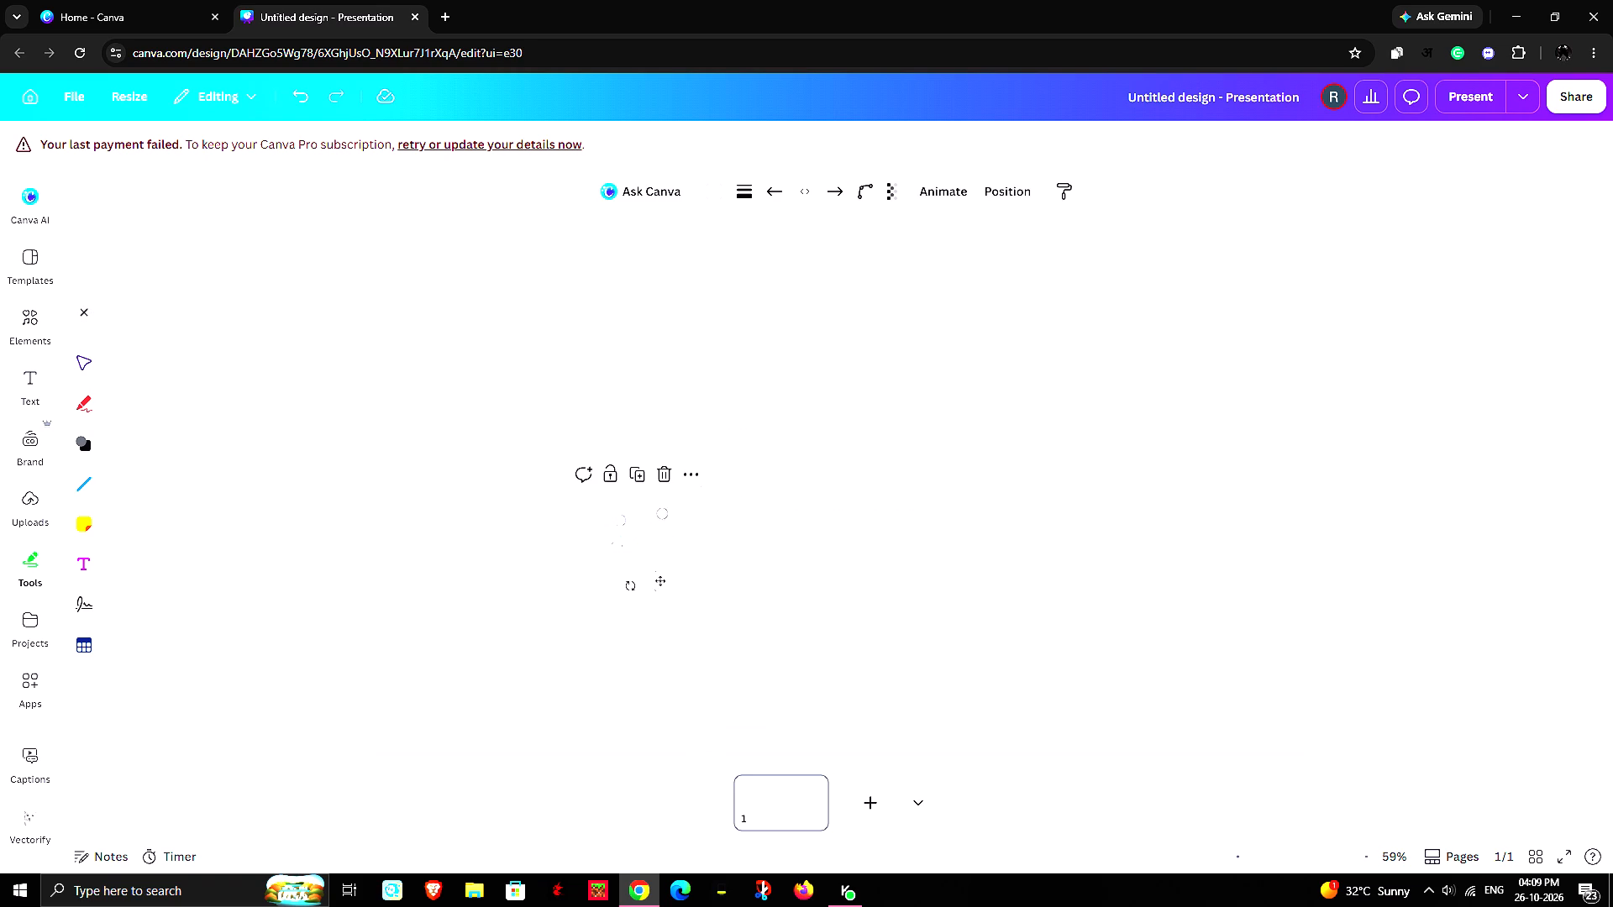
left_click(662, 516)
left_click(752, 552)
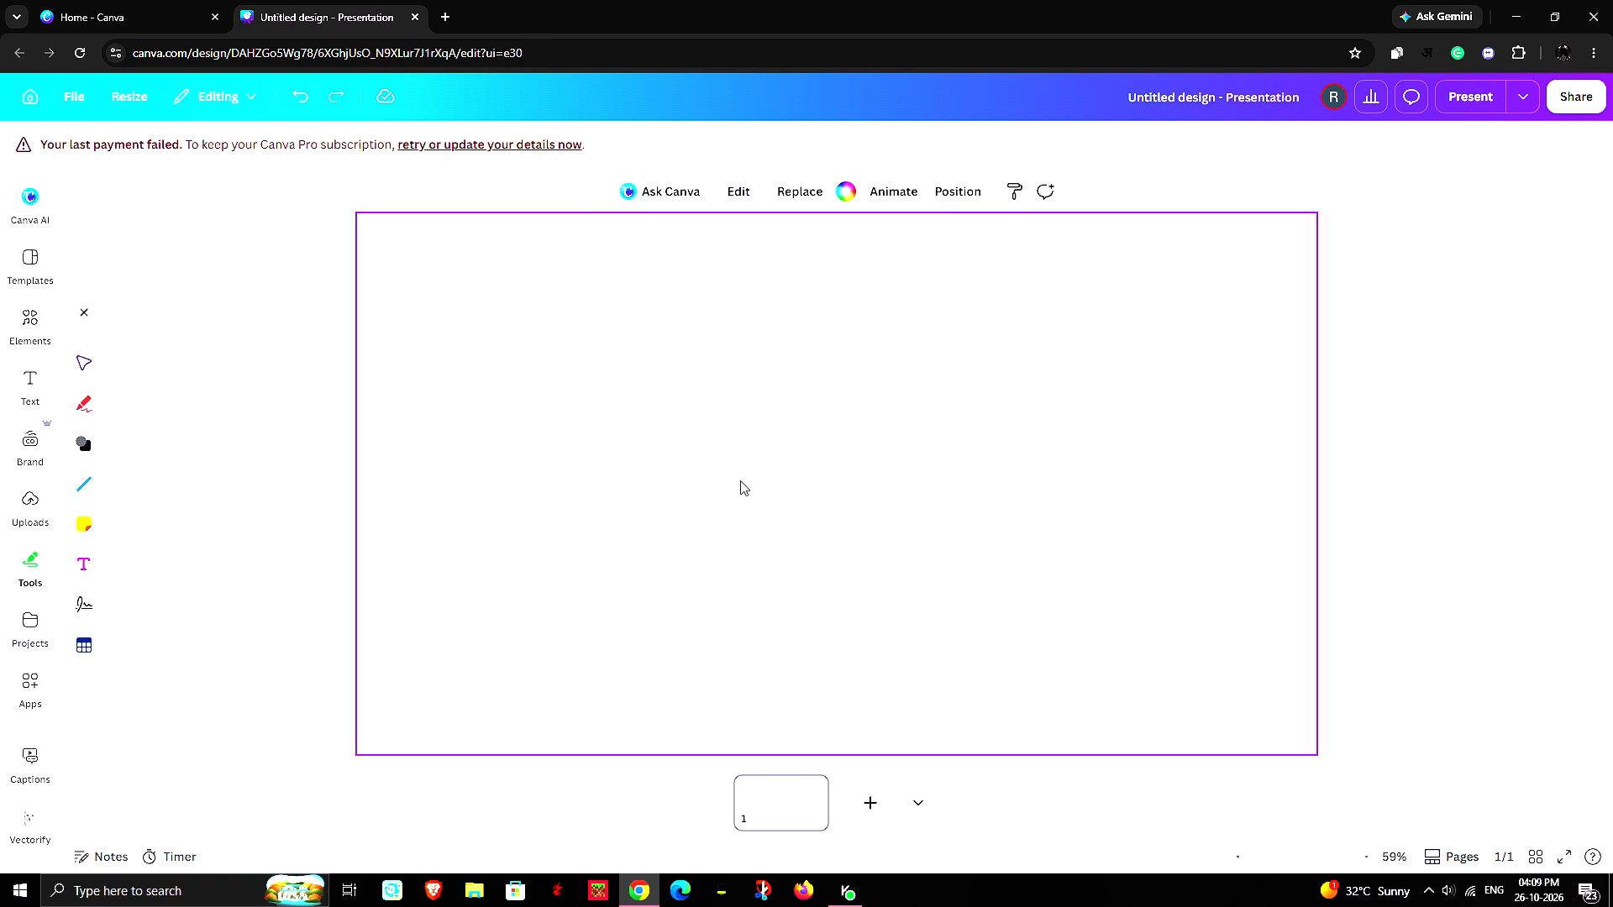
Widen the second curve's bulge outside the circle and set its outer end on the upper-right edge, about 114 long.
left_click(700, 491)
left_click(703, 489)
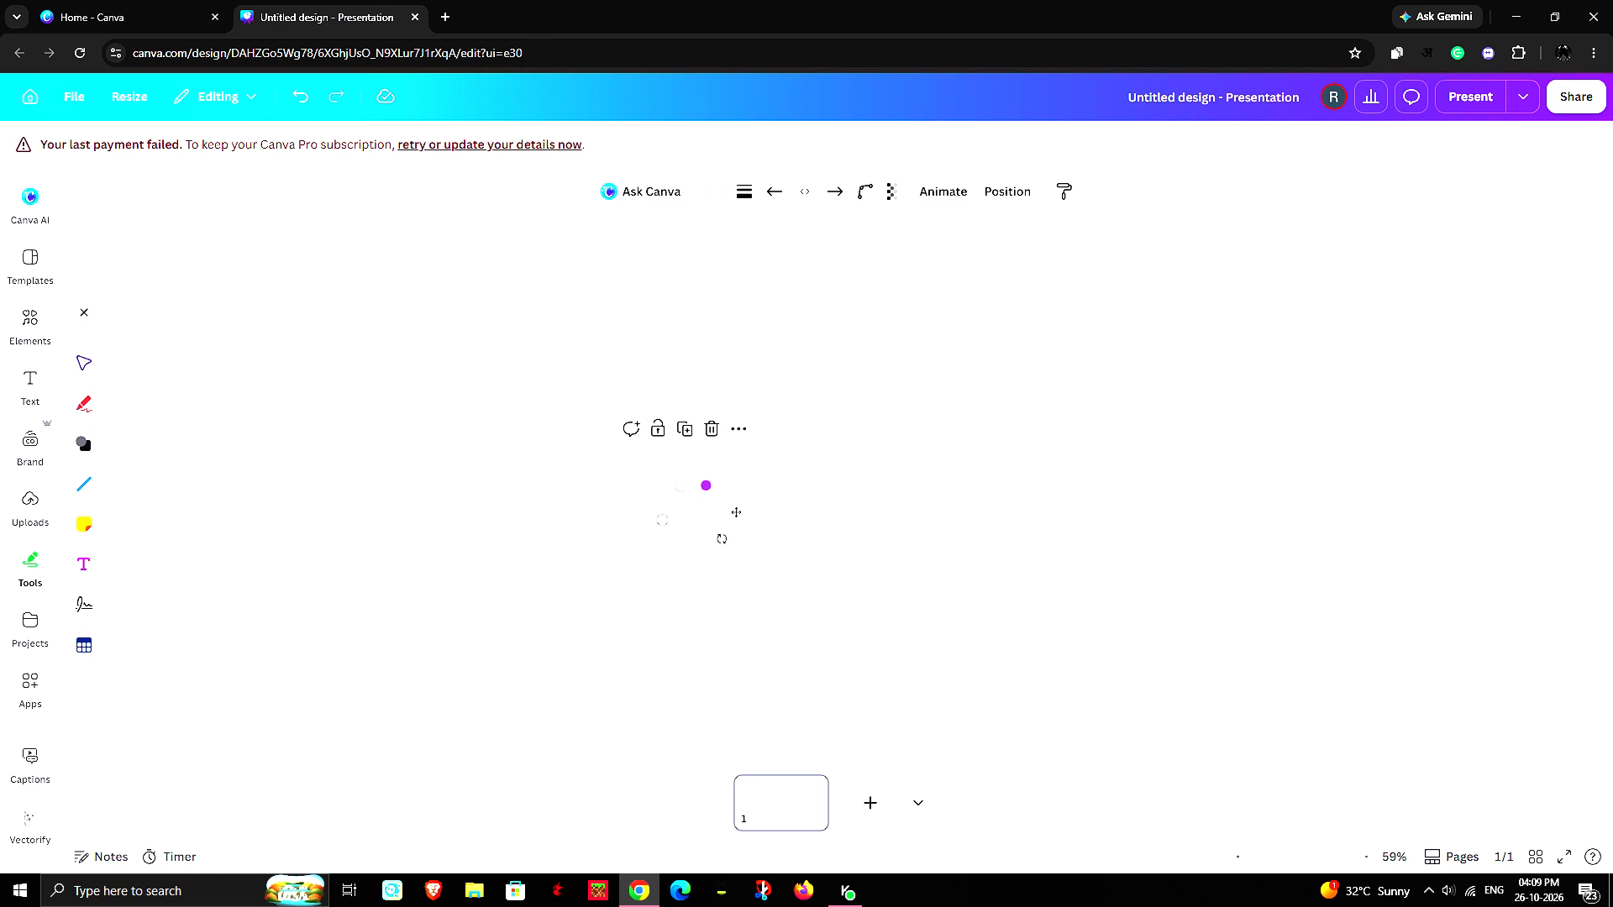
left_click(686, 483)
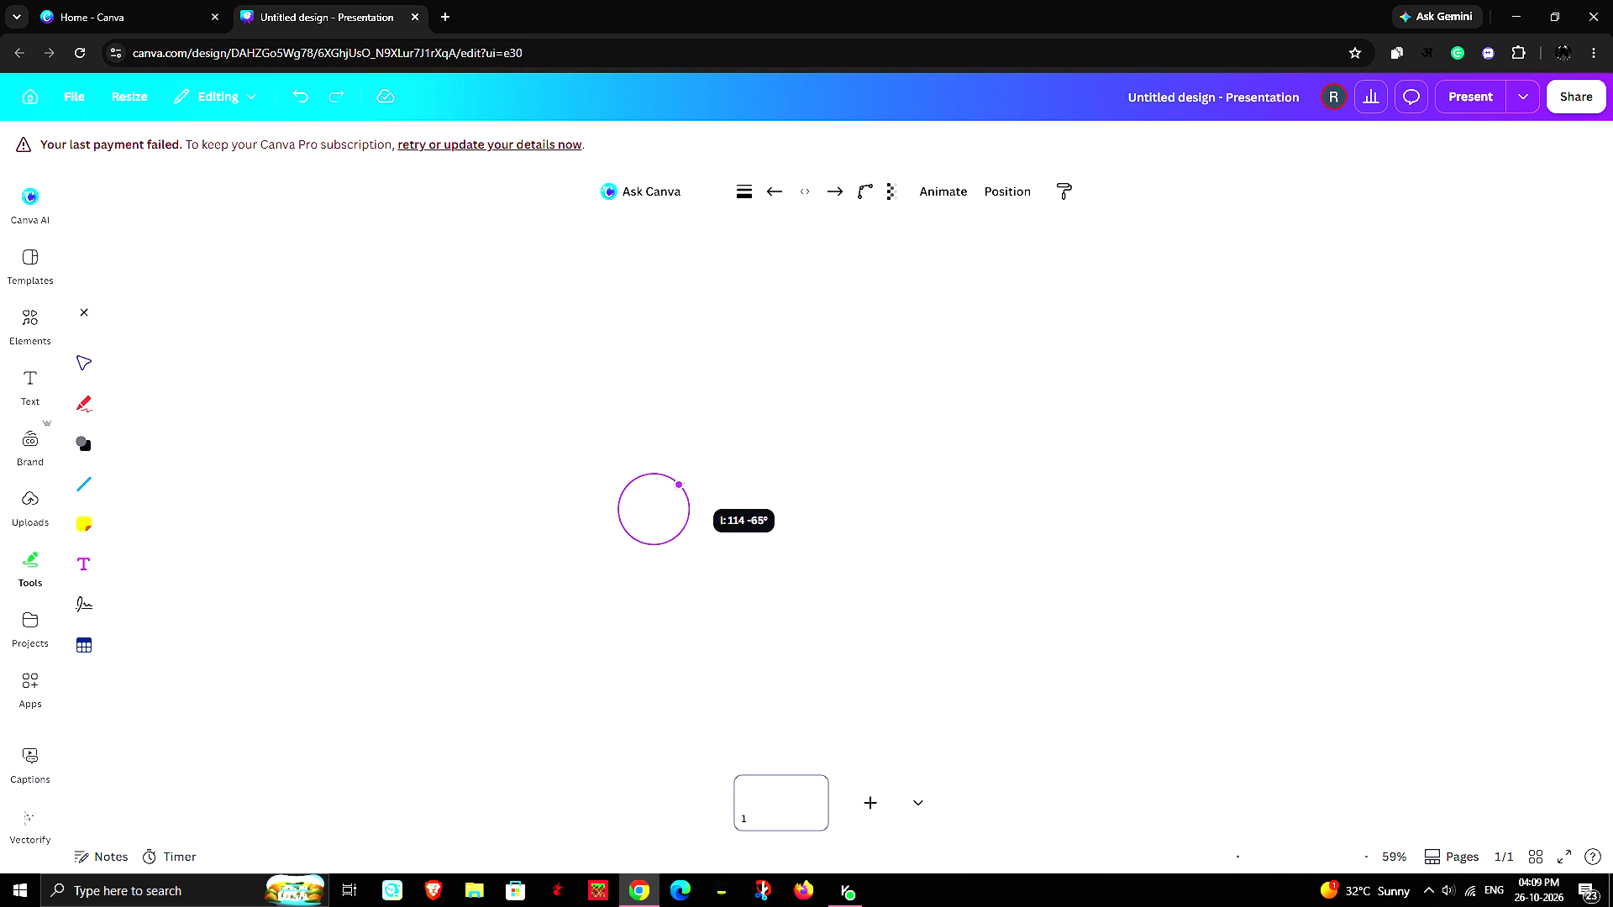
left_click(800, 574)
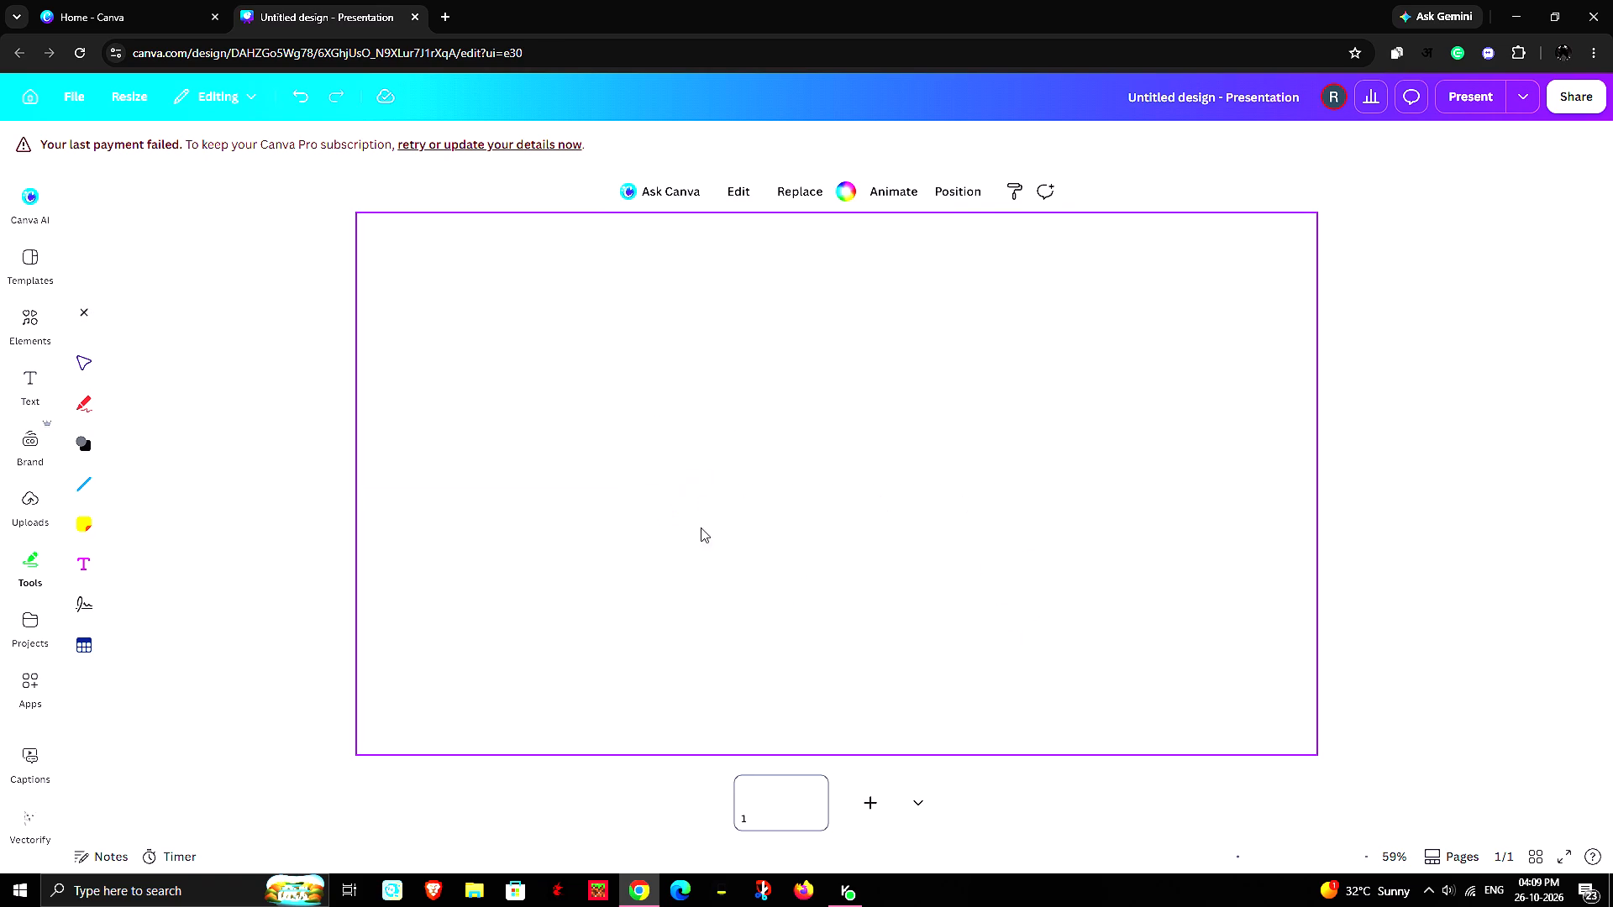
Fine-tune the first curve's outer end at the small circle's lower-left edge.
left_click(611, 522)
left_click(618, 525)
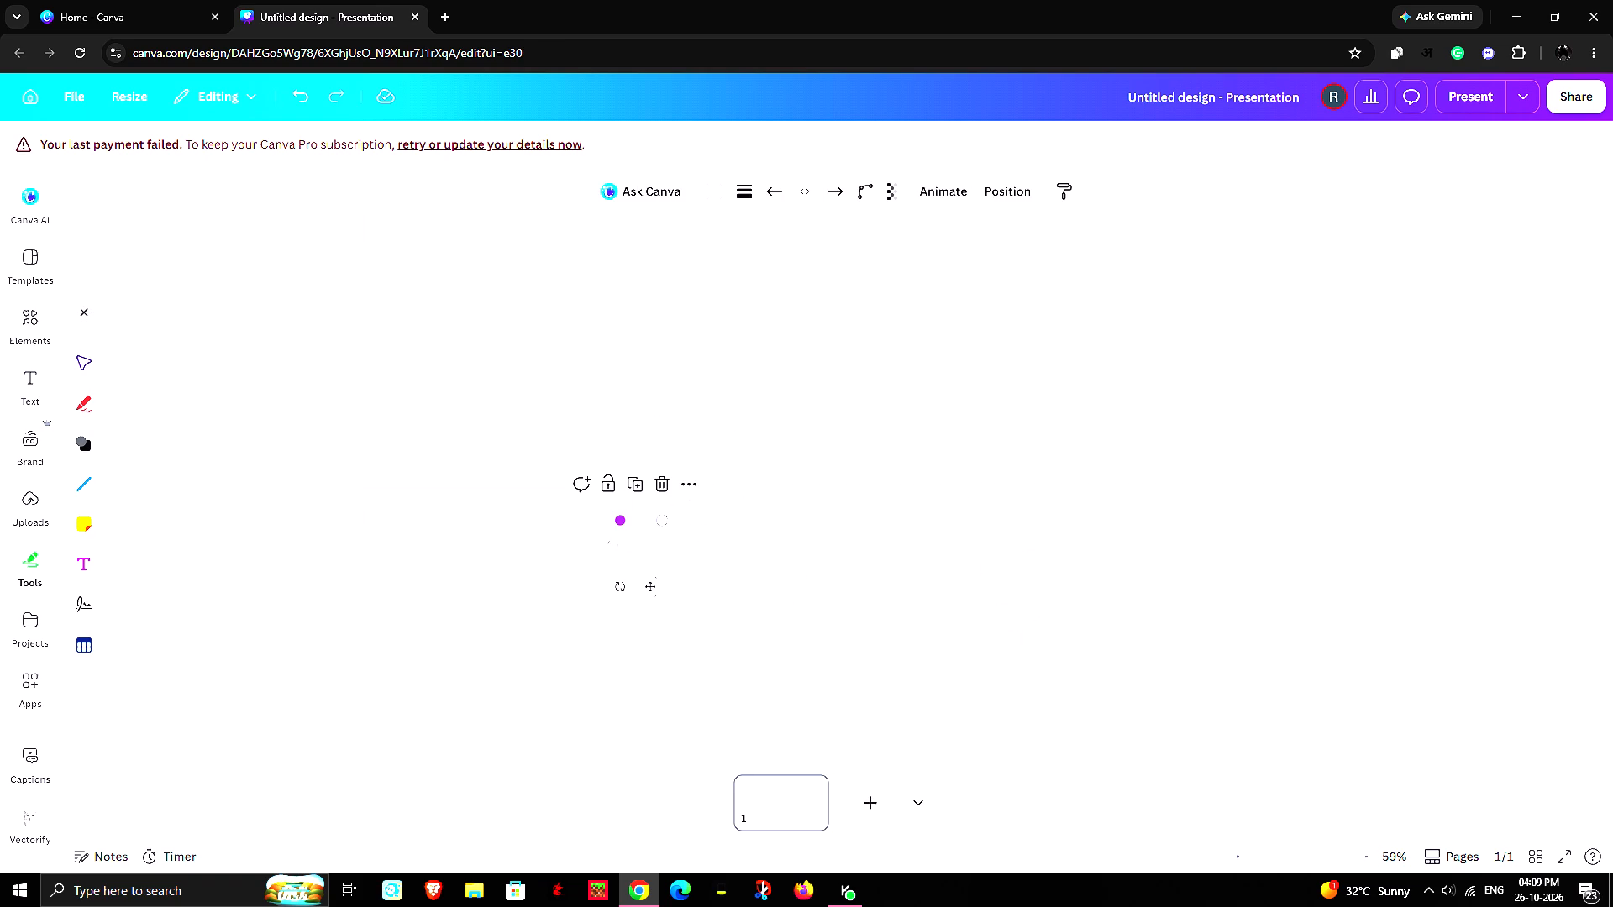
left_click(809, 572)
Fine-tune the second curve's outer end on the circle's upper-right edge to about 115 long and raise its bulge slightly.
left_click(683, 482)
left_click(675, 482)
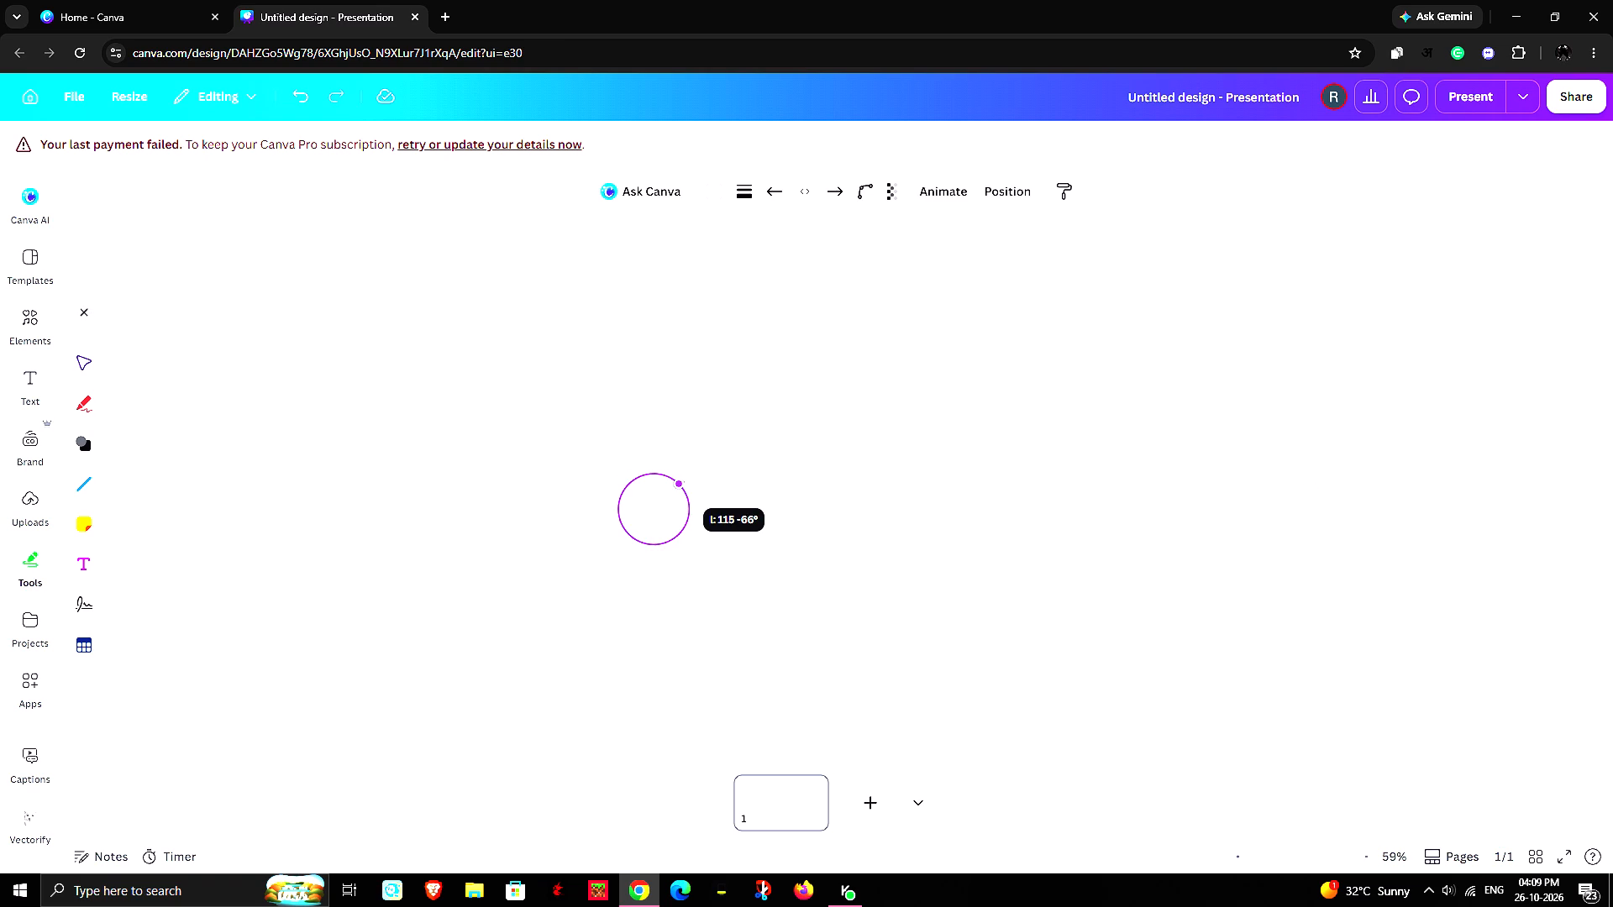
left_click(704, 485)
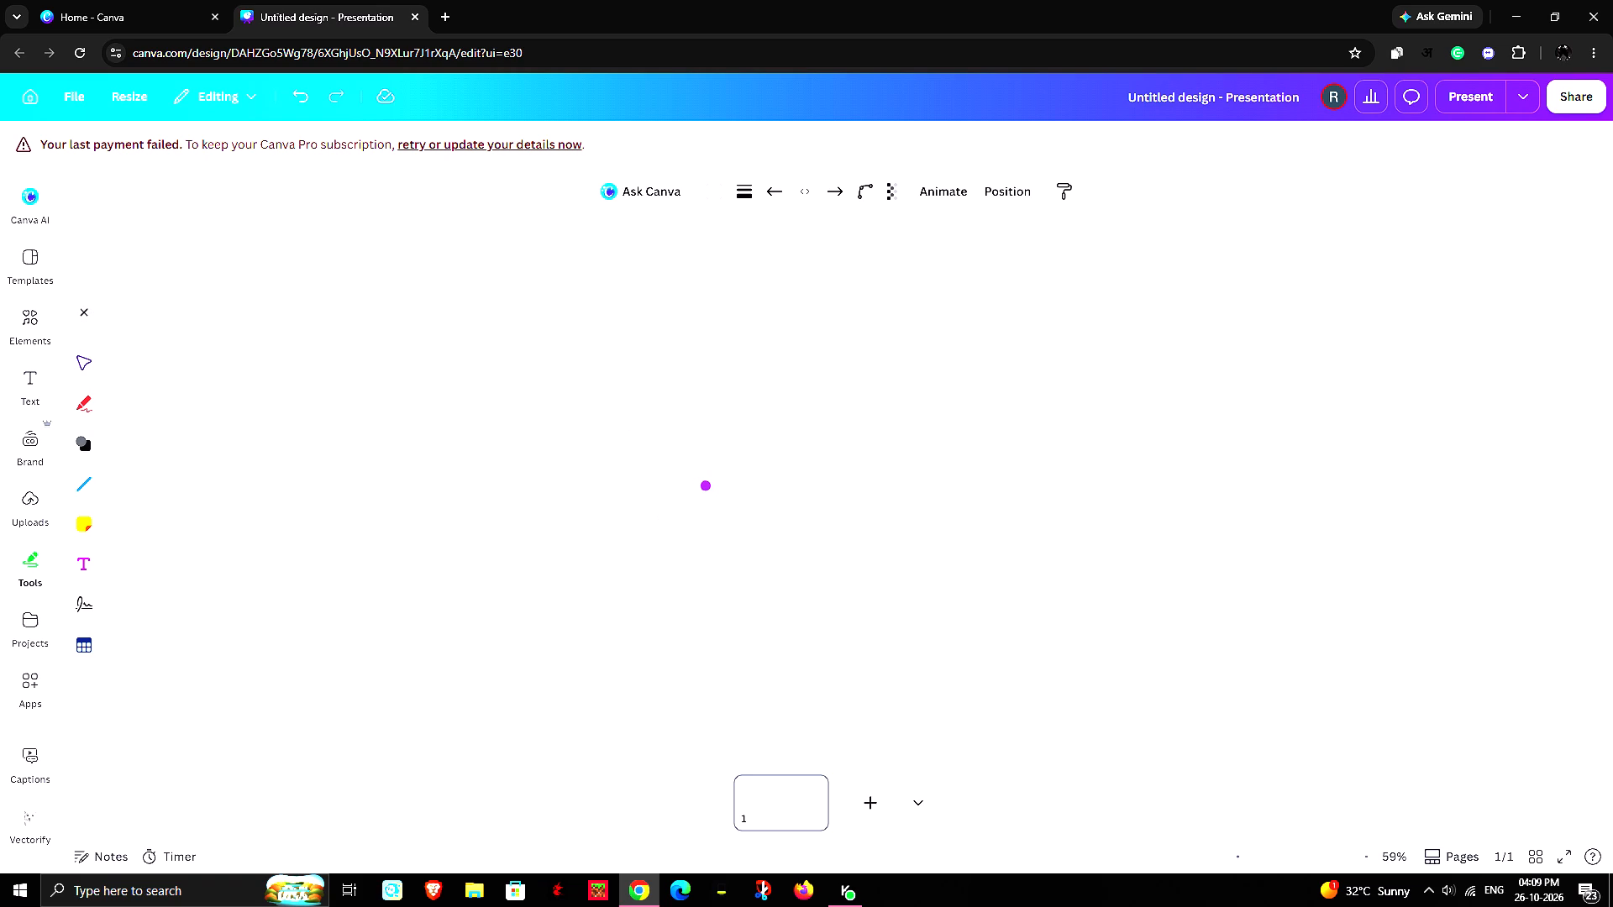
left_click(707, 482)
left_click(778, 545)
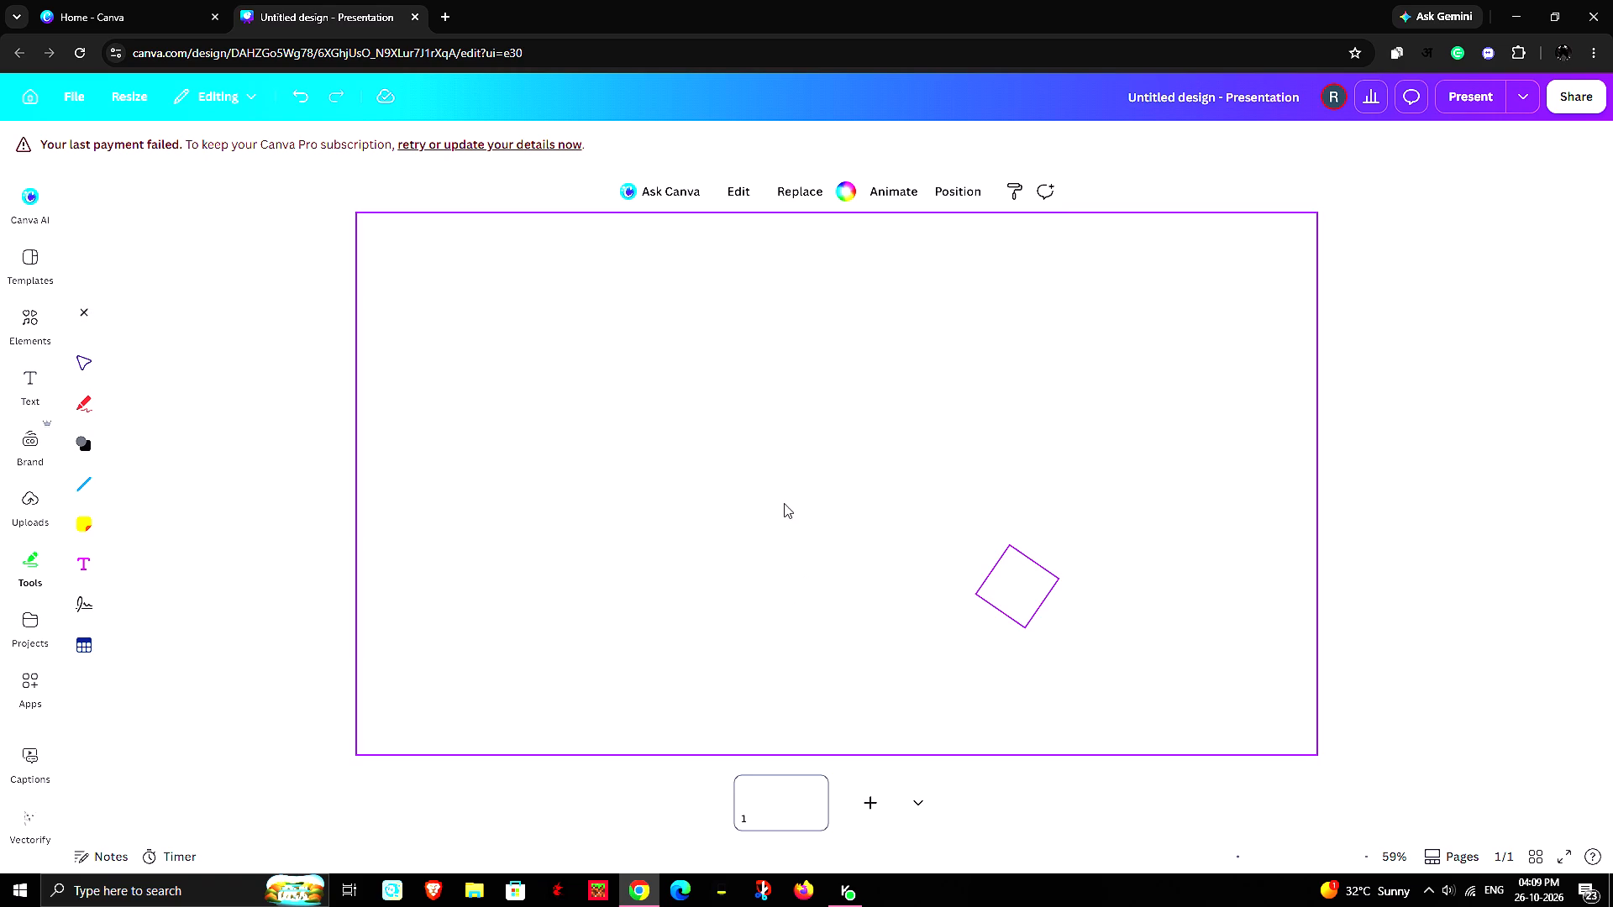
left_click(483, 542)
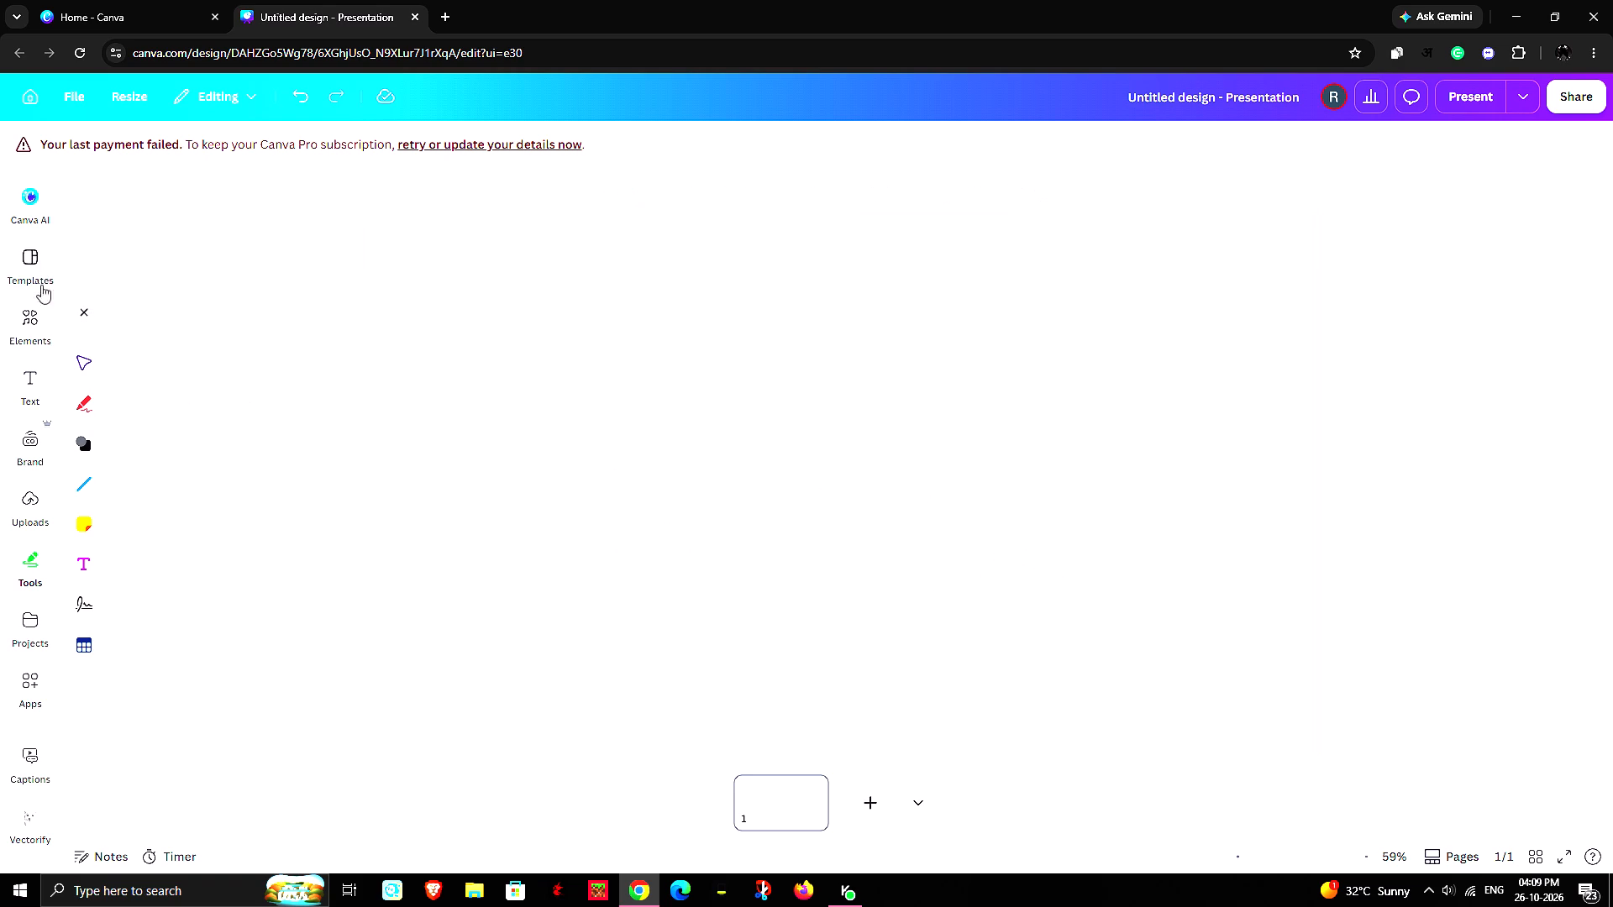
Browse the Shapes library, including the full Stars collection, for another decorative shape.
left_click(44, 317)
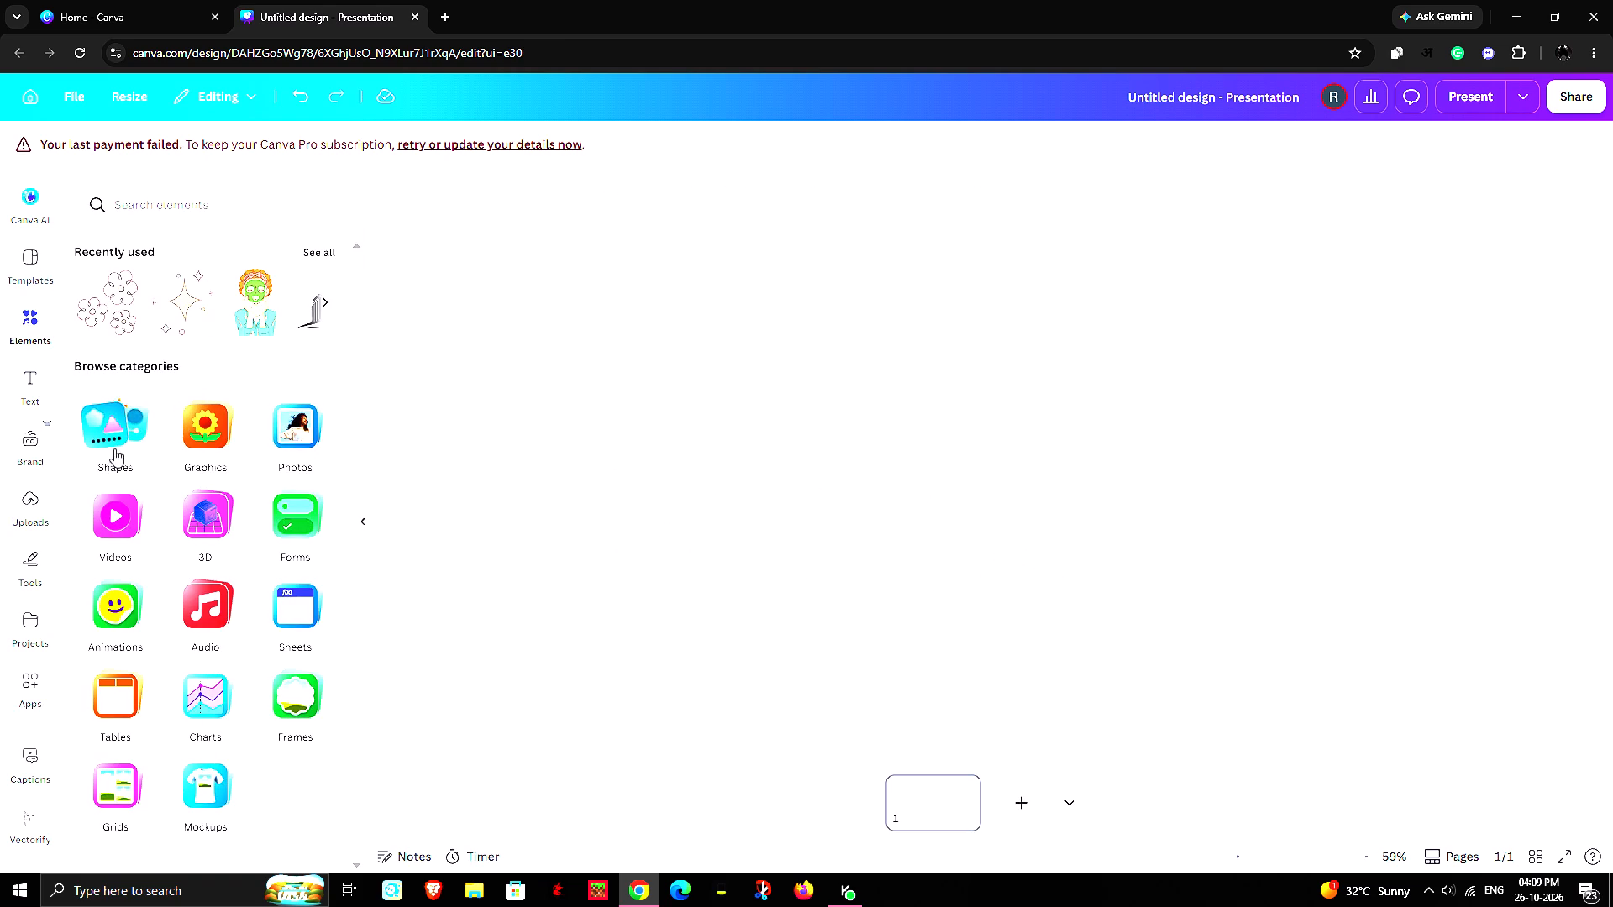
left_click(127, 428)
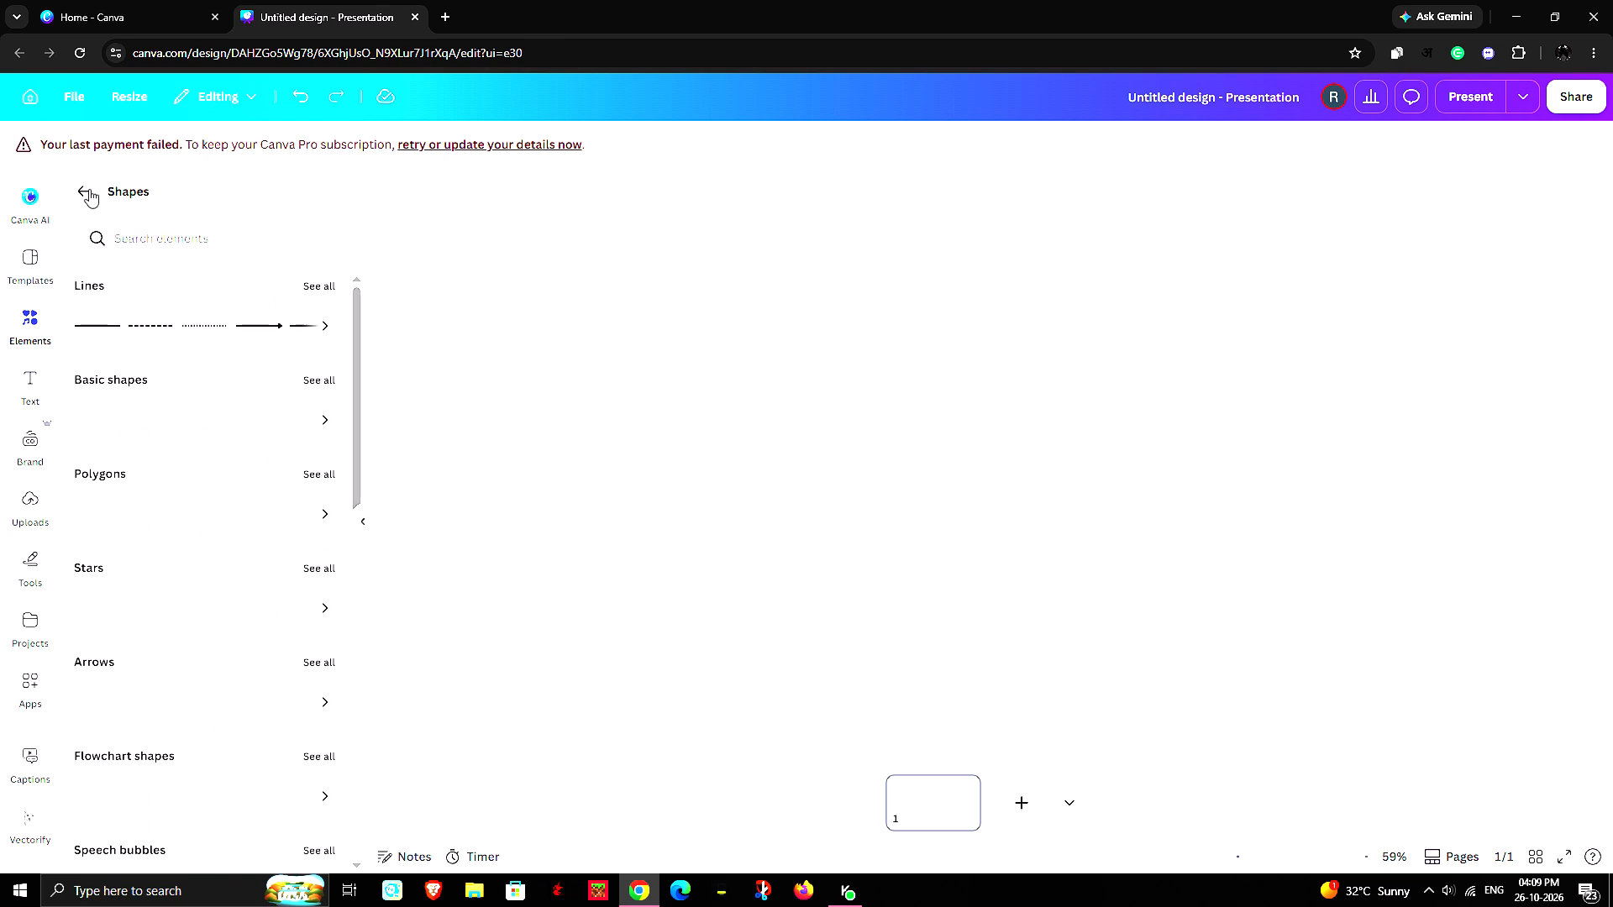
left_click(89, 189)
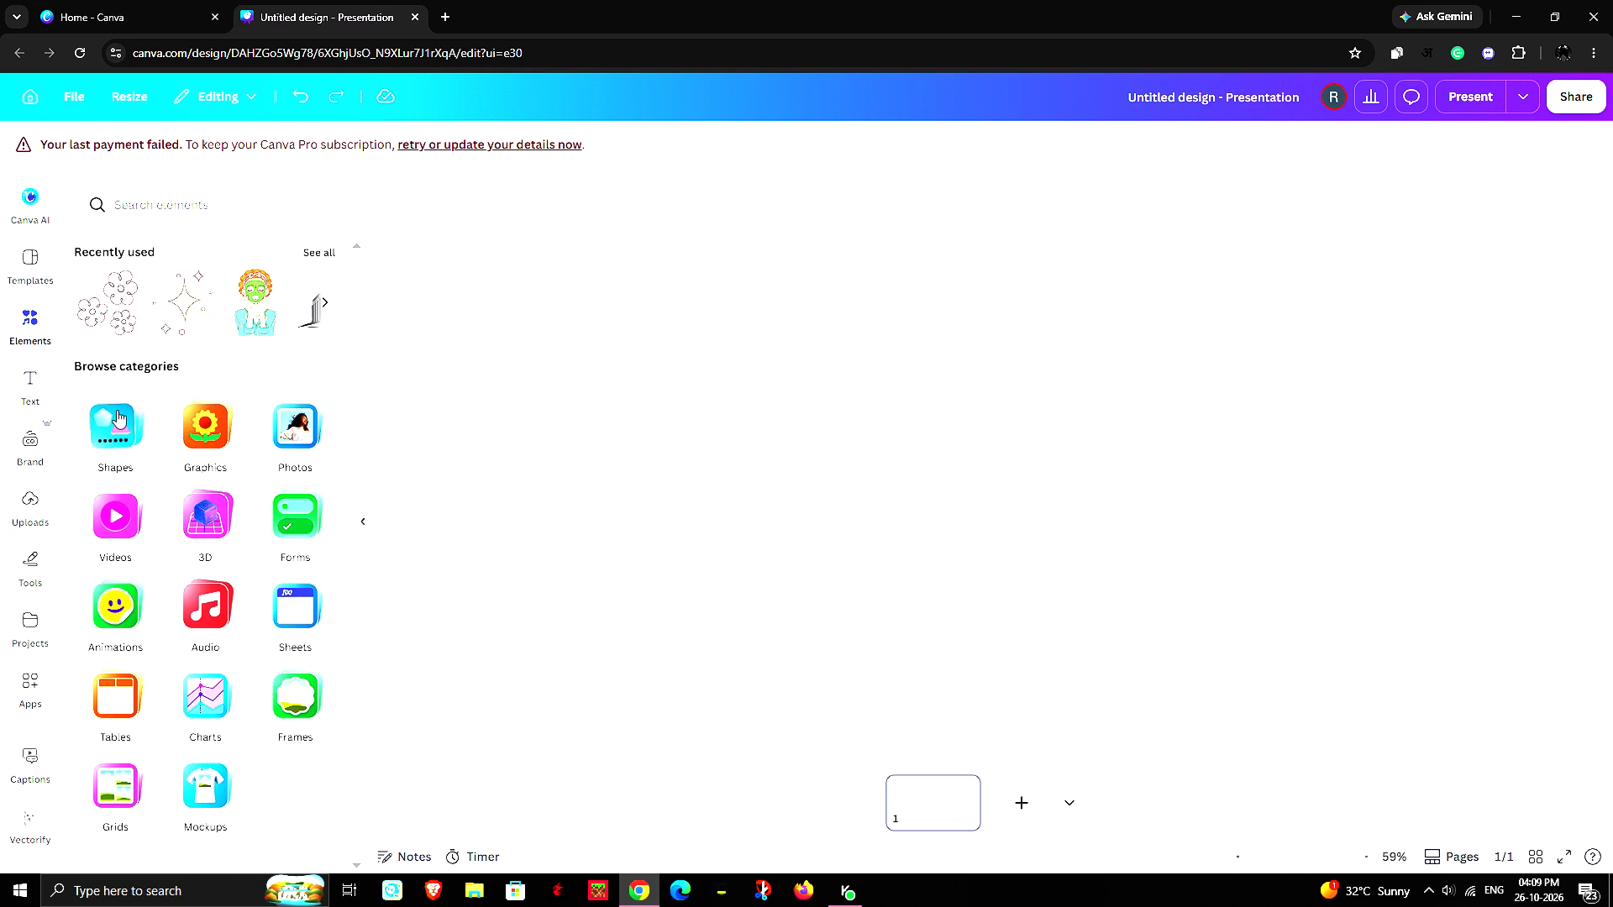
left_click(117, 410)
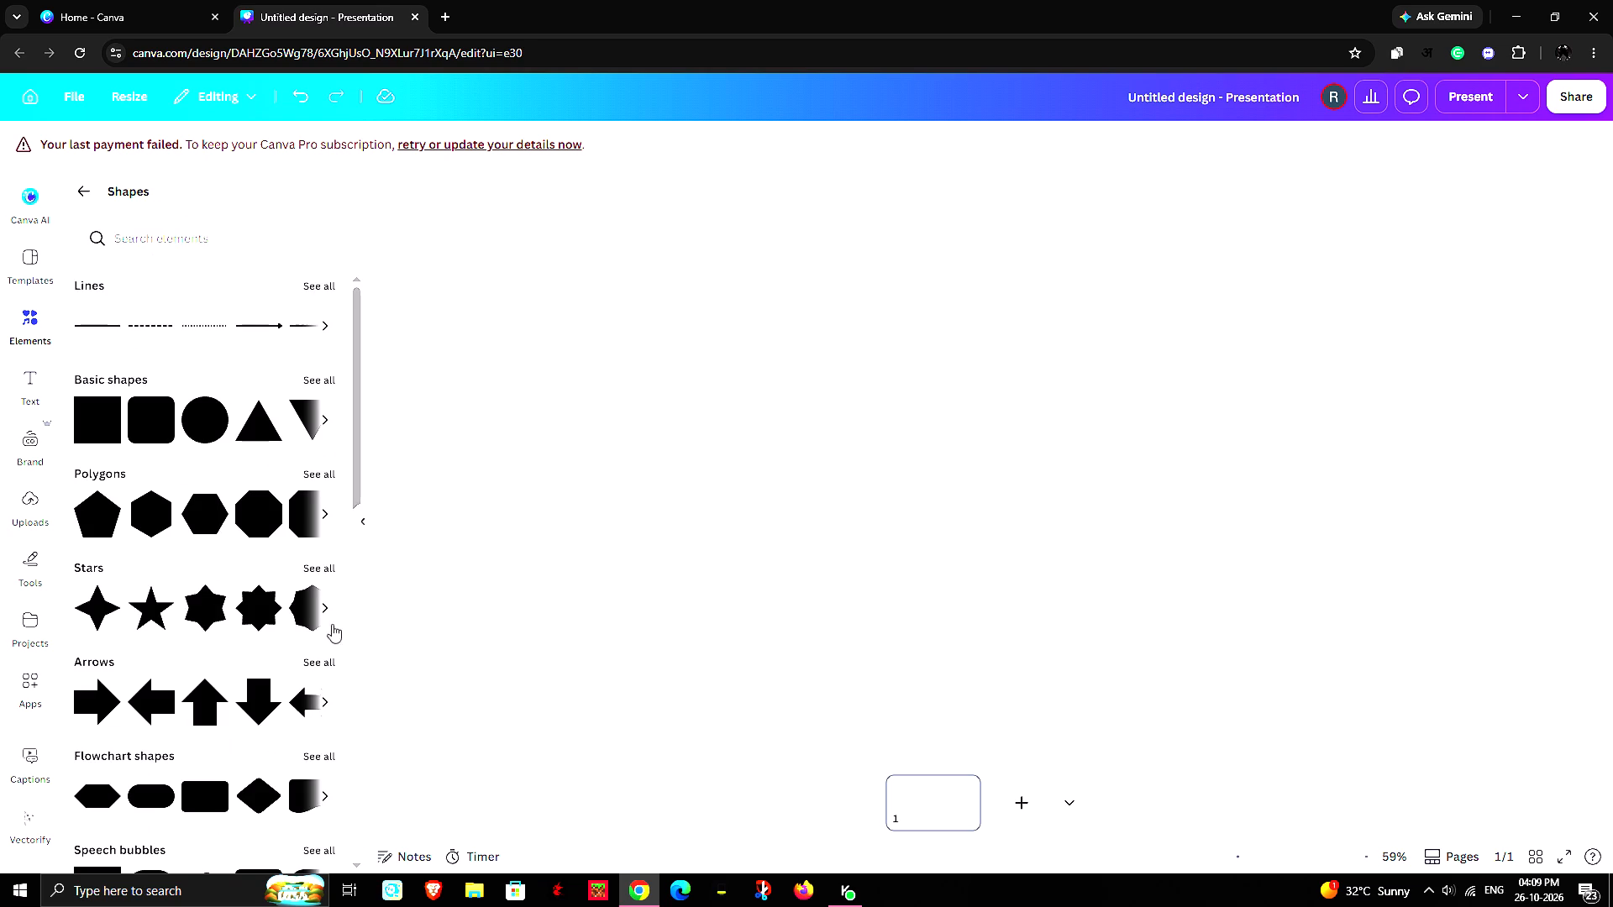
left_click(328, 605)
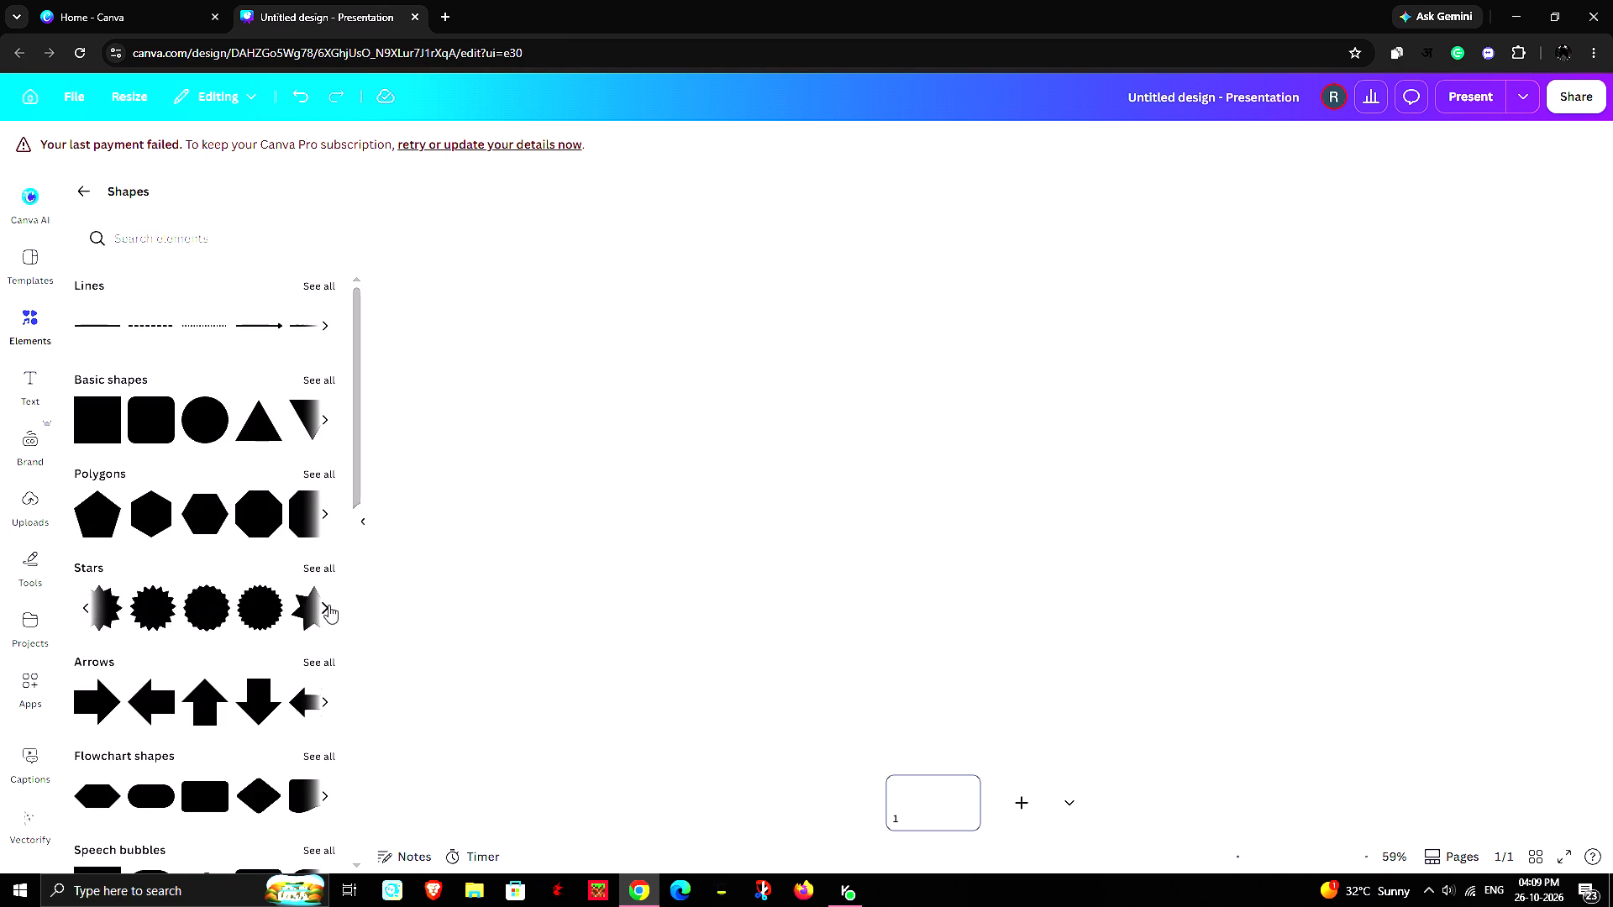
left_click(328, 605)
left_click(328, 605)
left_click(318, 606)
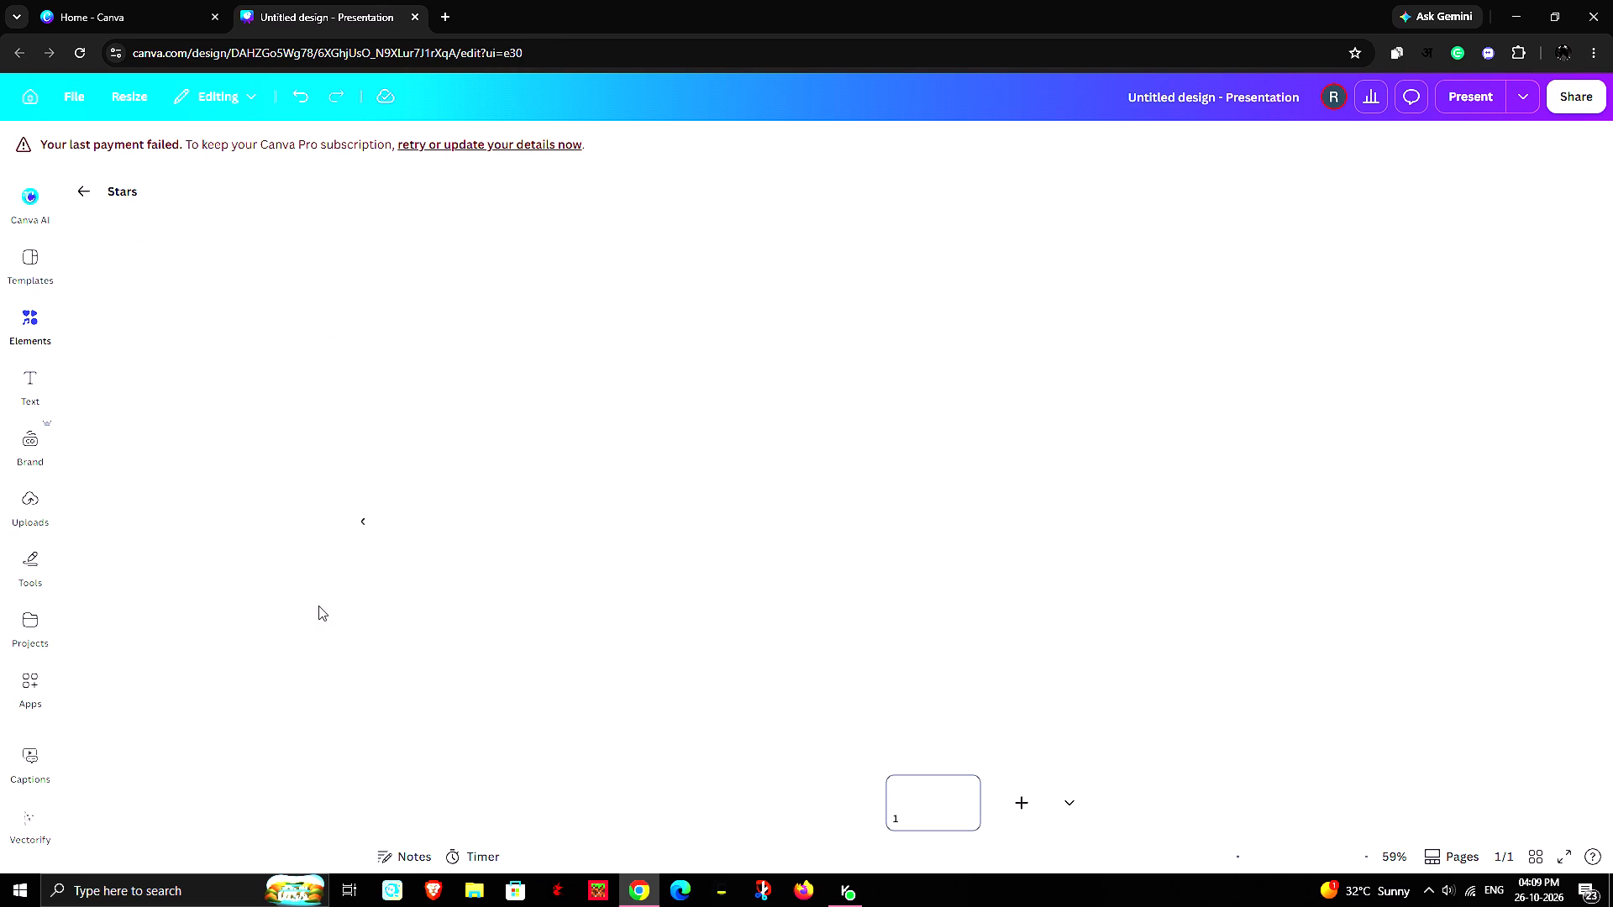
scroll(197, 496, "down", 7)
scroll(201, 509, "up", 5)
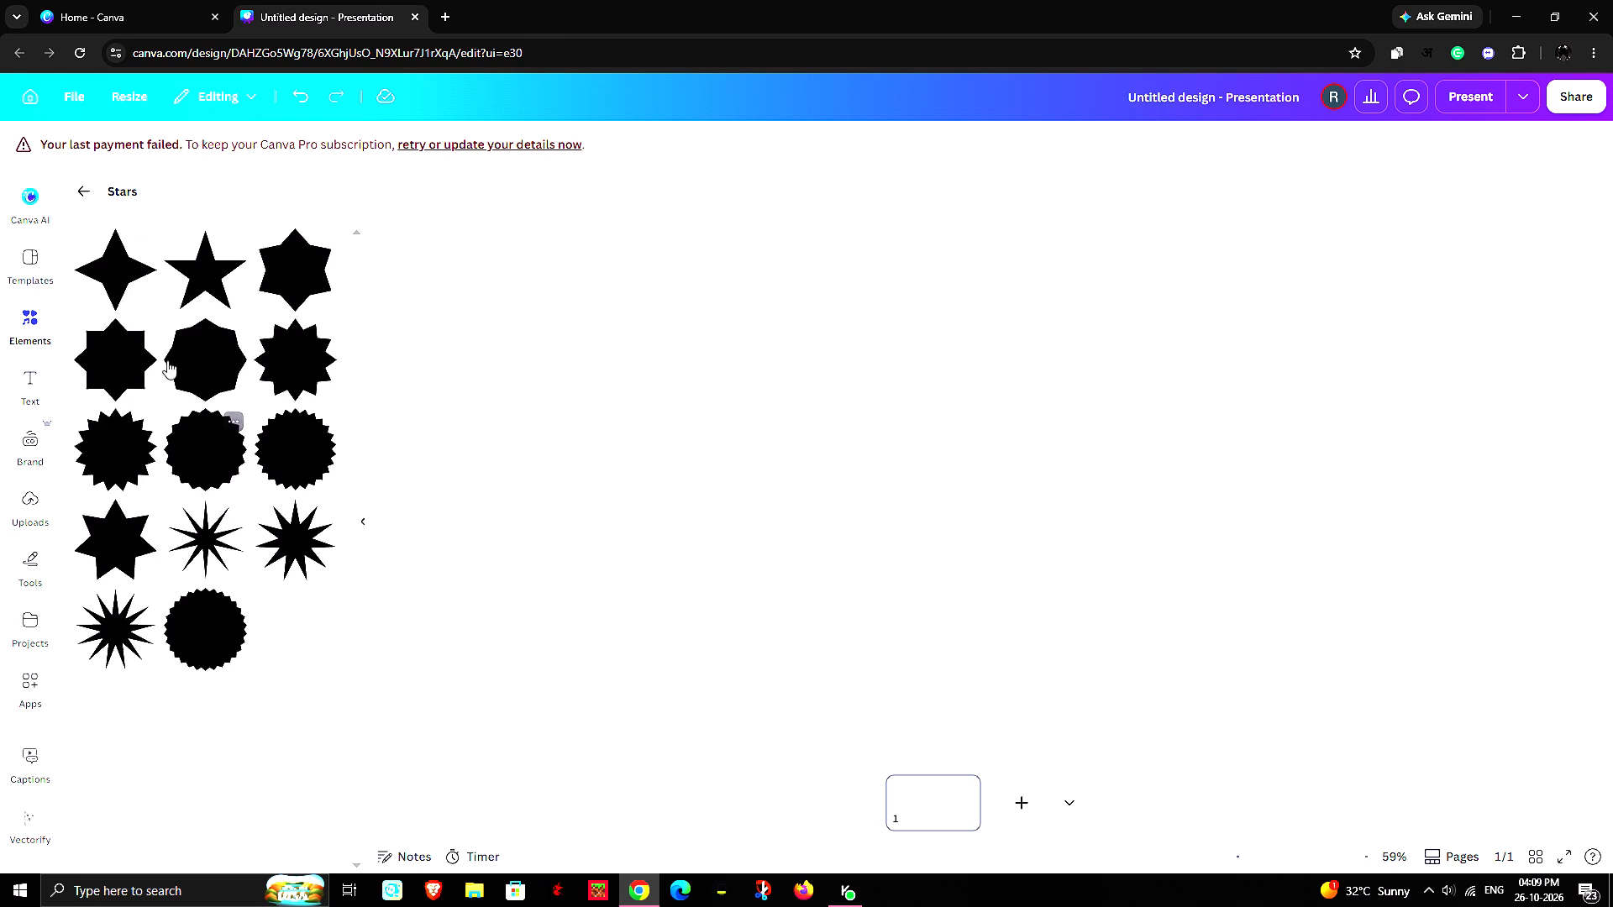
left_click(24, 335)
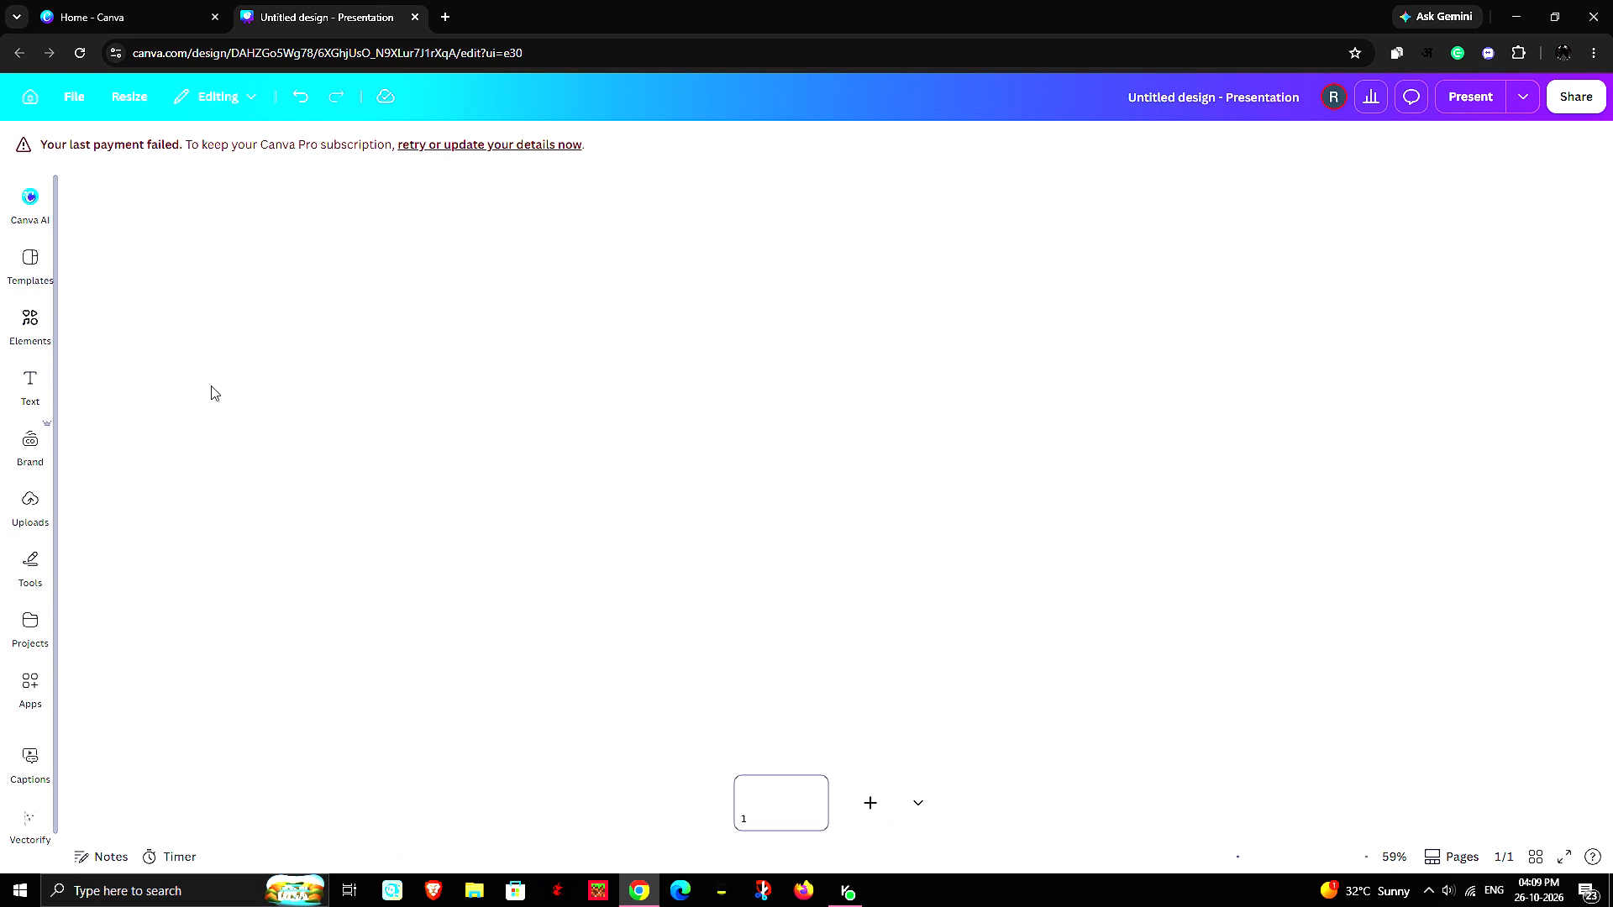
left_click(31, 317)
left_click(88, 191)
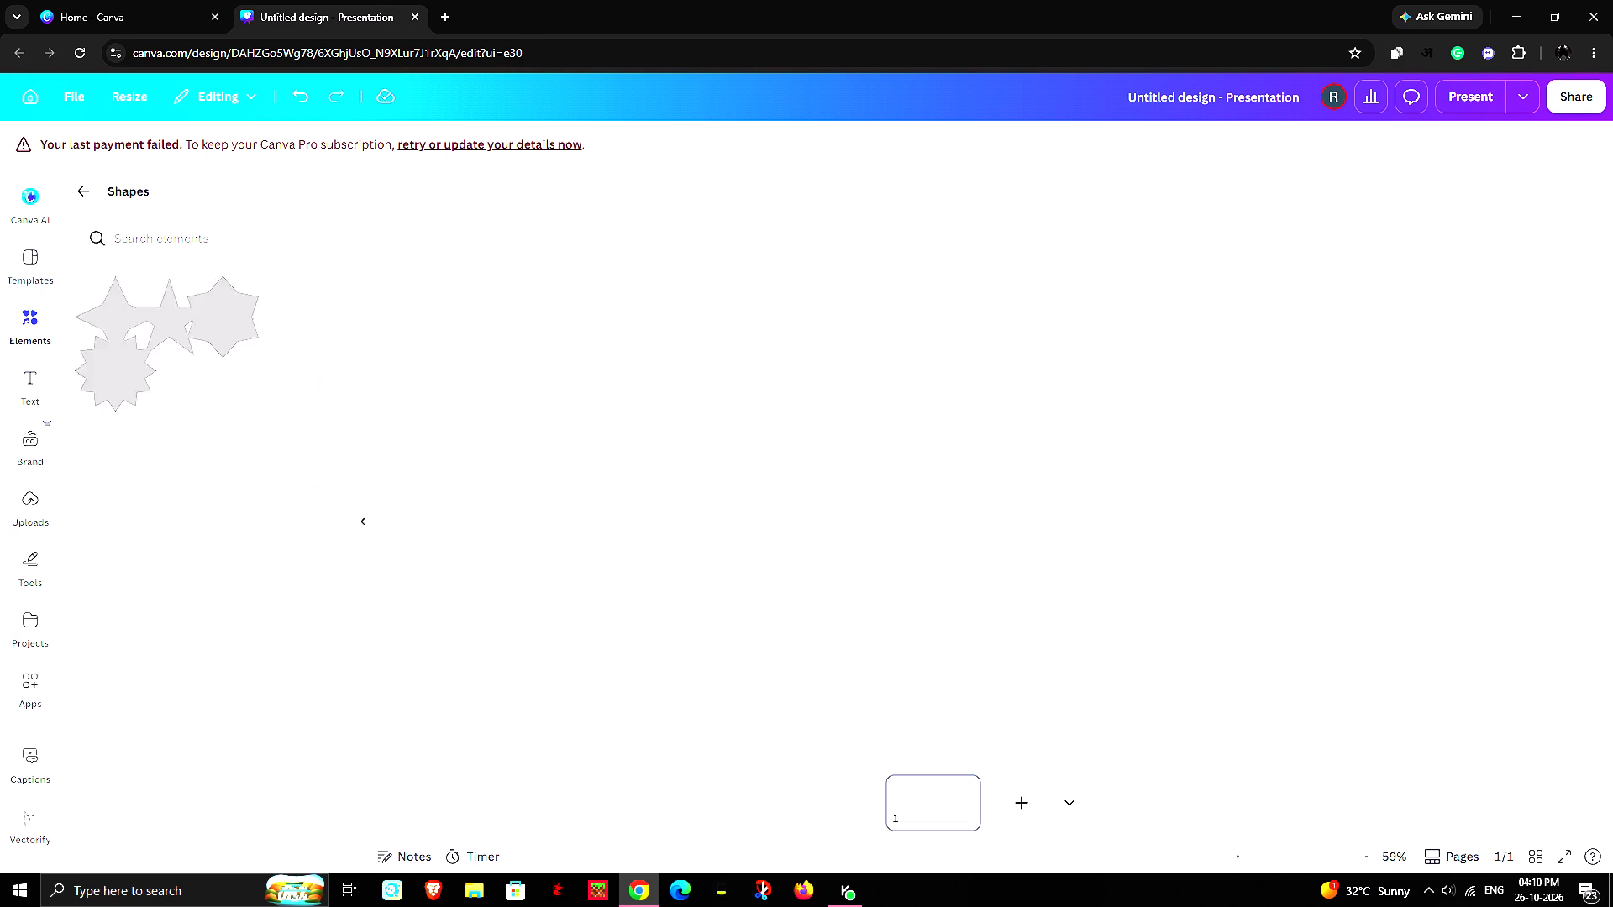
left_click(92, 192)
Search the Graphics library for "star".
left_click(182, 458)
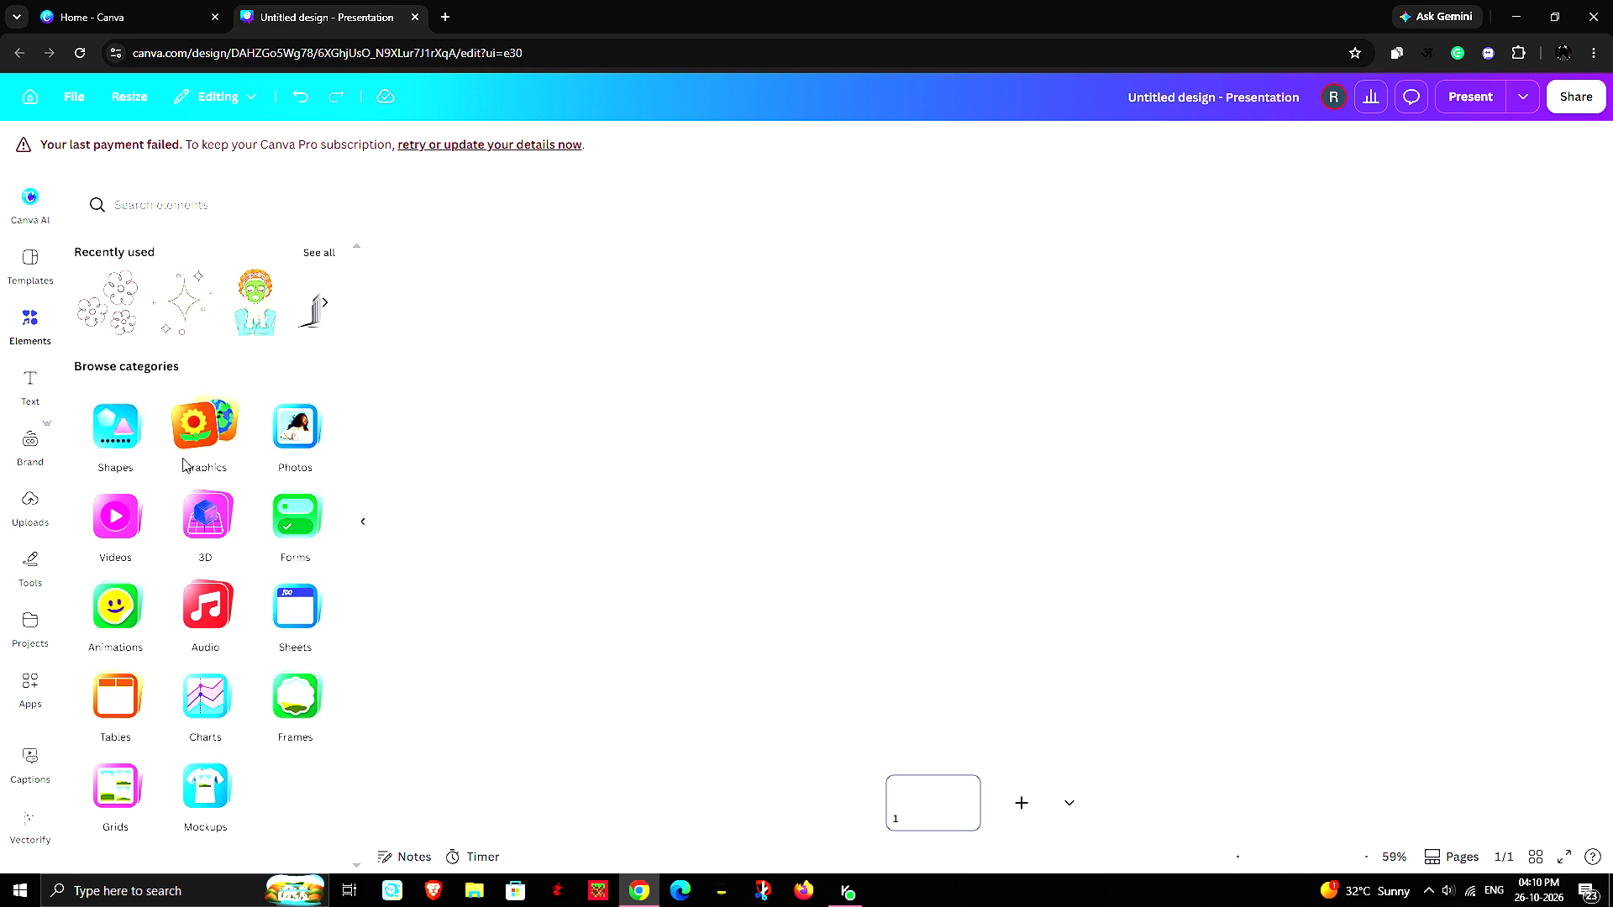
scroll(255, 481, "down", 4)
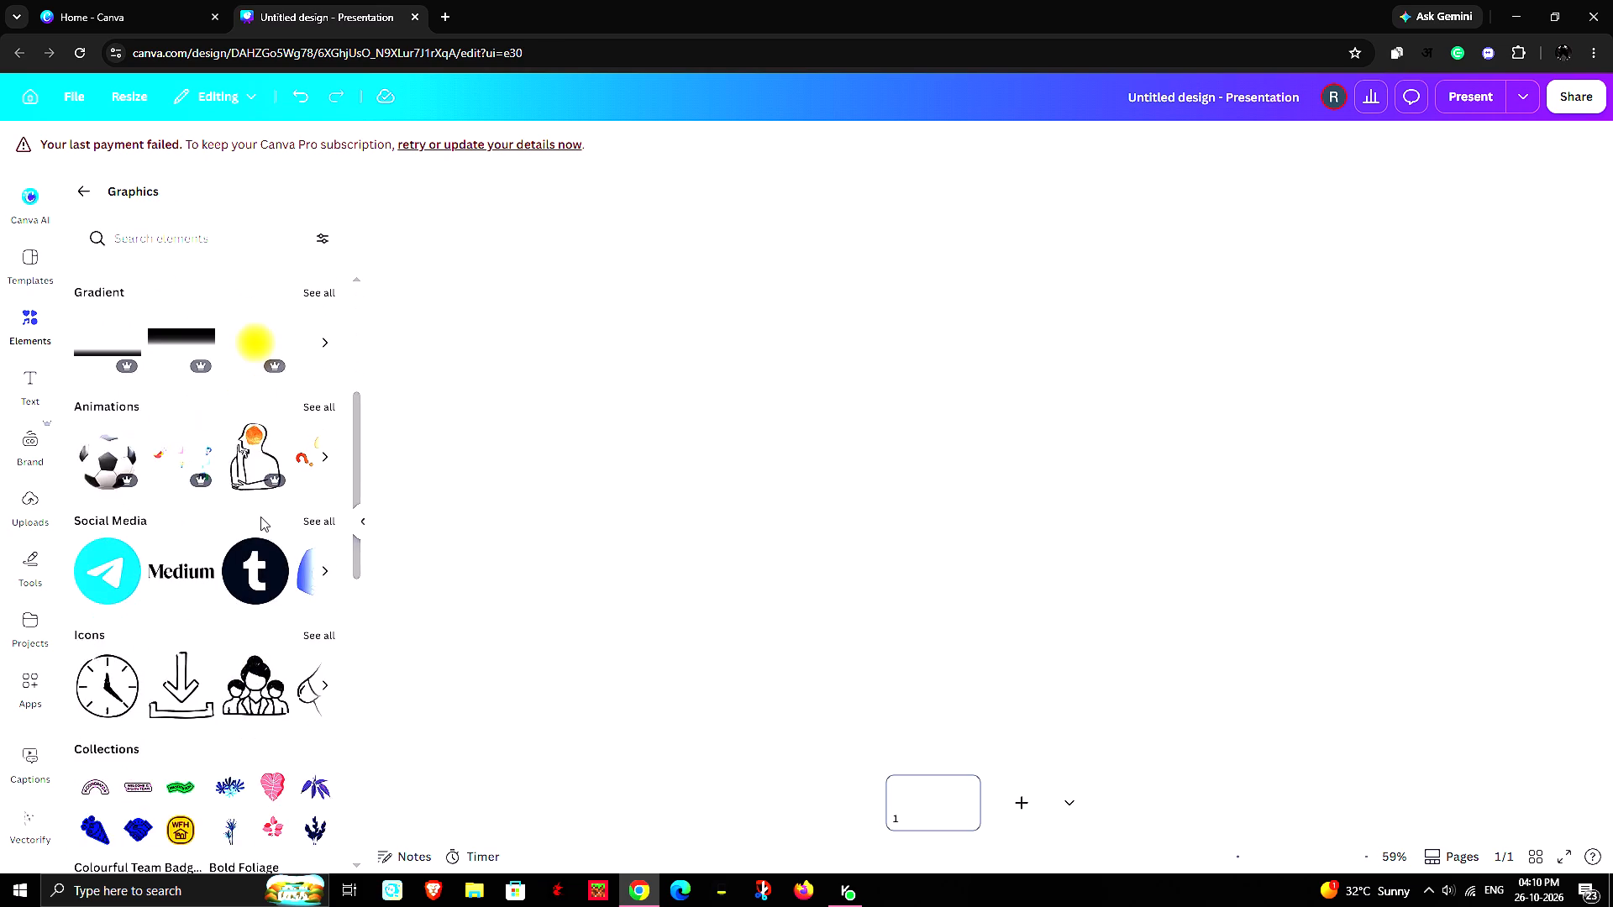
scroll(260, 516, "down", 6)
scroll(257, 508, "up", 13)
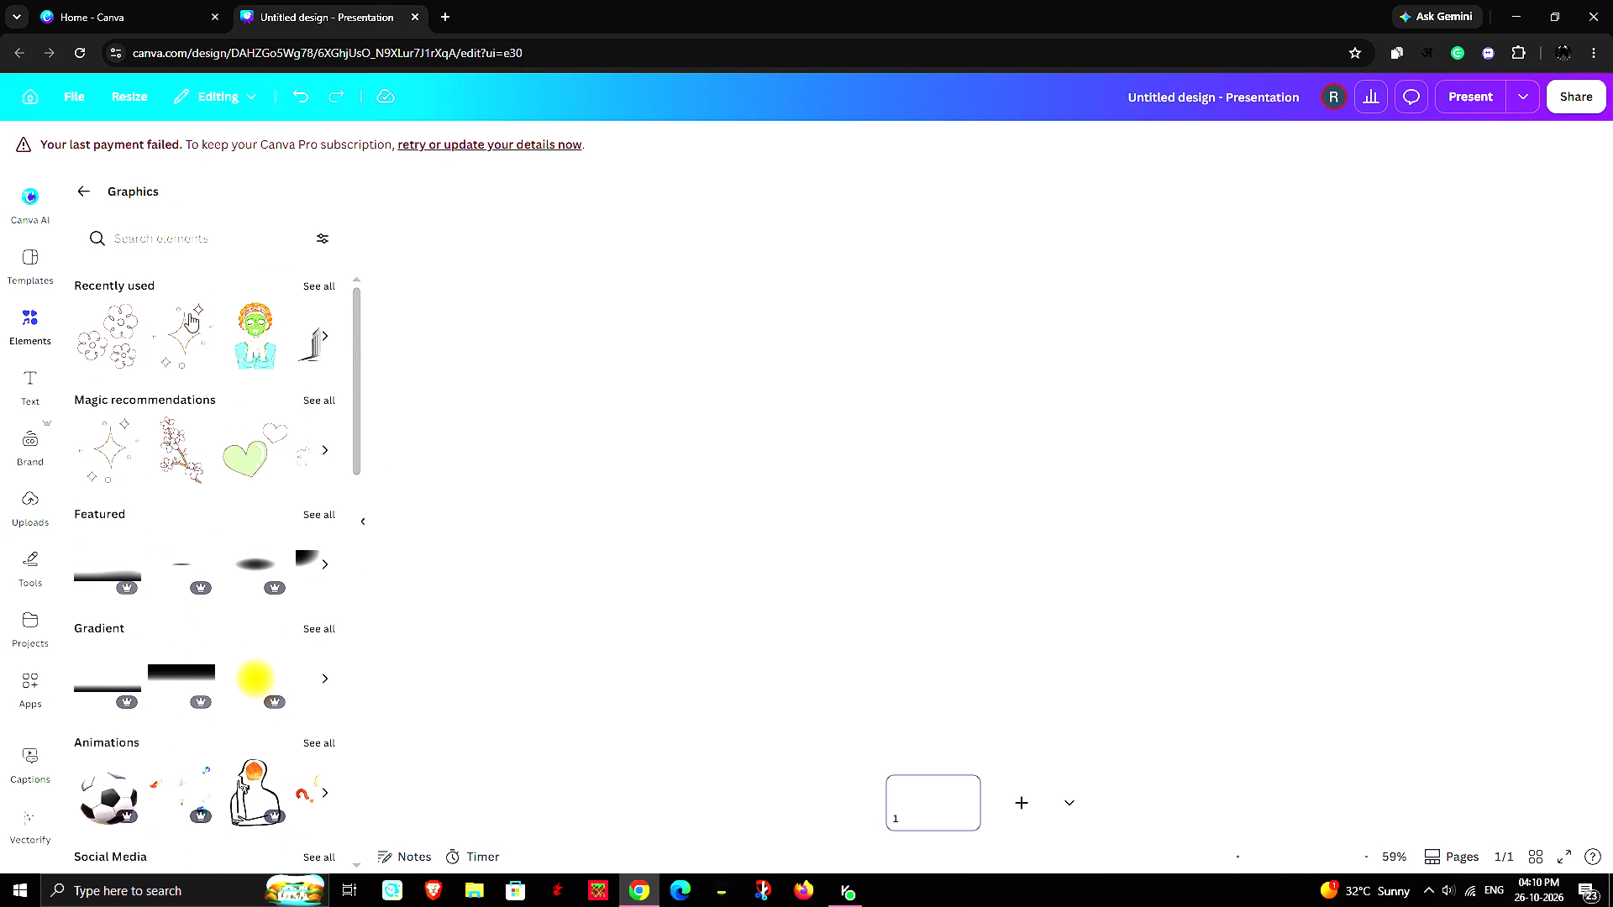
left_click(216, 244)
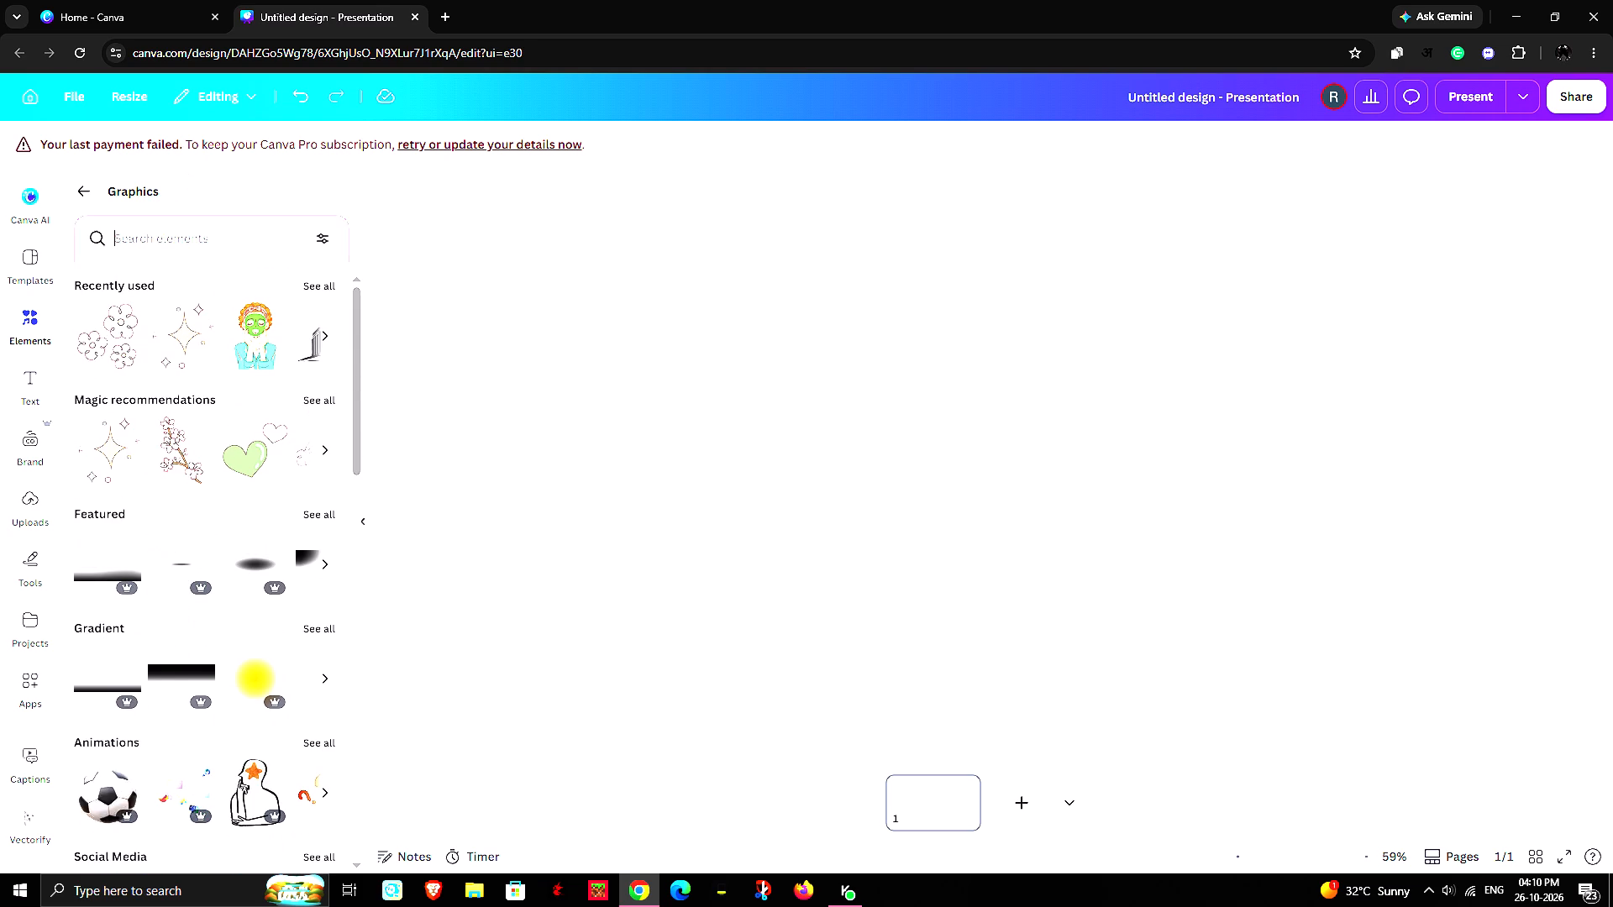
type("star")
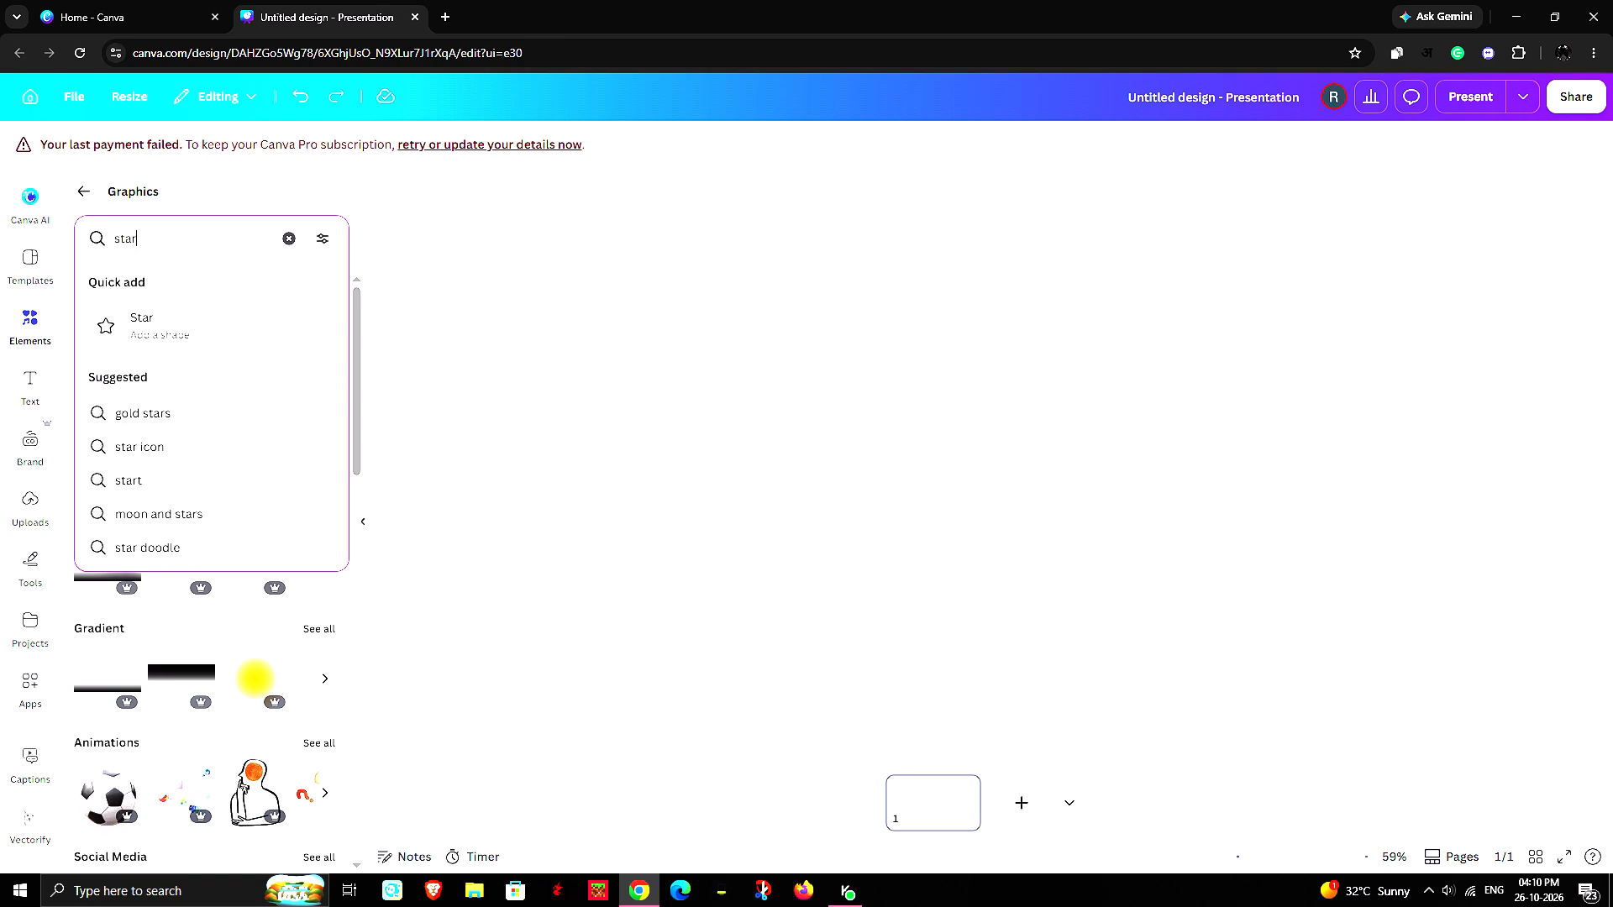
key("Return")
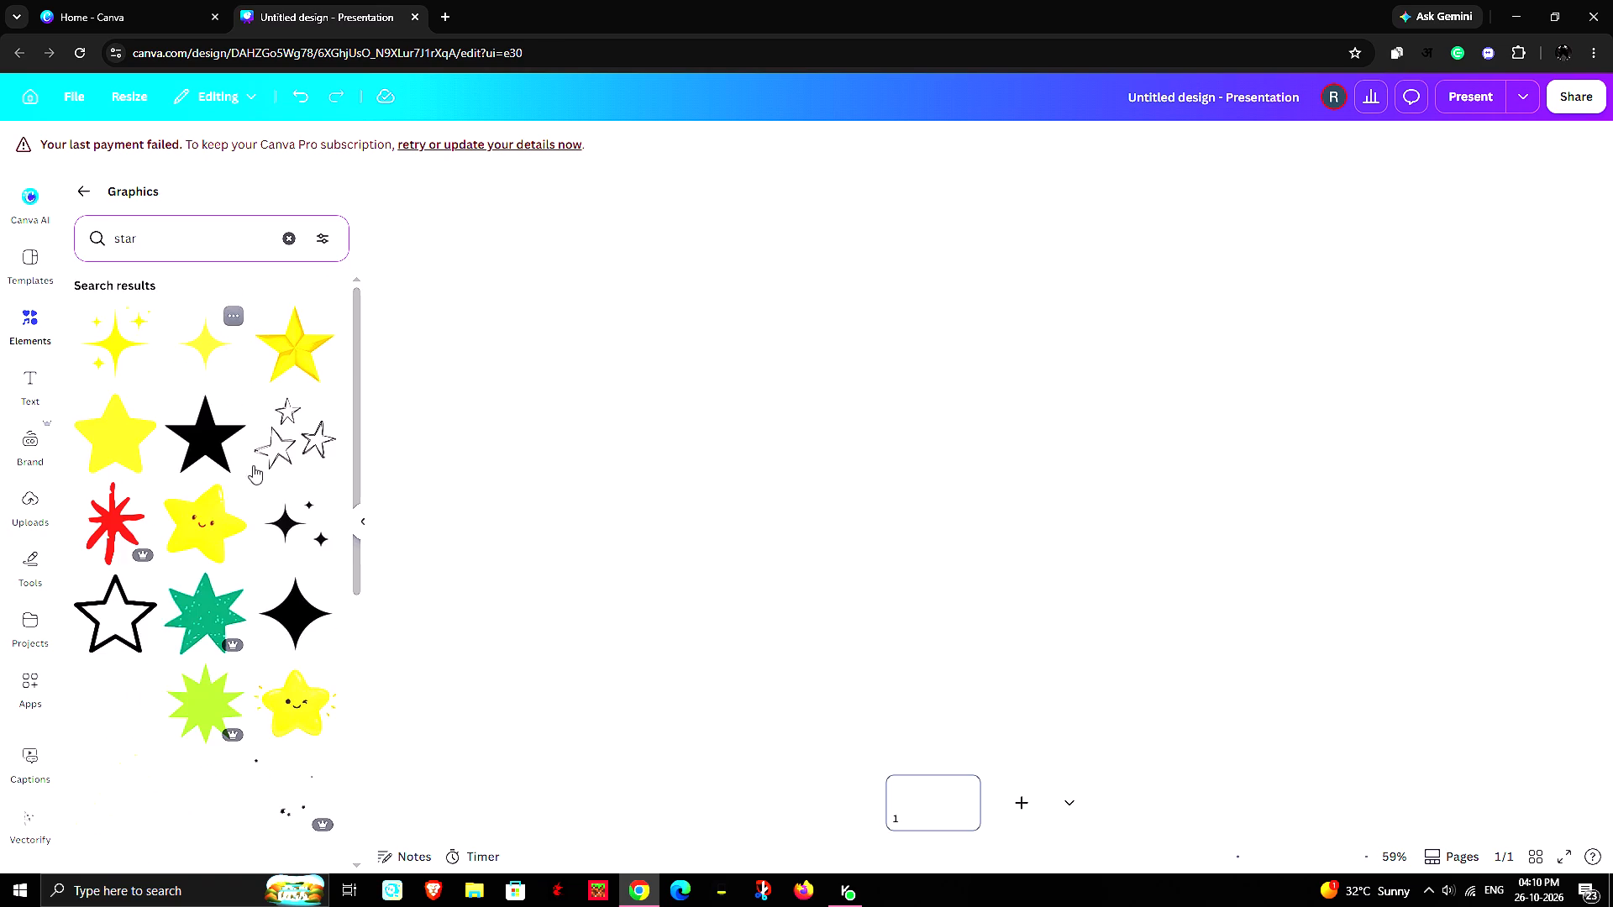
Find a solid black four-pointed star with slender tips in the results and place it near the page's upper-right corner.
scroll(276, 542, "down", 4)
scroll(228, 647, "down", 4)
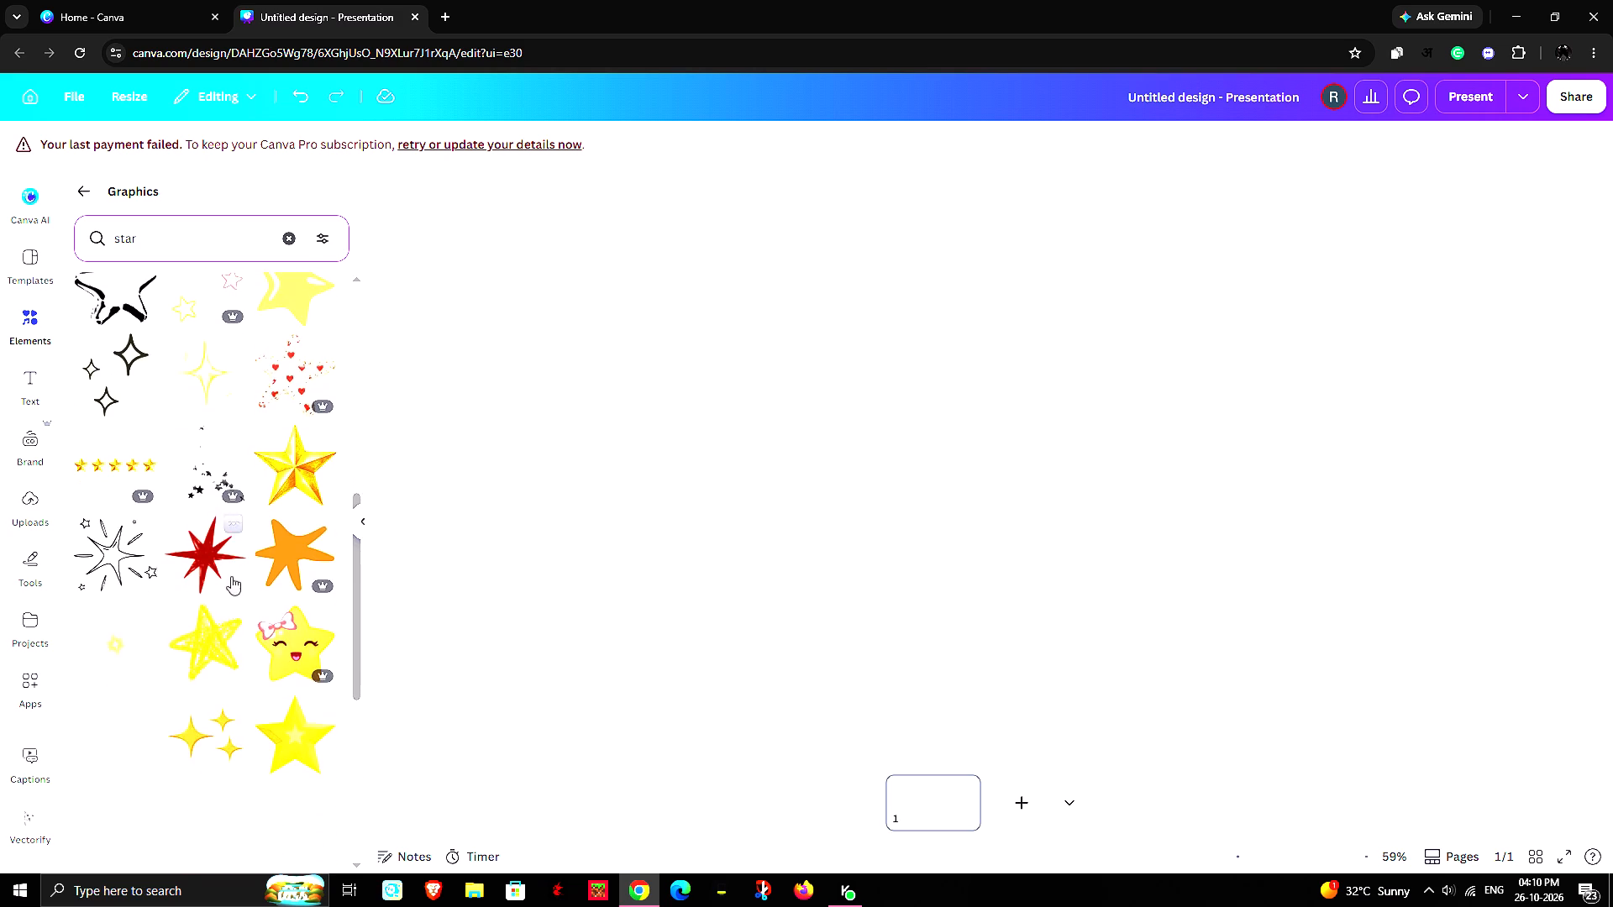
scroll(224, 602, "down", 5)
scroll(232, 564, "up", 6)
scroll(251, 645, "down", 3)
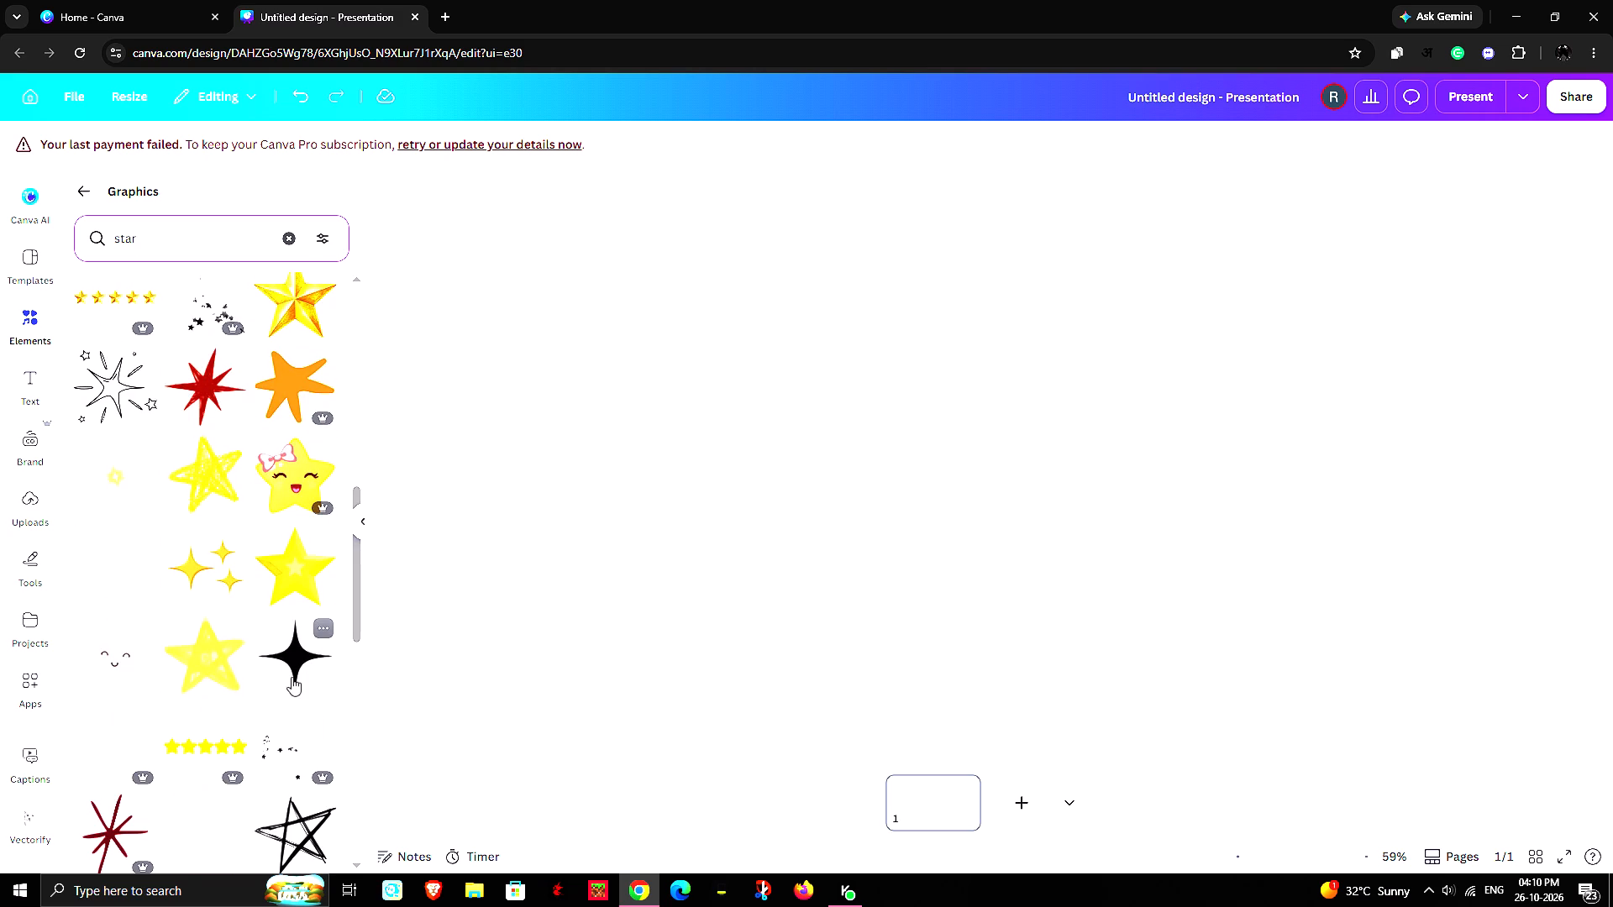
left_click_drag(290, 674, 1255, 254)
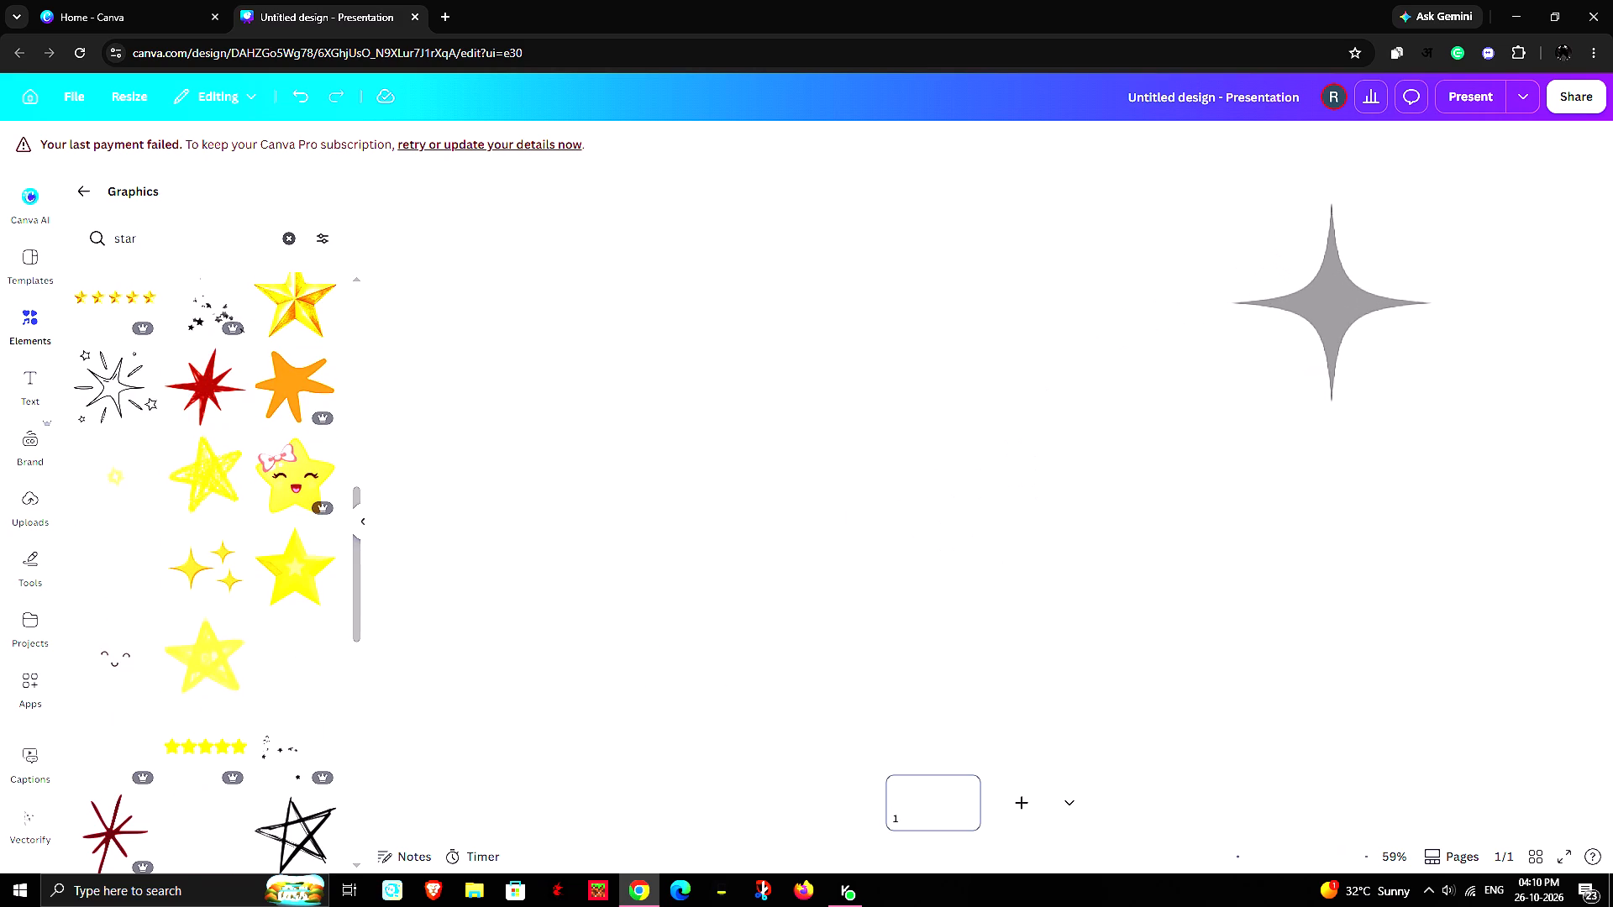
left_click_drag(1255, 254, 1270, 283)
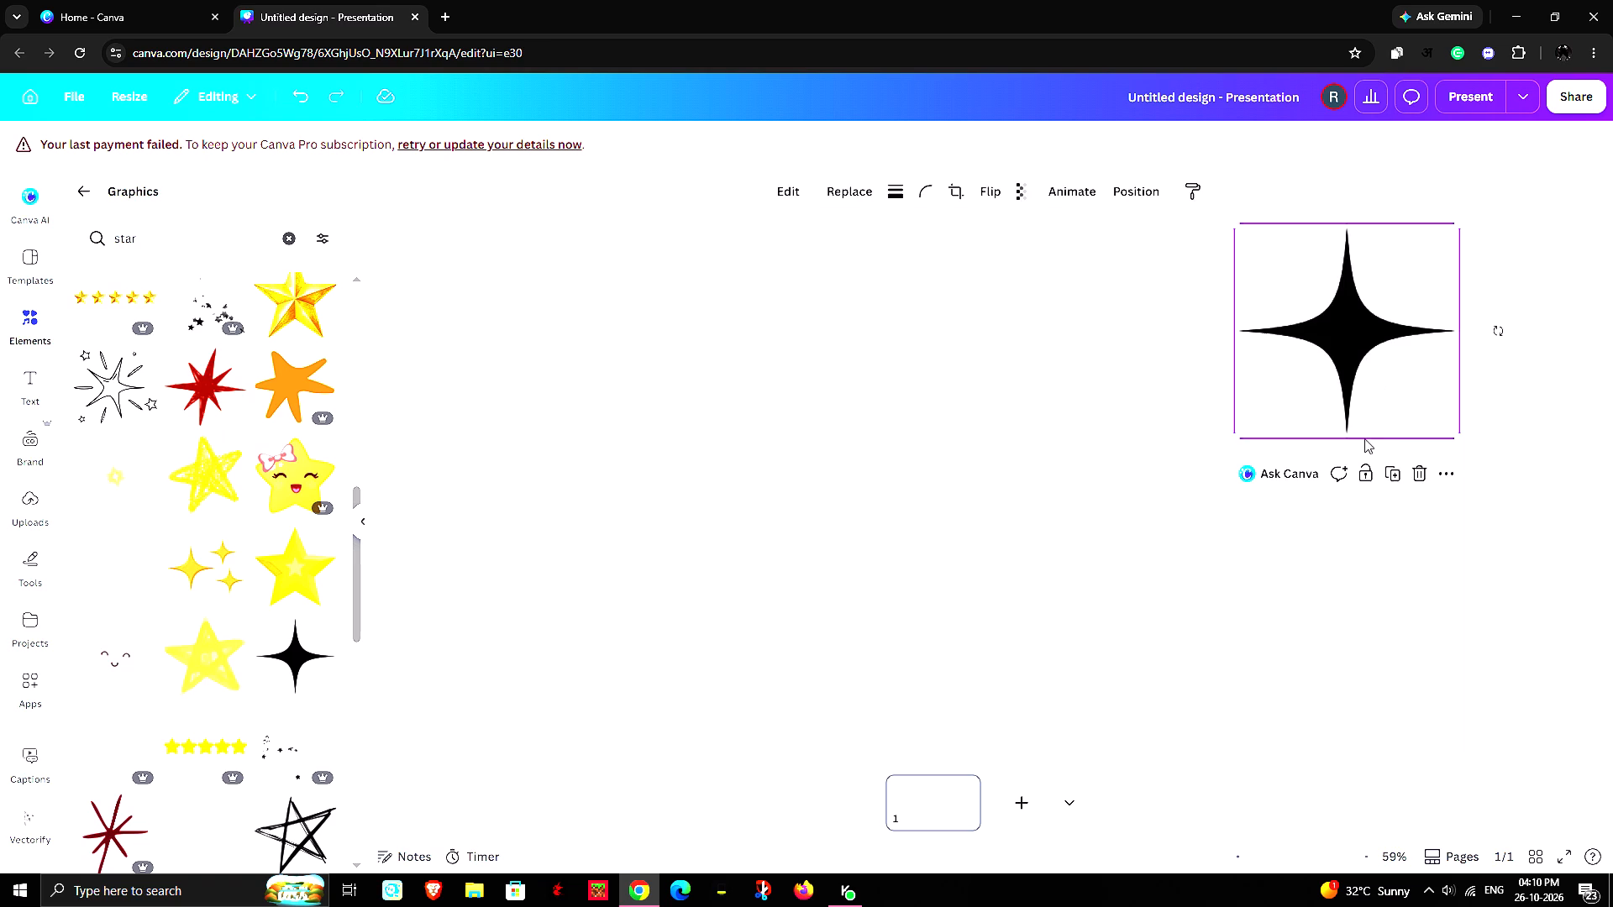
Shrink the black star to roughly half its size and move it to the page's upper-left corner area.
left_click_drag(1460, 438, 1405, 390)
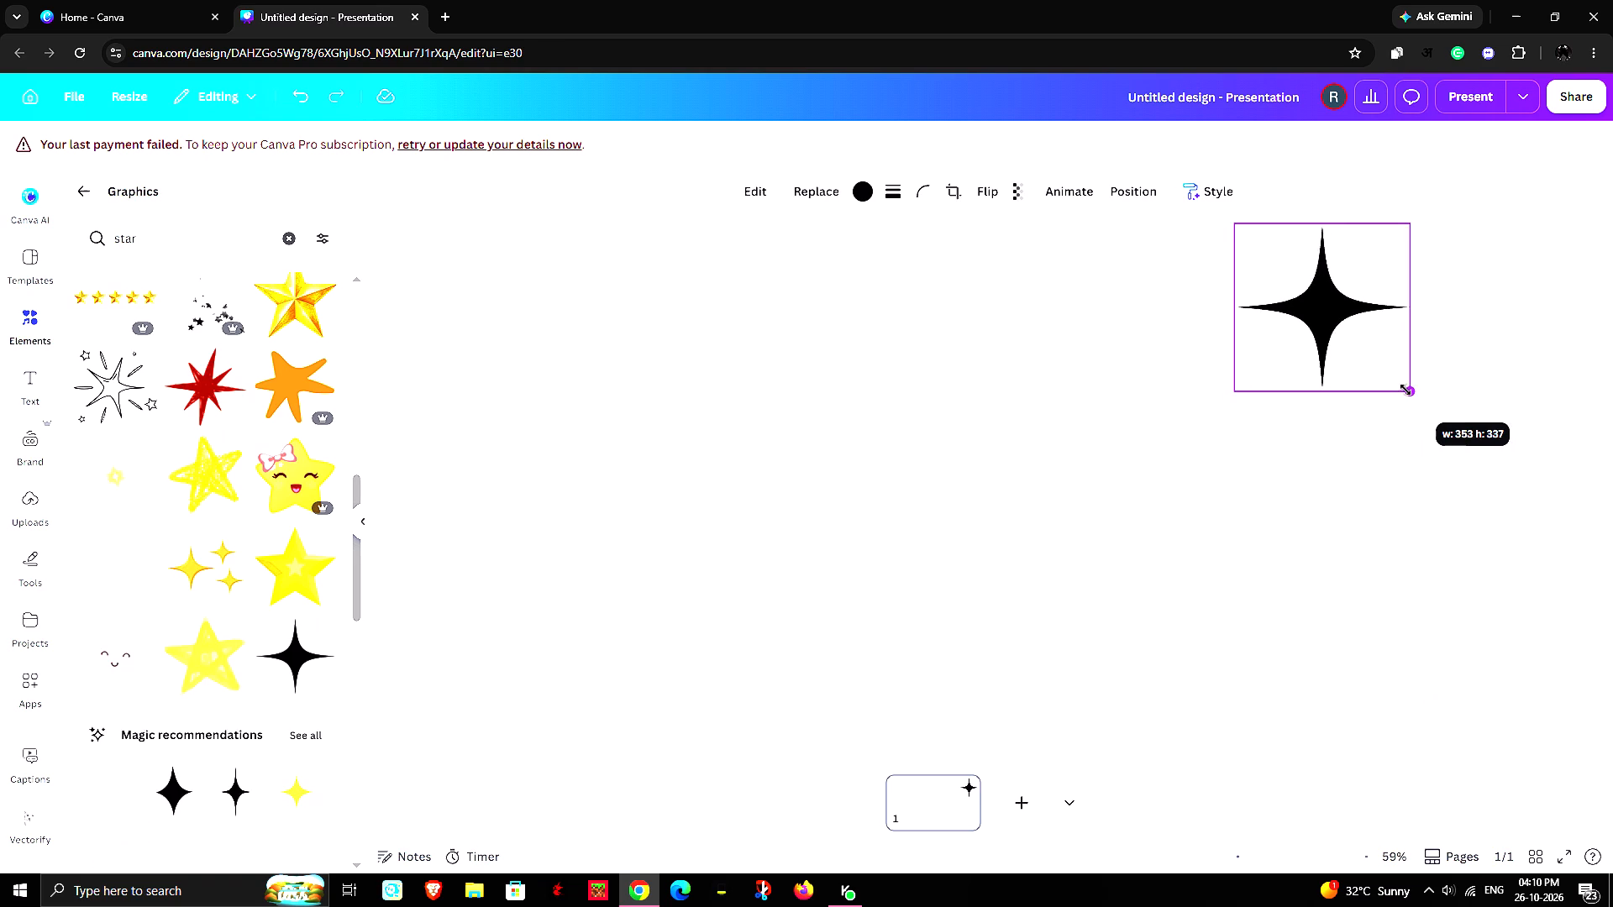
left_click_drag(1405, 390, 1388, 353)
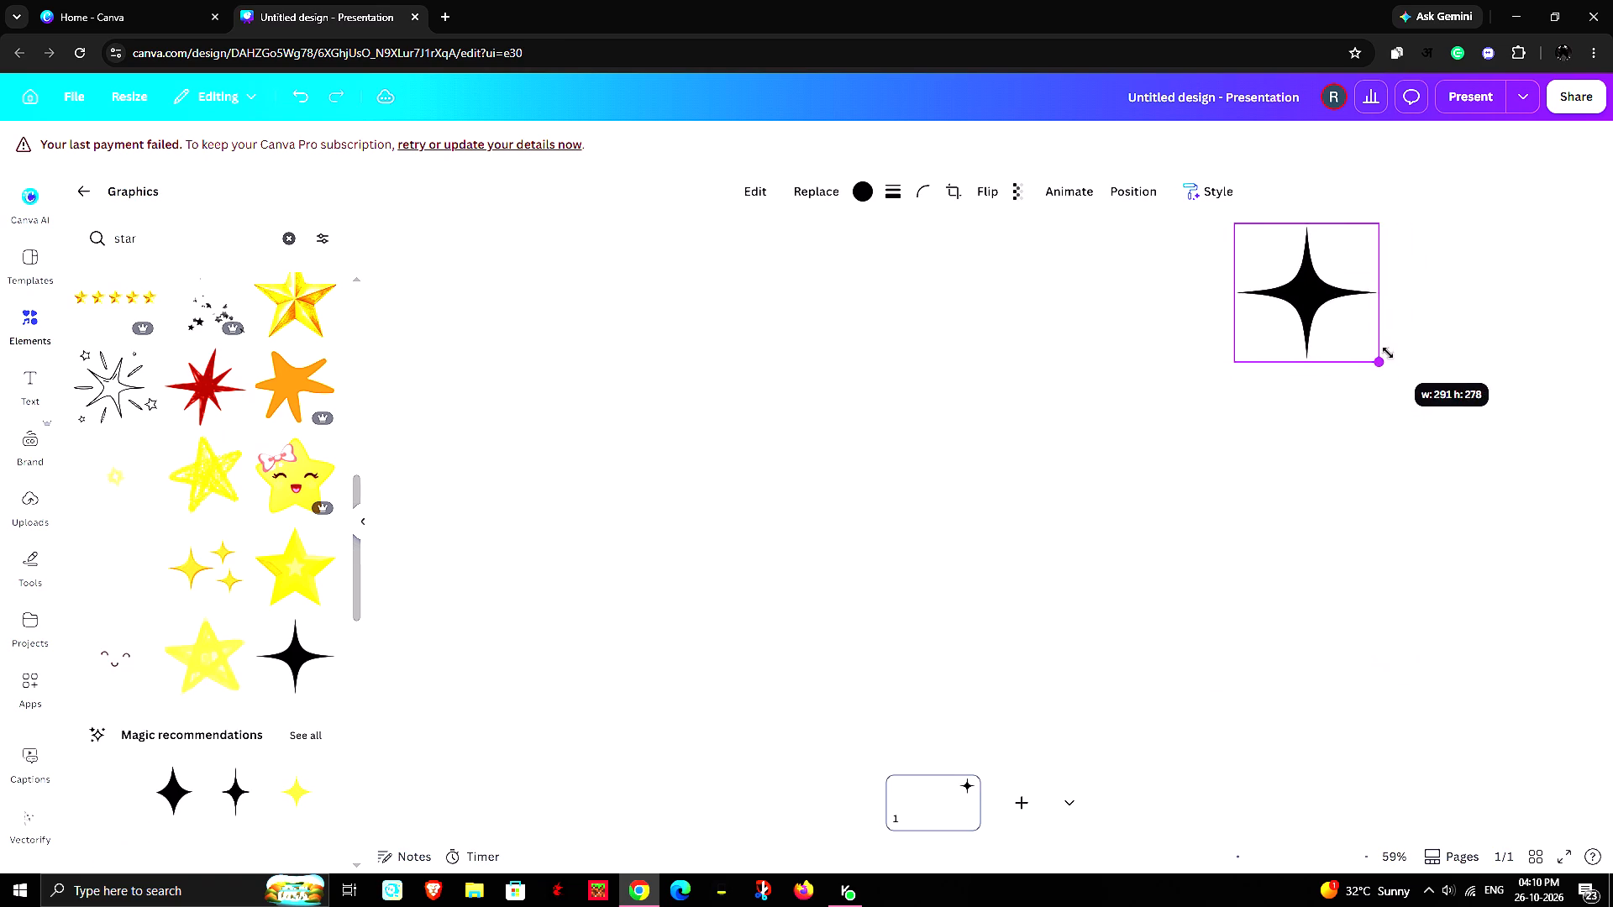
left_click_drag(1388, 353, 1384, 350)
left_click_drag(1315, 280, 627, 295)
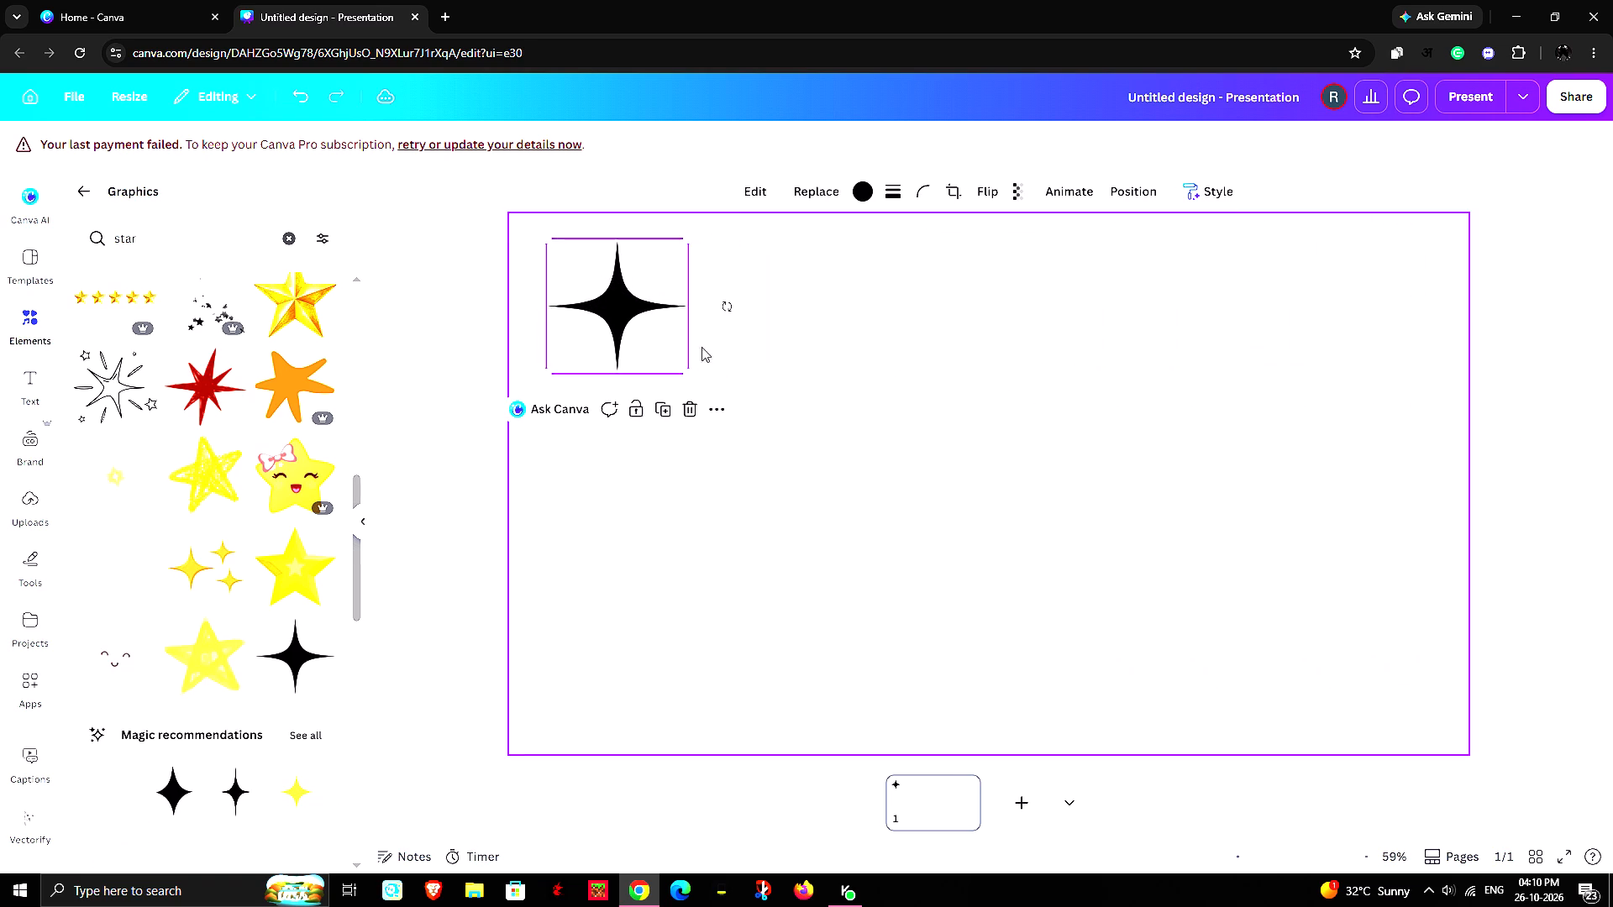
left_click_drag(687, 368, 651, 325)
left_click_drag(611, 282, 611, 305)
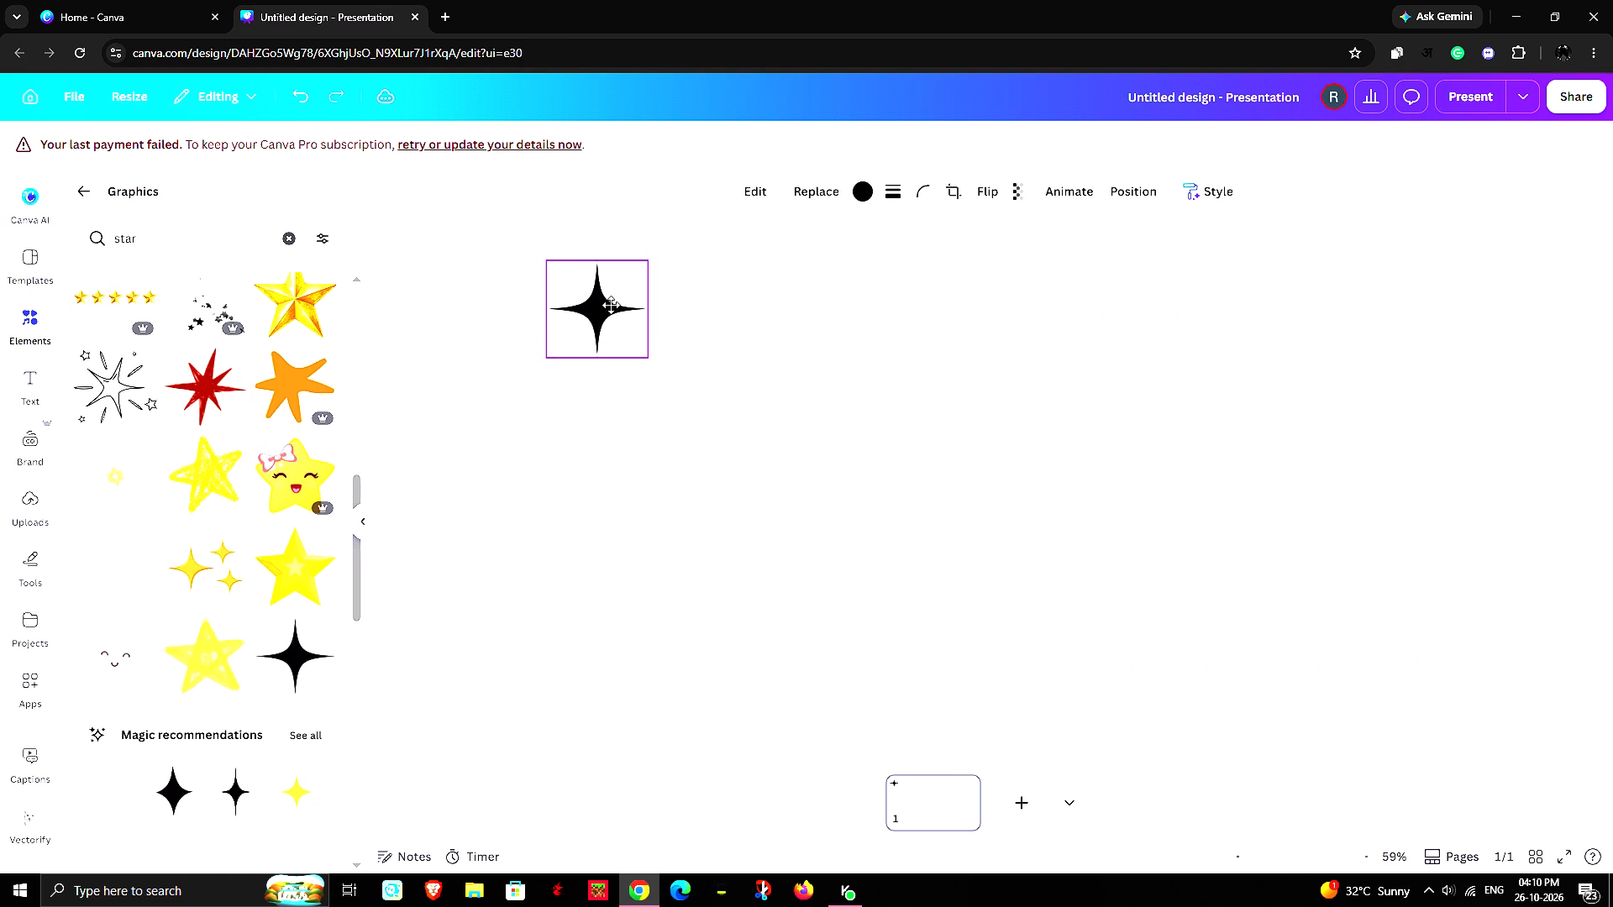
left_click_drag(611, 305, 619, 302)
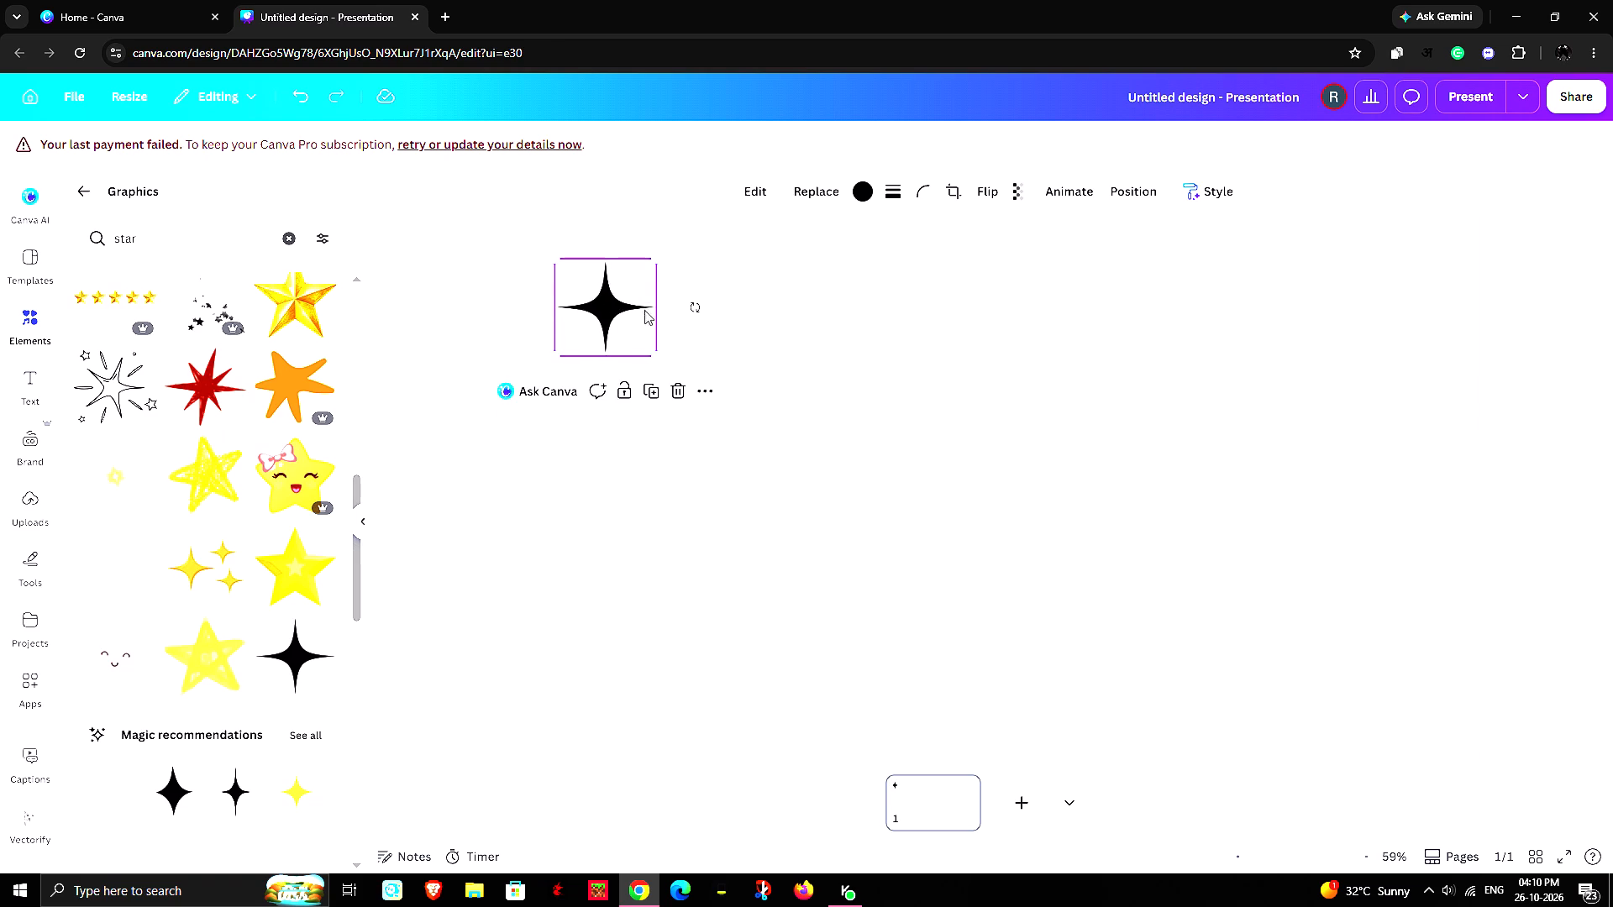
Duplicate the black star, shrink the copy to about 82 by 79, and place it below and slightly right of the large star.
left_click(652, 391)
left_click_drag(611, 309, 606, 396)
left_click_drag(657, 453, 593, 397)
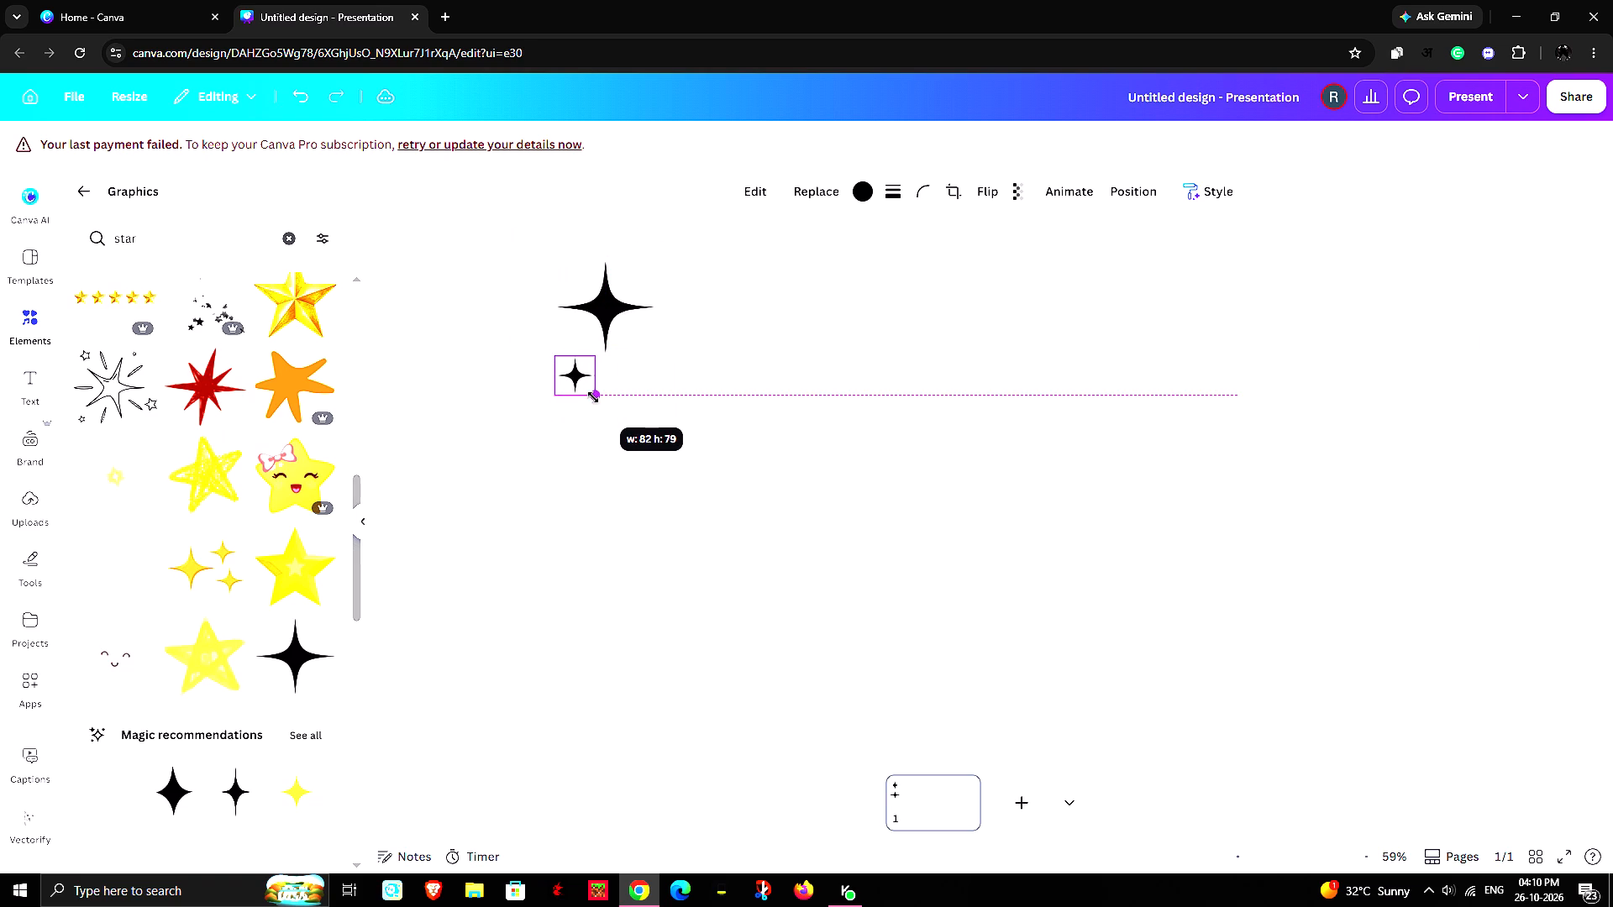
left_click_drag(593, 397, 591, 396)
left_click_drag(575, 373, 604, 396)
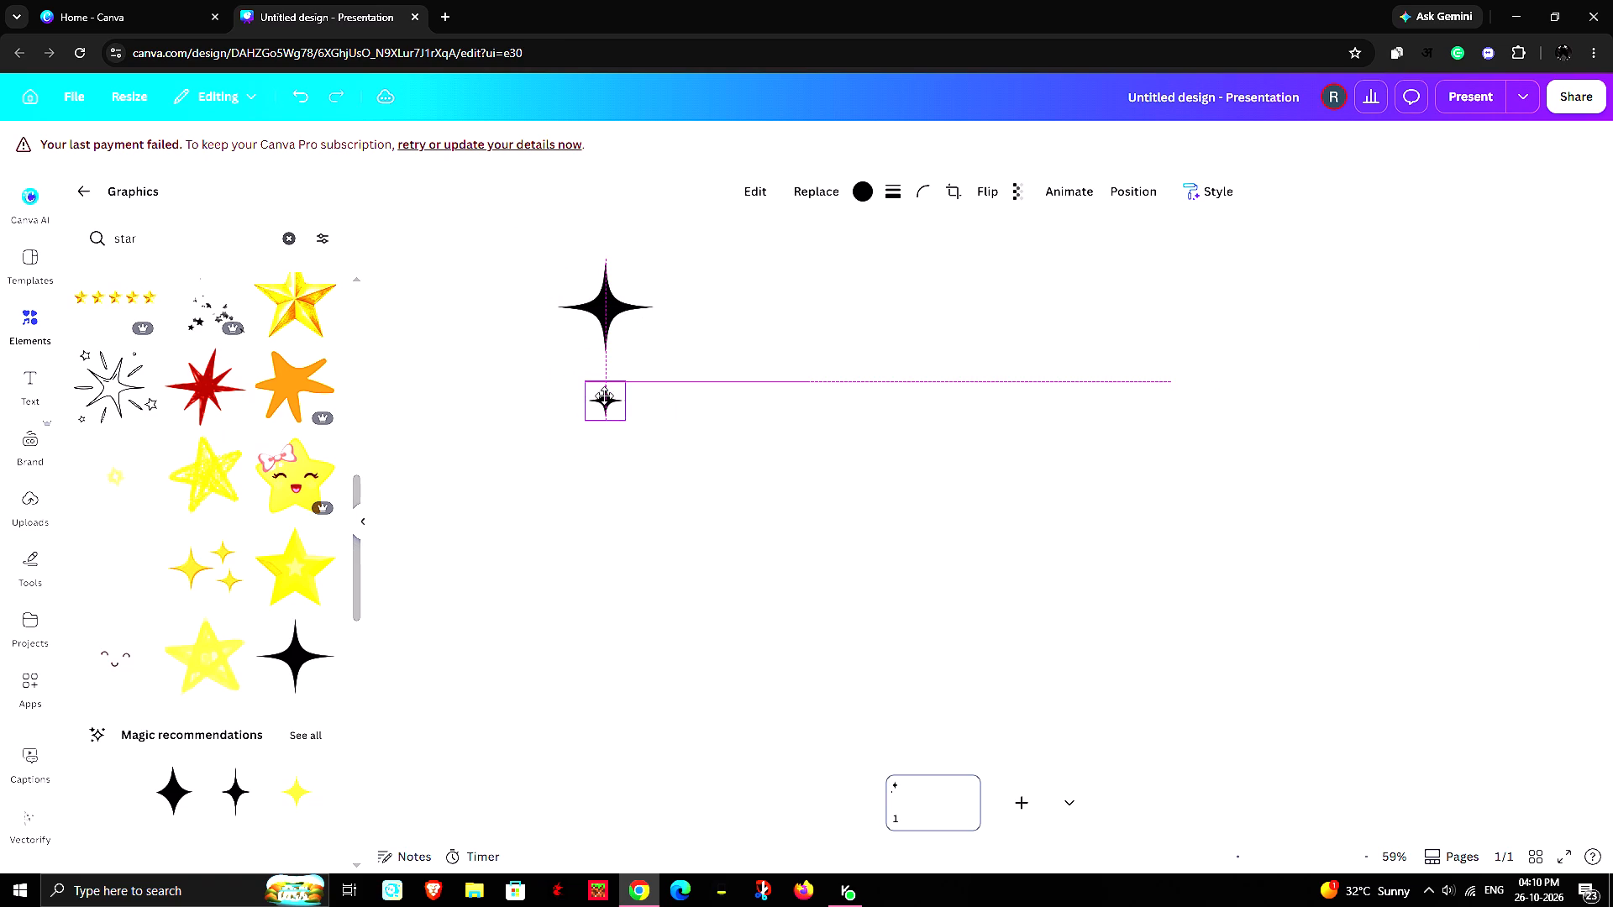
left_click_drag(604, 396, 640, 406)
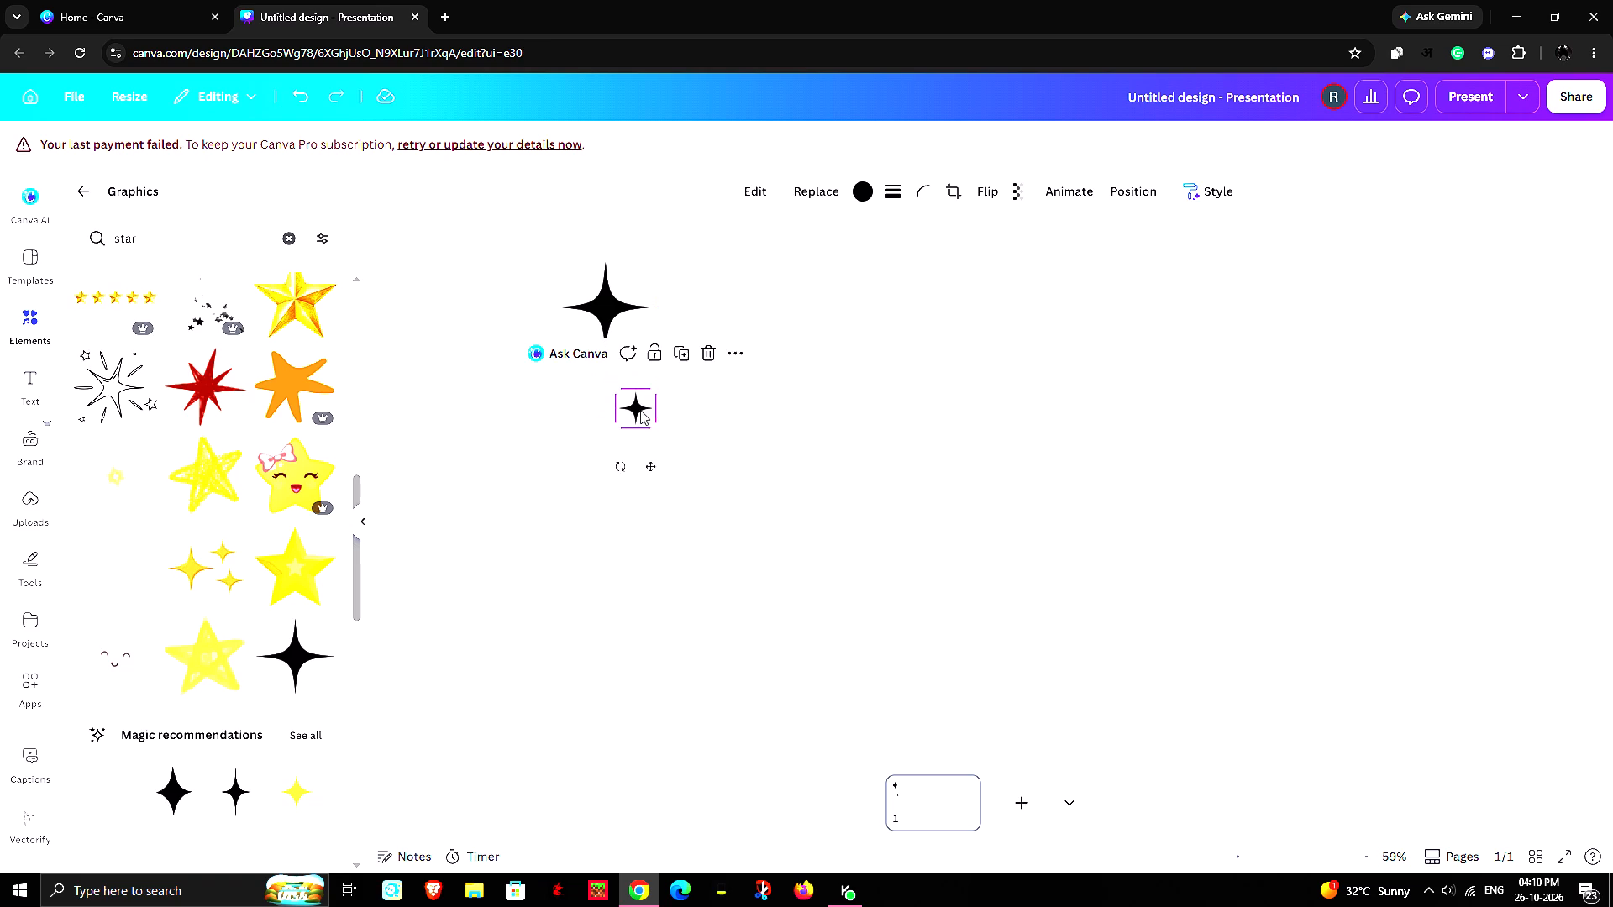
Duplicate the small star and place the copy just right of the large star, level with its centre.
left_click(686, 361)
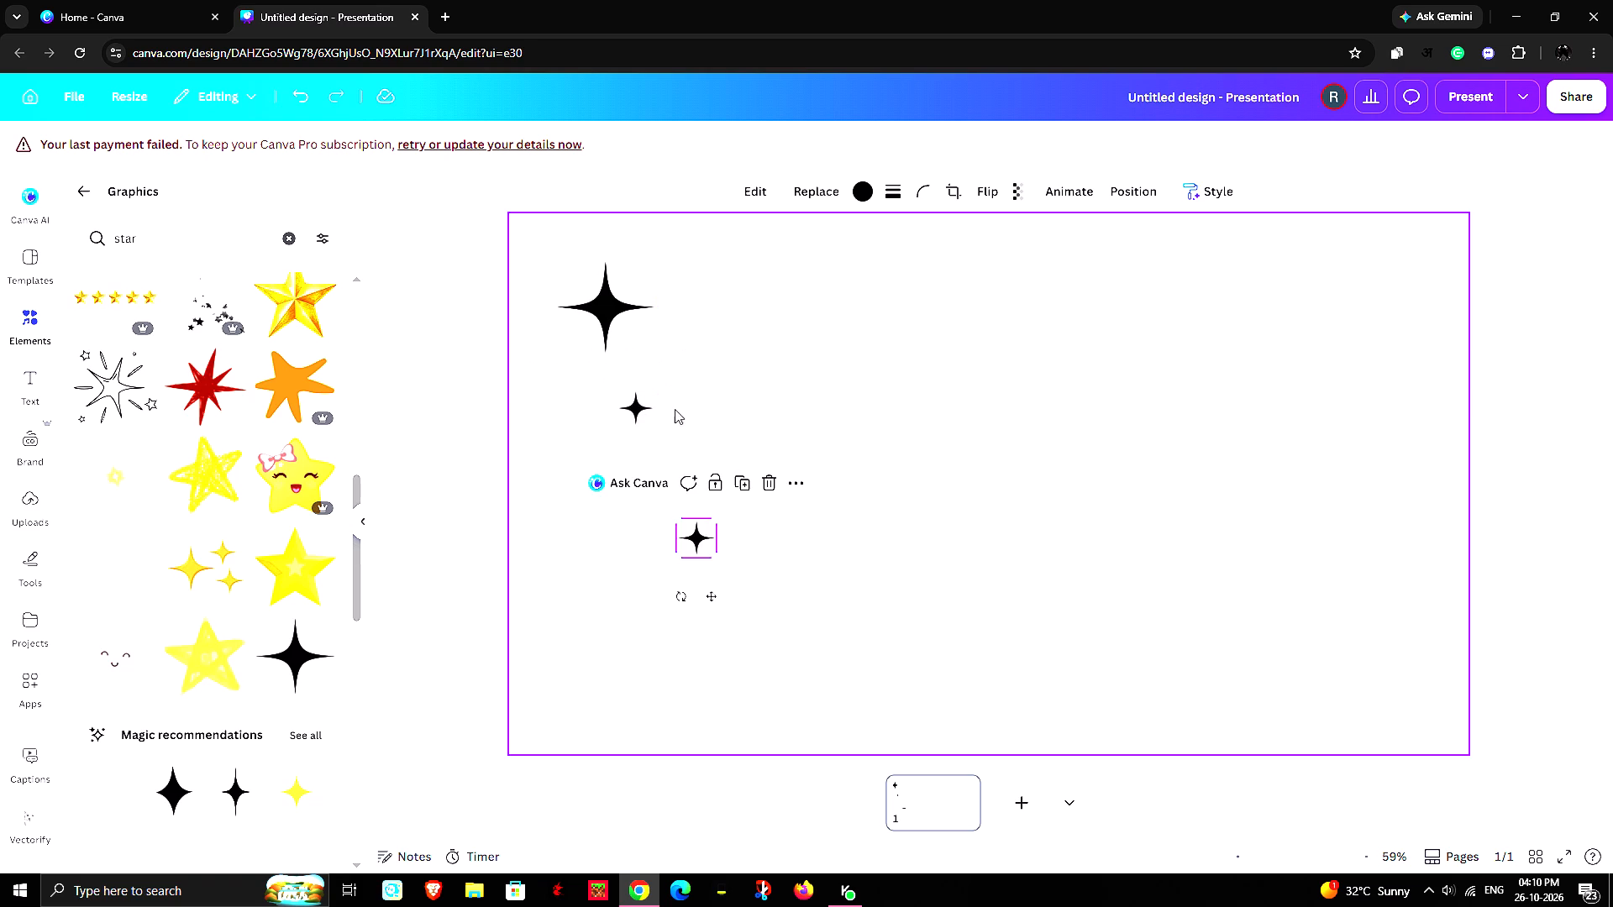
left_click_drag(702, 539, 707, 330)
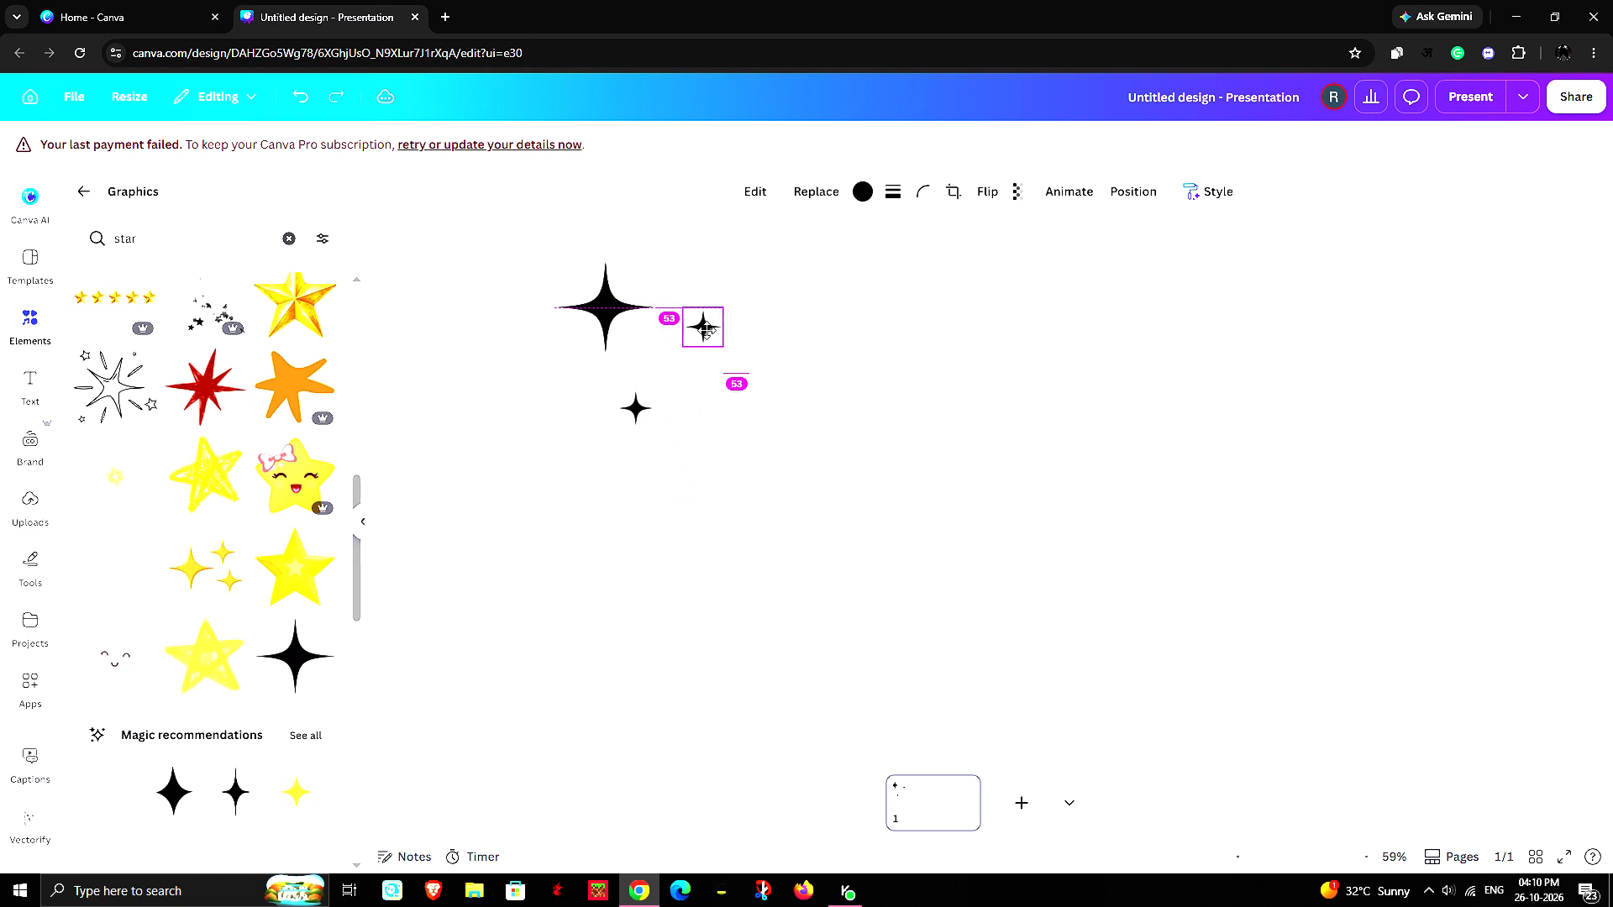
left_click_drag(707, 330, 717, 312)
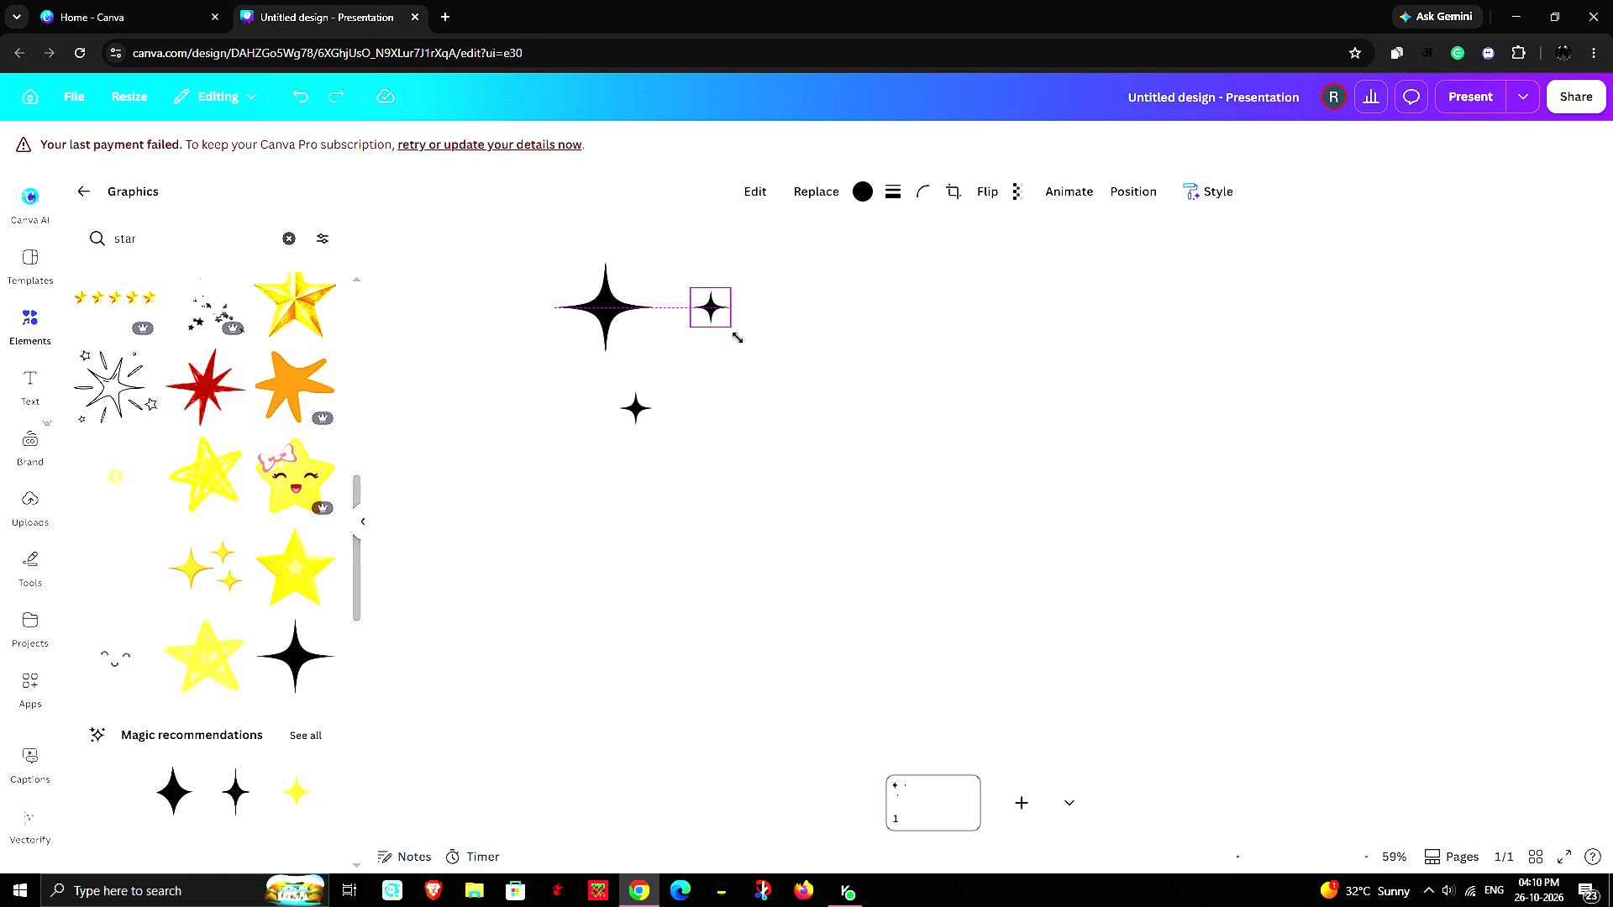
Duplicate the small star again, place the copy above and right of the large star, and make it slightly smaller.
left_click(756, 250)
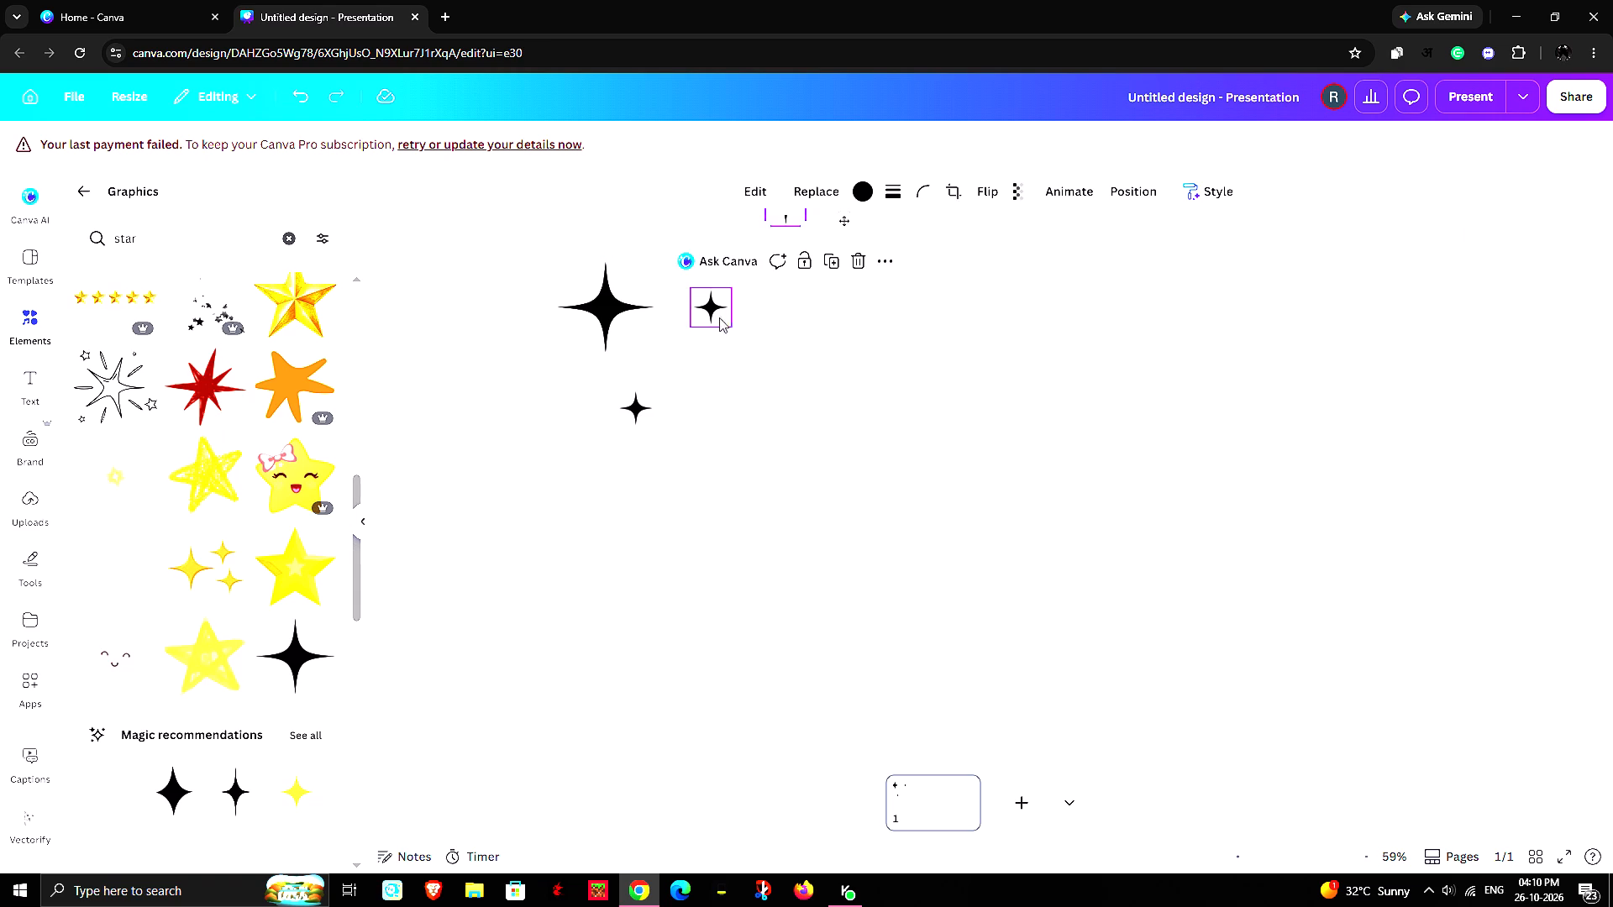
left_click(721, 294)
left_click_drag(793, 216, 792, 216)
left_click_drag(792, 216, 676, 254)
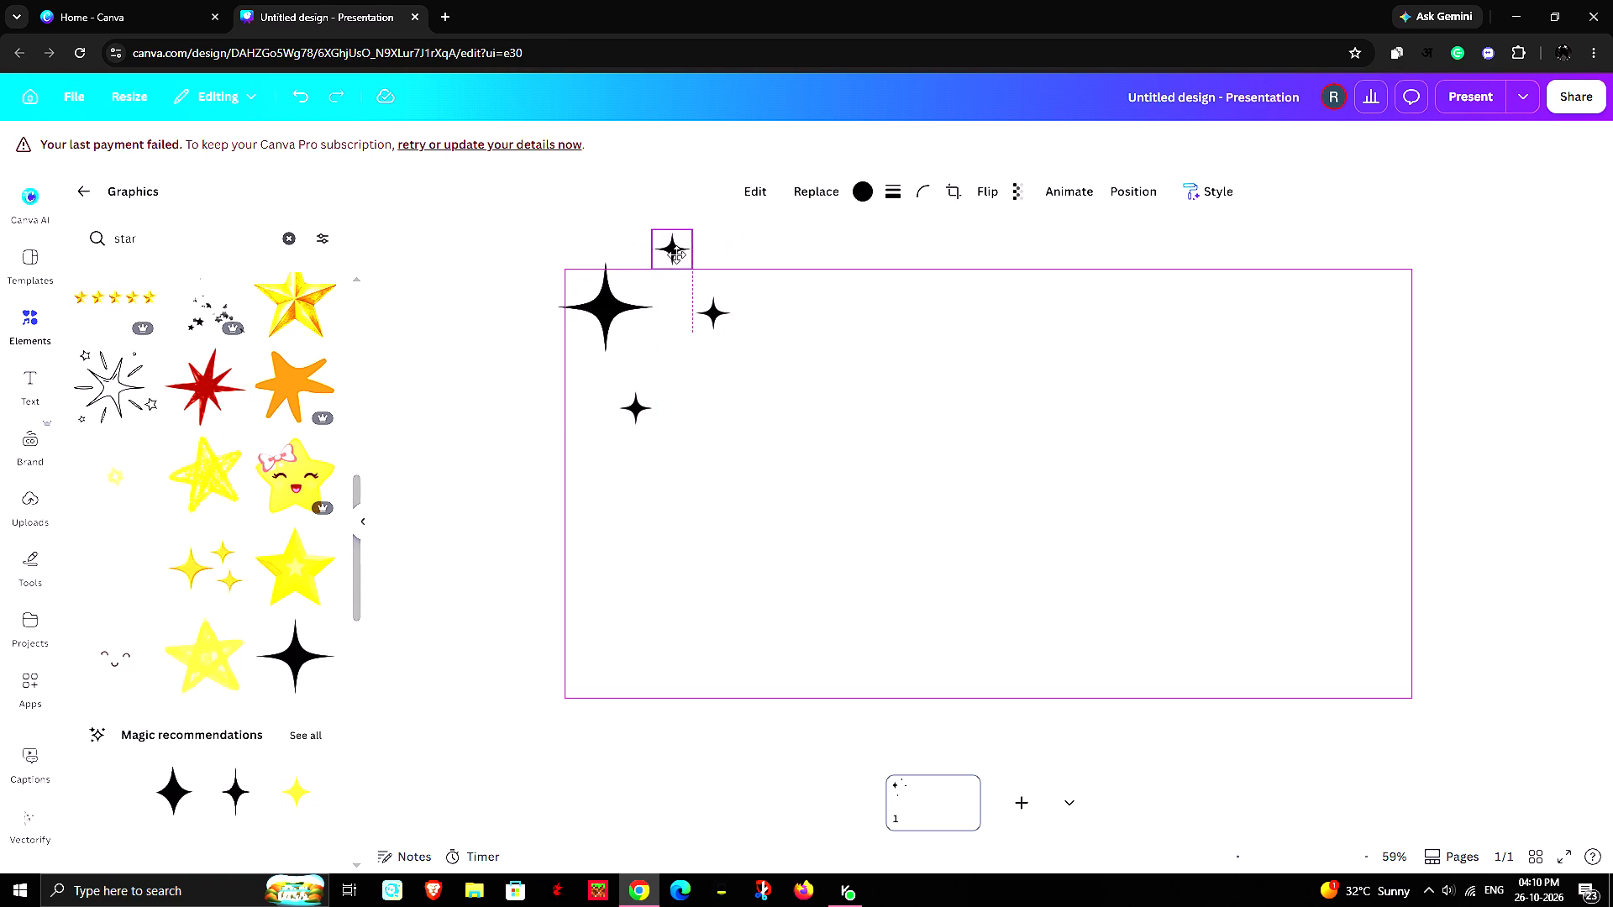
left_click_drag(676, 254, 675, 247)
left_click_drag(696, 264, 678, 249)
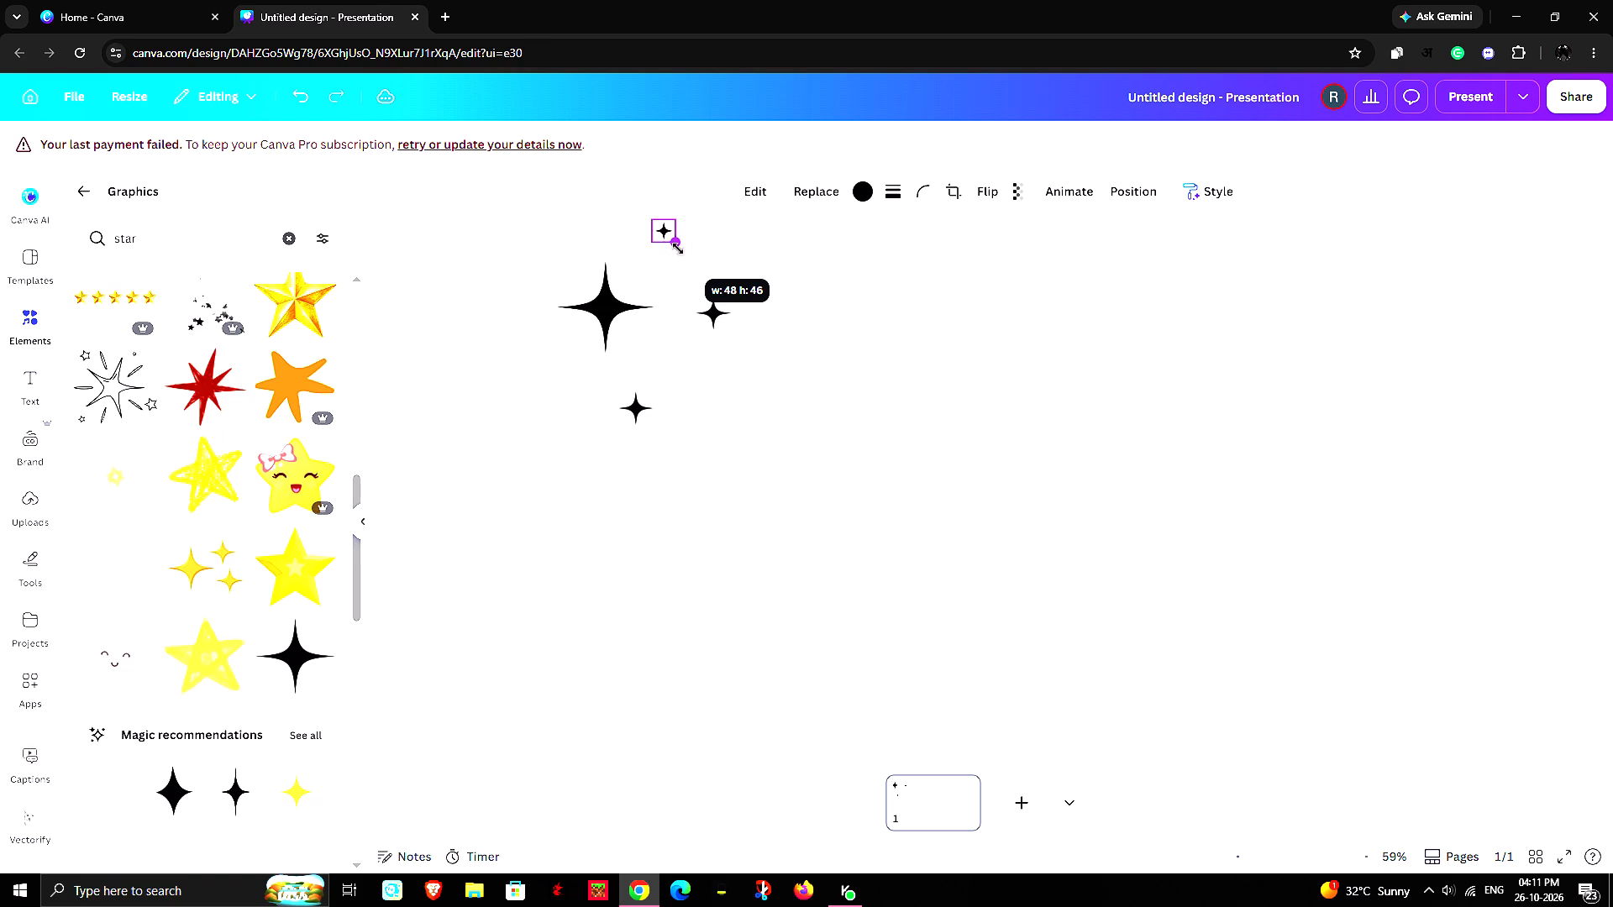
left_click_drag(678, 249, 689, 254)
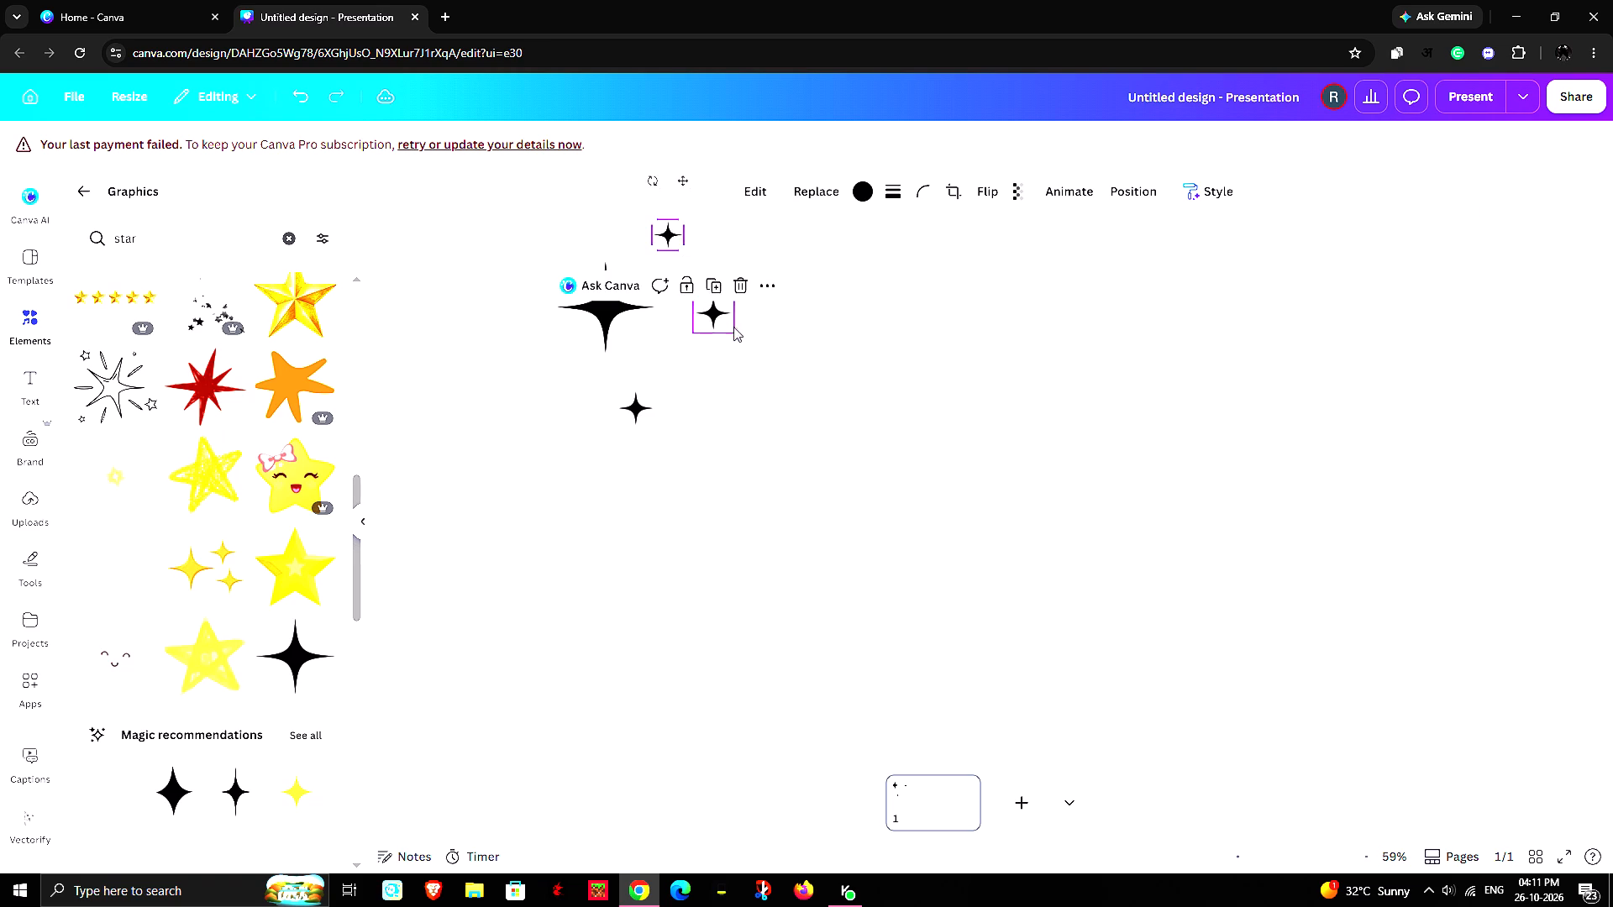
Shrink the small star right of the large one to about 54 by 52, and slightly shrink the one below.
left_click(721, 322)
left_click_drag(736, 335, 722, 322)
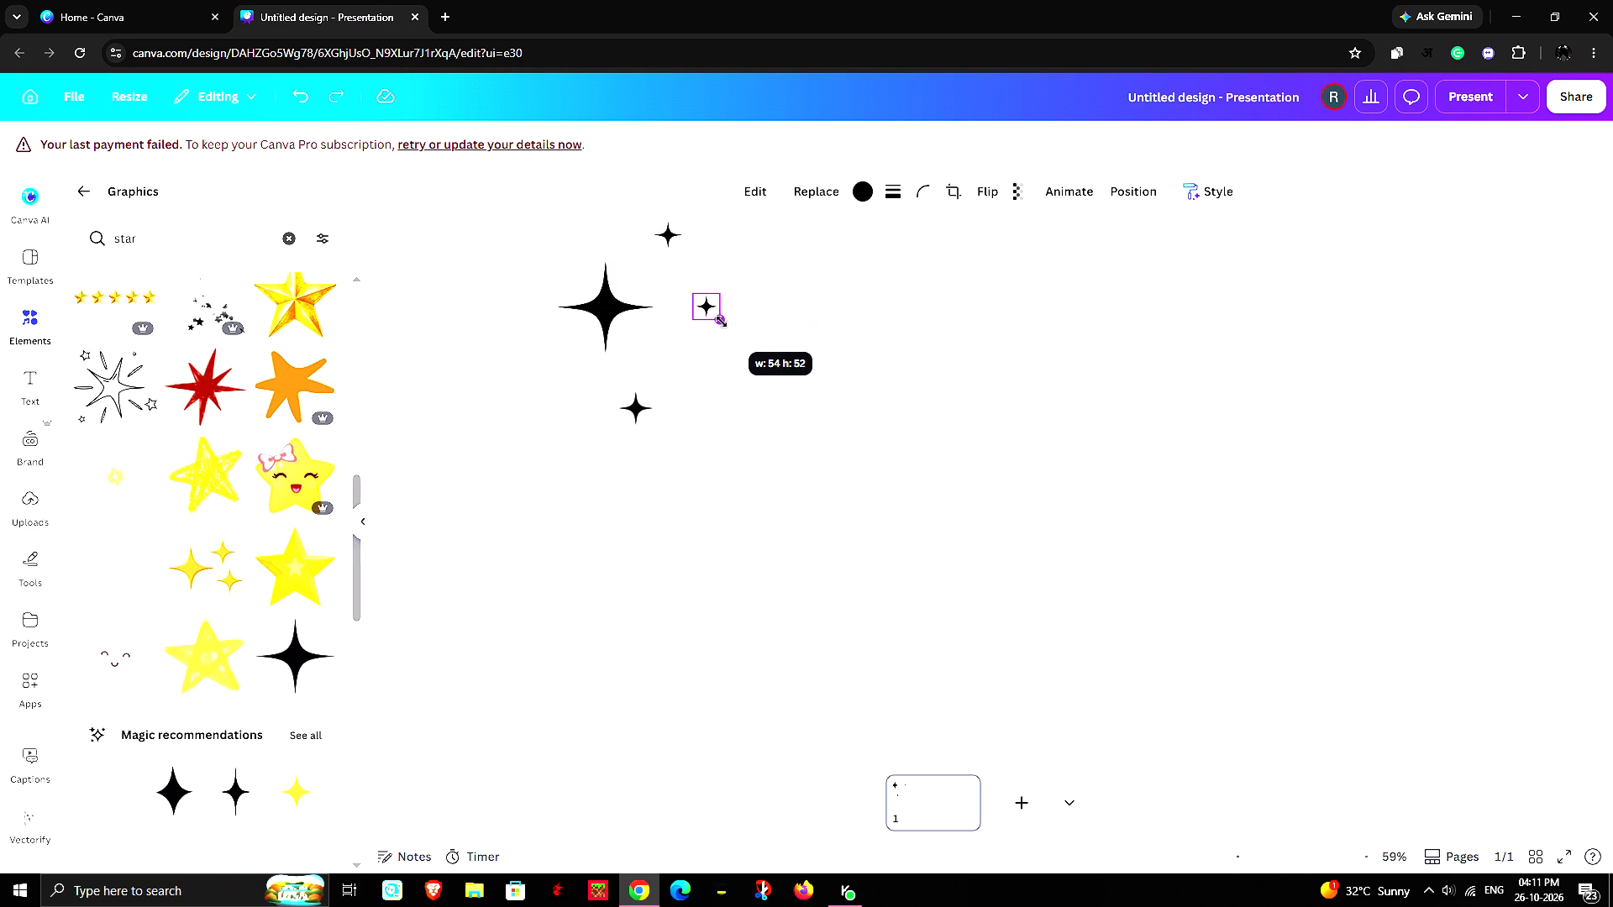
left_click_drag(722, 322, 722, 321)
left_click(638, 413)
left_click_drag(654, 422, 647, 413)
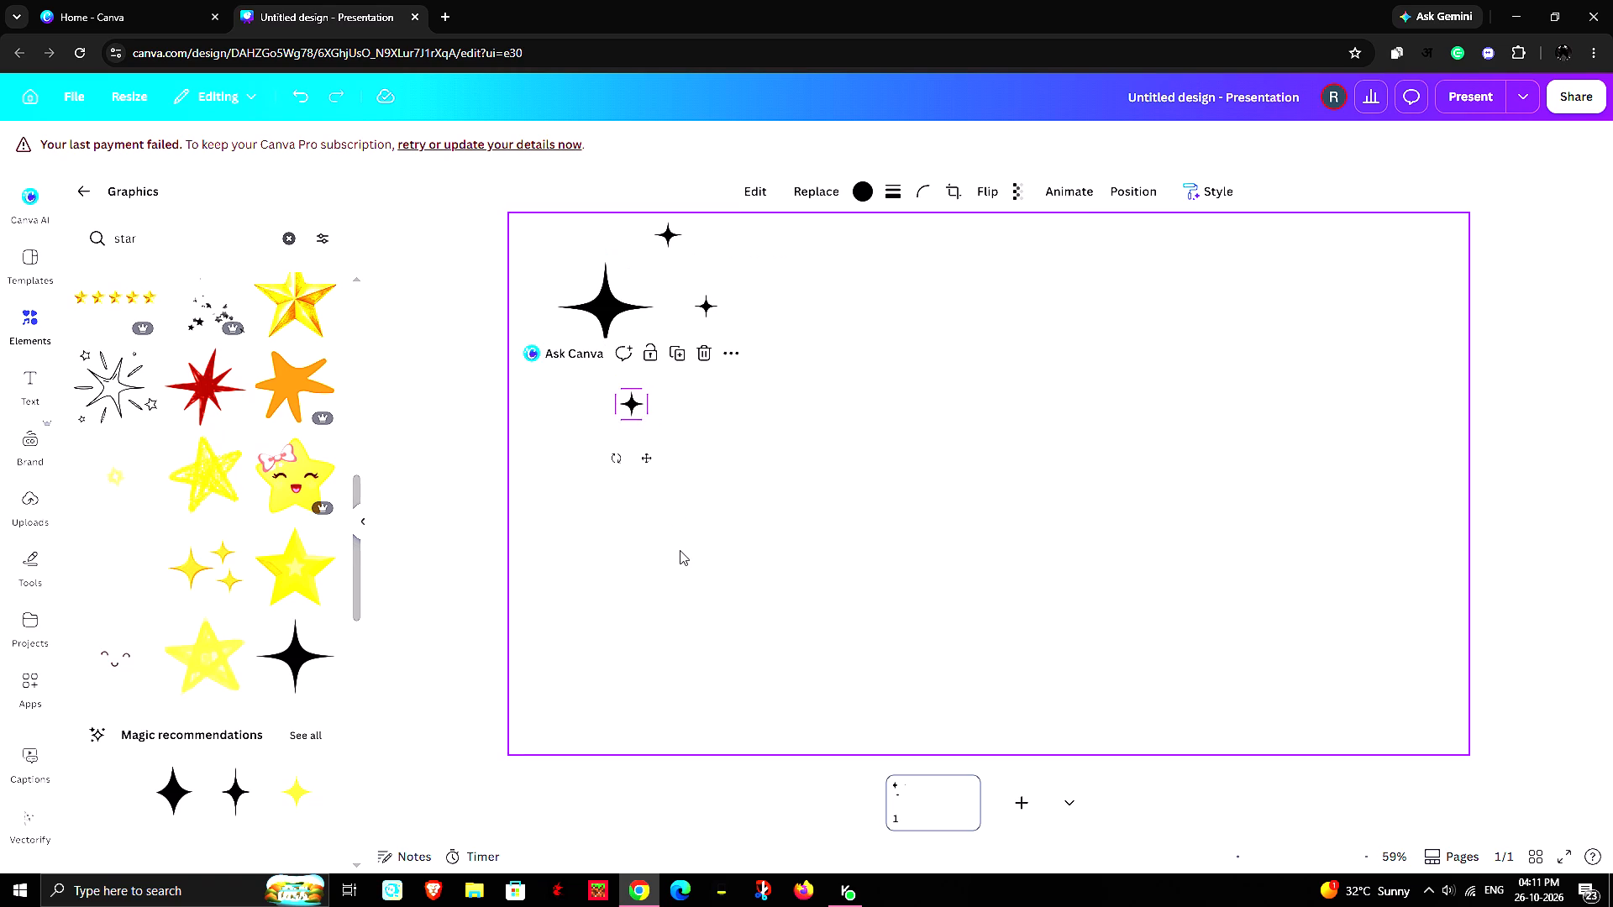
left_click(680, 551)
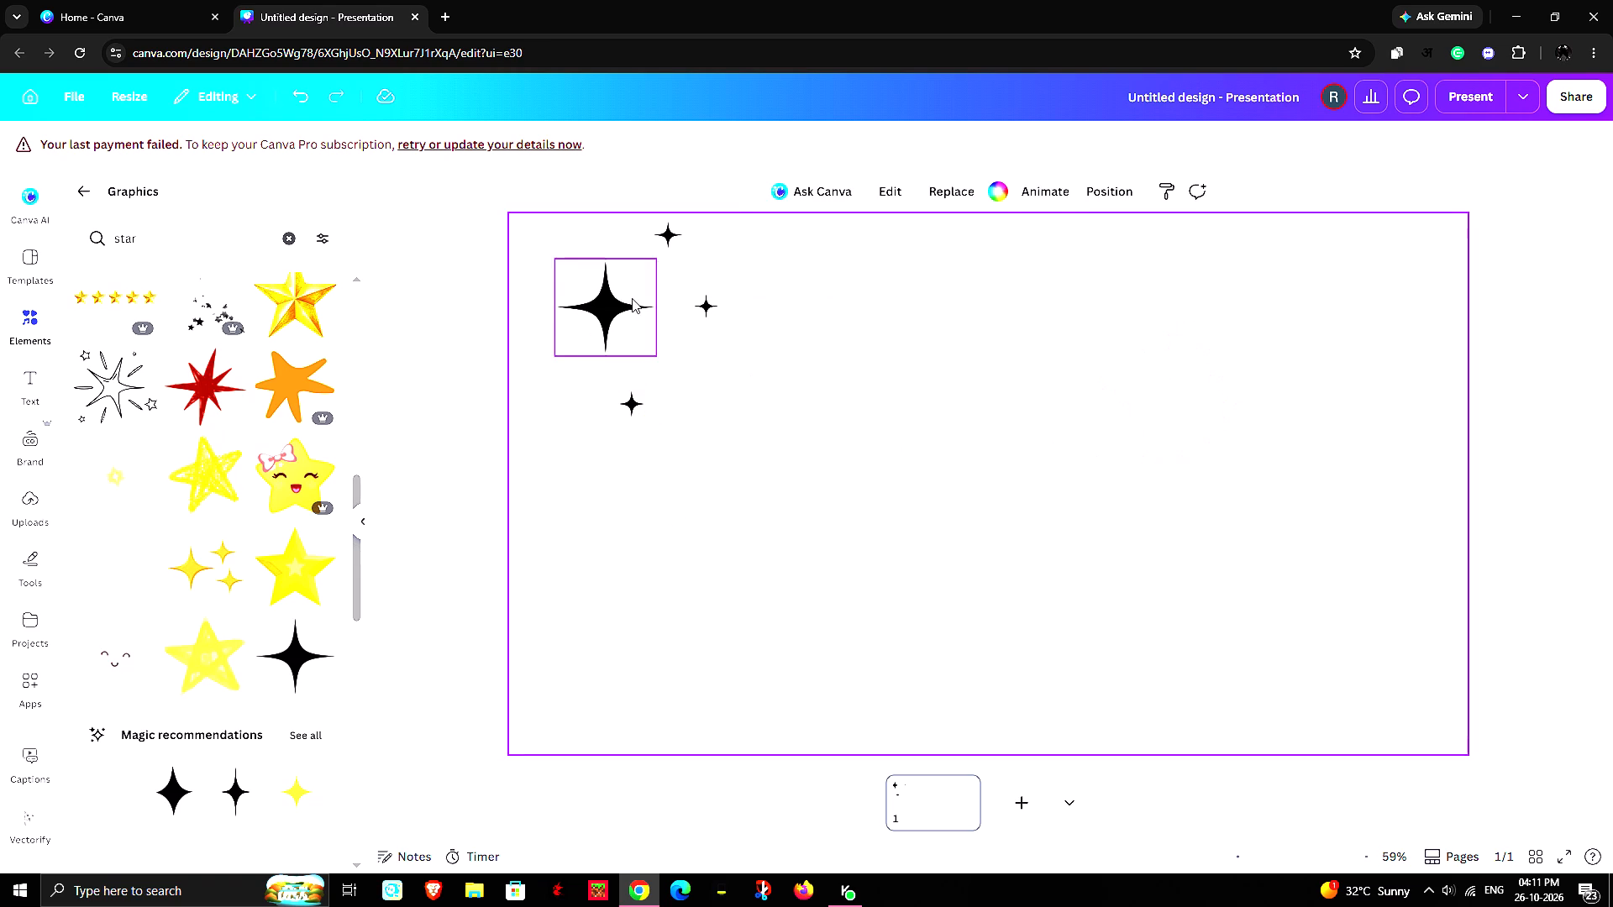
Duplicate the large black star and place the copy in the page's upper-right corner area.
right_click(632, 298)
left_click(603, 323)
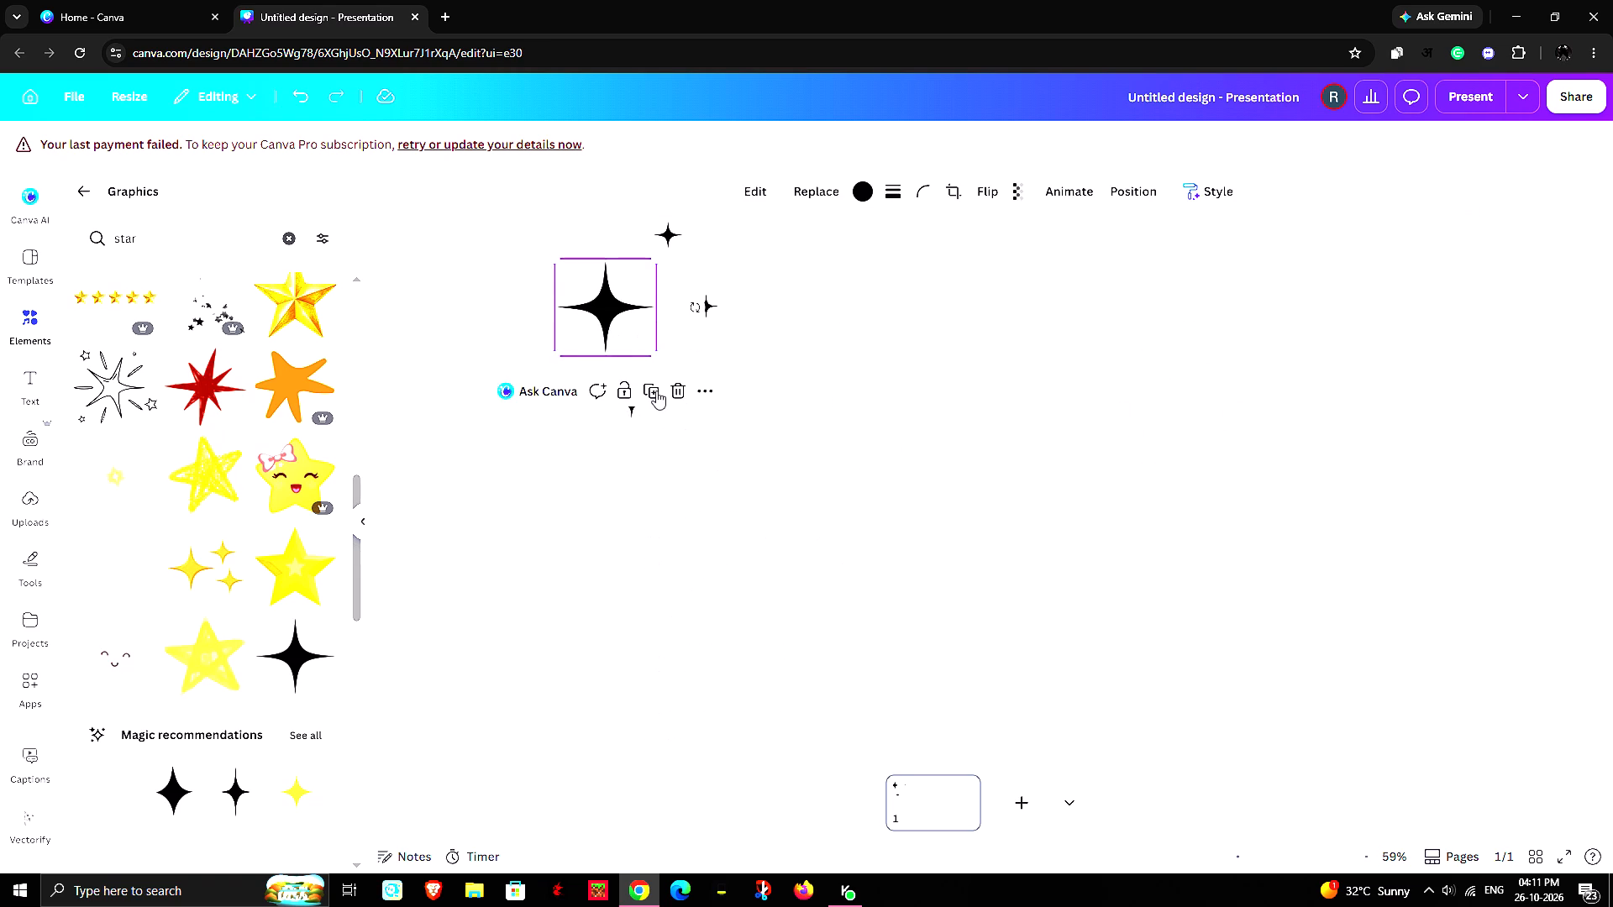
left_click(656, 391)
left_click_drag(613, 318, 1243, 323)
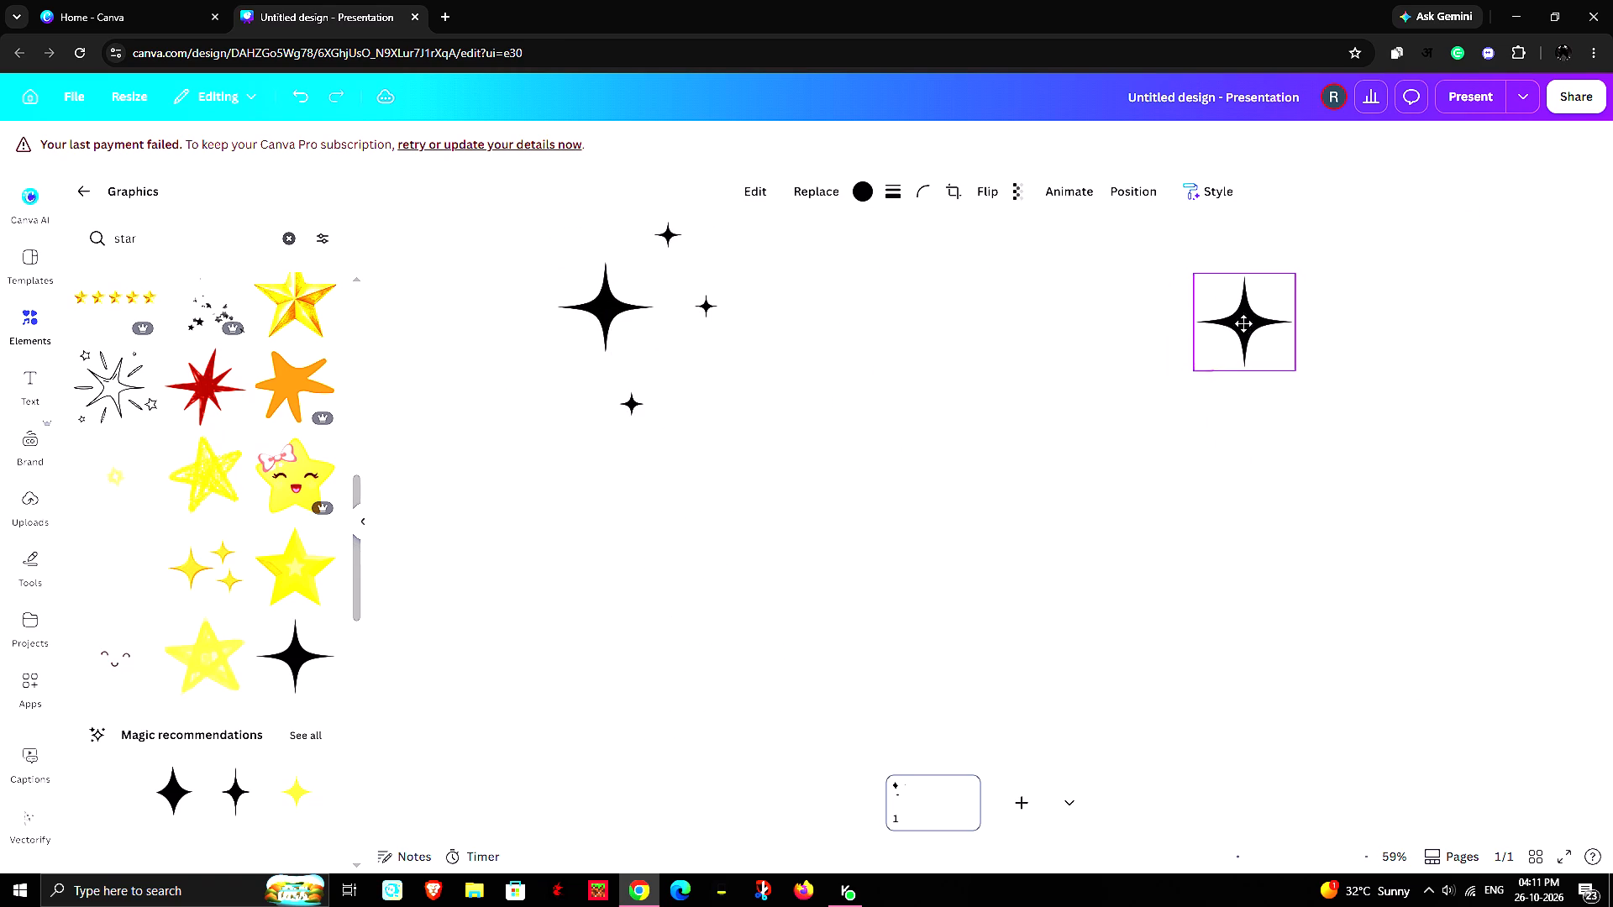
left_click_drag(1243, 323, 1392, 288)
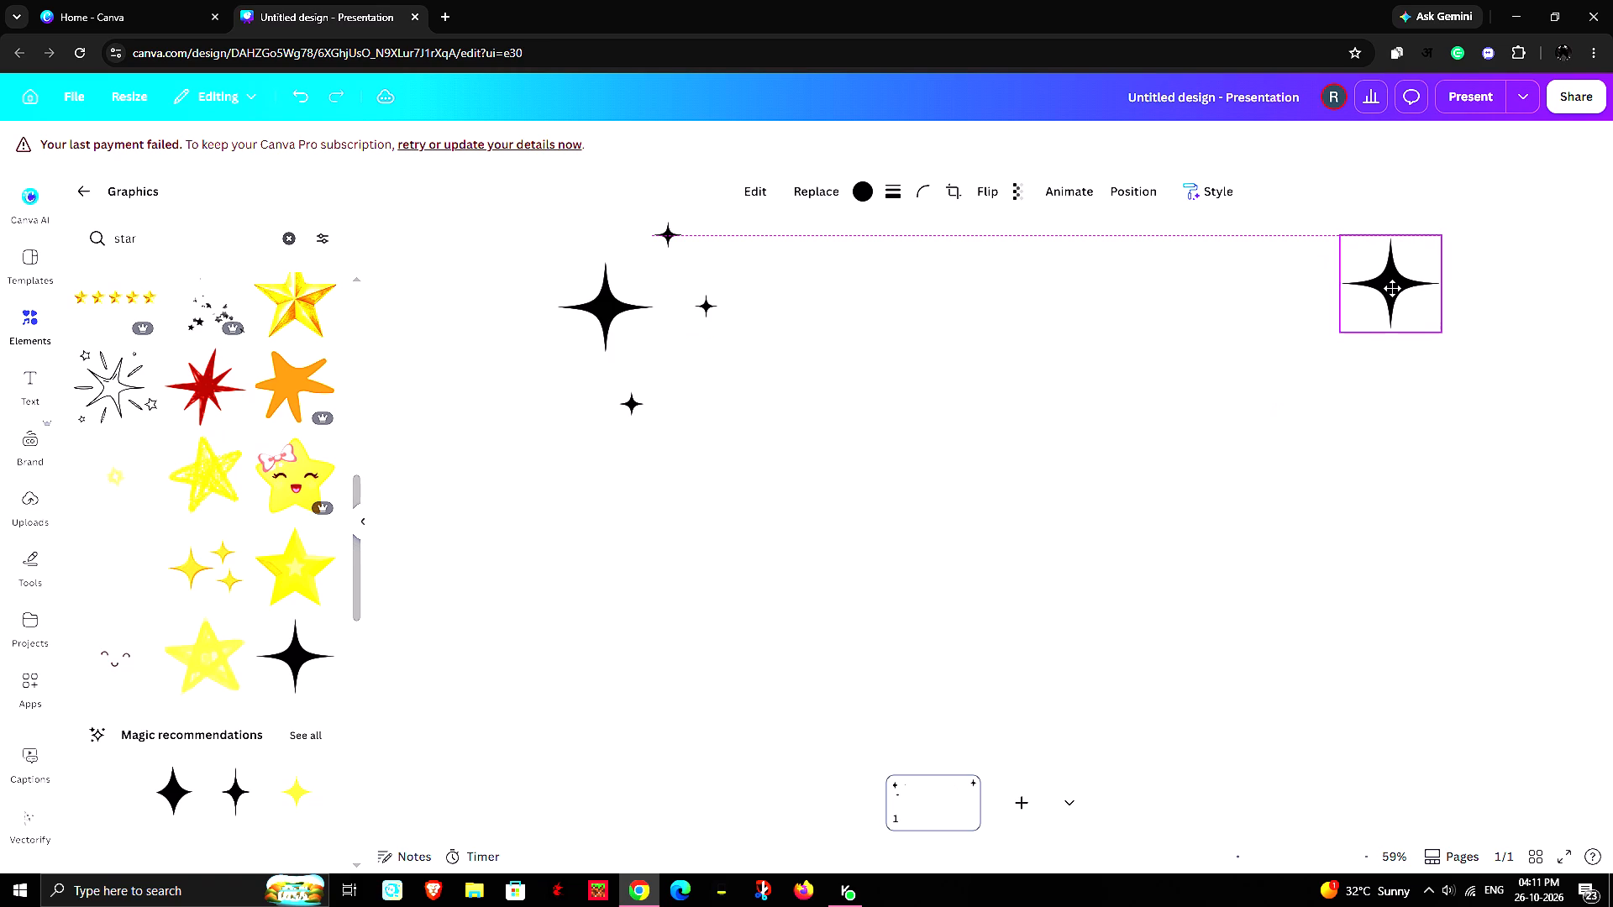
left_click_drag(1392, 288, 1400, 286)
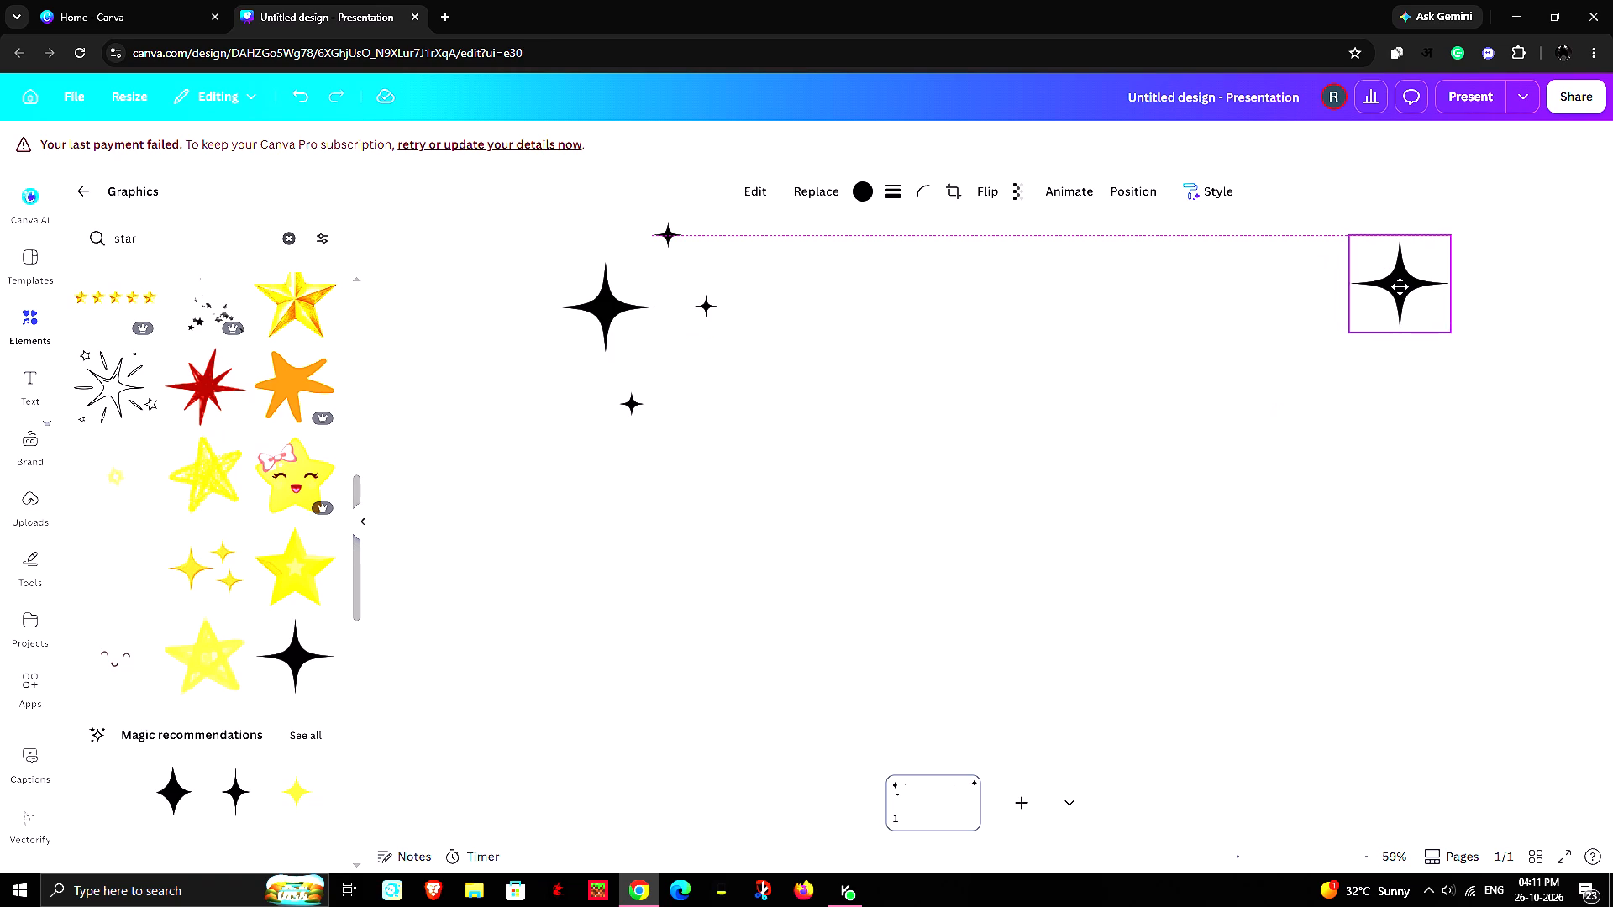
left_click_drag(1400, 286, 1400, 286)
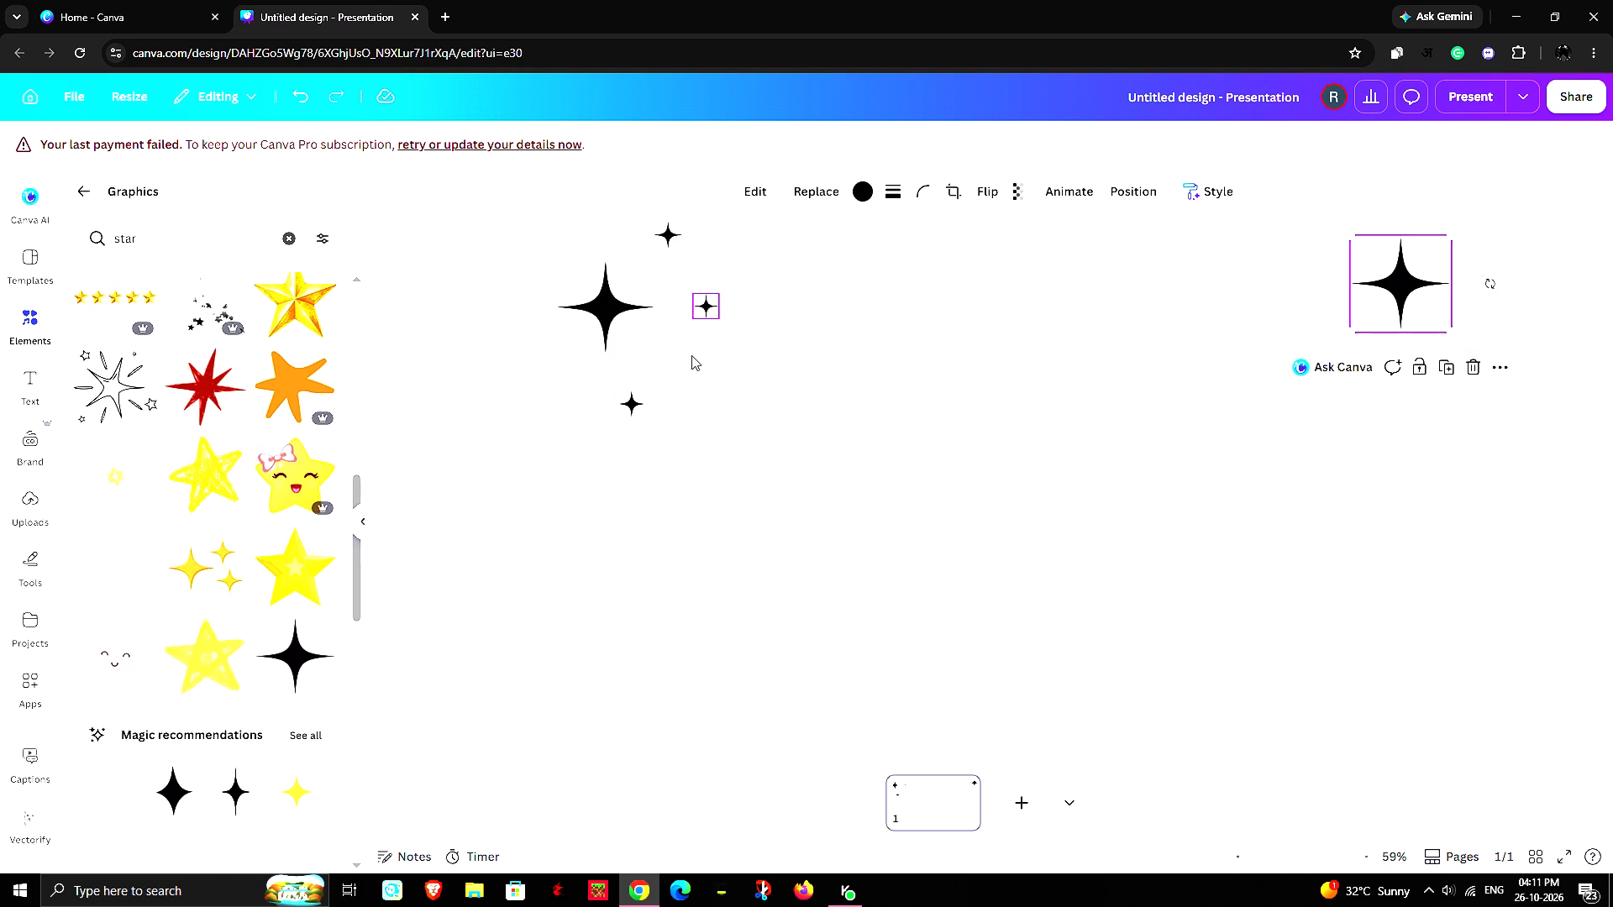
Duplicate the small star below the left cluster's large star and place the copy below and left of the right cluster's large star.
right_click(627, 410)
left_click(675, 358)
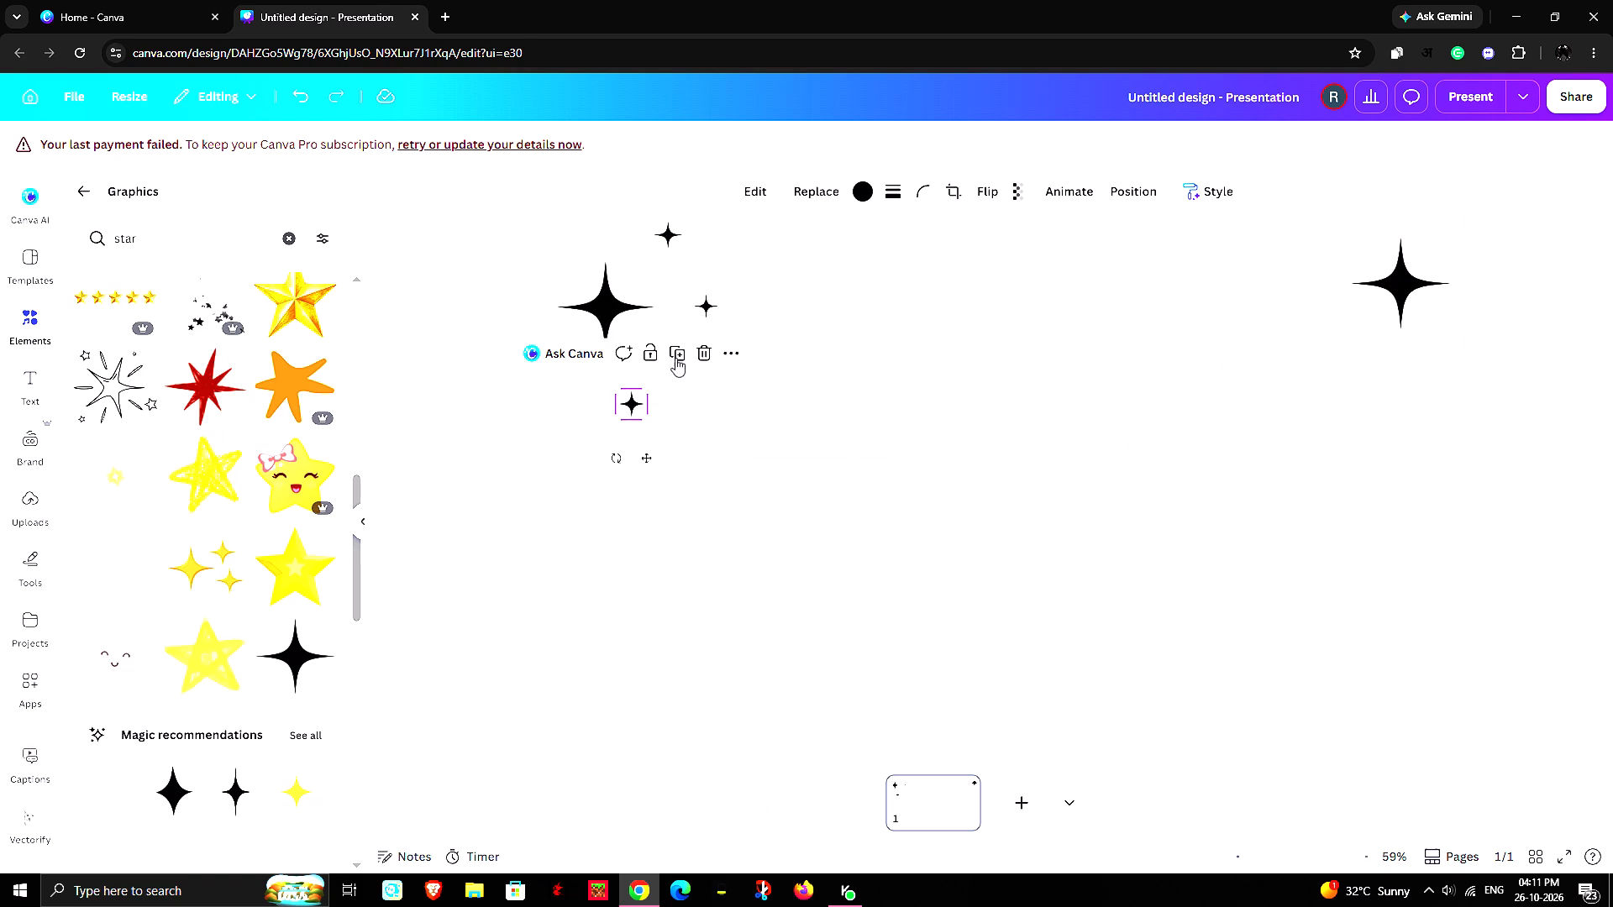
left_click(679, 354)
left_click_drag(644, 414, 1022, 402)
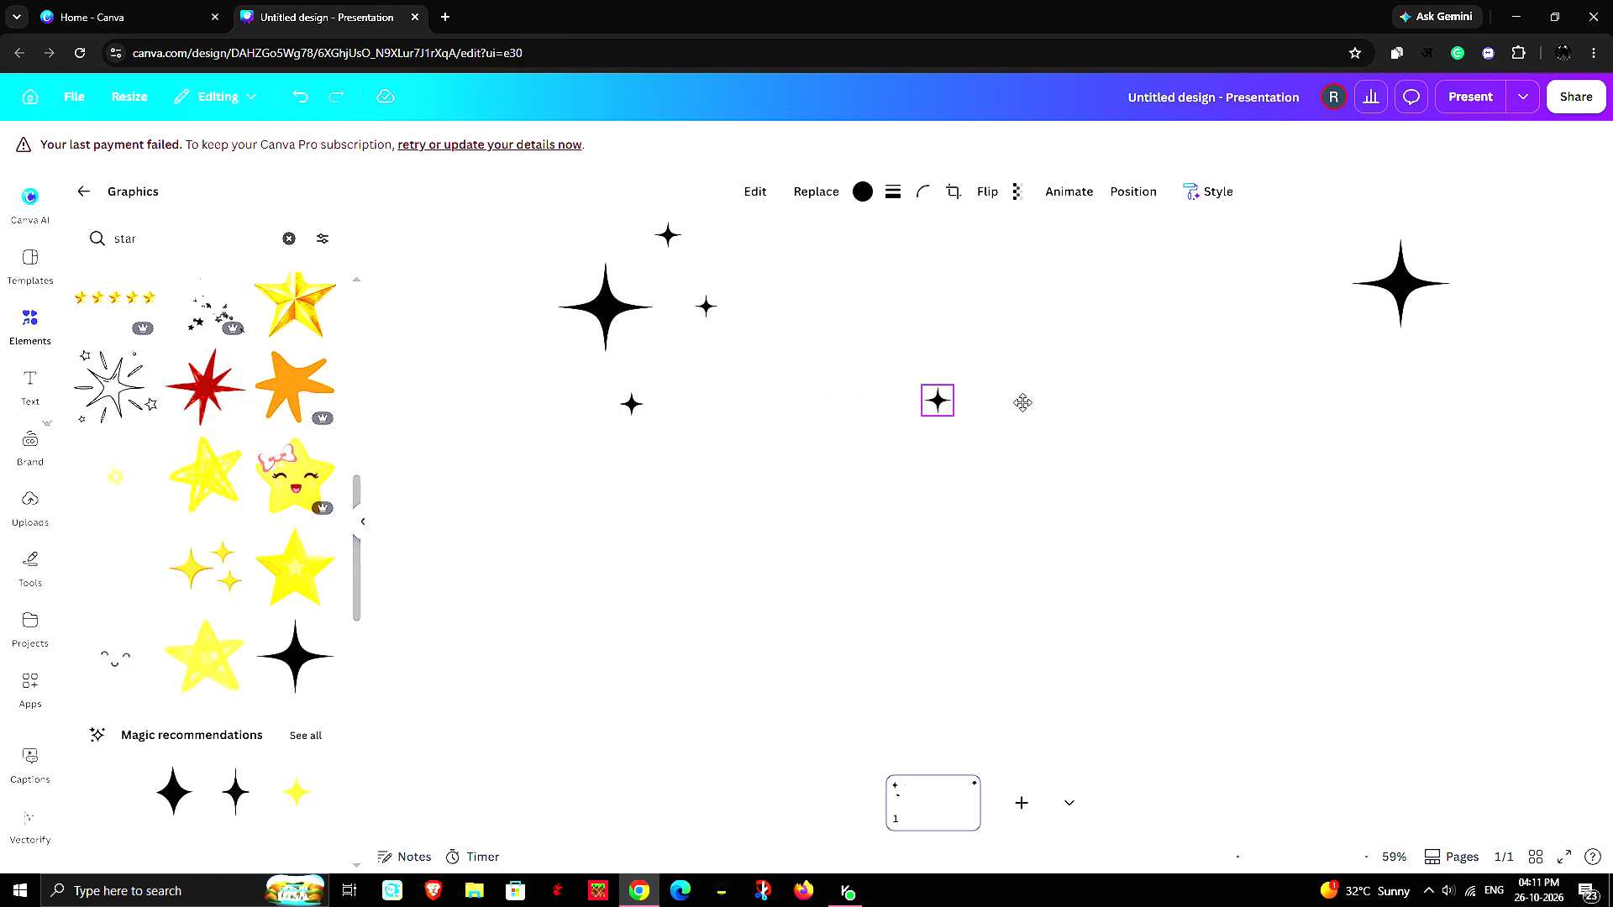
left_click_drag(1022, 402, 1411, 403)
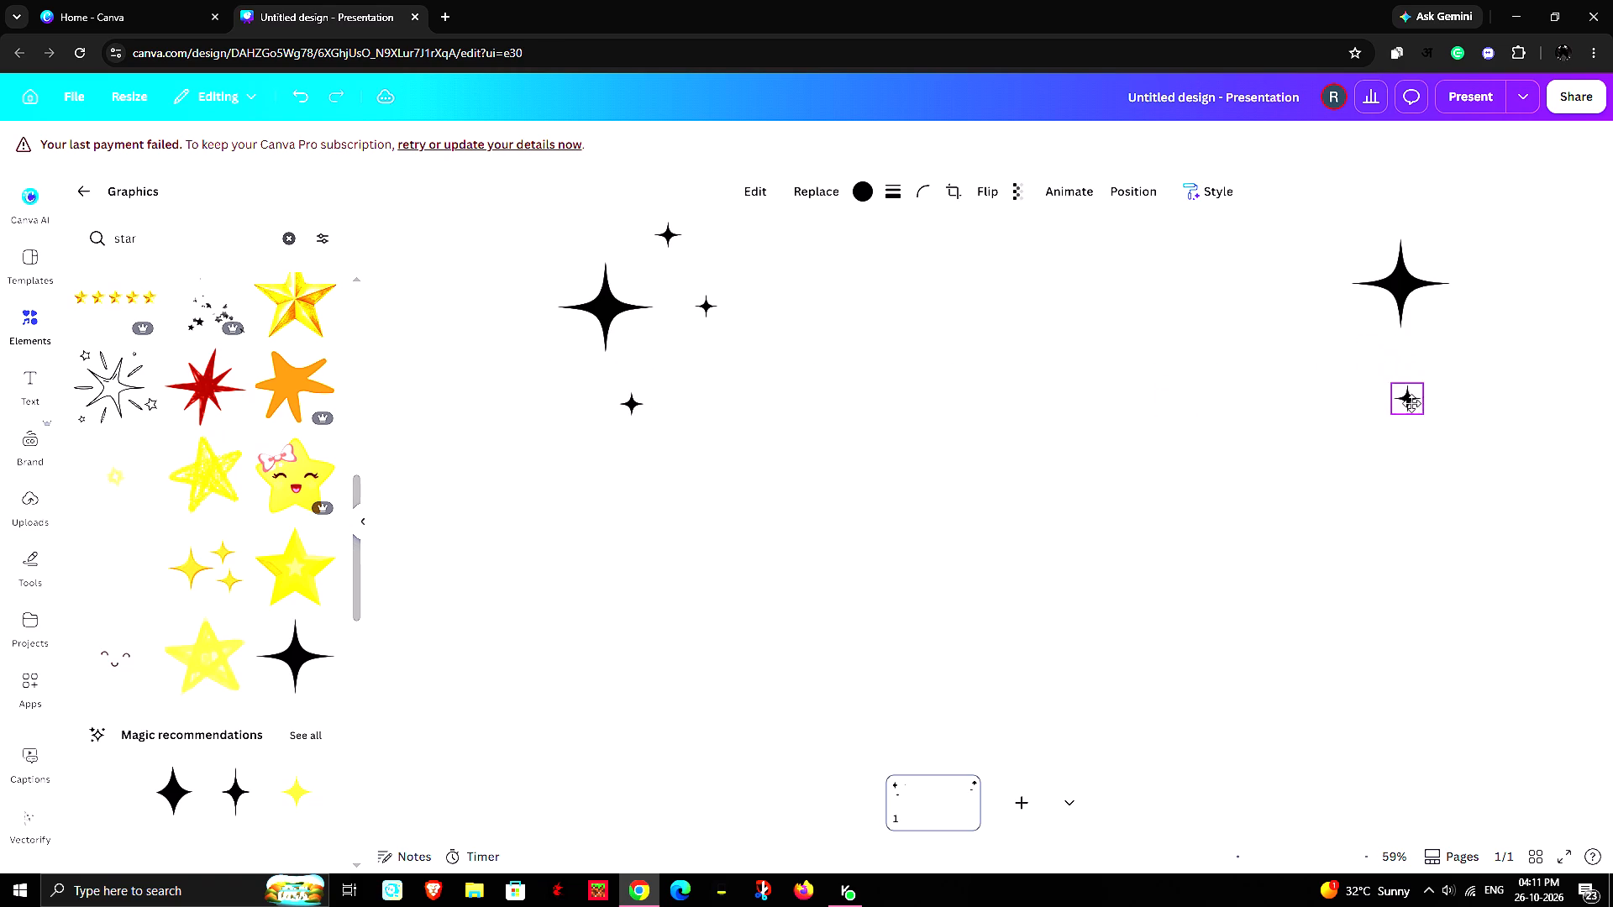
left_click_drag(1411, 403, 1357, 422)
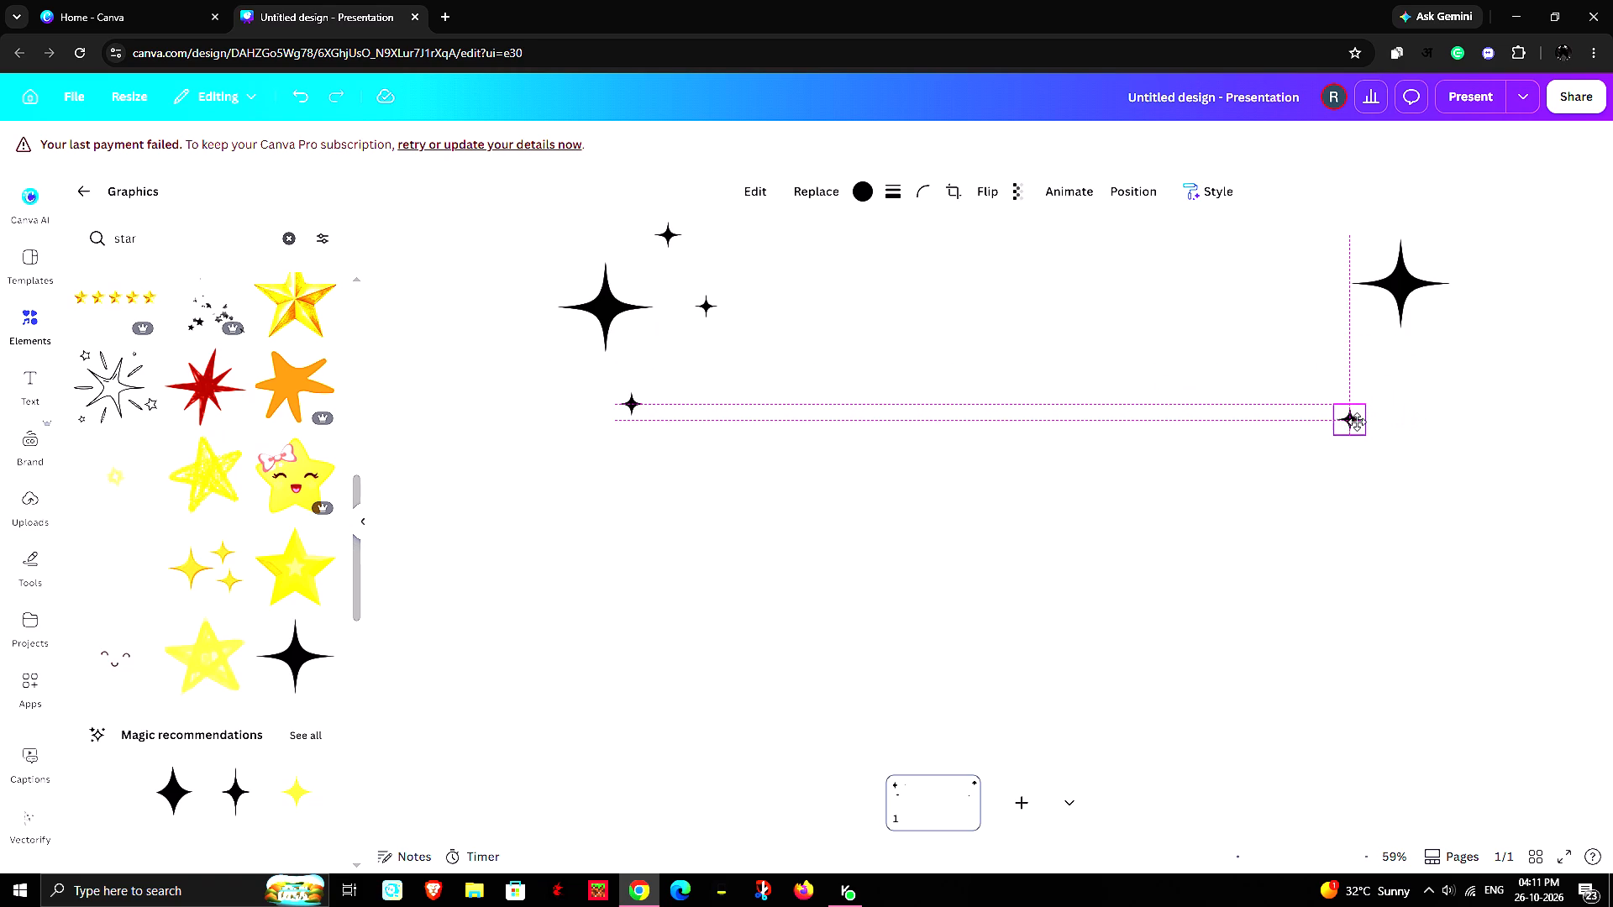
left_click_drag(1357, 422, 1357, 423)
Duplicate the right cluster's small star and place the copy left of and slightly below the large star.
left_click(1395, 372)
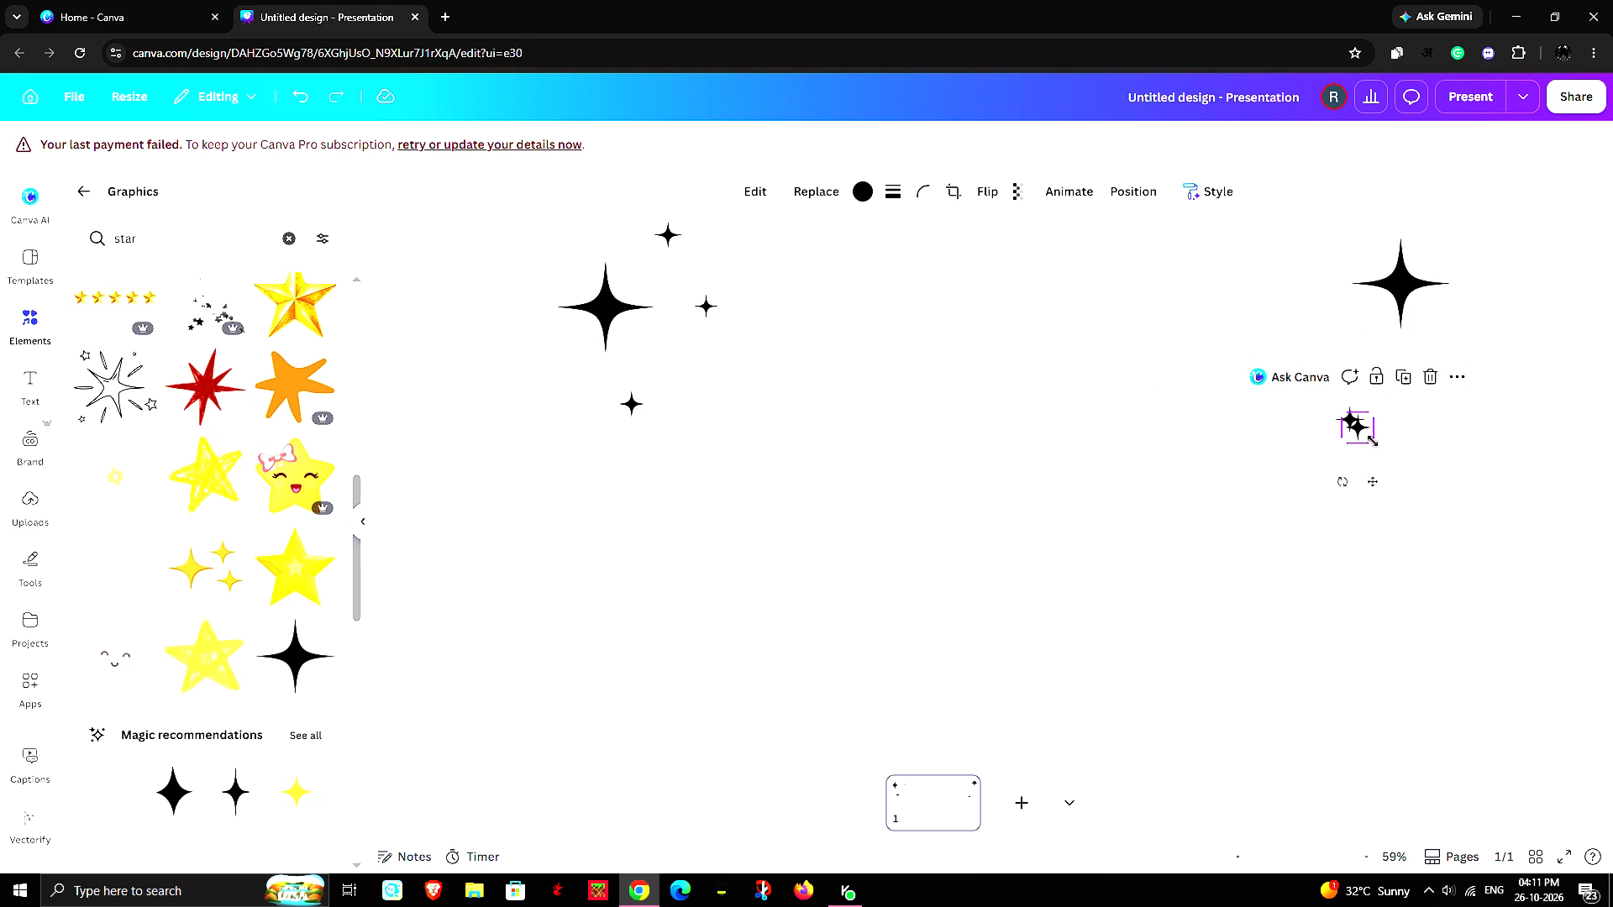
left_click_drag(1358, 433, 1310, 348)
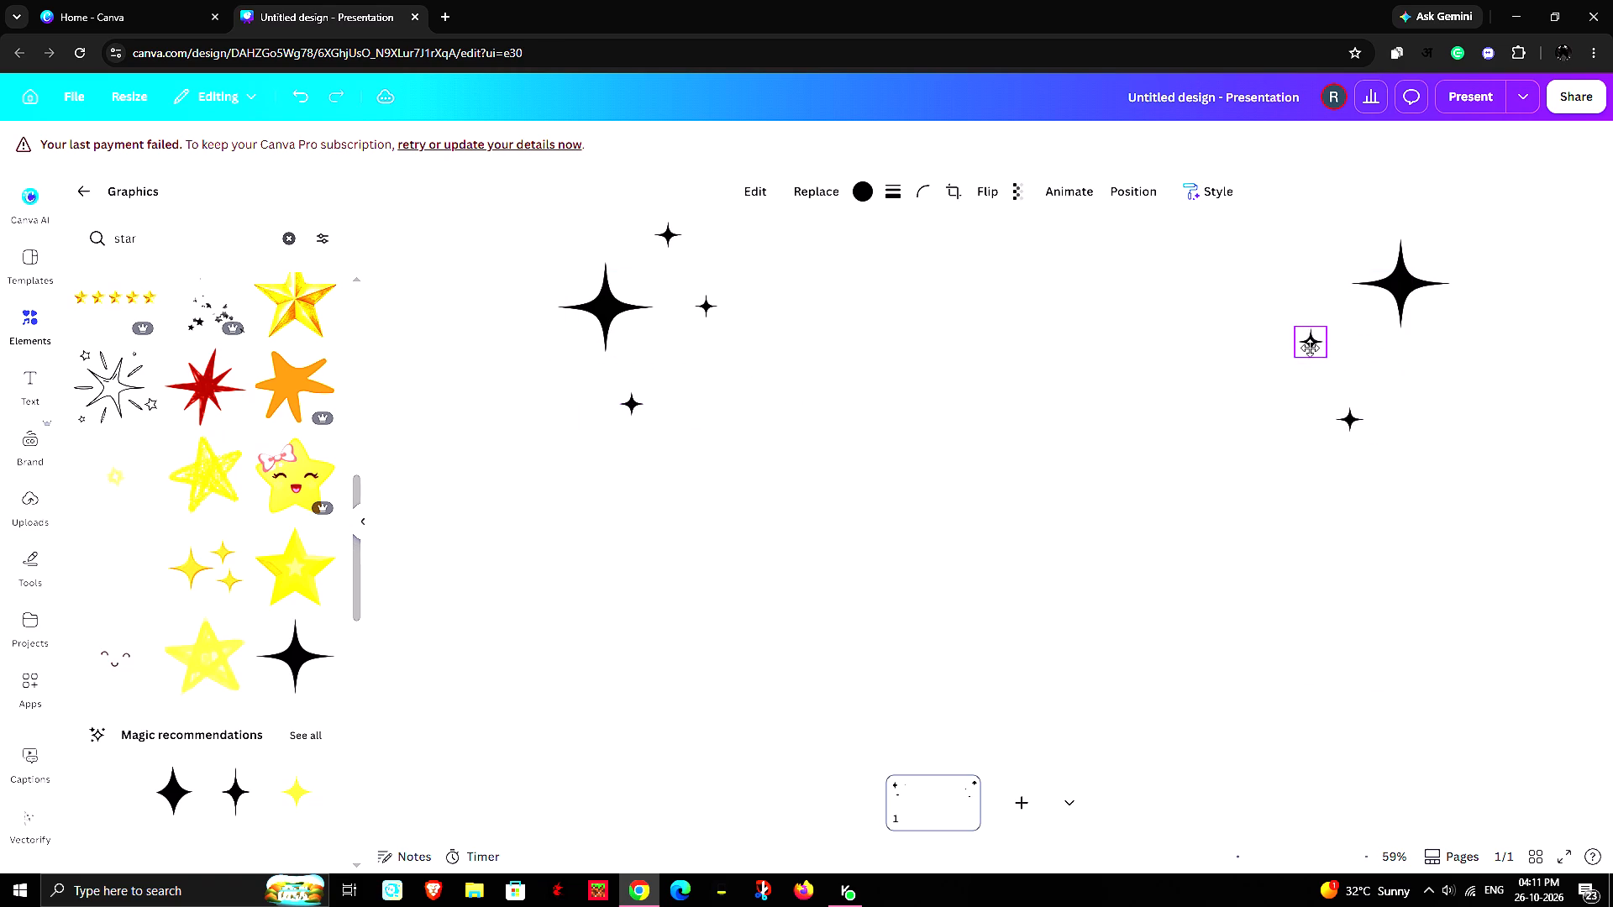
left_click_drag(1310, 348, 1281, 330)
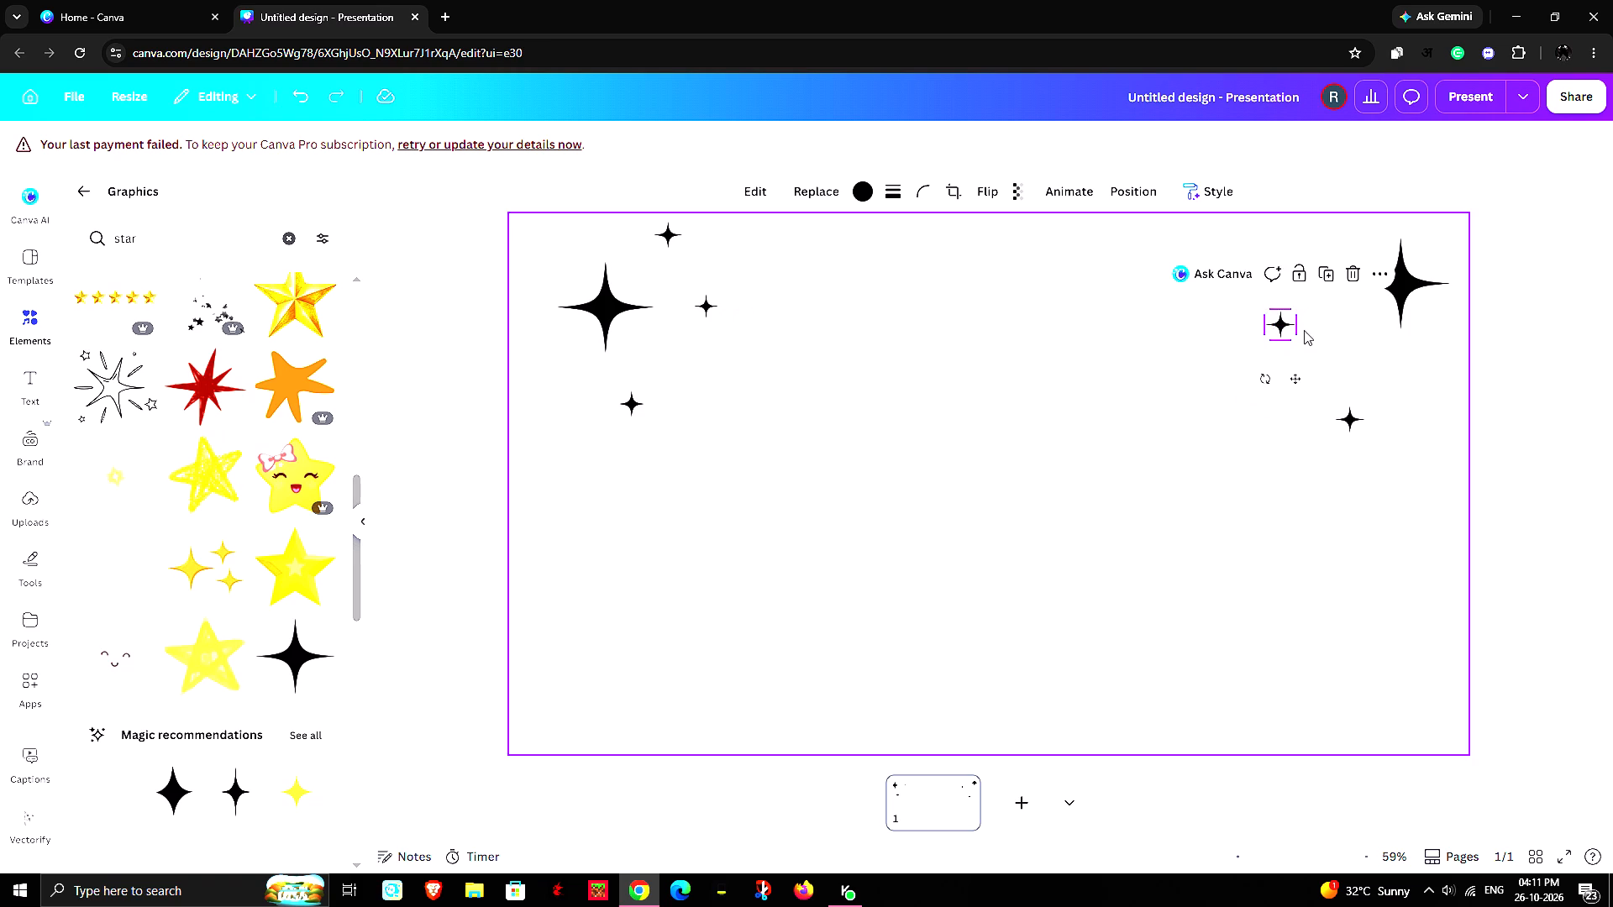
Duplicate that small star and place the copy above and left of the right cluster's large star.
left_click(1328, 271)
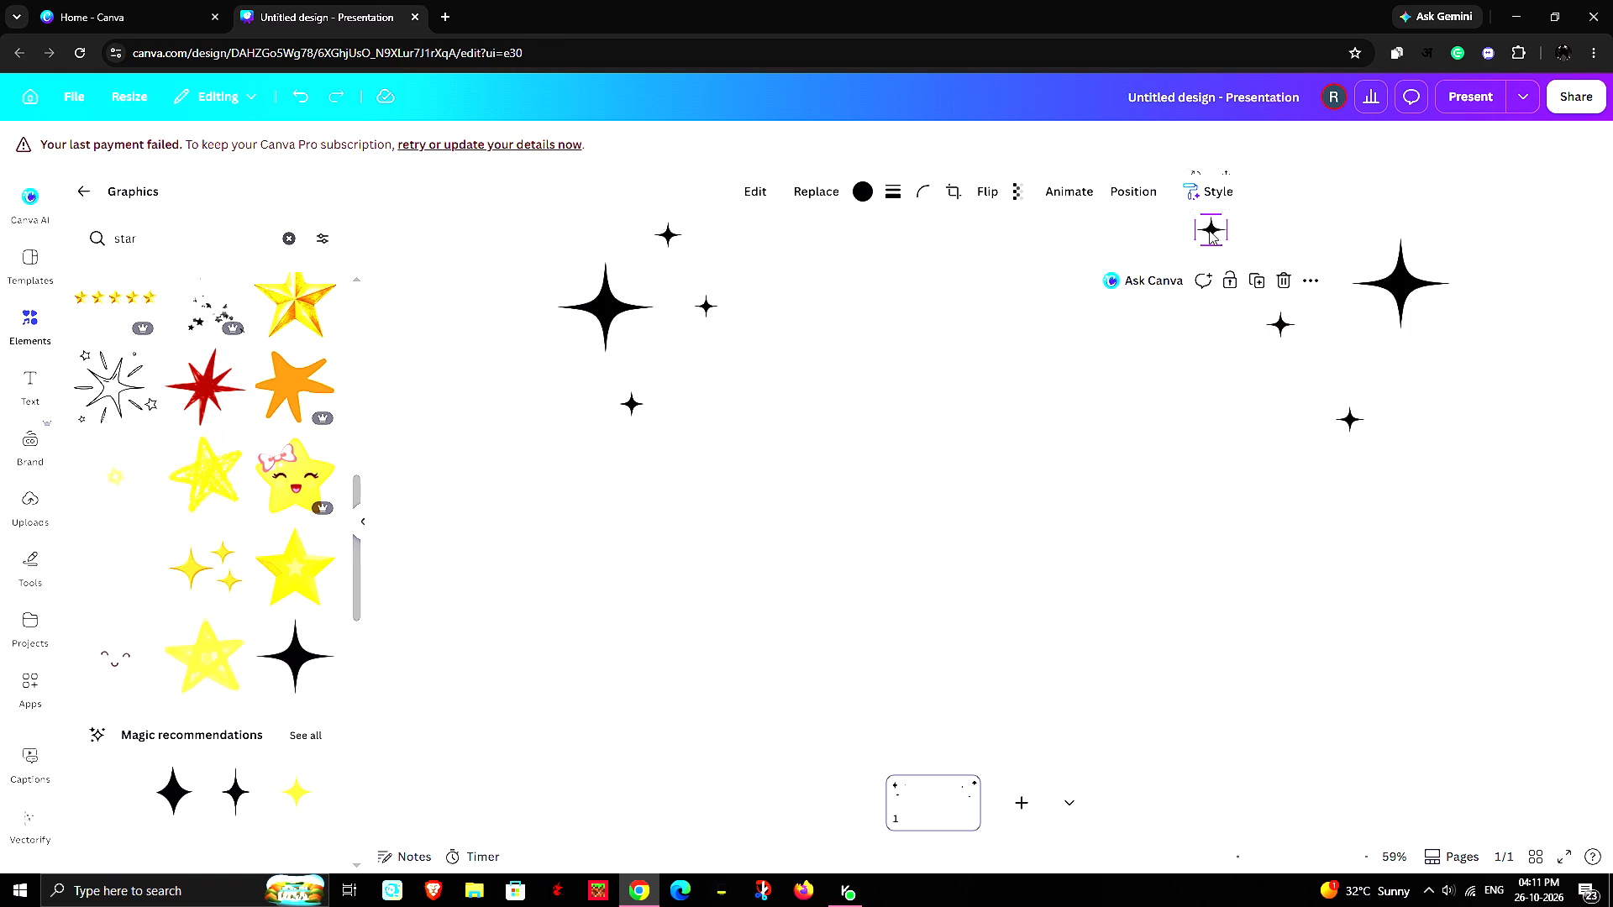
left_click_drag(1209, 230, 1327, 229)
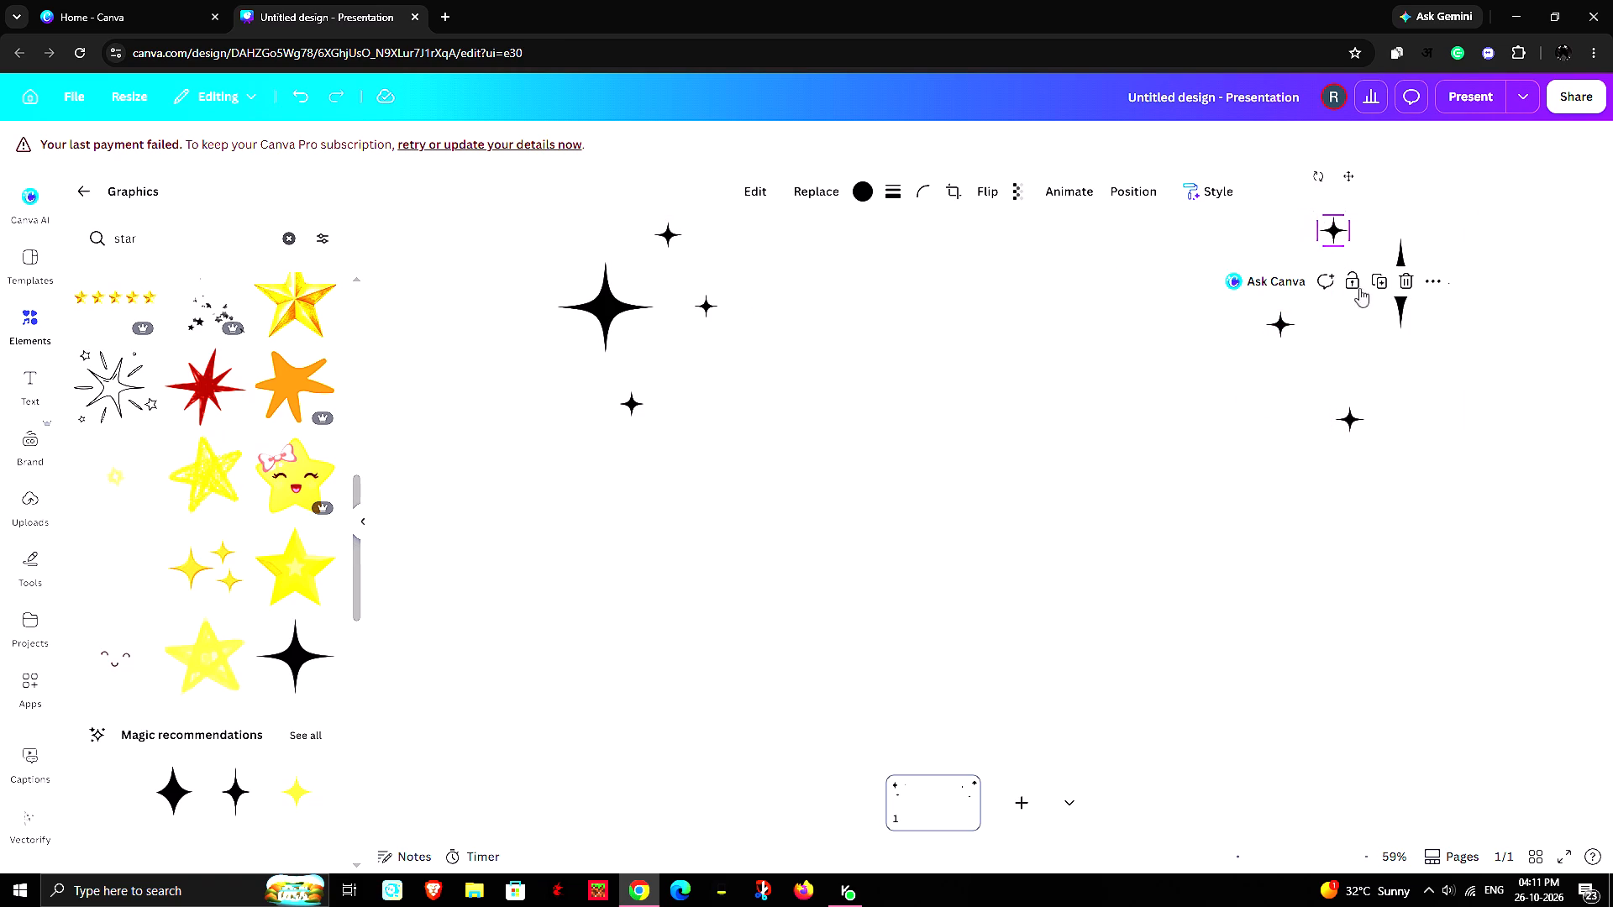
left_click(1375, 535)
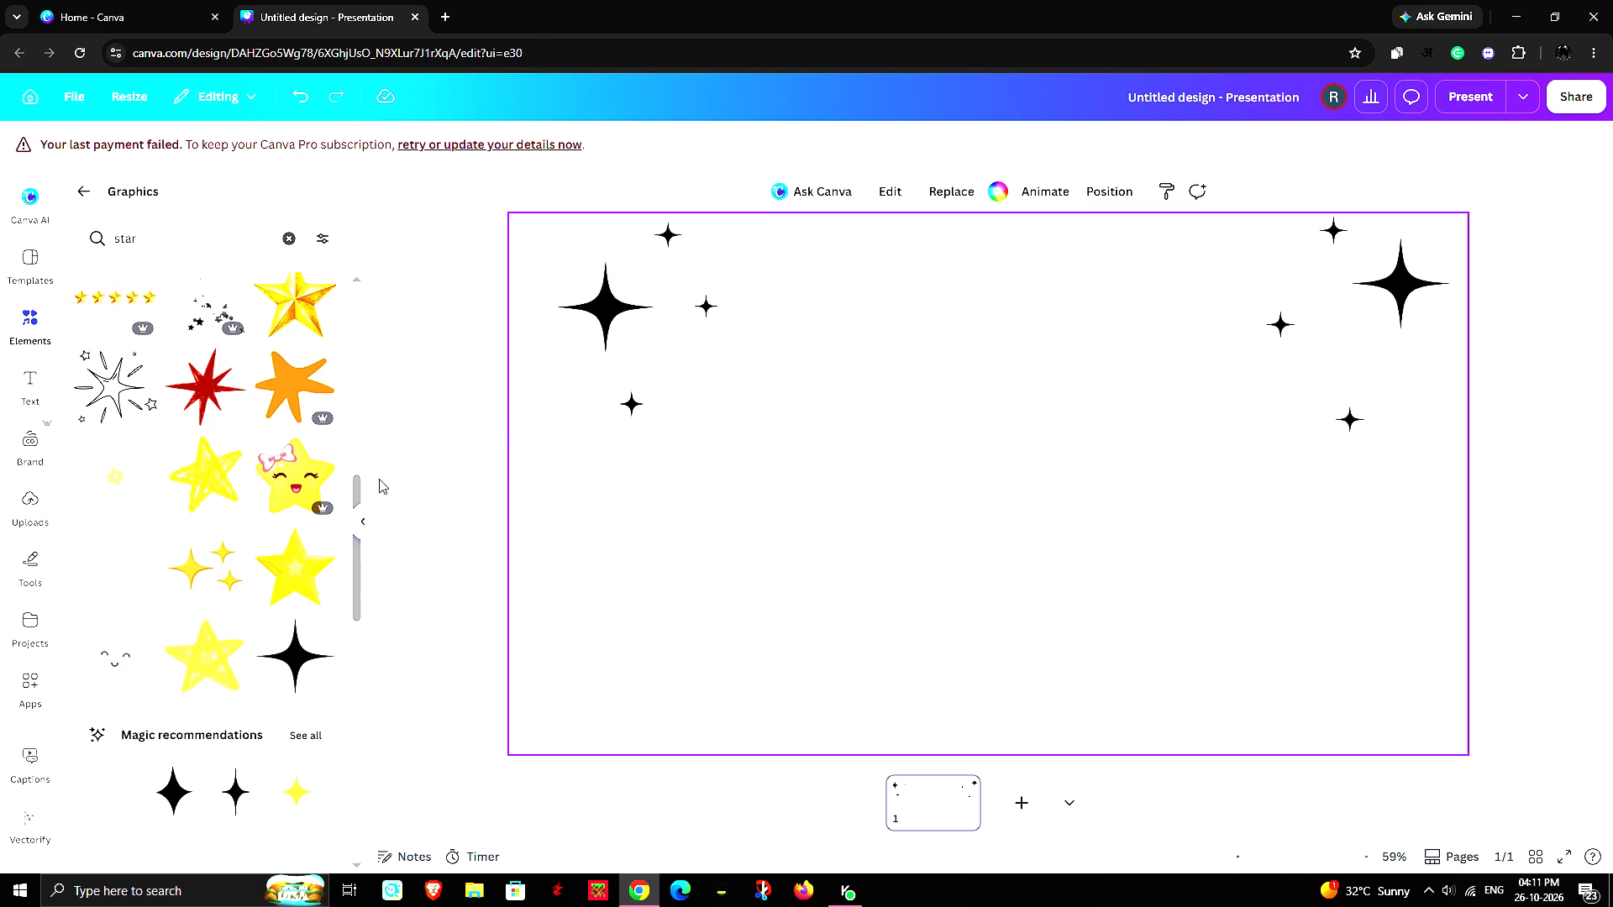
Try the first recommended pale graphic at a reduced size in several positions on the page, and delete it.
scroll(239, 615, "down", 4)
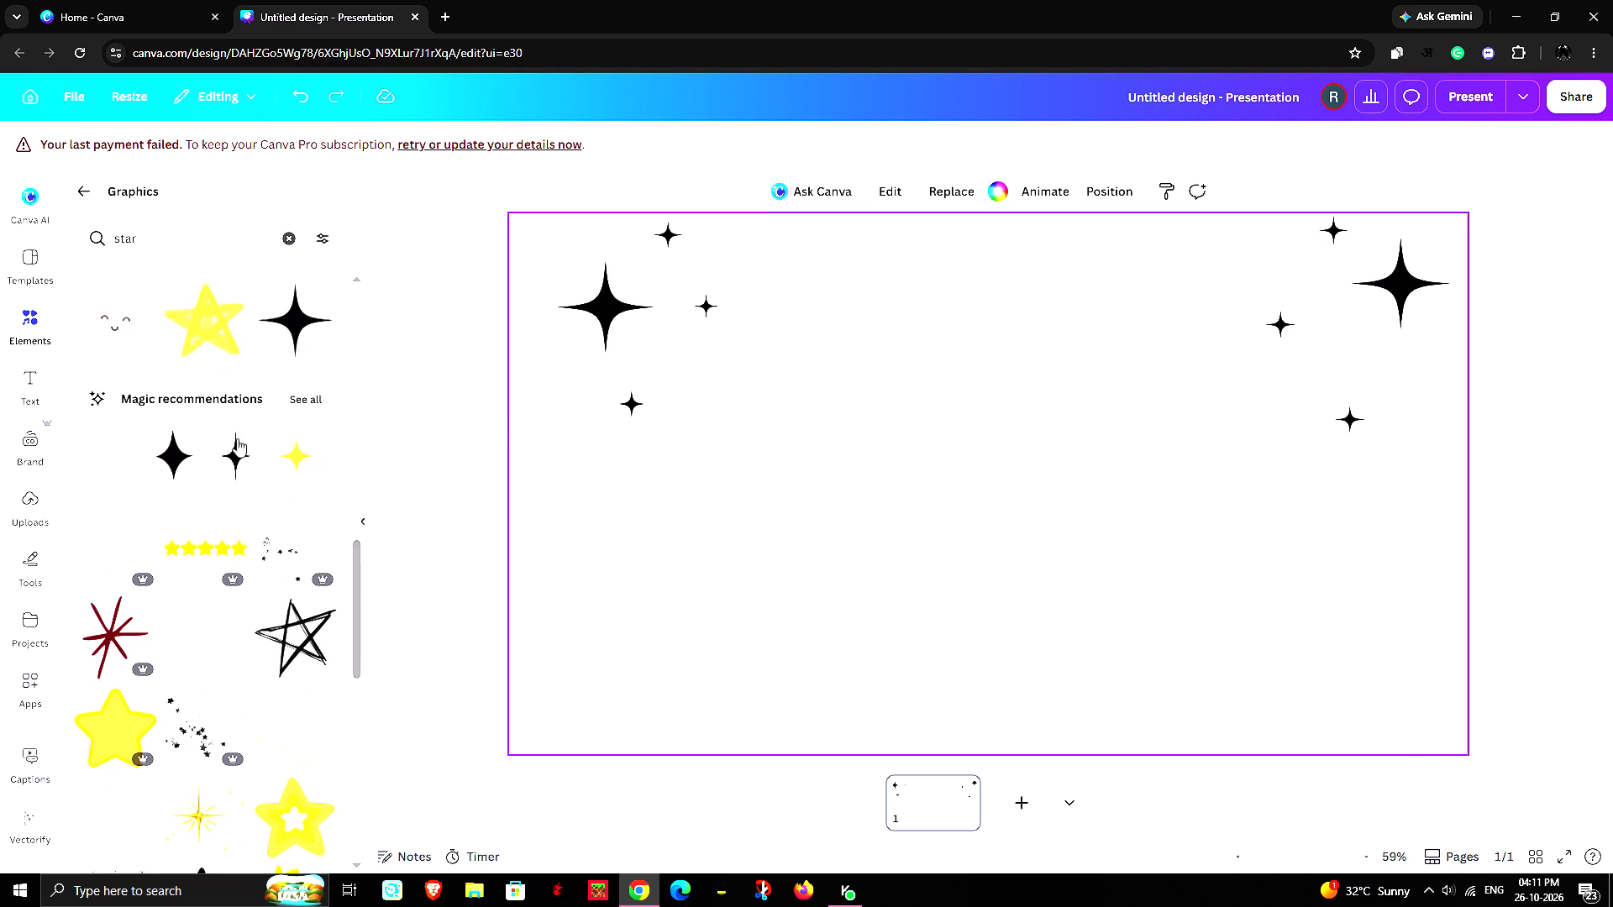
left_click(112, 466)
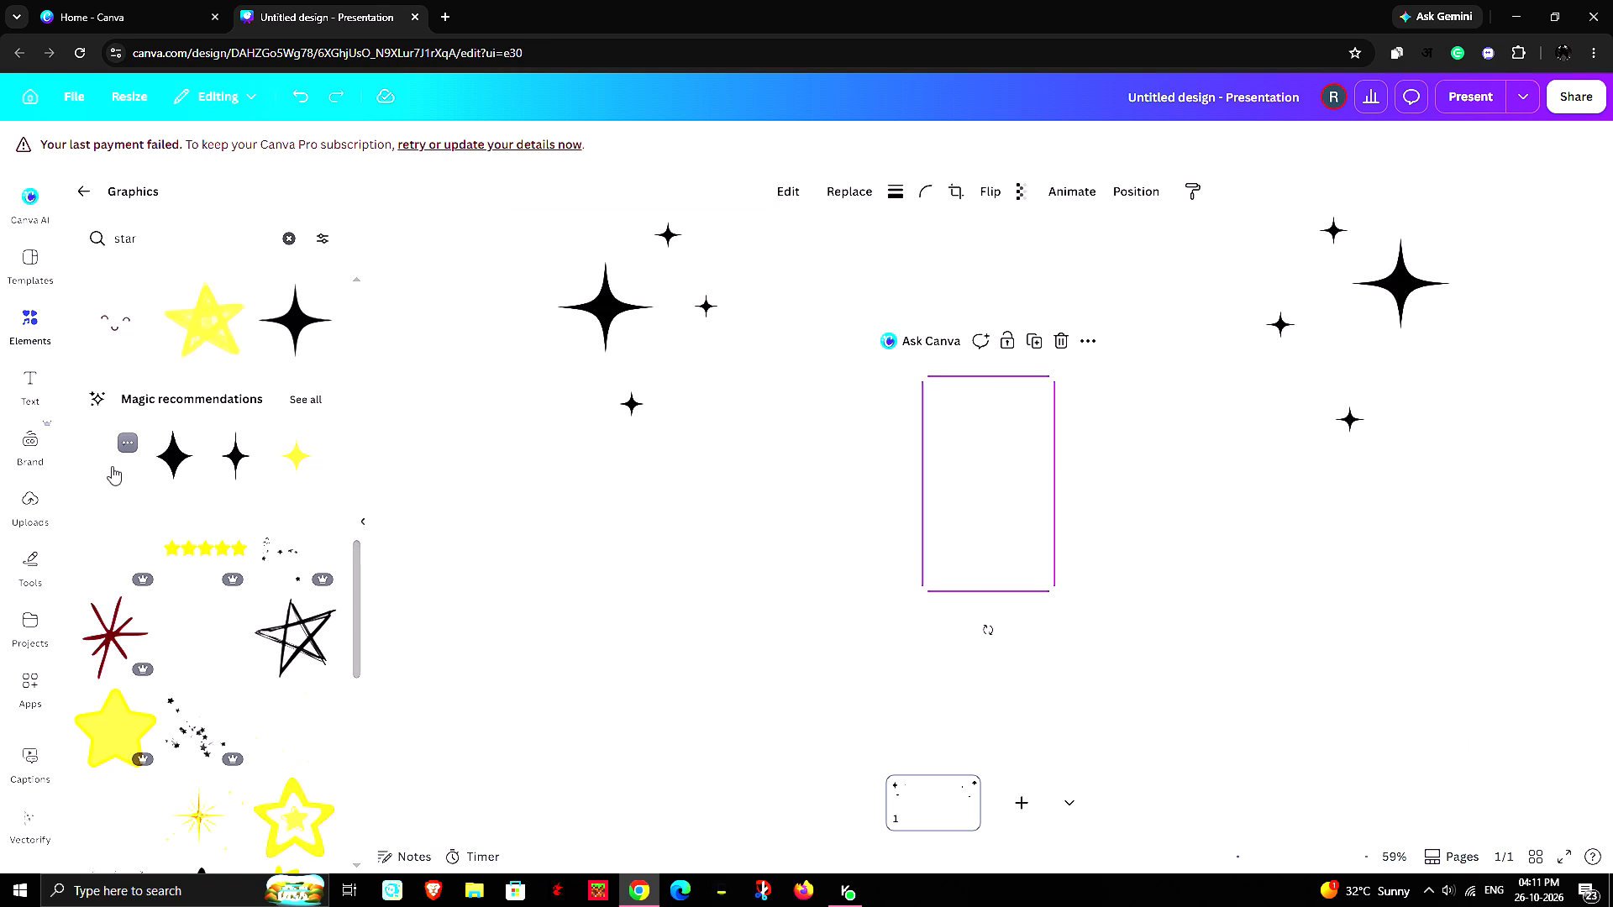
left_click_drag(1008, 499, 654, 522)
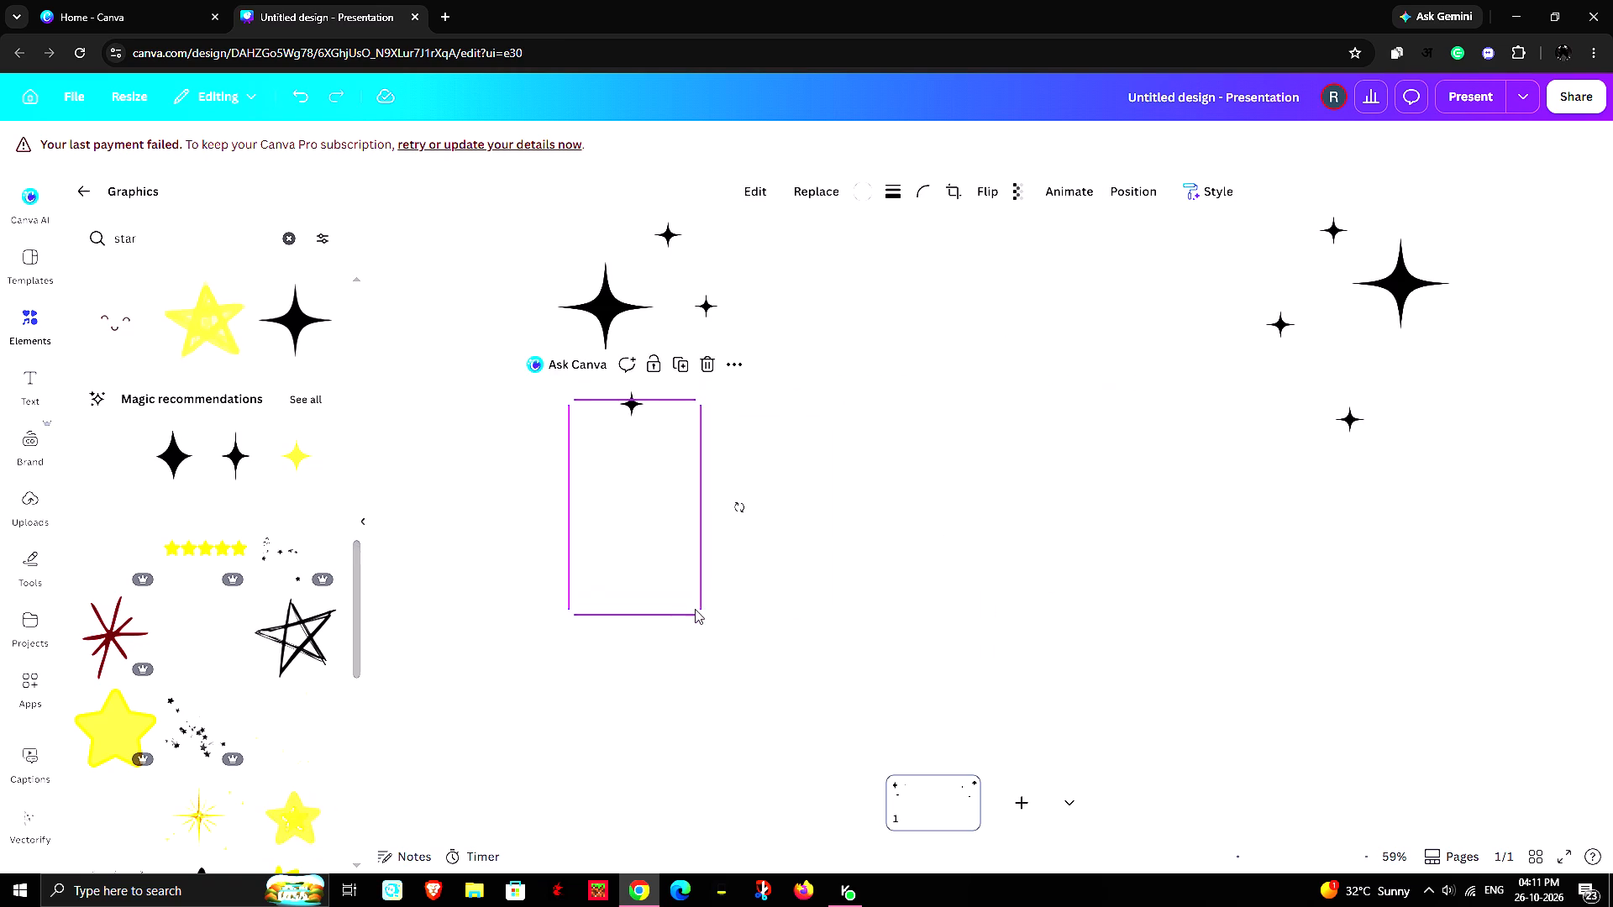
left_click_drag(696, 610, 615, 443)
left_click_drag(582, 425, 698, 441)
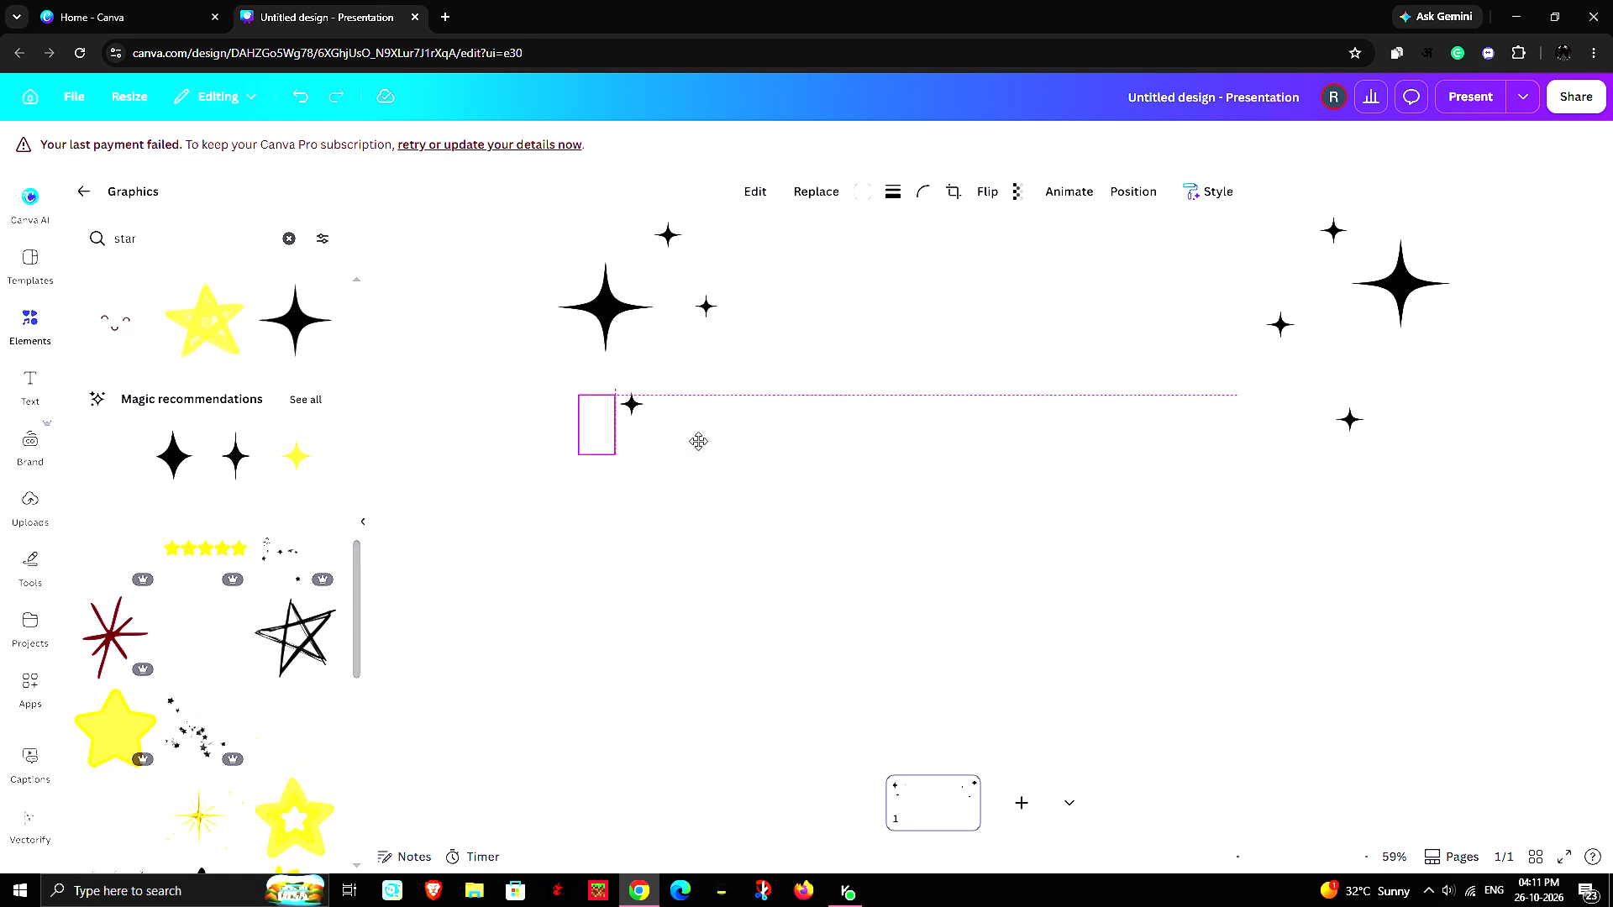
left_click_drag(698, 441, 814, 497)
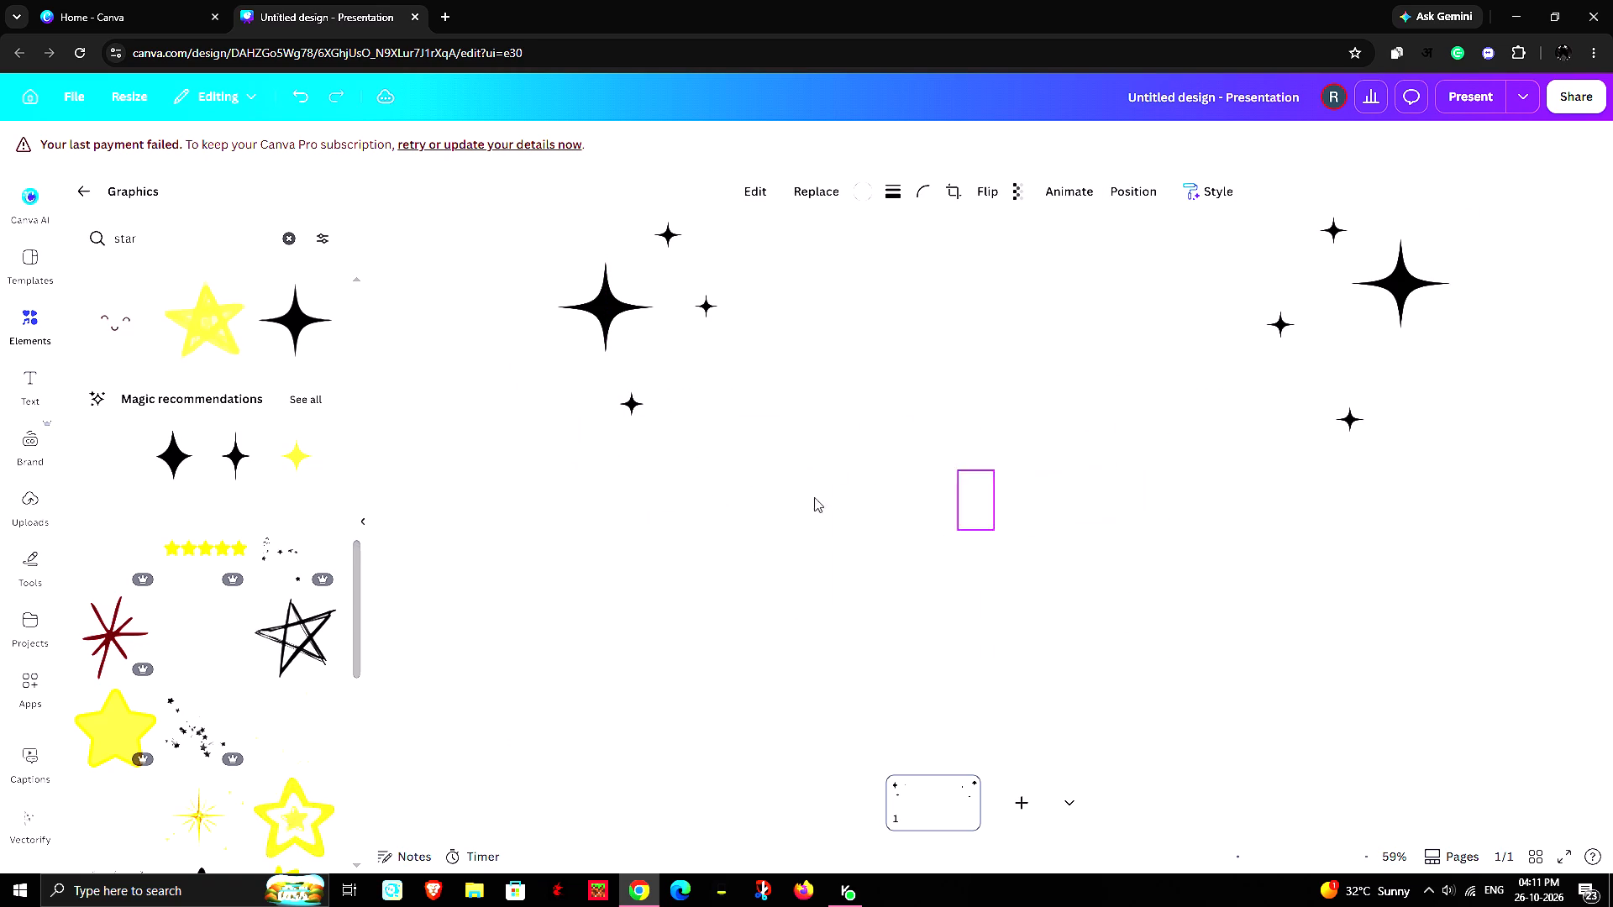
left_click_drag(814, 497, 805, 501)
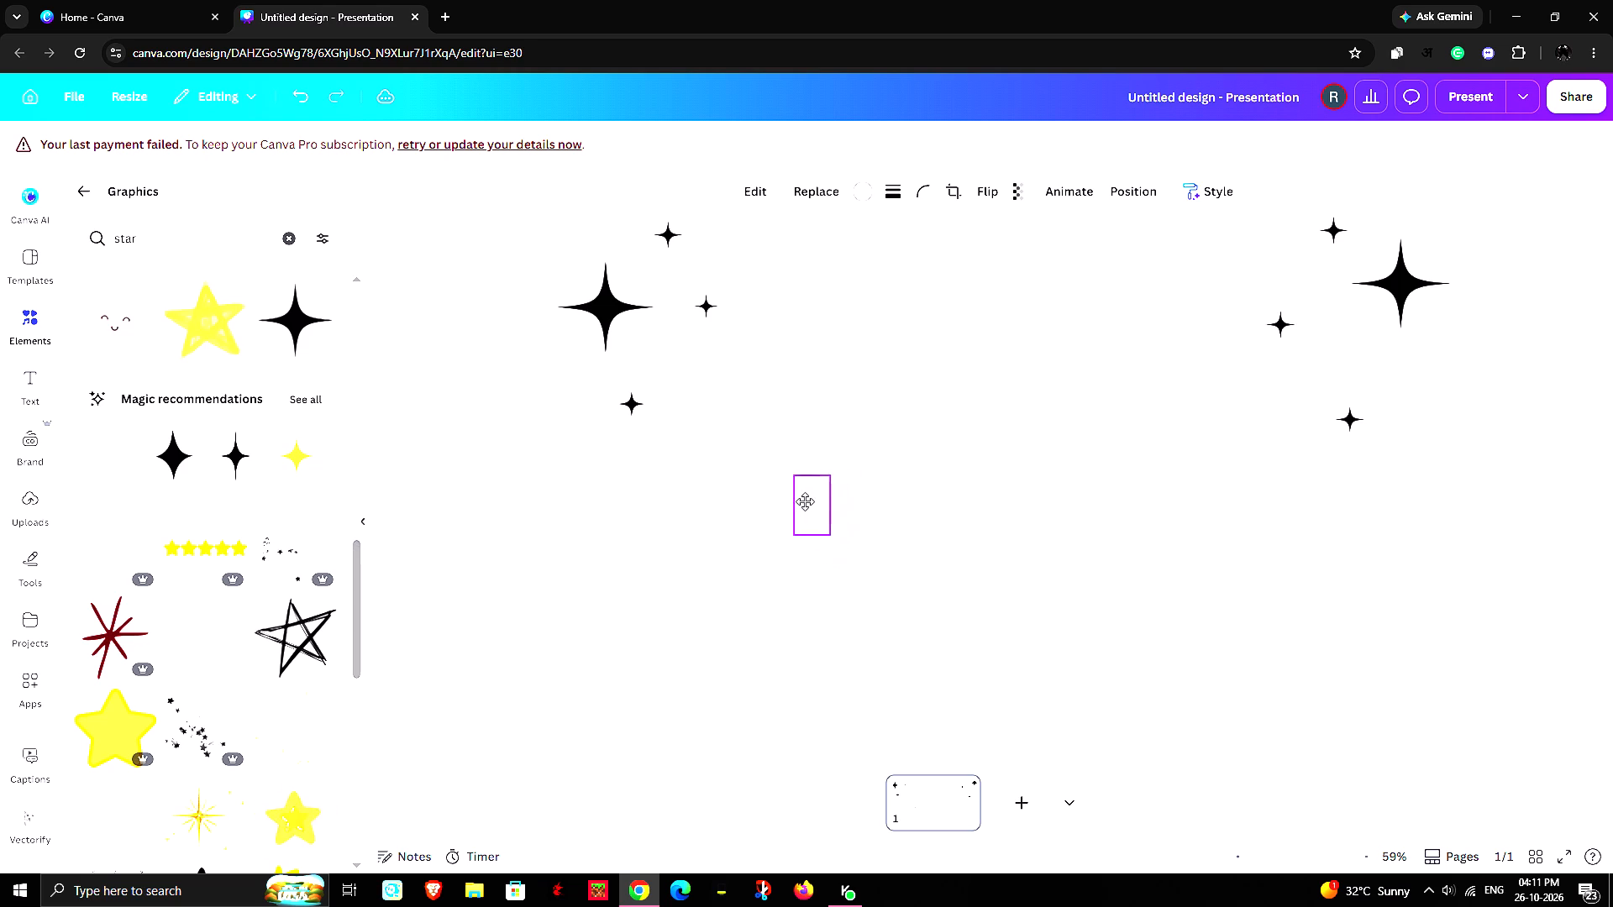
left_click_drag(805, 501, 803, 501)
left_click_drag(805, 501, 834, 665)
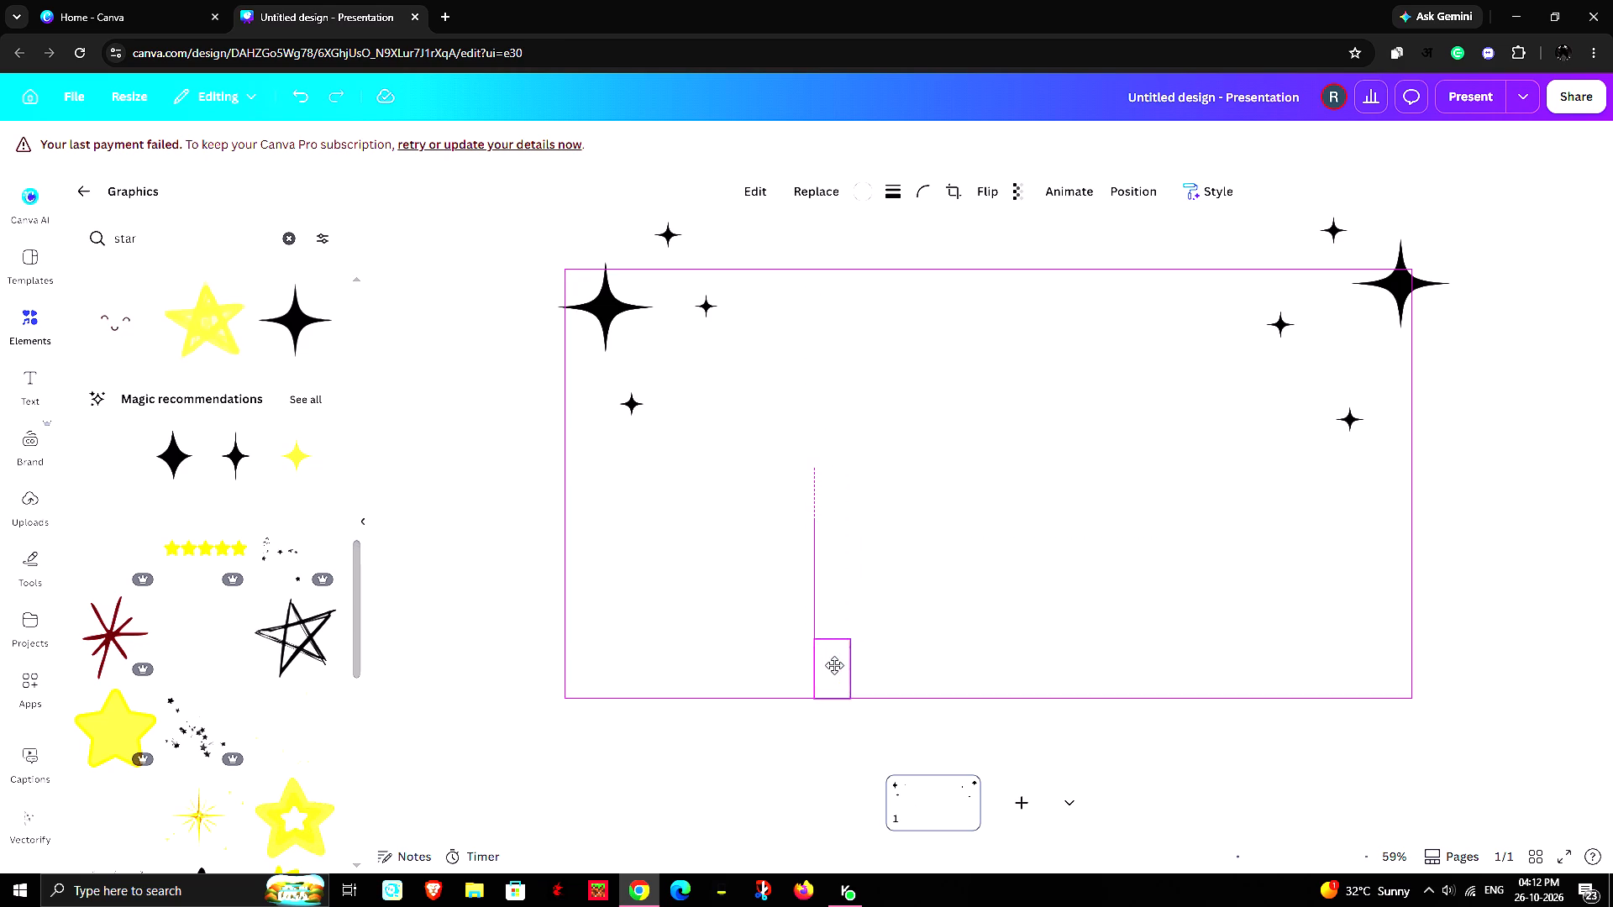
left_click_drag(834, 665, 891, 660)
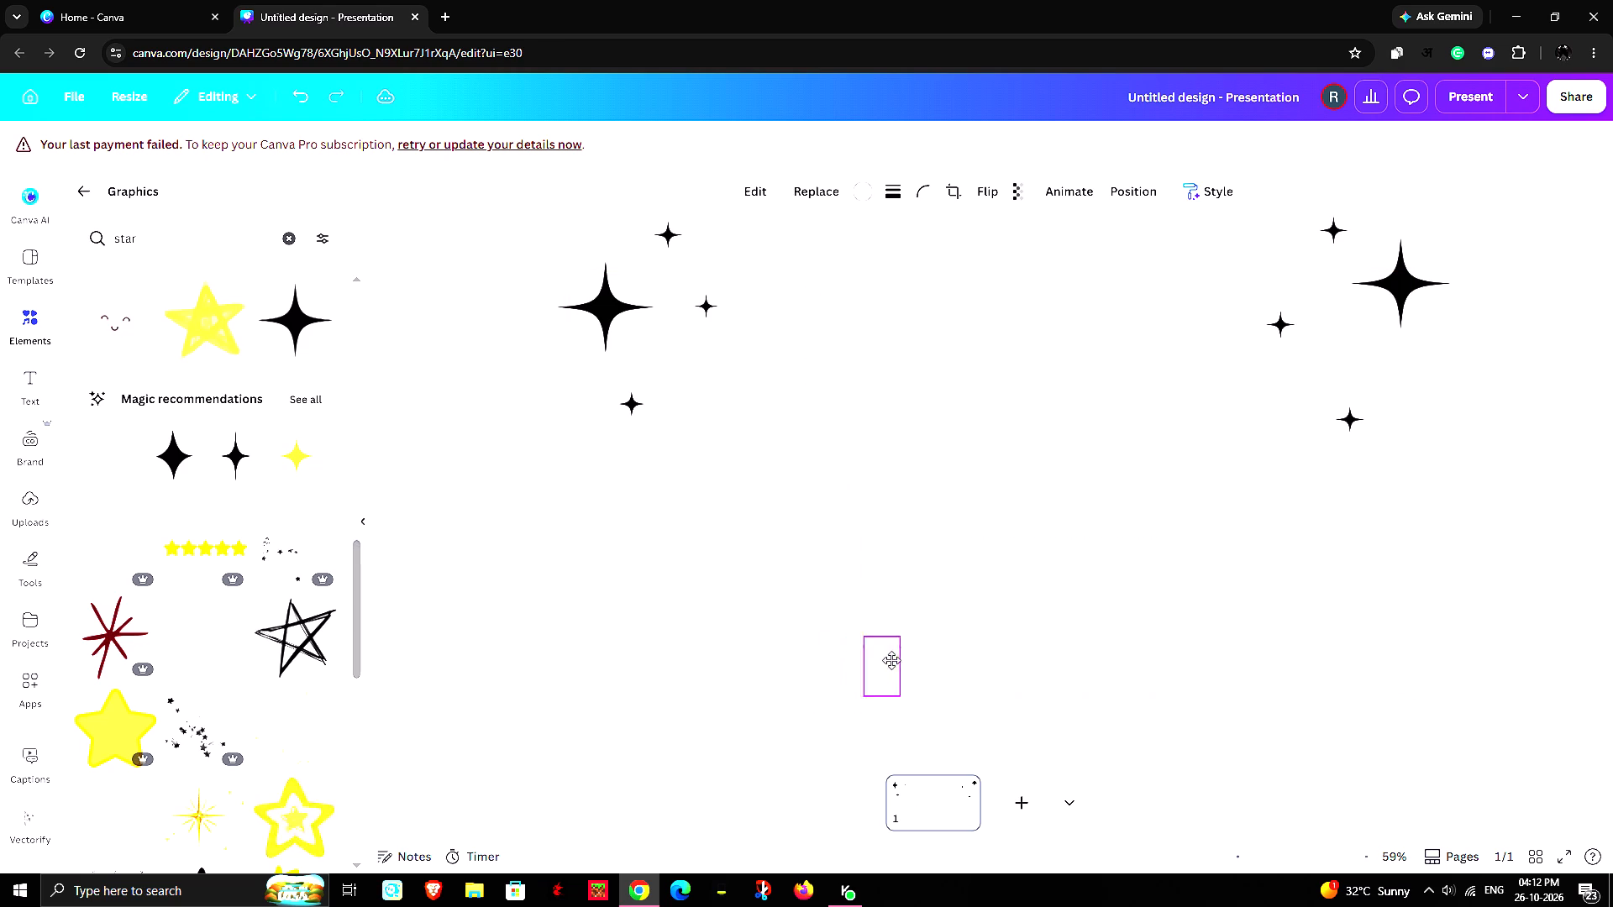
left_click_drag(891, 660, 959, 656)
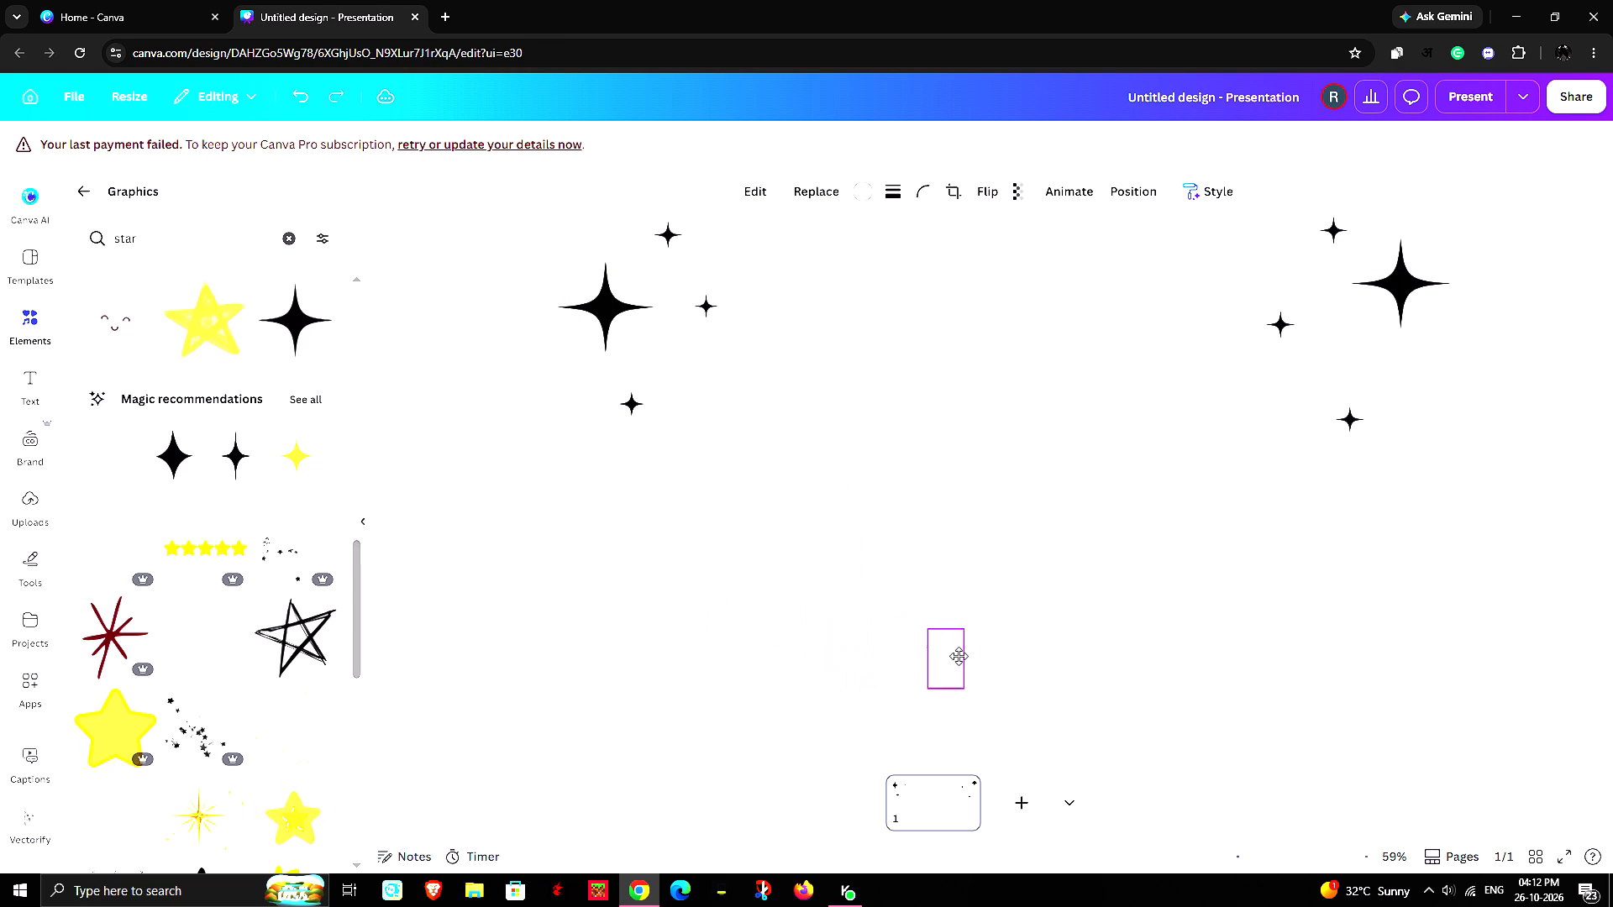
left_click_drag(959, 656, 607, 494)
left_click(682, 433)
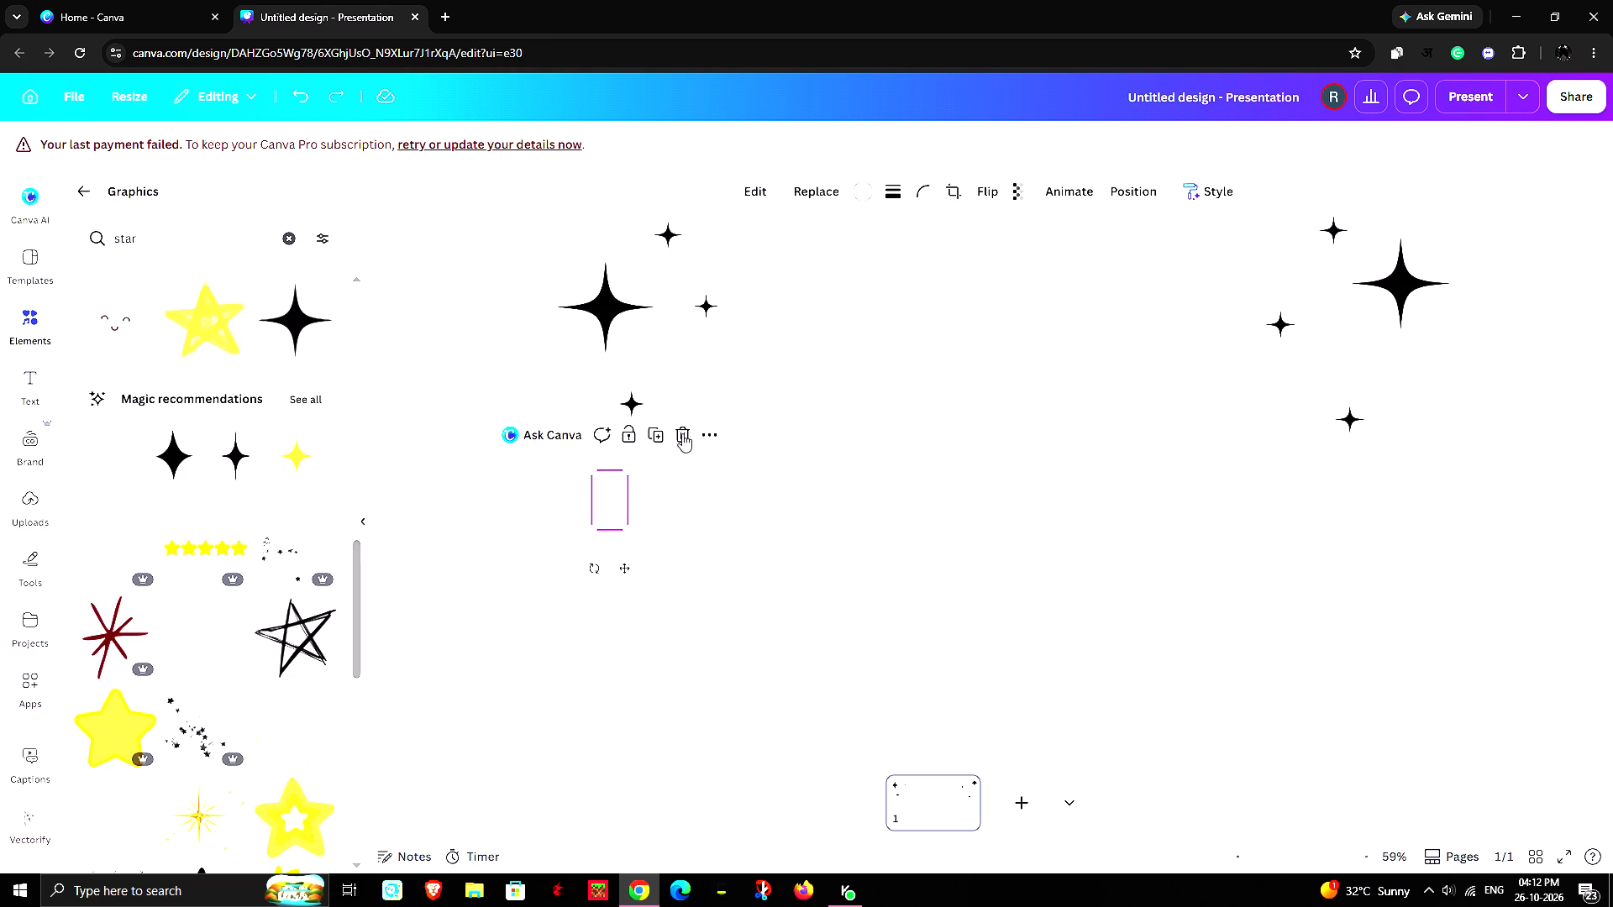
Add the dark red hand-drawn starburst graphic, shrink it, and place it just below and left of the left cluster's large star.
scroll(302, 518, "down", 3)
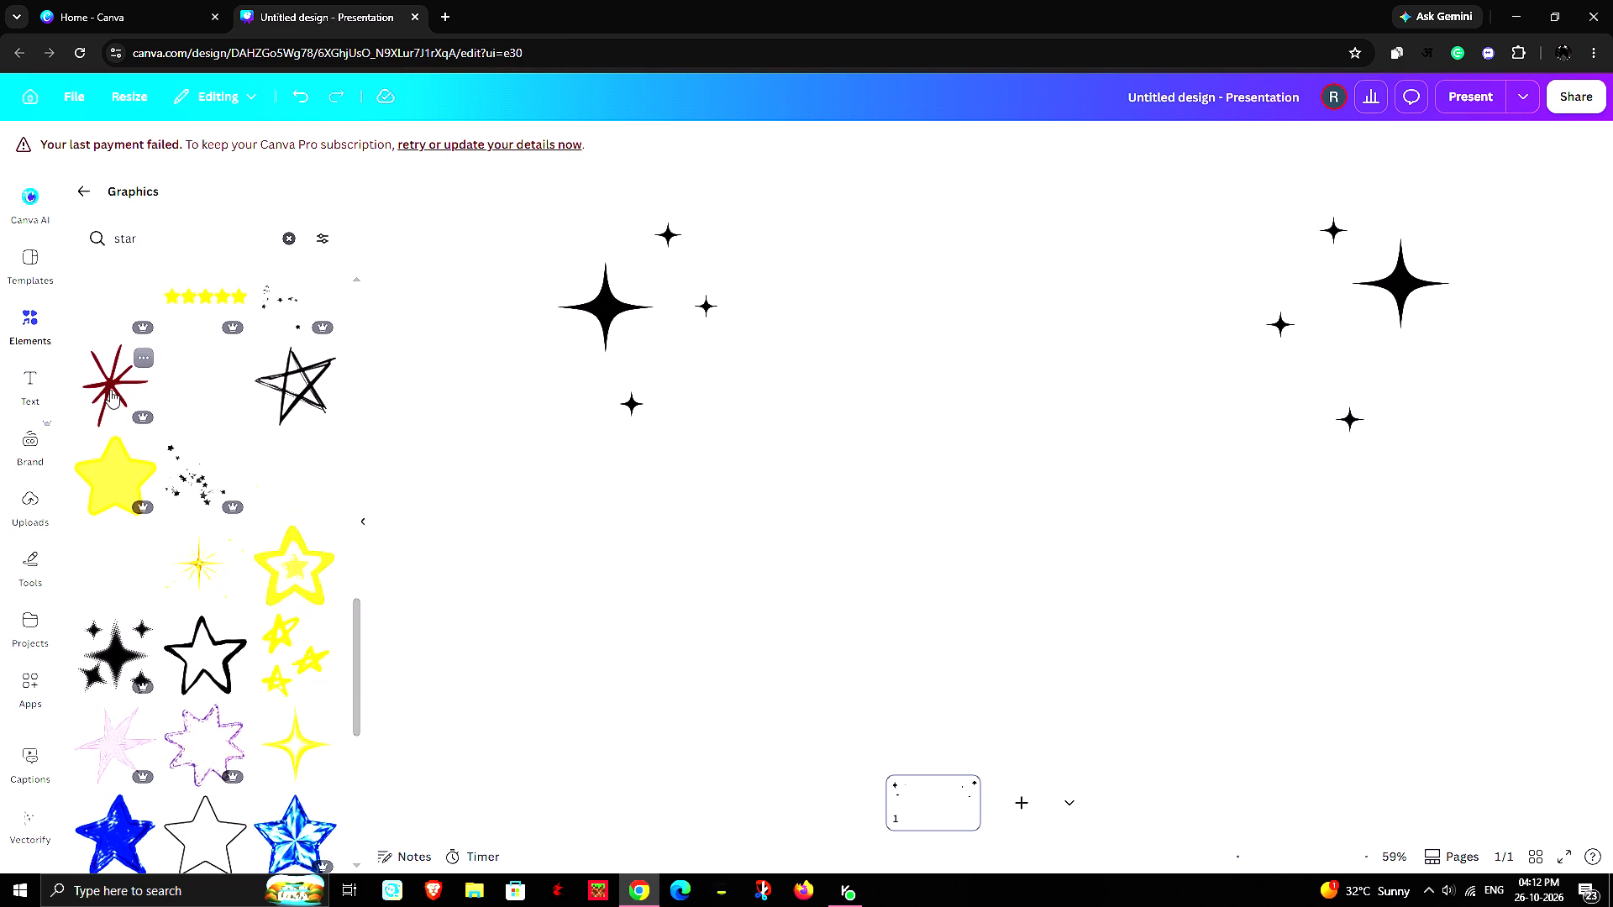
scroll(120, 408, "down", 2)
scroll(144, 415, "up", 2)
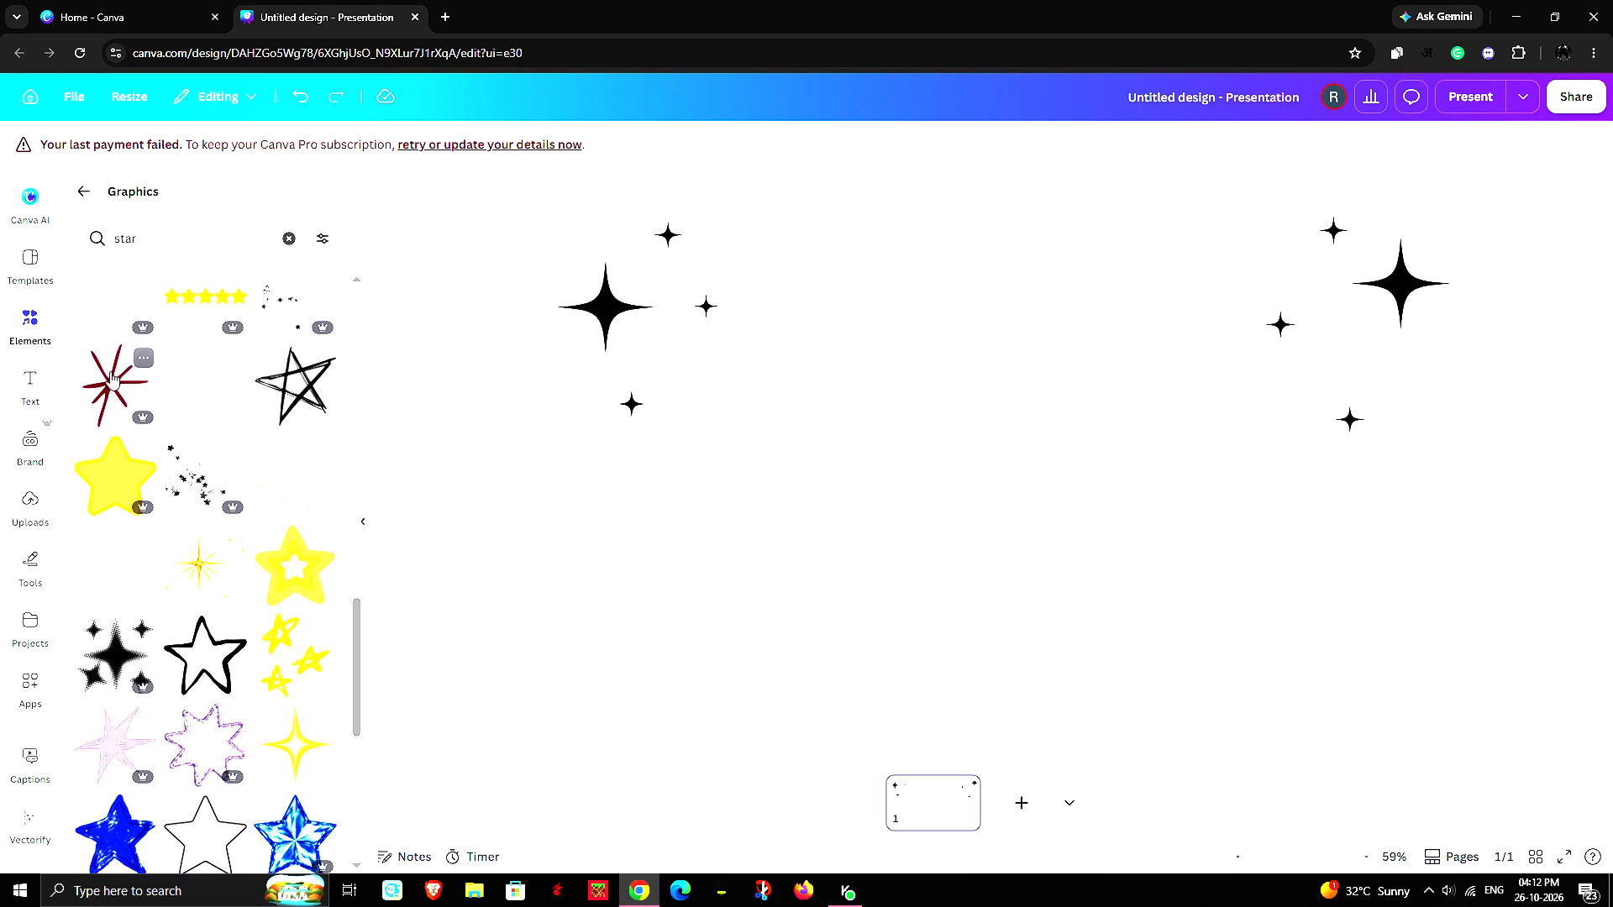
left_click_drag(107, 375, 565, 343)
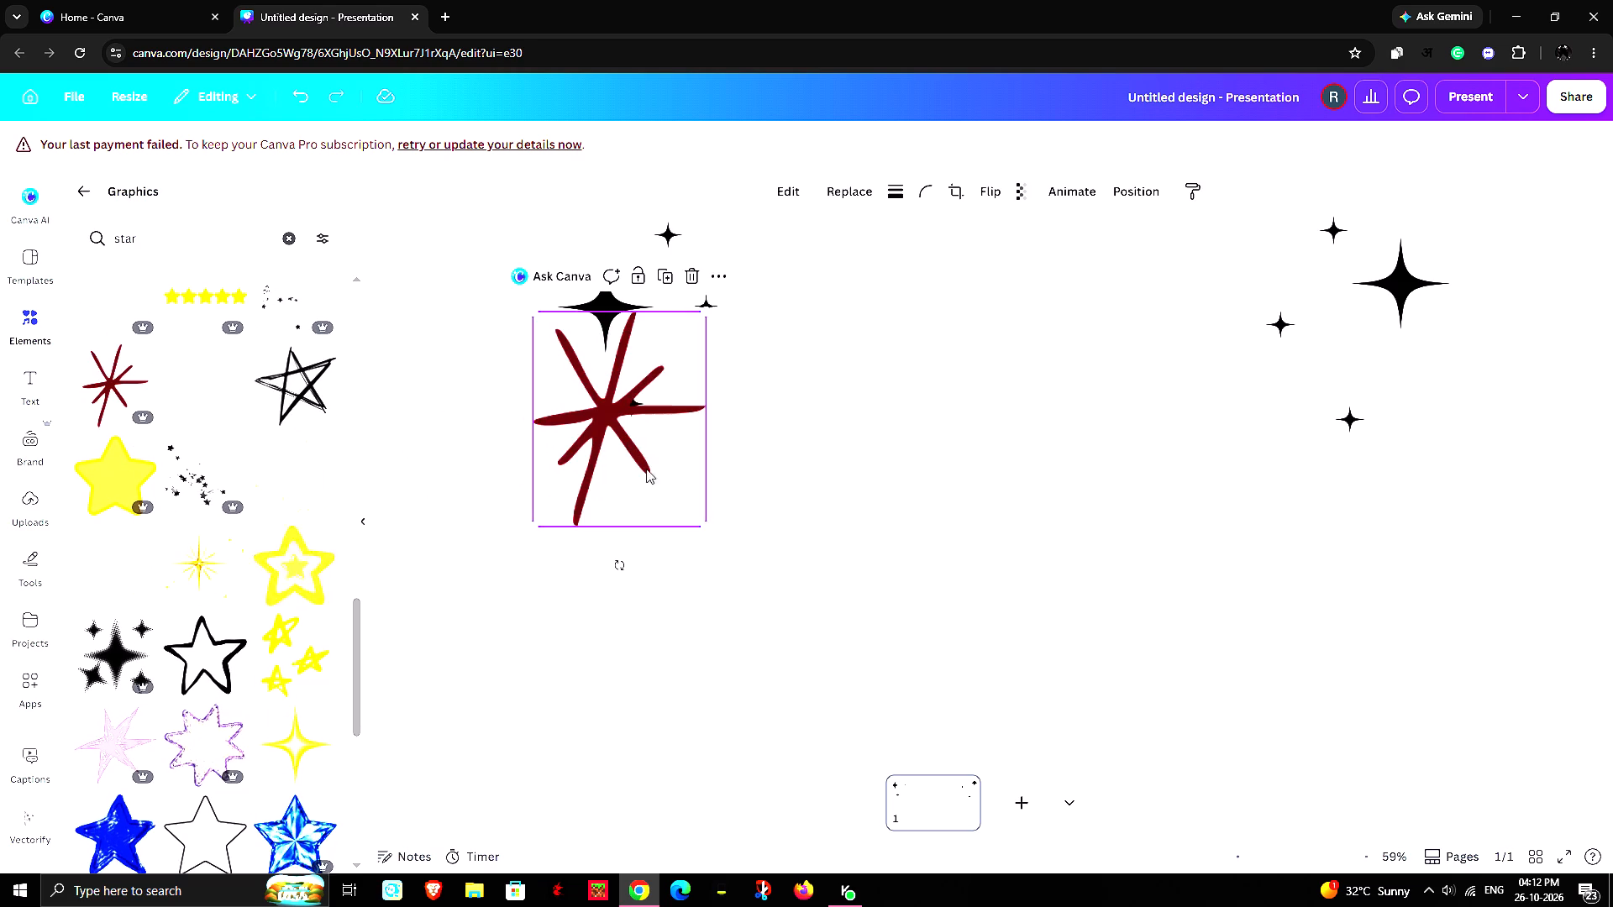
left_click_drag(701, 524, 601, 385)
left_click_drag(566, 328, 562, 352)
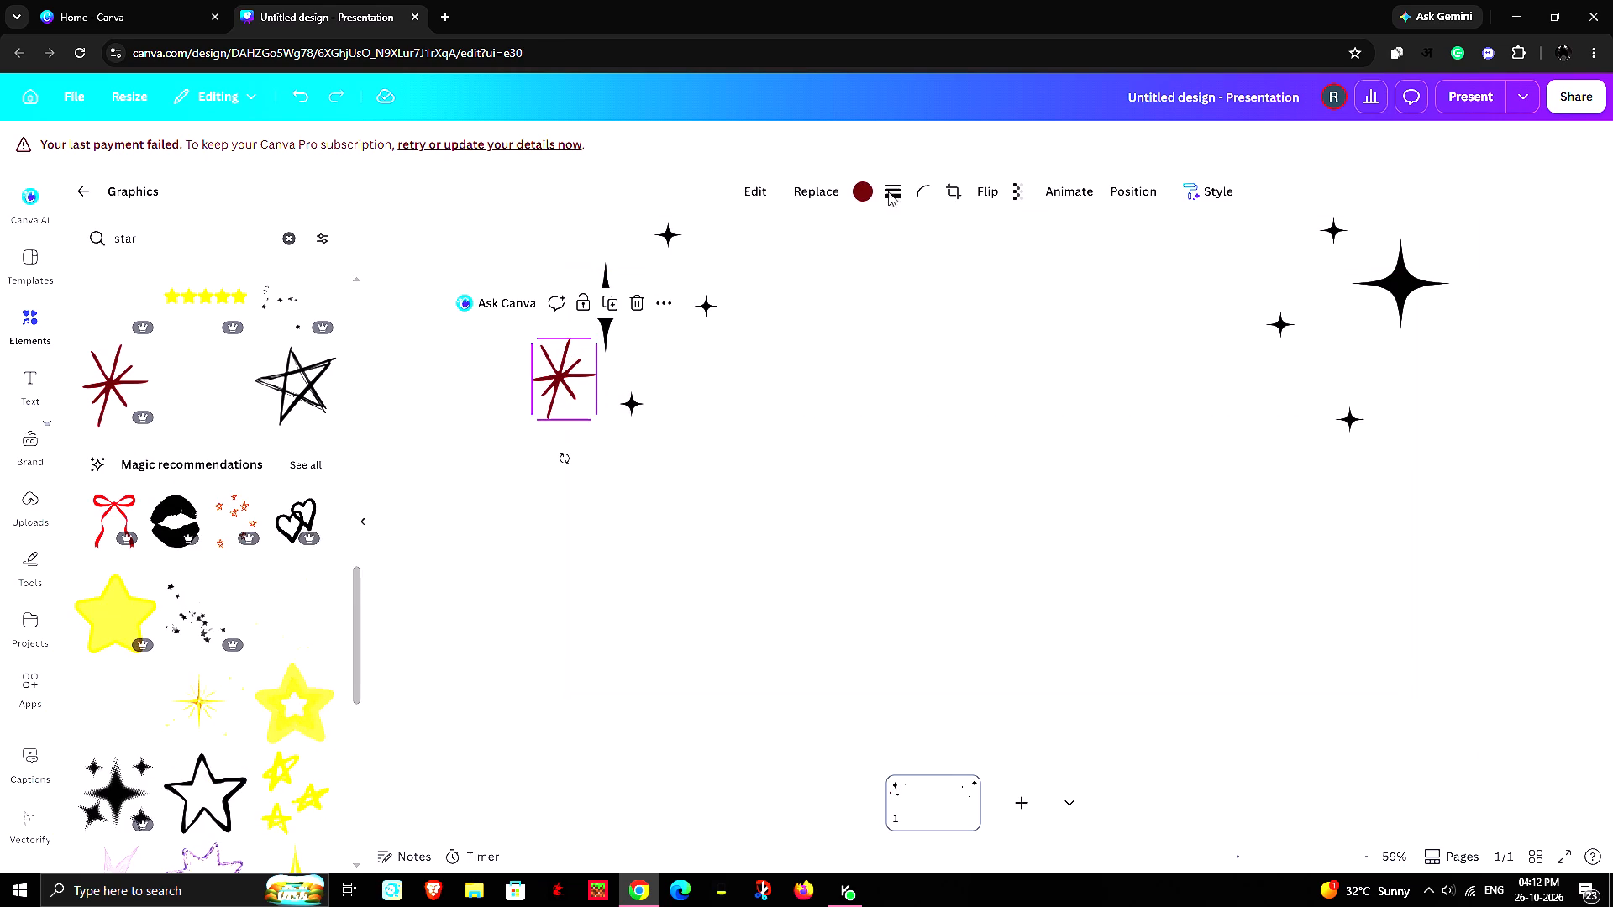
Recolour the starburst with the pale colour already used in the design and nudge it slightly left and down.
left_click(859, 183)
left_click(140, 374)
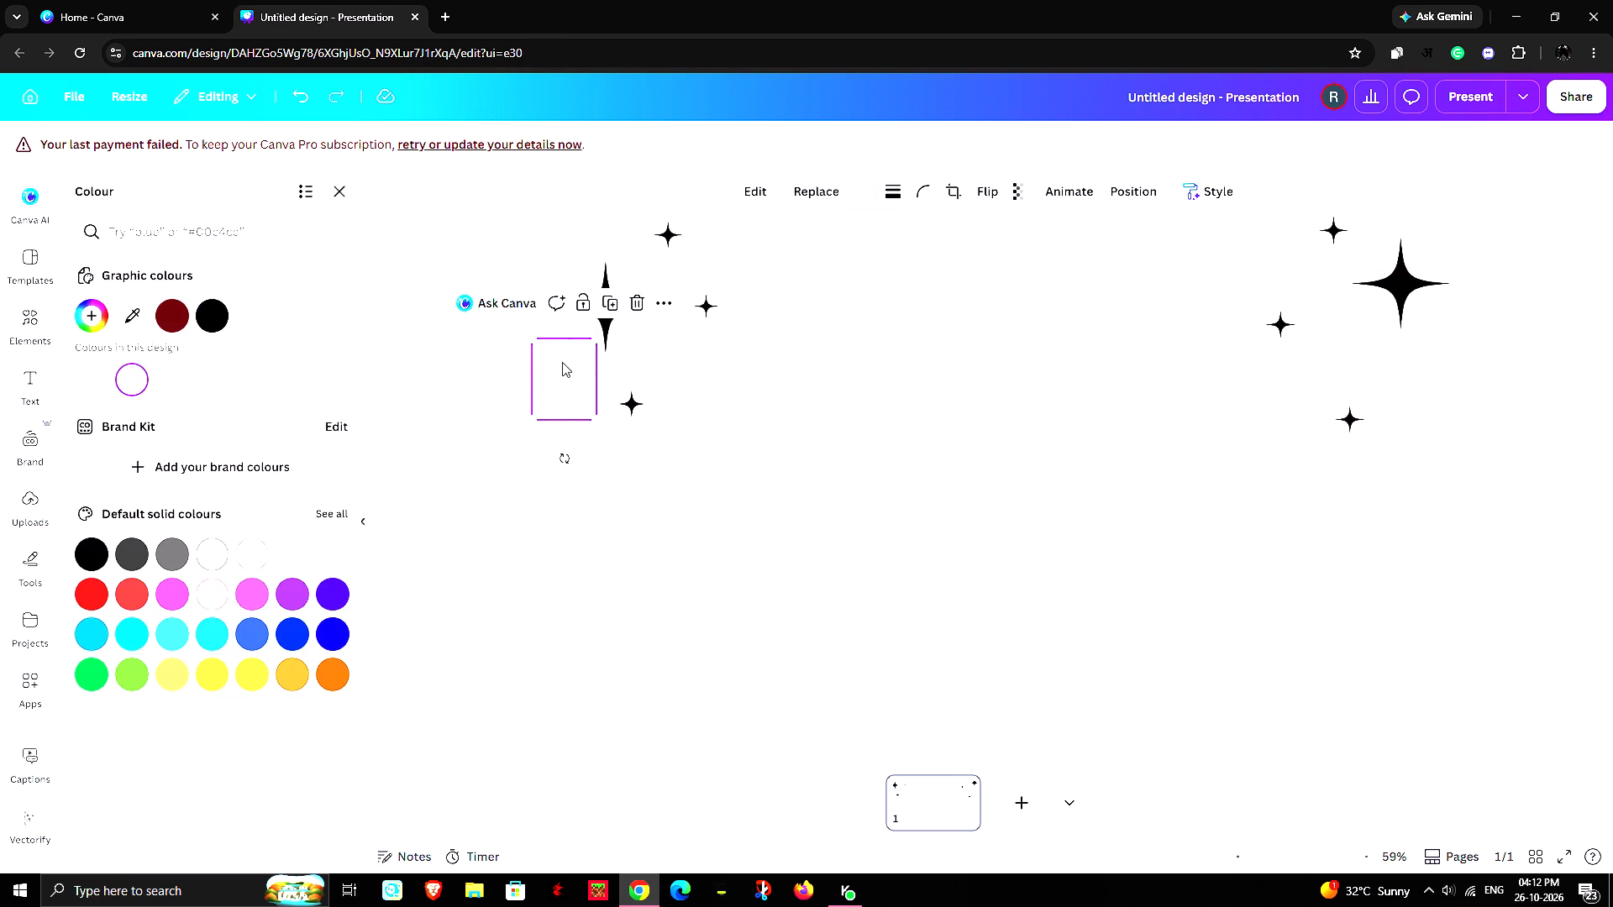
left_click_drag(550, 387, 540, 393)
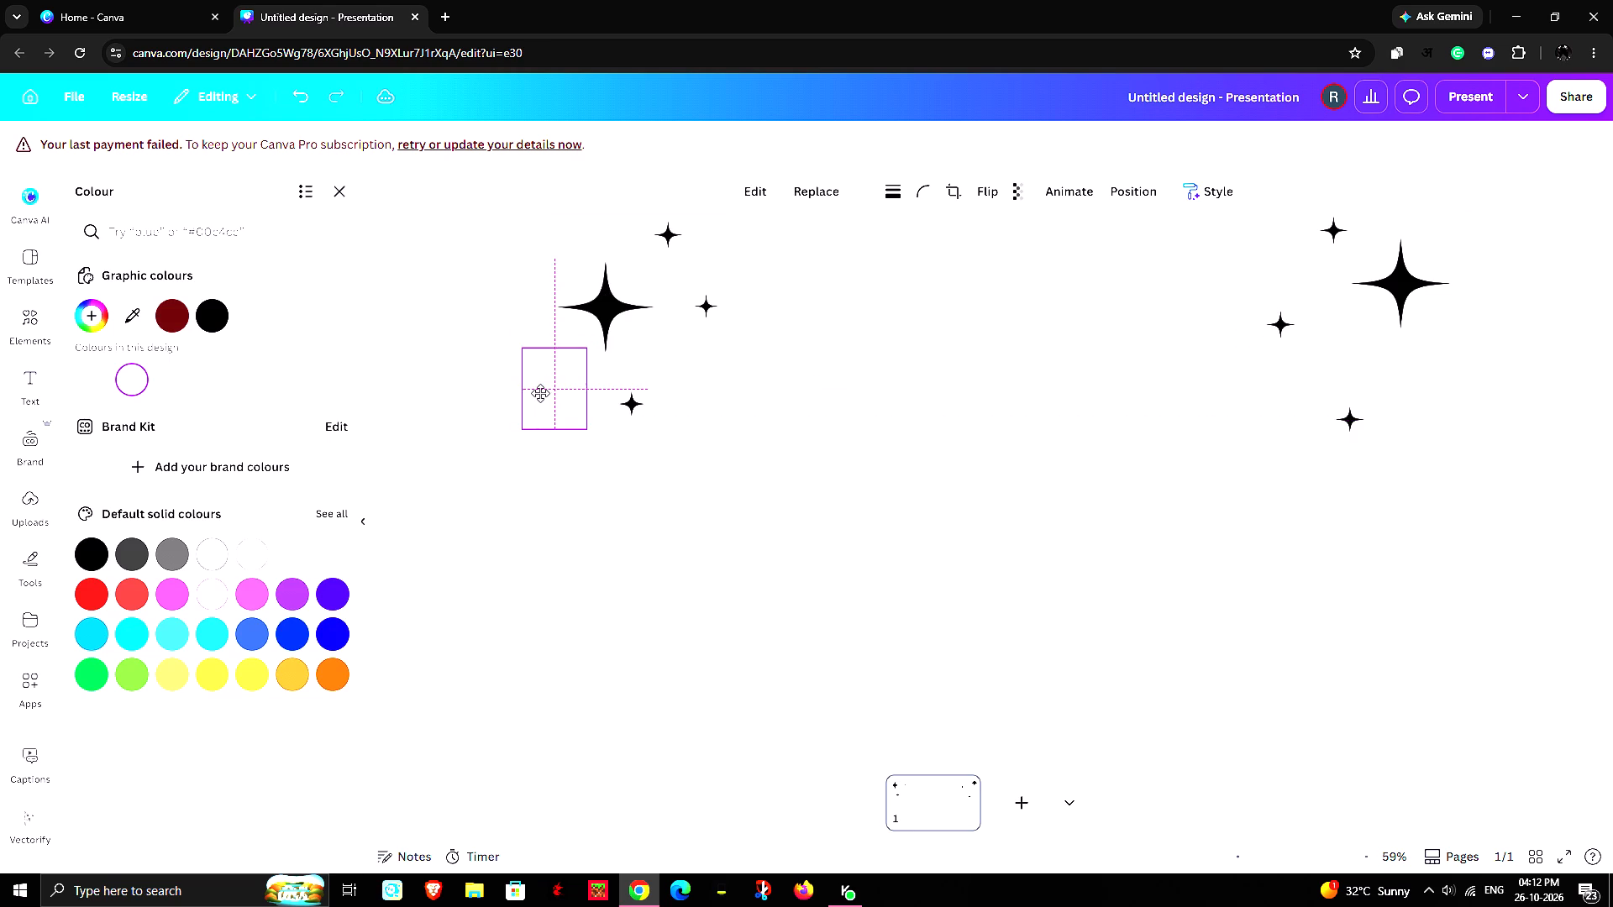
left_click_drag(540, 393, 539, 393)
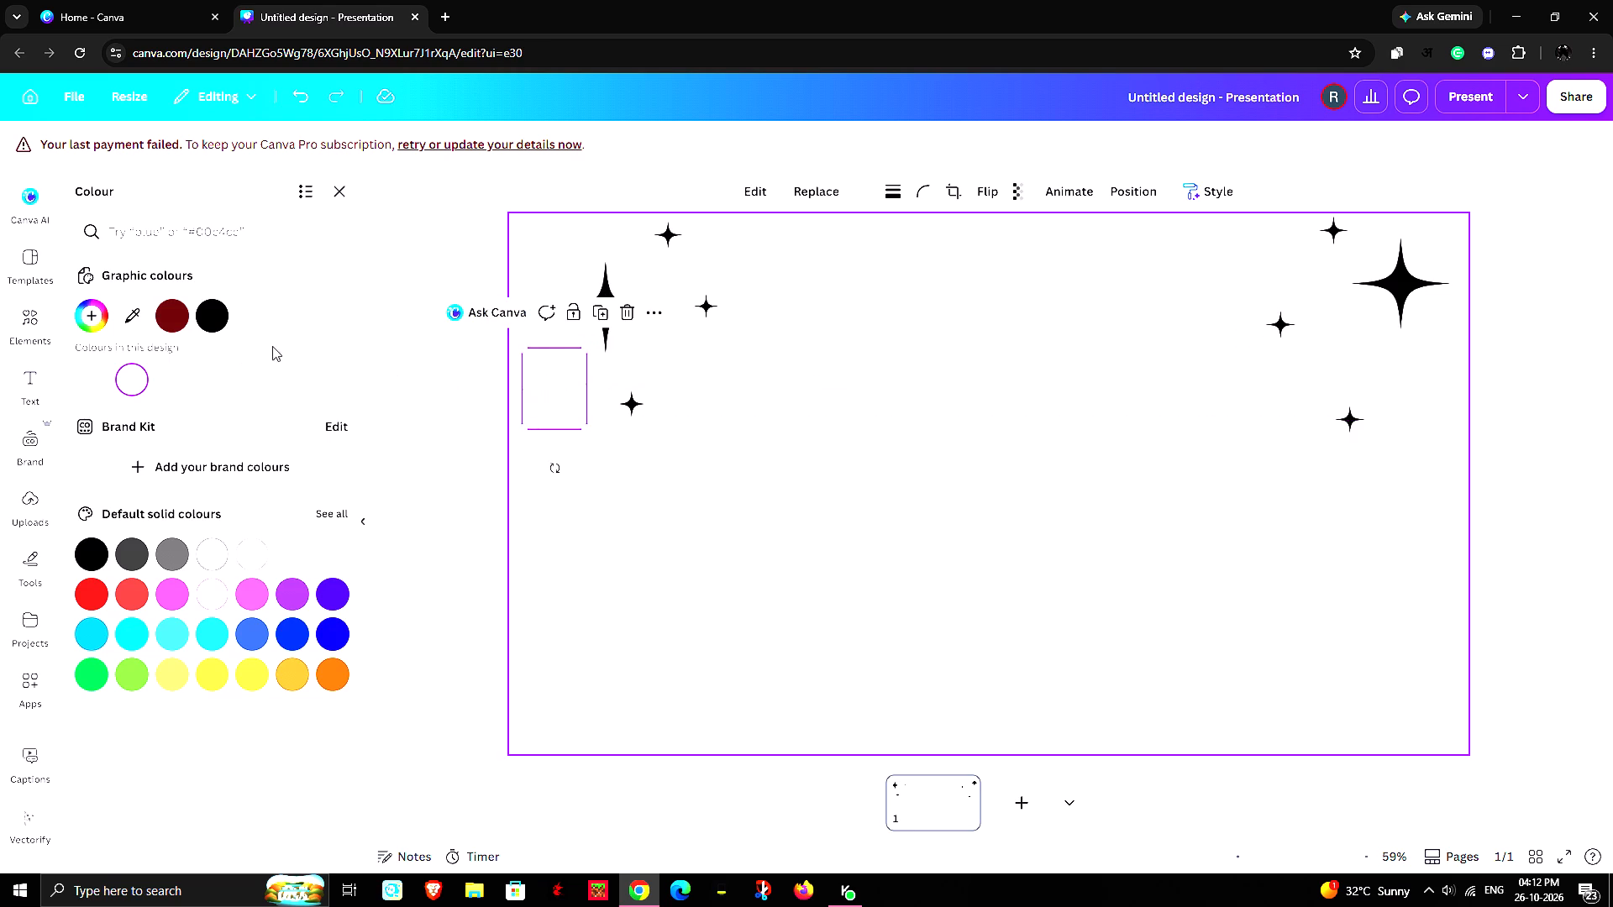
left_click(272, 346)
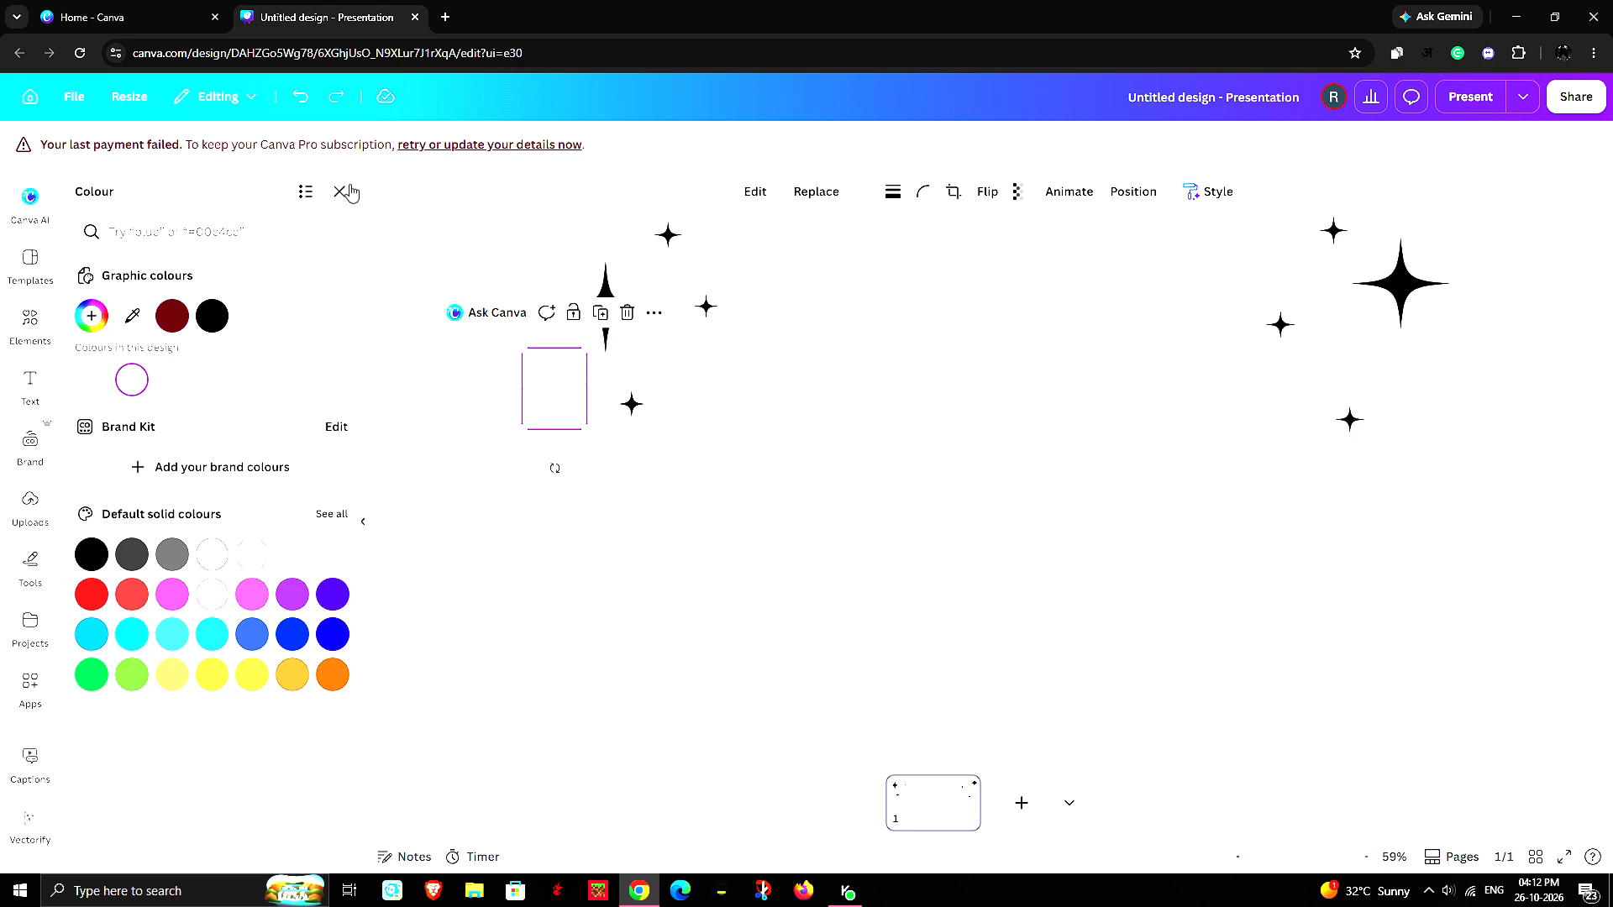
left_click(349, 184)
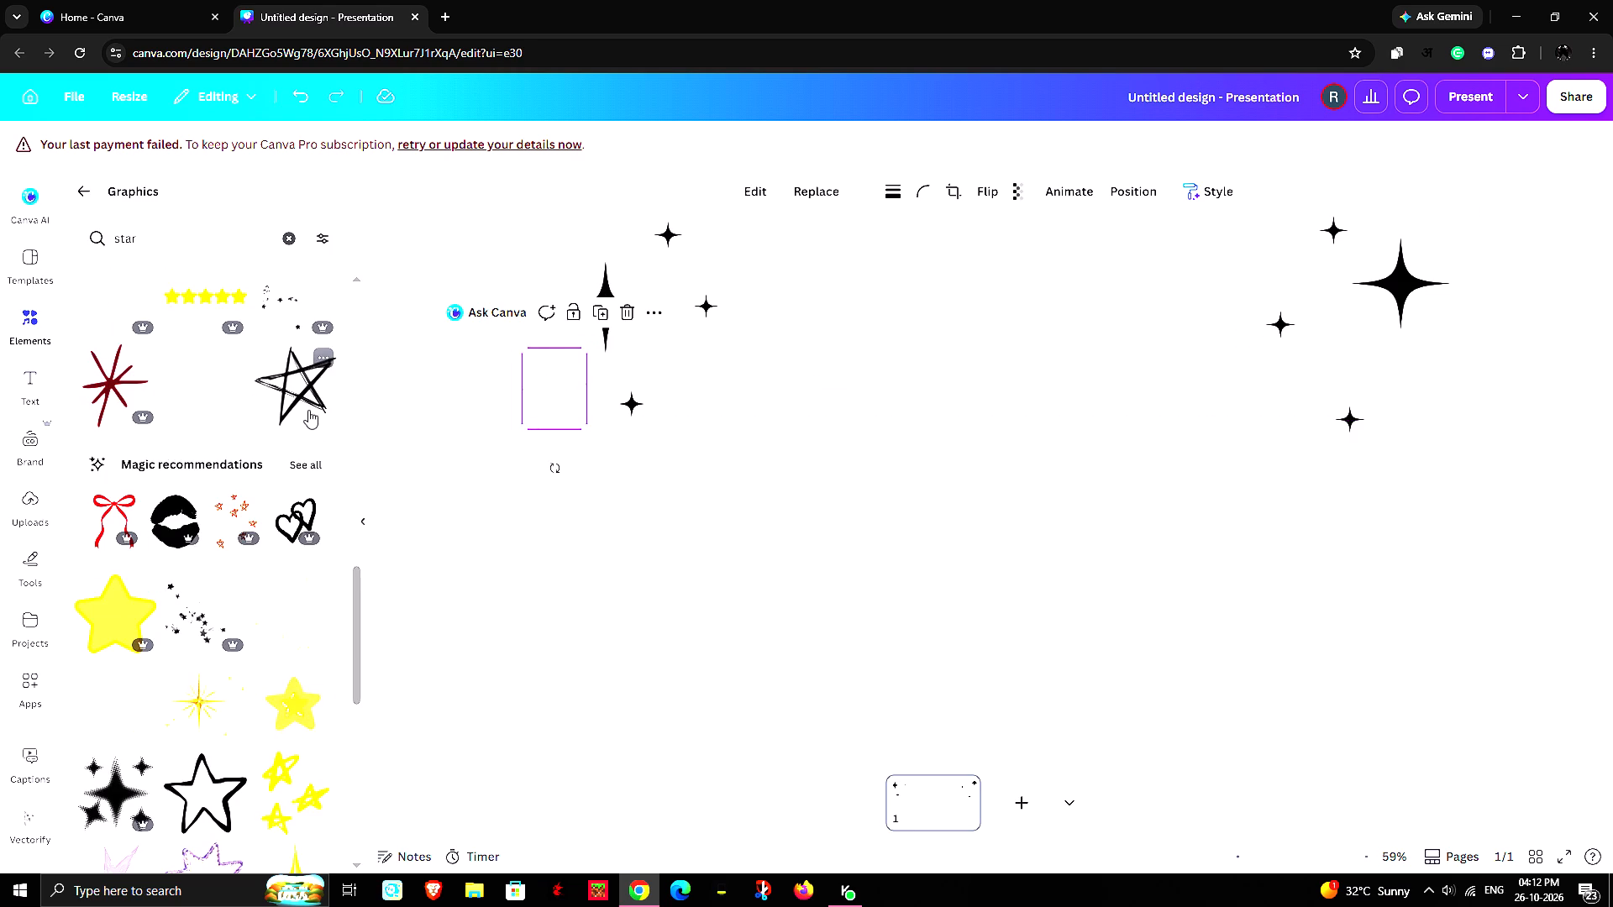
Duplicate the pale starburst and place the copy below and right of the right cluster's large star.
scroll(285, 453, "down", 2)
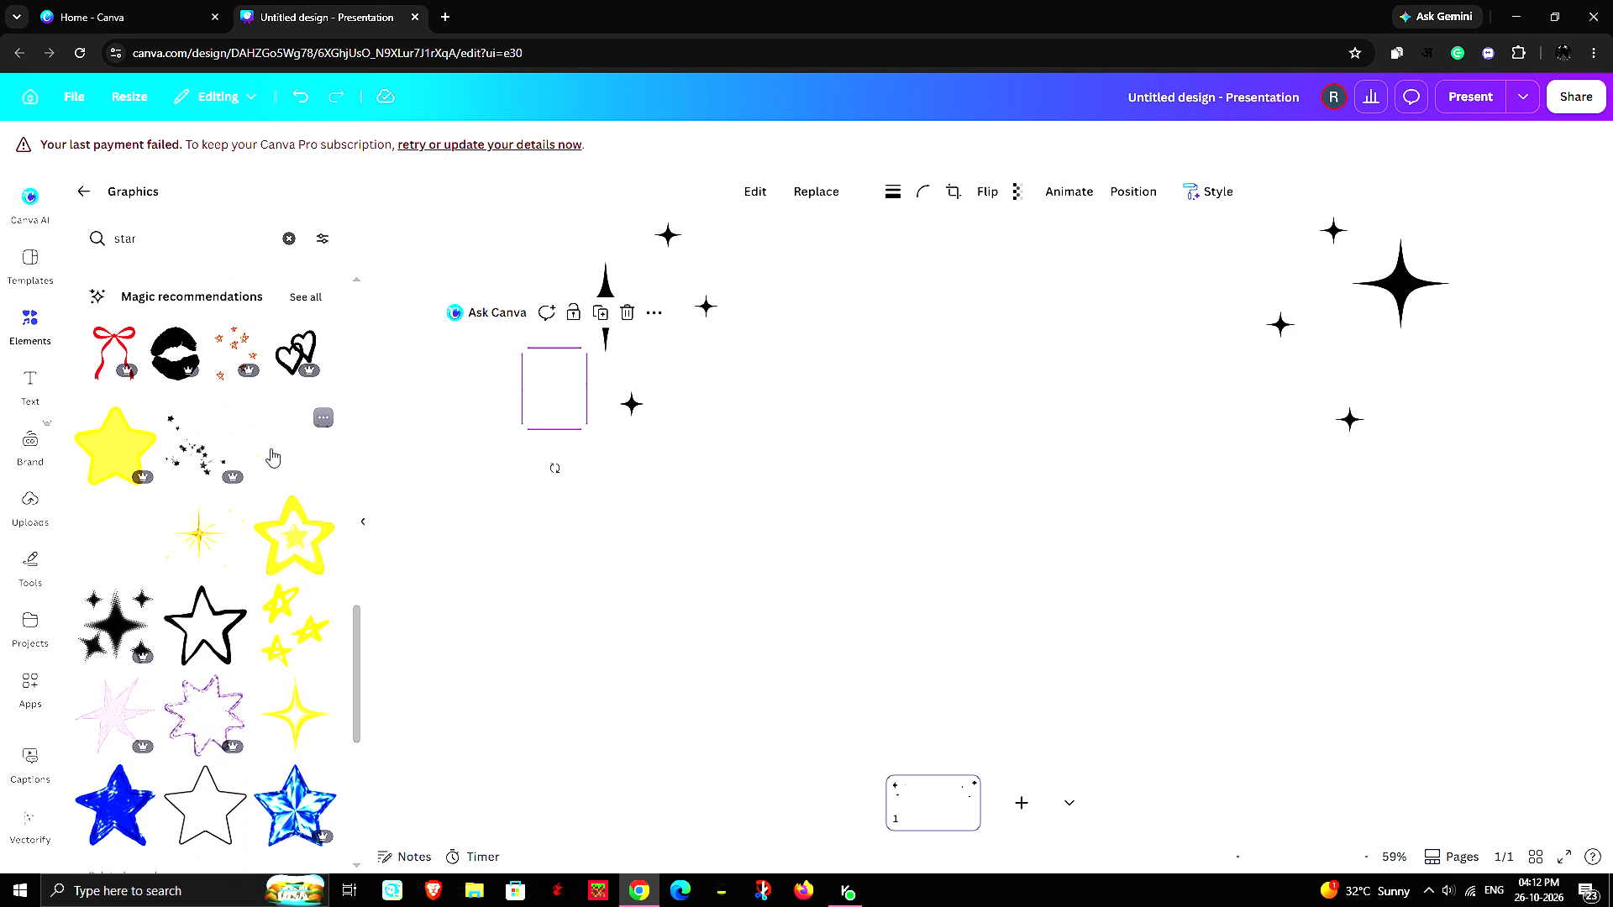
right_click(569, 386)
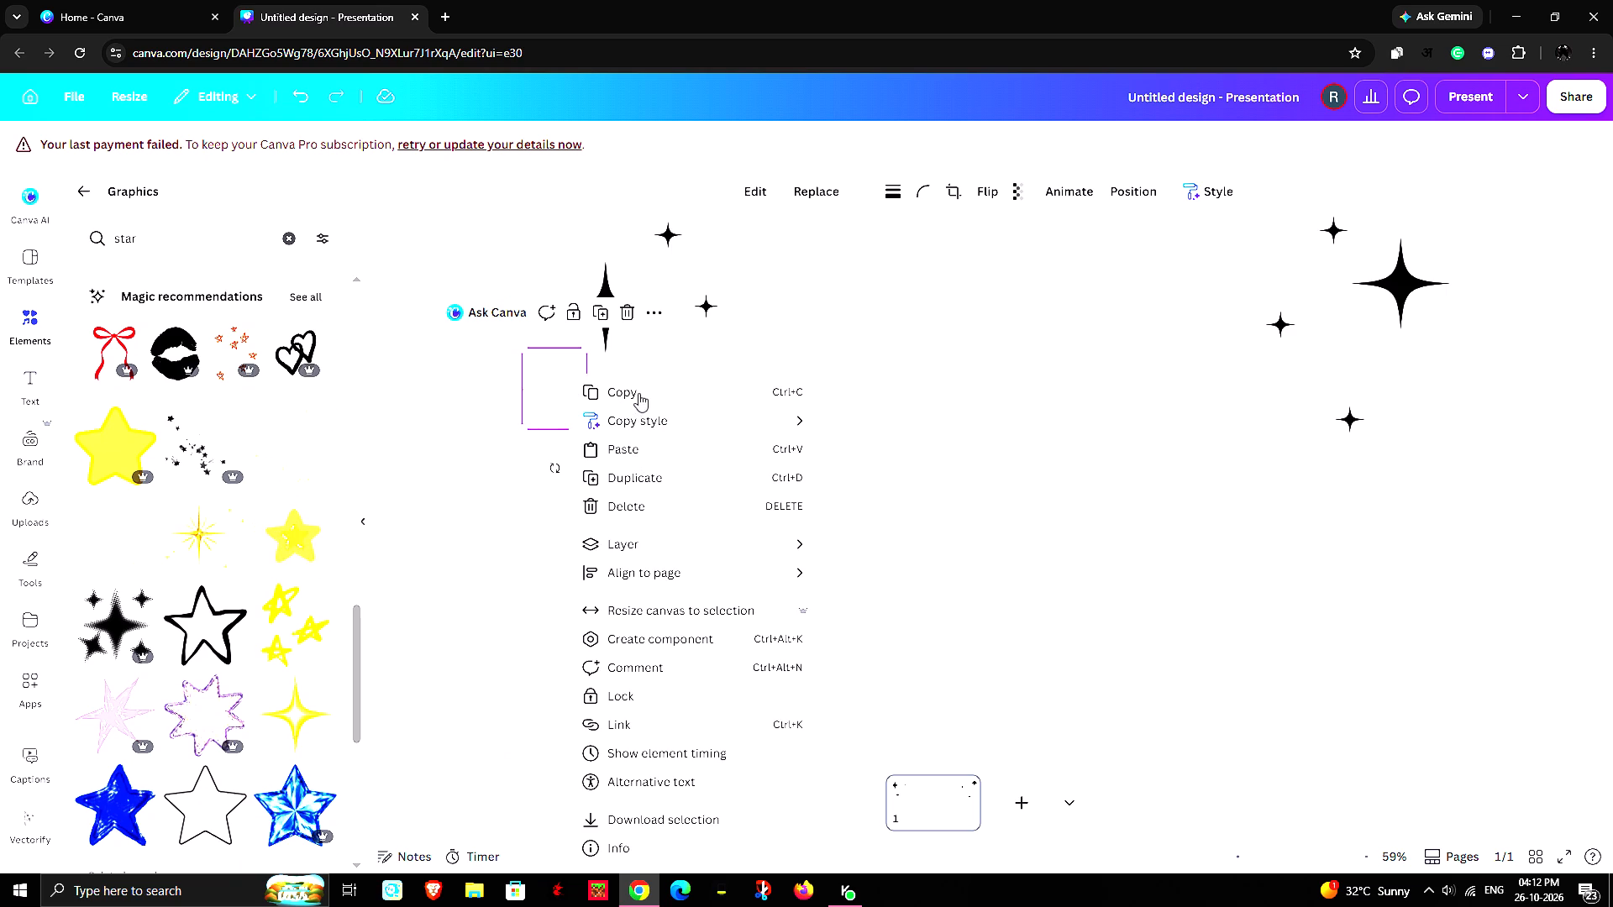
left_click(617, 473)
left_click_drag(565, 406, 1346, 431)
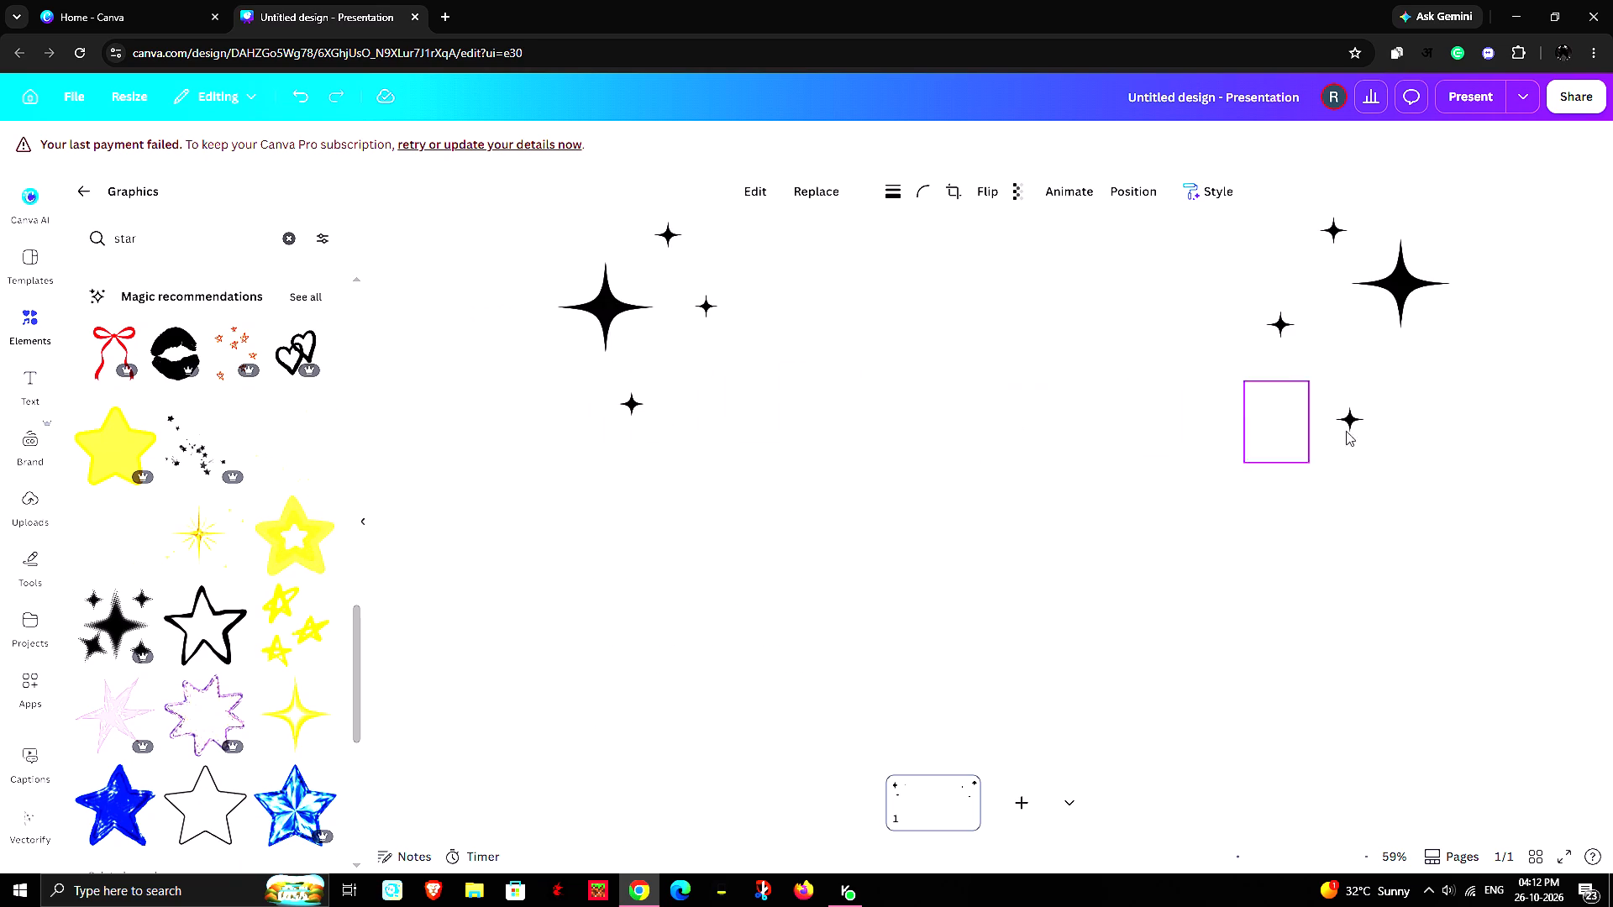
left_click_drag(1346, 431, 1443, 391)
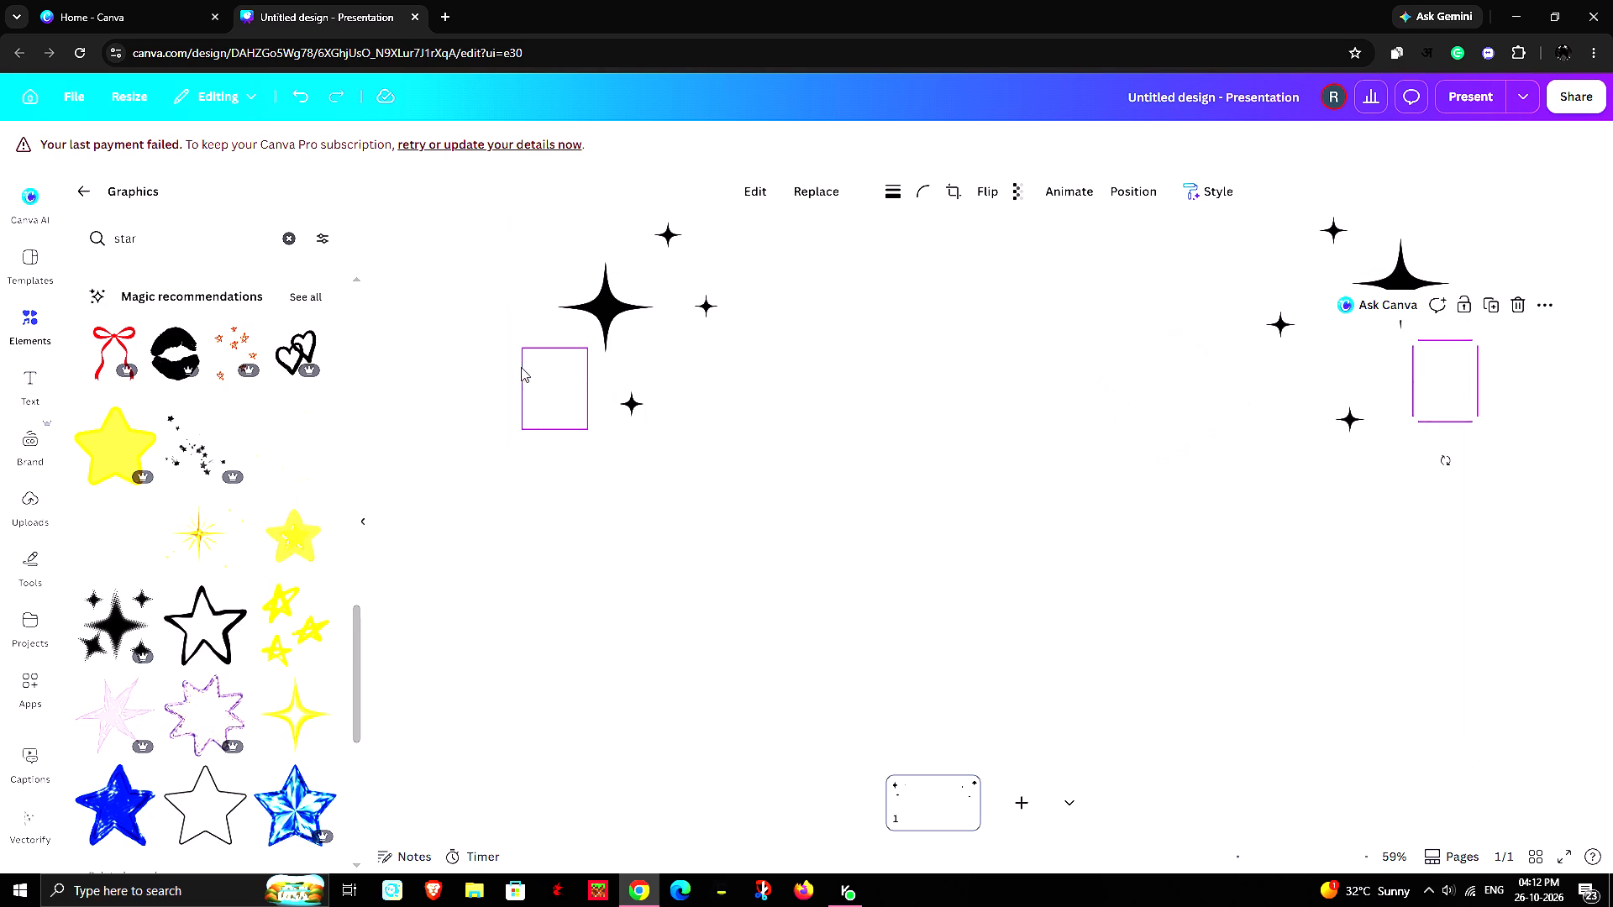
Move the left cluster's pale starburst further left so it slightly overhangs the page's left edge.
left_click_drag(567, 383, 554, 385)
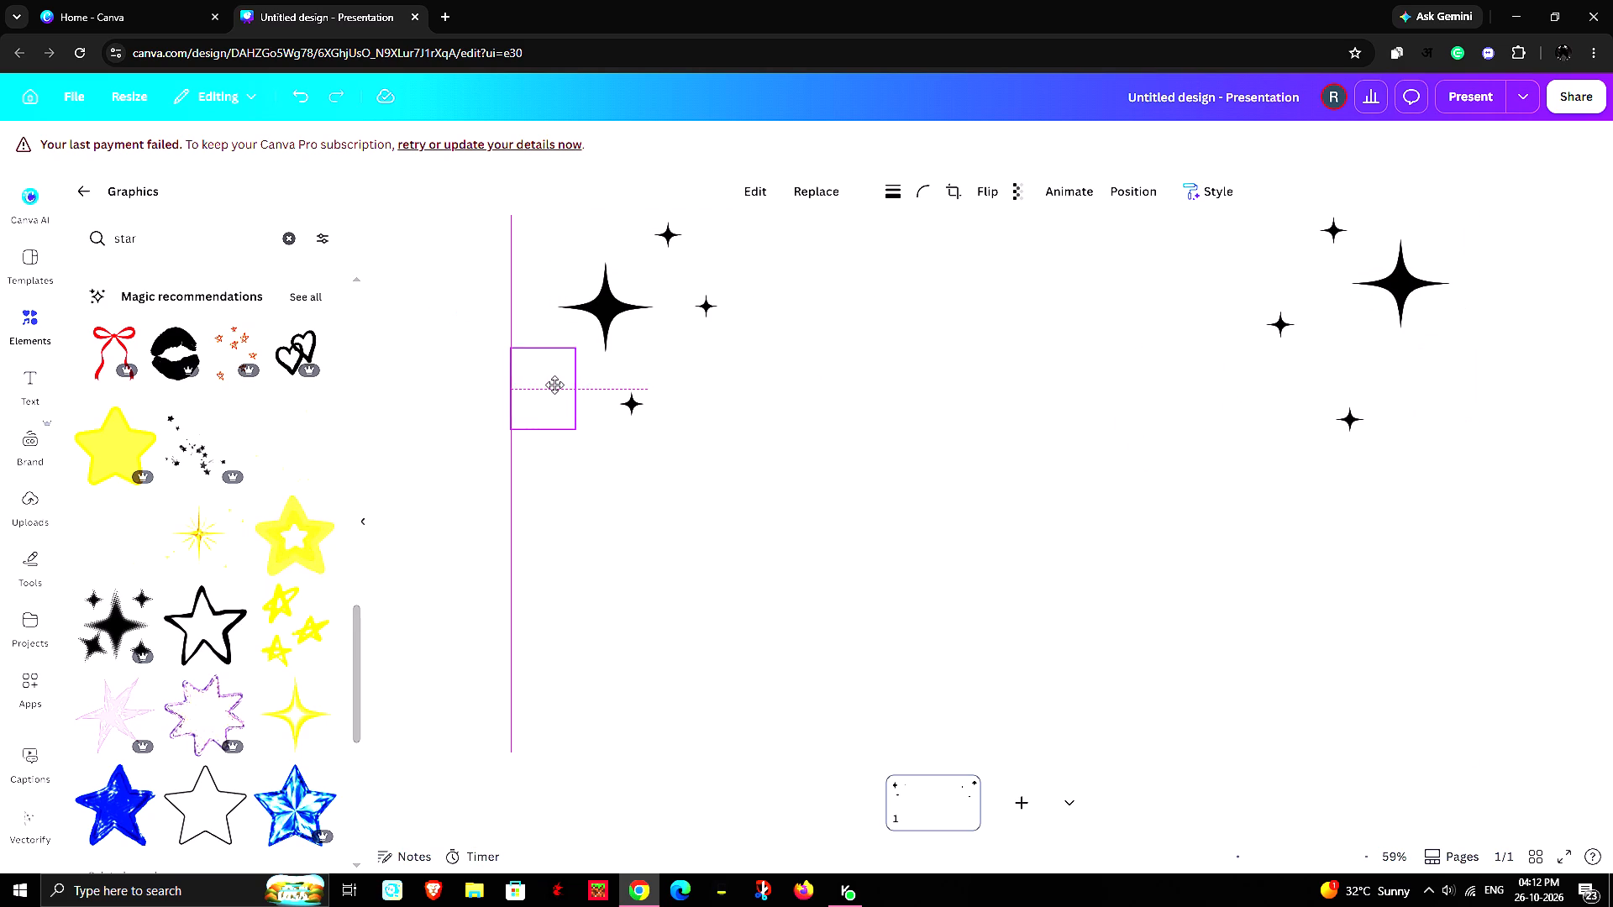
left_click_drag(554, 385, 554, 384)
left_click(541, 389)
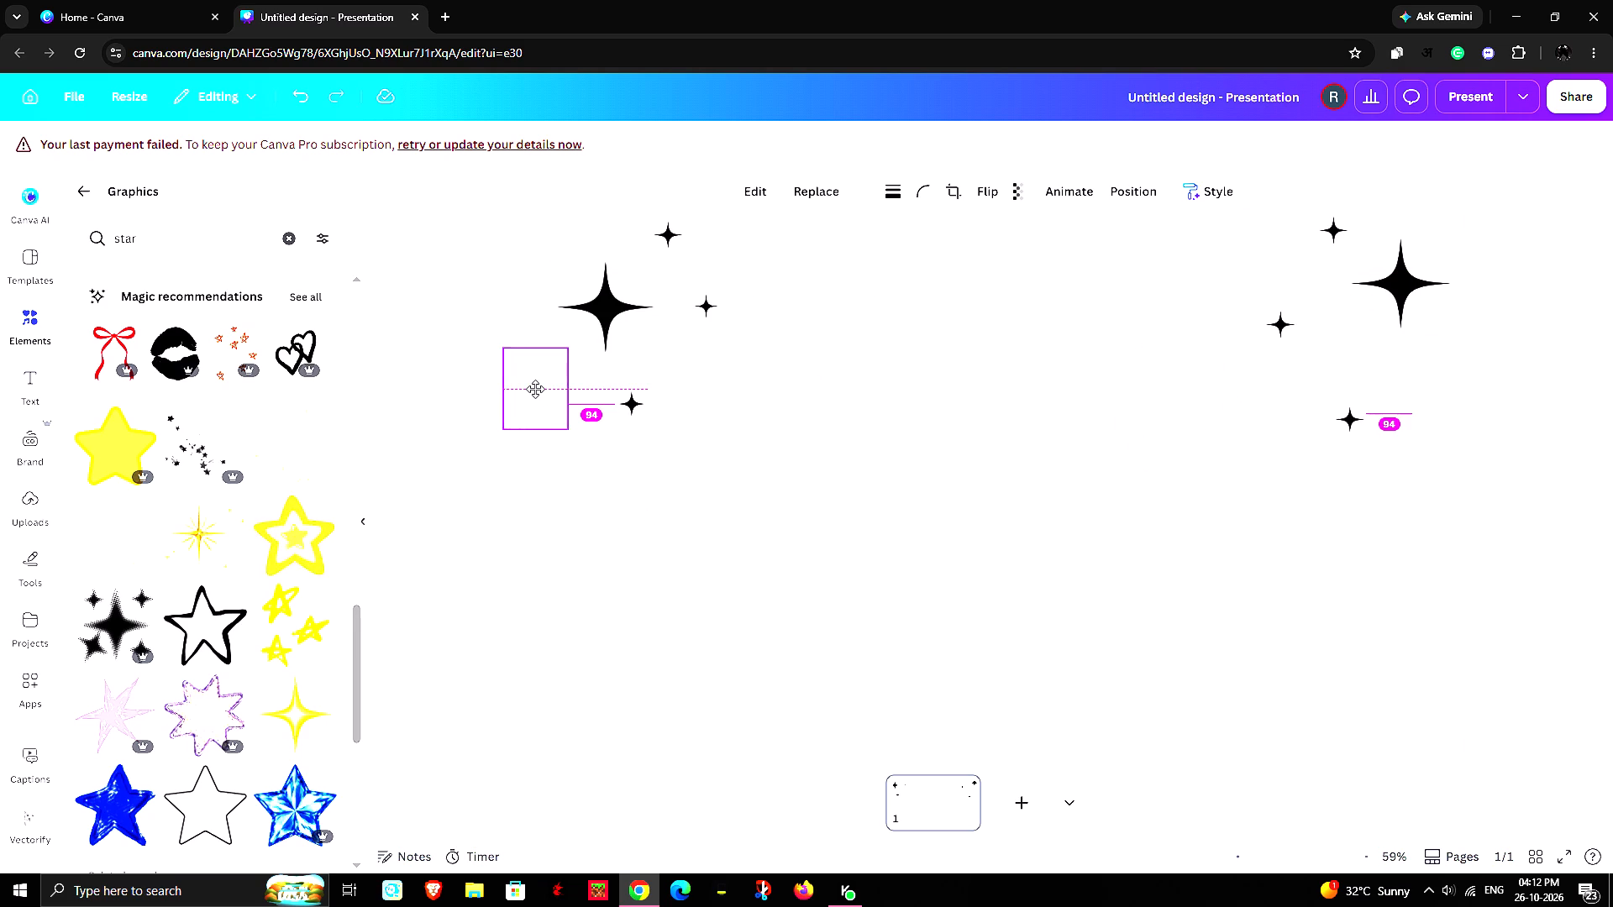
left_click(679, 560)
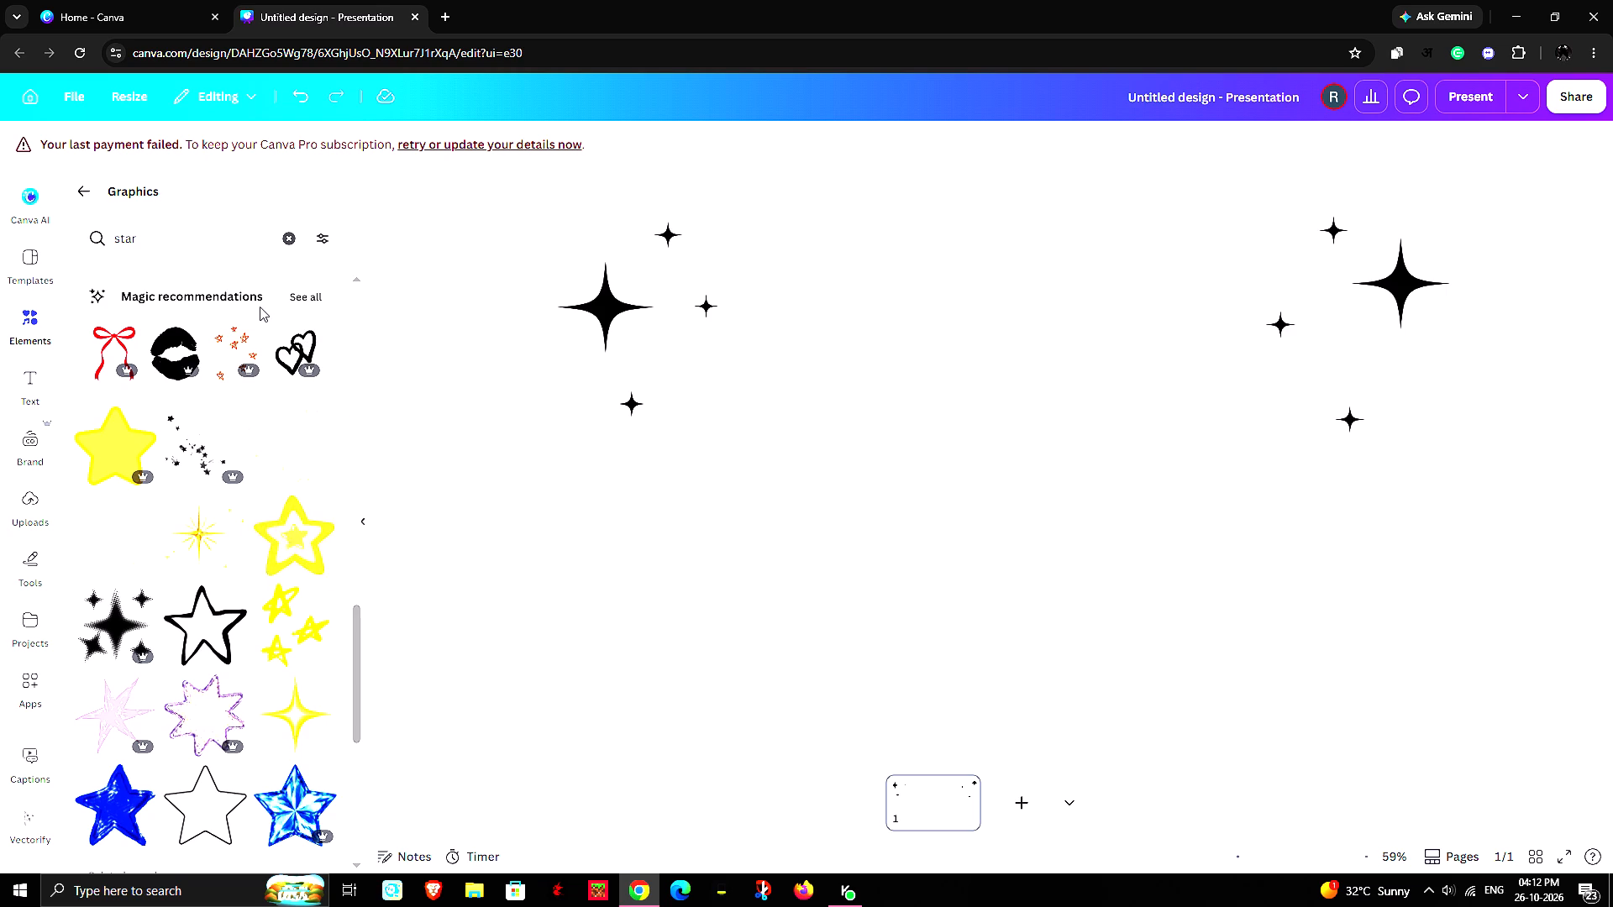
Look through the star graphics results for another decoration that suits the page.
scroll(194, 433, "down", 3)
scroll(229, 563, "down", 2)
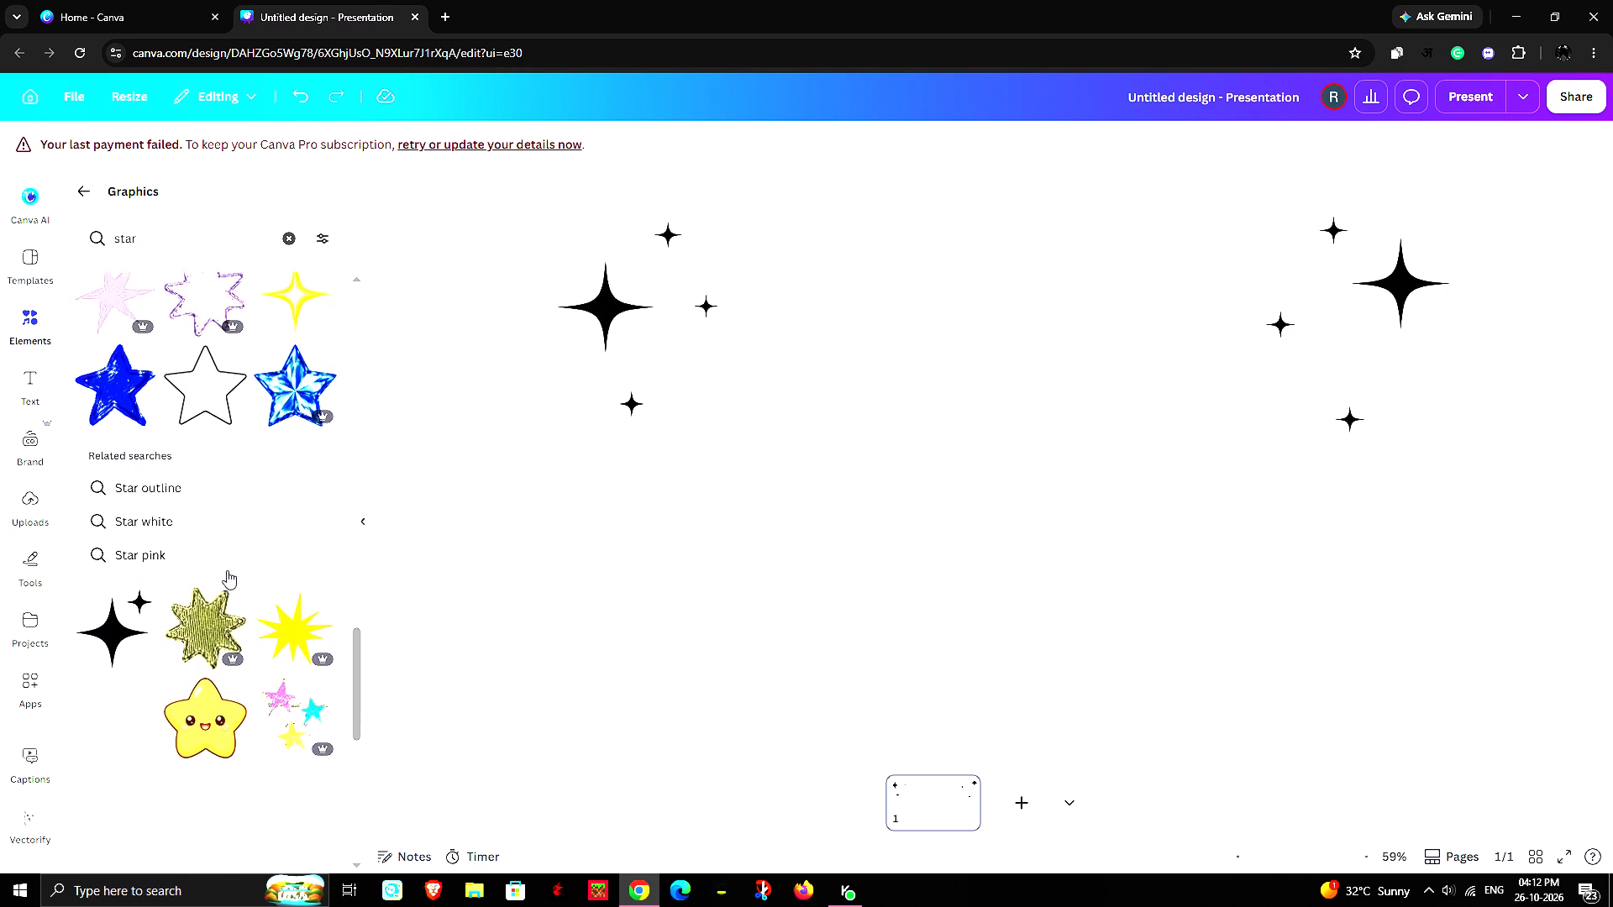
scroll(227, 570, "down", 6)
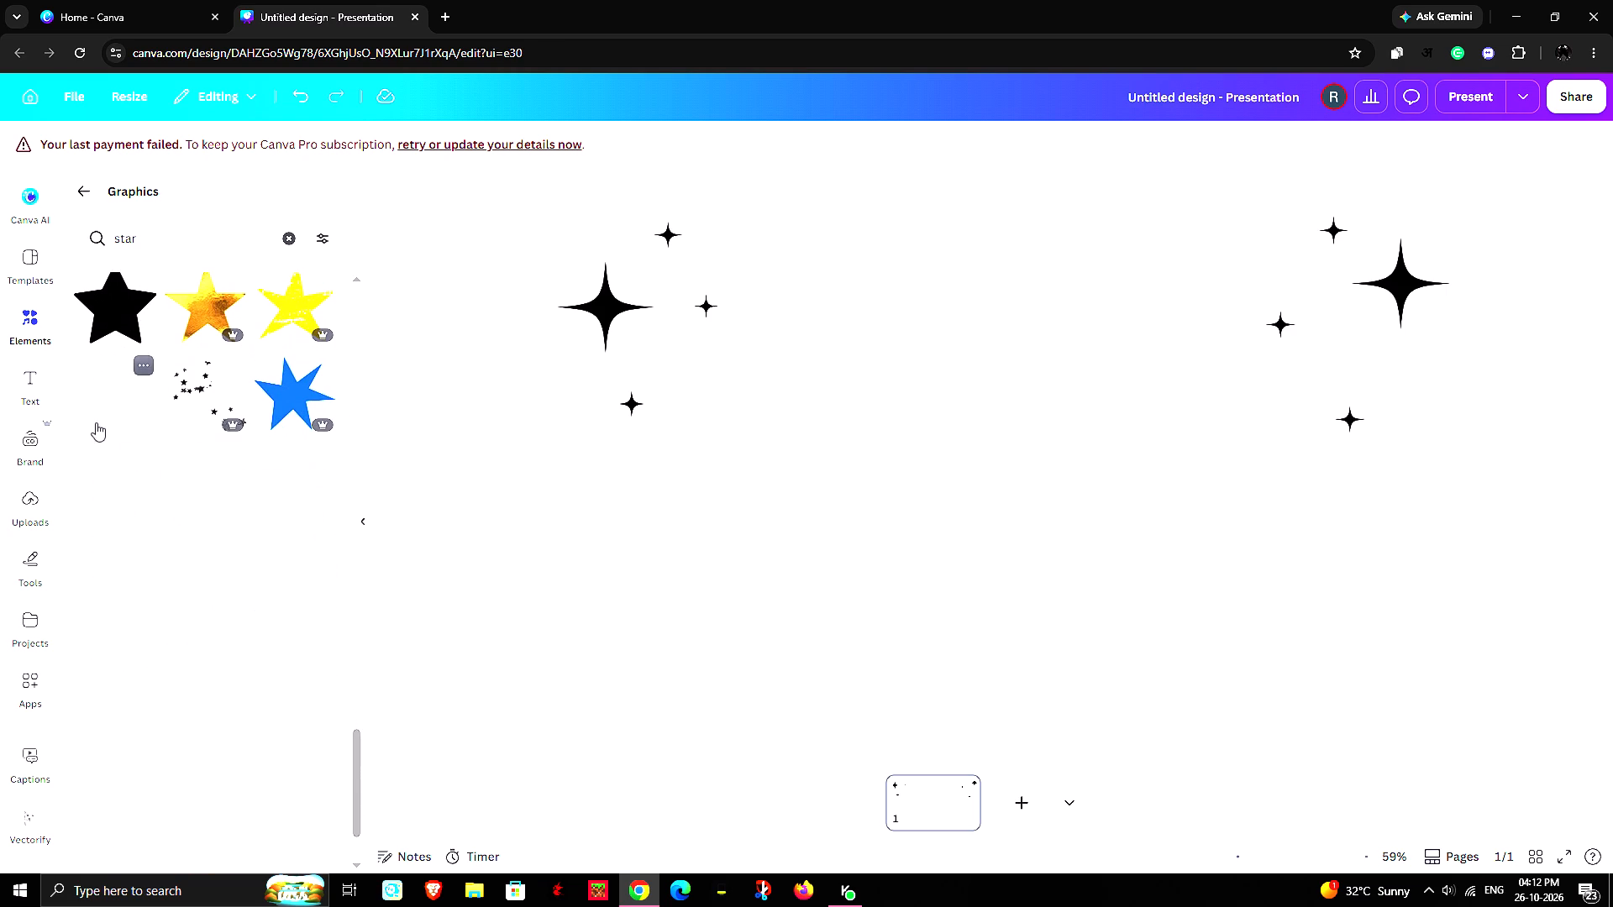
scroll(299, 549, "down", 5)
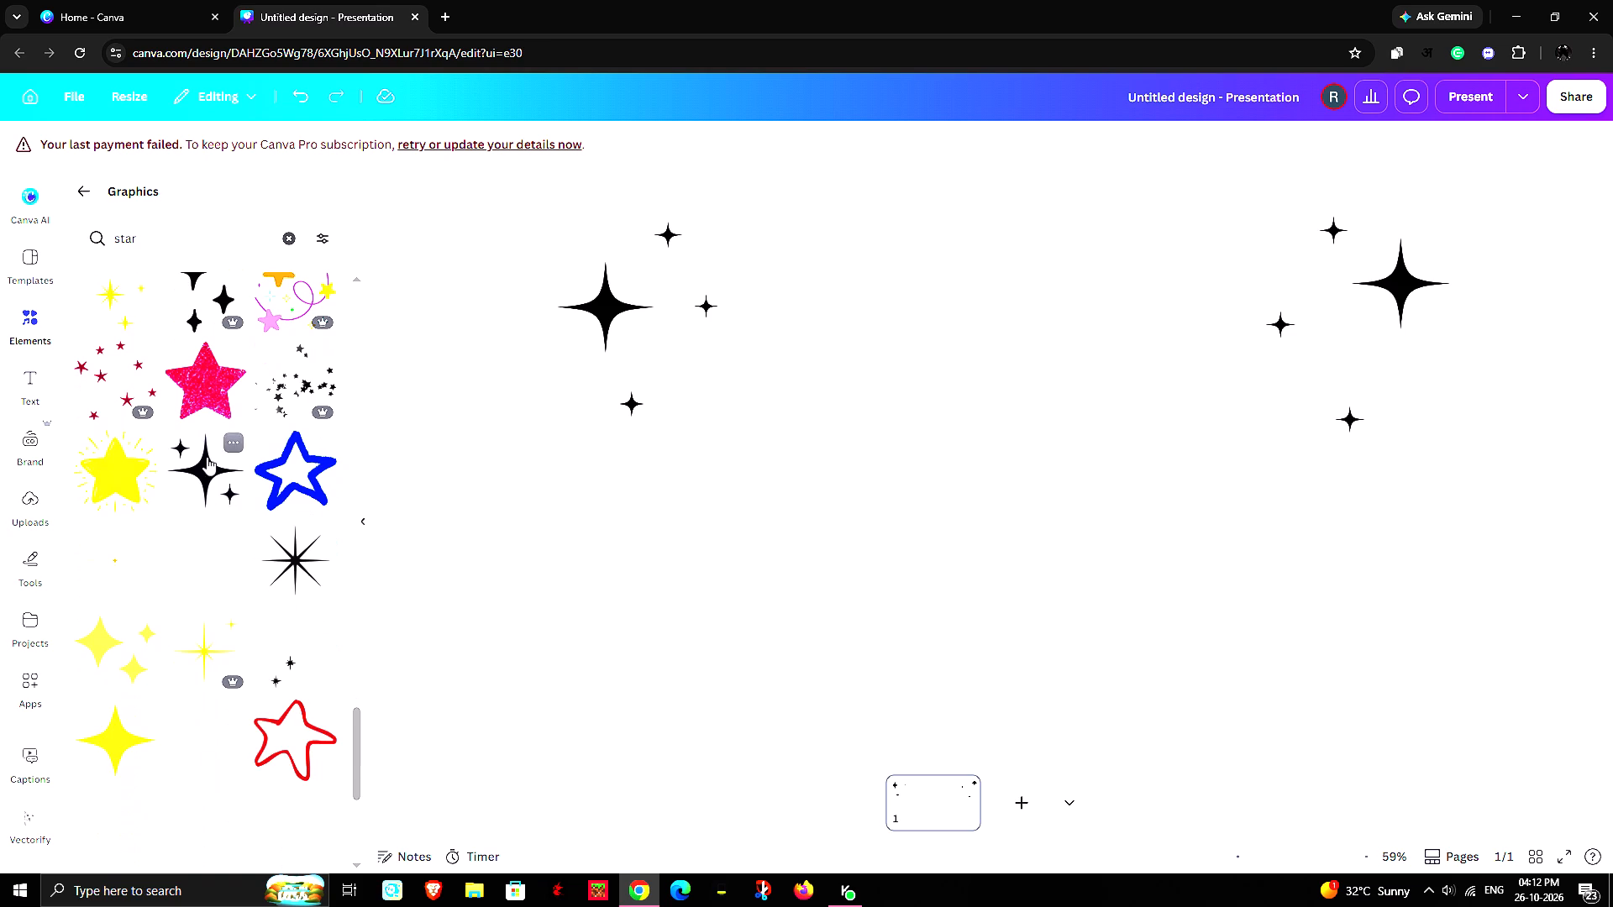
scroll(295, 612, "down", 5)
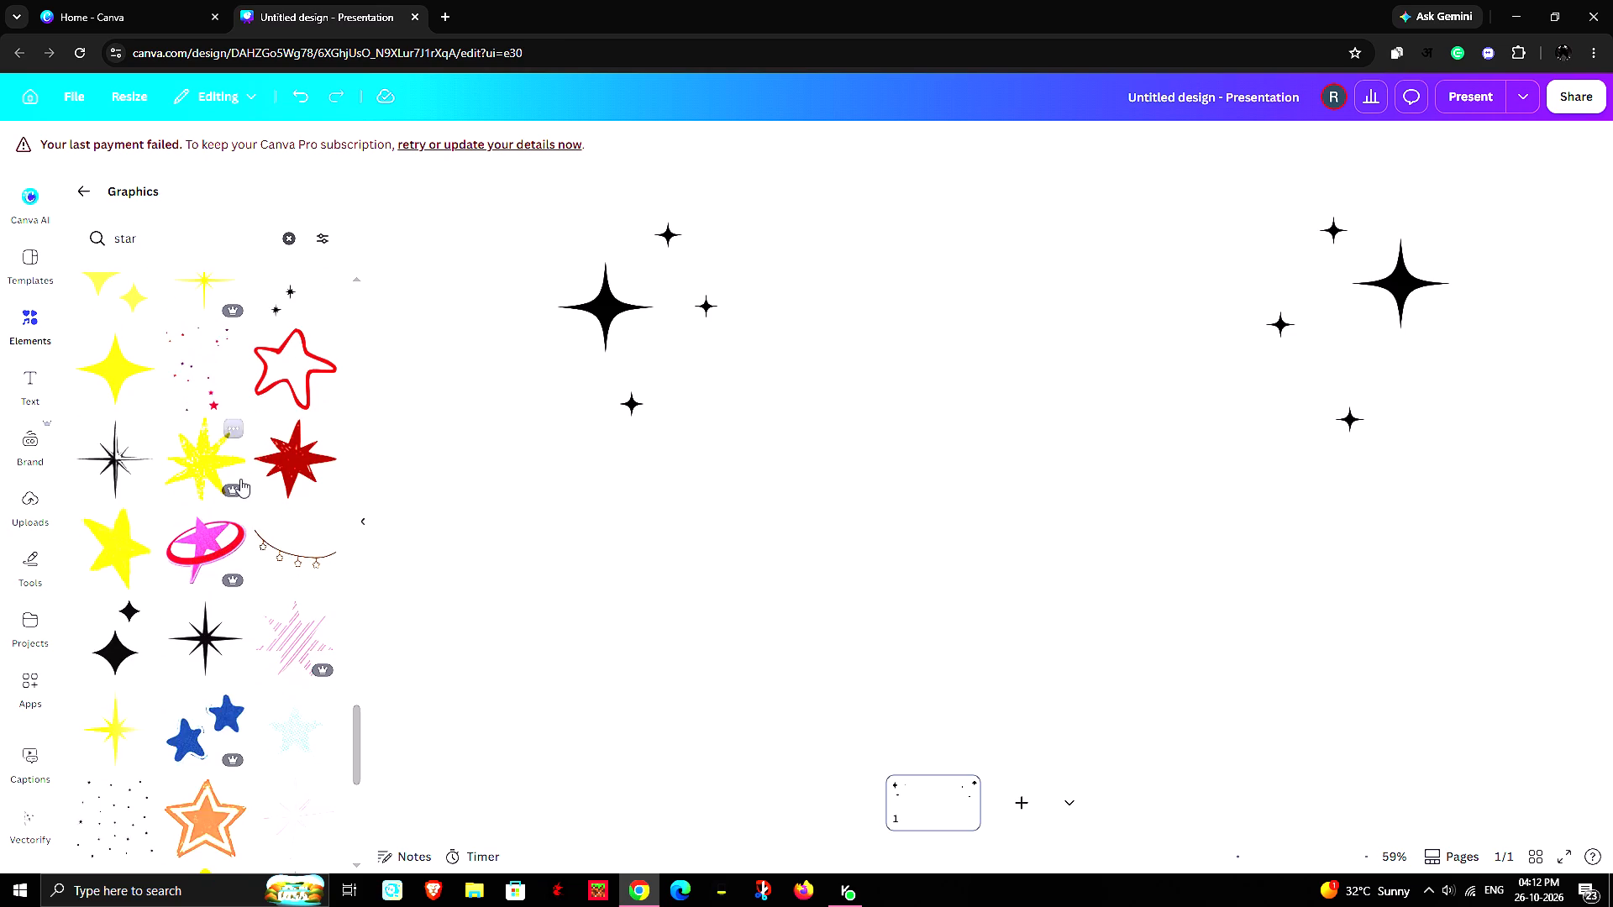
scroll(239, 479, "down", 5)
scroll(225, 519, "up", 2)
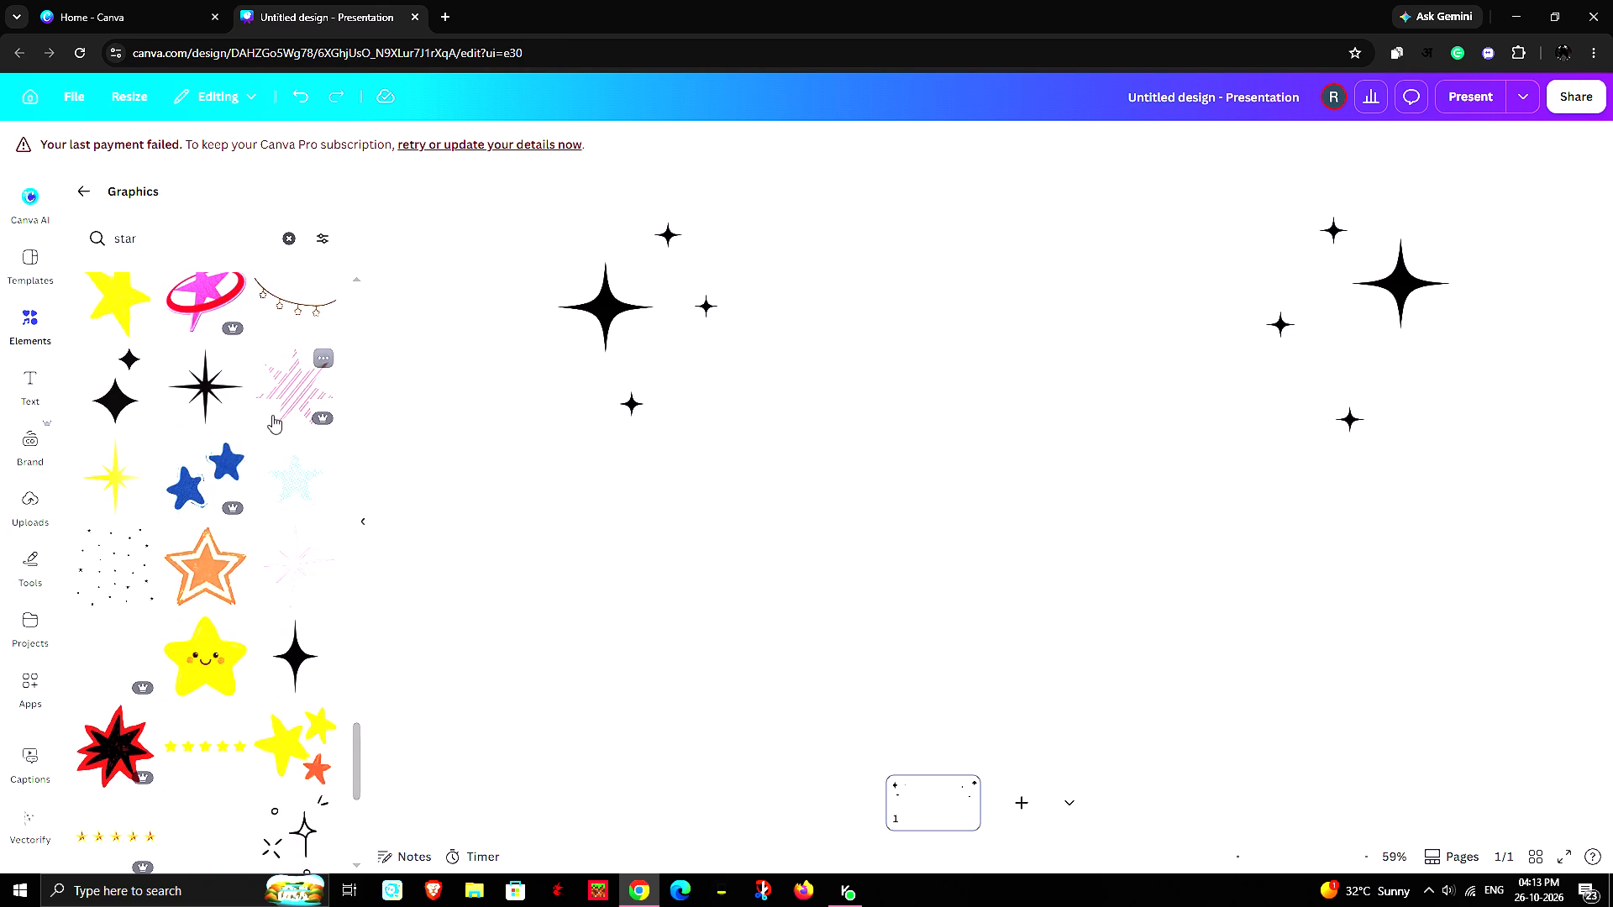
scroll(273, 577, "down", 4)
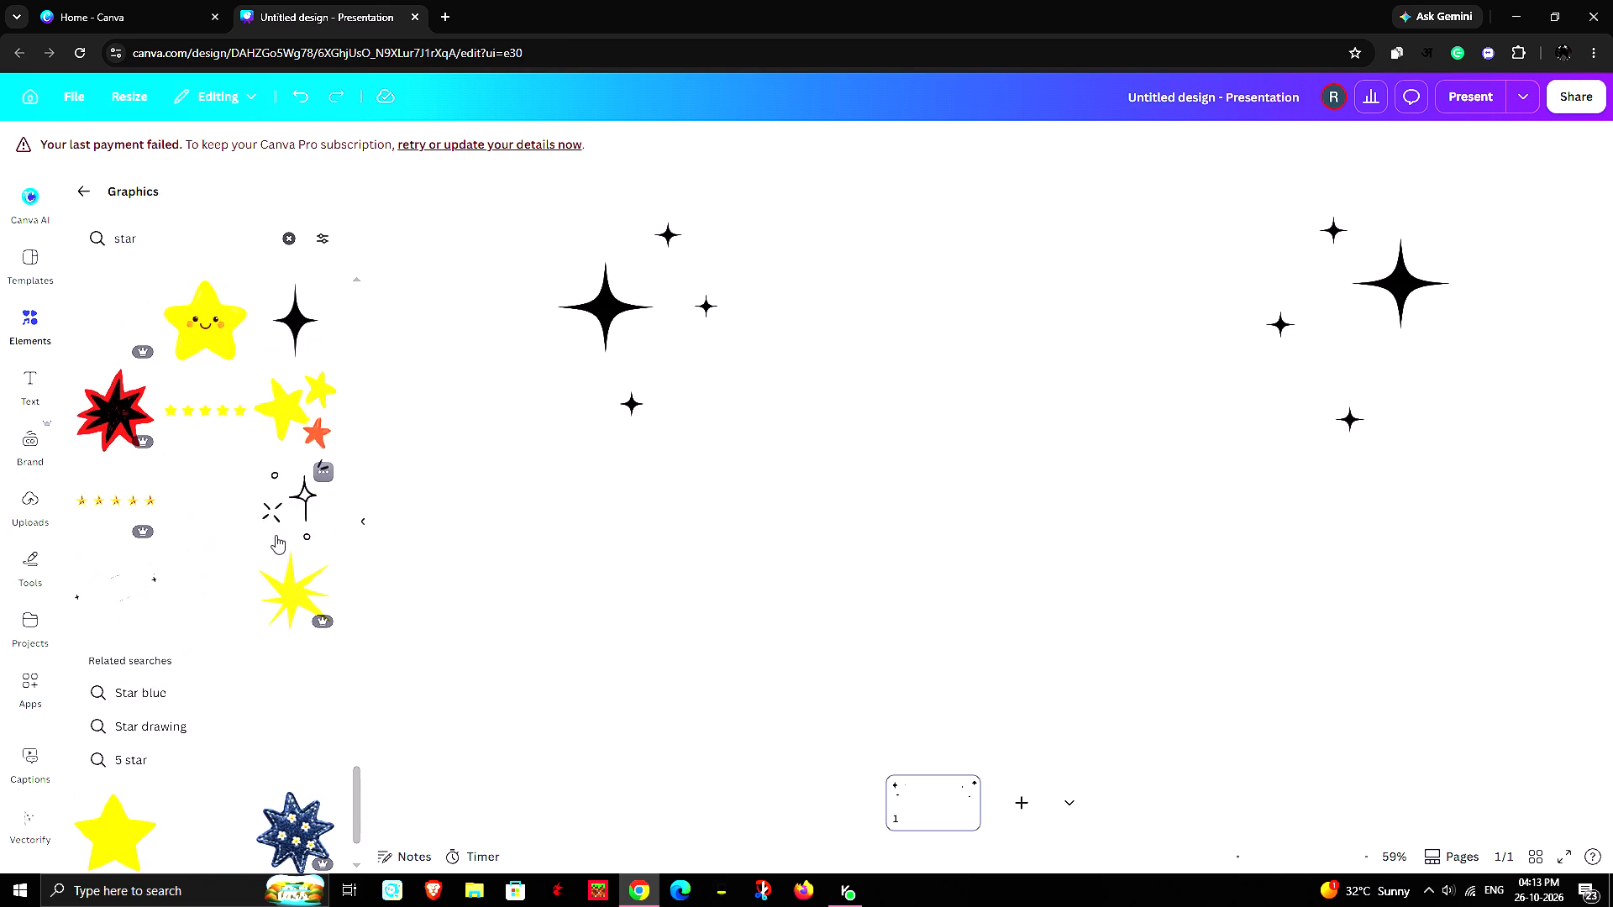
scroll(275, 534, "down", 11)
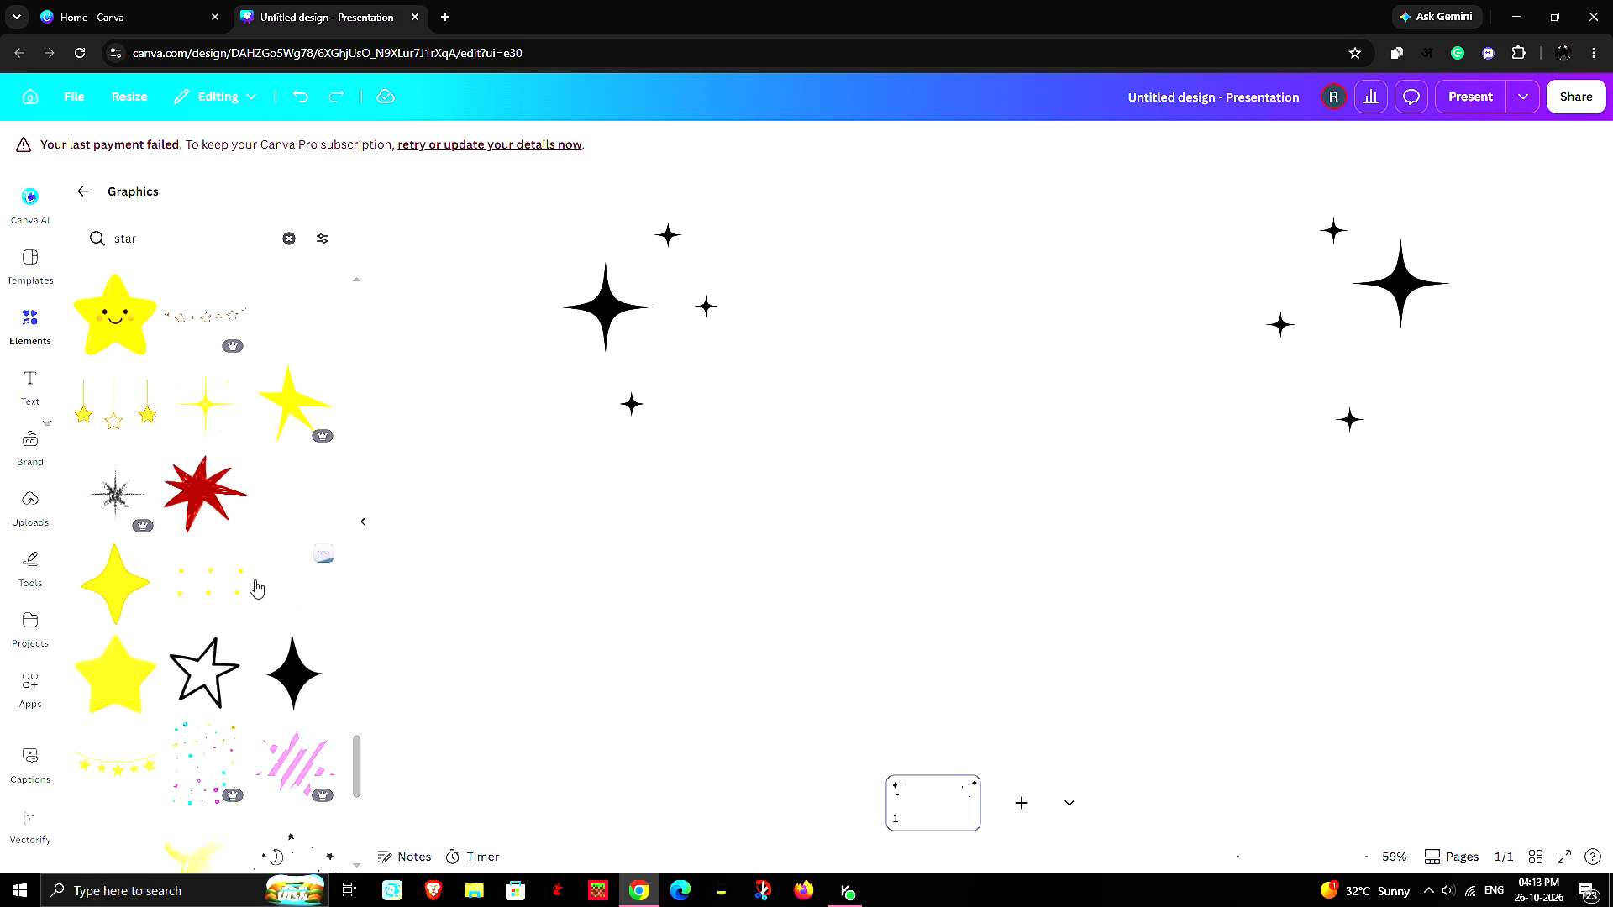
scroll(255, 585, "down", 3)
scroll(276, 517, "down", 4)
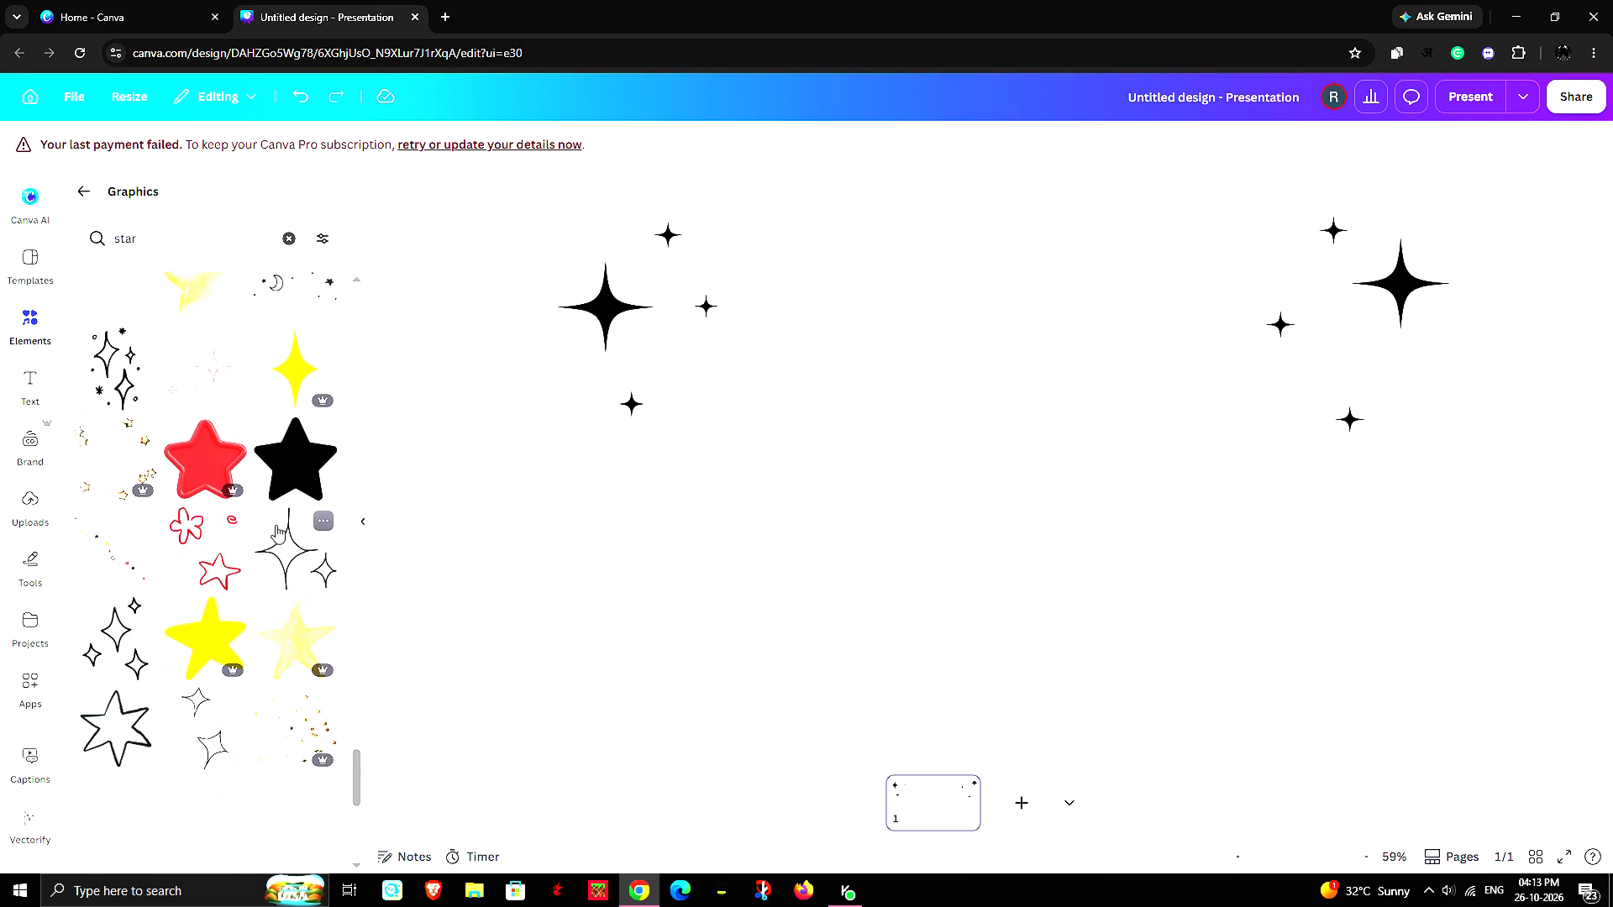
scroll(276, 525, "down", 4)
scroll(276, 525, "up", 4)
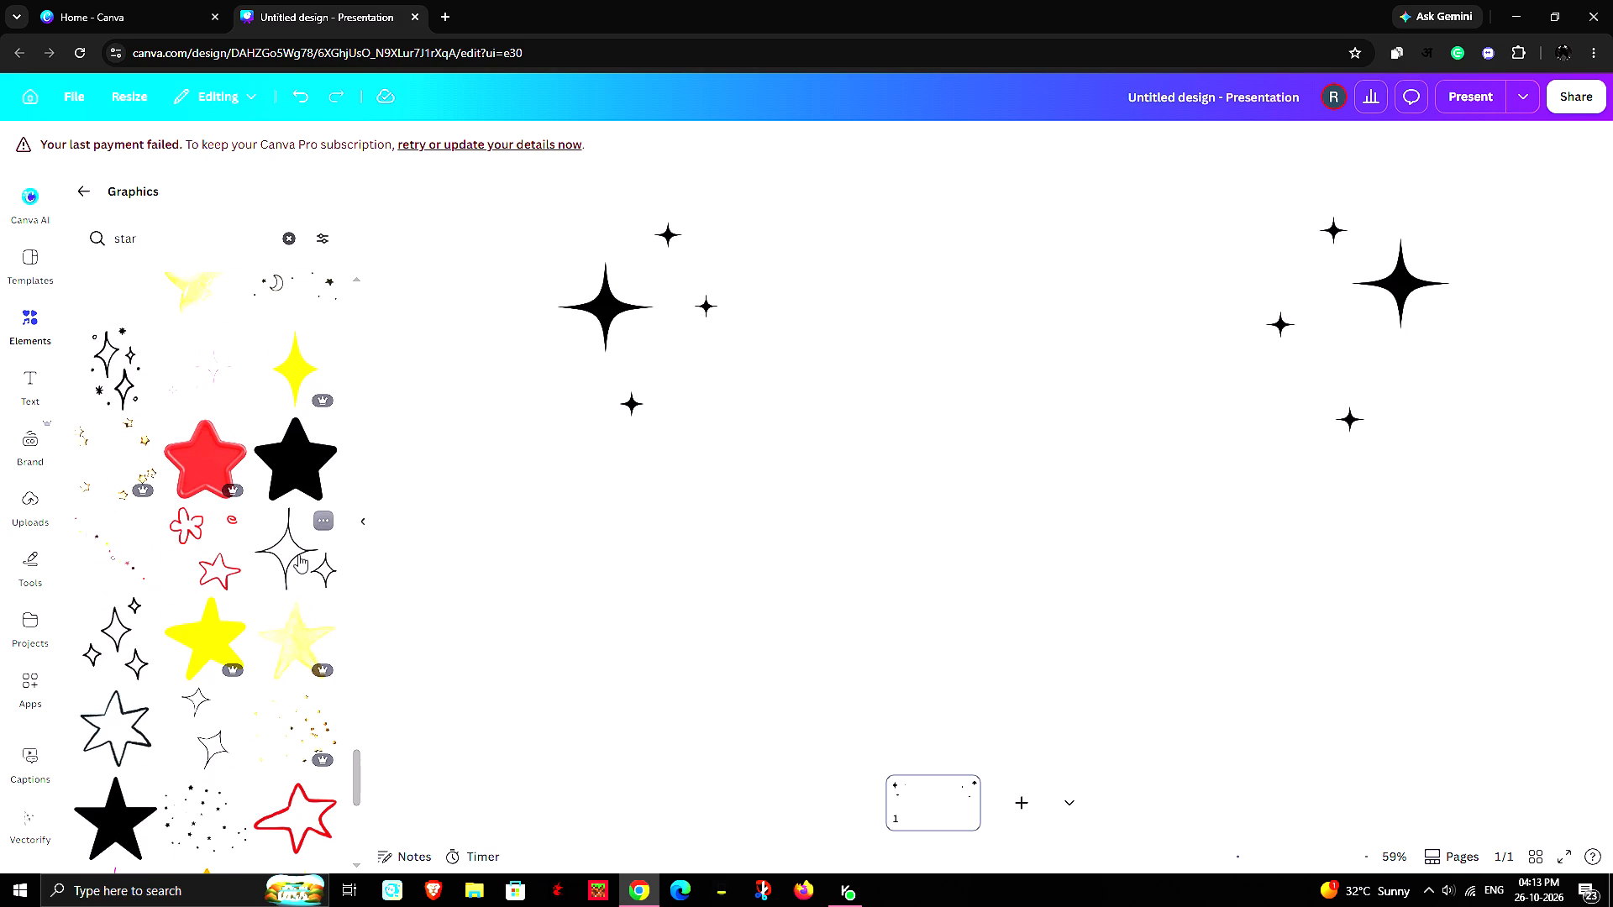
scroll(263, 585, "down", 4)
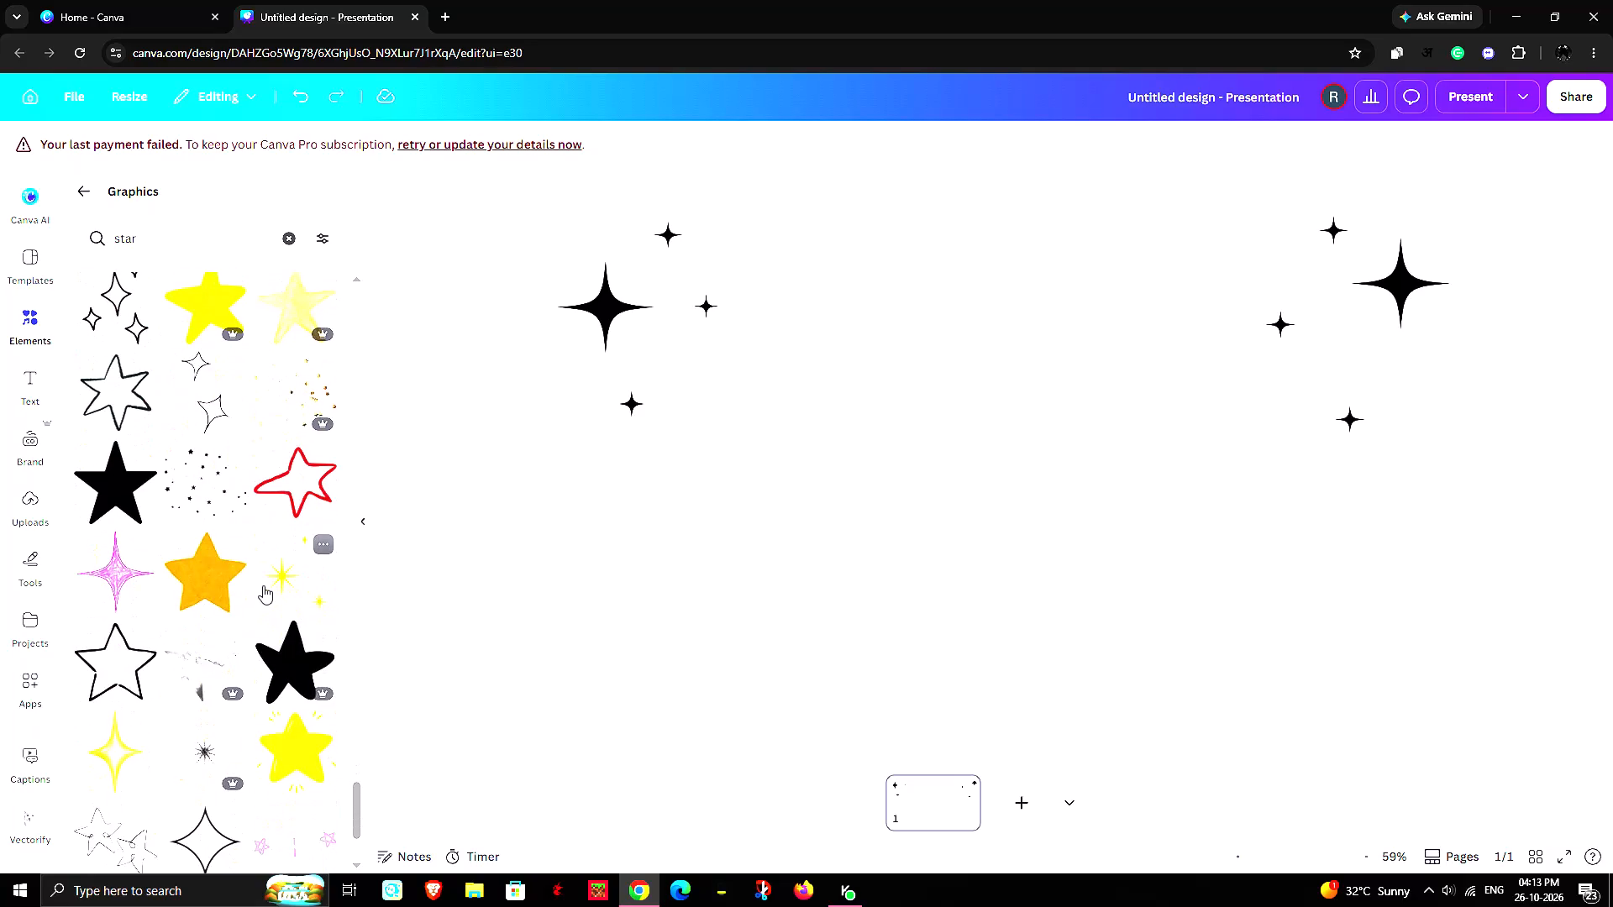
scroll(263, 585, "down", 5)
scroll(271, 555, "up", 18)
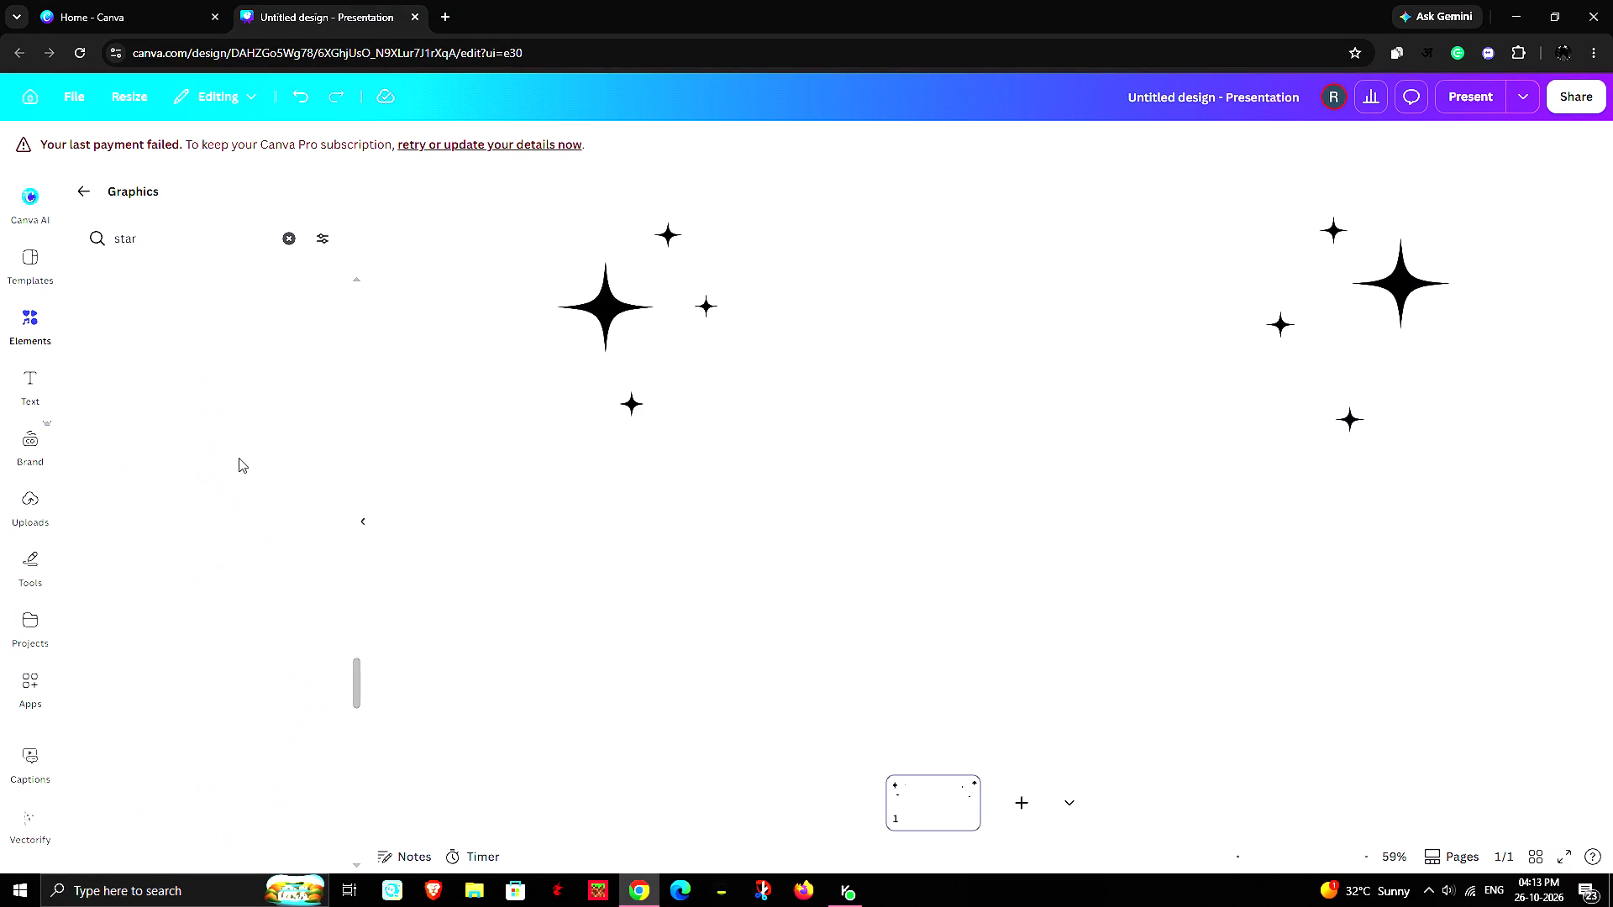
scroll(239, 458, "up", 19)
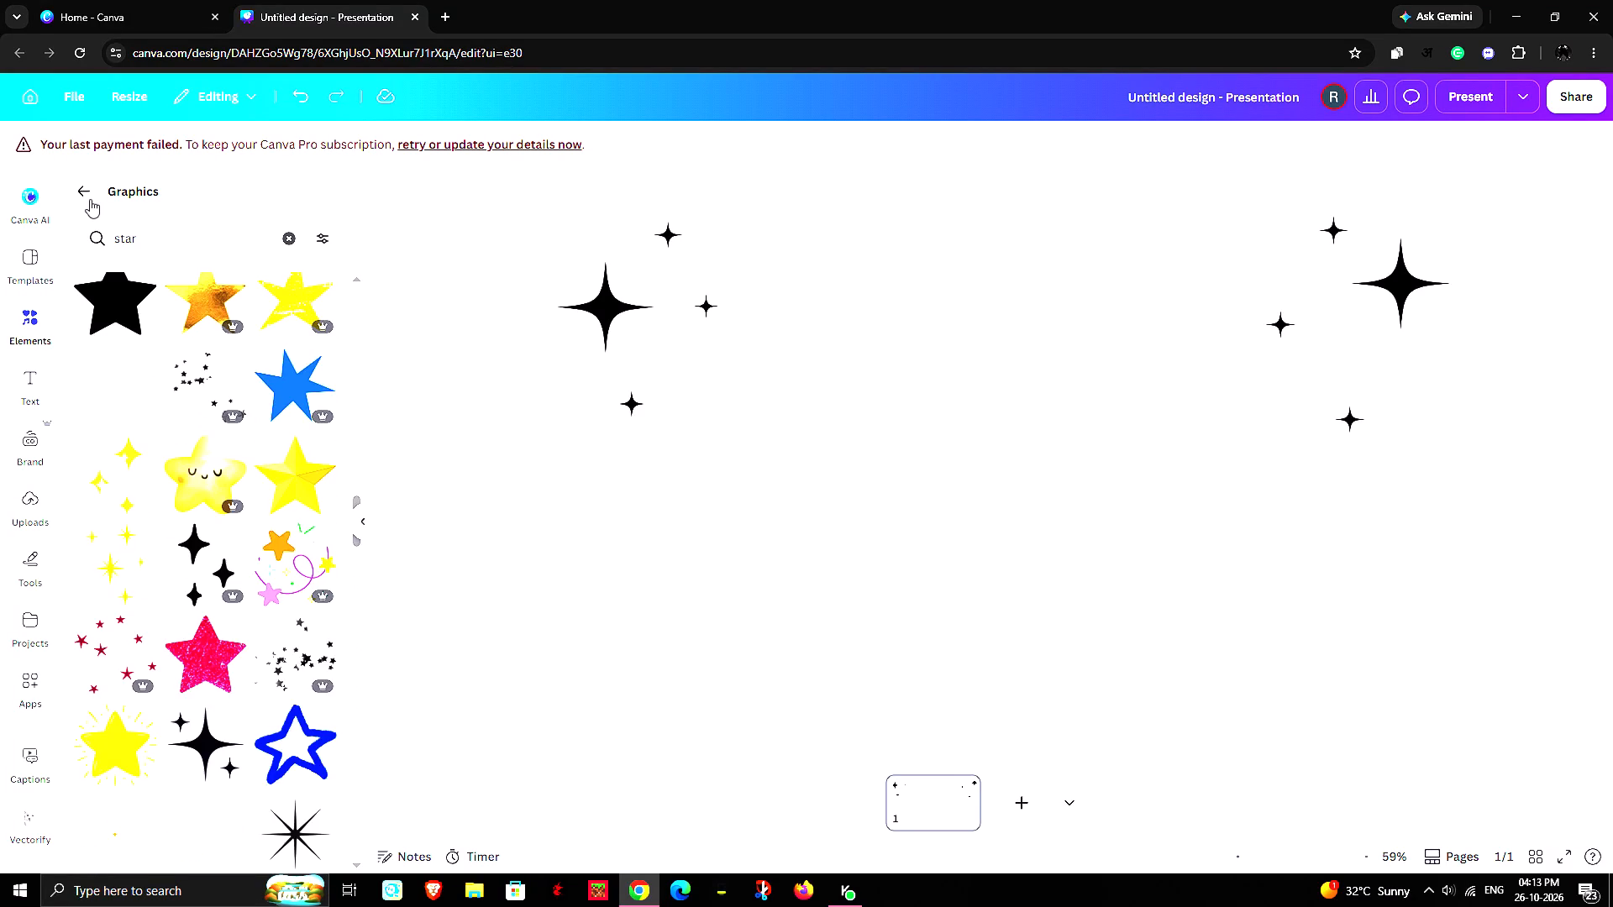
Leave the star results and browse the general Graphics category and its collections for other decorations.
left_click(90, 199)
scroll(223, 628, "down", 5)
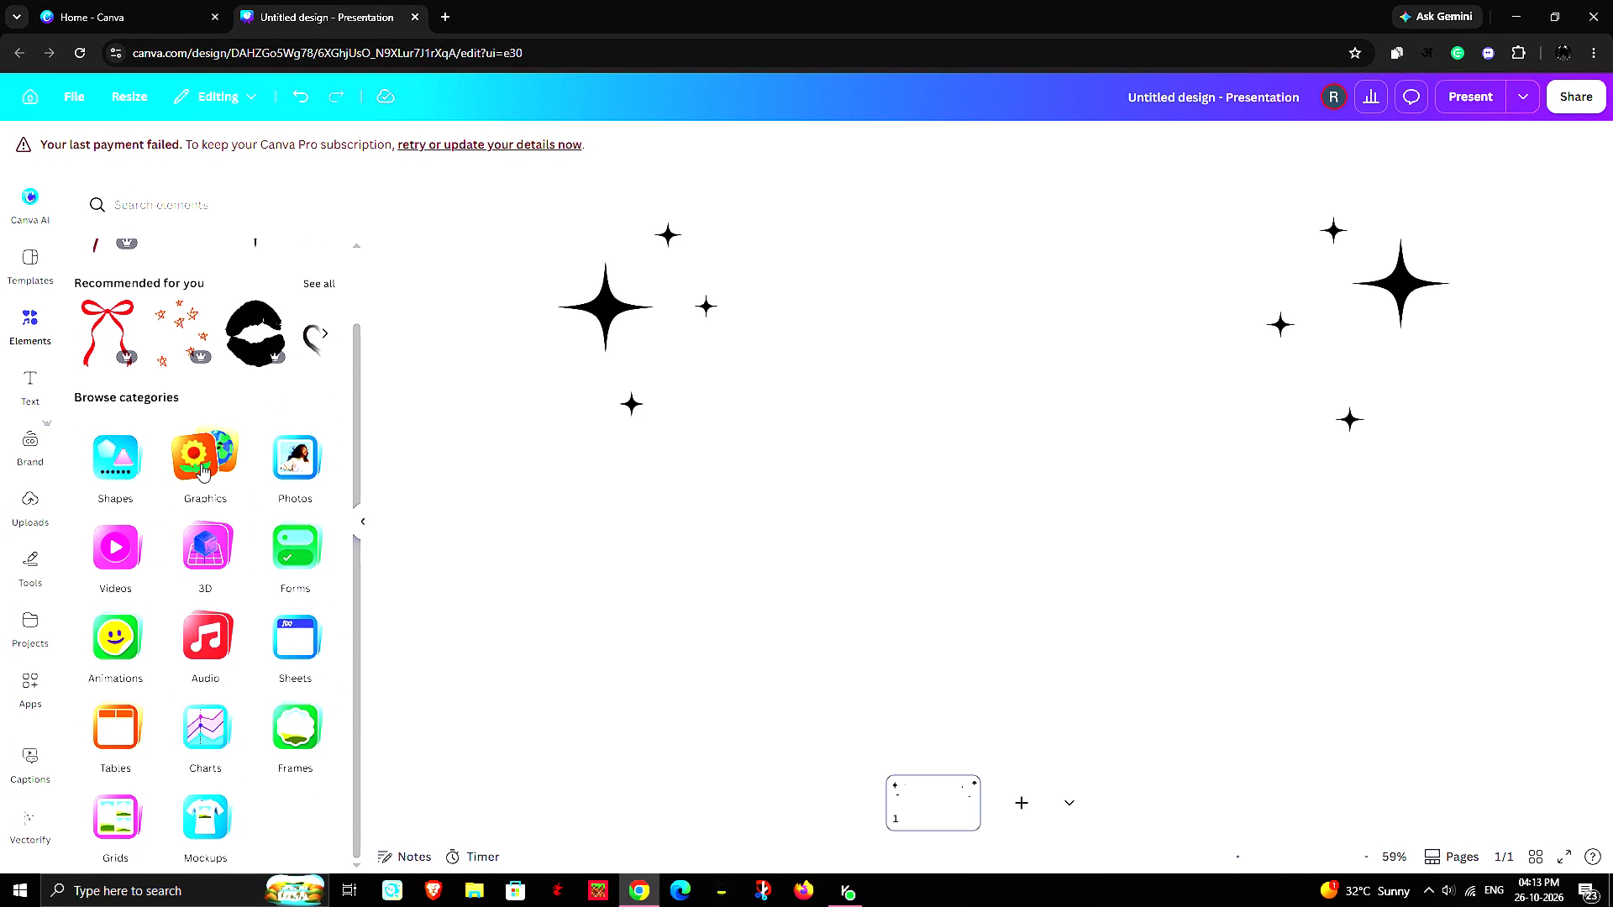
left_click(201, 464)
scroll(230, 537, "down", 4)
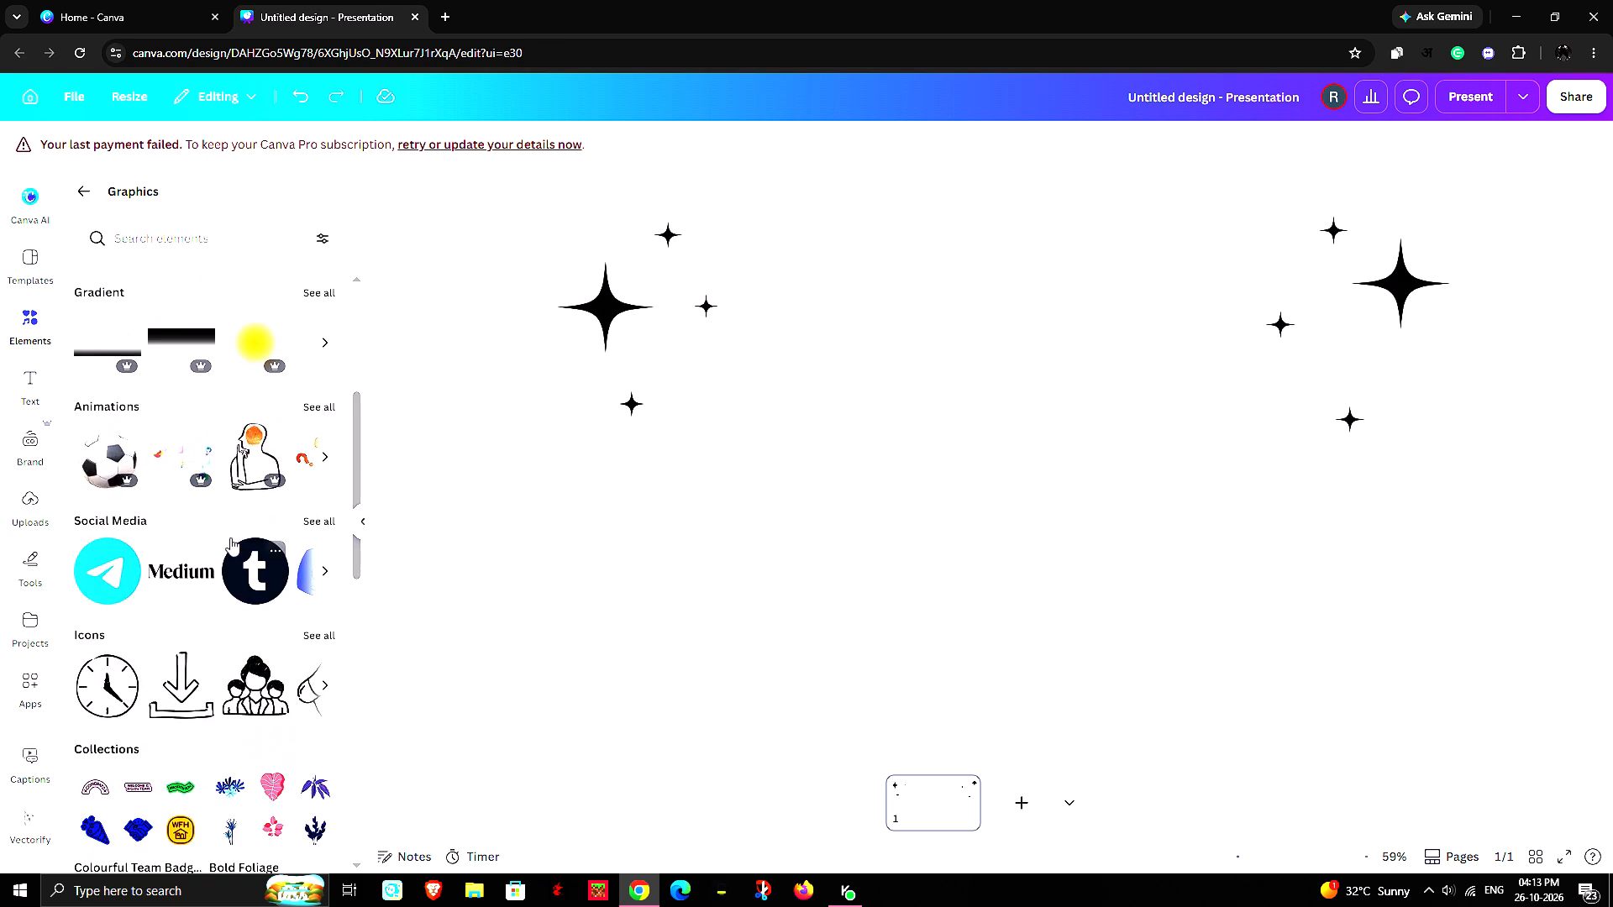
scroll(230, 537, "down", 19)
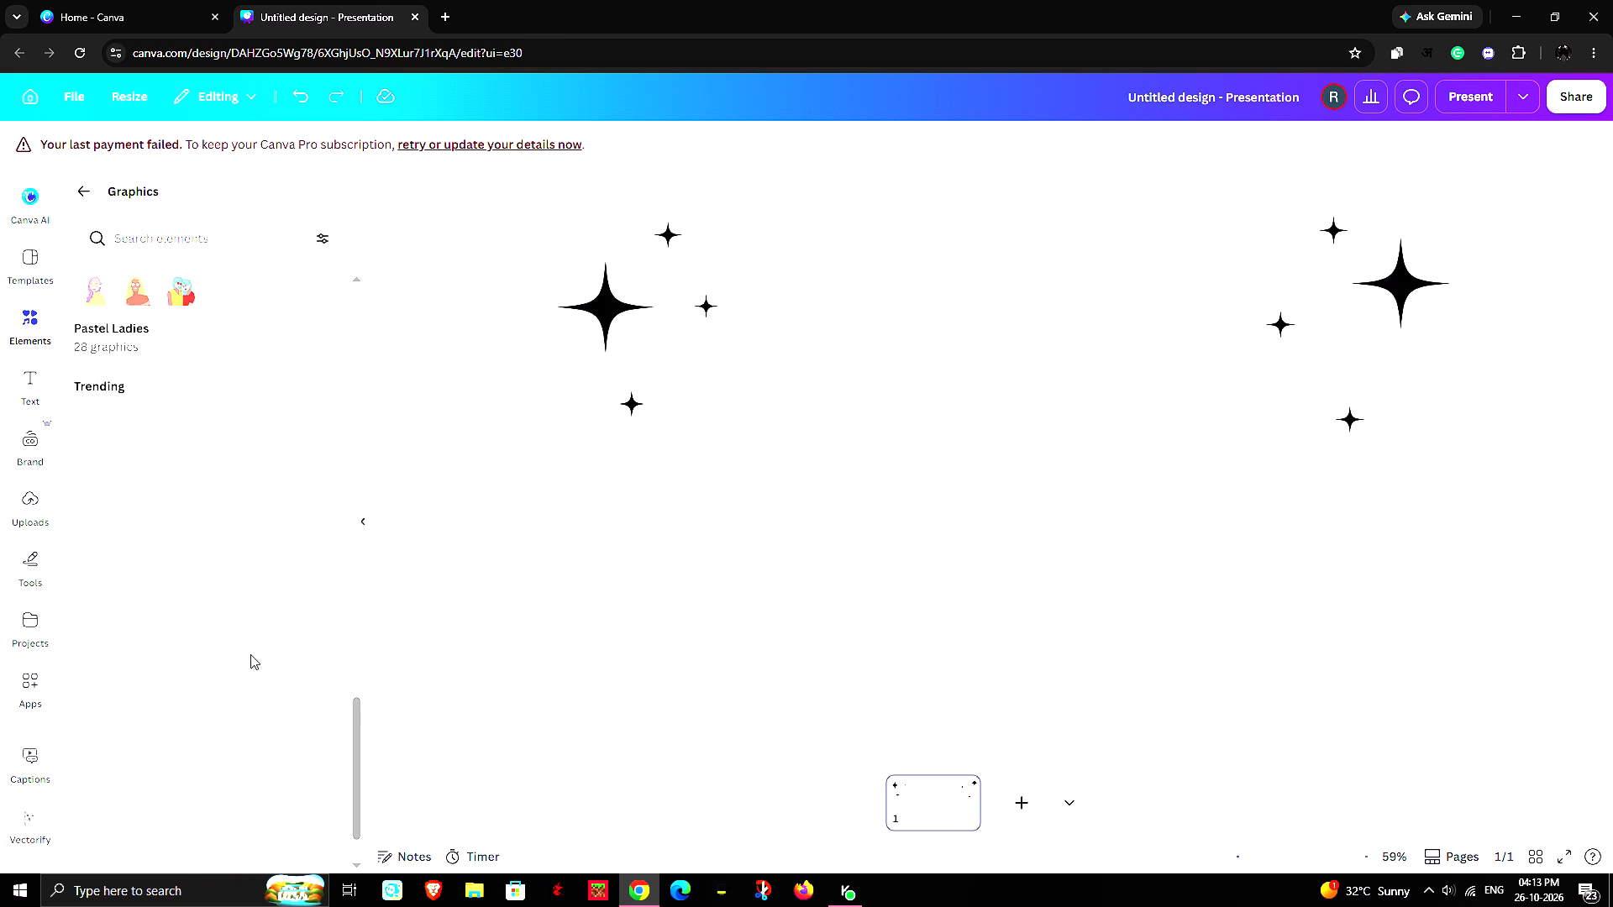
scroll(246, 547, "down", 6)
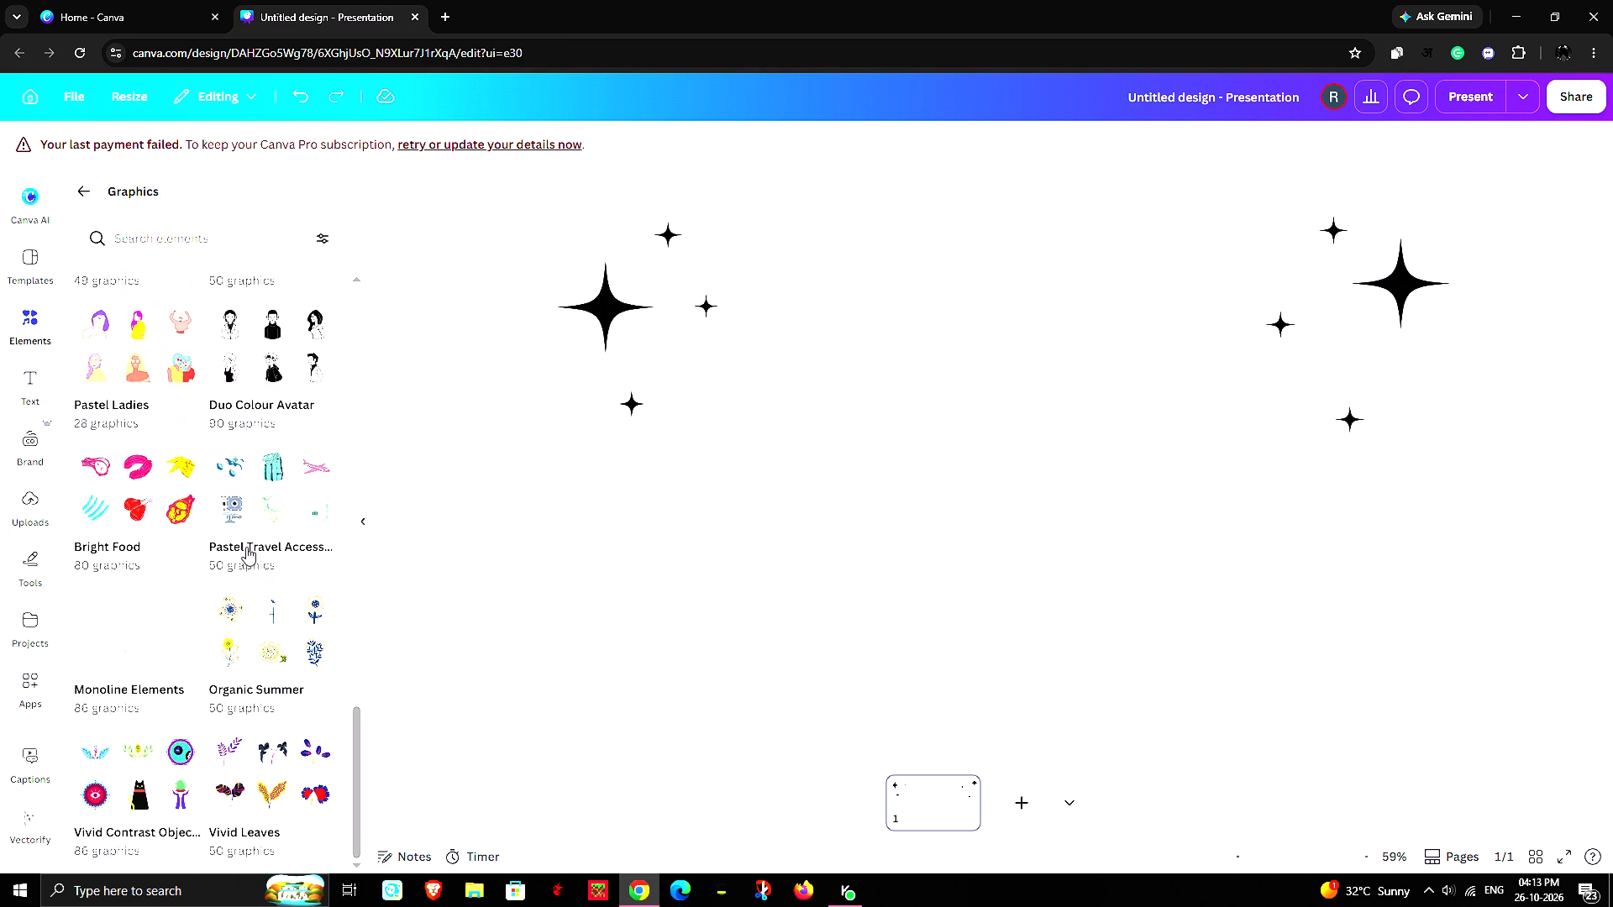
scroll(220, 524, "up", 20)
scroll(220, 524, "up", 2)
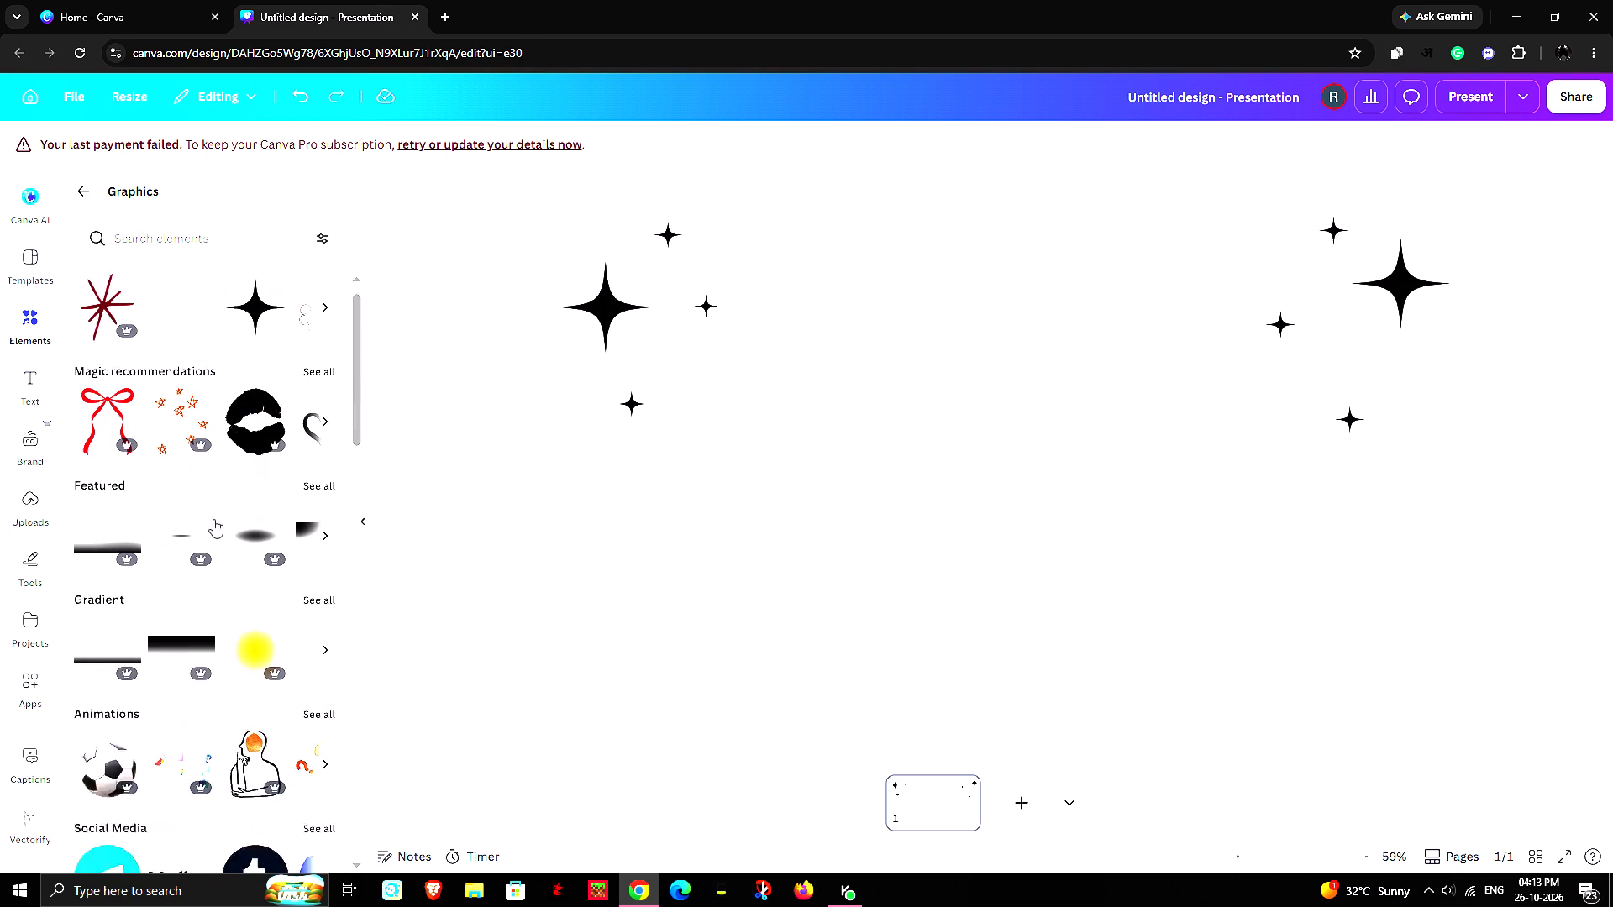
scroll(213, 519, "up", 6)
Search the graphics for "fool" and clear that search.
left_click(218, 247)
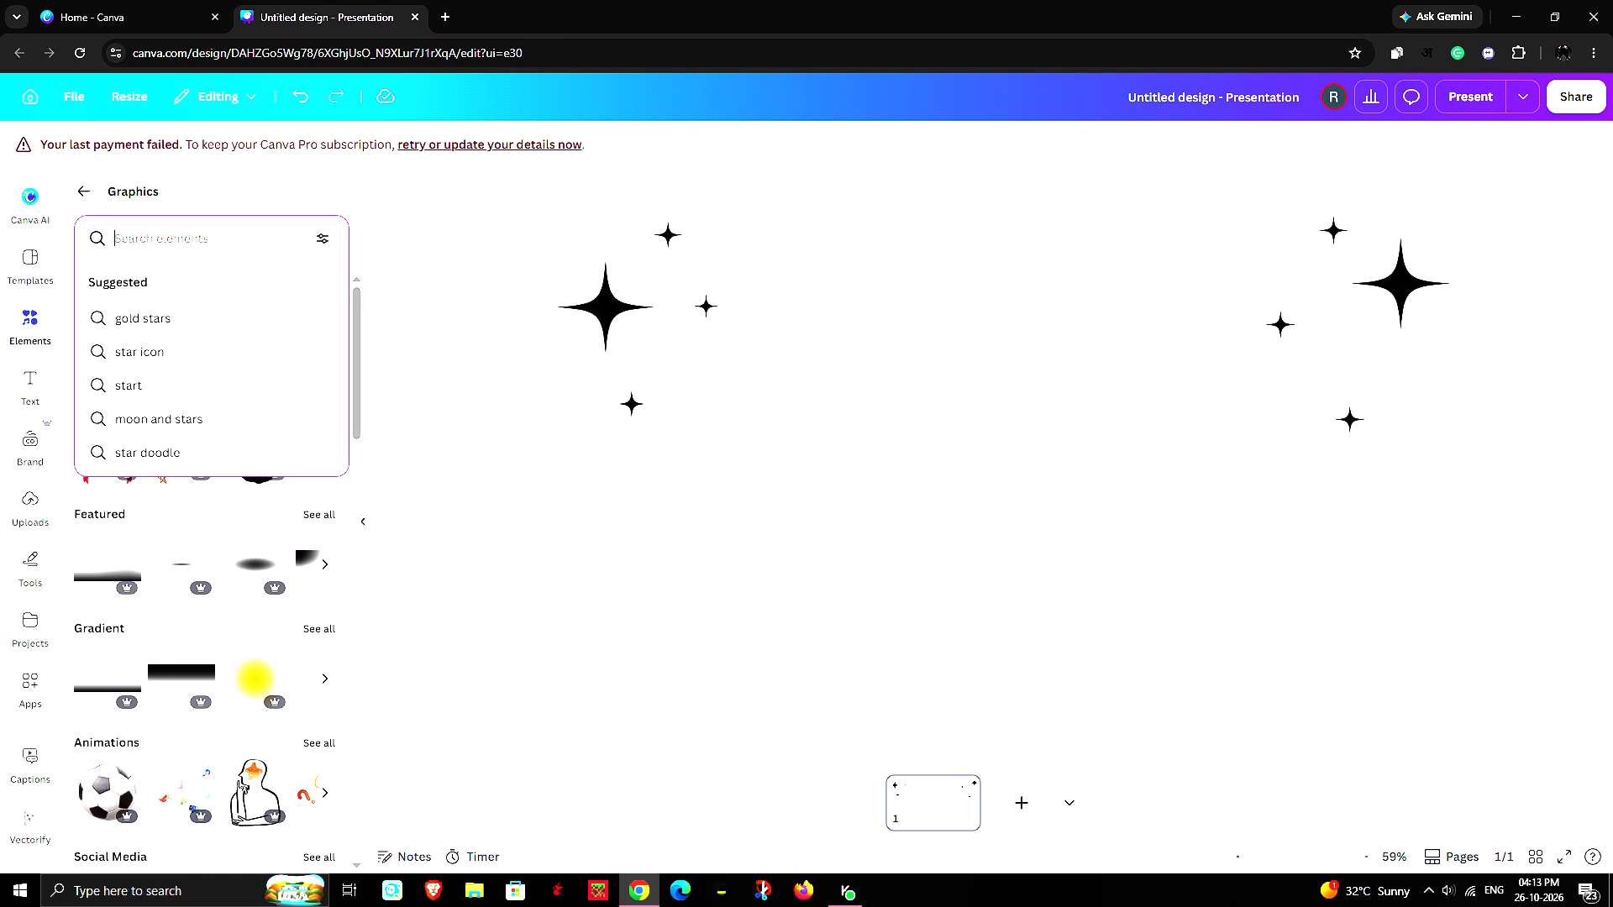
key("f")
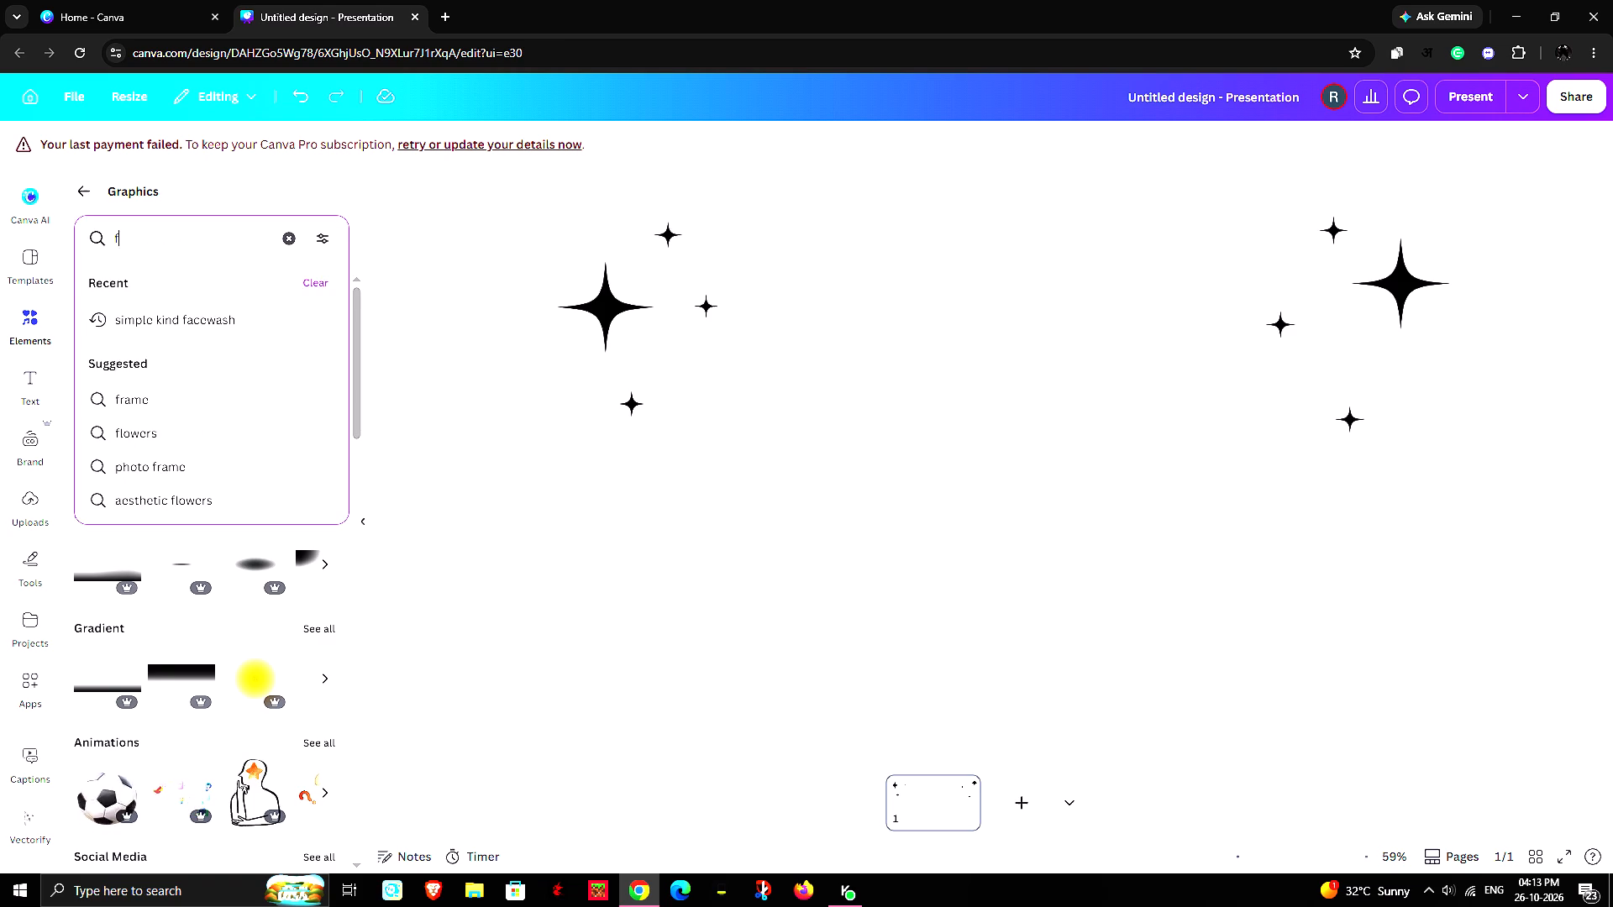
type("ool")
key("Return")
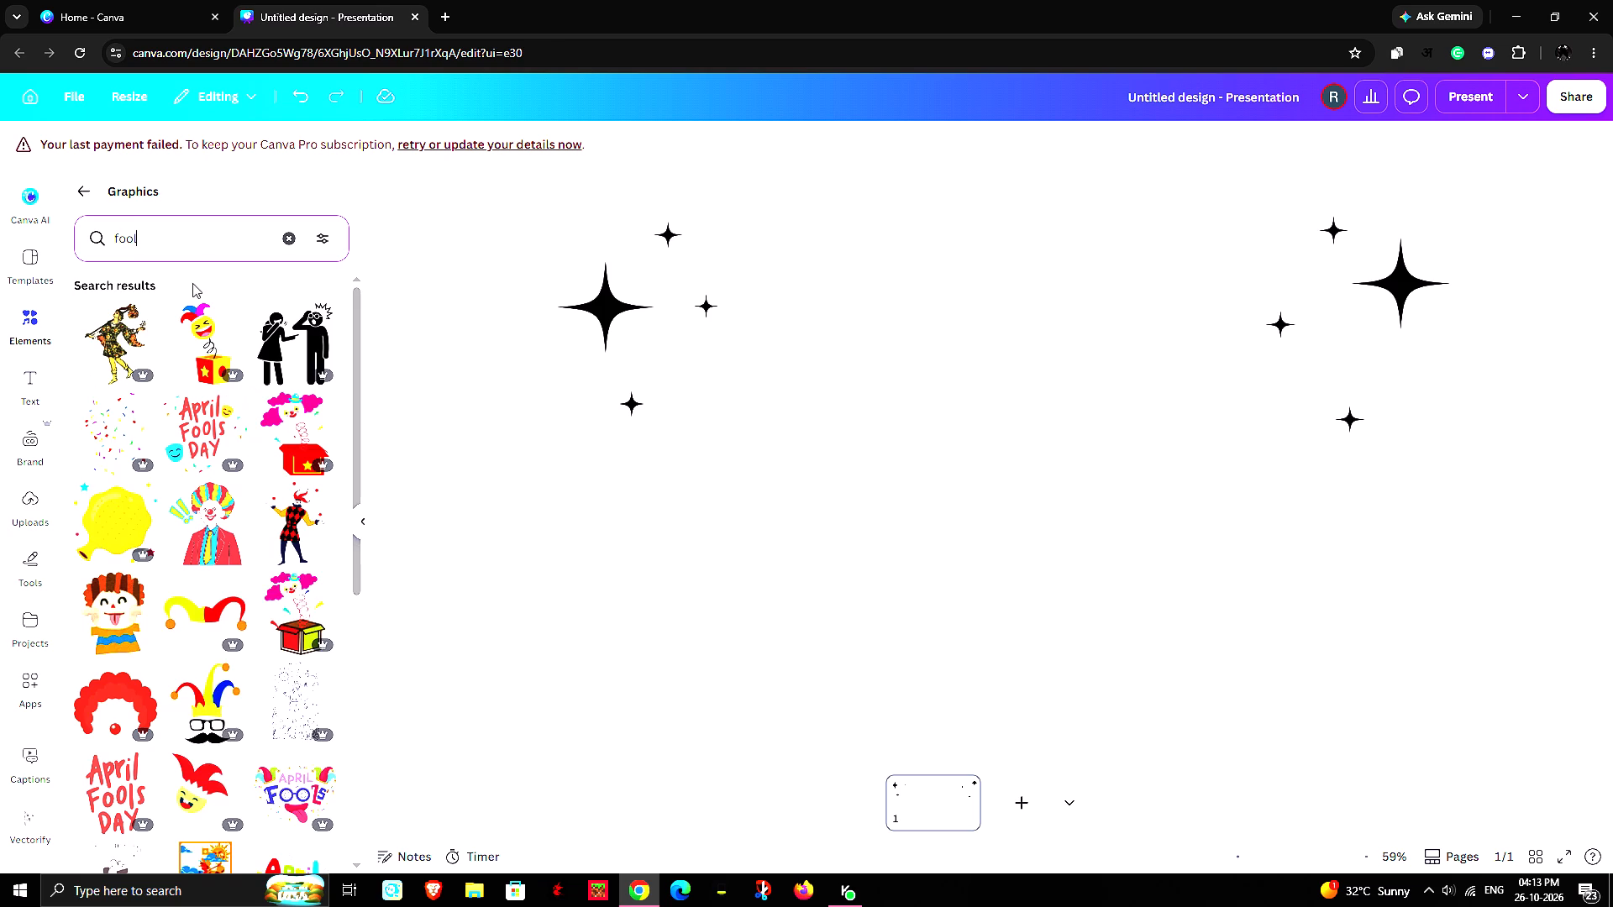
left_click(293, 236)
Search the graphics for "flawer" and add the corner border of daisies and leaves so it fills the page.
left_click(185, 240)
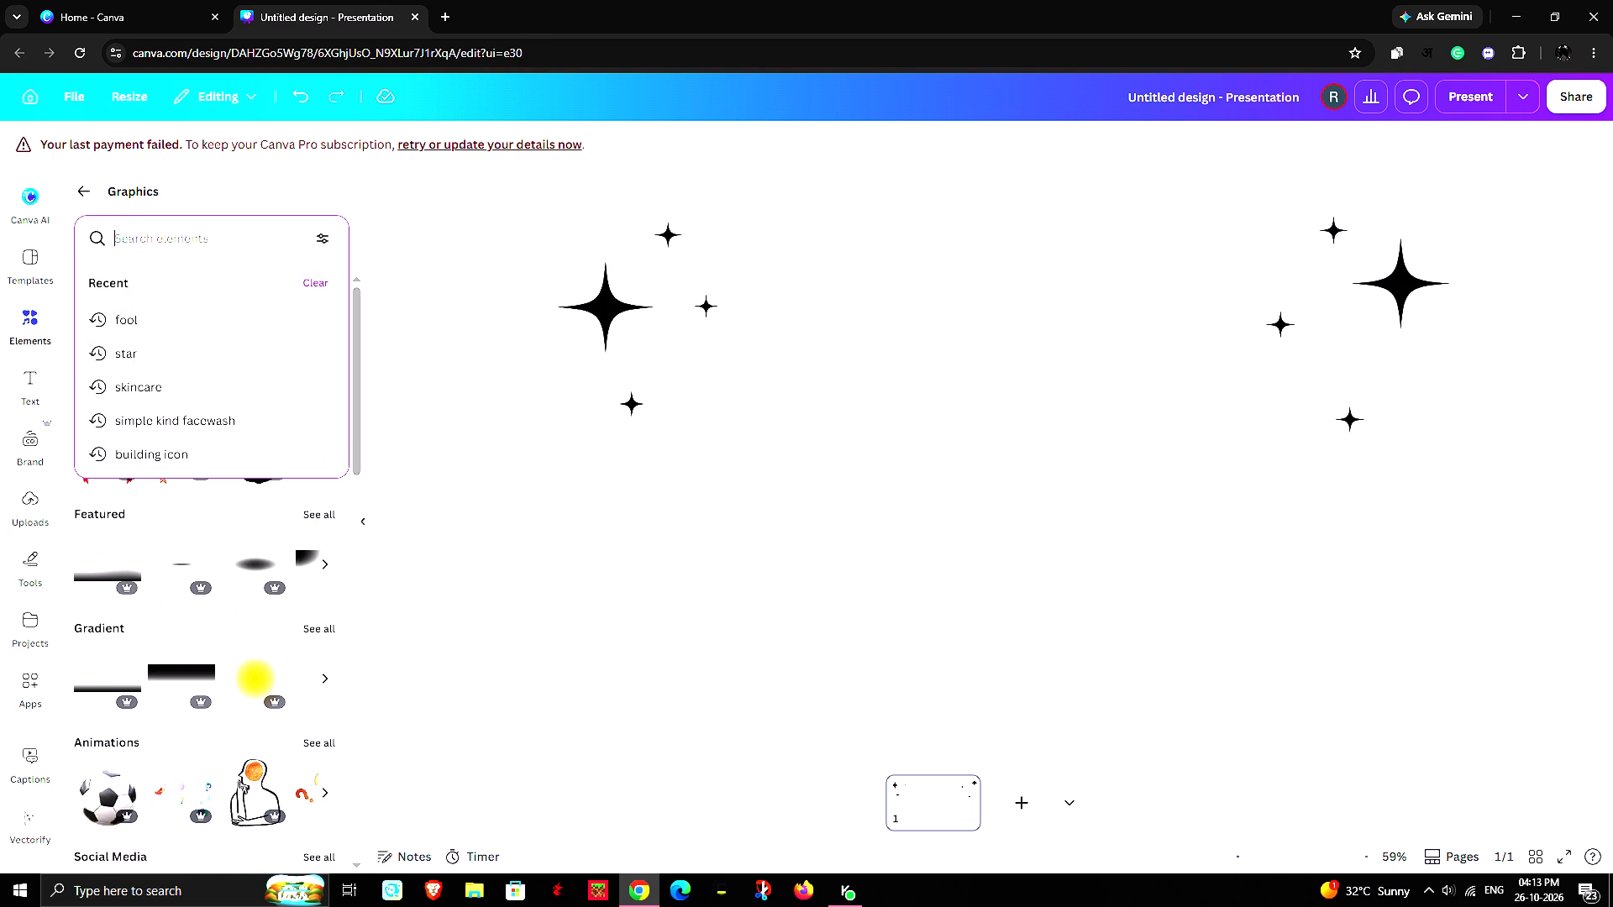
type("fla")
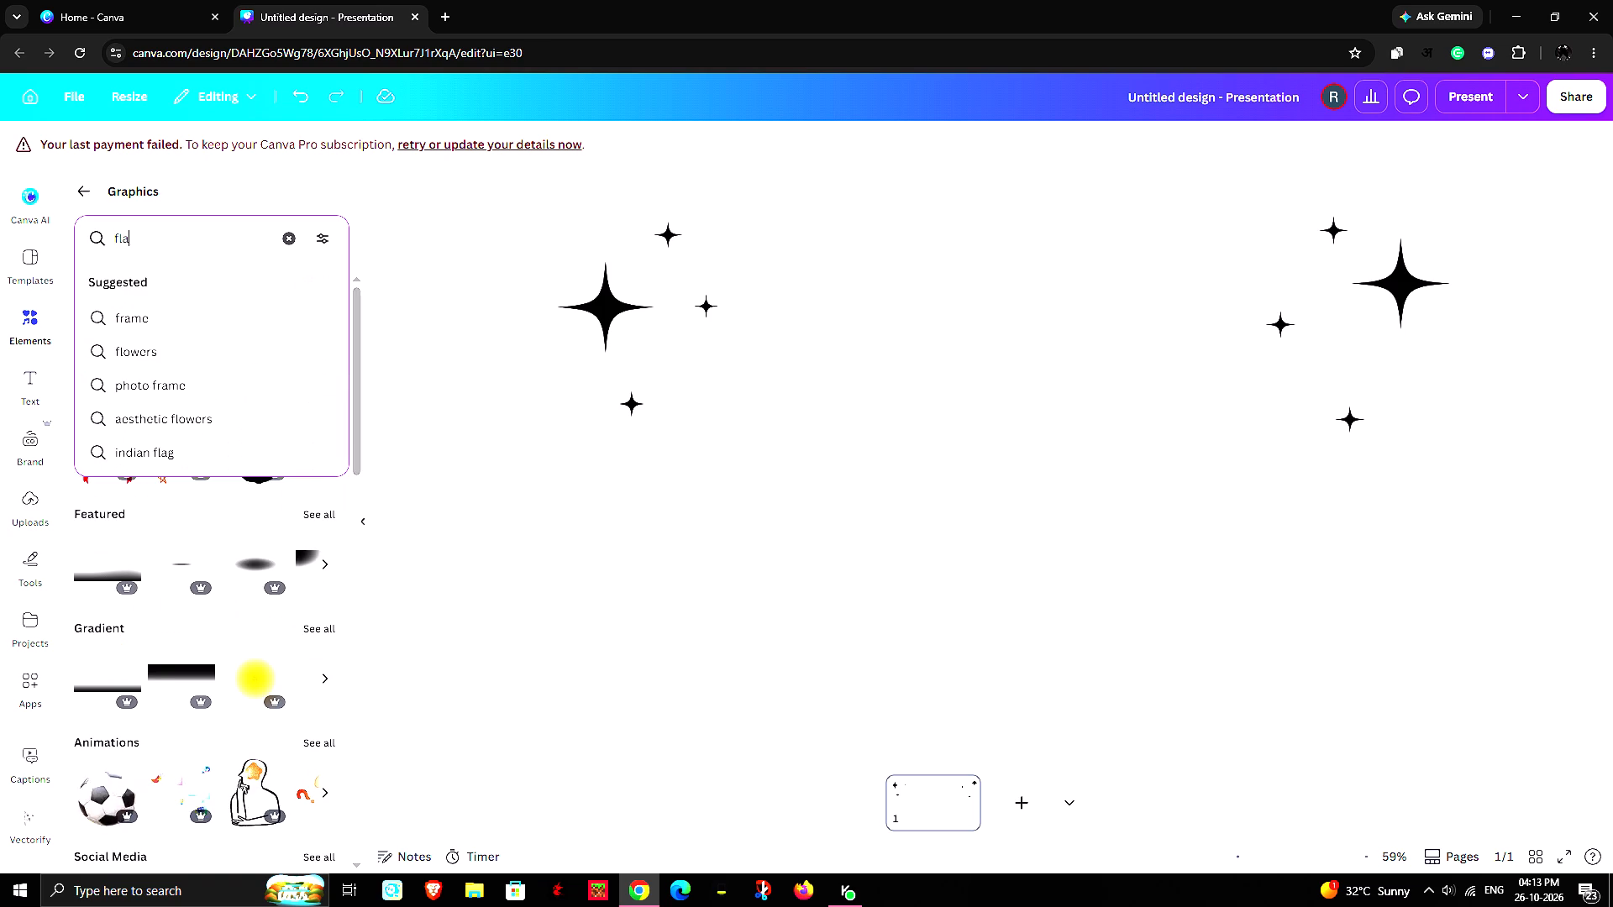
type("wer")
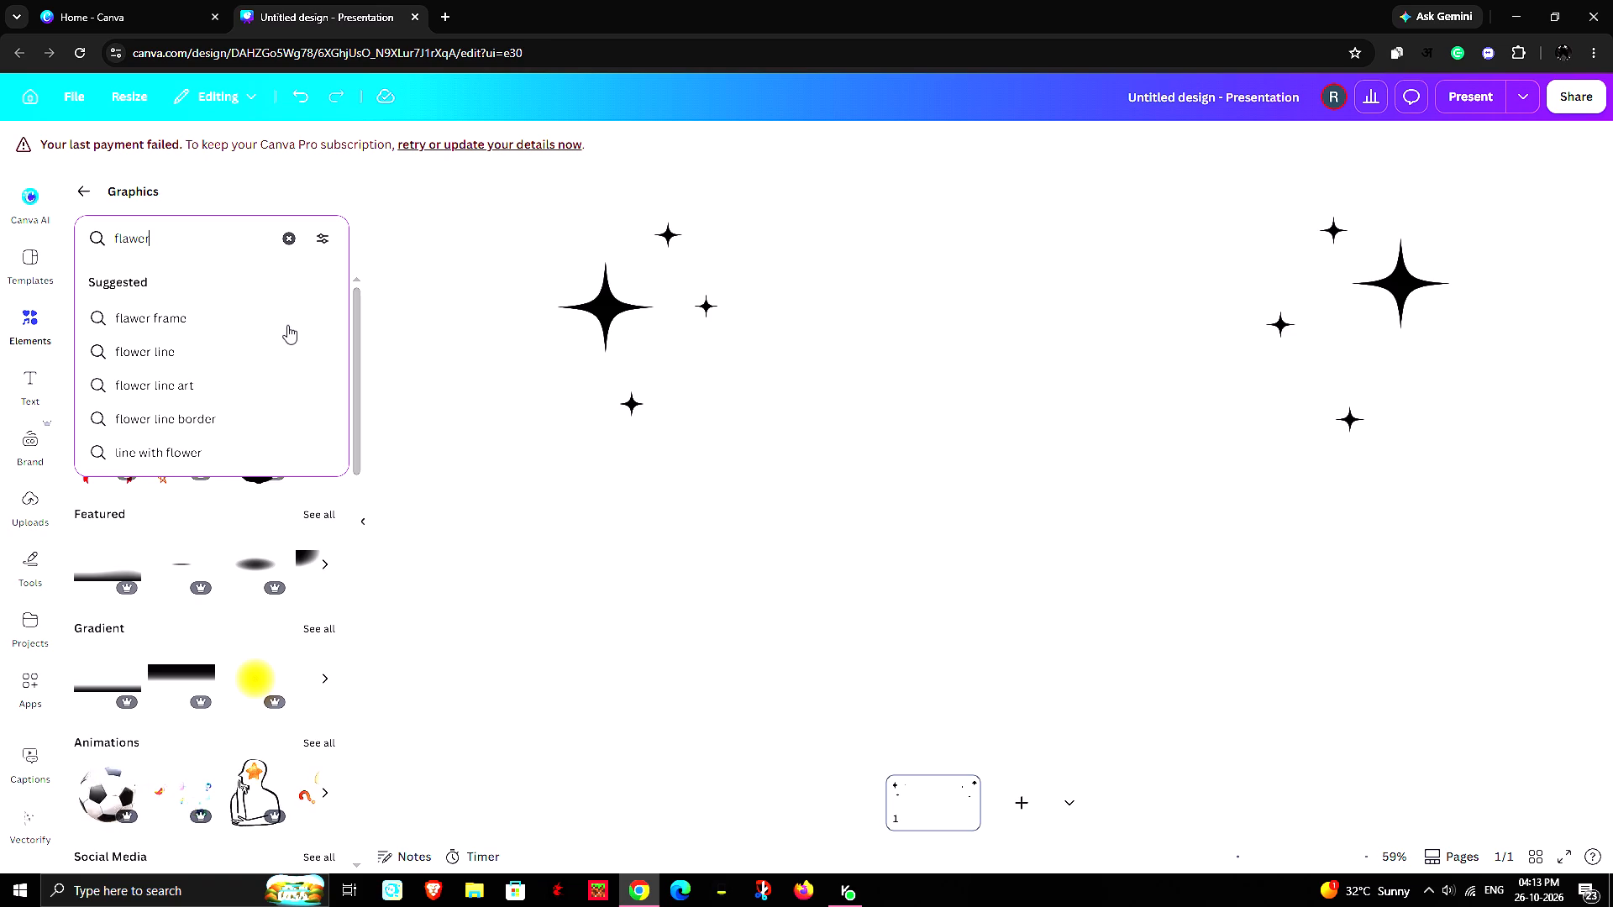
key("Return")
scroll(250, 579, "down", 3)
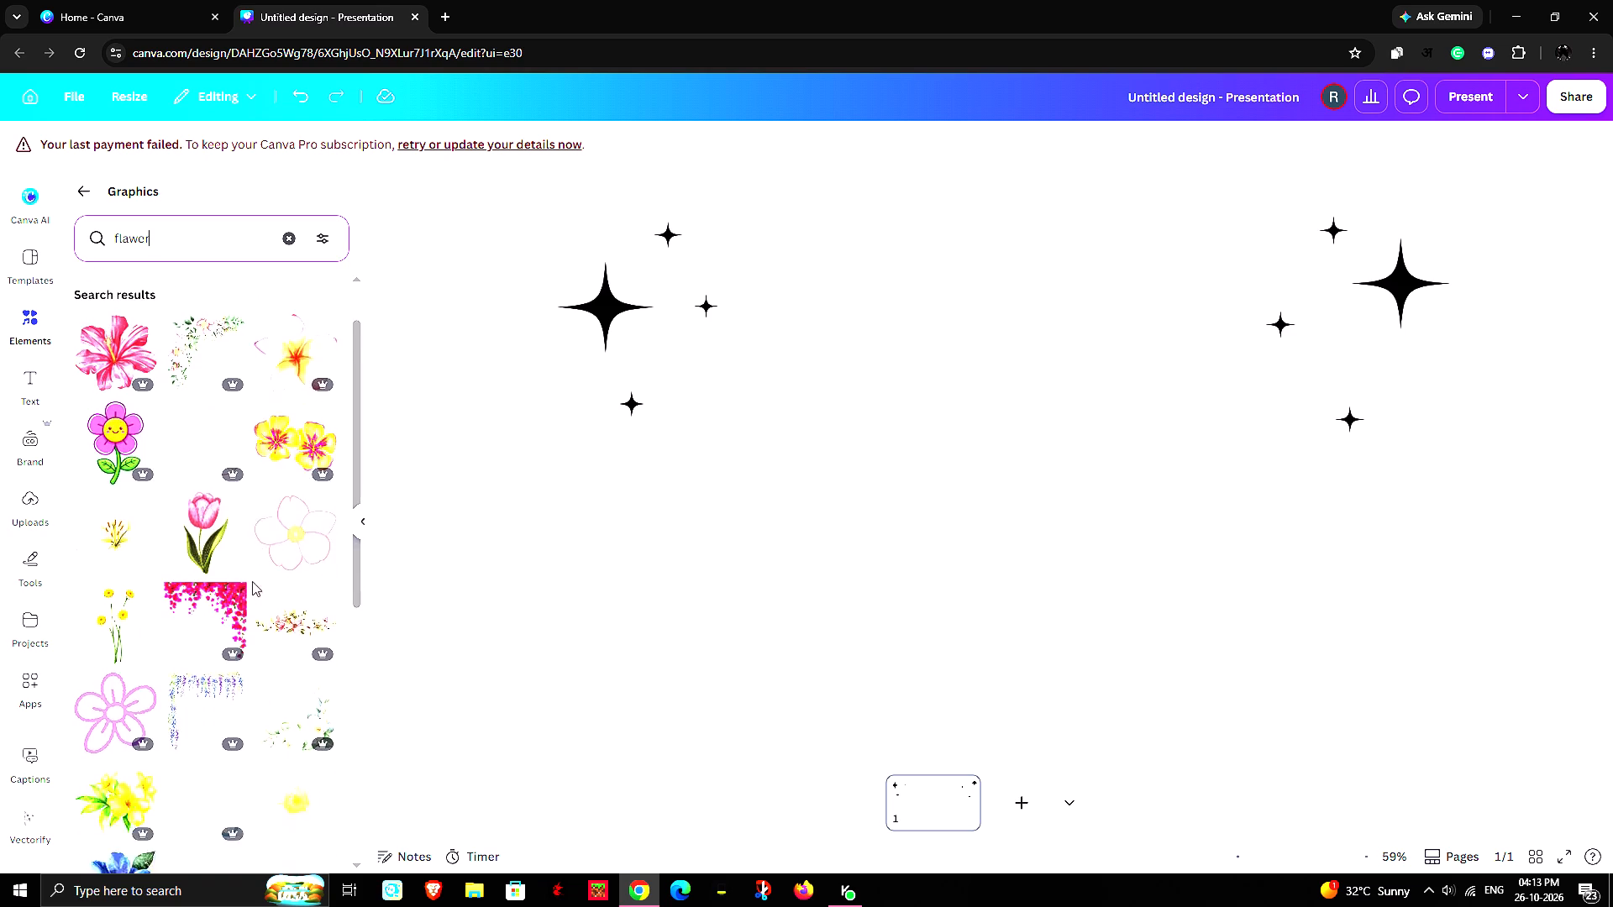
scroll(252, 581, "down", 2)
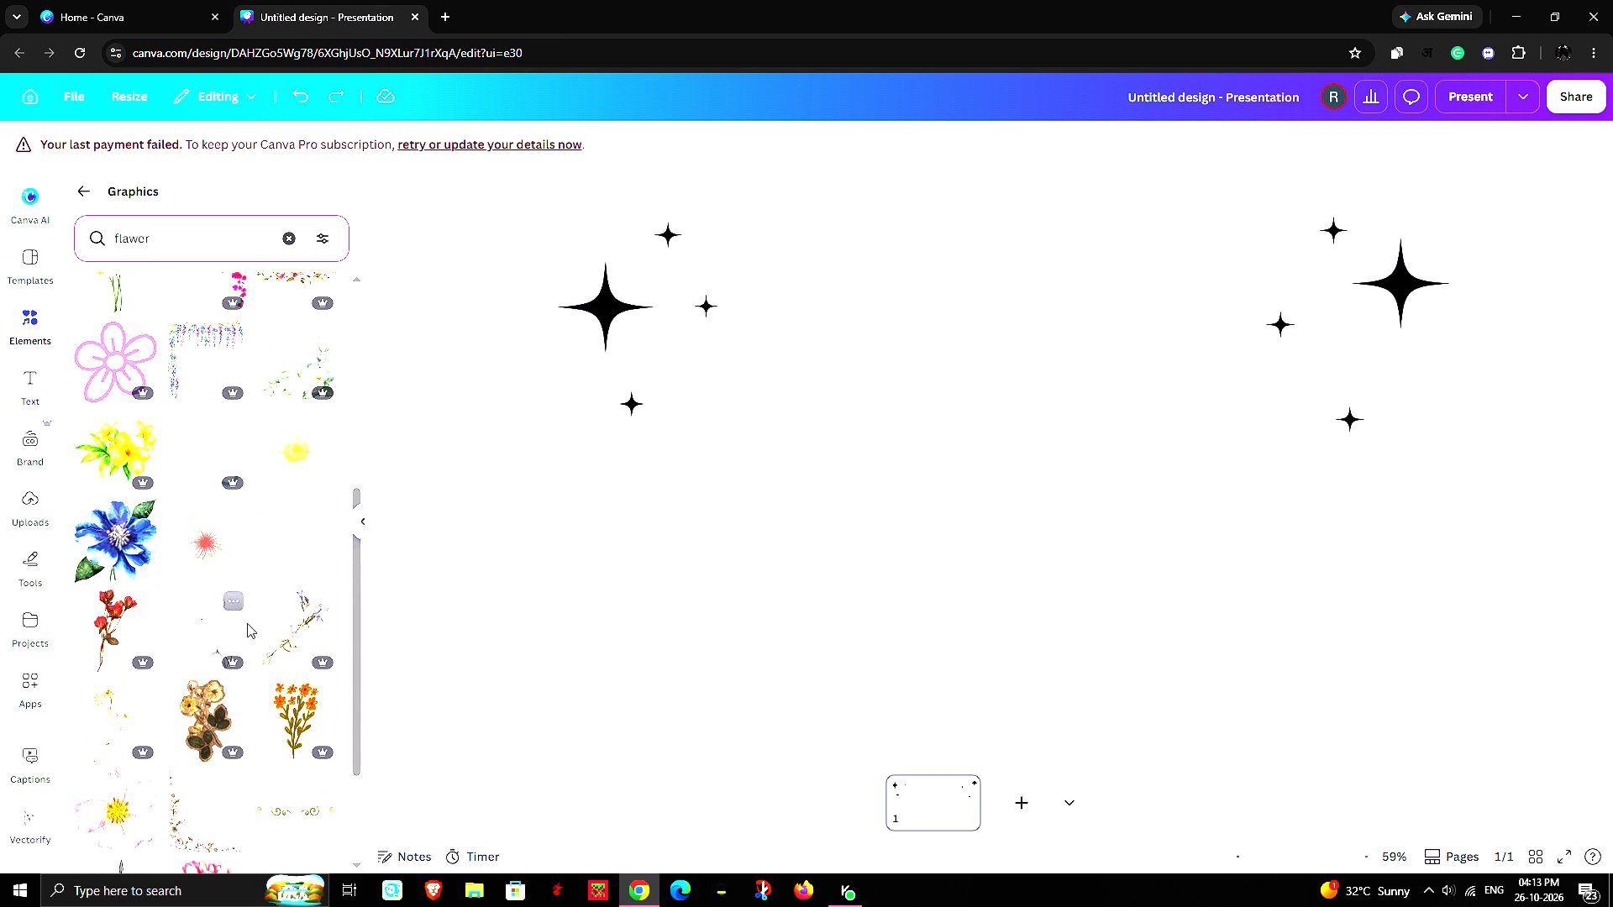
scroll(252, 569, "up", 7)
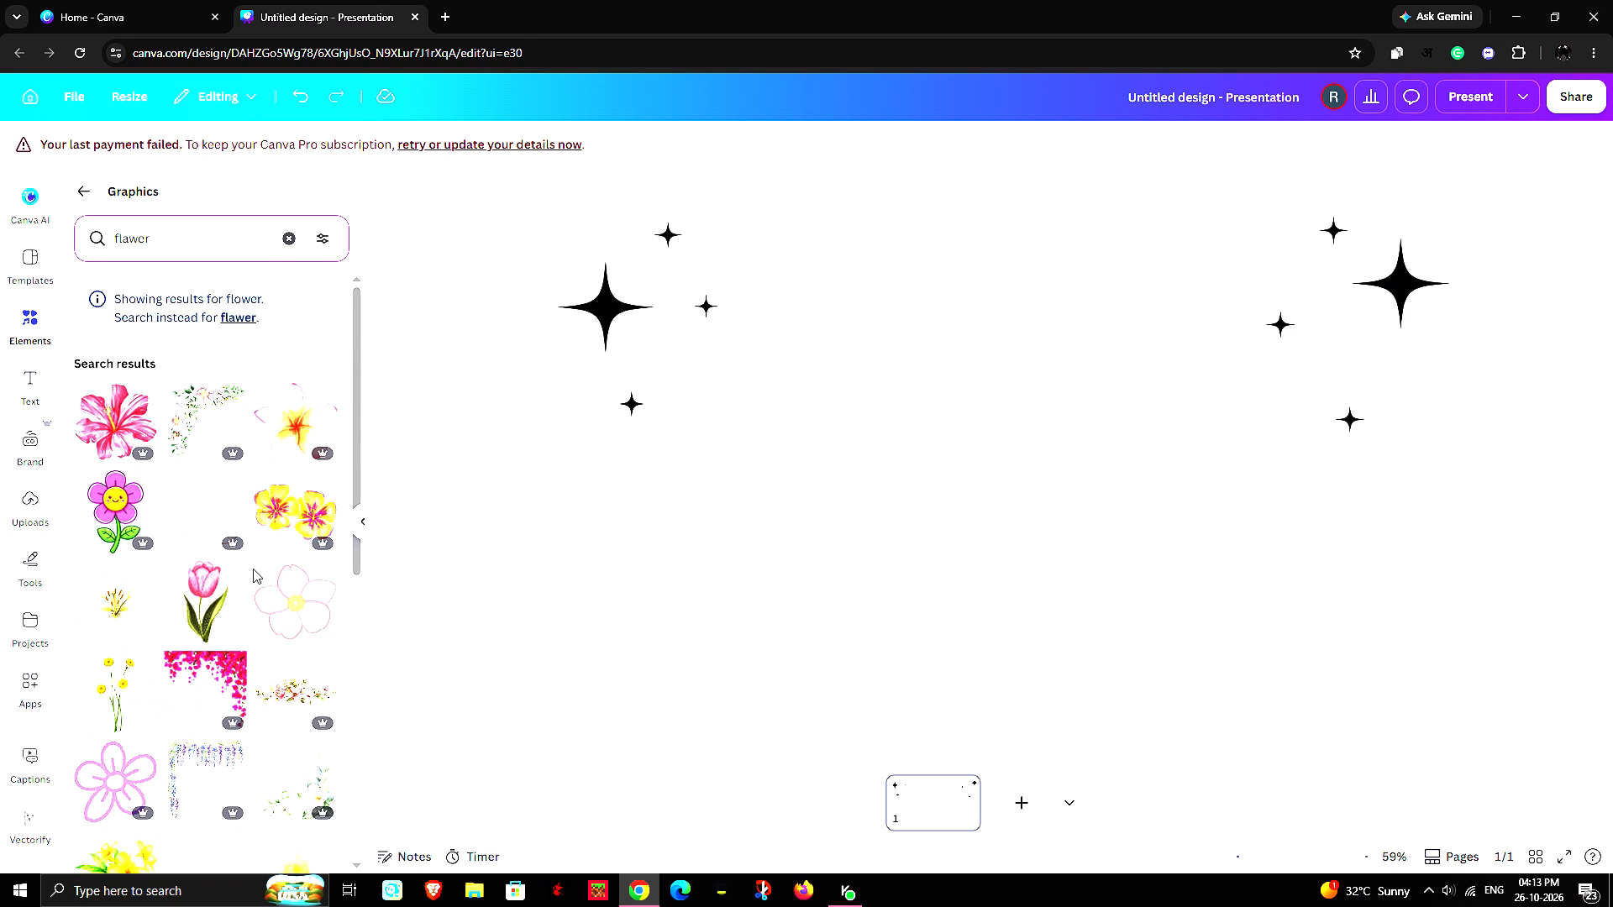
scroll(213, 653, "down", 4)
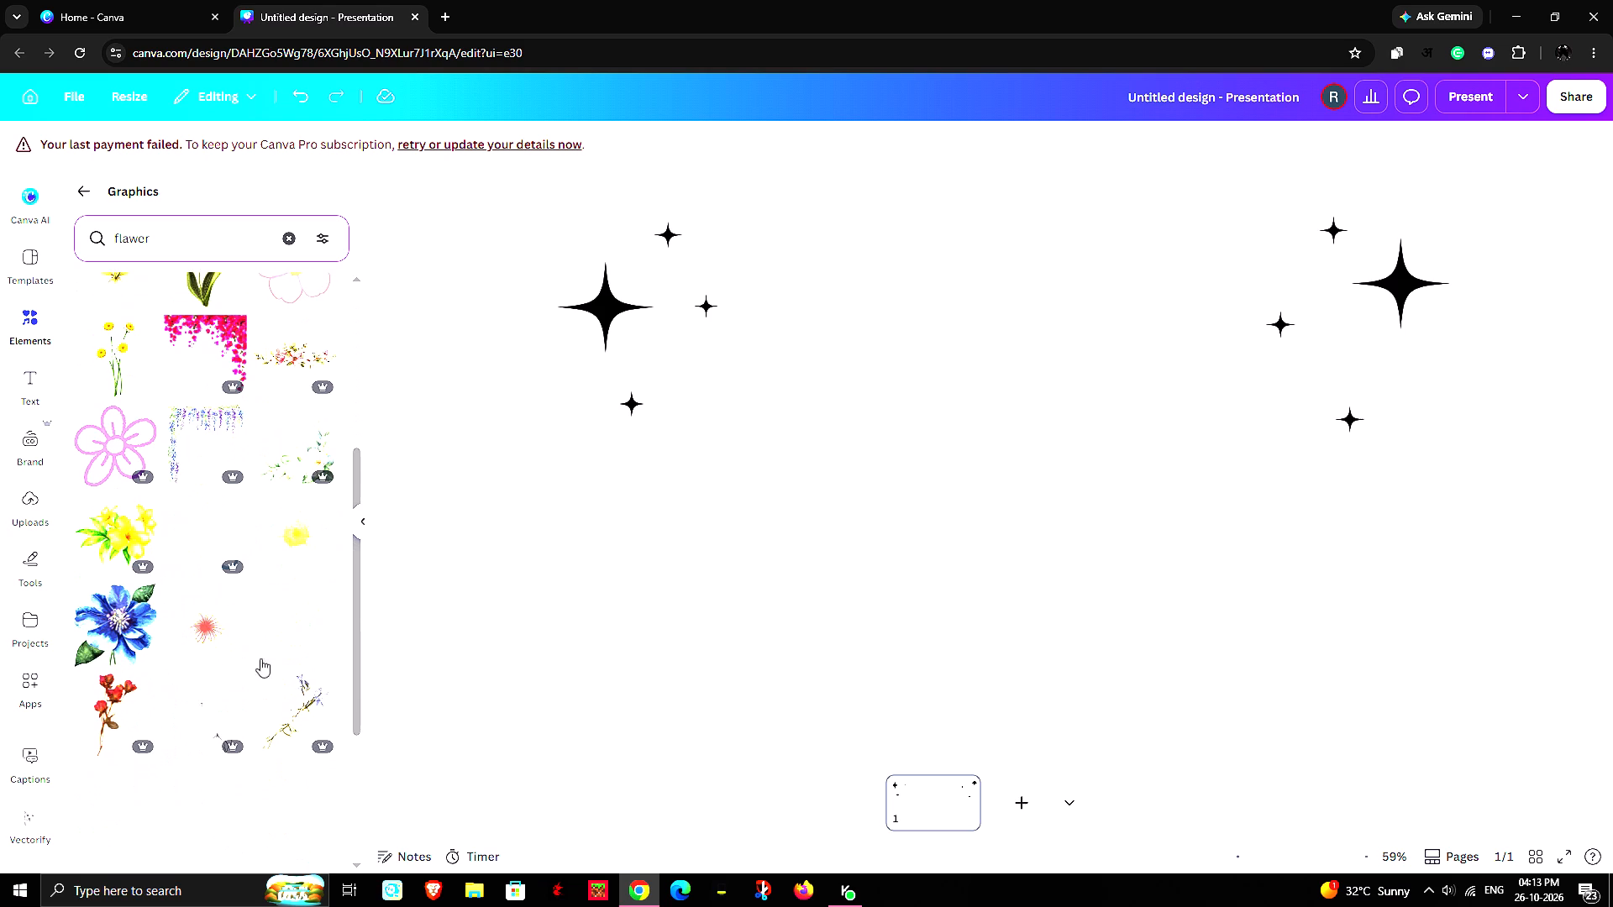
scroll(209, 542, "down", 4)
scroll(239, 731, "down", 2)
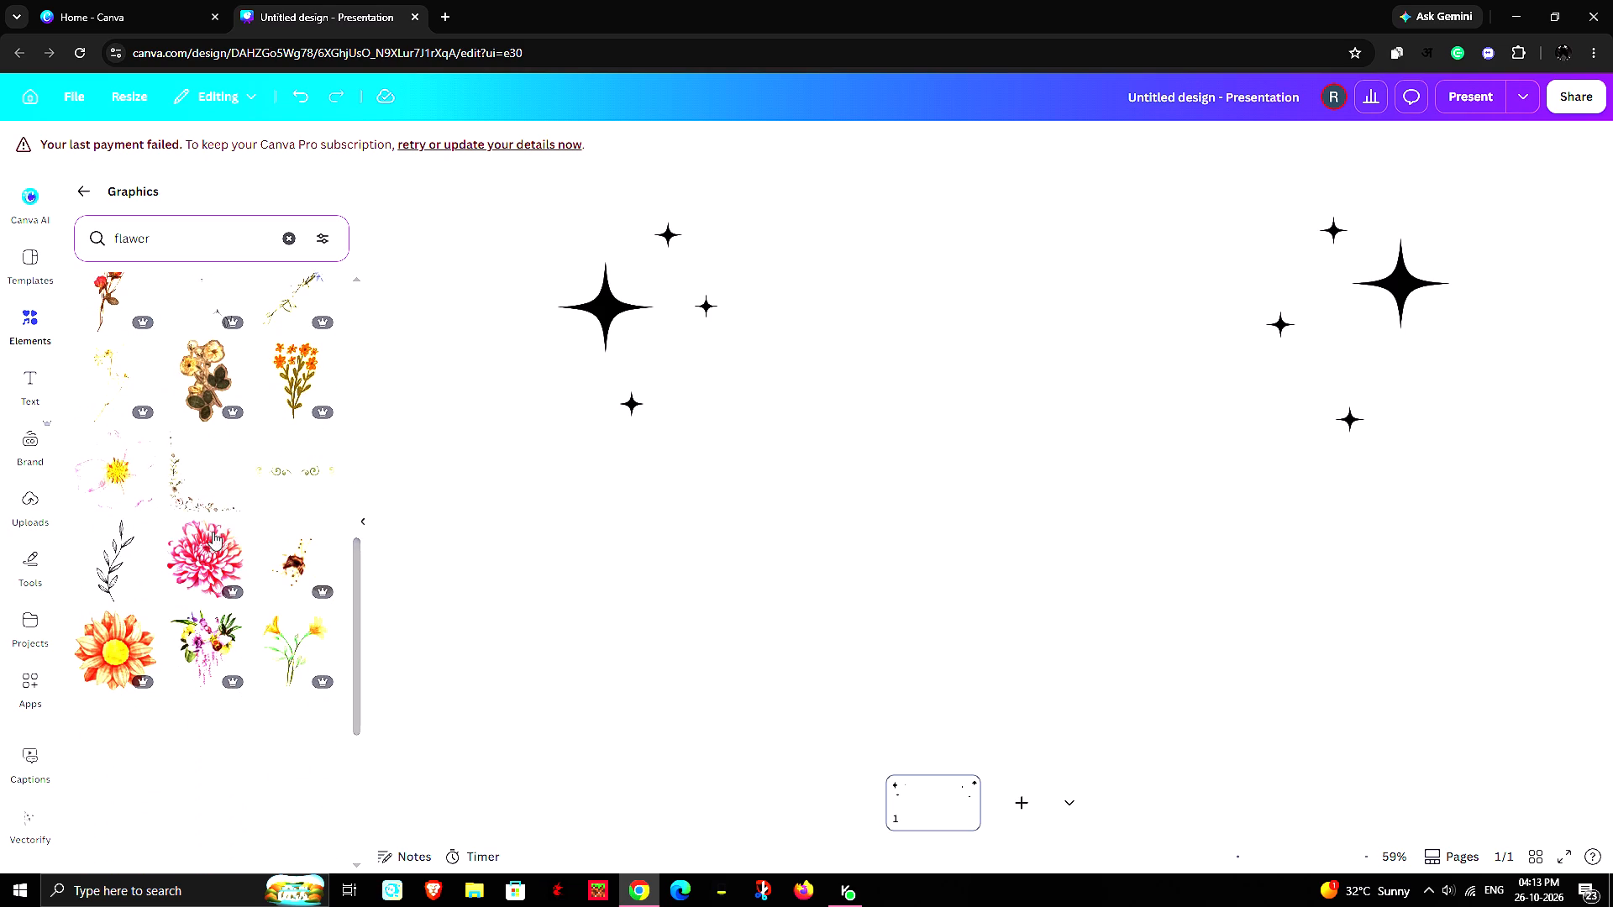
left_click_drag(192, 480, 552, 320)
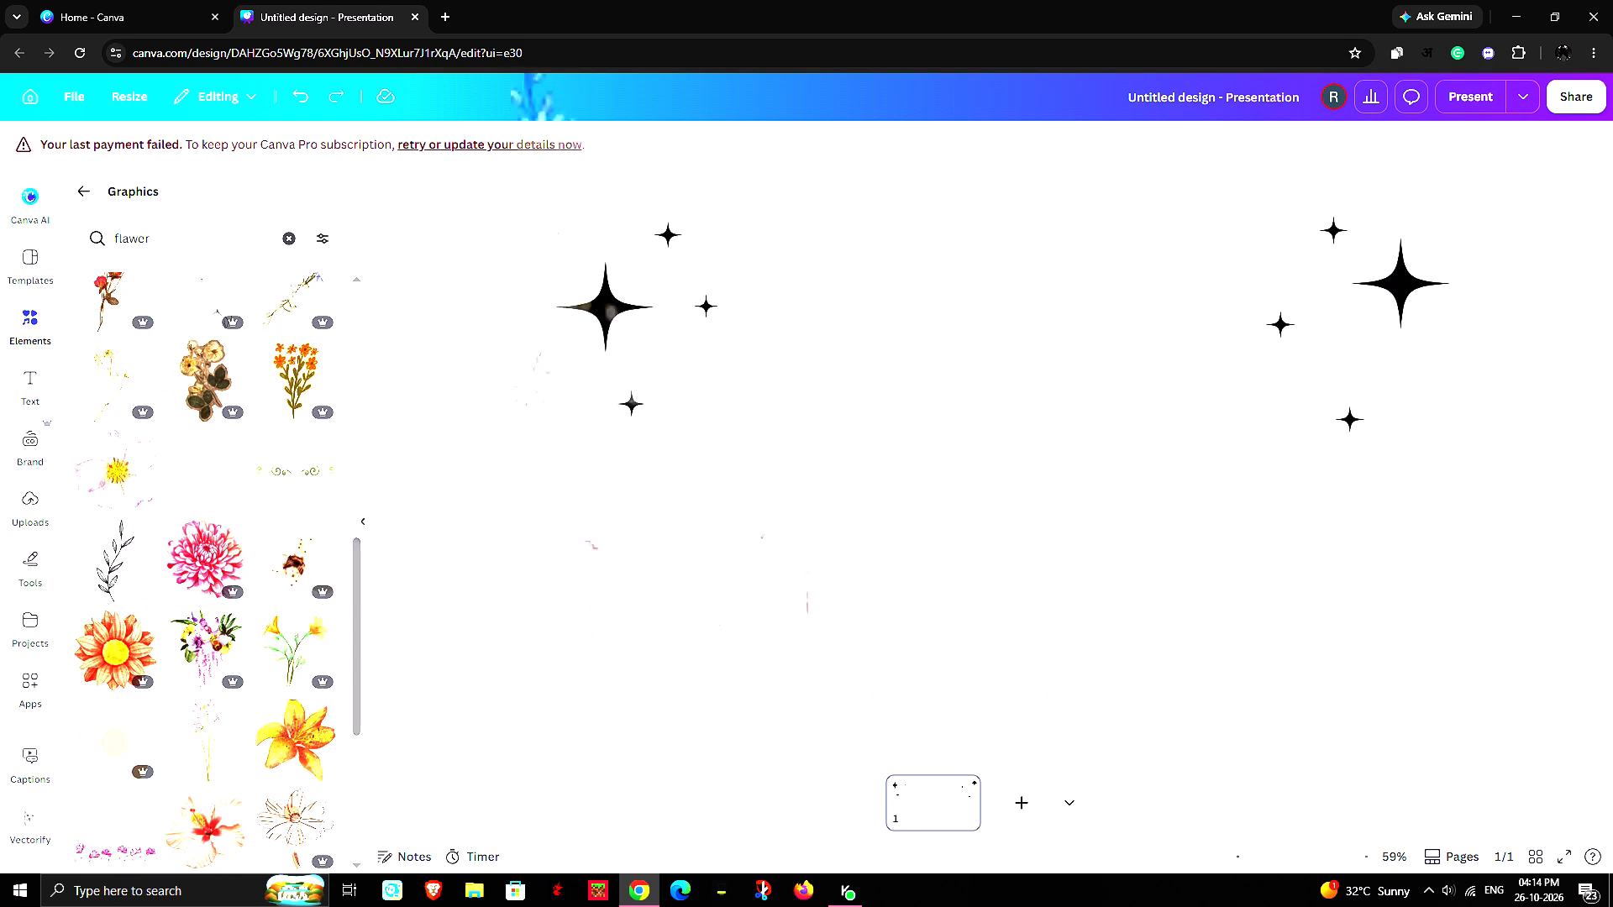
left_click_drag(552, 320, 547, 333)
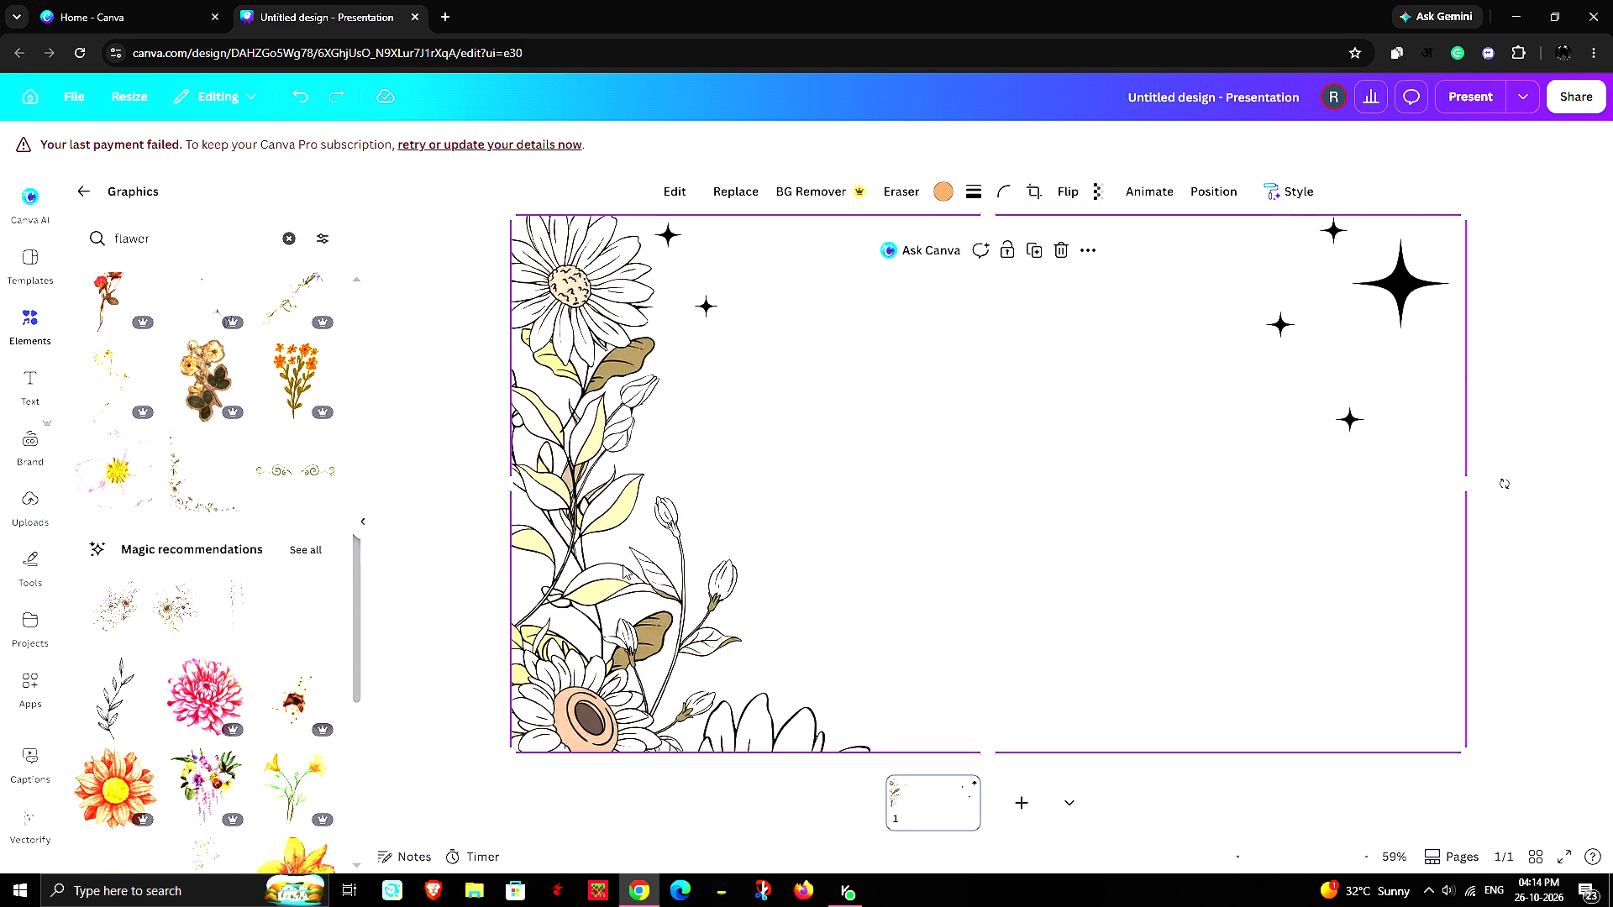
Shrink the daisy corner border to about half the page's width, keeping it in the page's upper-left corner.
scroll(638, 559, "down", 2, "ctrl")
scroll(638, 559, "up", 1, "ctrl")
left_click(677, 579)
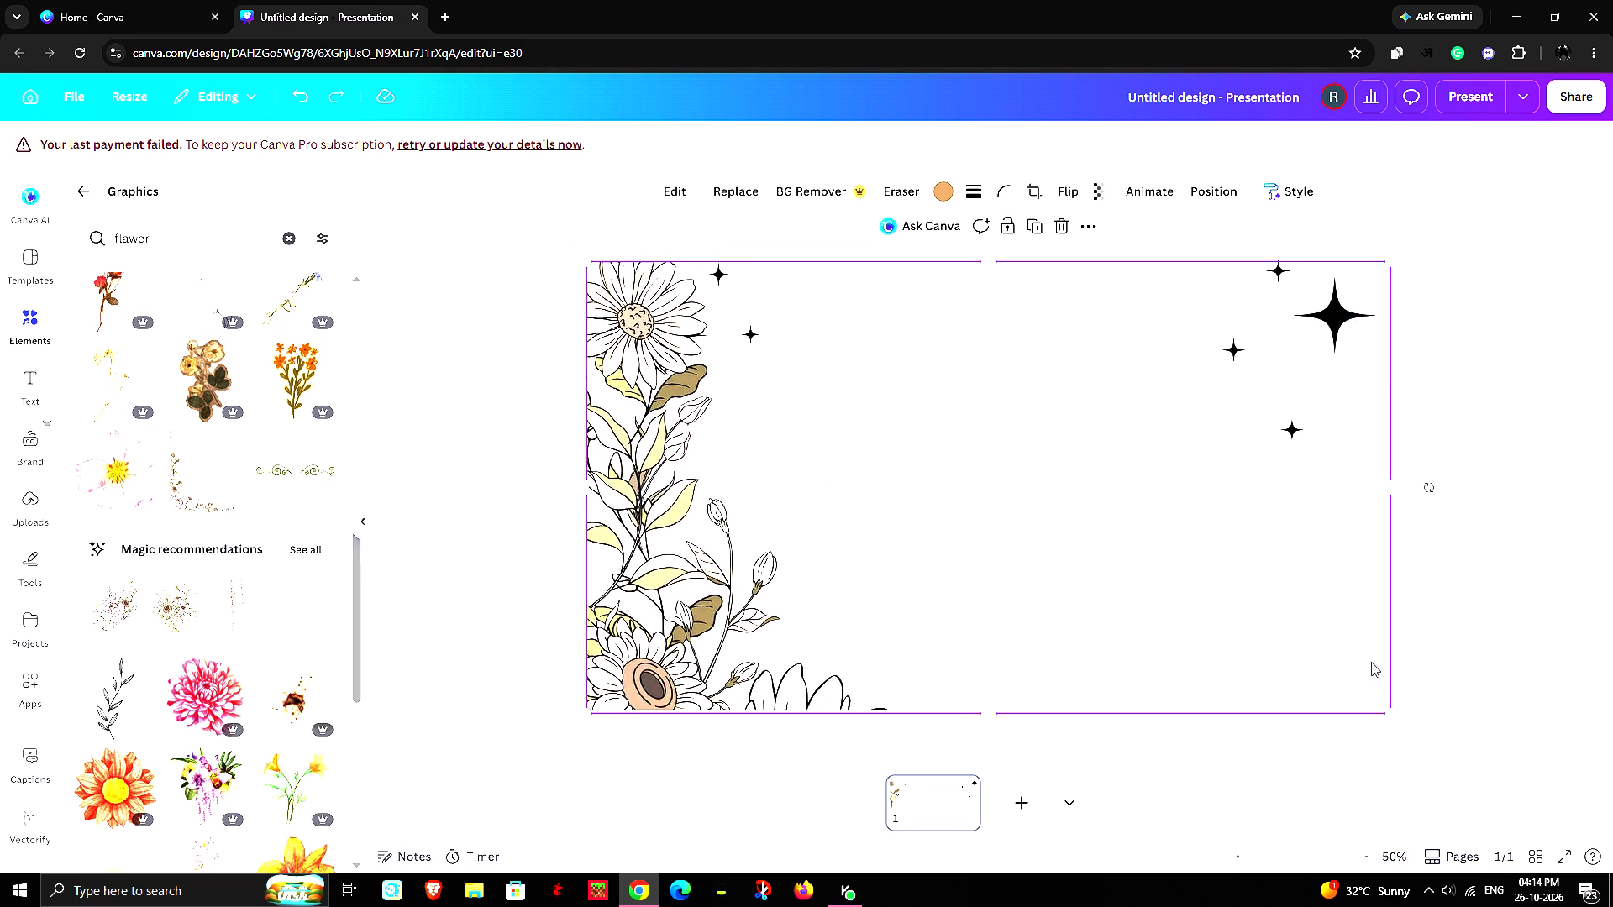
left_click_drag(1393, 714, 934, 559)
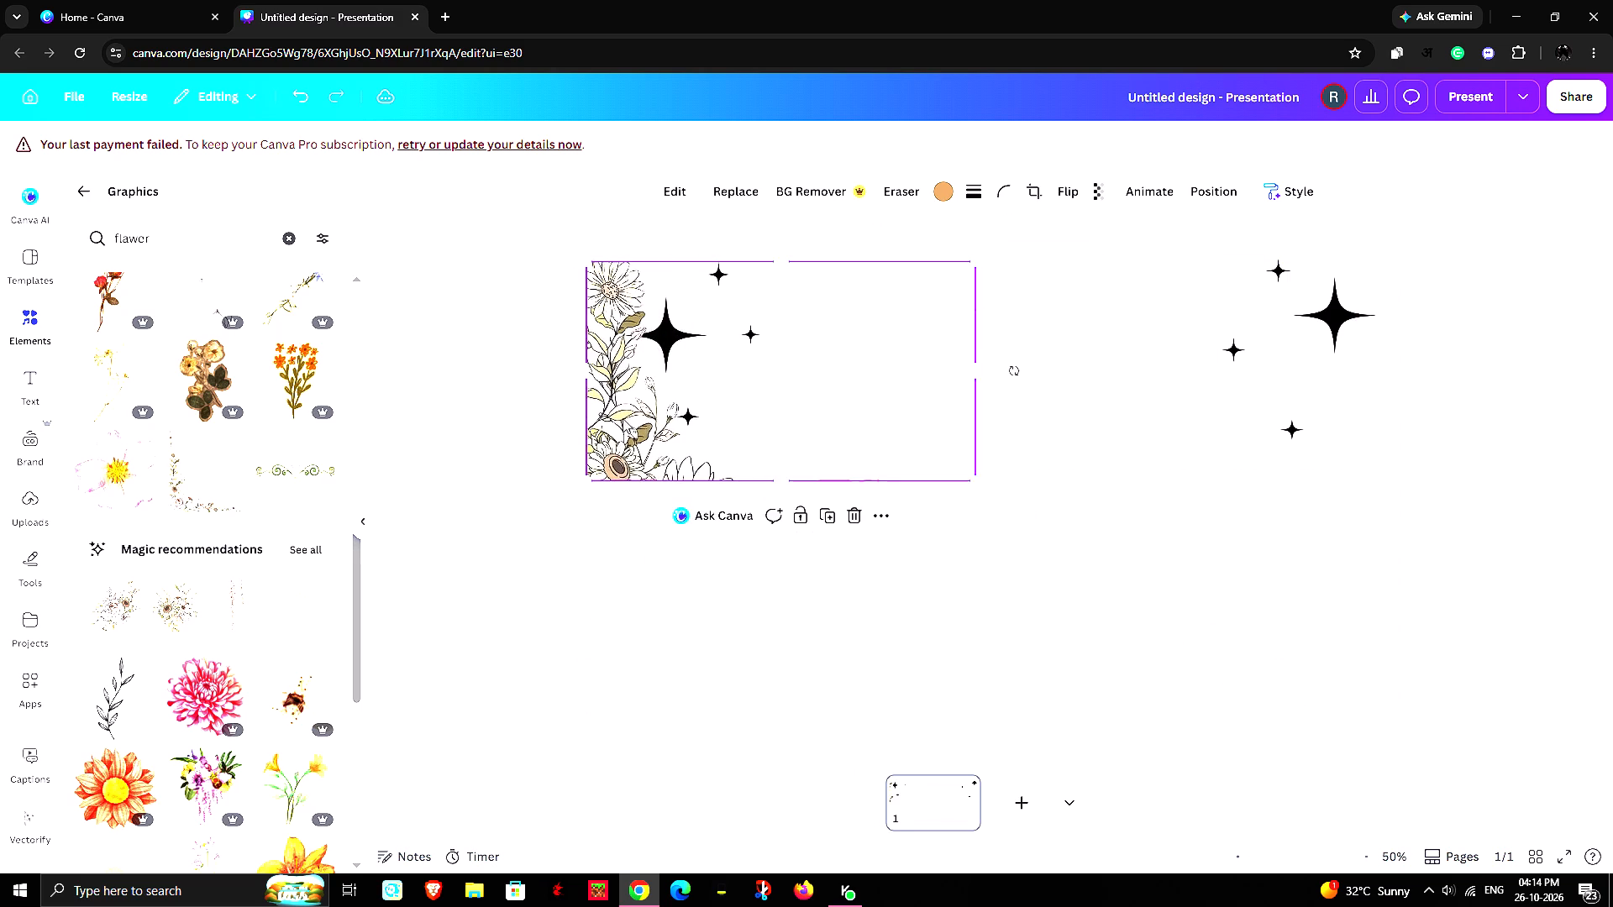
Move the daisy corner border into the lower-left of the arched drawing, above its base, and shrink it to about 539 wide.
left_click_drag(623, 418, 623, 648)
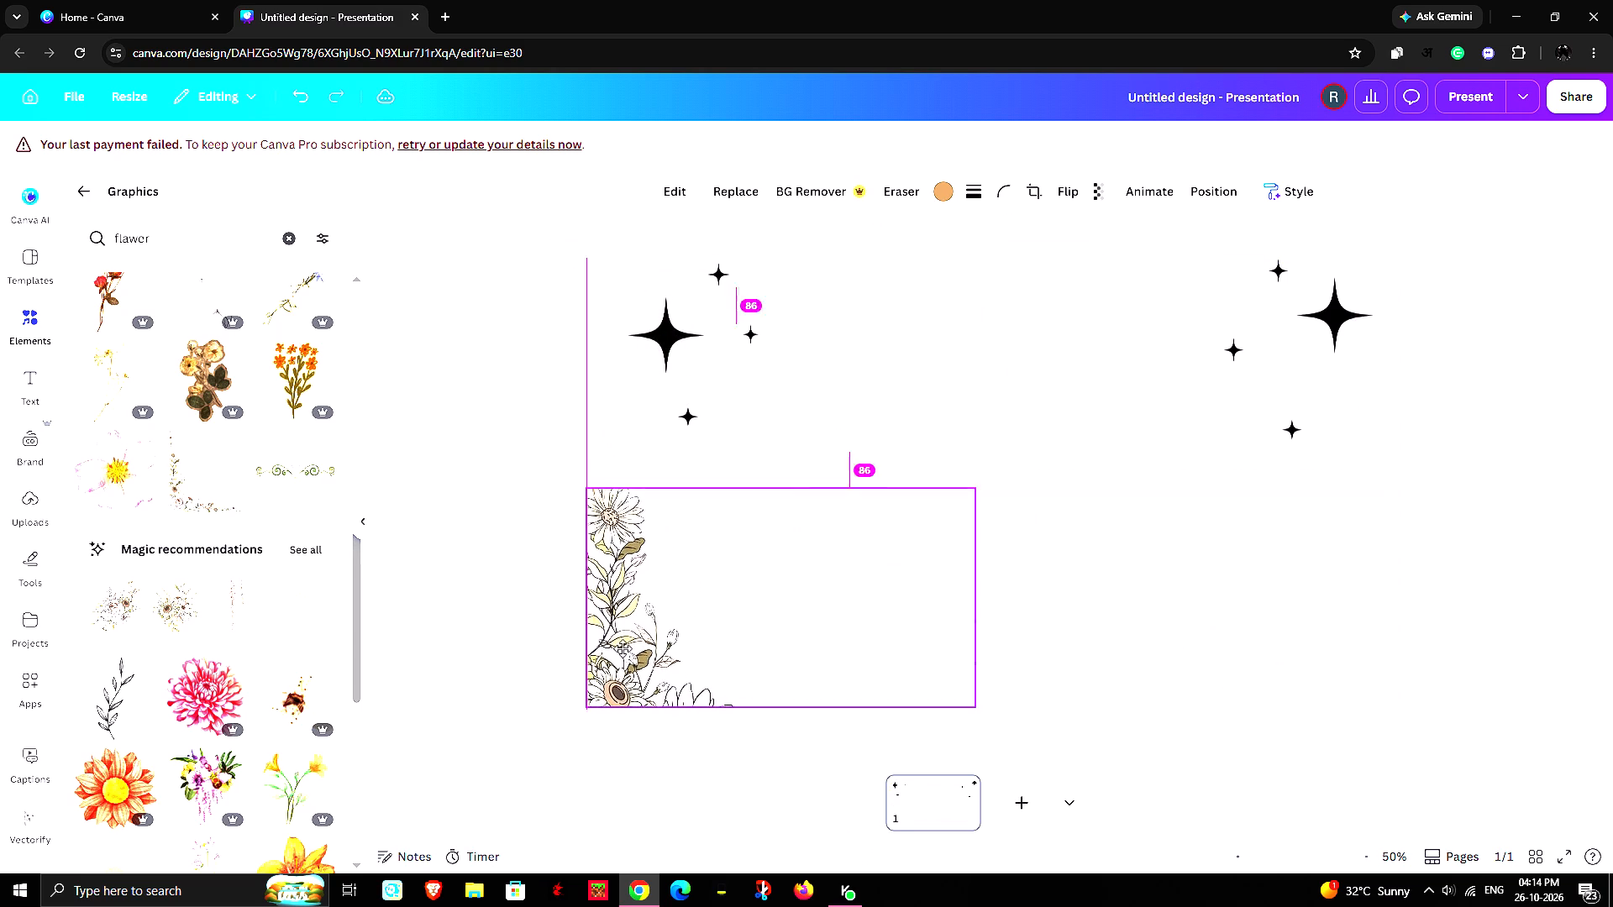
left_click_drag(623, 648, 871, 606)
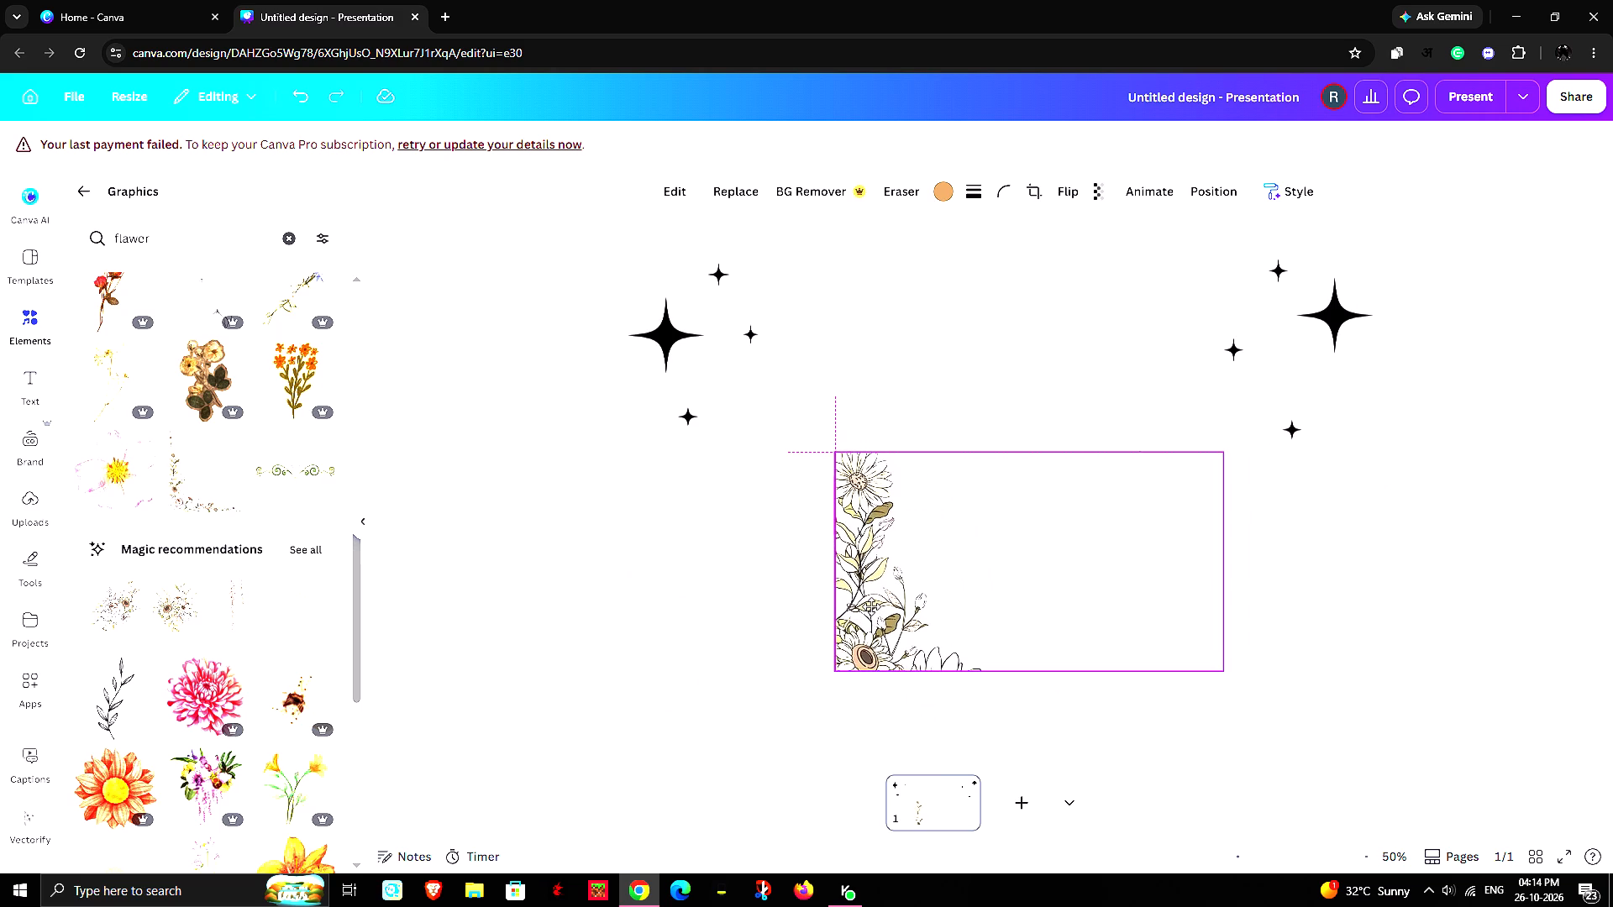
left_click_drag(871, 606, 879, 600)
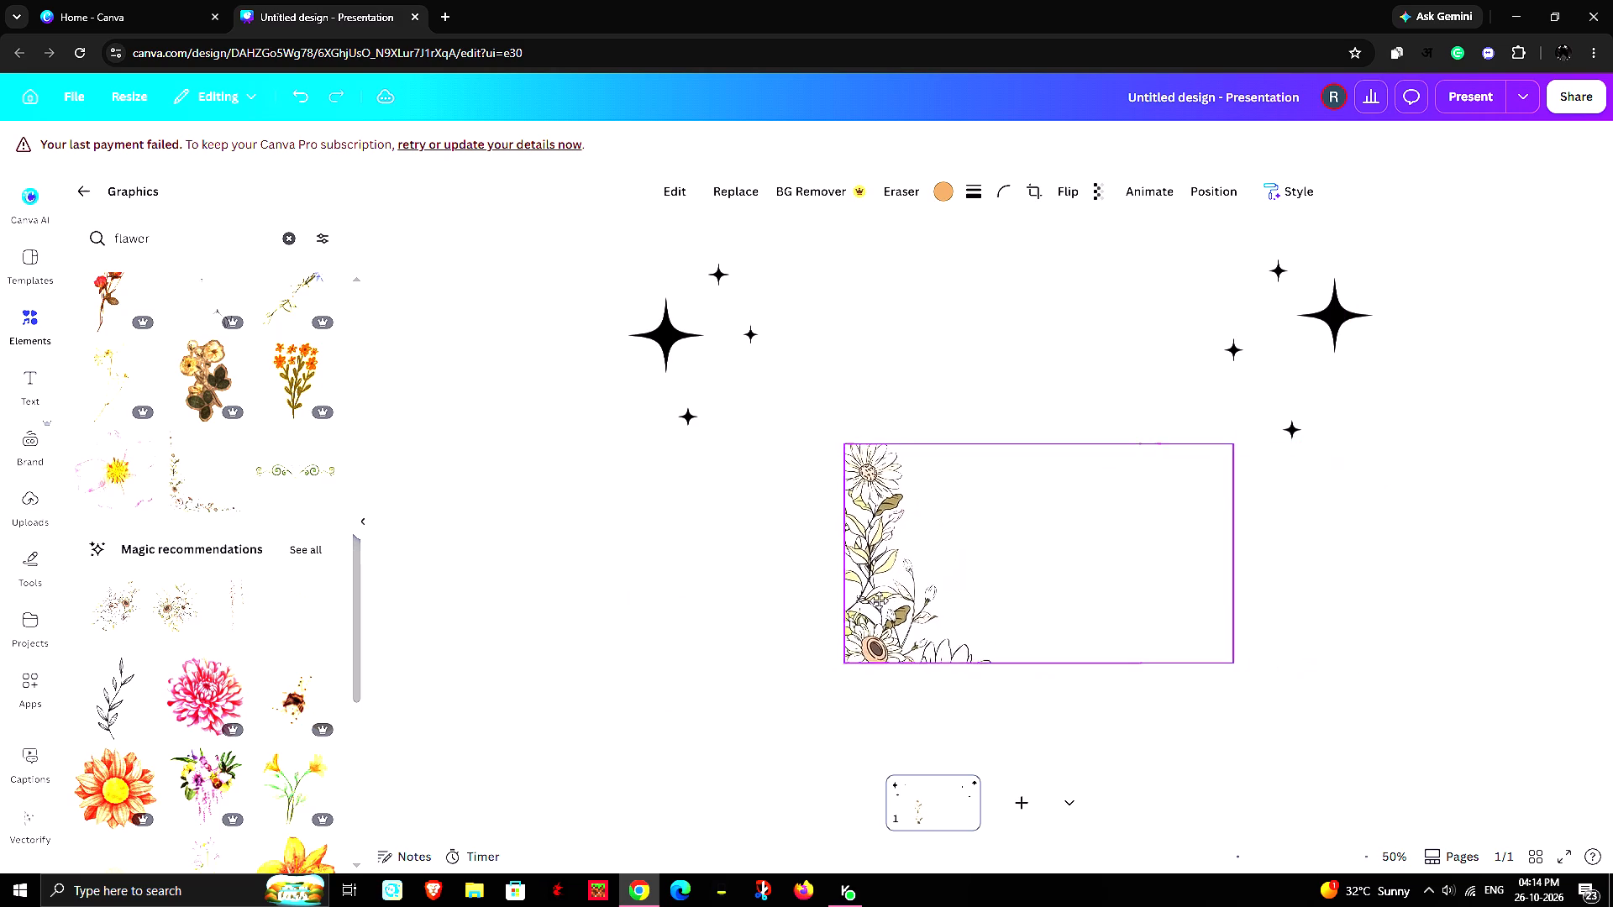
left_click_drag(879, 600, 872, 599)
left_click_drag(1227, 660, 1180, 639)
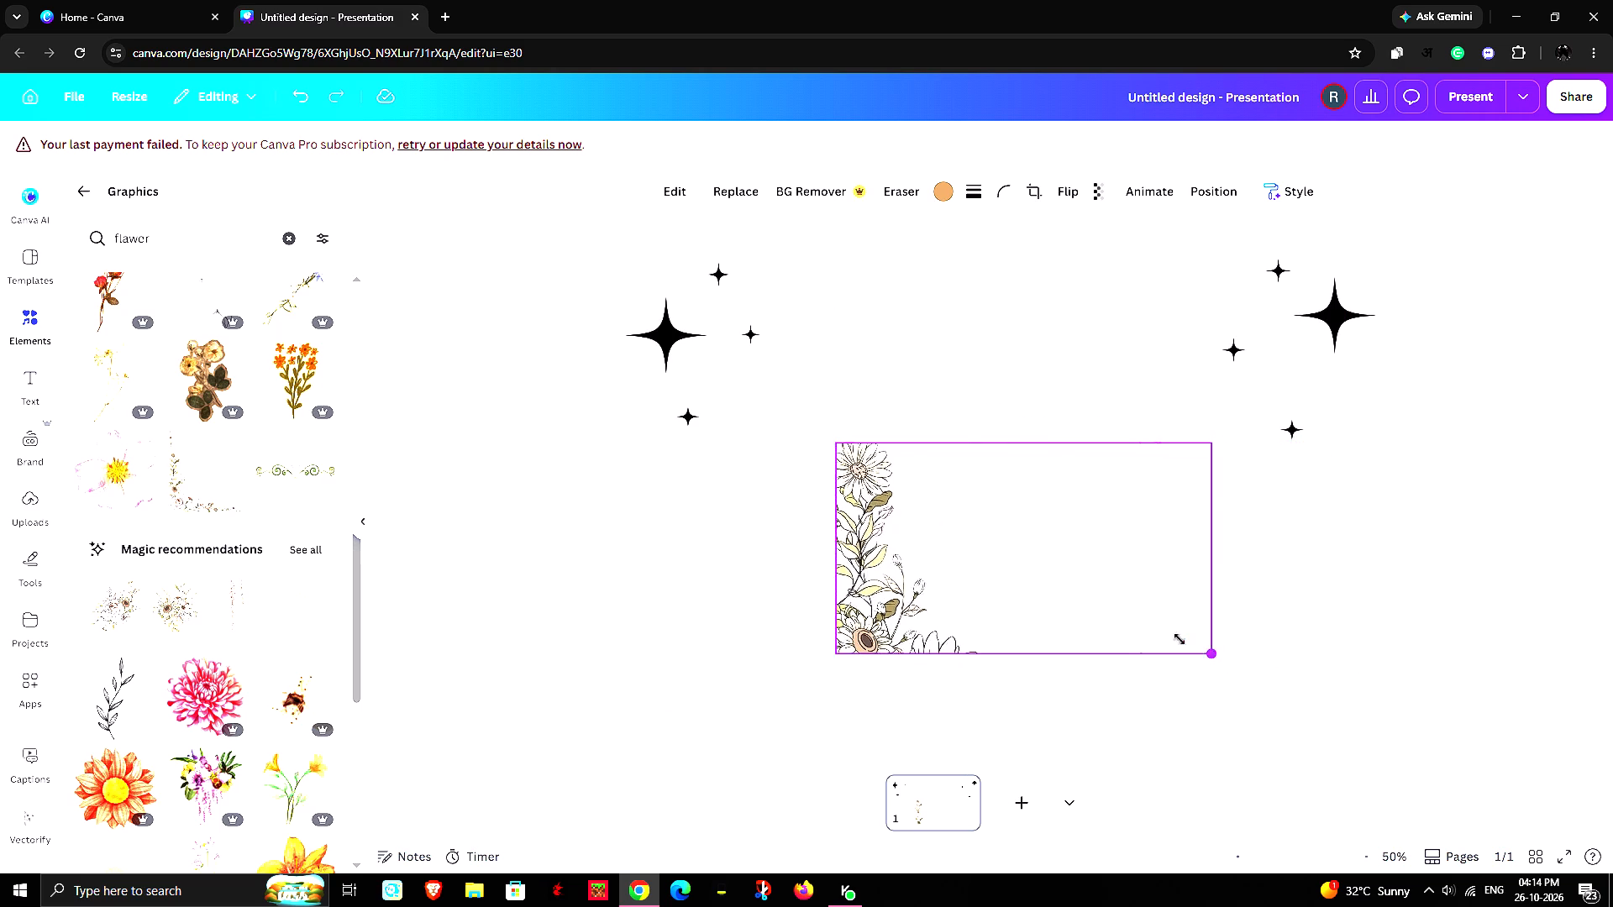
left_click_drag(1180, 639, 1046, 590)
left_click_drag(923, 501, 925, 527)
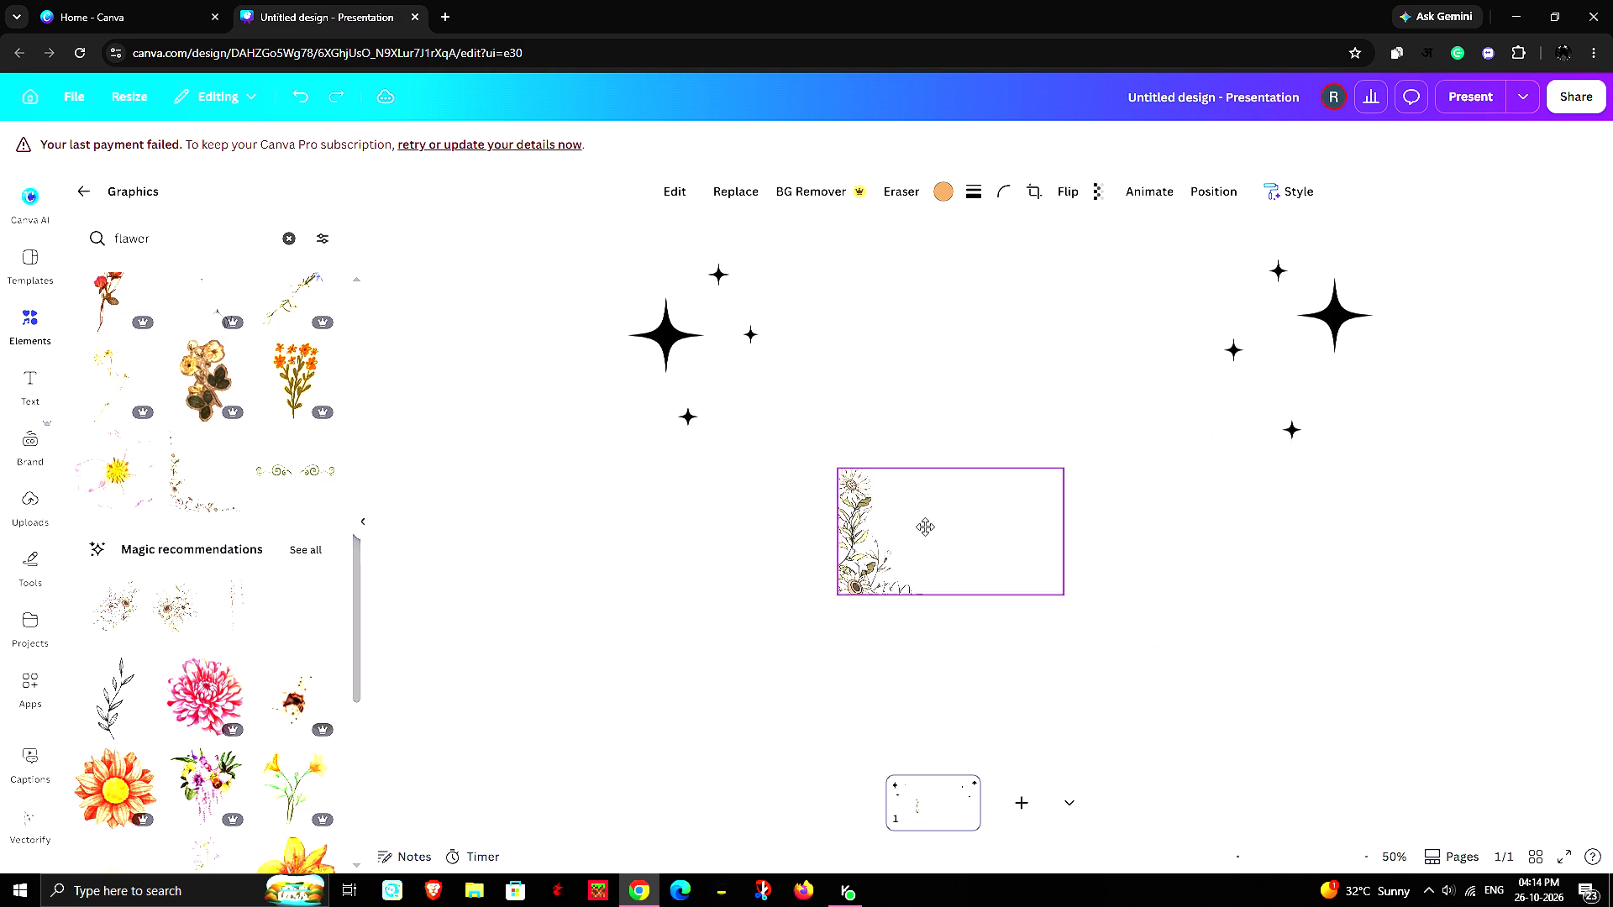
left_click_drag(925, 527, 925, 552)
Select the arched drawing's elements together with the daisy border and show their layers.
left_click(769, 657)
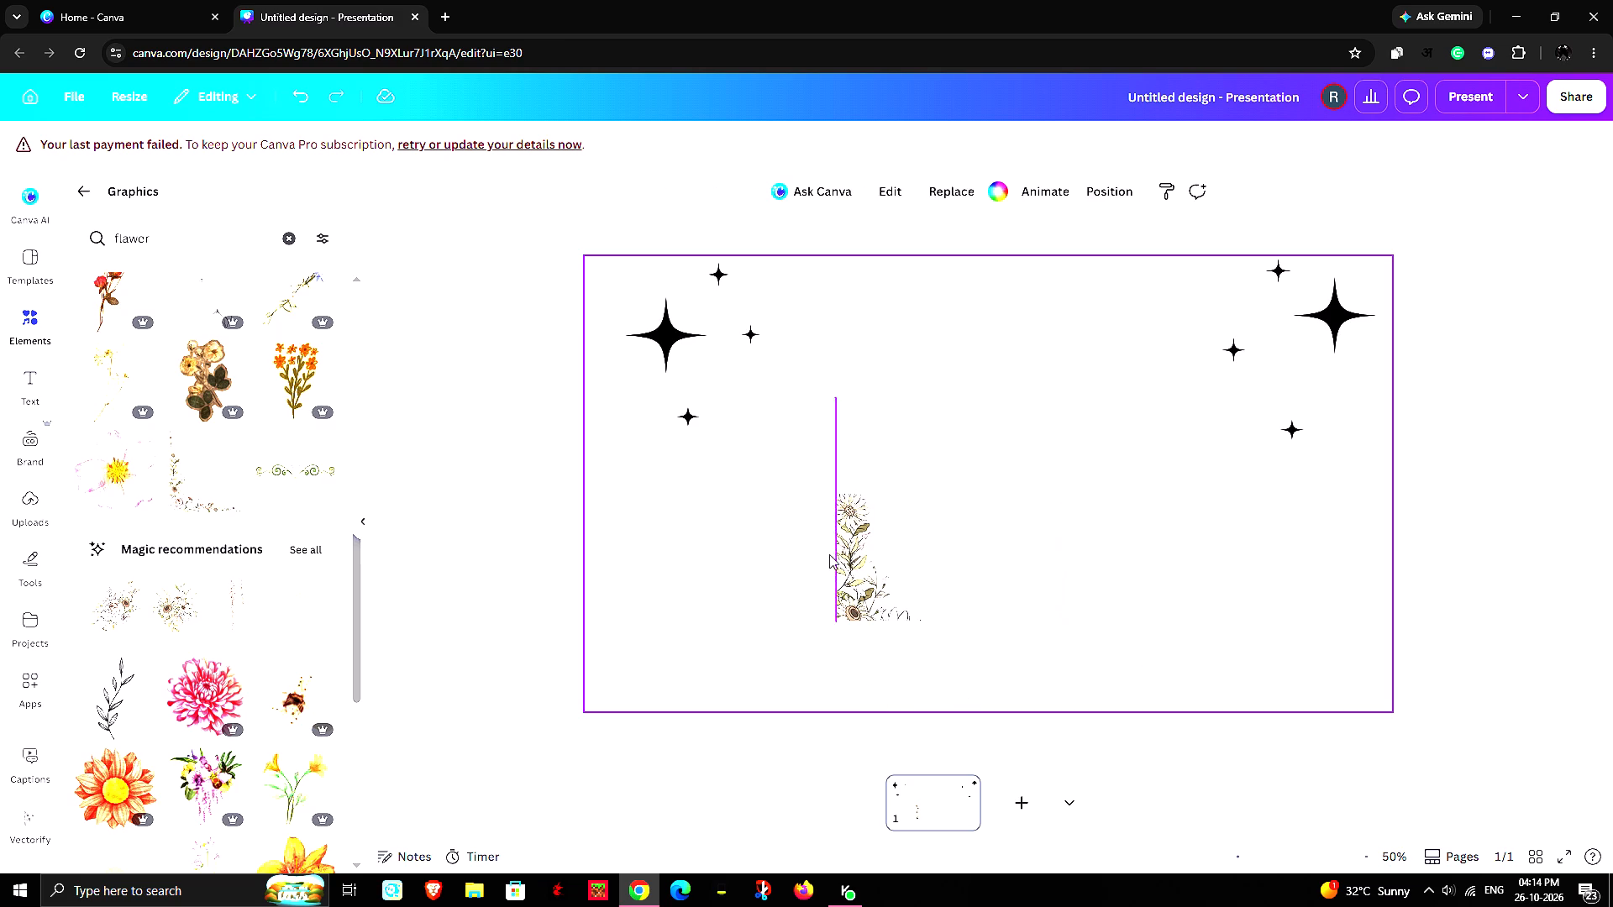
left_click(823, 504)
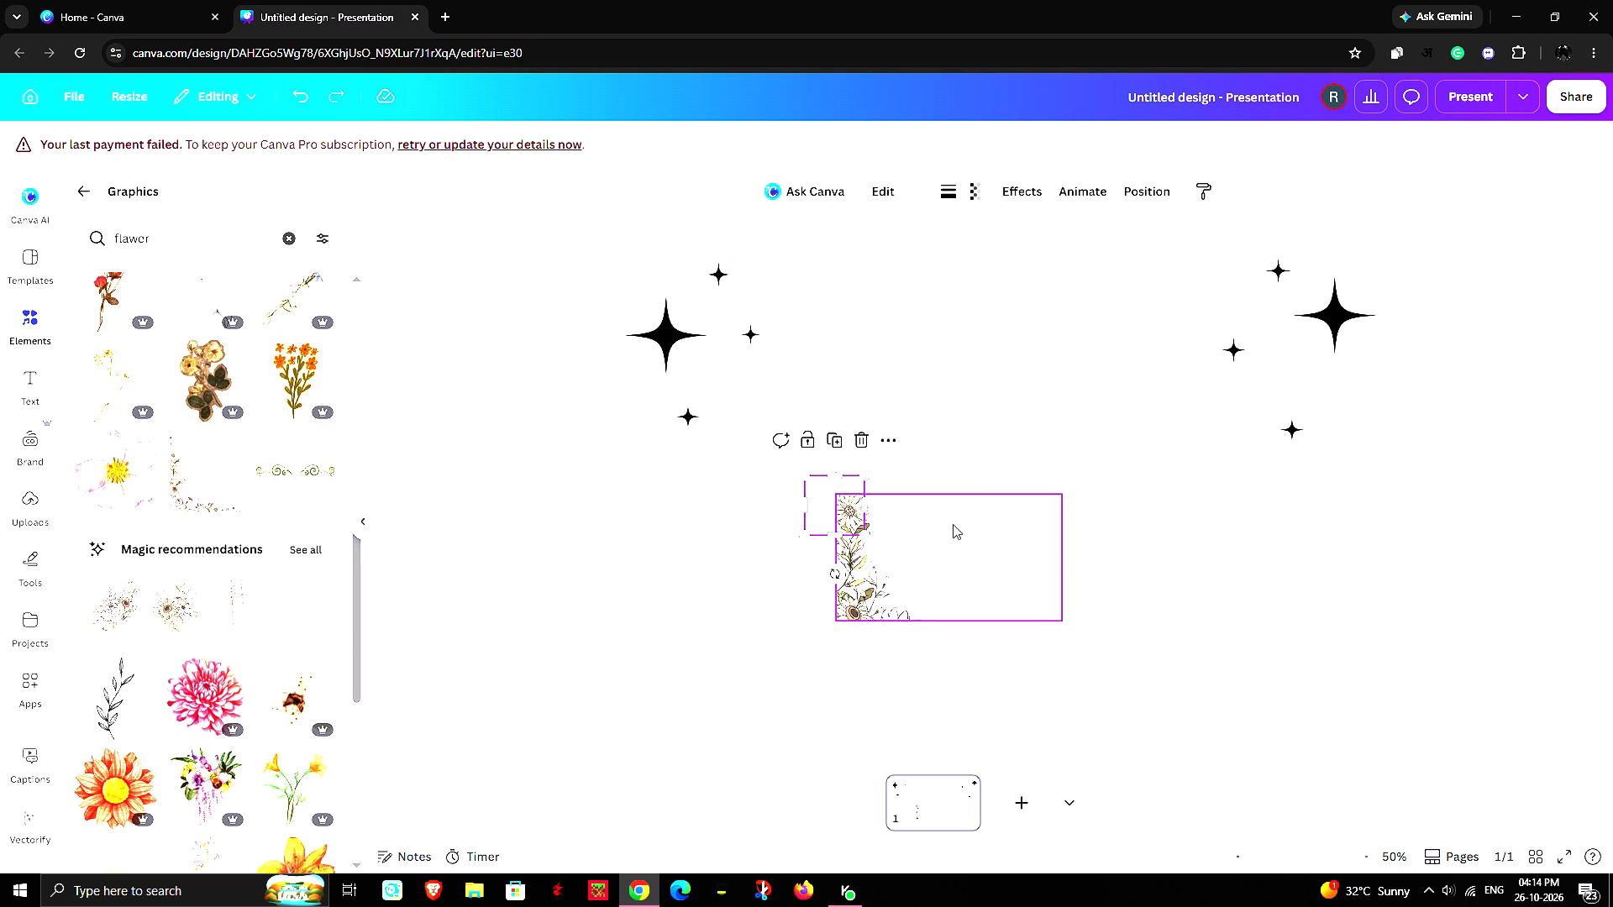
left_click(723, 542)
left_click_drag(594, 265, 793, 412)
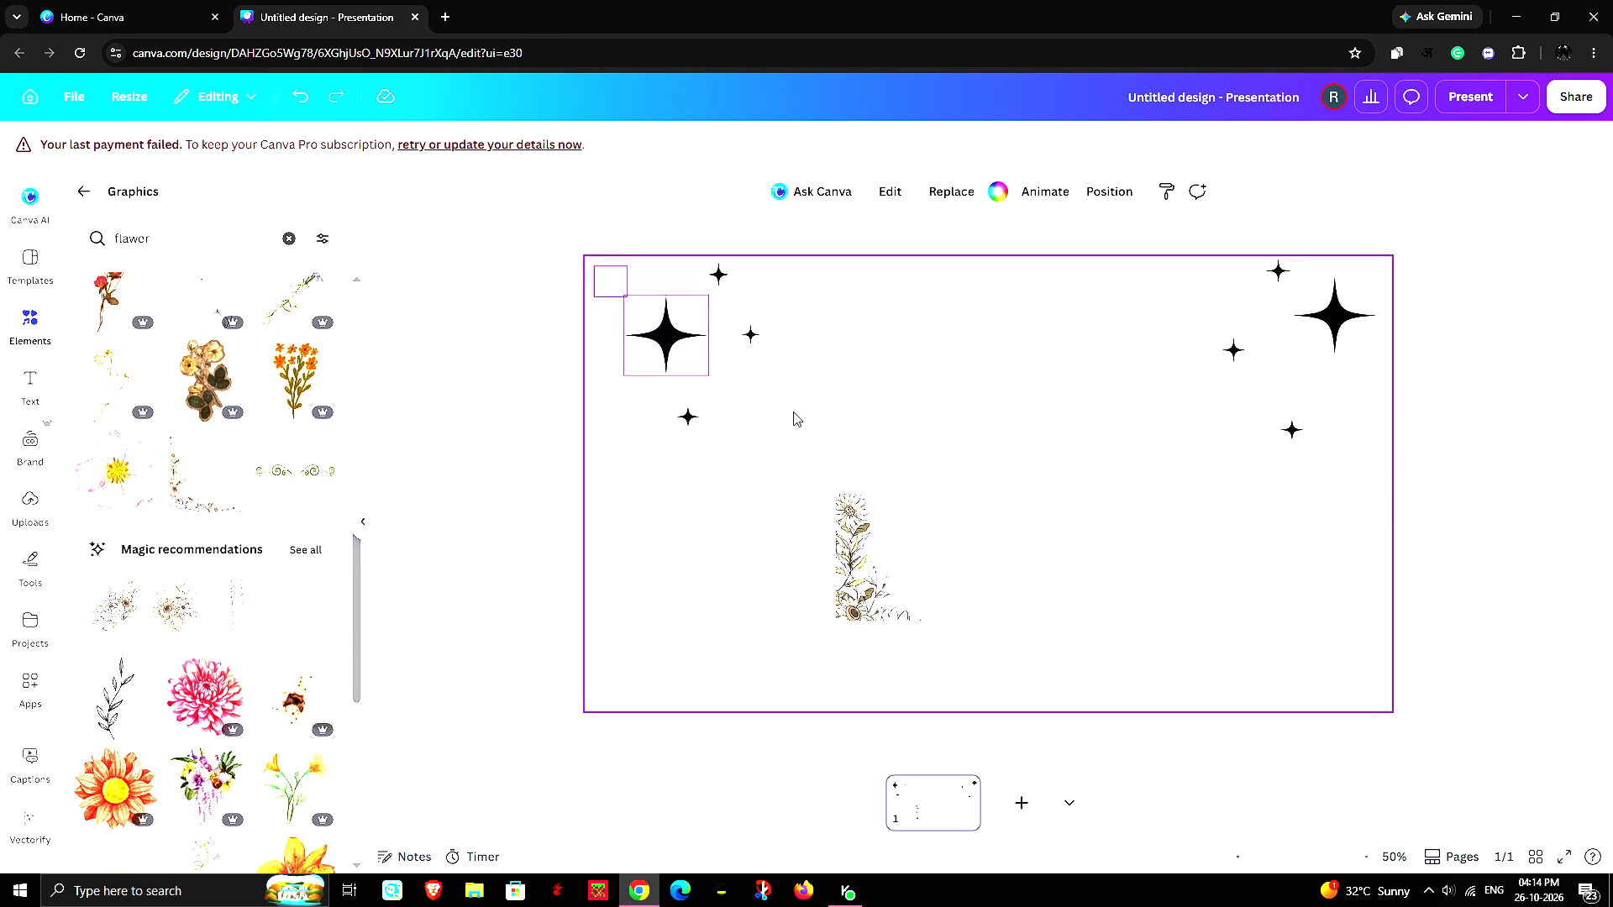
left_click_drag(793, 412, 1221, 665)
left_click(718, 579)
left_click_drag(795, 305, 1192, 663)
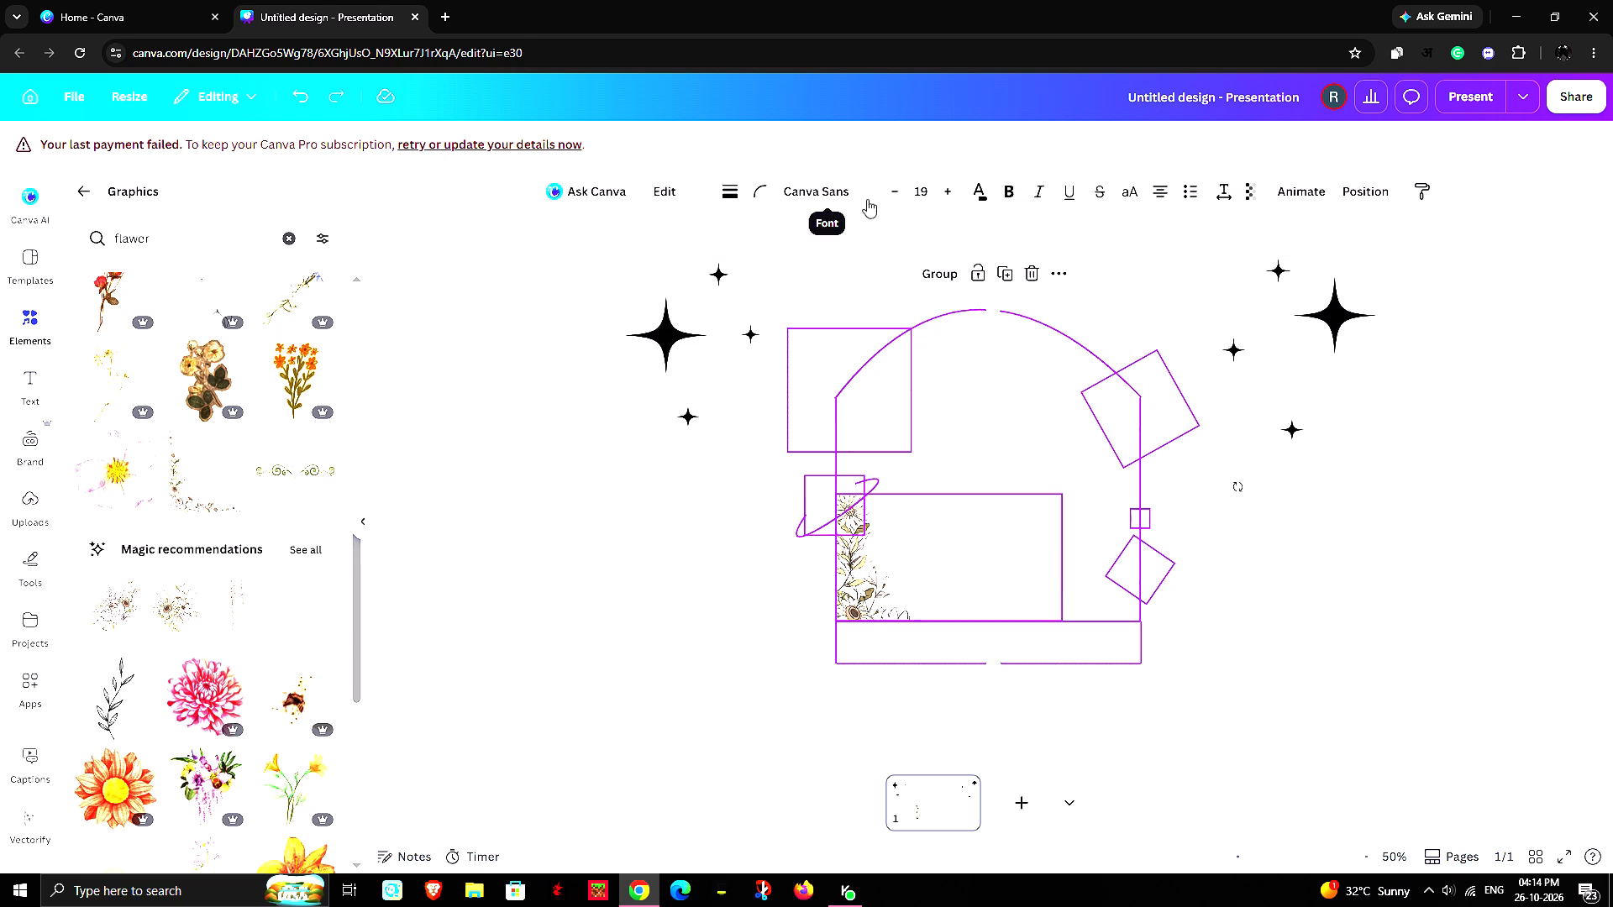
left_click(1054, 267)
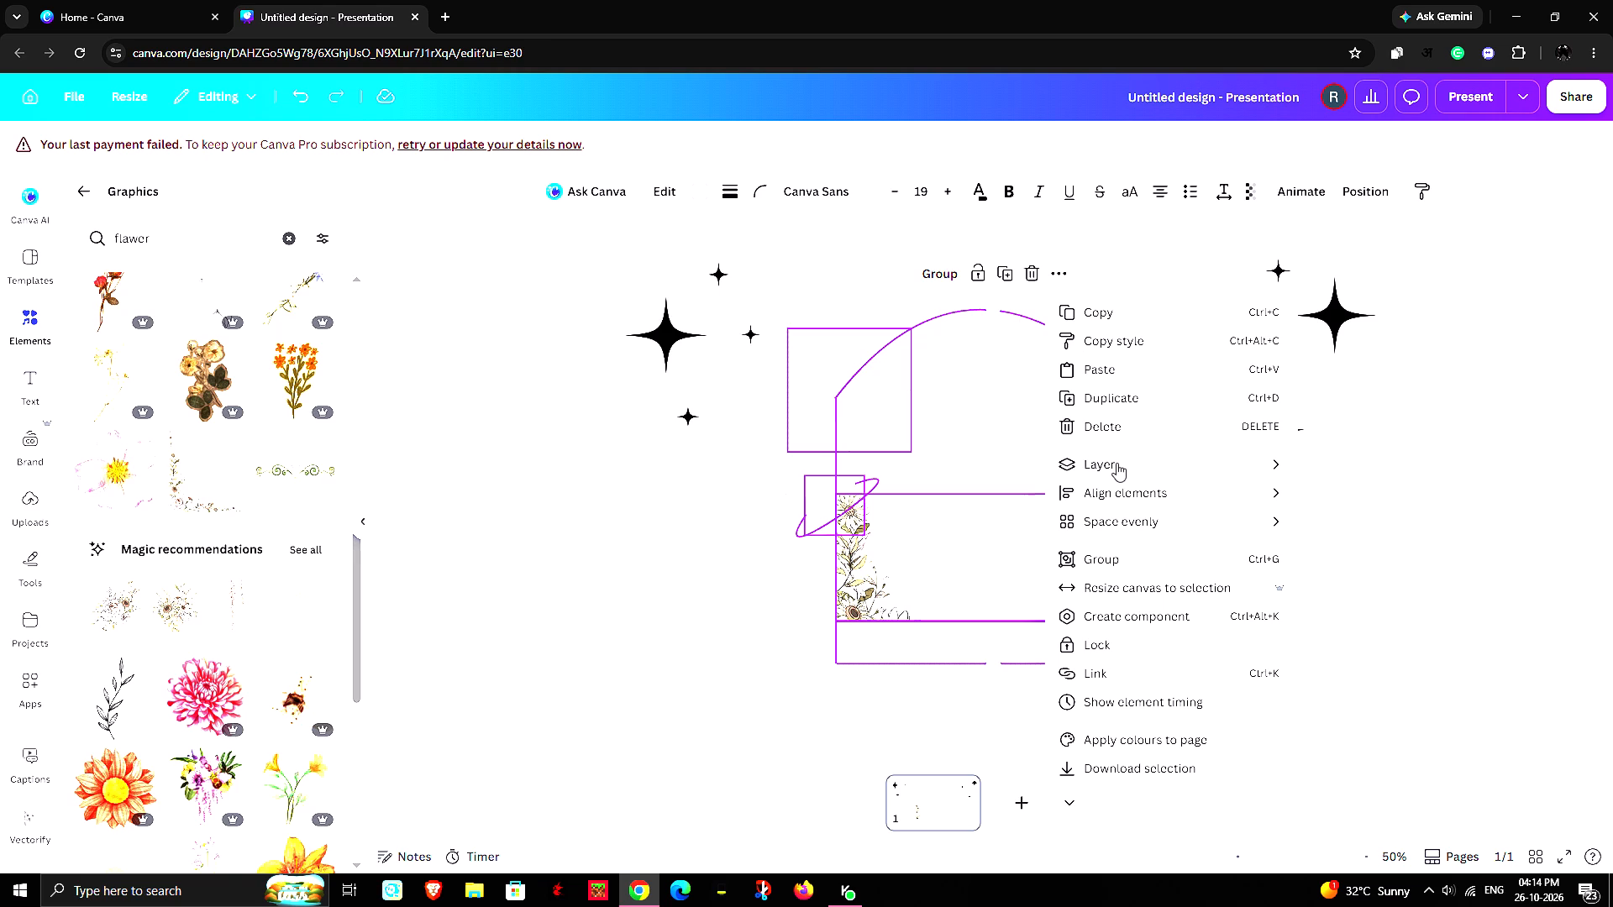
left_click(1116, 463)
left_click(1200, 469)
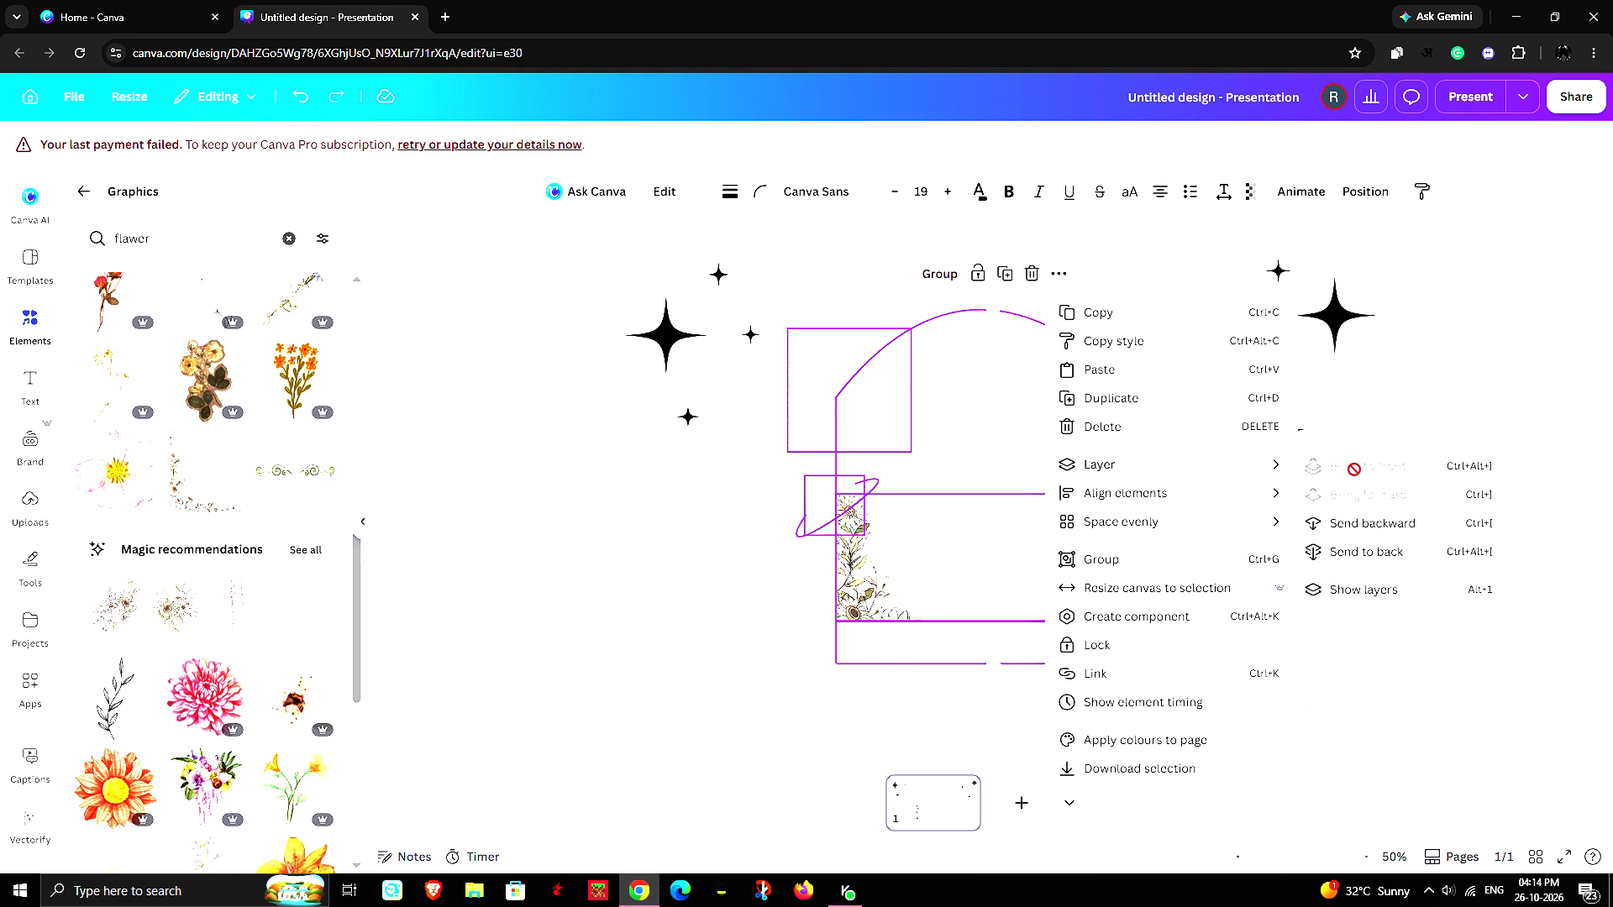
left_click(1374, 596)
left_click(205, 211)
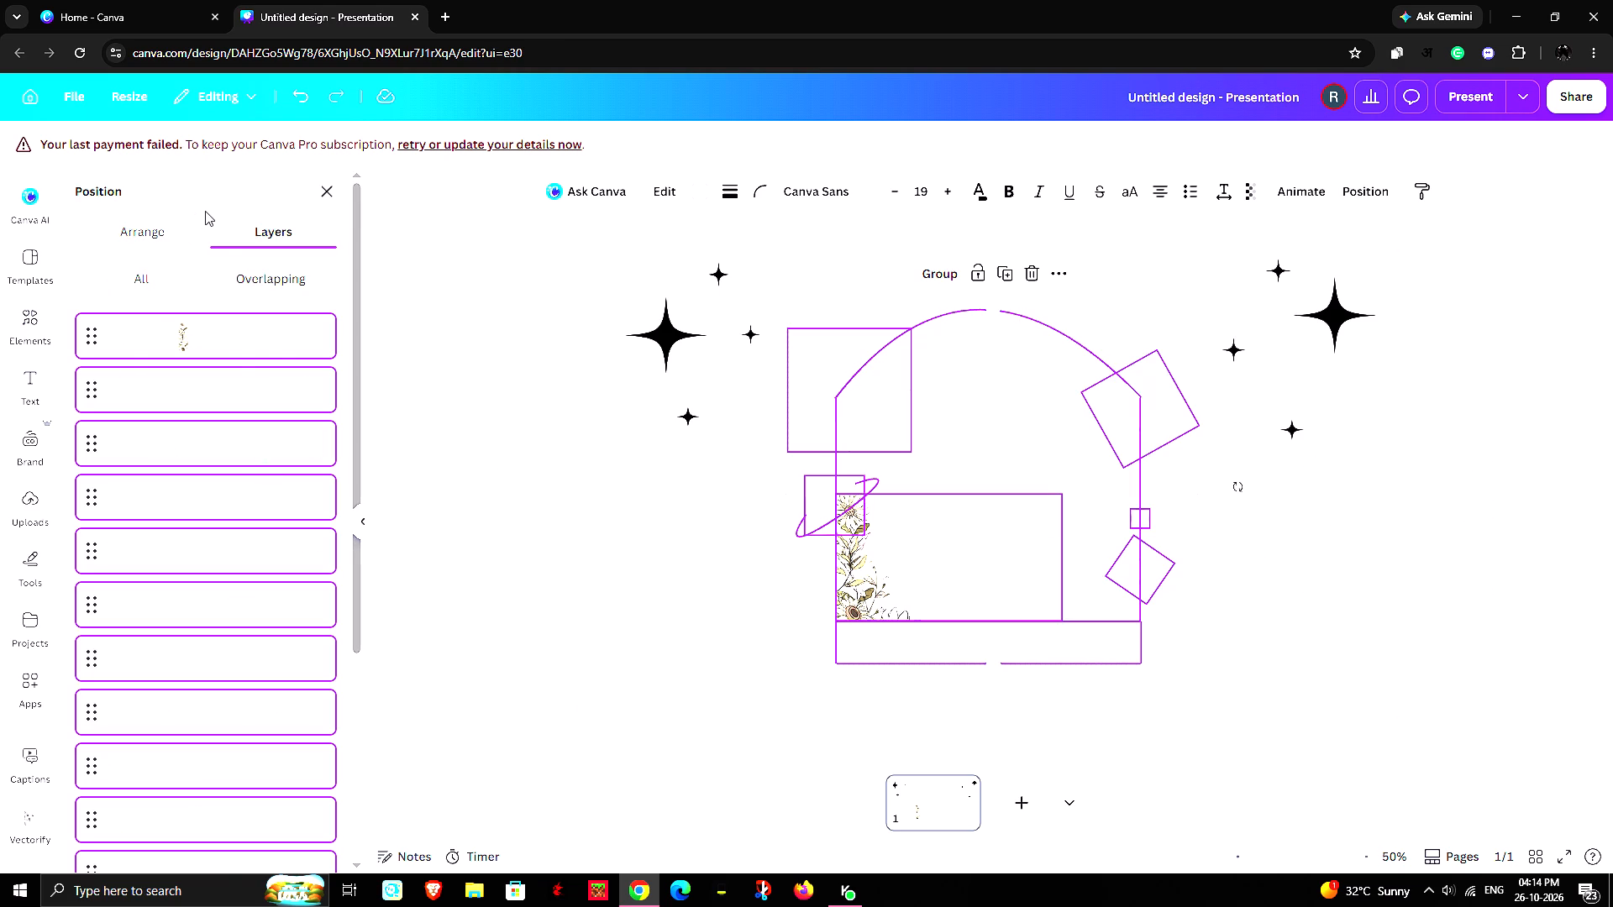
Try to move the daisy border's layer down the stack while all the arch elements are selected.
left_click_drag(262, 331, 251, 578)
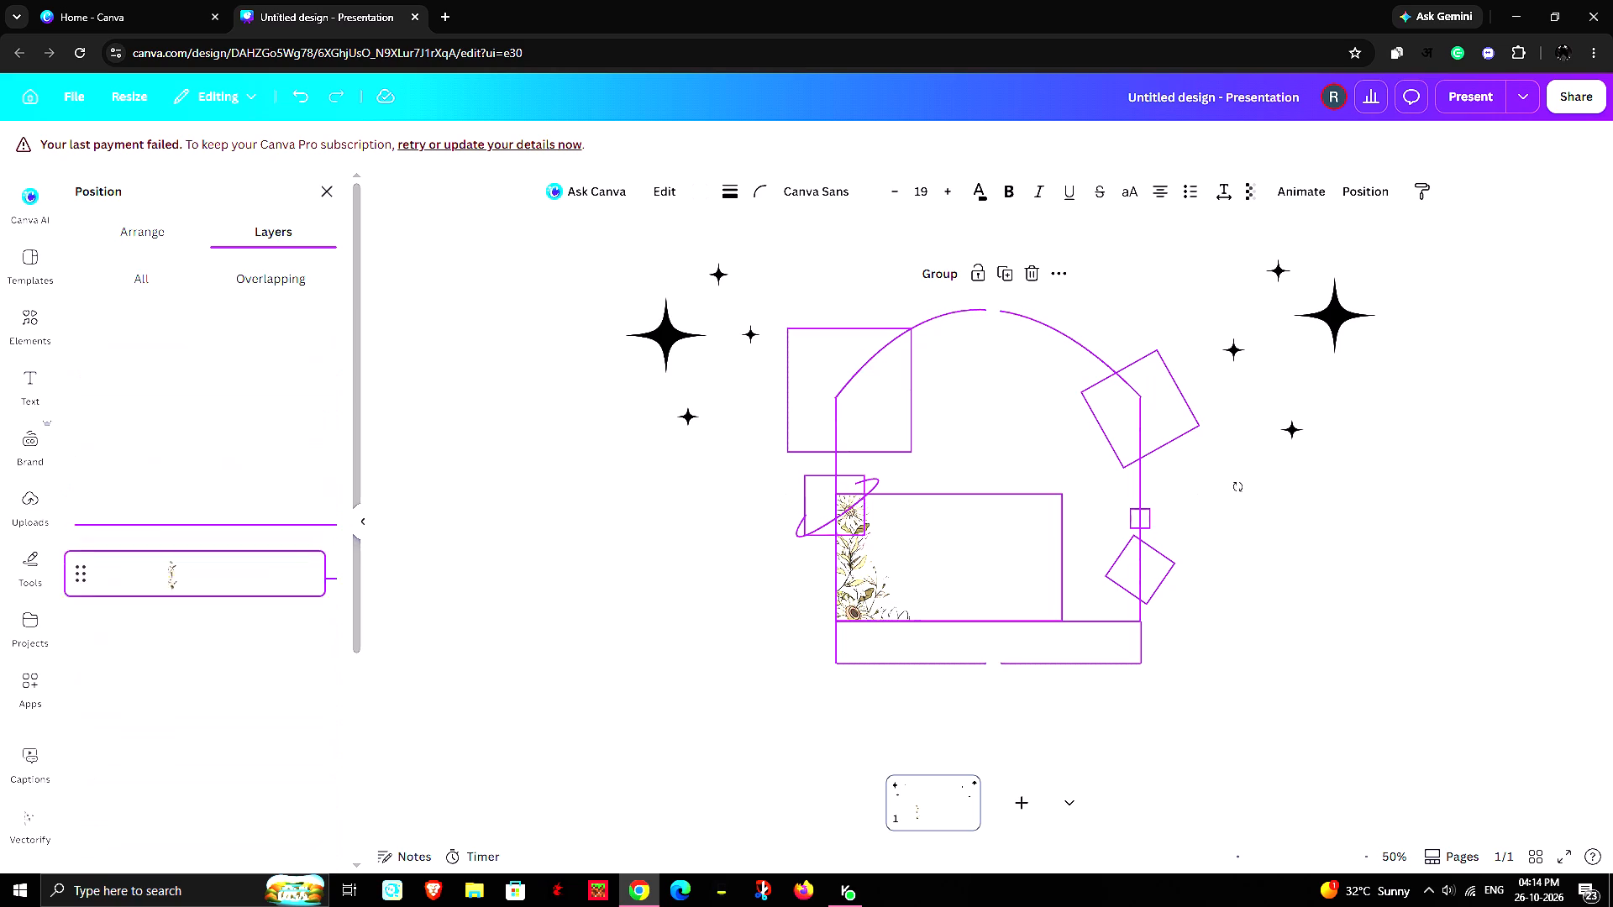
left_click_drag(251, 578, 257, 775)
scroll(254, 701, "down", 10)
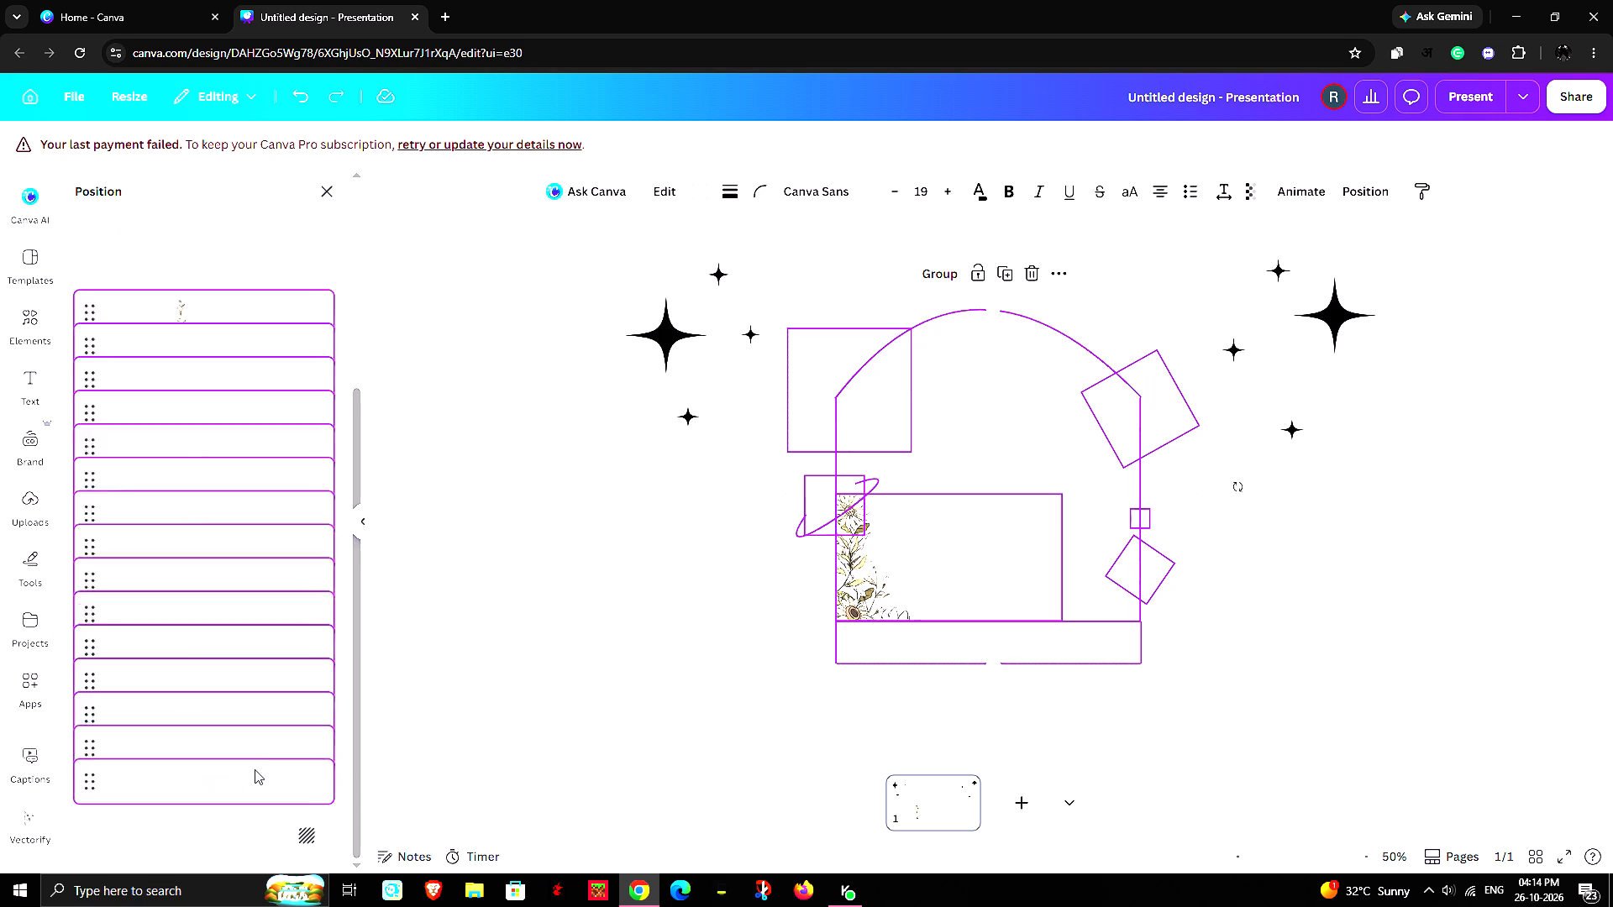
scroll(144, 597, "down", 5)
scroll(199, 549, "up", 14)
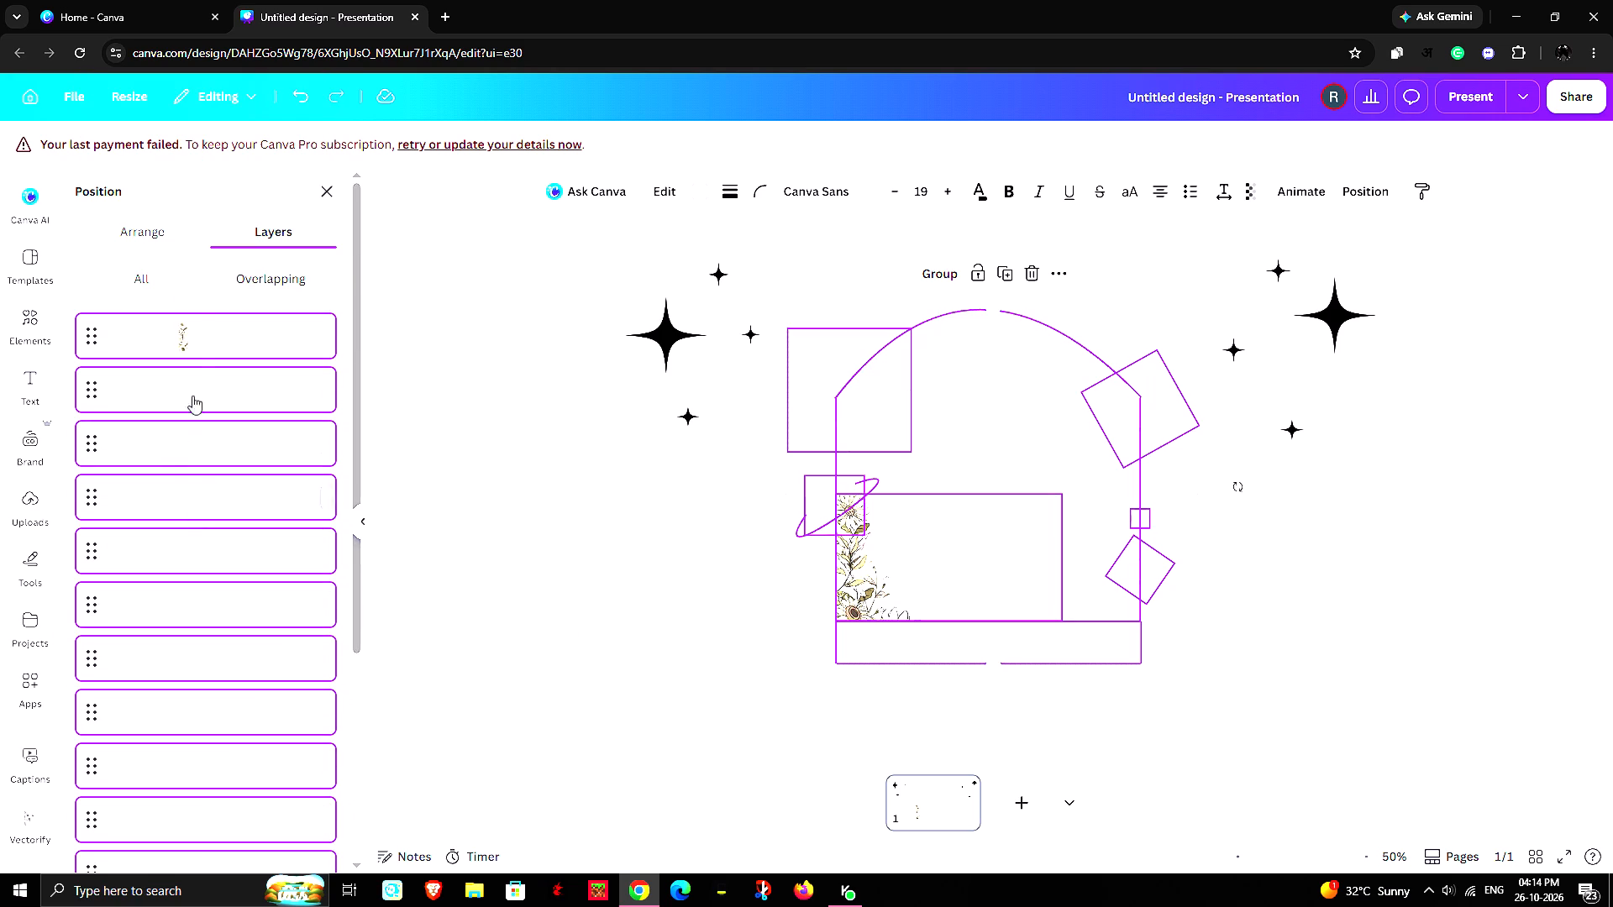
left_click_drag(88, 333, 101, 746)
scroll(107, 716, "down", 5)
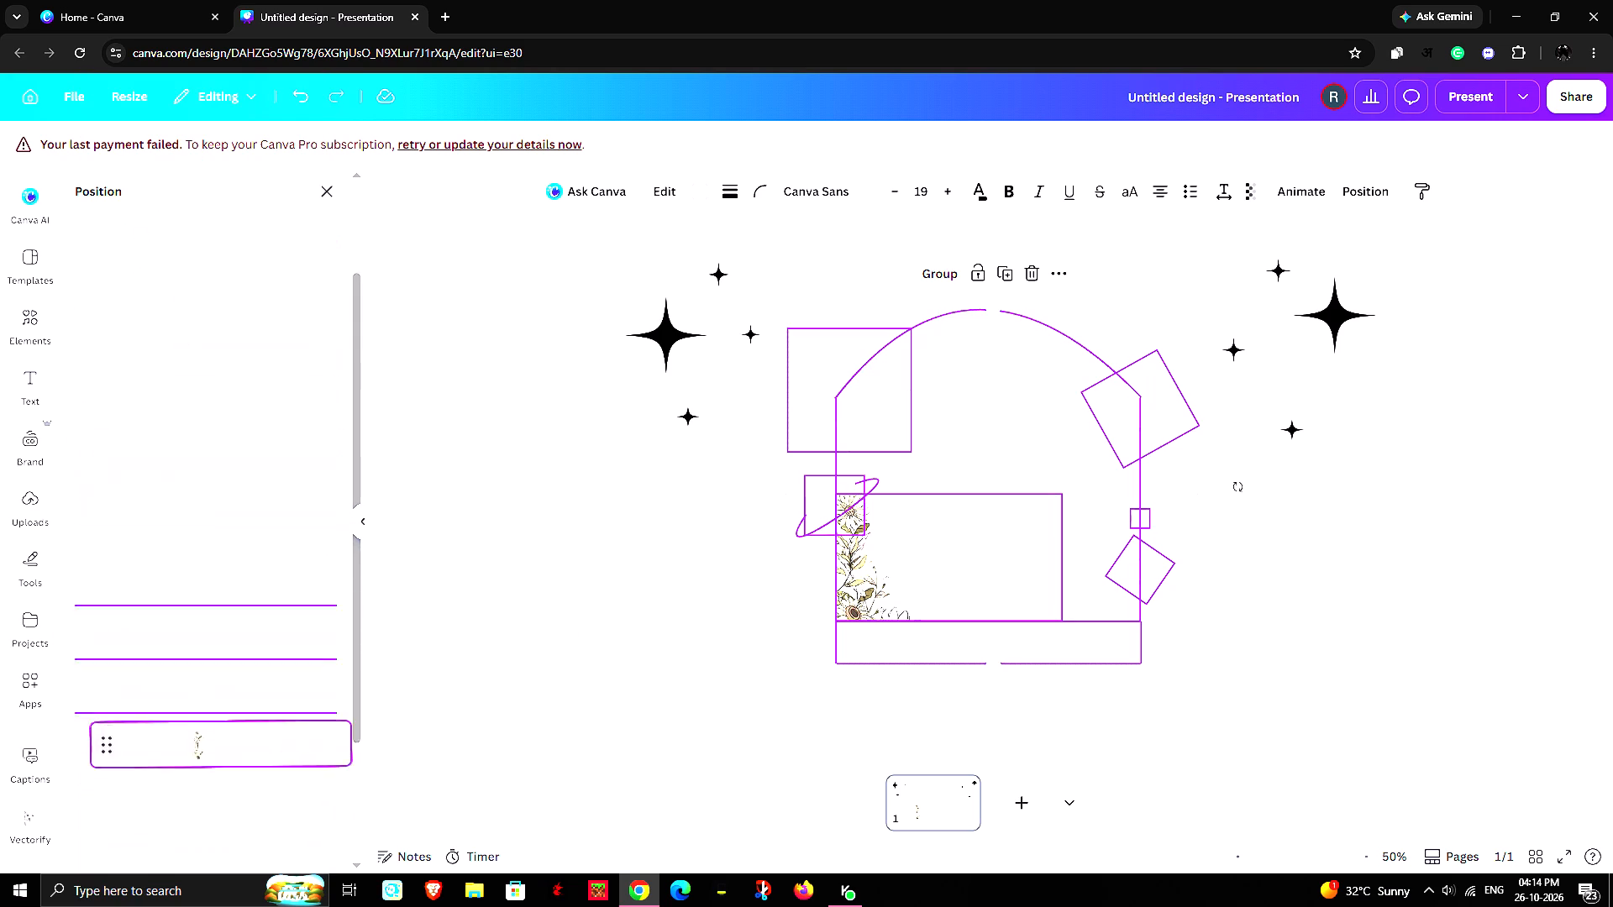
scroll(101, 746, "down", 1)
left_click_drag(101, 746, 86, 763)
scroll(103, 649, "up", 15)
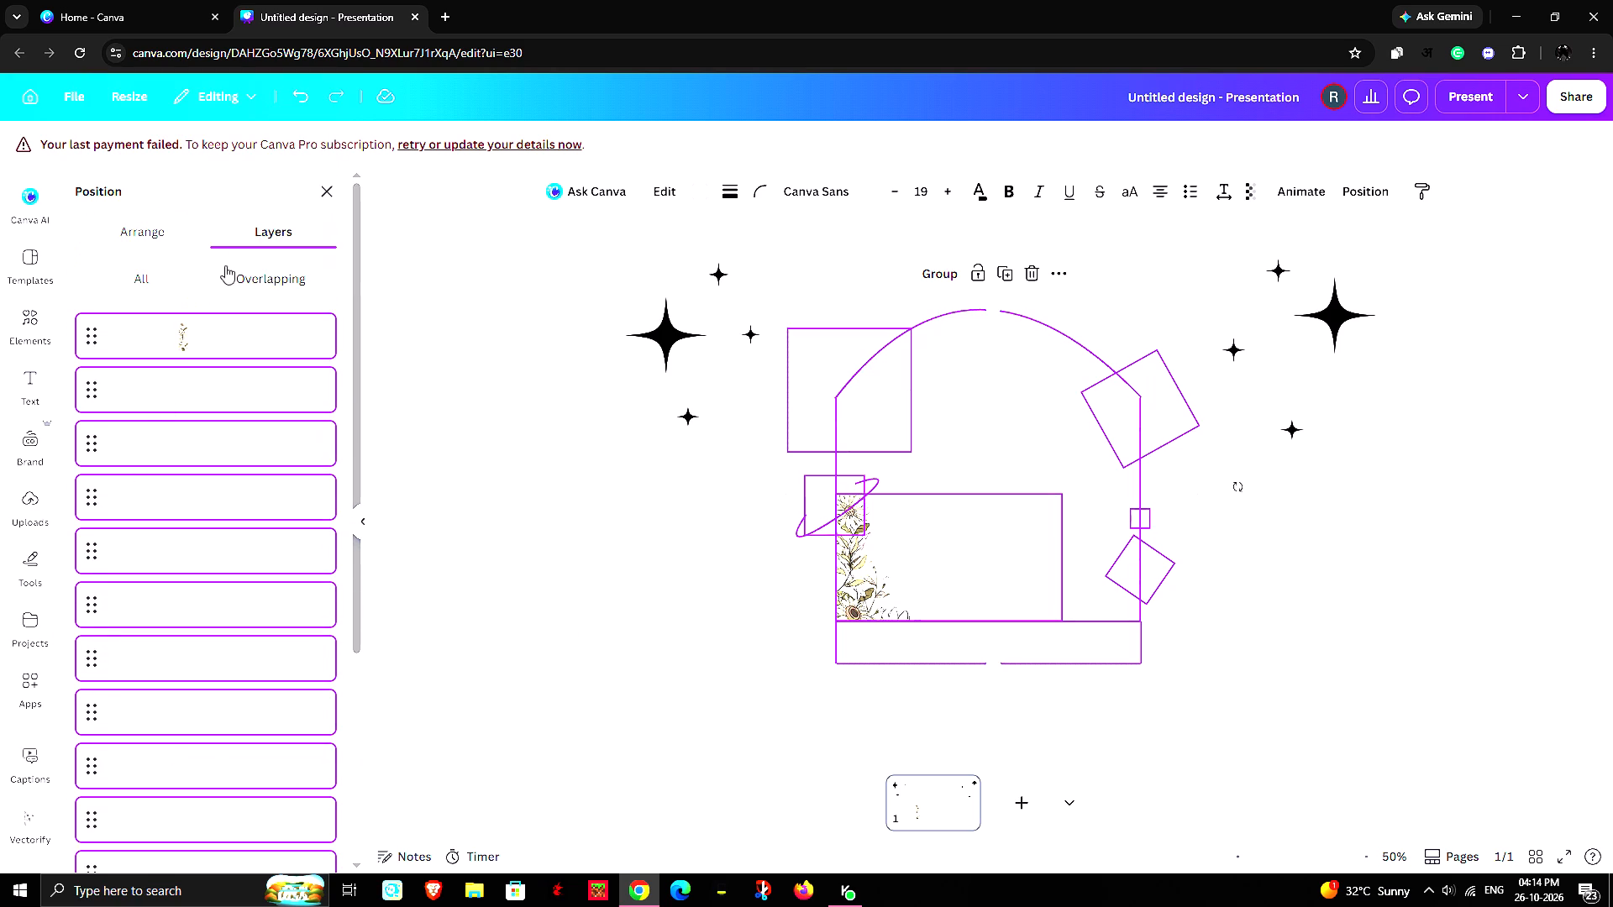
Select only the daisy border's layer and send it to the back, behind the arched drawing's elements.
left_click(199, 380)
left_click(176, 323)
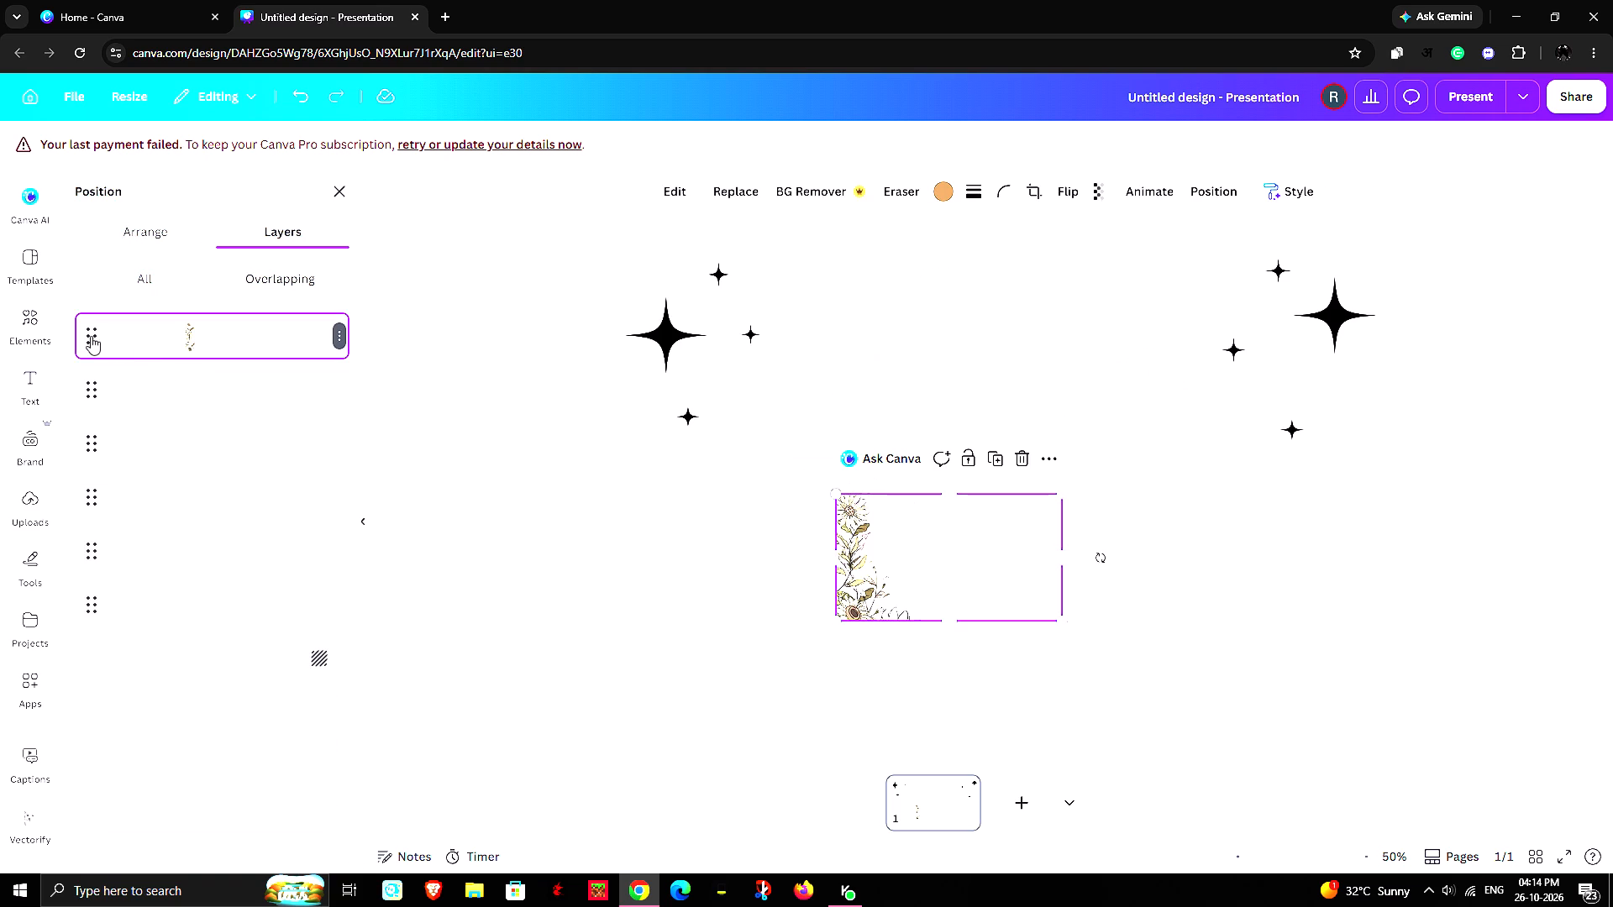
left_click_drag(90, 335, 83, 755)
left_click_drag(91, 323, 118, 766)
left_click(335, 333)
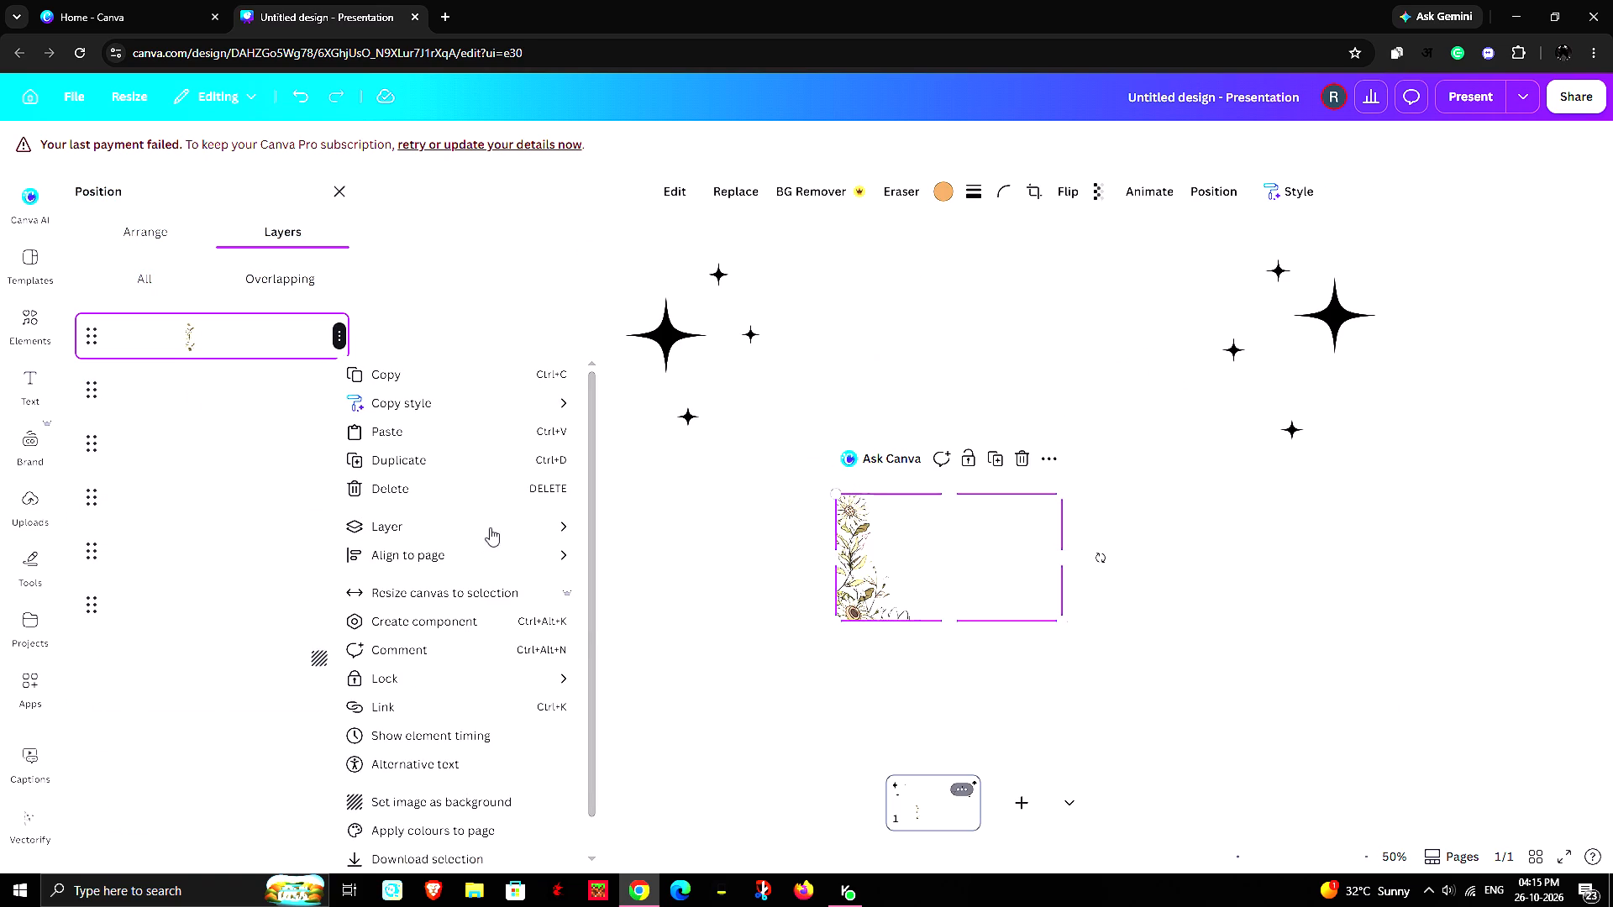
left_click(693, 616)
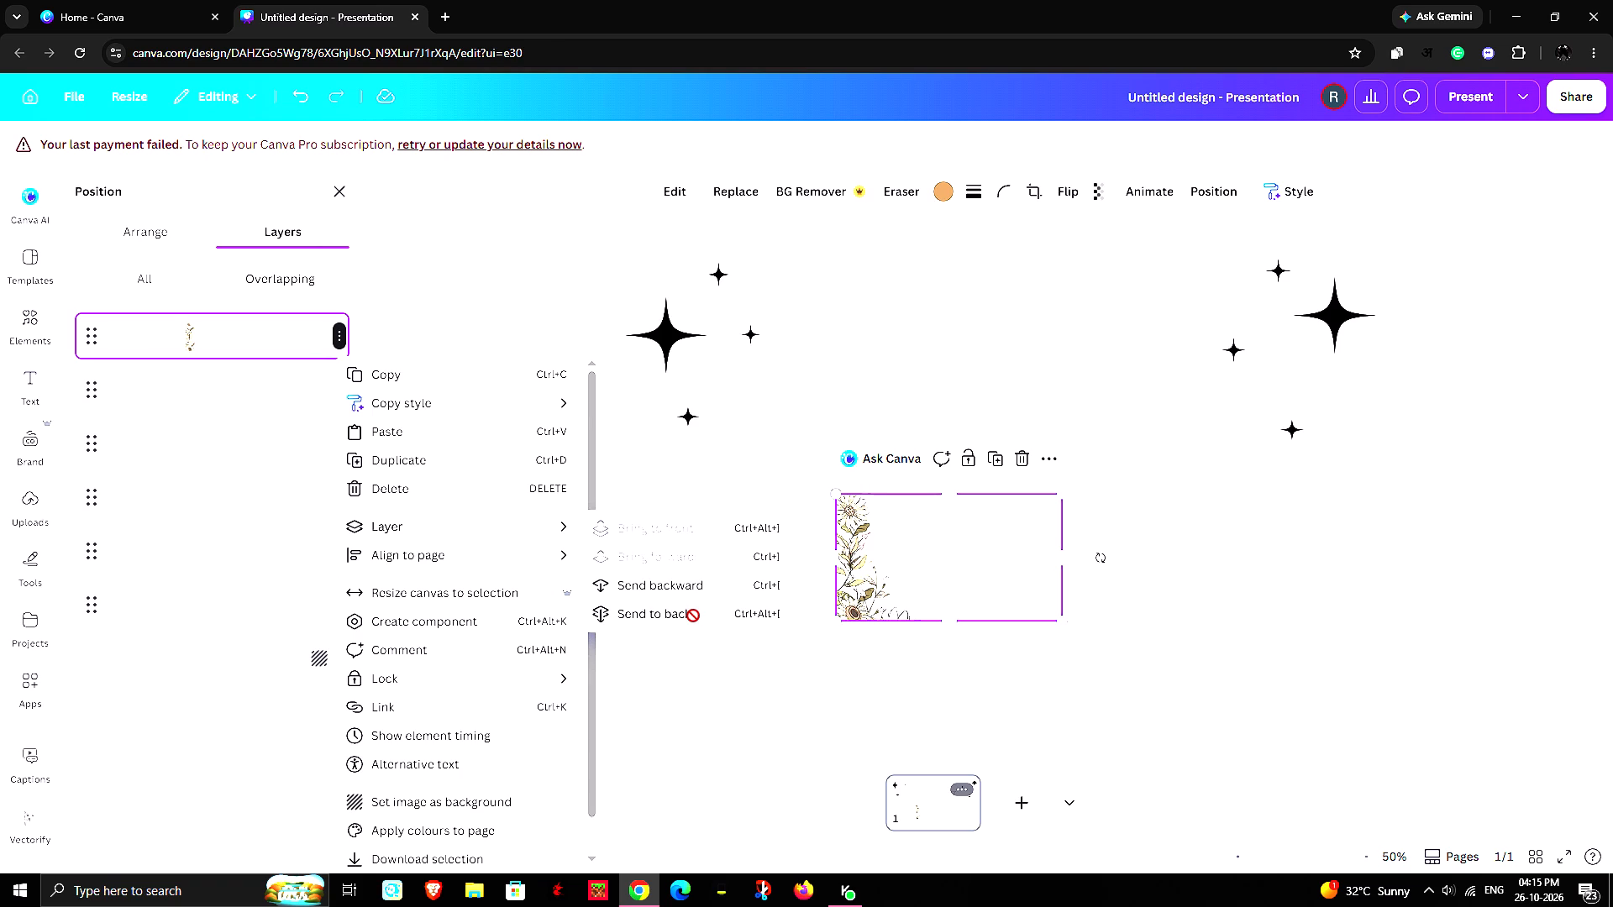
left_click(1447, 581)
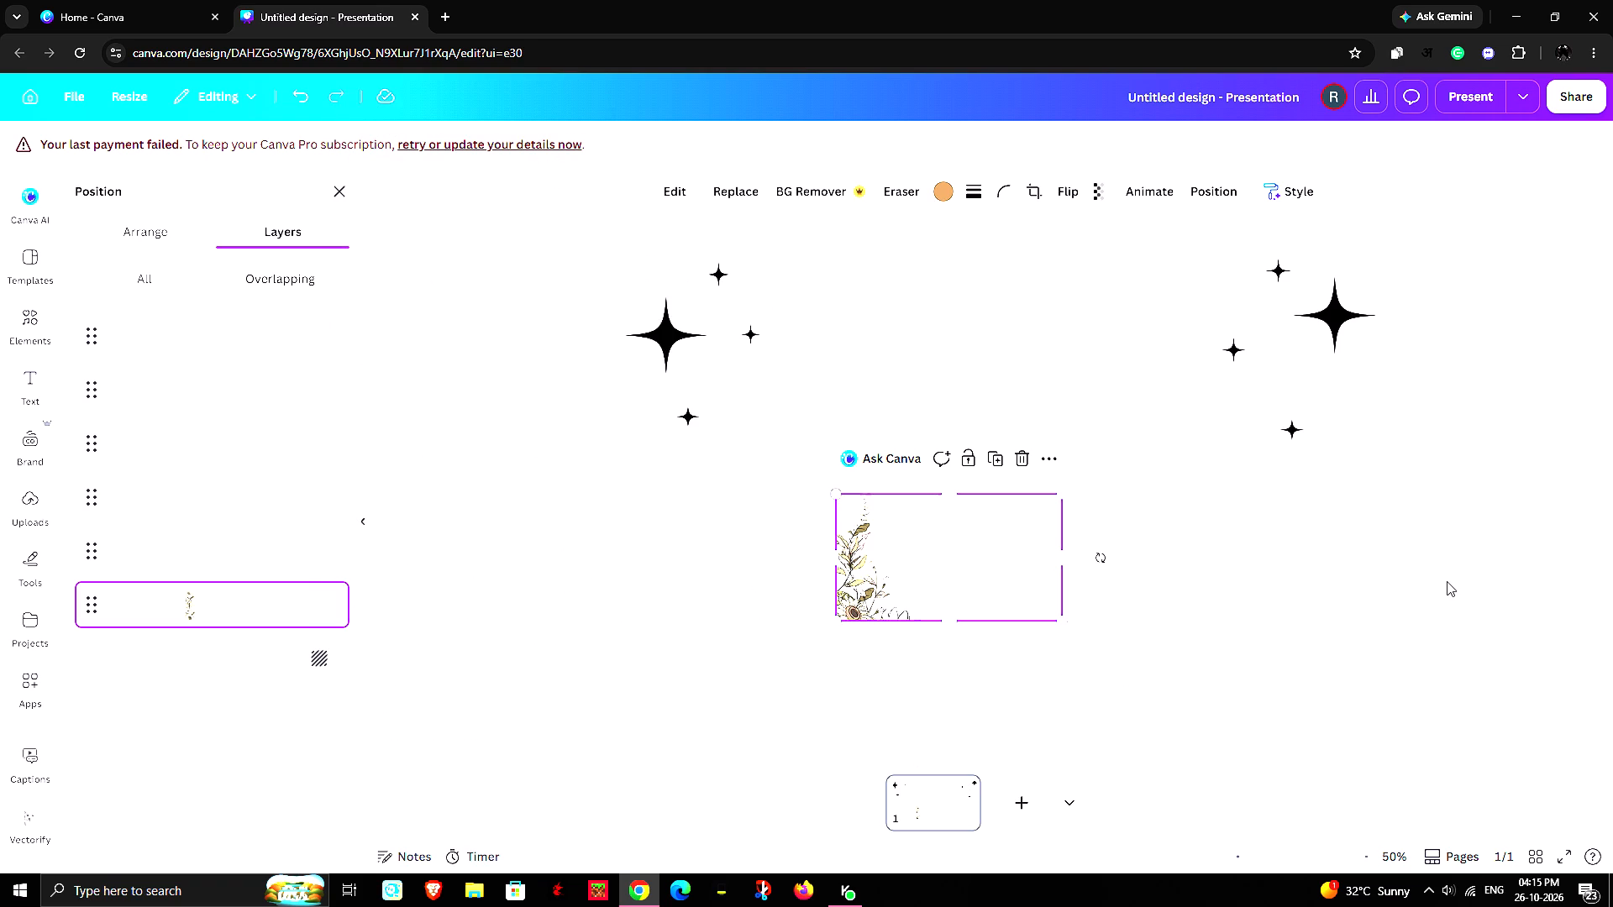
left_click(732, 616)
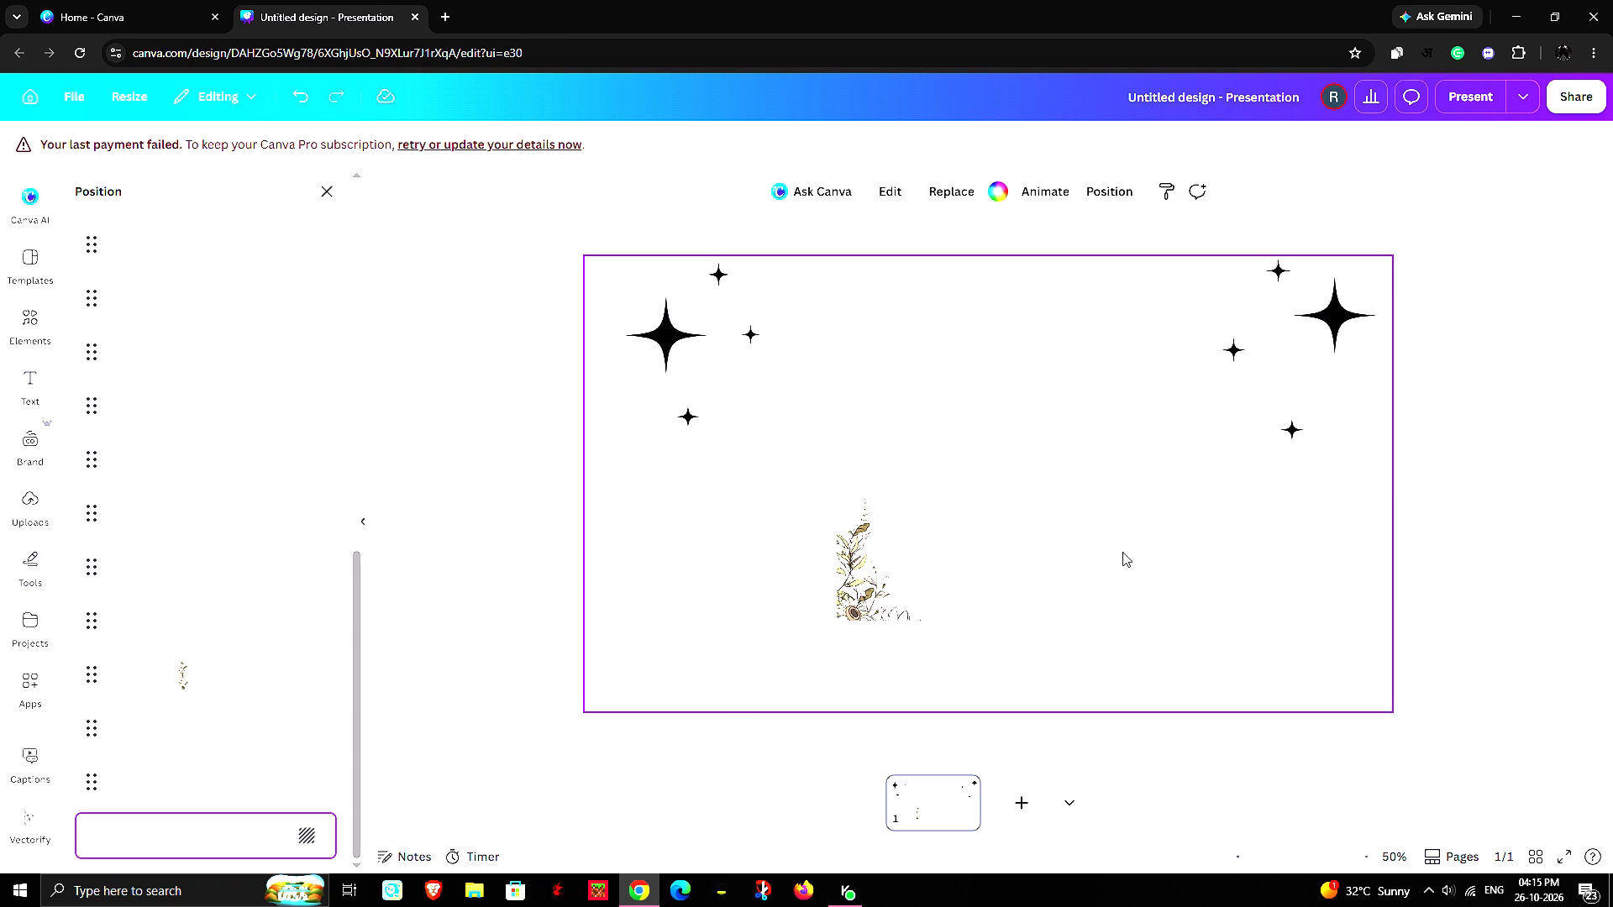
Extend the daisy border's frame upward and slightly downward to reveal more flowers, then nudge it up against the arch's left side.
scroll(1185, 522, "up", 2, "ctrl")
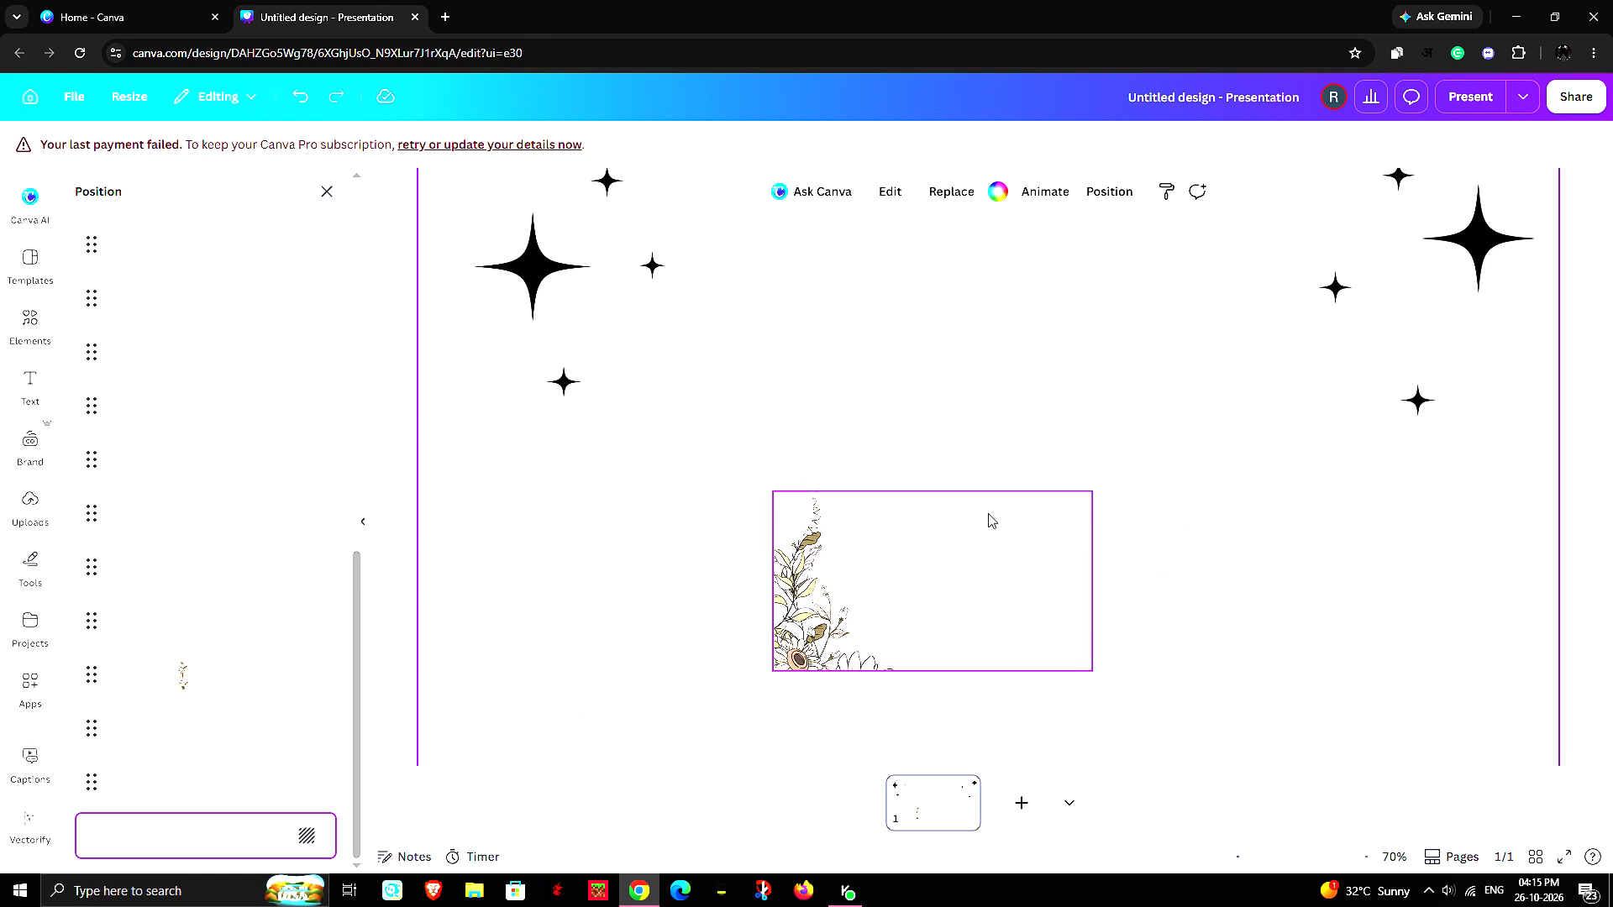
left_click(812, 591)
left_click_drag(945, 493, 941, 483)
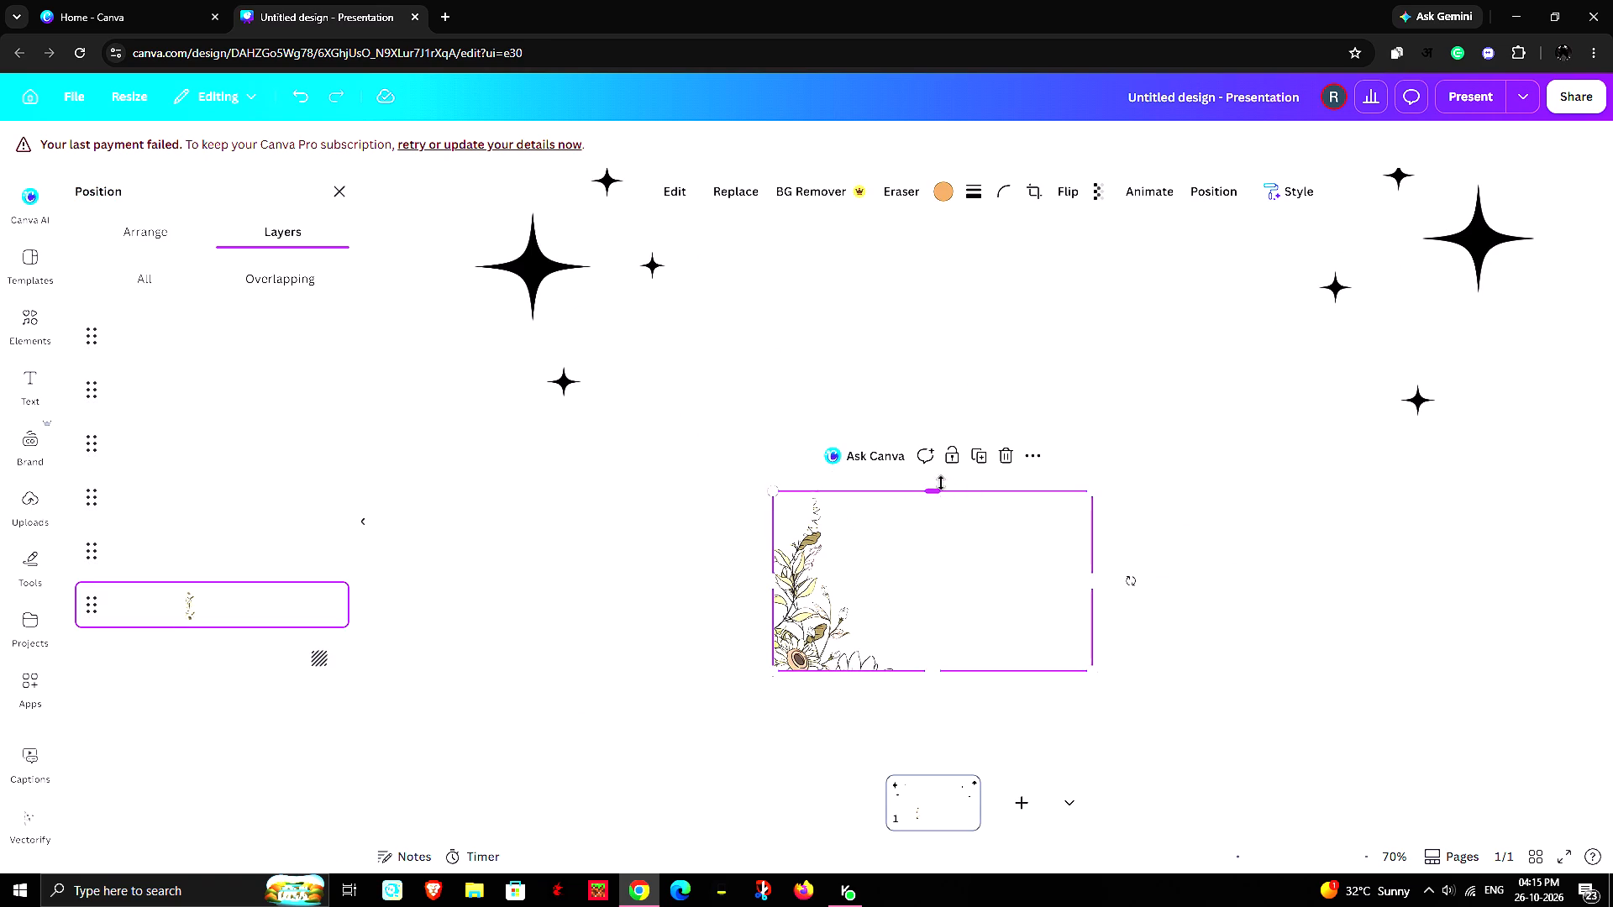
left_click_drag(941, 483, 959, 397)
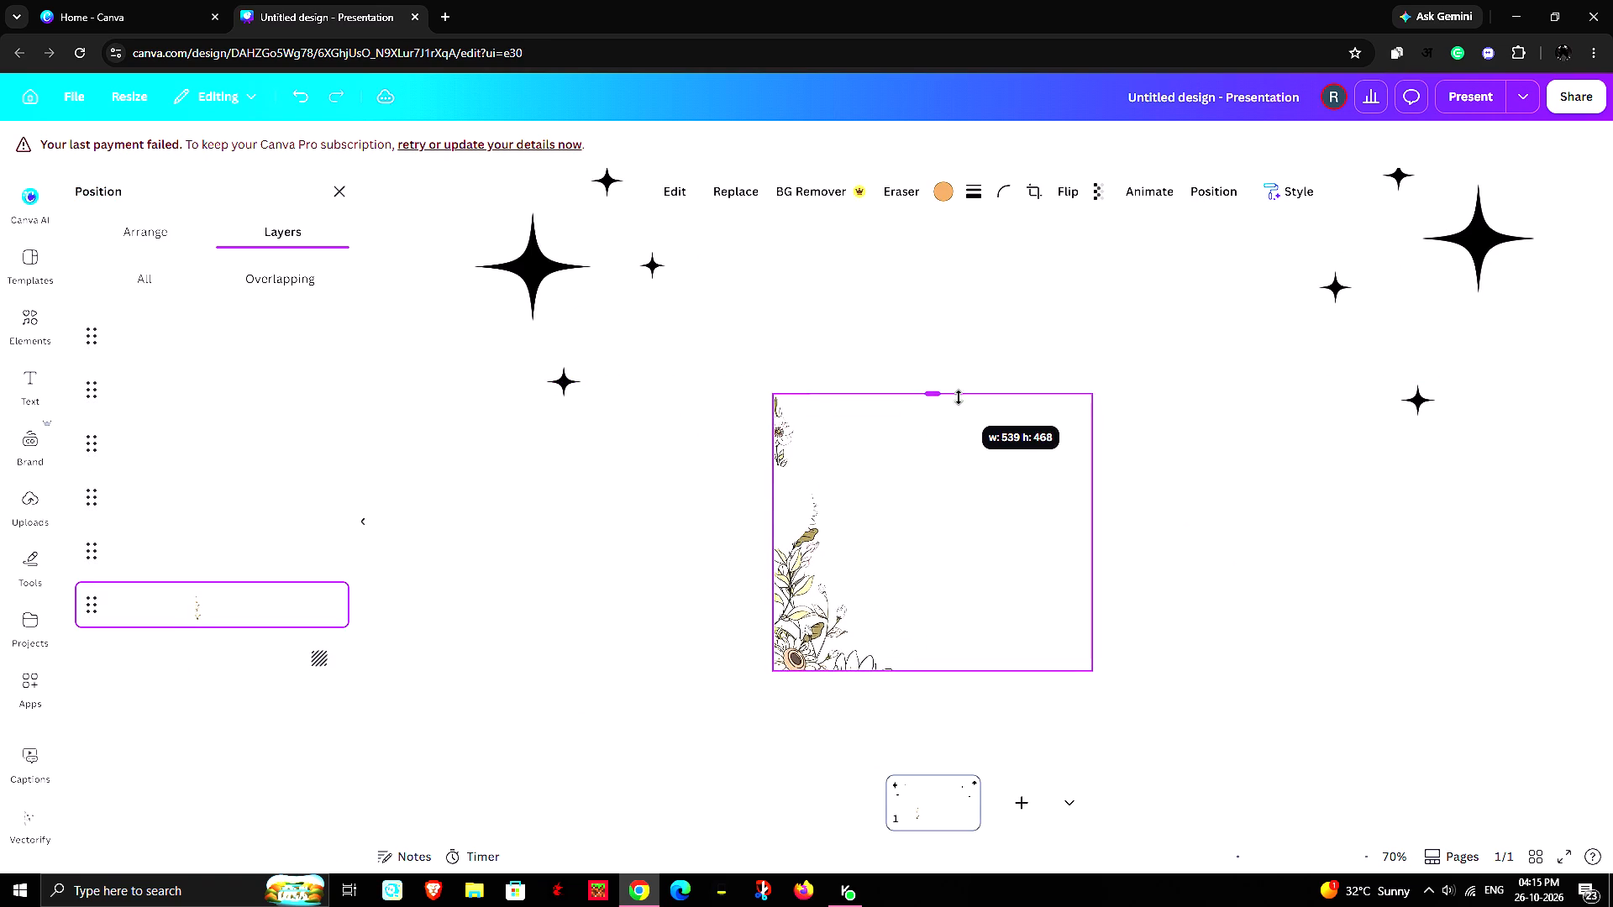
left_click_drag(959, 397, 963, 399)
left_click_drag(938, 668, 938, 705)
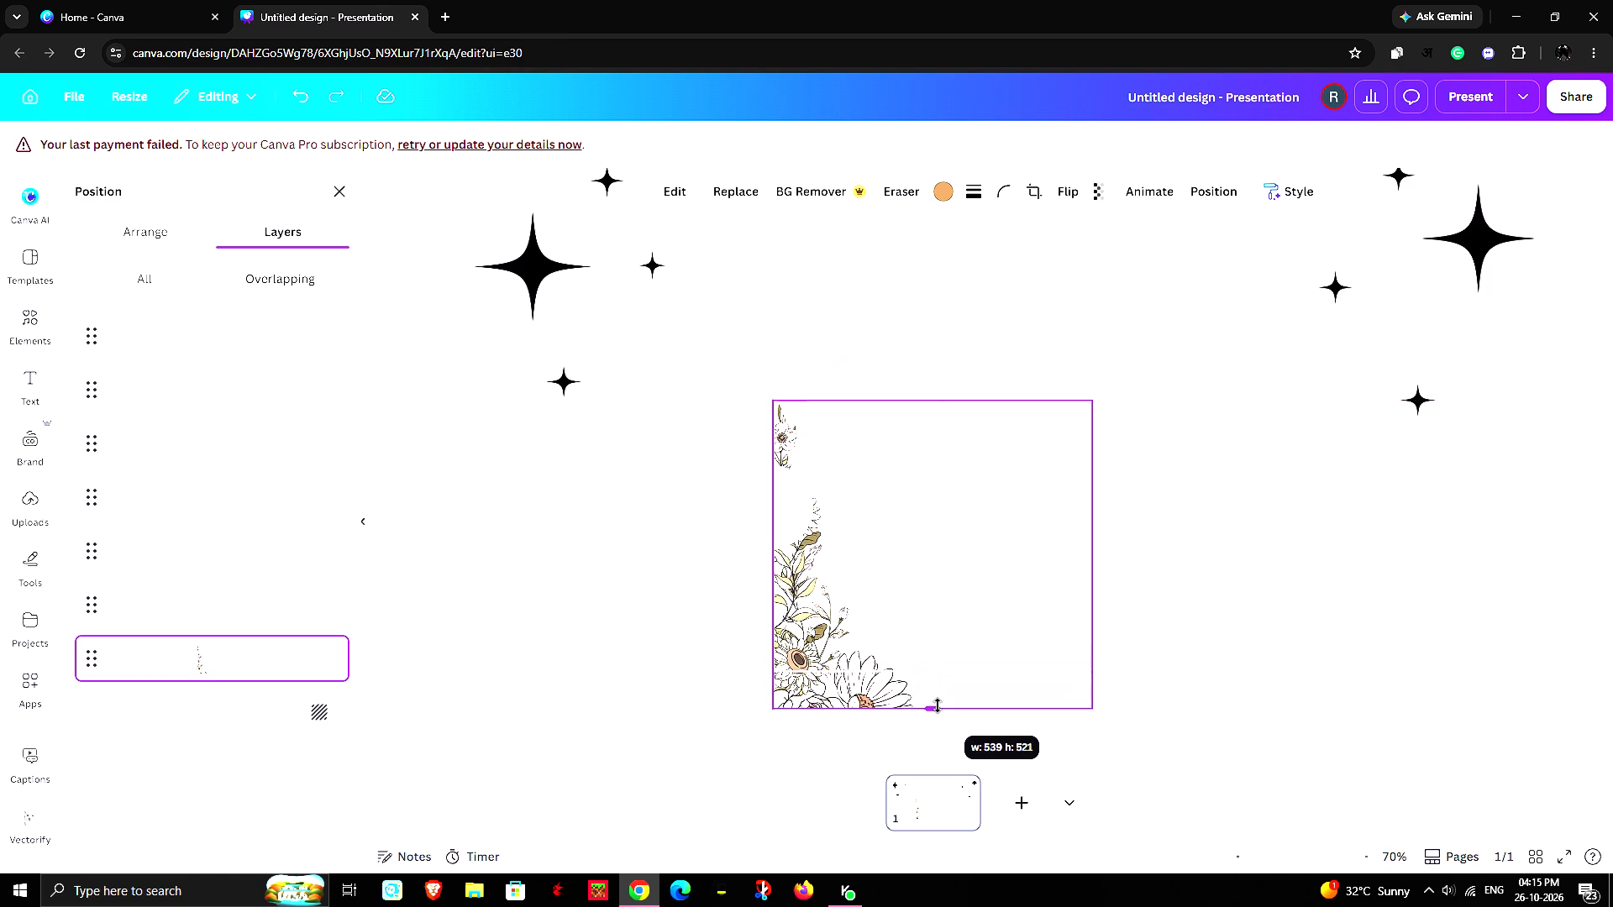
left_click_drag(938, 705, 939, 689)
left_click_drag(928, 523, 927, 497)
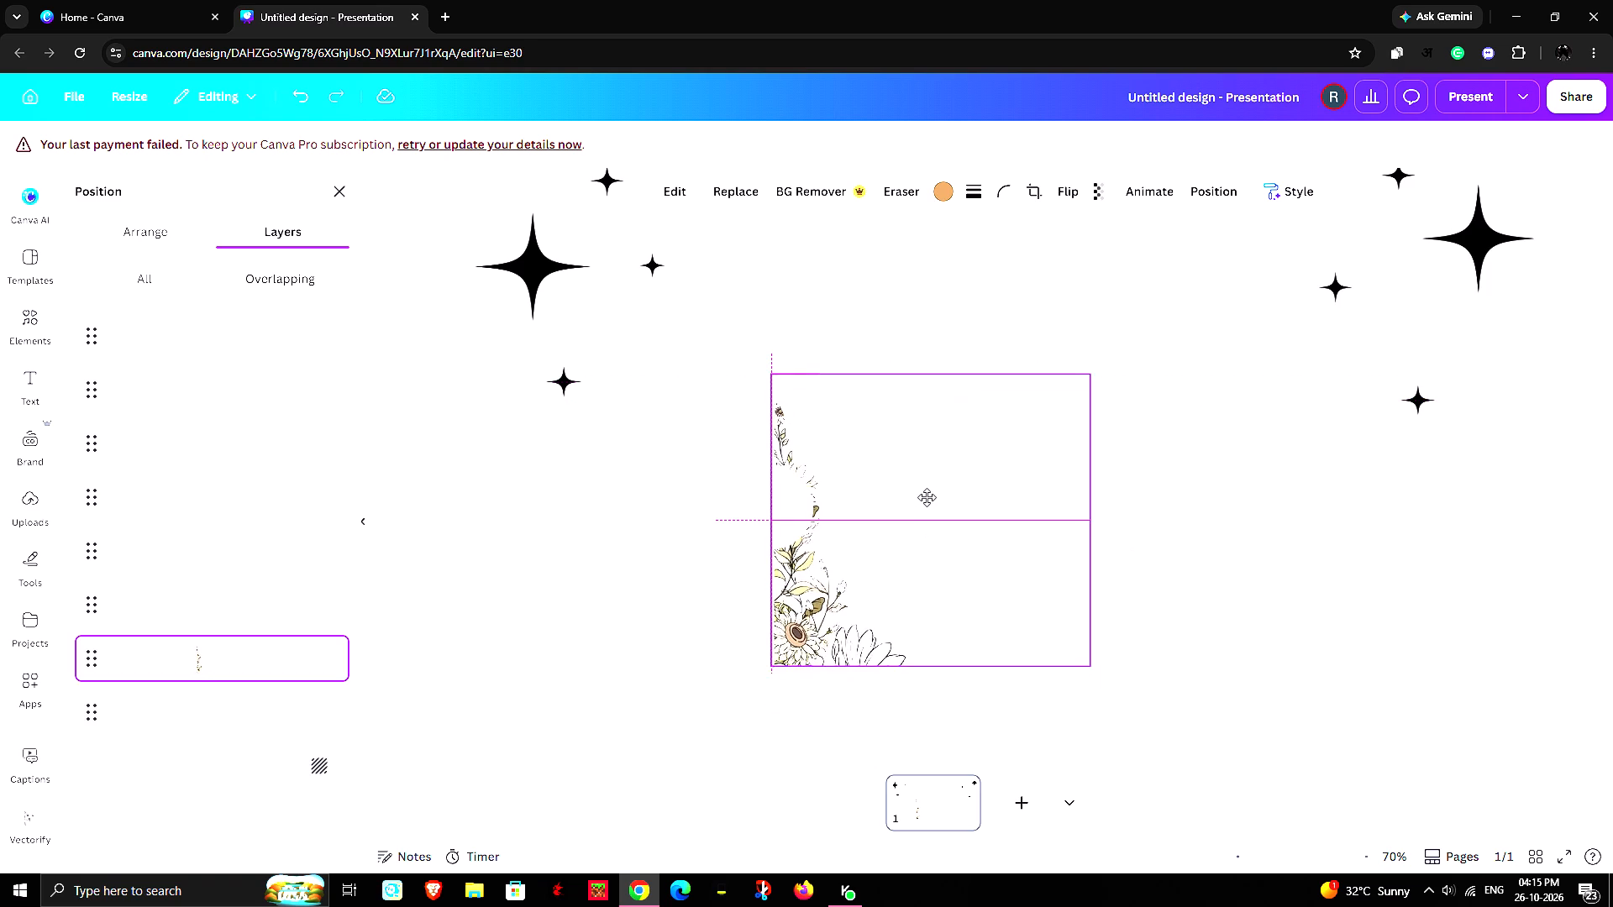
left_click_drag(927, 497, 929, 504)
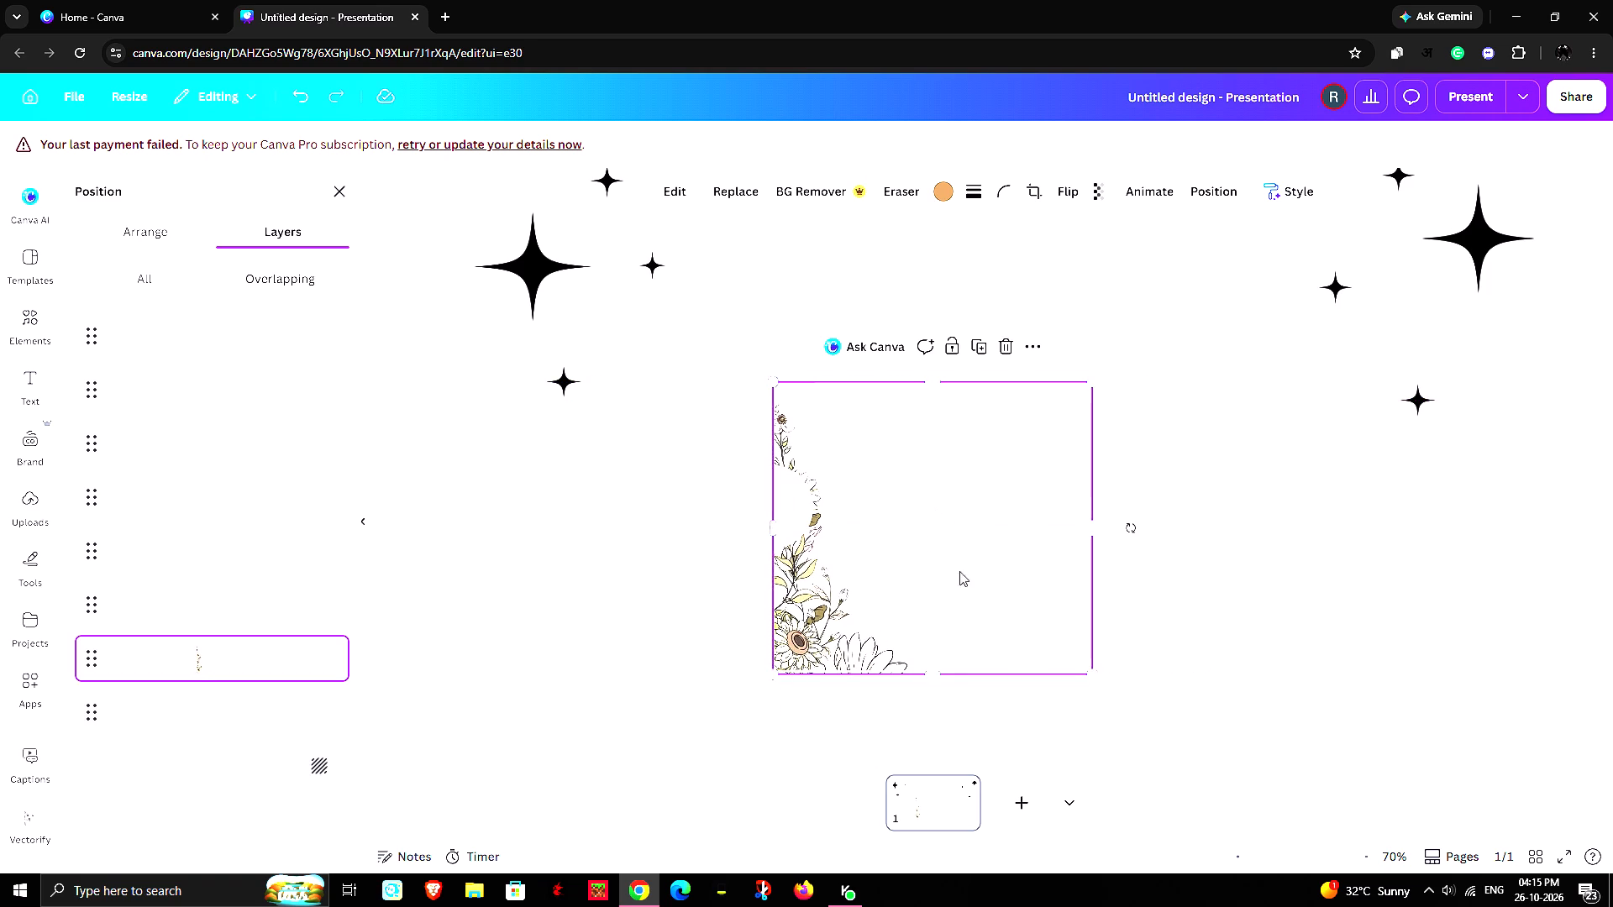
Leave the layer view and delete the daisy border from beside the arch.
left_click(680, 553)
left_click(581, 537)
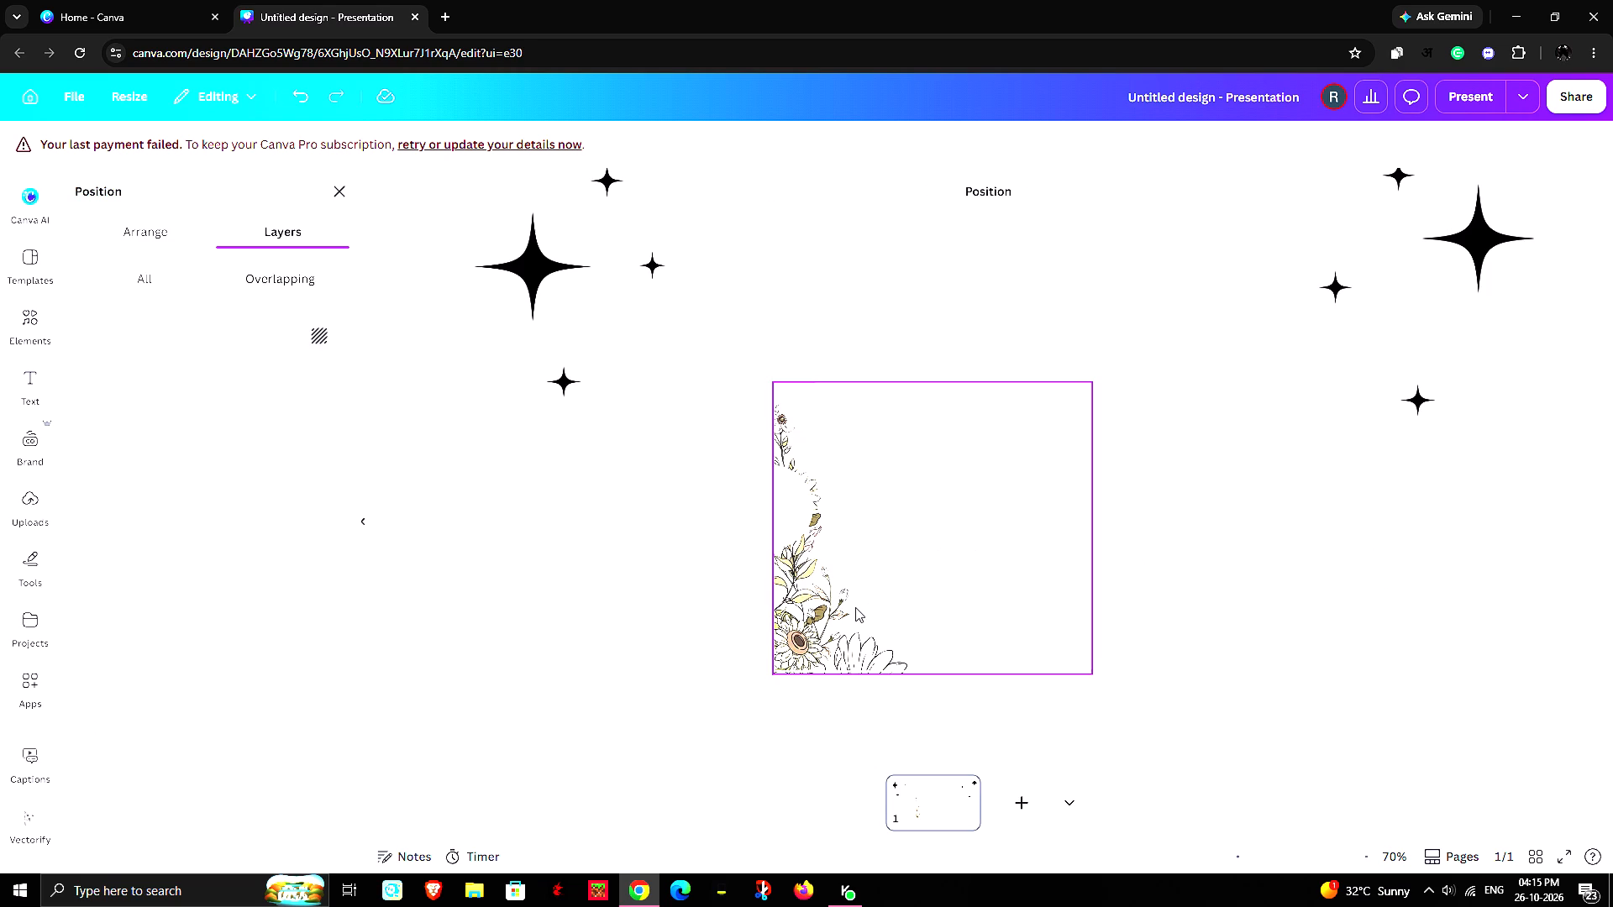
left_click(1363, 569)
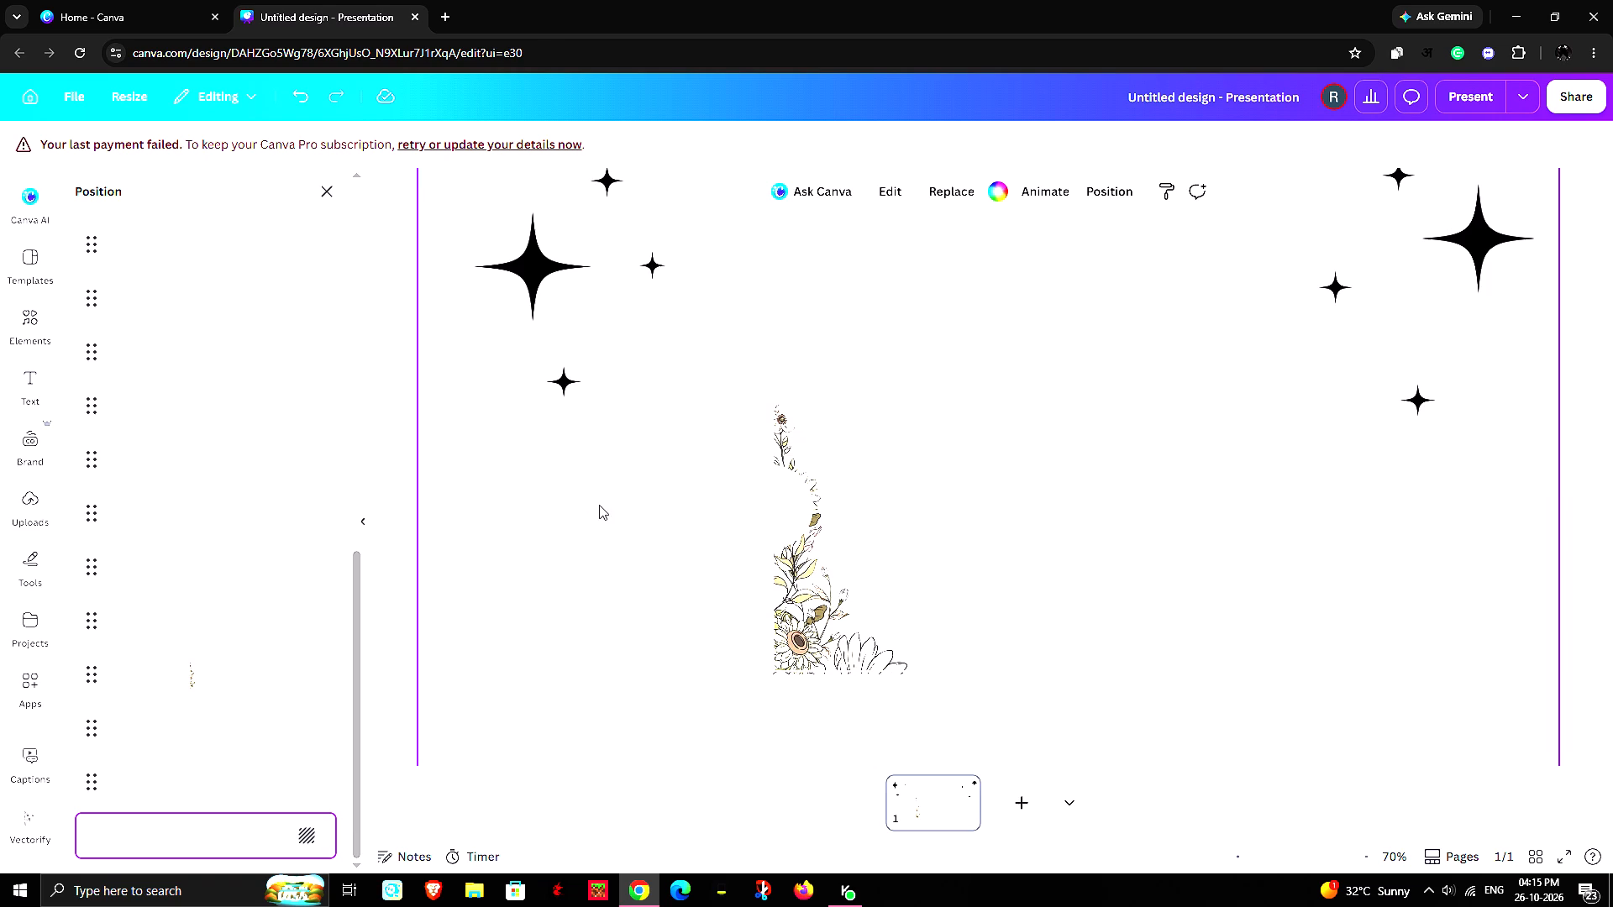
left_click(599, 505)
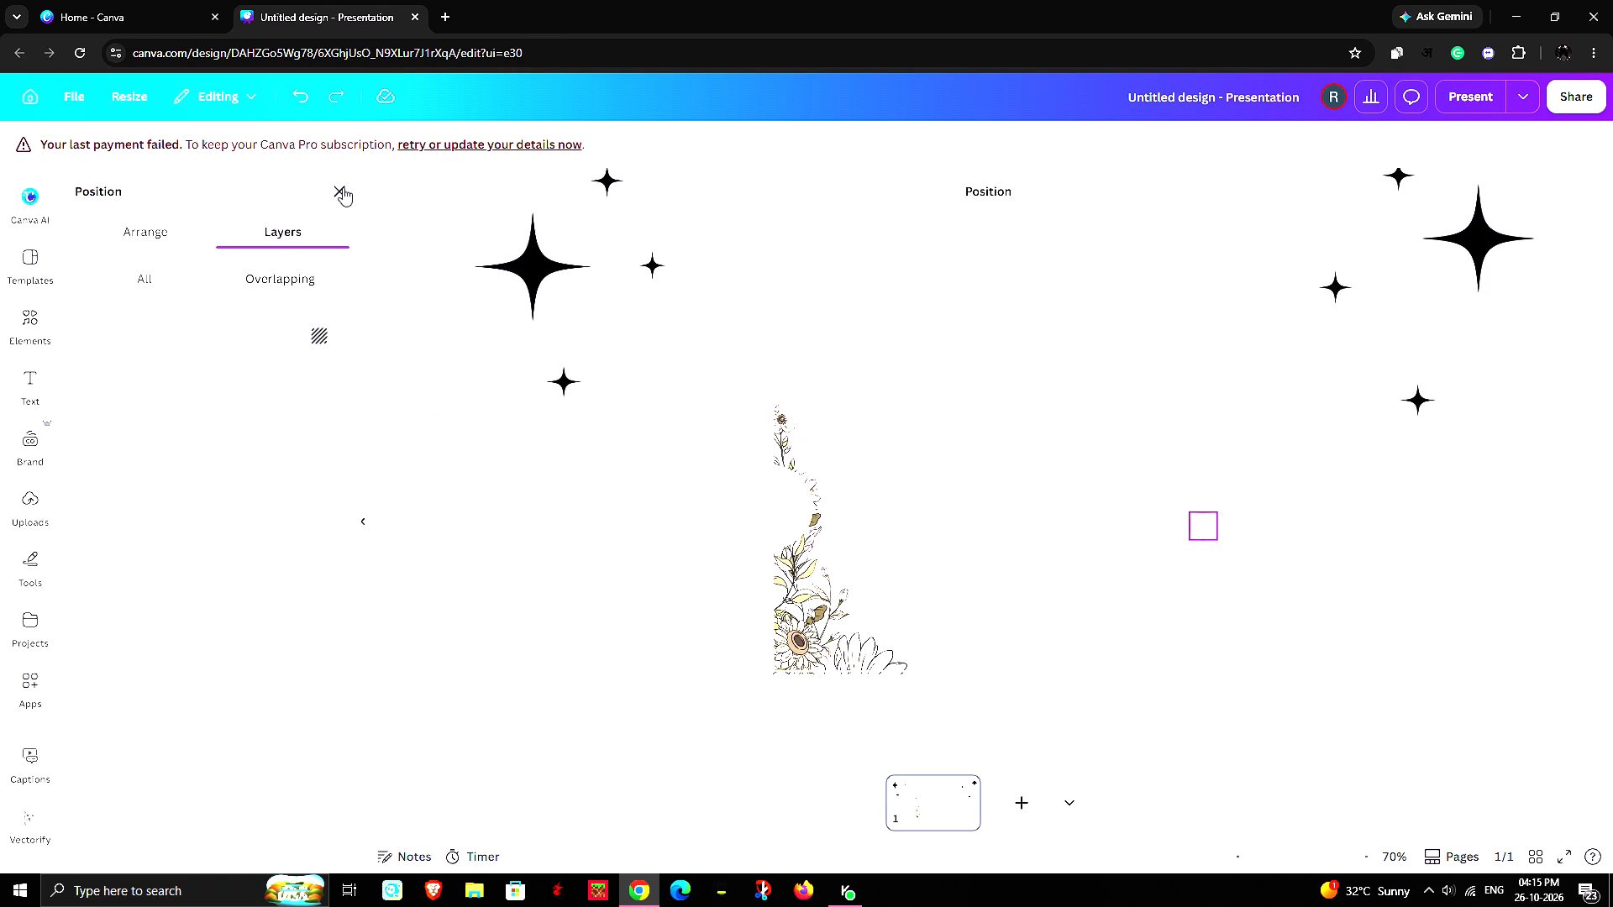
left_click(343, 187)
scroll(201, 485, "down", 3)
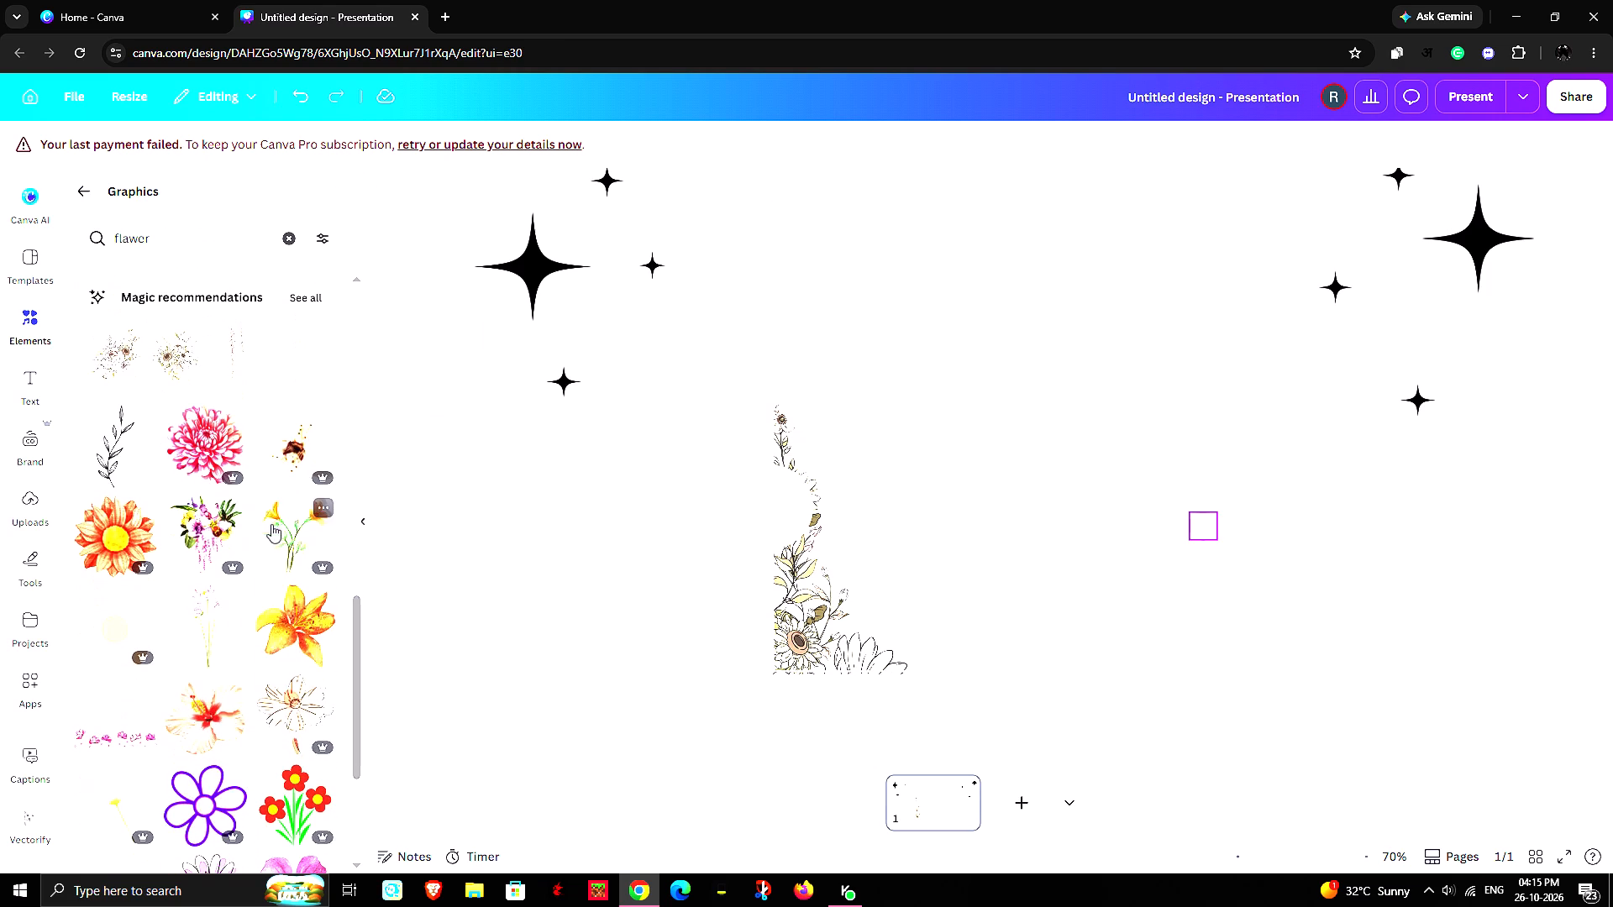
left_click(849, 605)
key("Delete")
Look through the flower graphics results for a replacement for the daisy border.
scroll(141, 544, "down", 5)
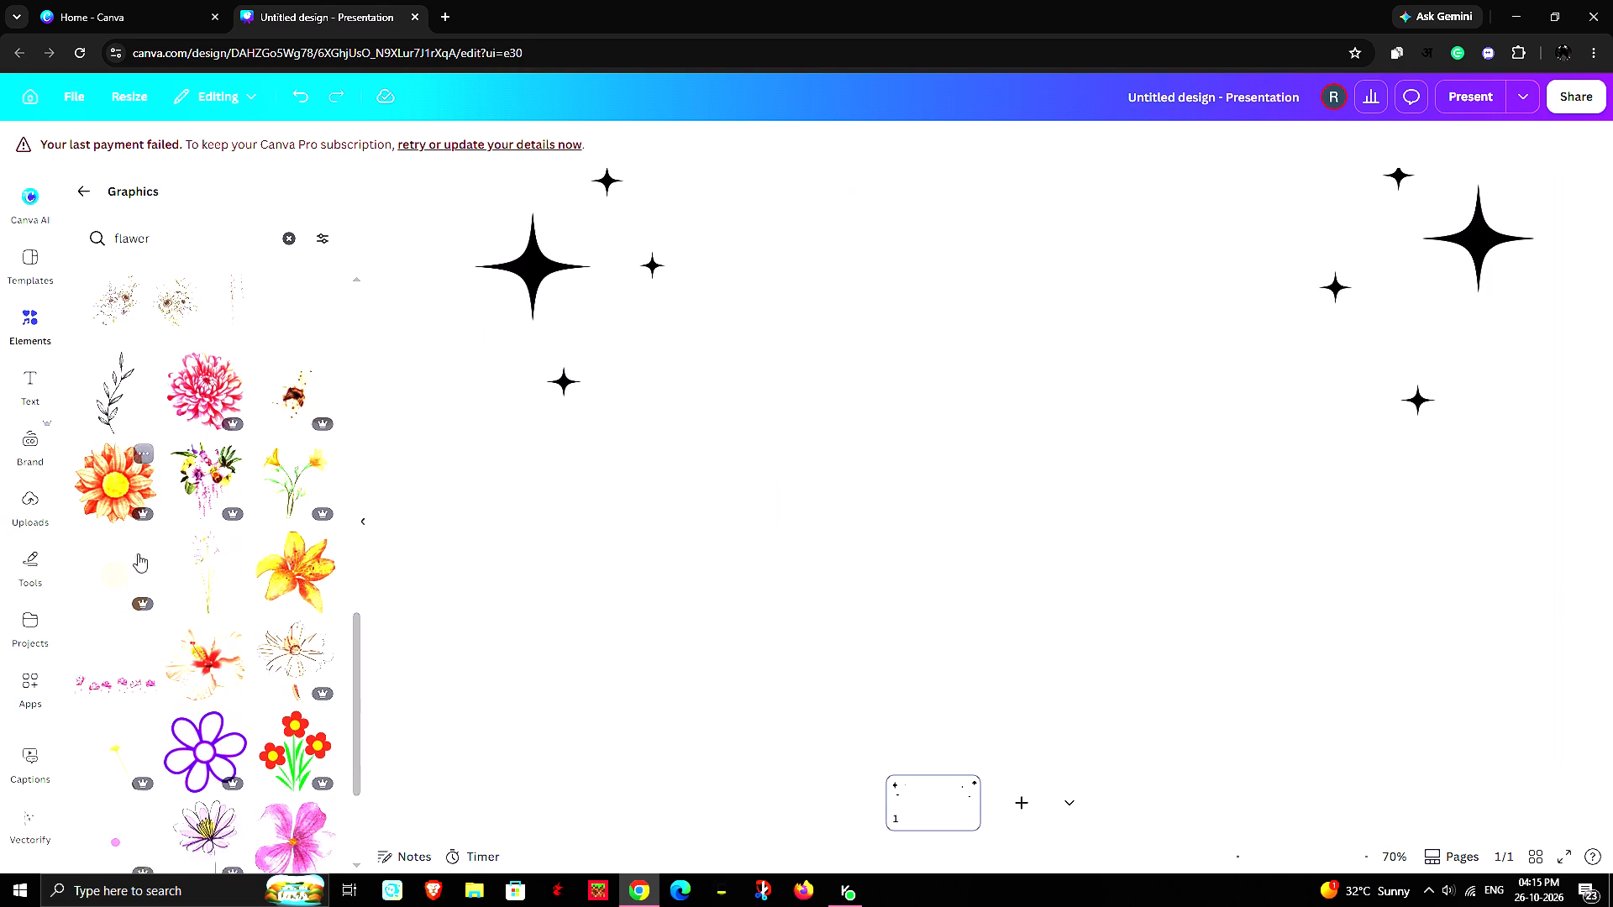
scroll(138, 557, "down", 5)
scroll(171, 561, "up", 8)
scroll(208, 669, "up", 3)
scroll(208, 669, "down", 2)
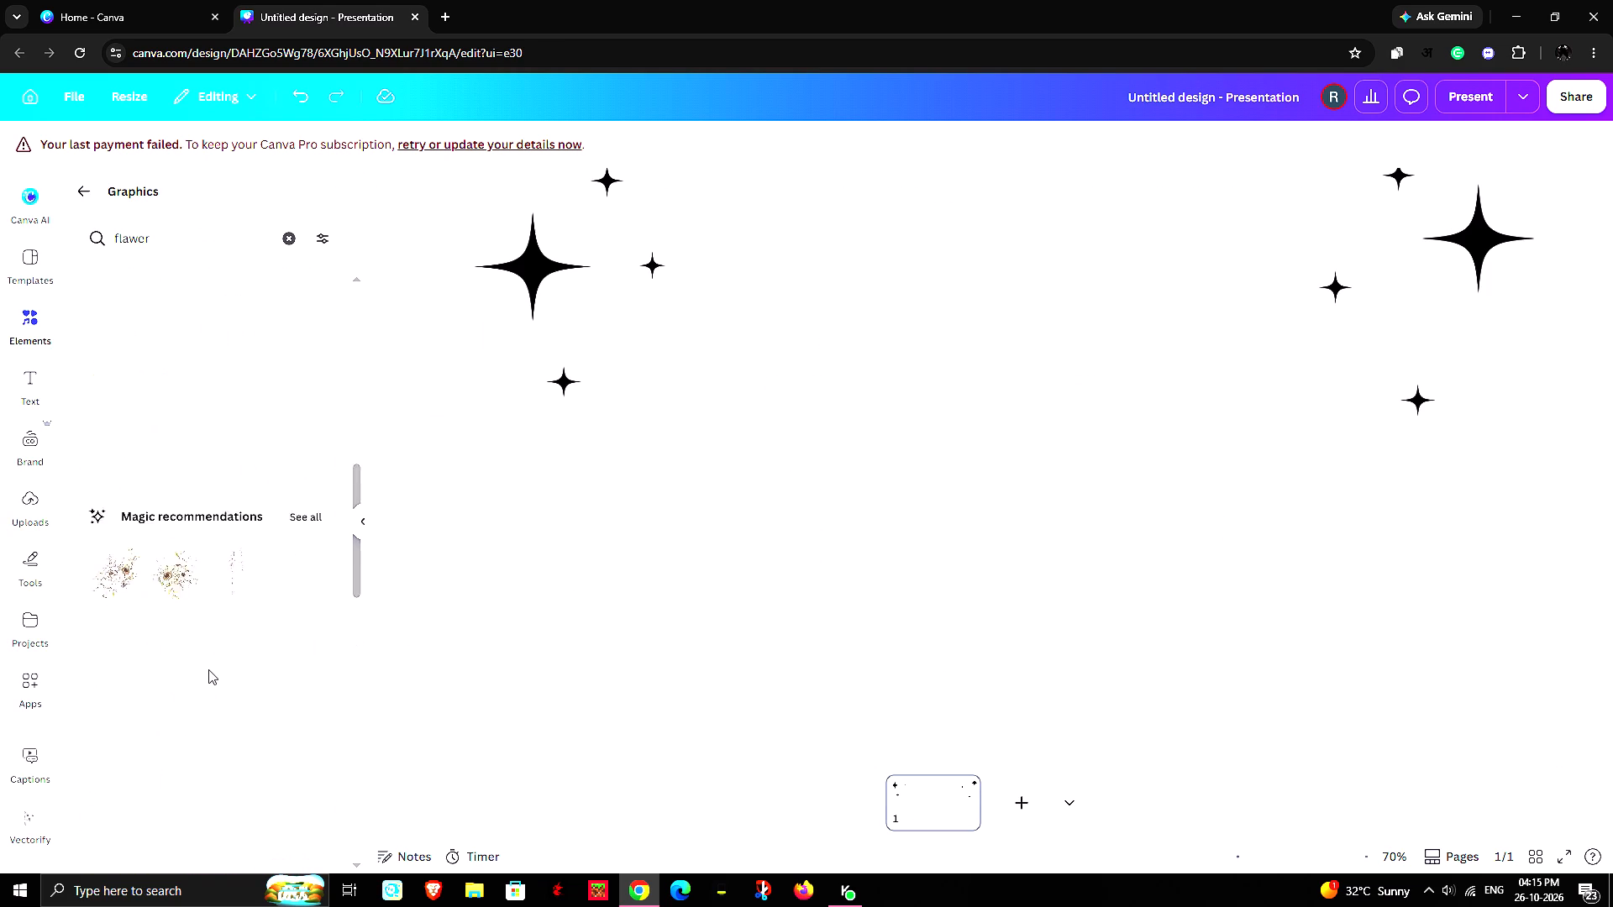
scroll(208, 669, "down", 6)
scroll(206, 523, "down", 4)
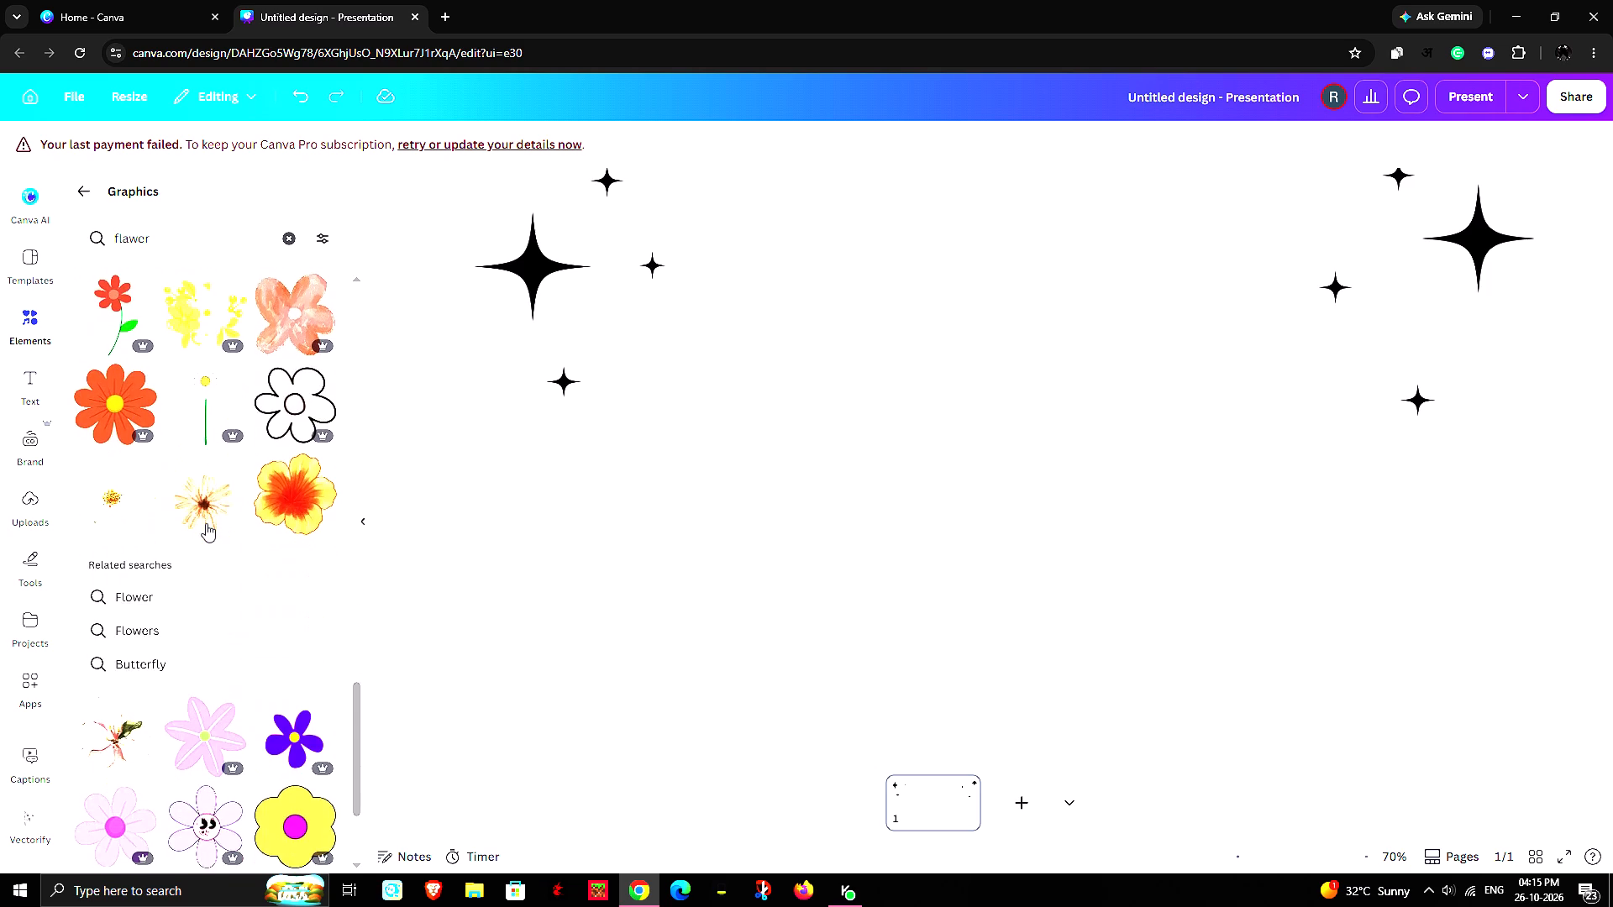
scroll(206, 523, "down", 9)
scroll(224, 524, "up", 6)
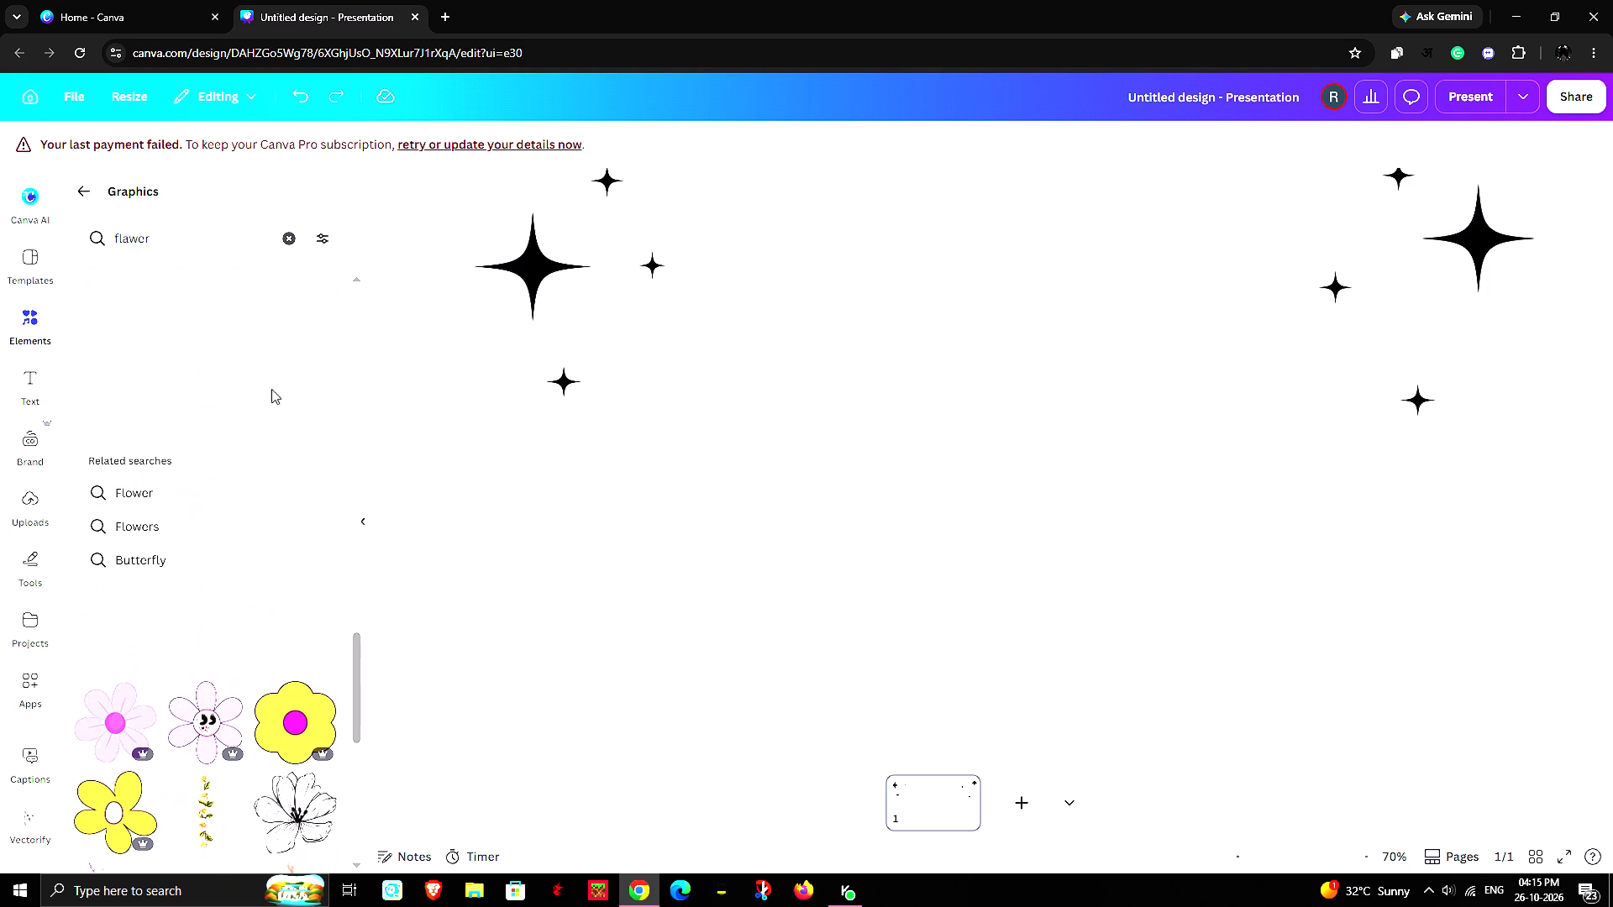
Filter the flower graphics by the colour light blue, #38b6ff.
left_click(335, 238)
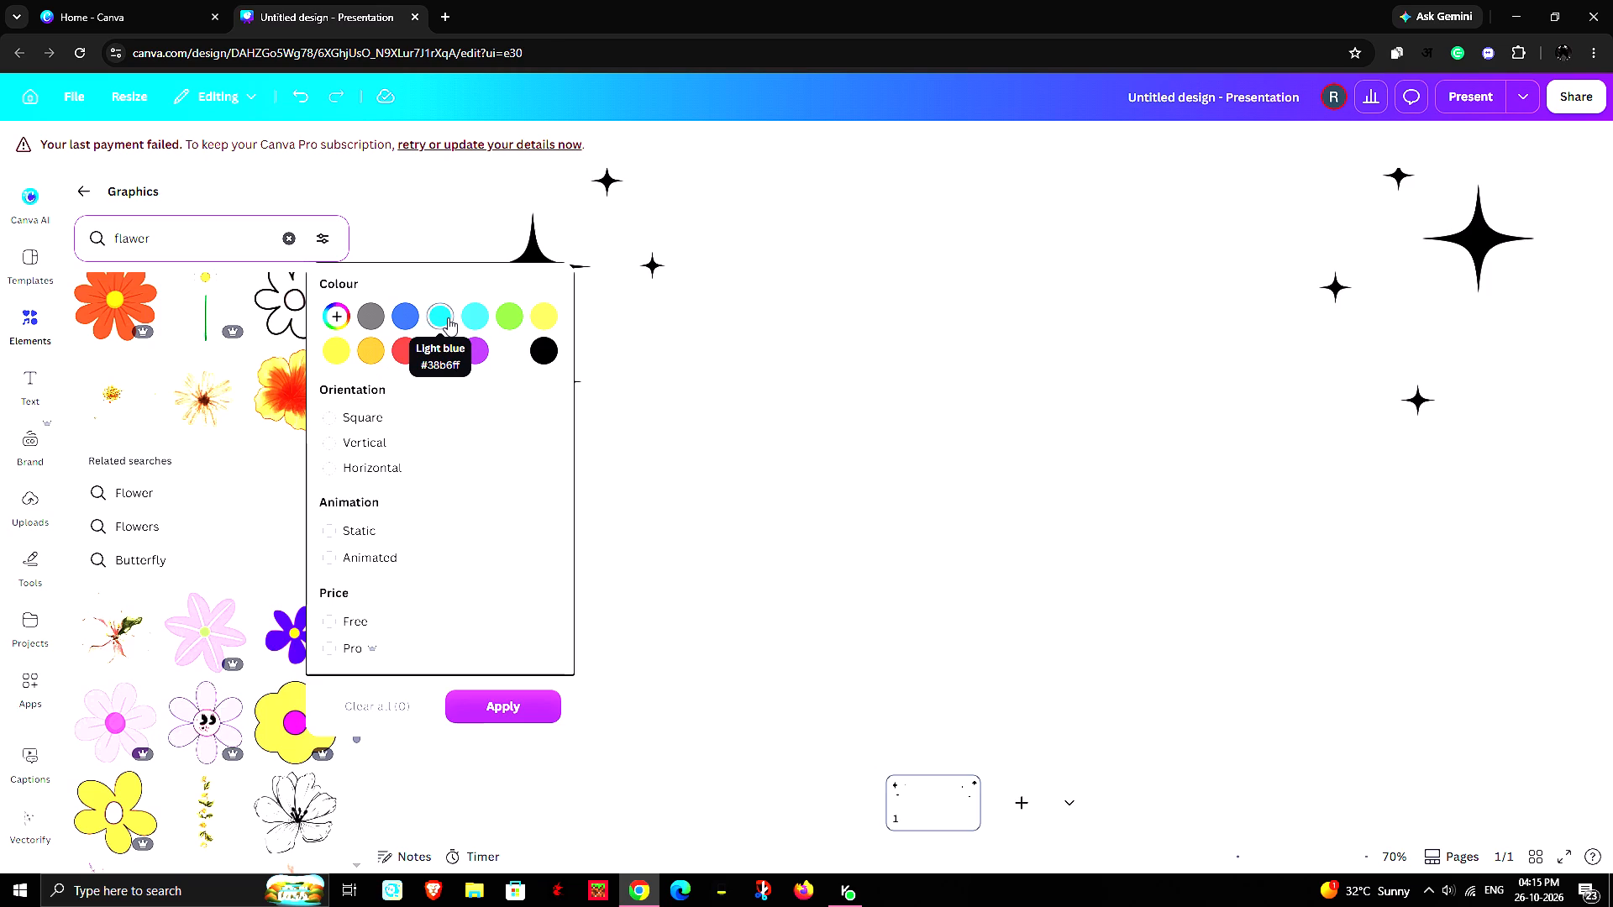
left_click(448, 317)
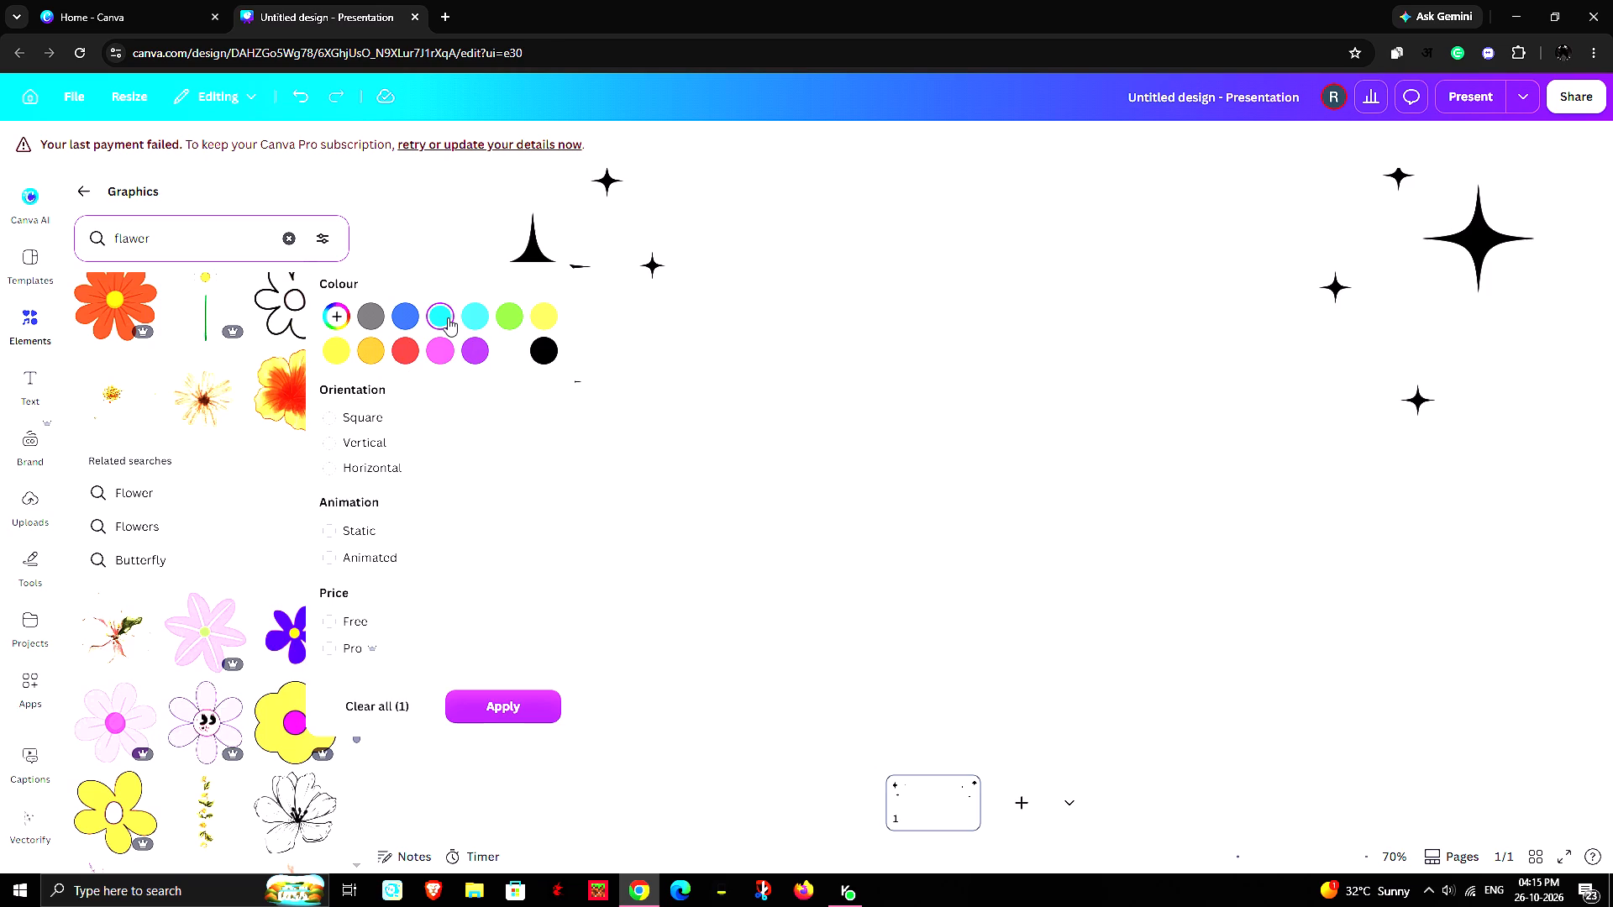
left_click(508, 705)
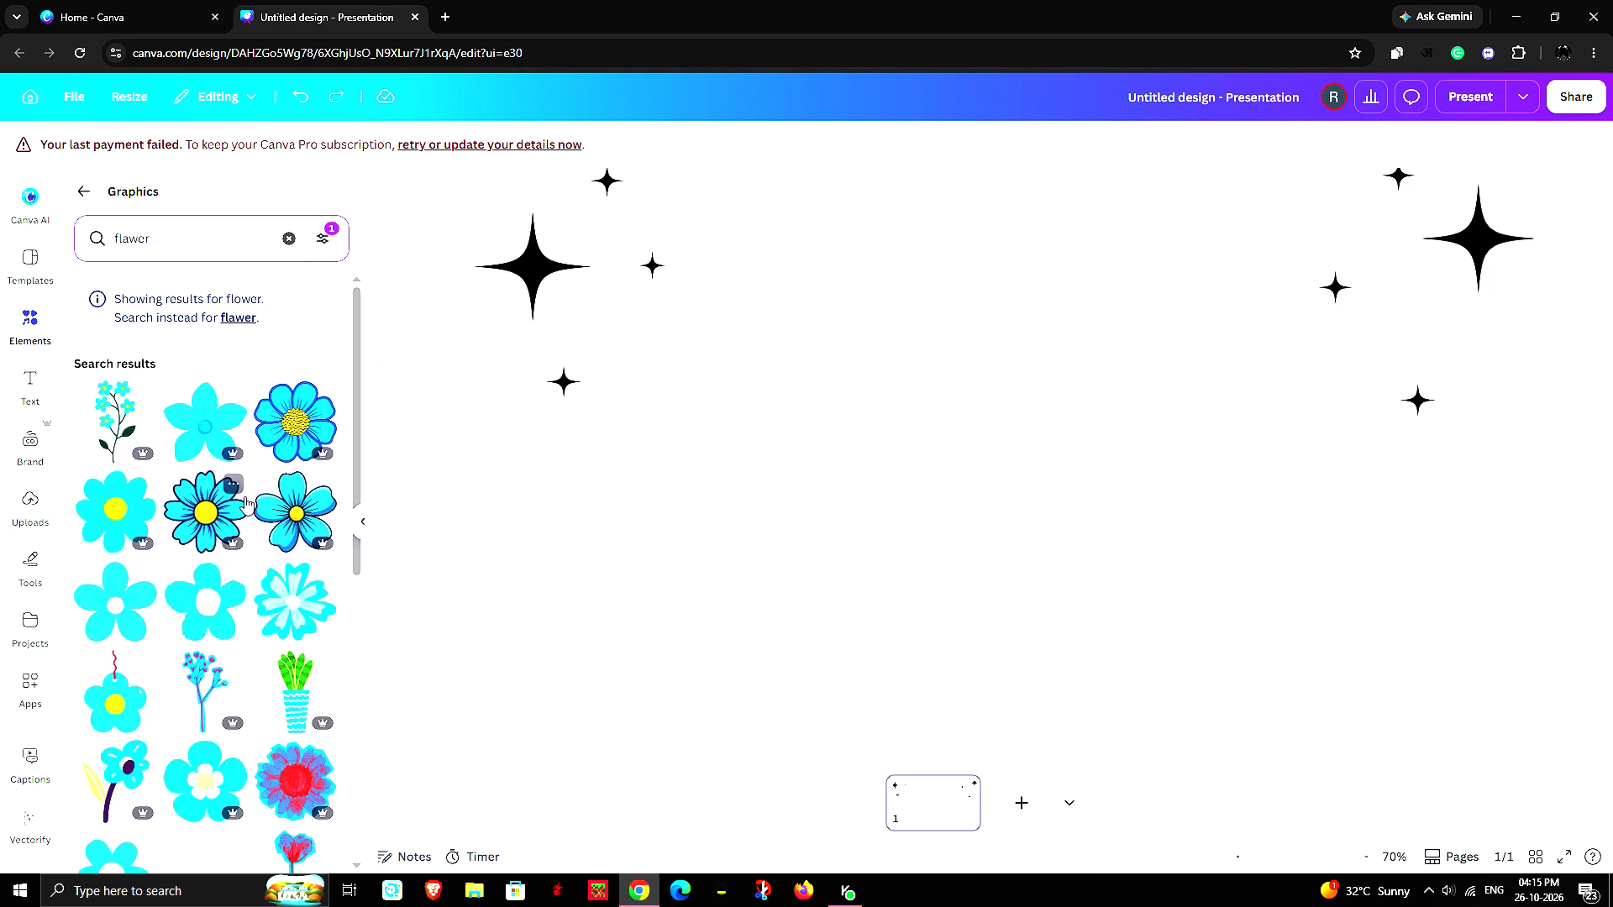
Examine the light blue flower graphics for one that suits the page.
scroll(239, 503, "down", 15)
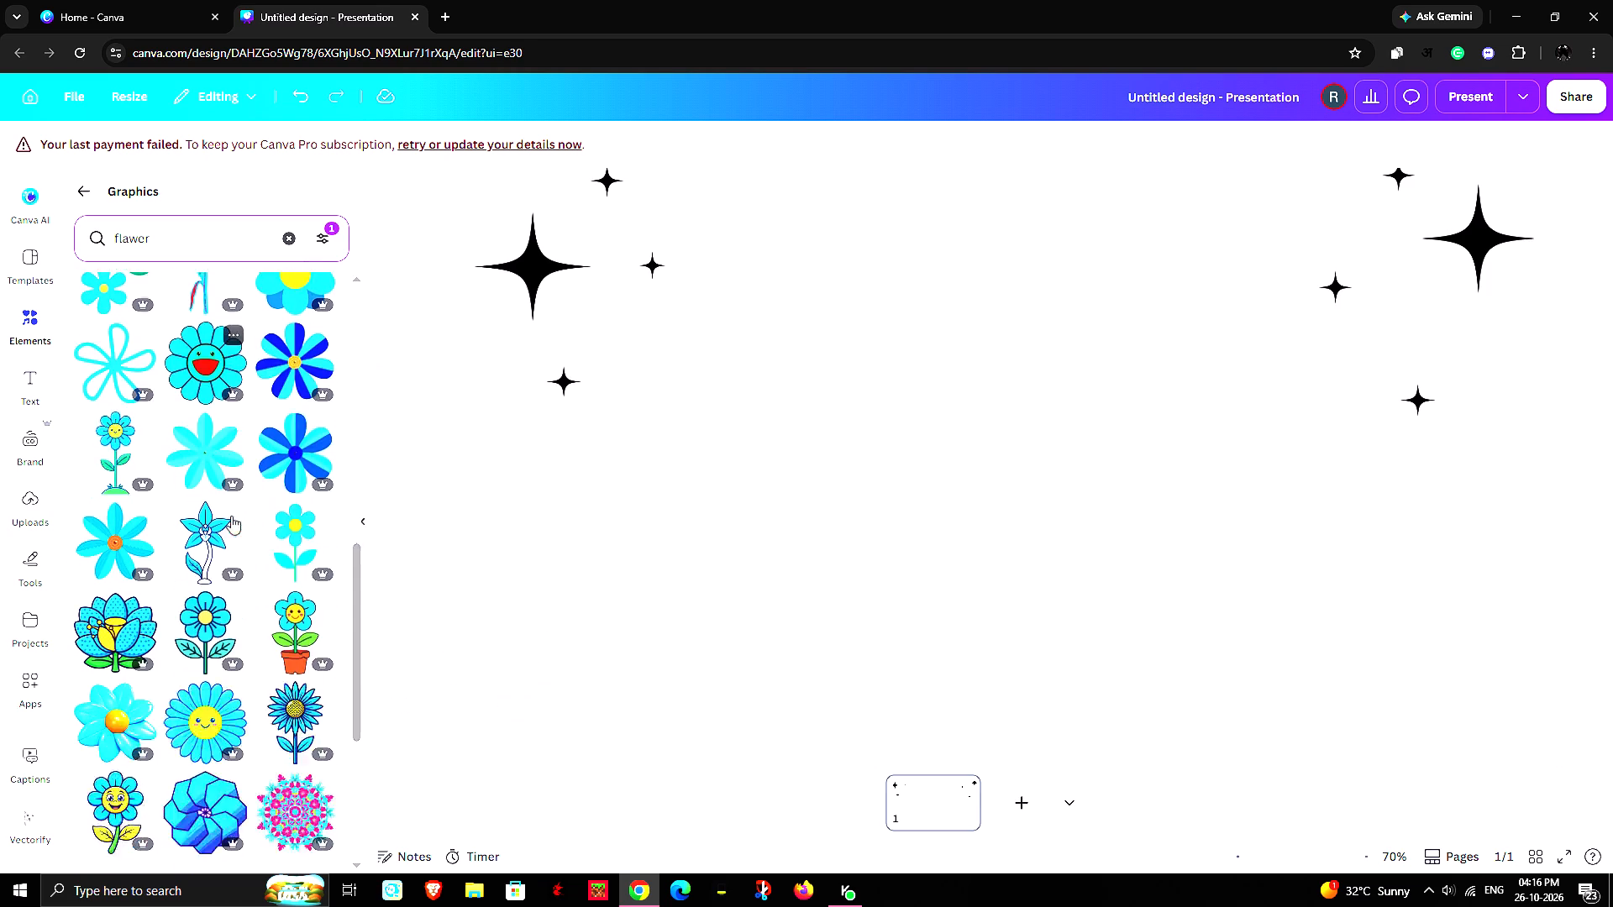
scroll(231, 516, "down", 13)
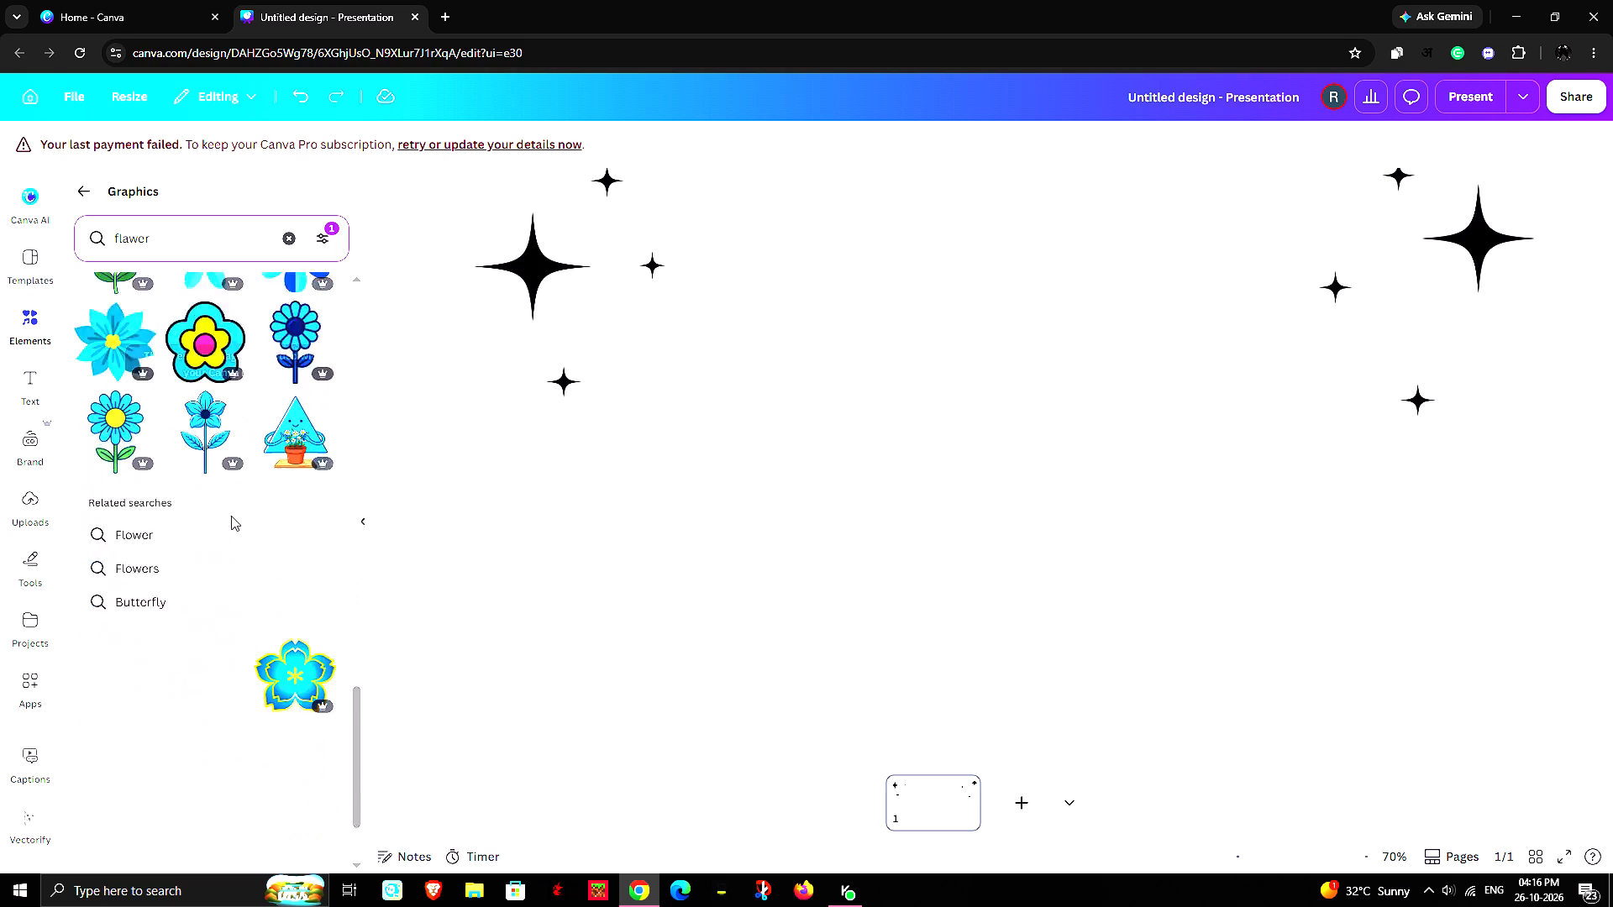
scroll(231, 516, "down", 5)
scroll(231, 516, "up", 6)
scroll(231, 516, "down", 4)
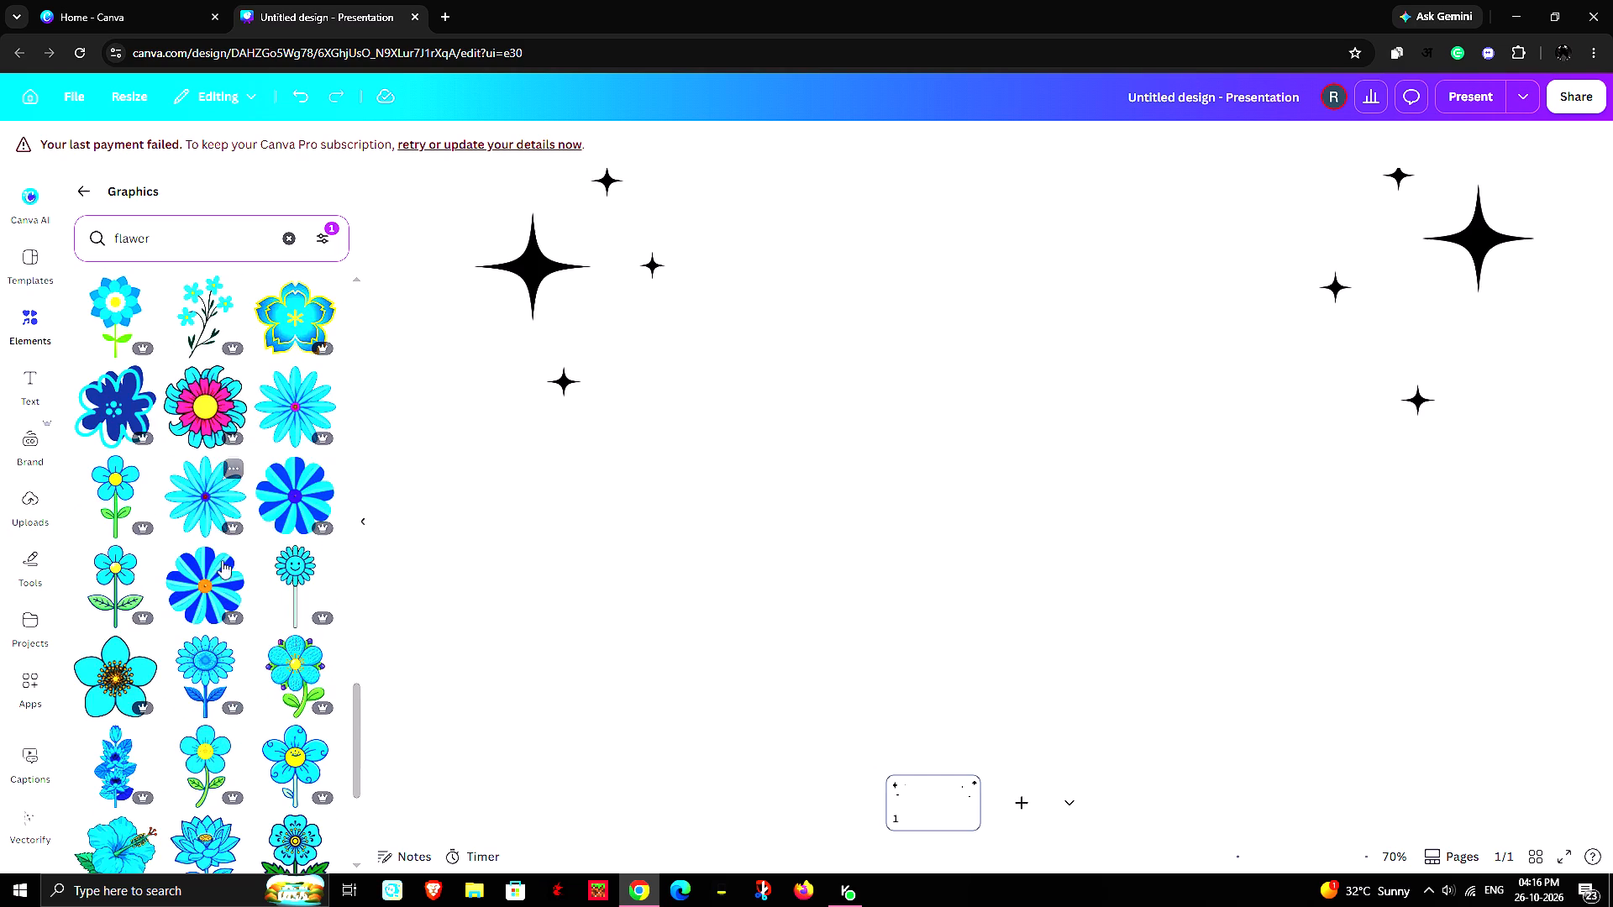
scroll(222, 565, "up", 14)
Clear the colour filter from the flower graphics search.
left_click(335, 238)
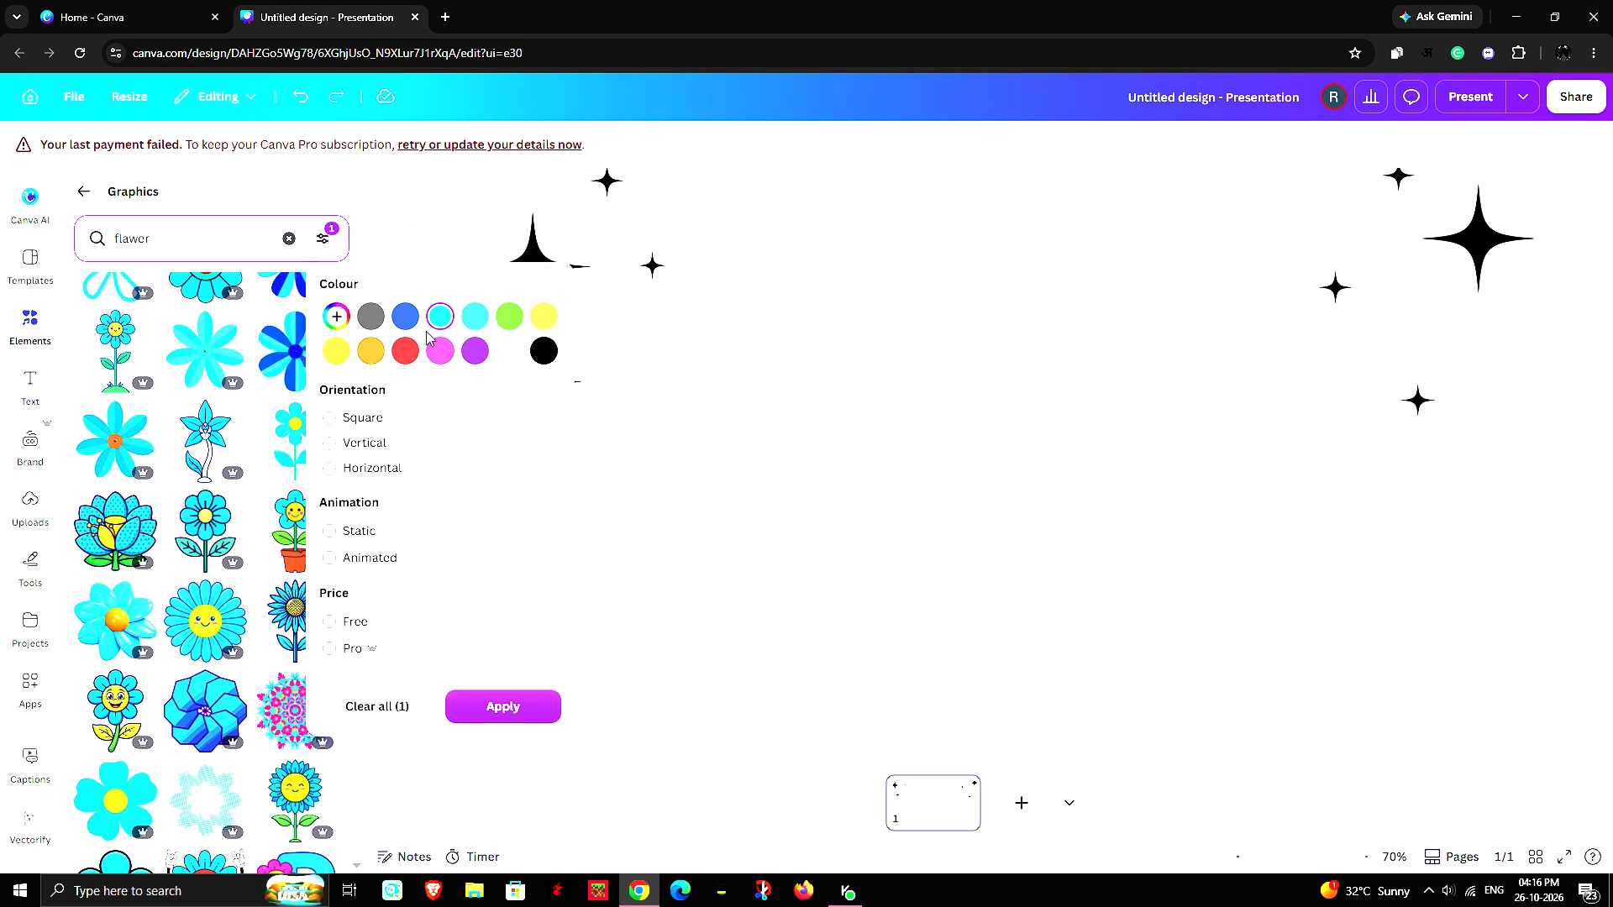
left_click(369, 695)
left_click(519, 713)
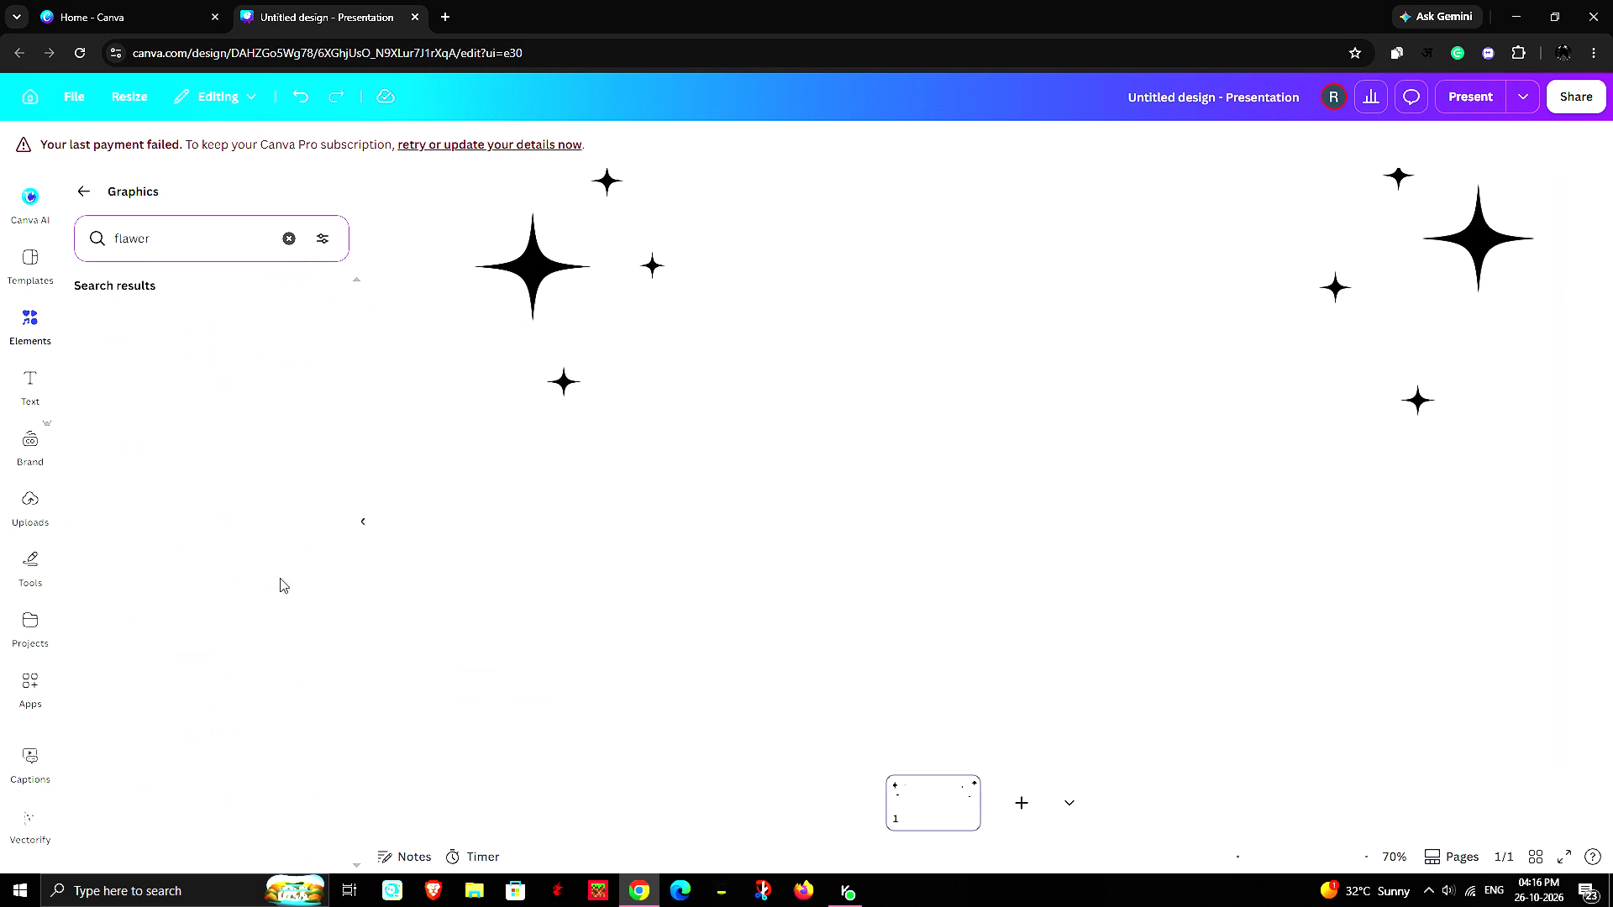
Find the blue watercolour flower with green leaves among the flower graphics and place it on the page.
scroll(243, 552, "up", 1)
scroll(243, 552, "down", 7)
scroll(243, 552, "up", 5)
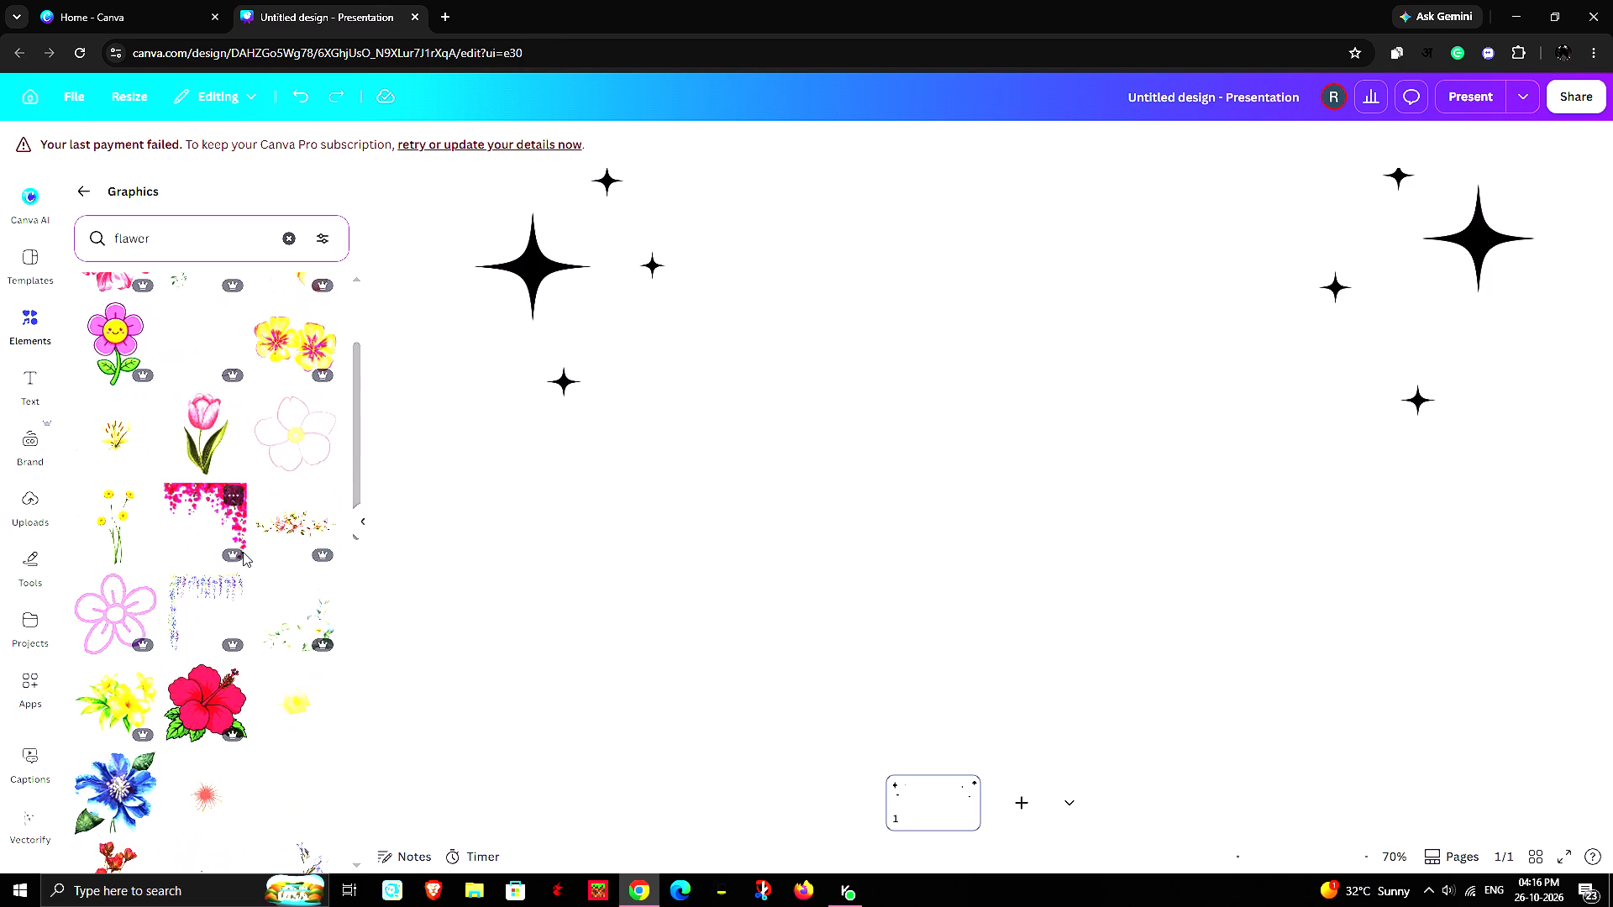
scroll(243, 552, "down", 5)
left_click_drag(113, 375, 416, 526)
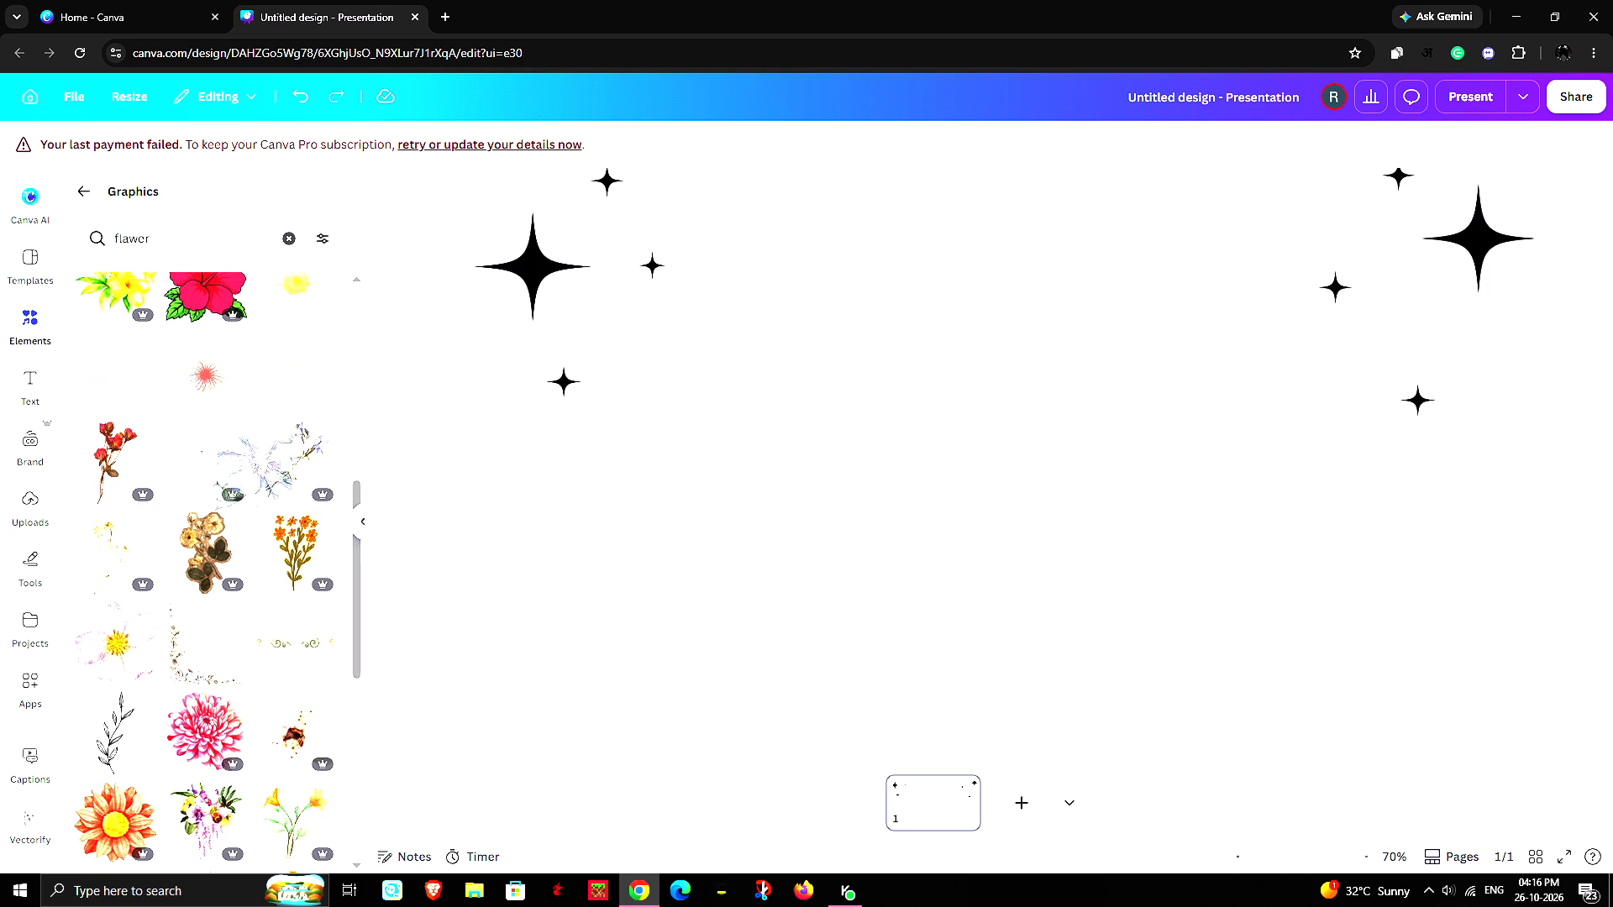
left_click_drag(416, 526, 497, 464)
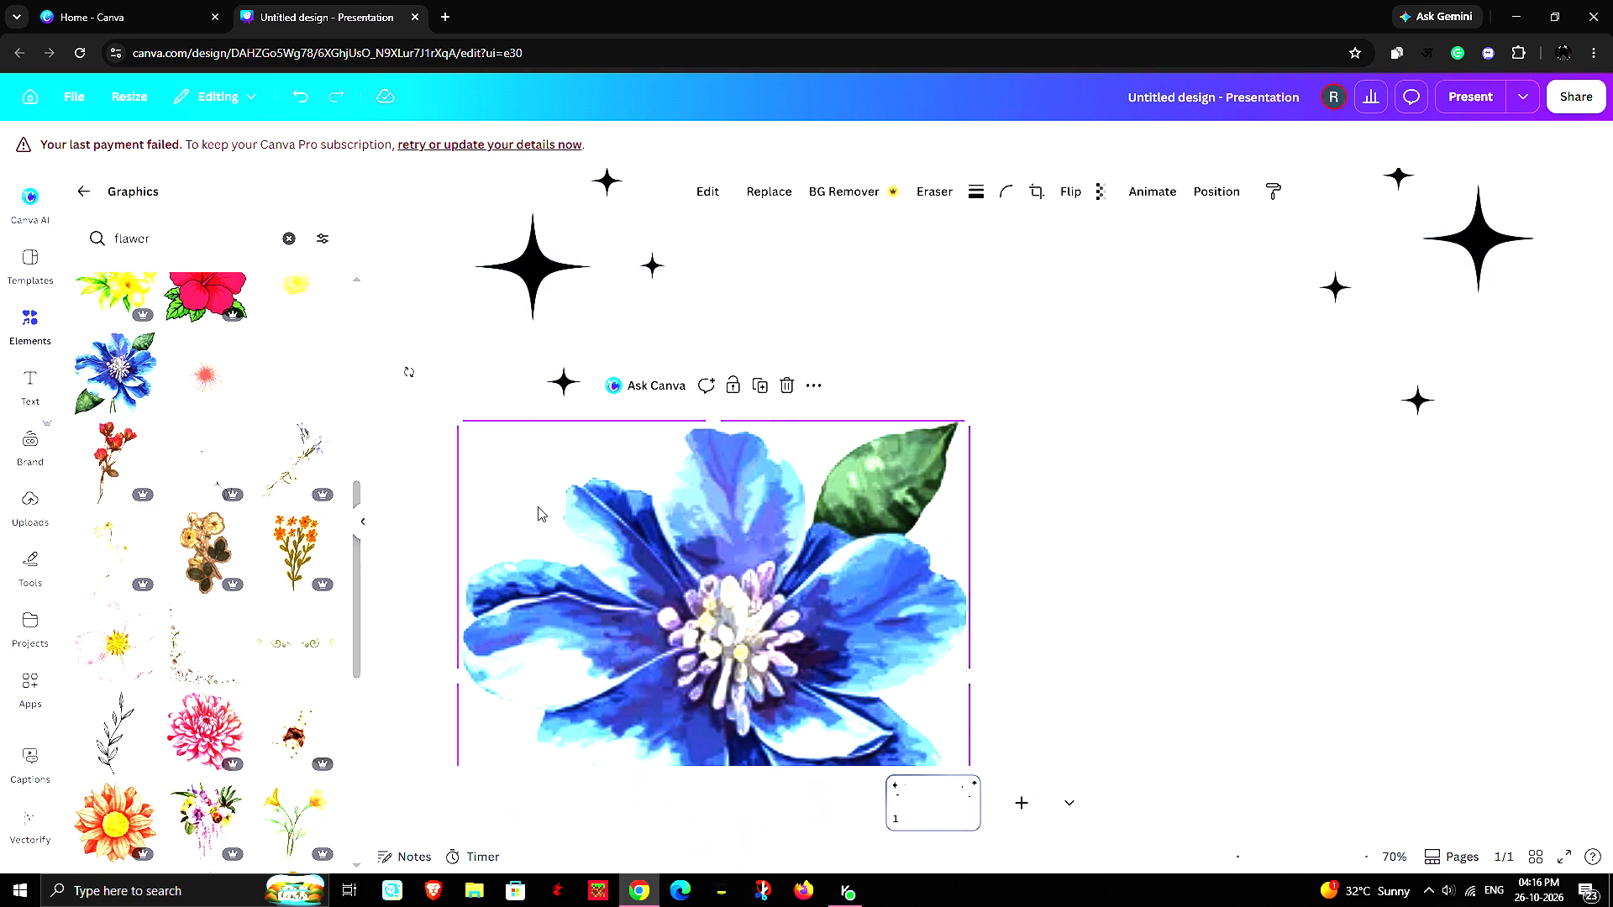
Shrink the blue flower to about half its size and fit it into the page's lower-left corner.
left_click(605, 615)
left_click_drag(623, 628, 560, 547)
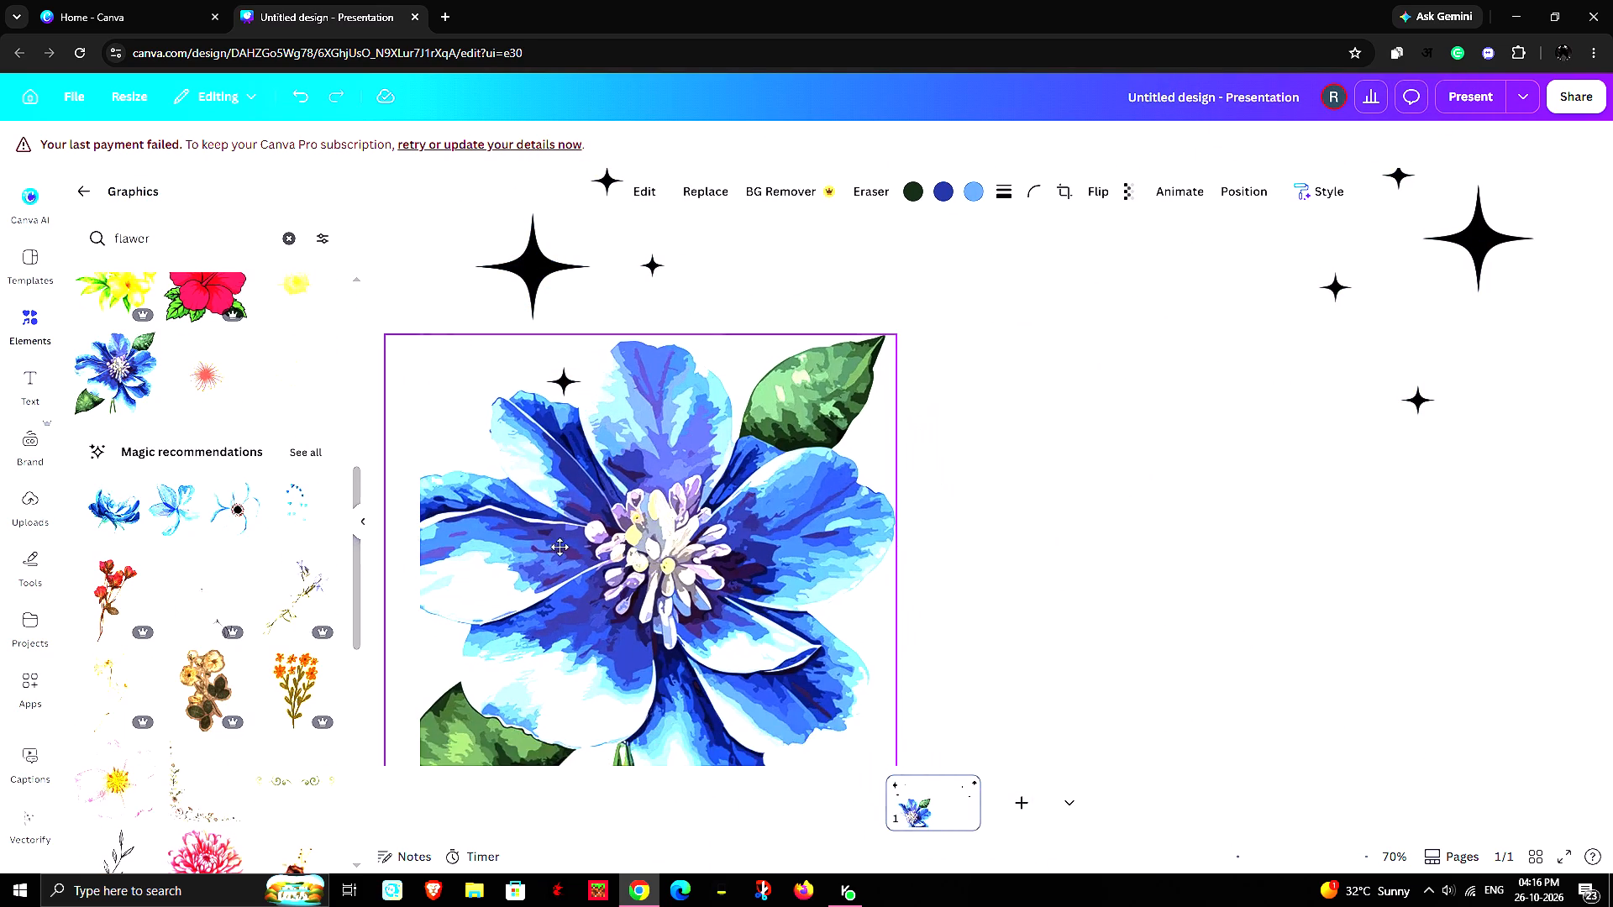
left_click_drag(560, 547, 557, 541)
left_click_drag(911, 335, 733, 438)
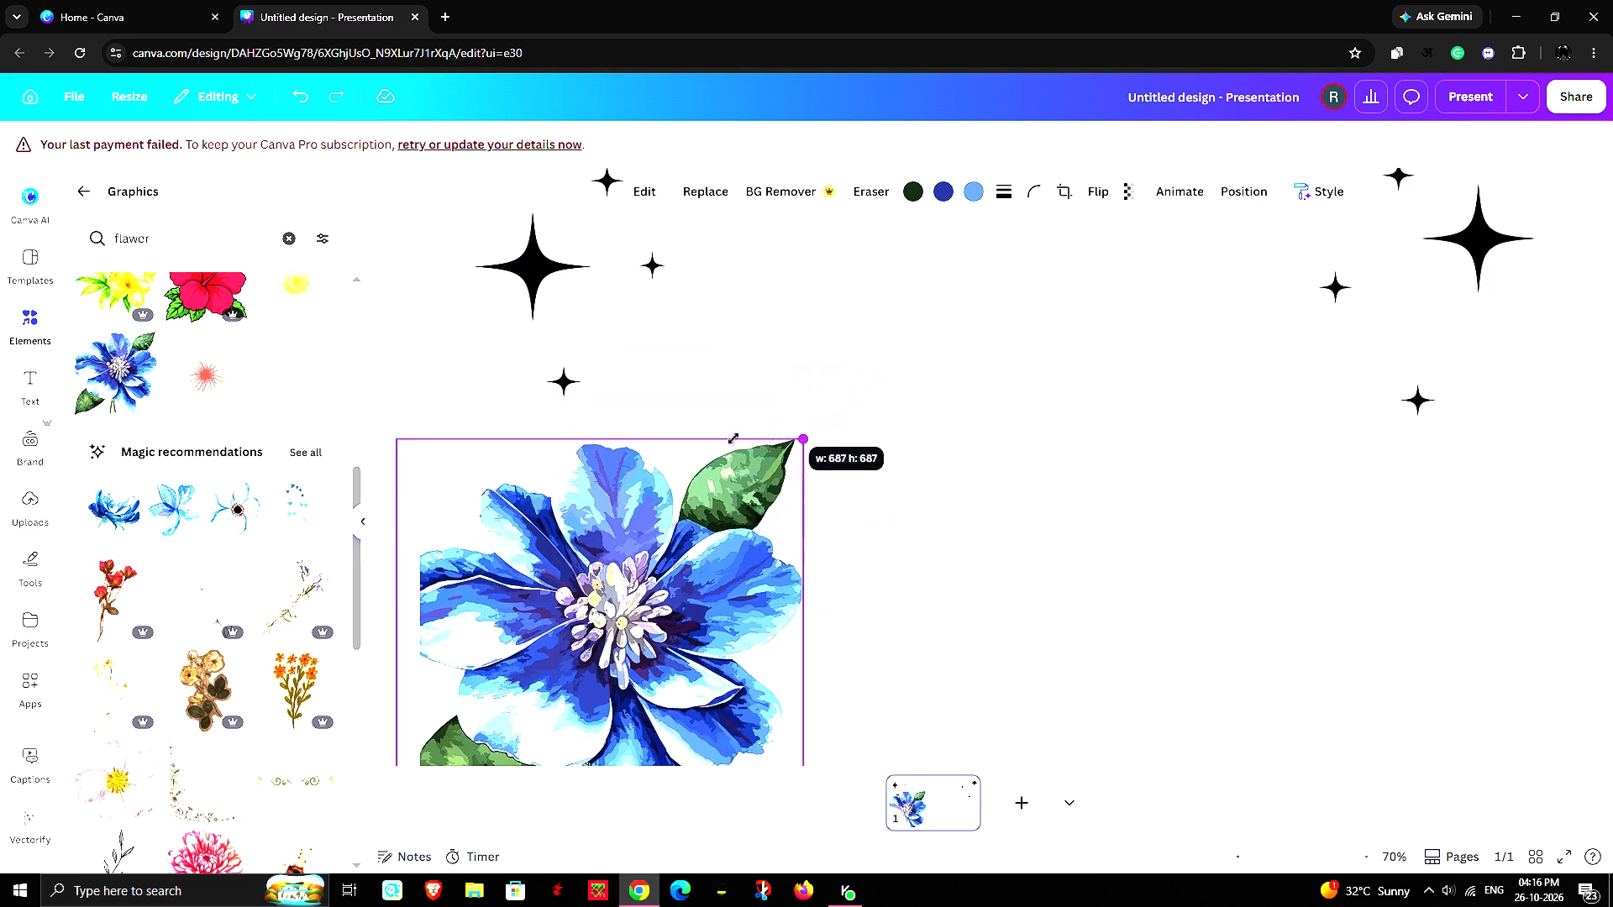
left_click_drag(733, 438, 620, 546)
left_click_drag(535, 684, 561, 629)
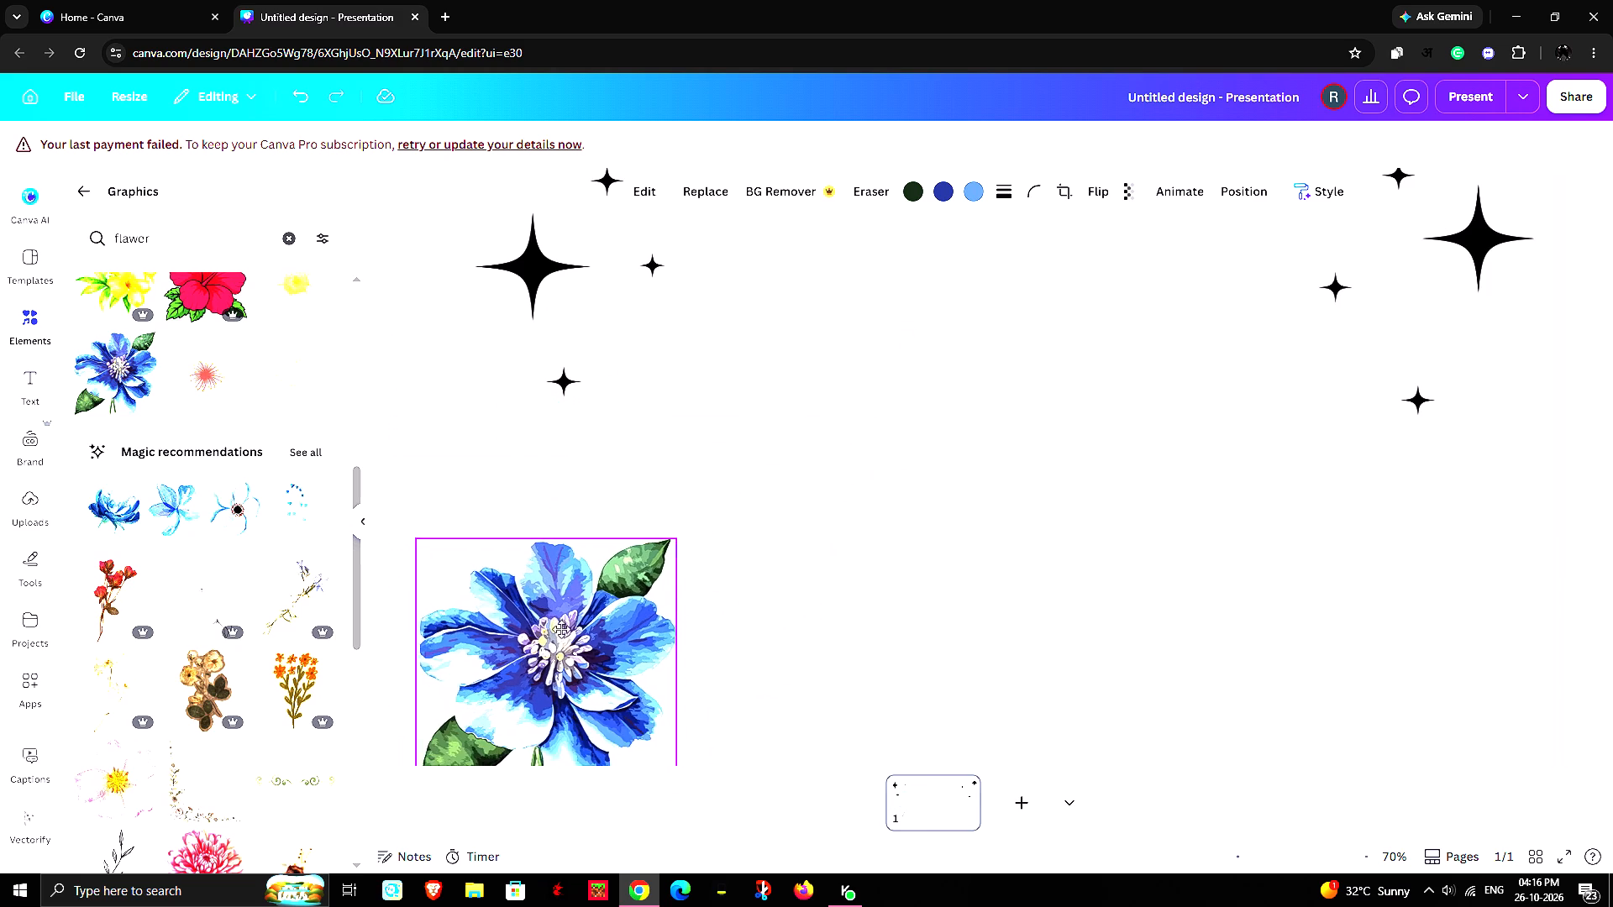
left_click_drag(561, 629, 559, 602)
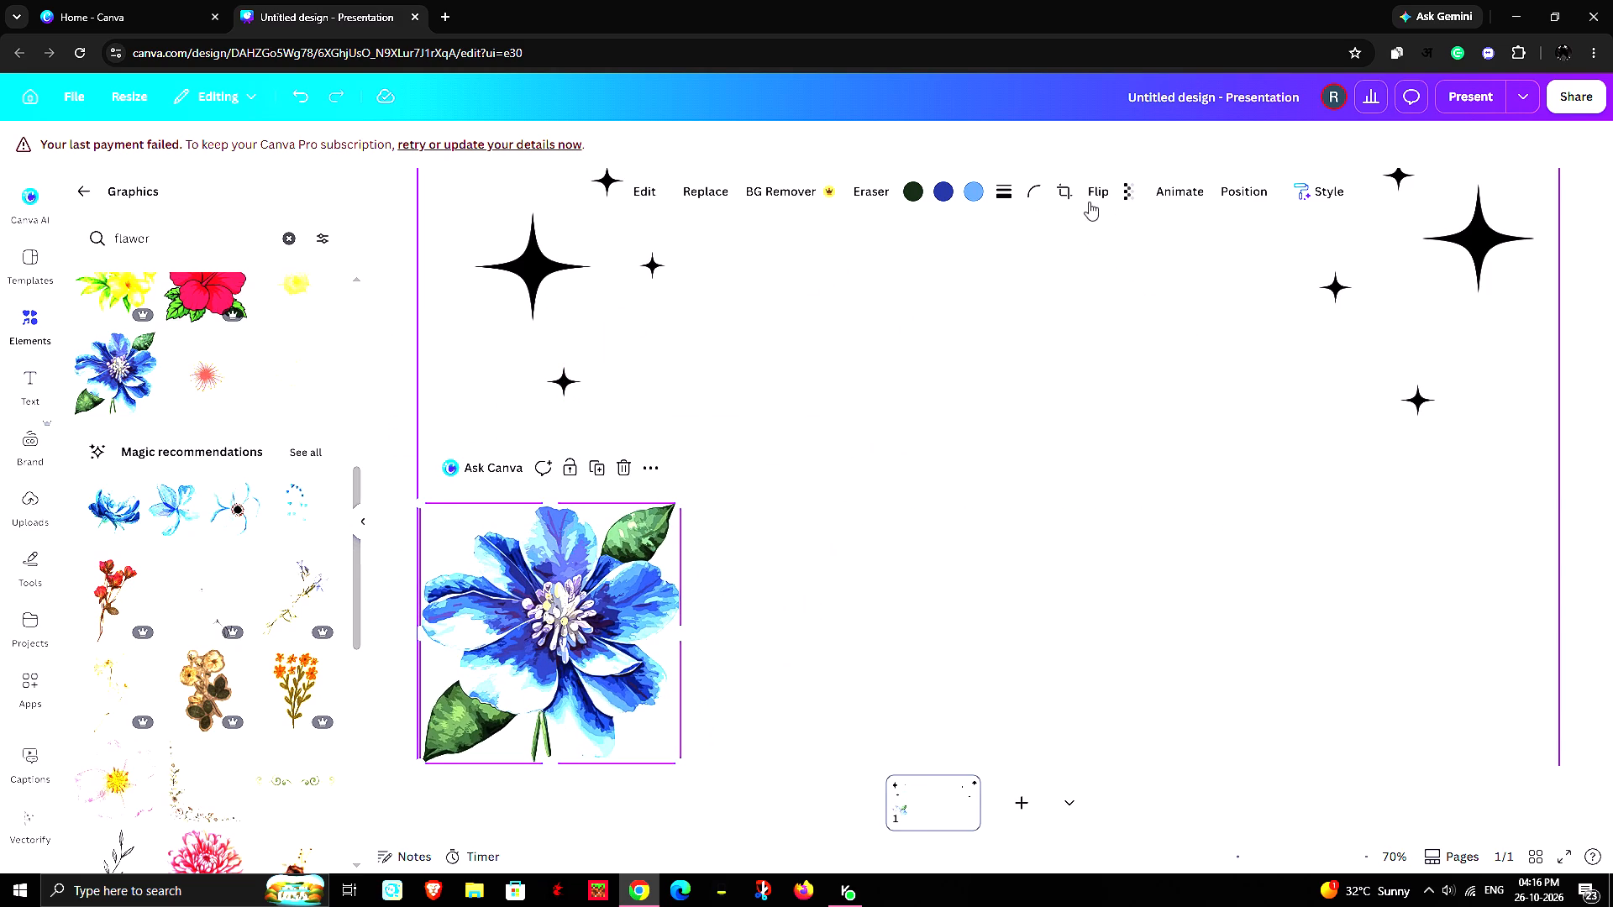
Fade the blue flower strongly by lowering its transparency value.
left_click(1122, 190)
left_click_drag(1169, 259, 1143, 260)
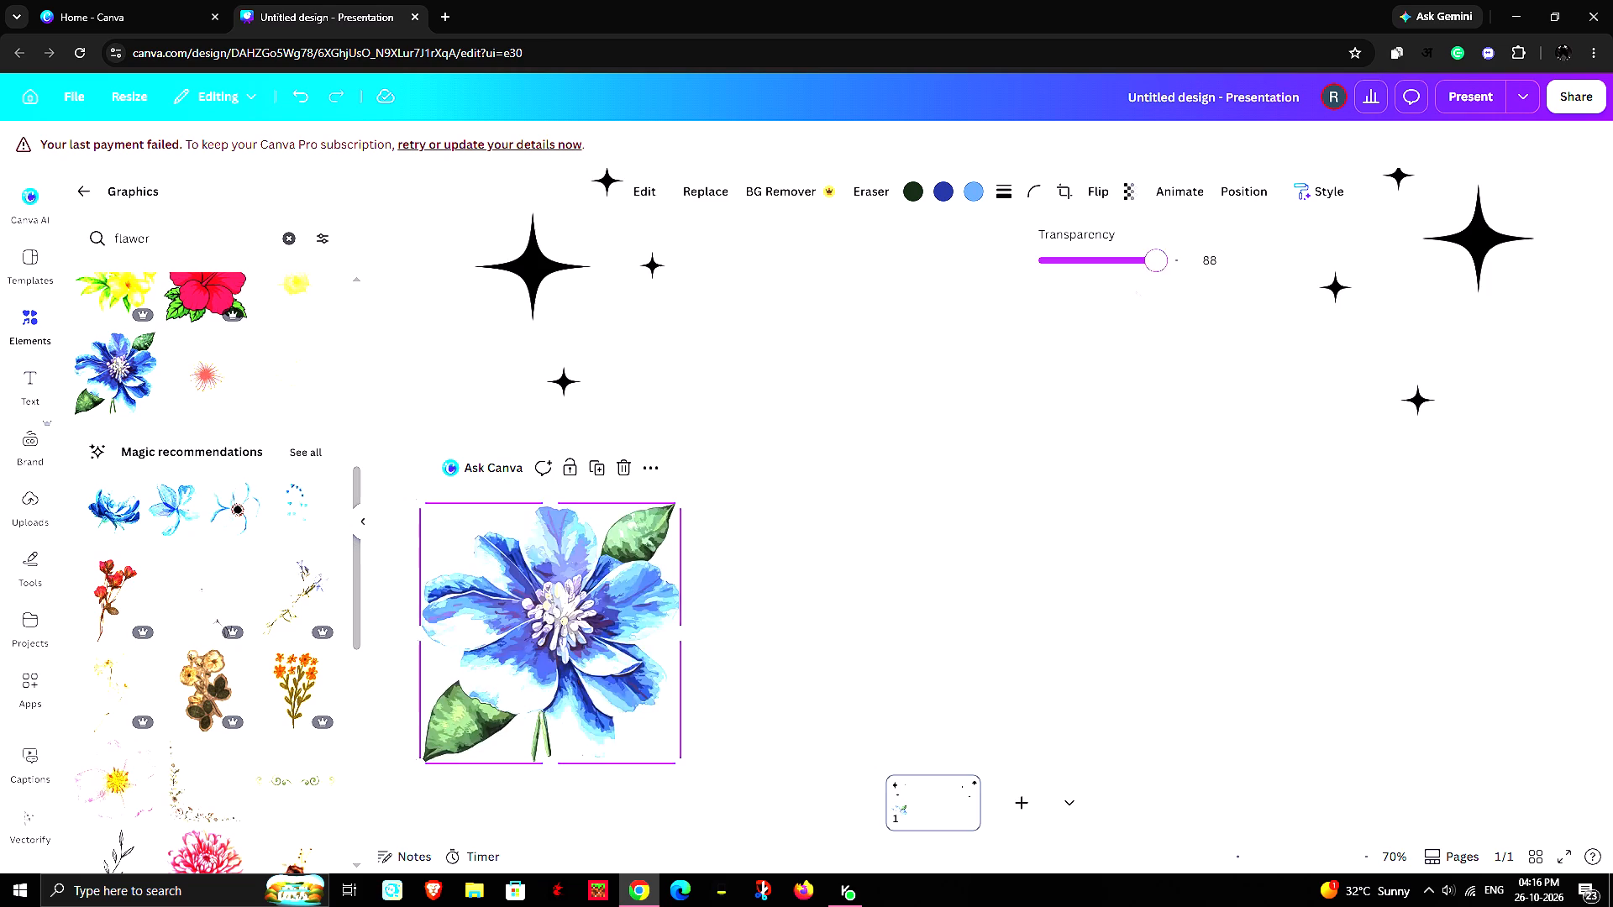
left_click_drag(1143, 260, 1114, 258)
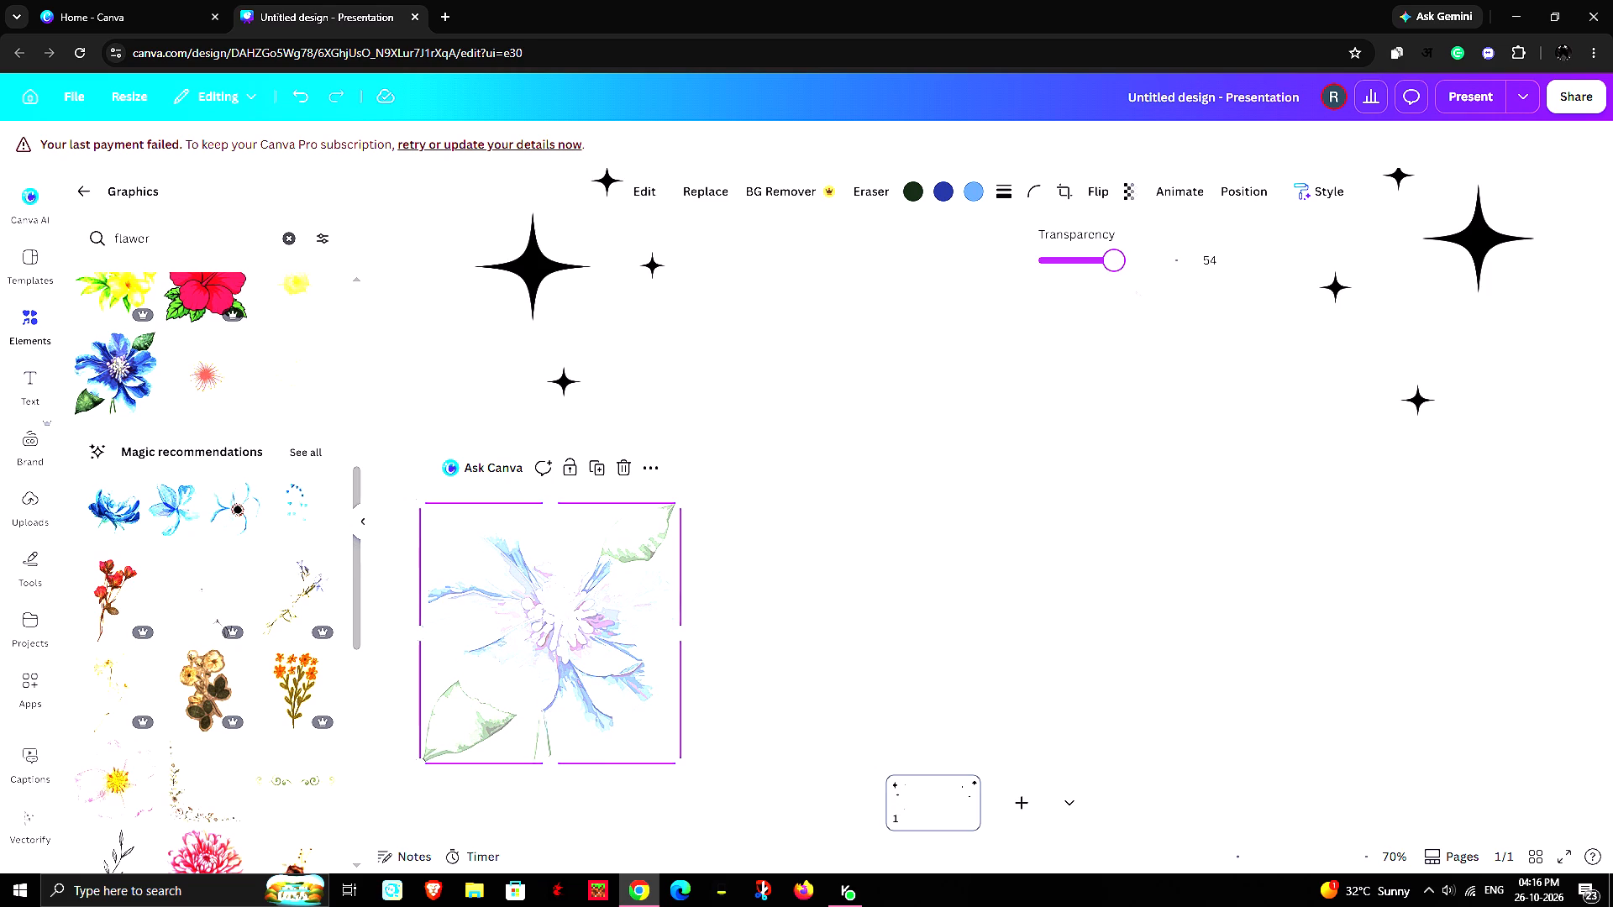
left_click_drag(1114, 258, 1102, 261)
Open the flower's light blue colour for editing and check its stroke weight setting.
left_click(980, 193)
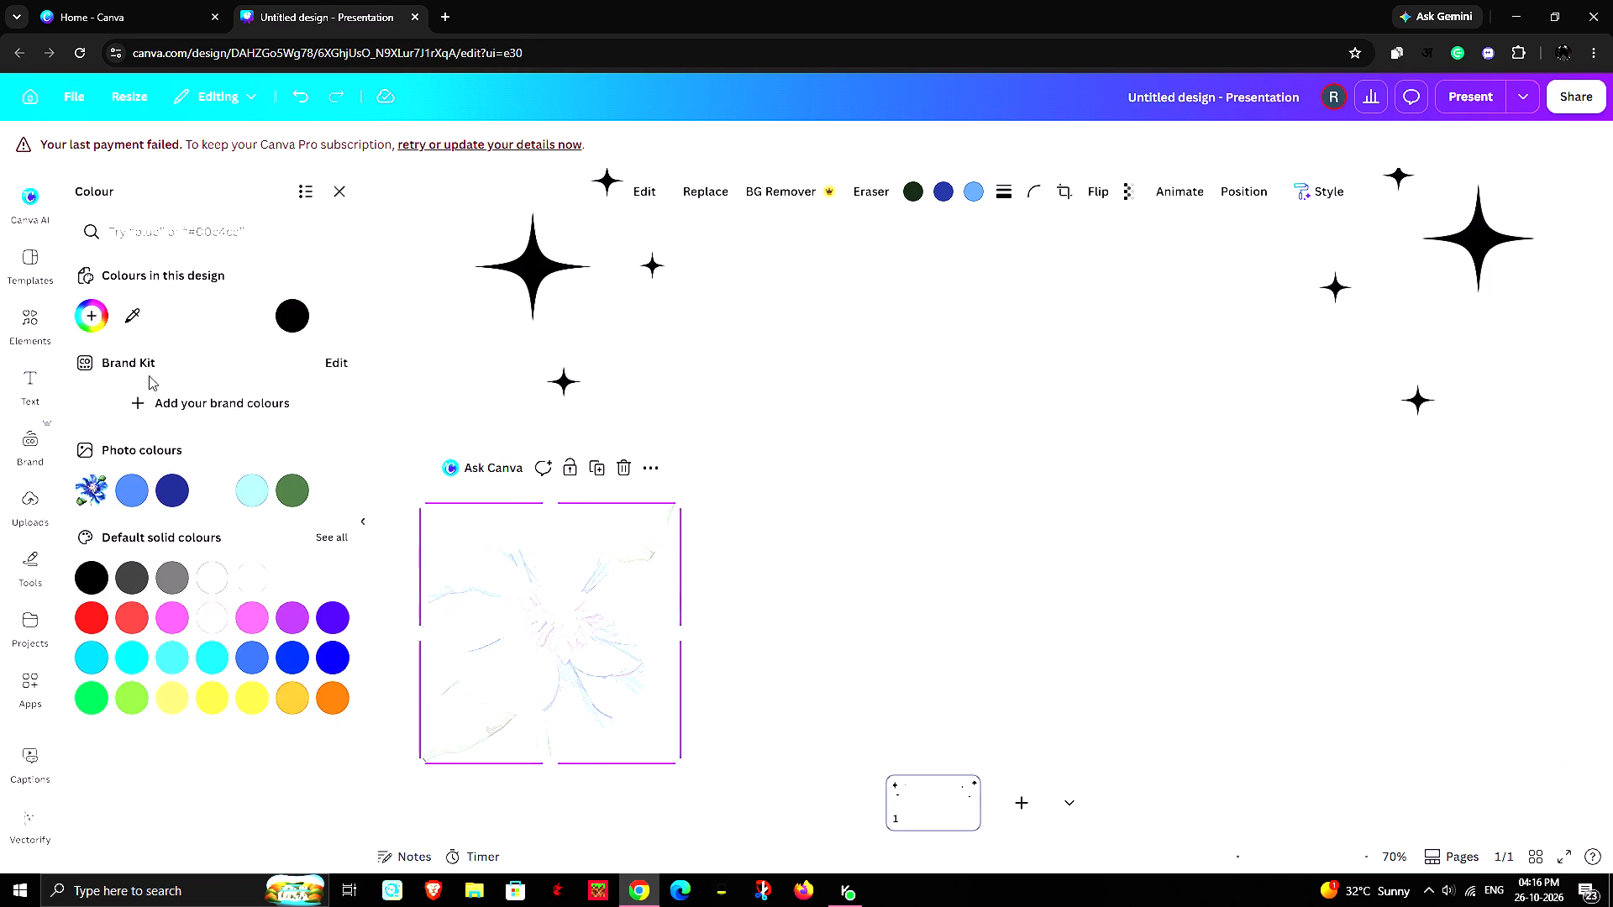
left_click(1007, 191)
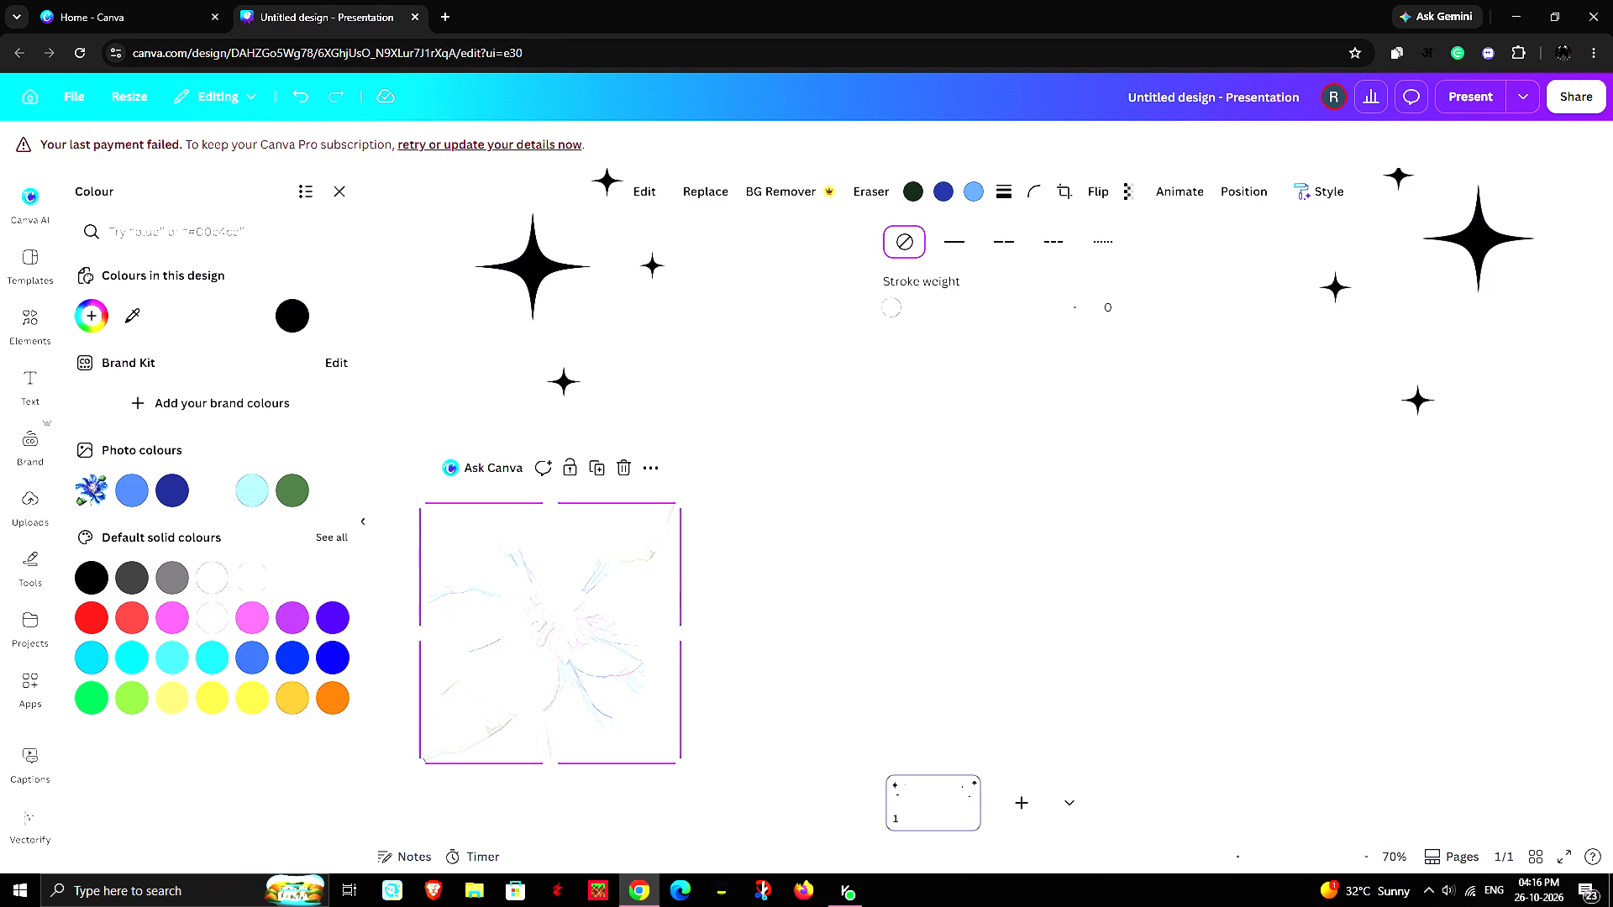
left_click_drag(896, 309, 808, 300)
Set the blue flower's transparency value to 48.
left_click(1122, 190)
left_click(1107, 268)
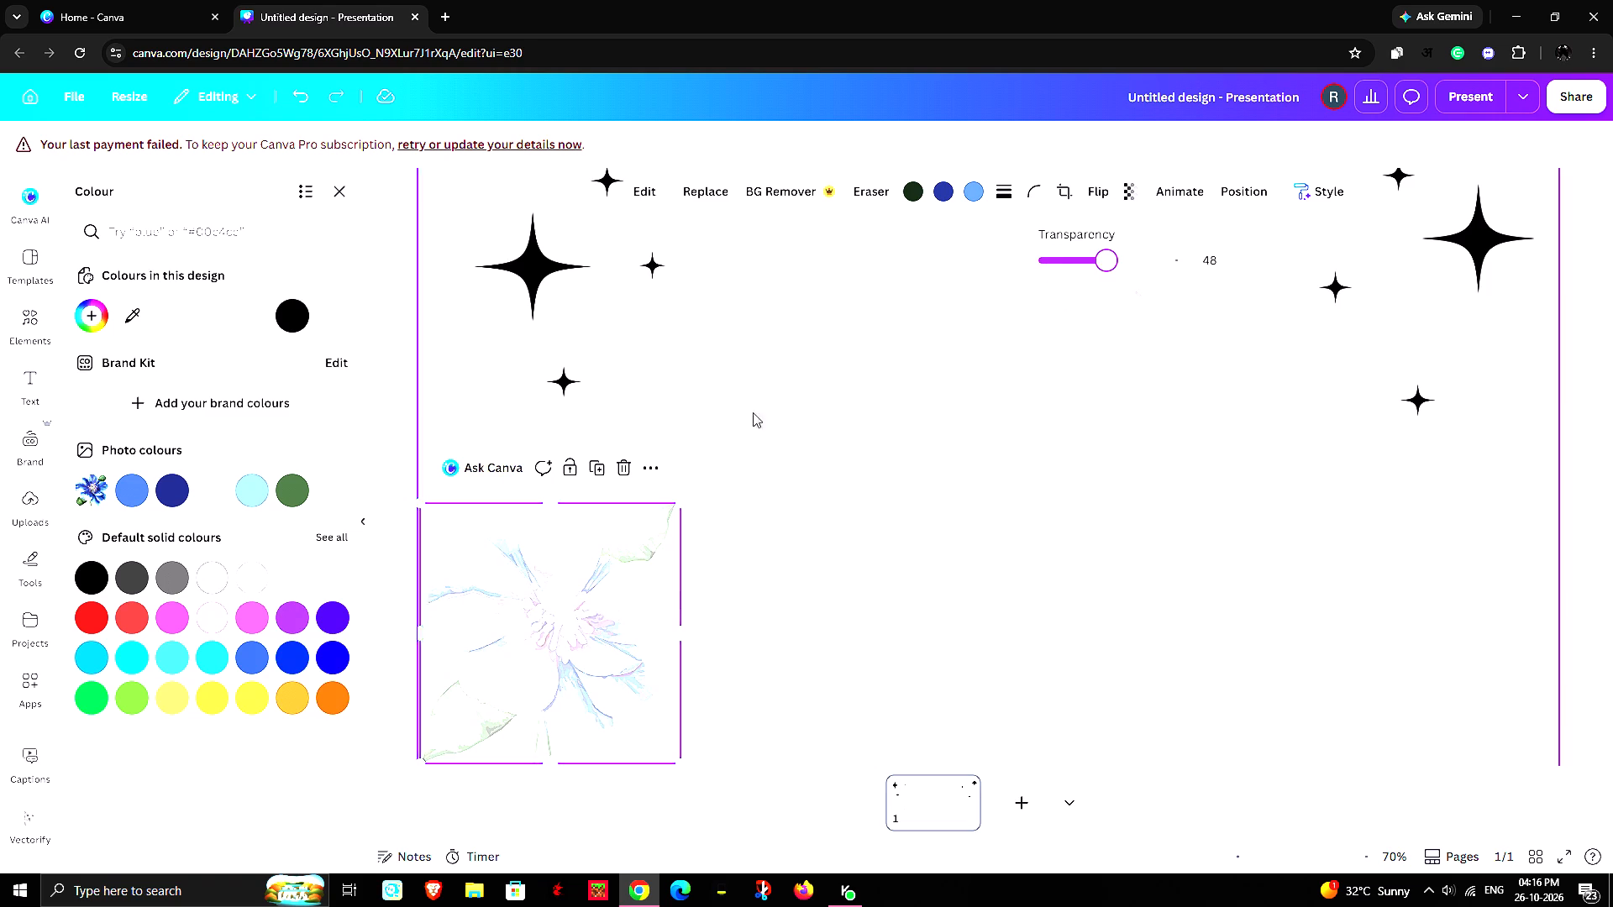
Replace the flower's light blue with the medium blue from its photo colours, trying the dark blue as well.
left_click(91, 494)
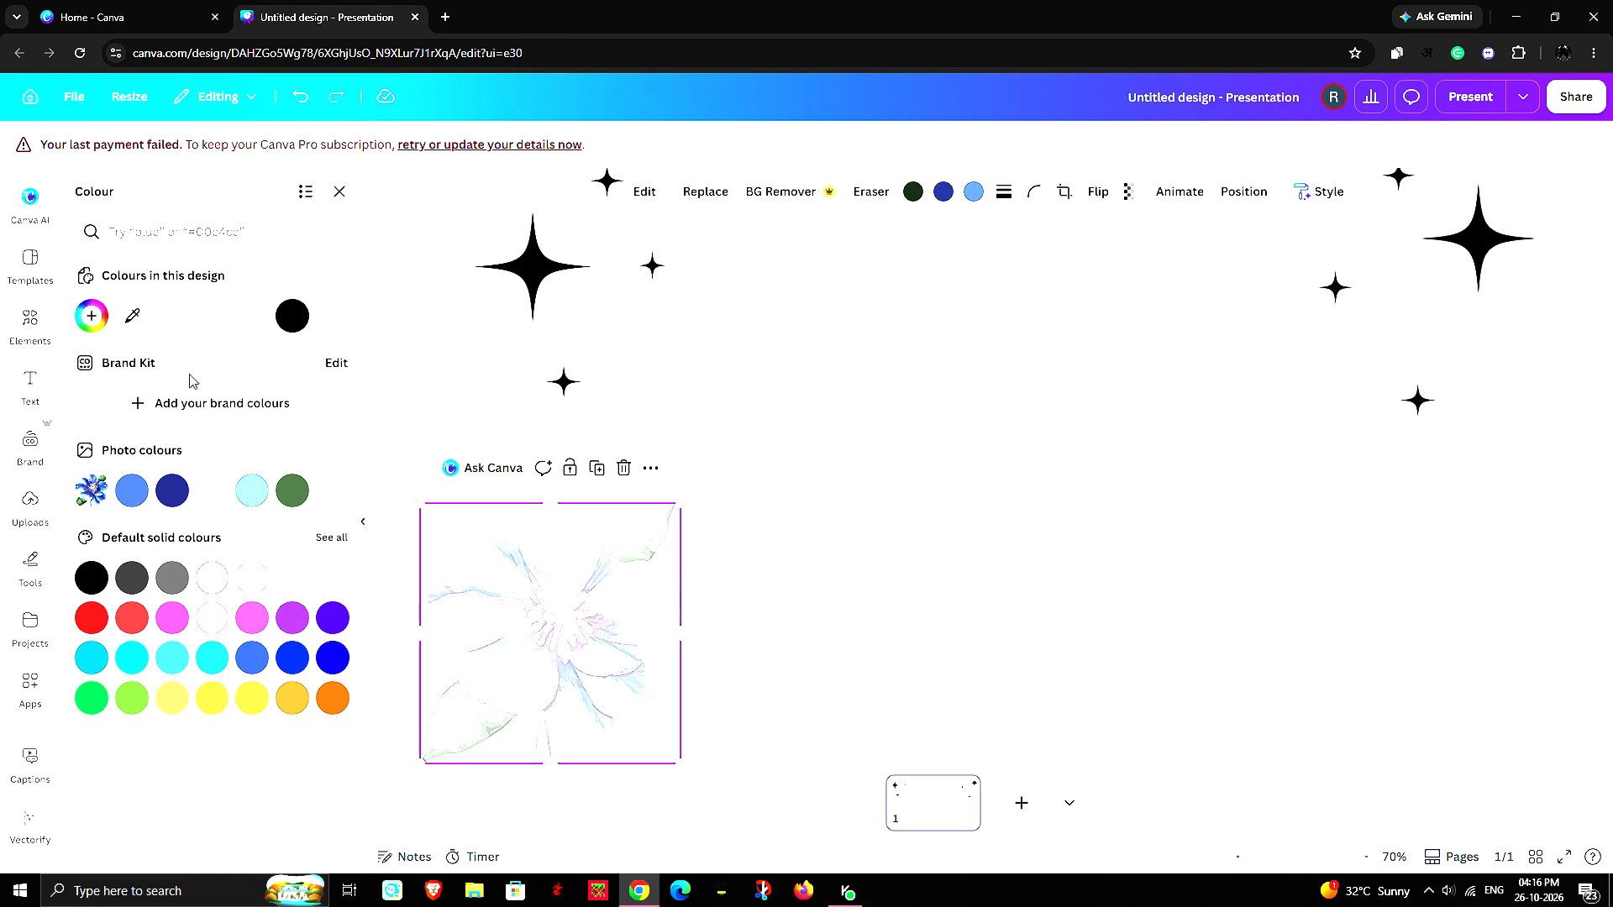
left_click(131, 504)
left_click(176, 490)
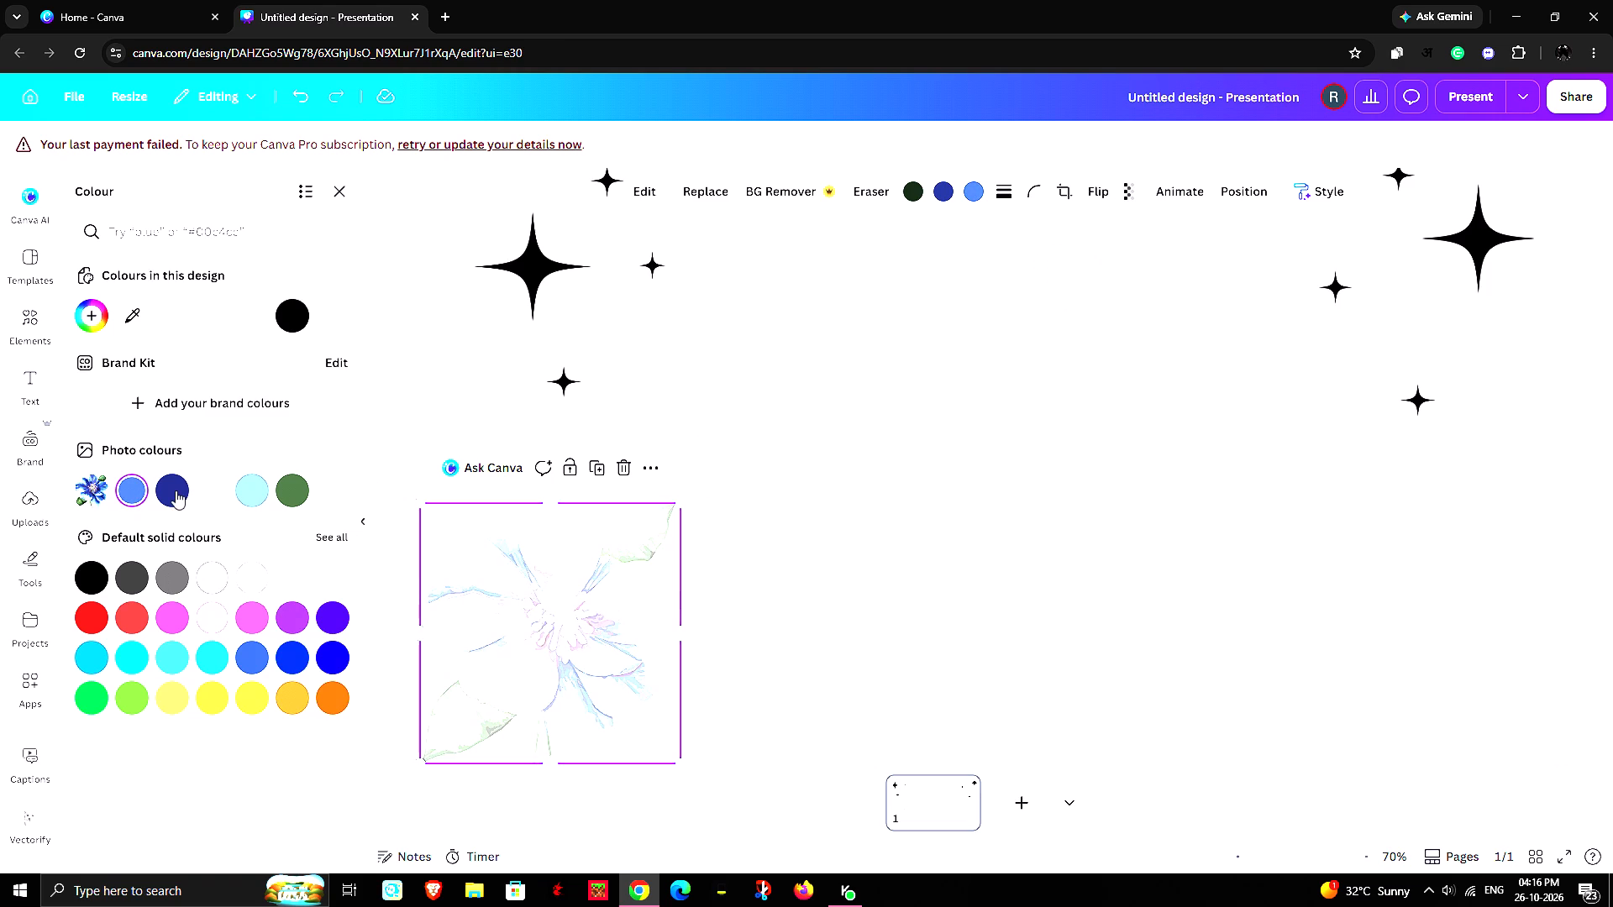
left_click(127, 480)
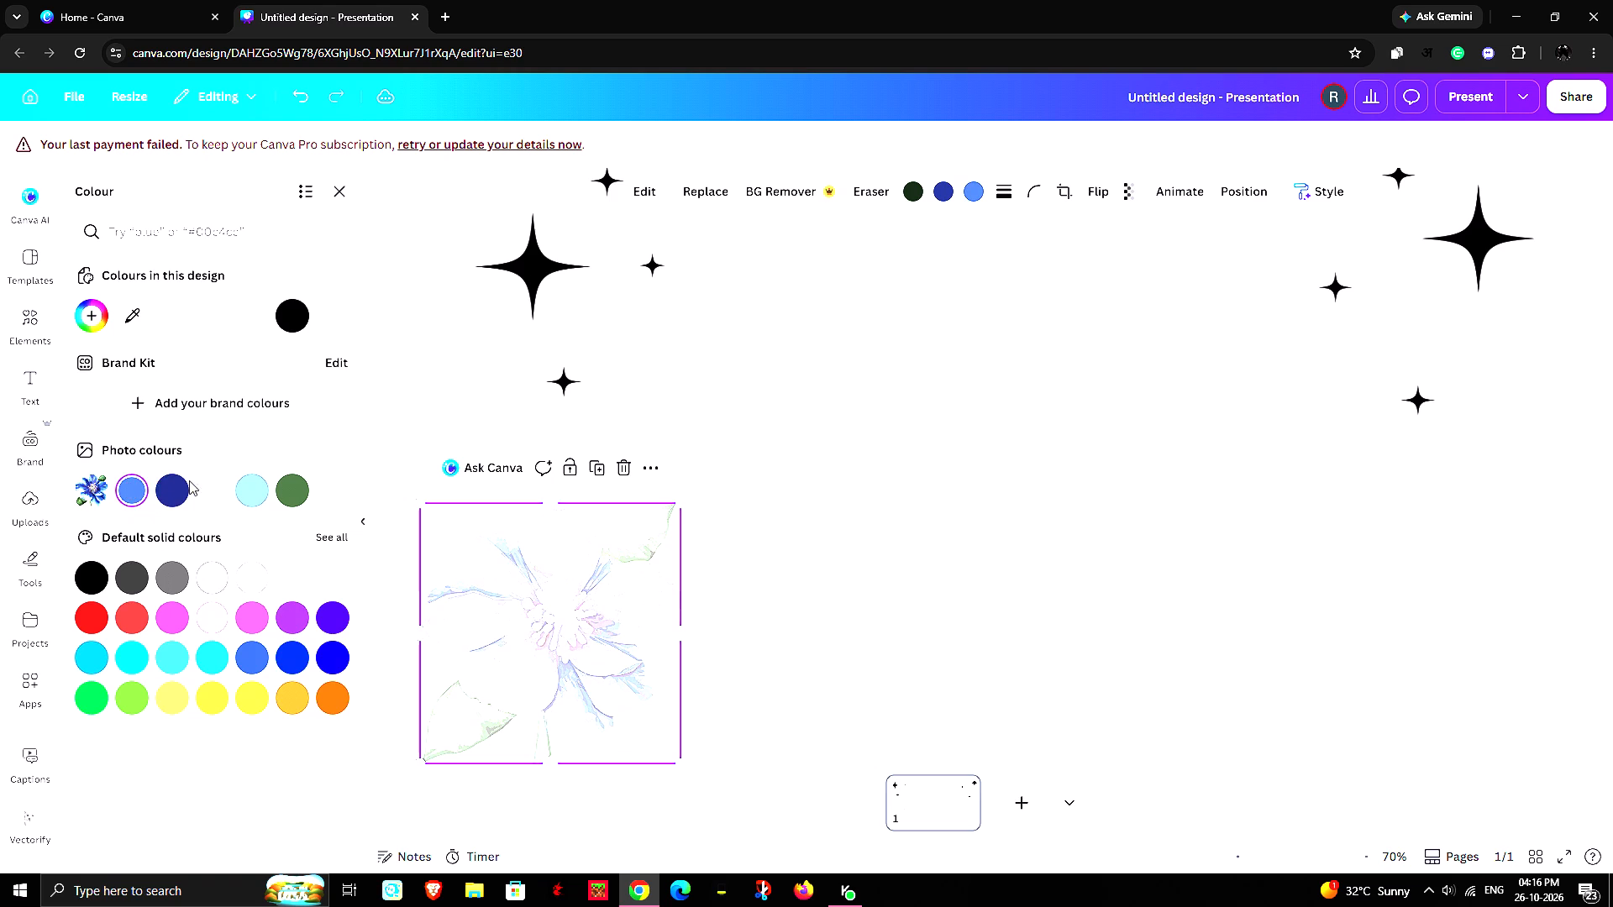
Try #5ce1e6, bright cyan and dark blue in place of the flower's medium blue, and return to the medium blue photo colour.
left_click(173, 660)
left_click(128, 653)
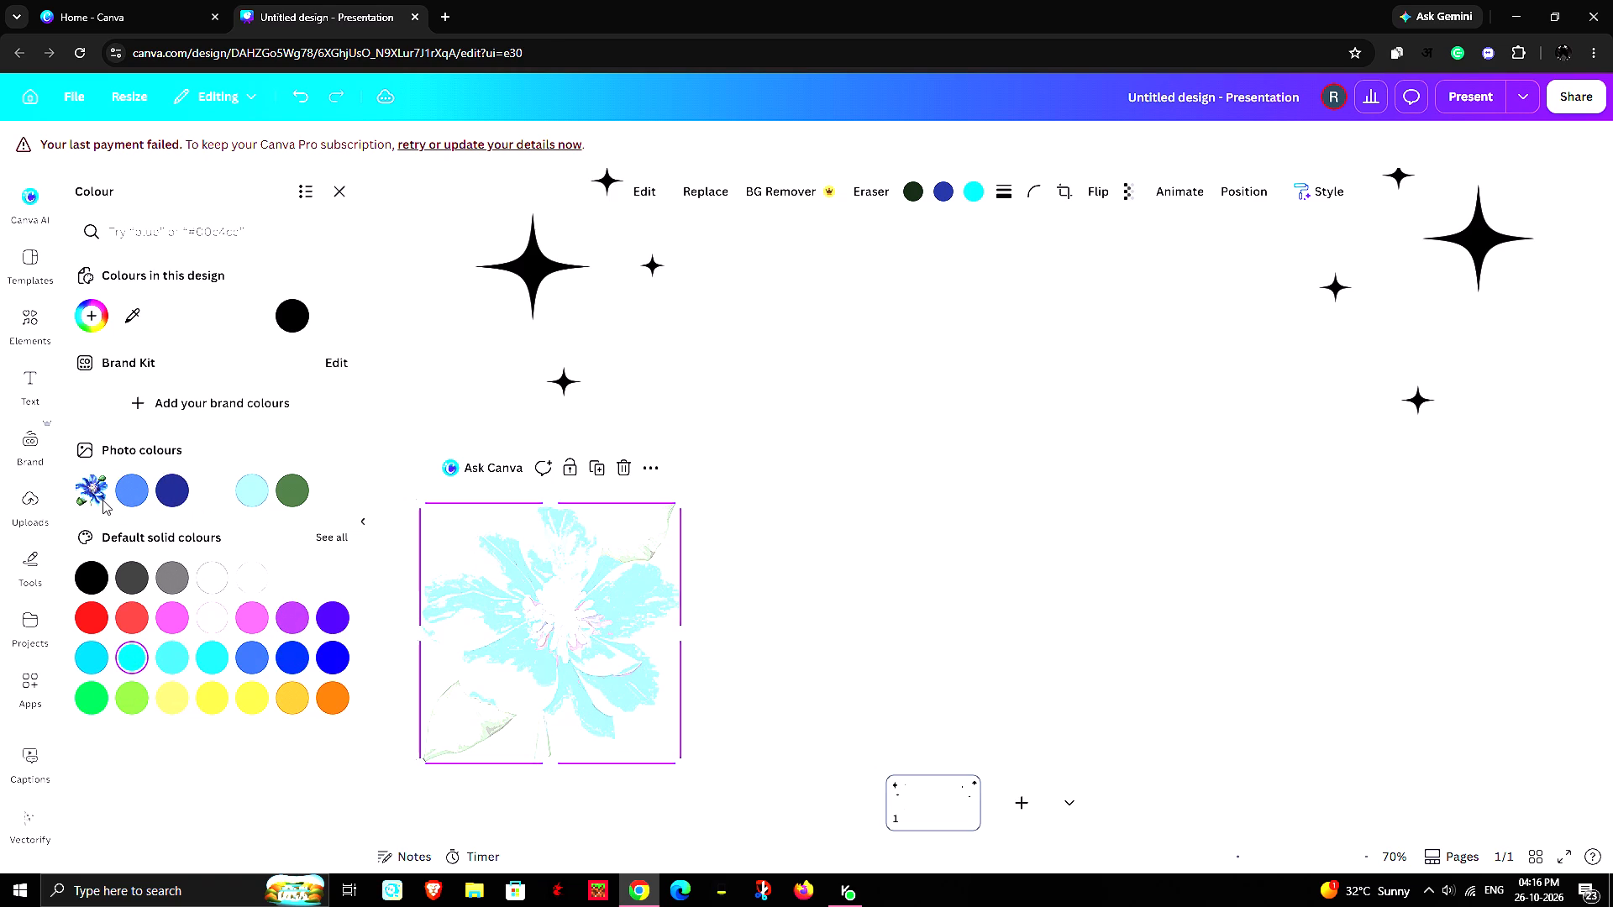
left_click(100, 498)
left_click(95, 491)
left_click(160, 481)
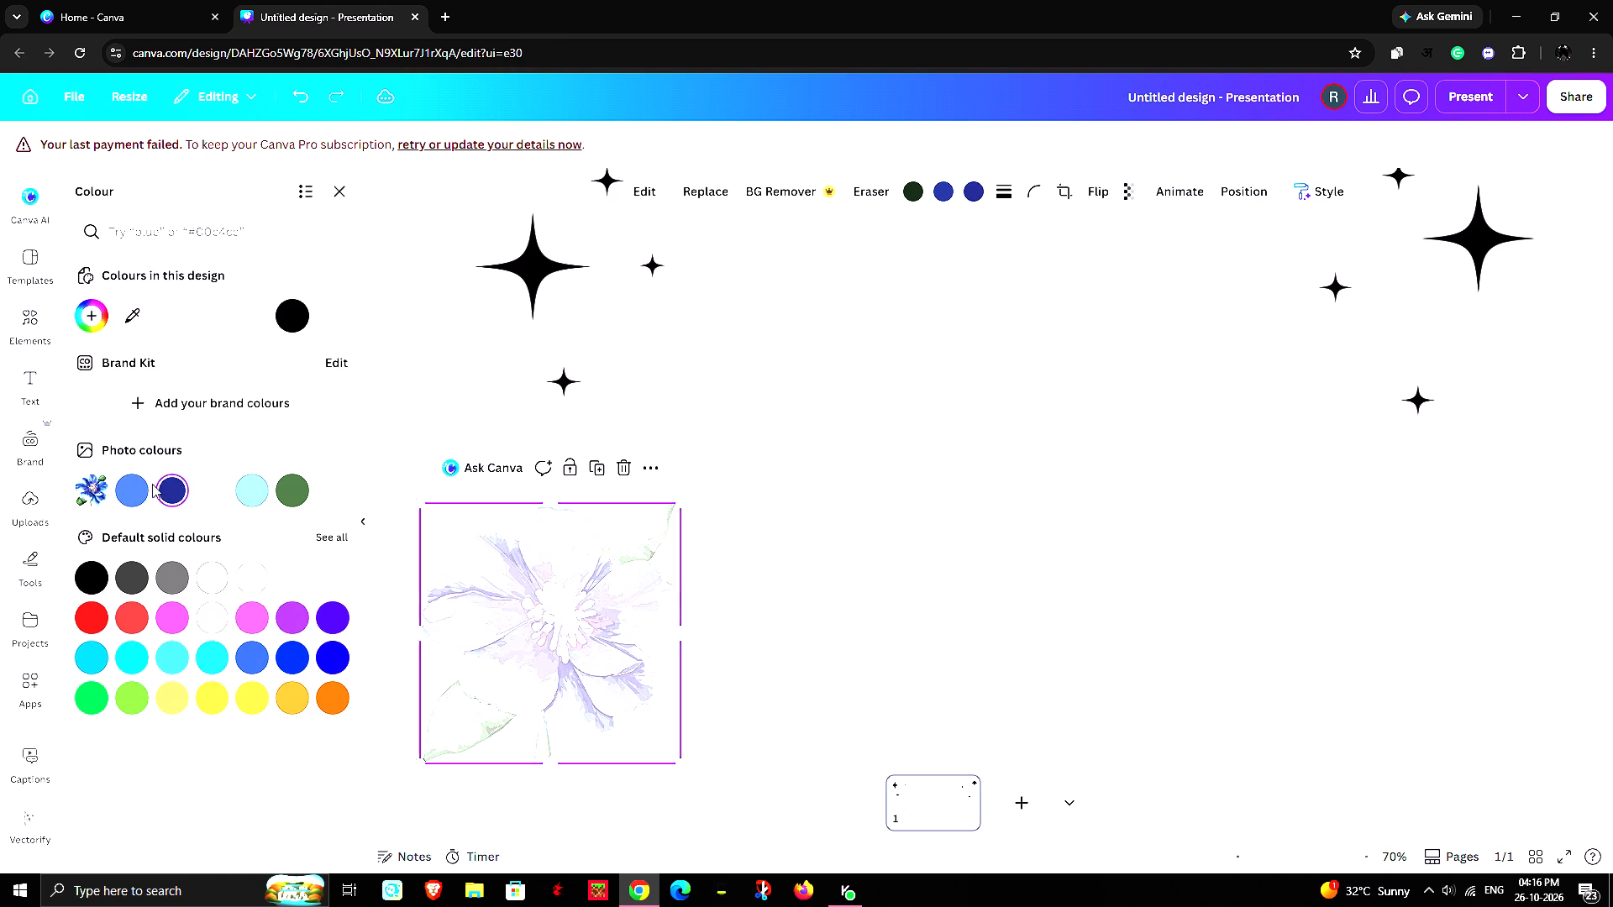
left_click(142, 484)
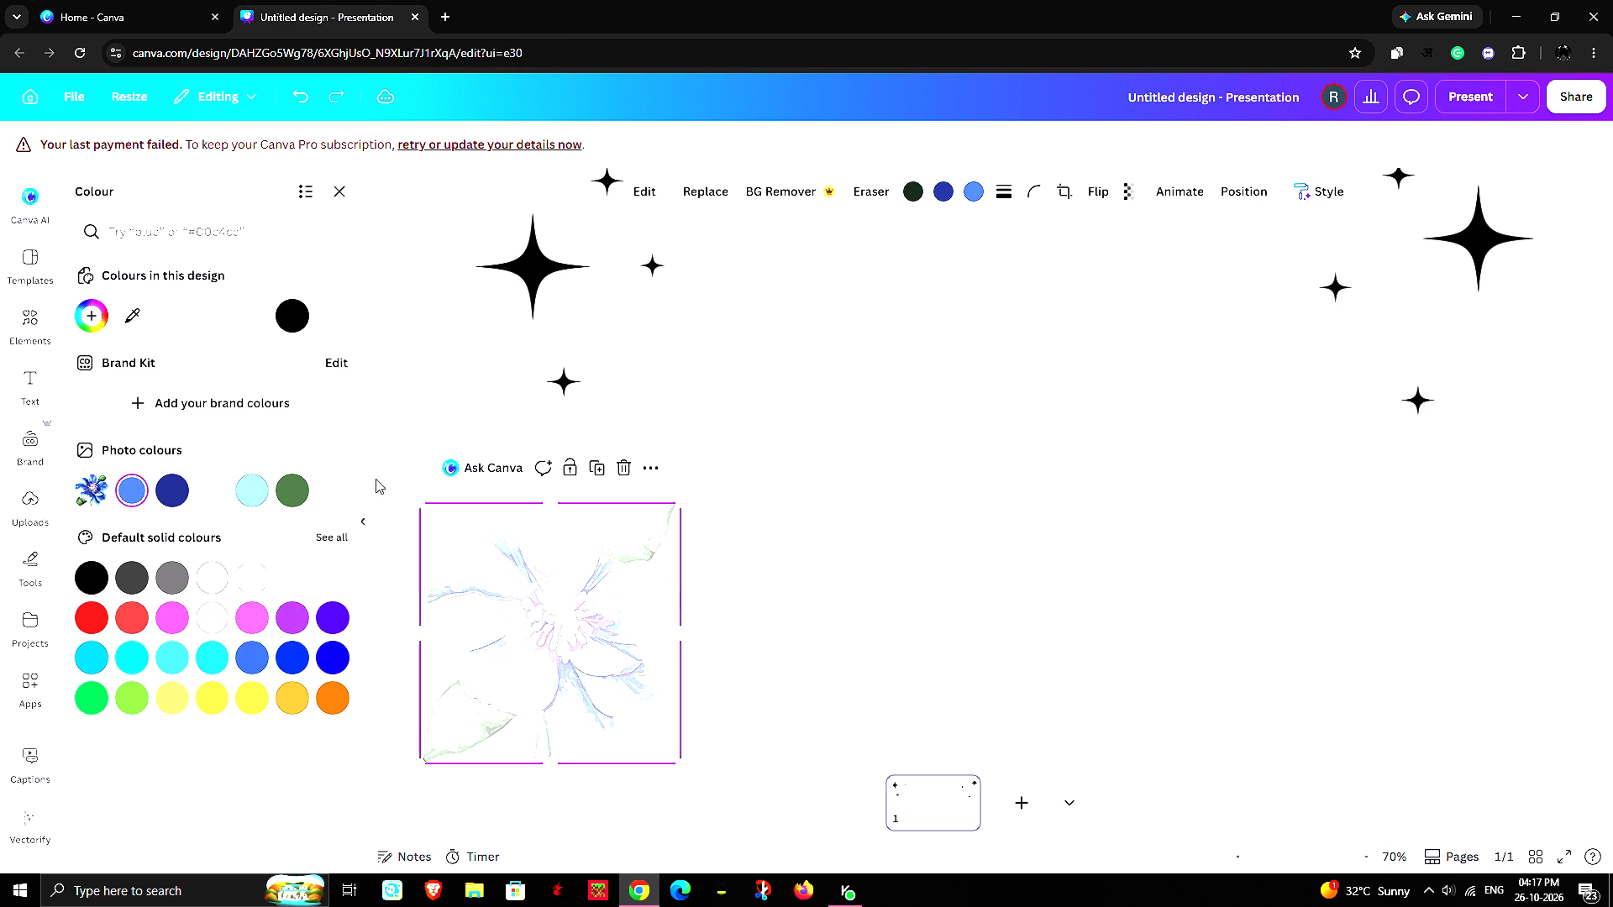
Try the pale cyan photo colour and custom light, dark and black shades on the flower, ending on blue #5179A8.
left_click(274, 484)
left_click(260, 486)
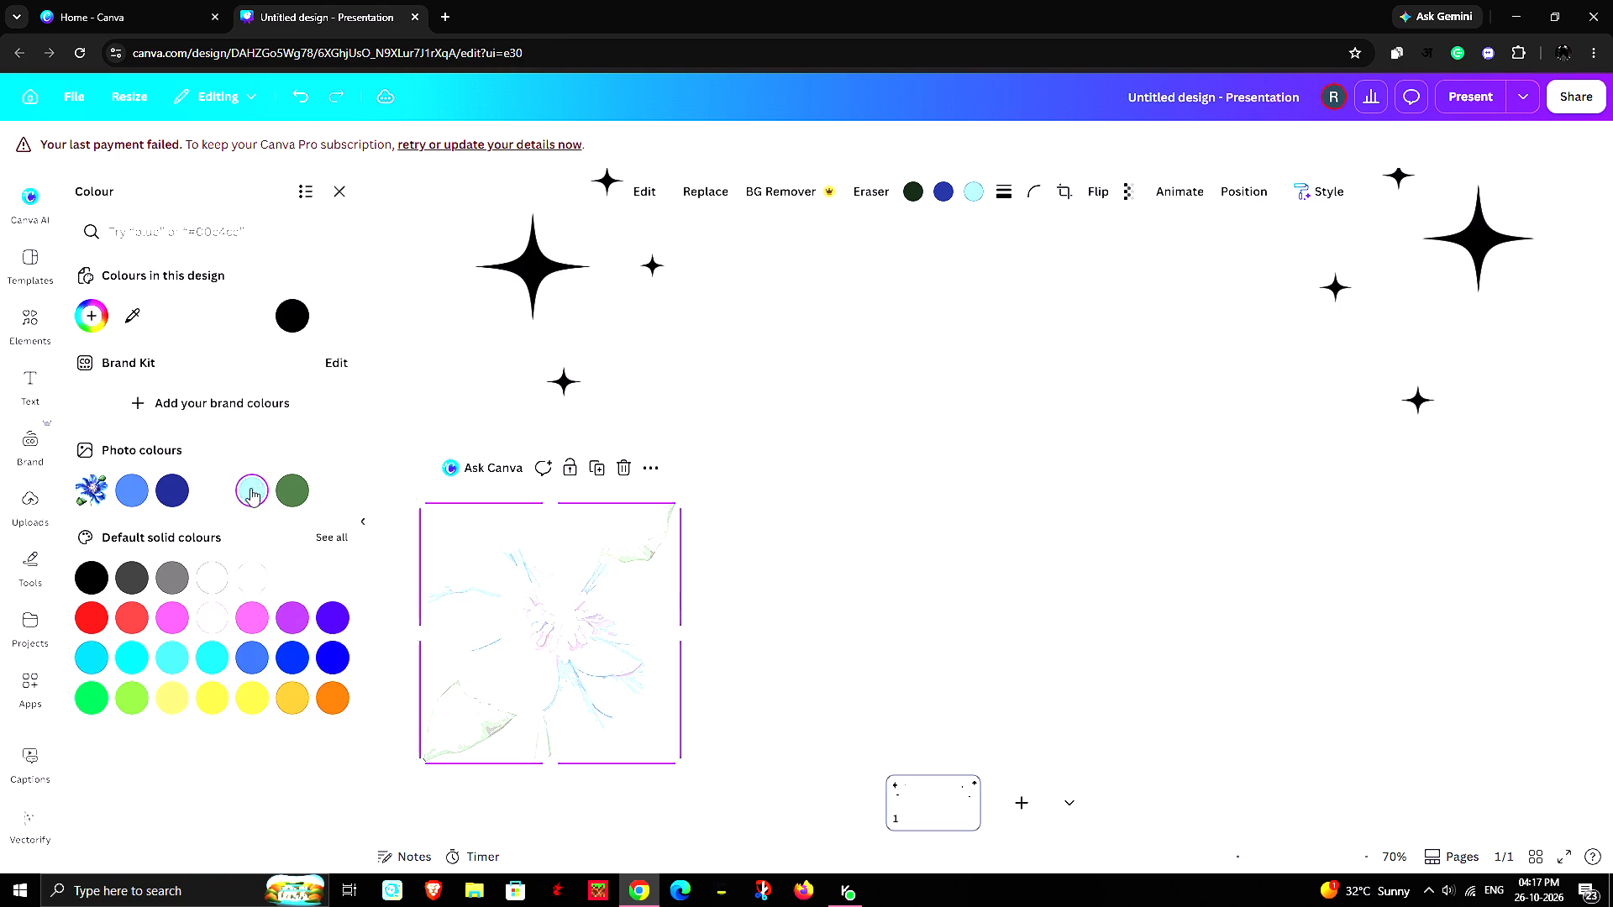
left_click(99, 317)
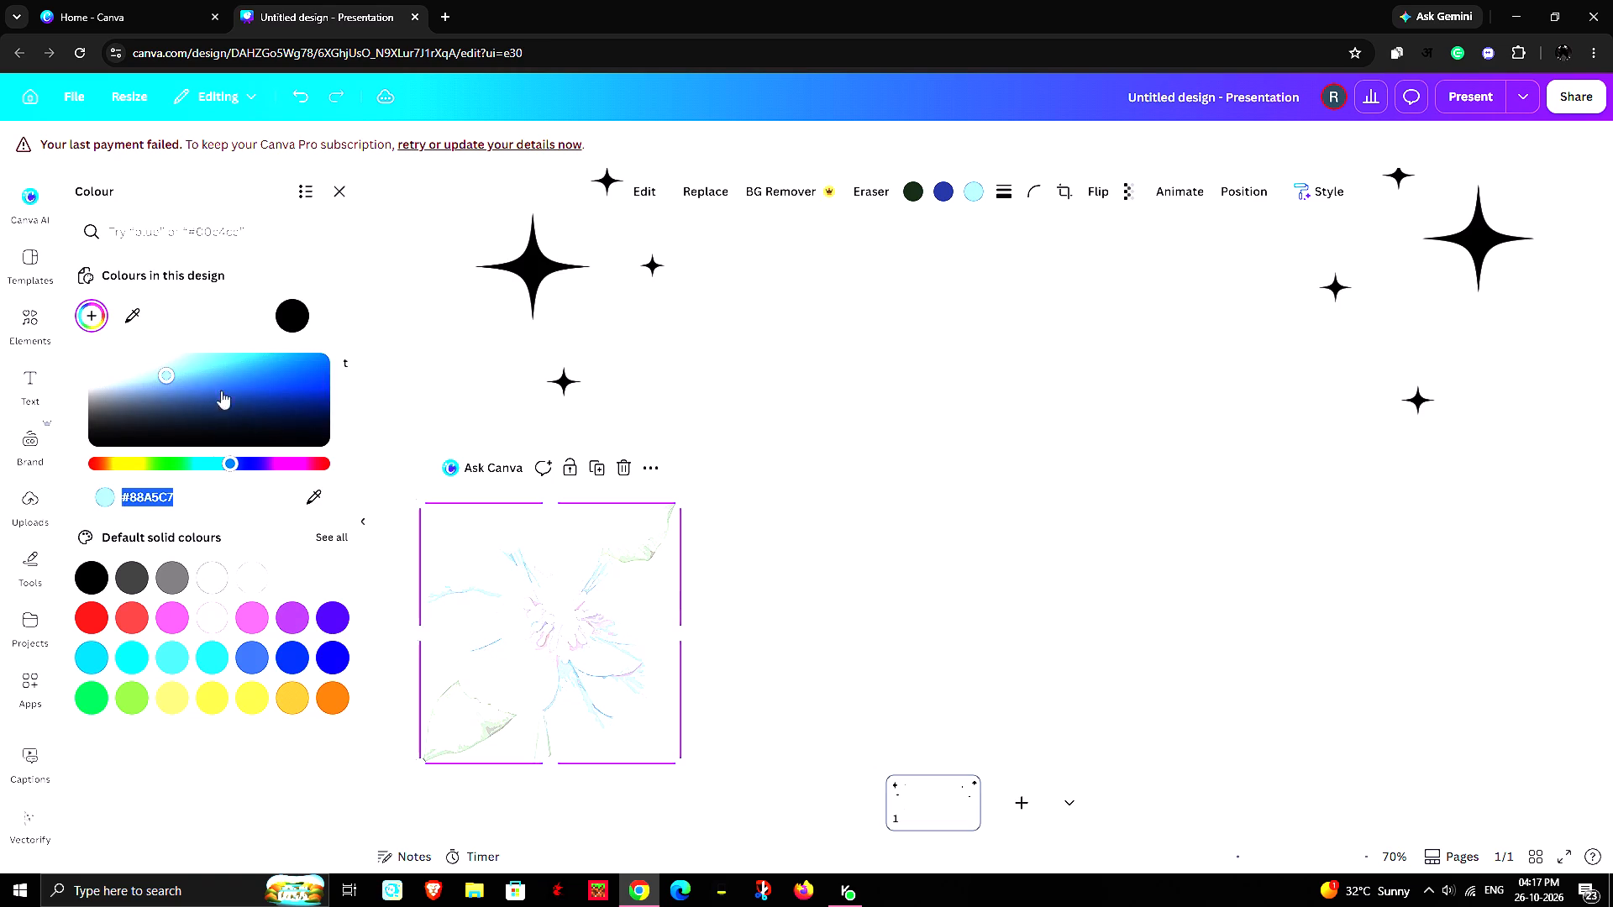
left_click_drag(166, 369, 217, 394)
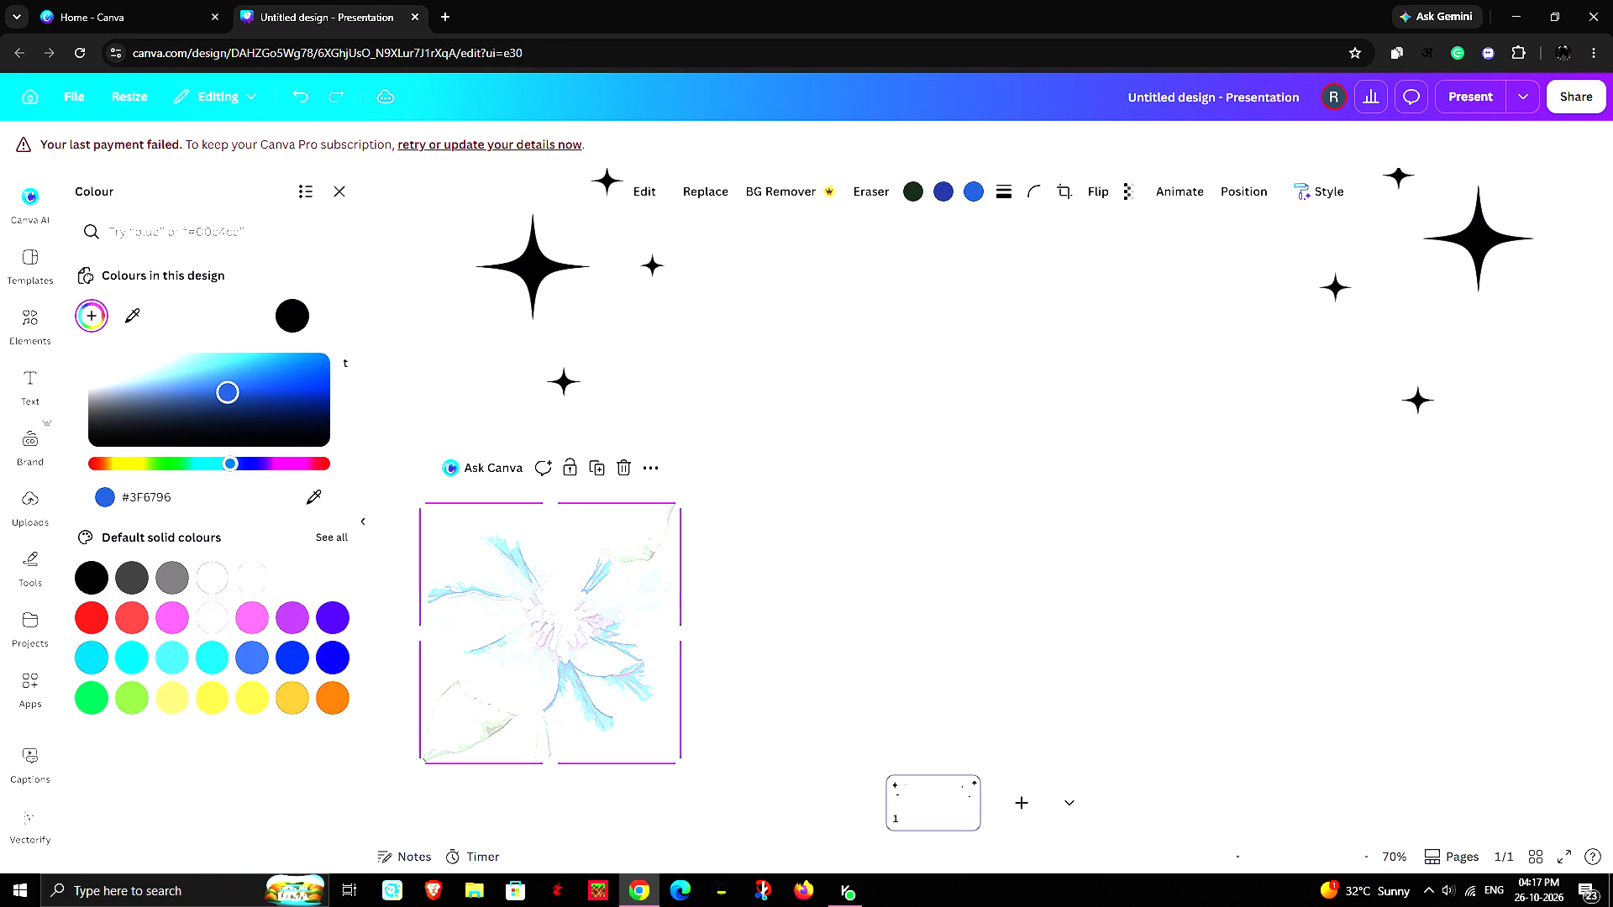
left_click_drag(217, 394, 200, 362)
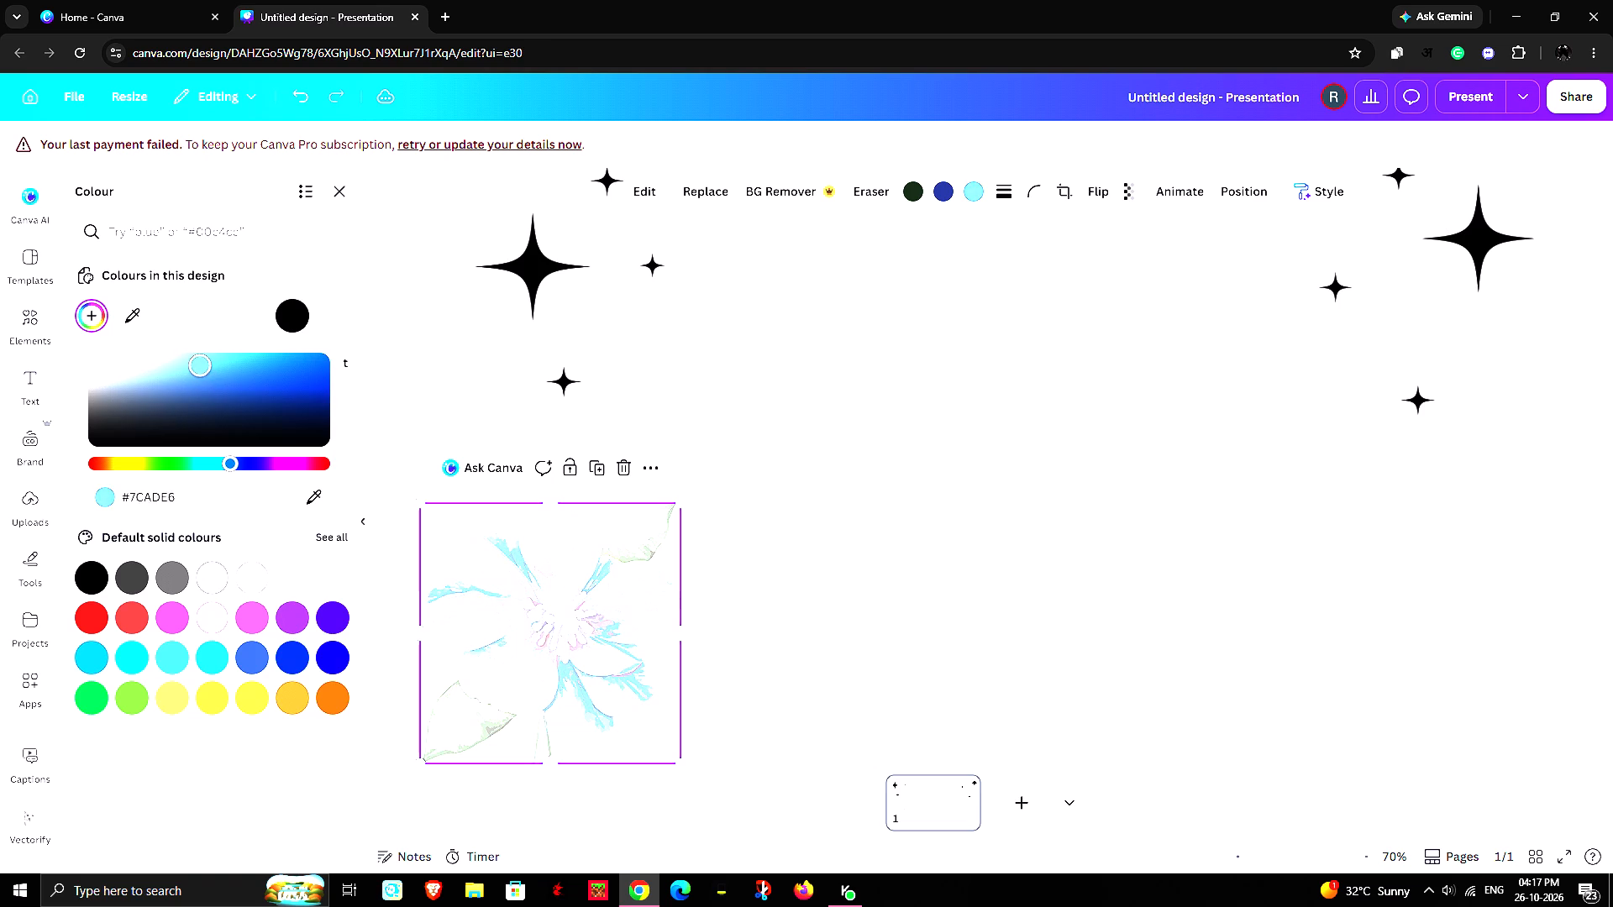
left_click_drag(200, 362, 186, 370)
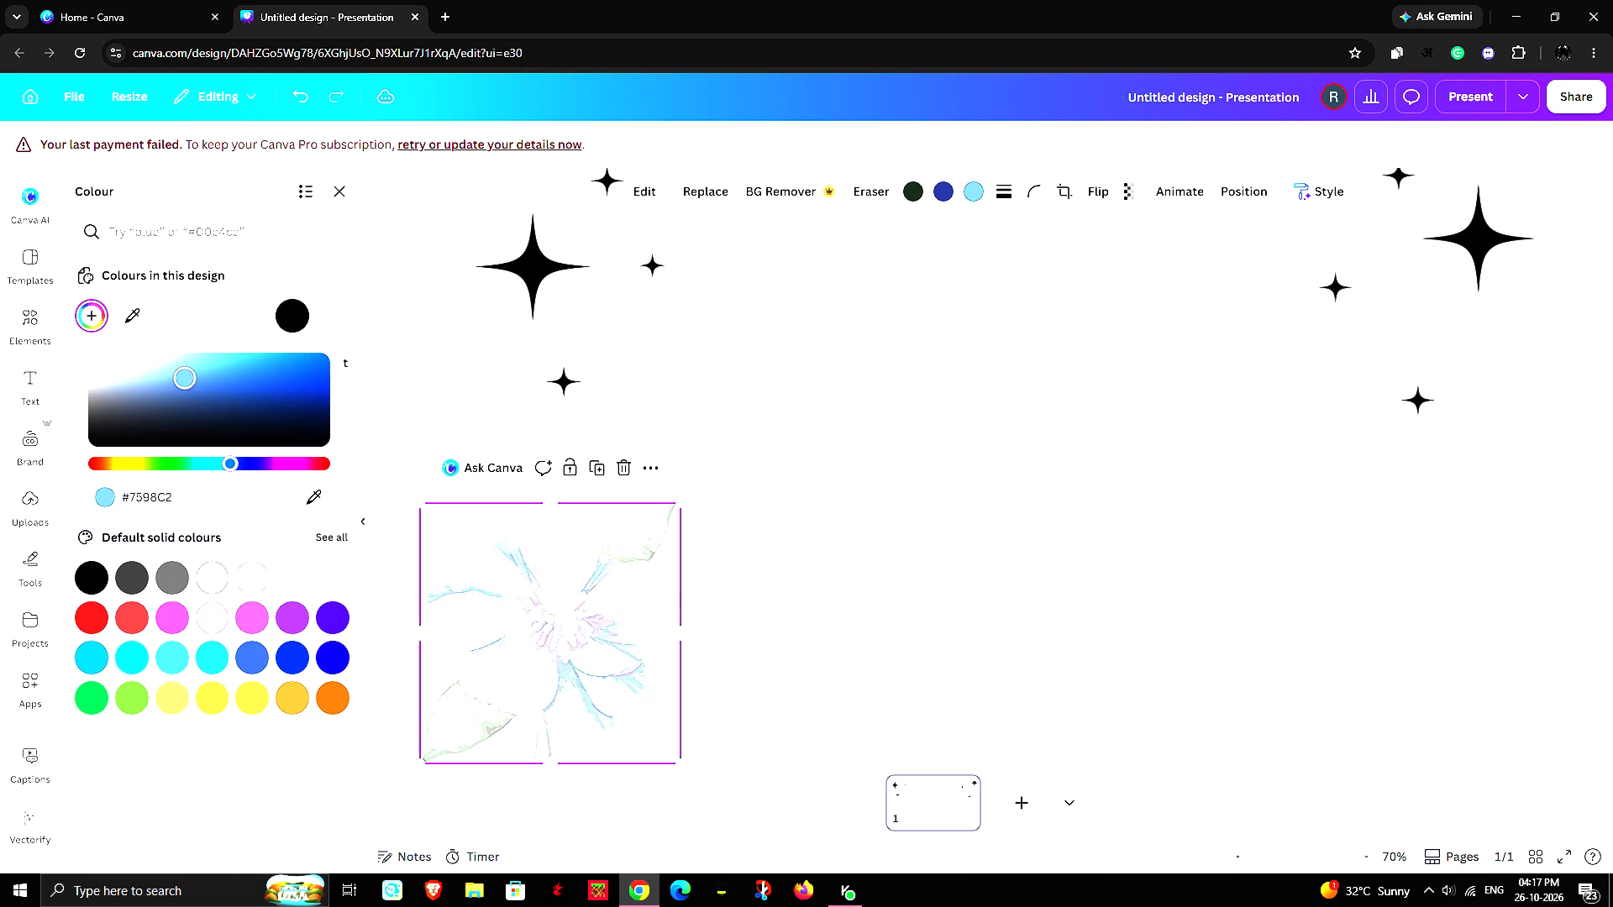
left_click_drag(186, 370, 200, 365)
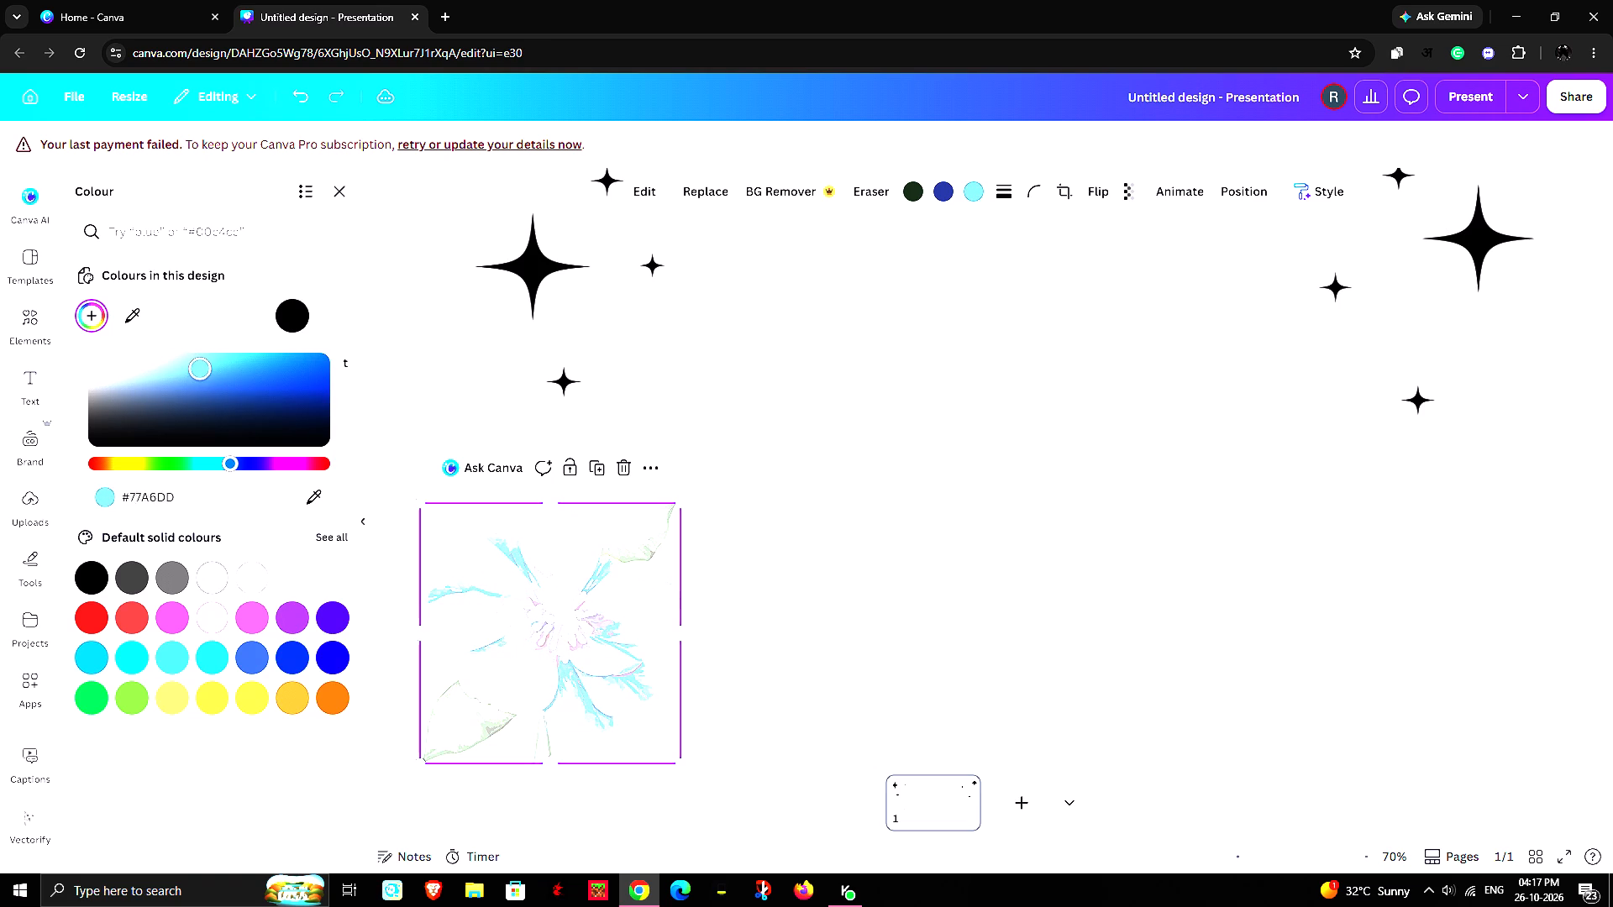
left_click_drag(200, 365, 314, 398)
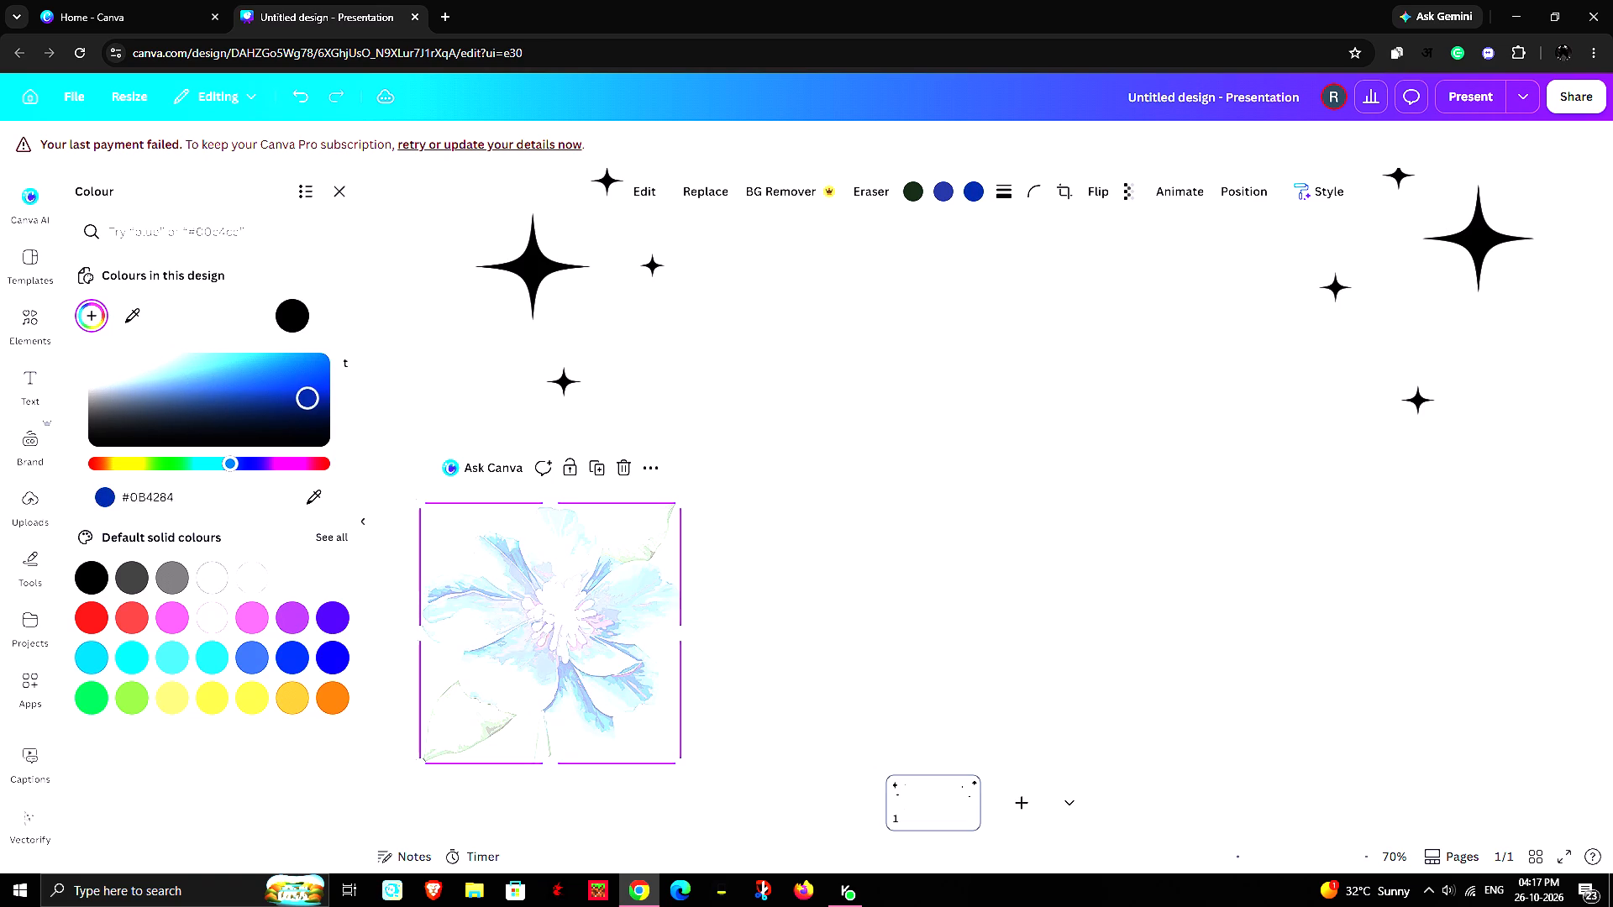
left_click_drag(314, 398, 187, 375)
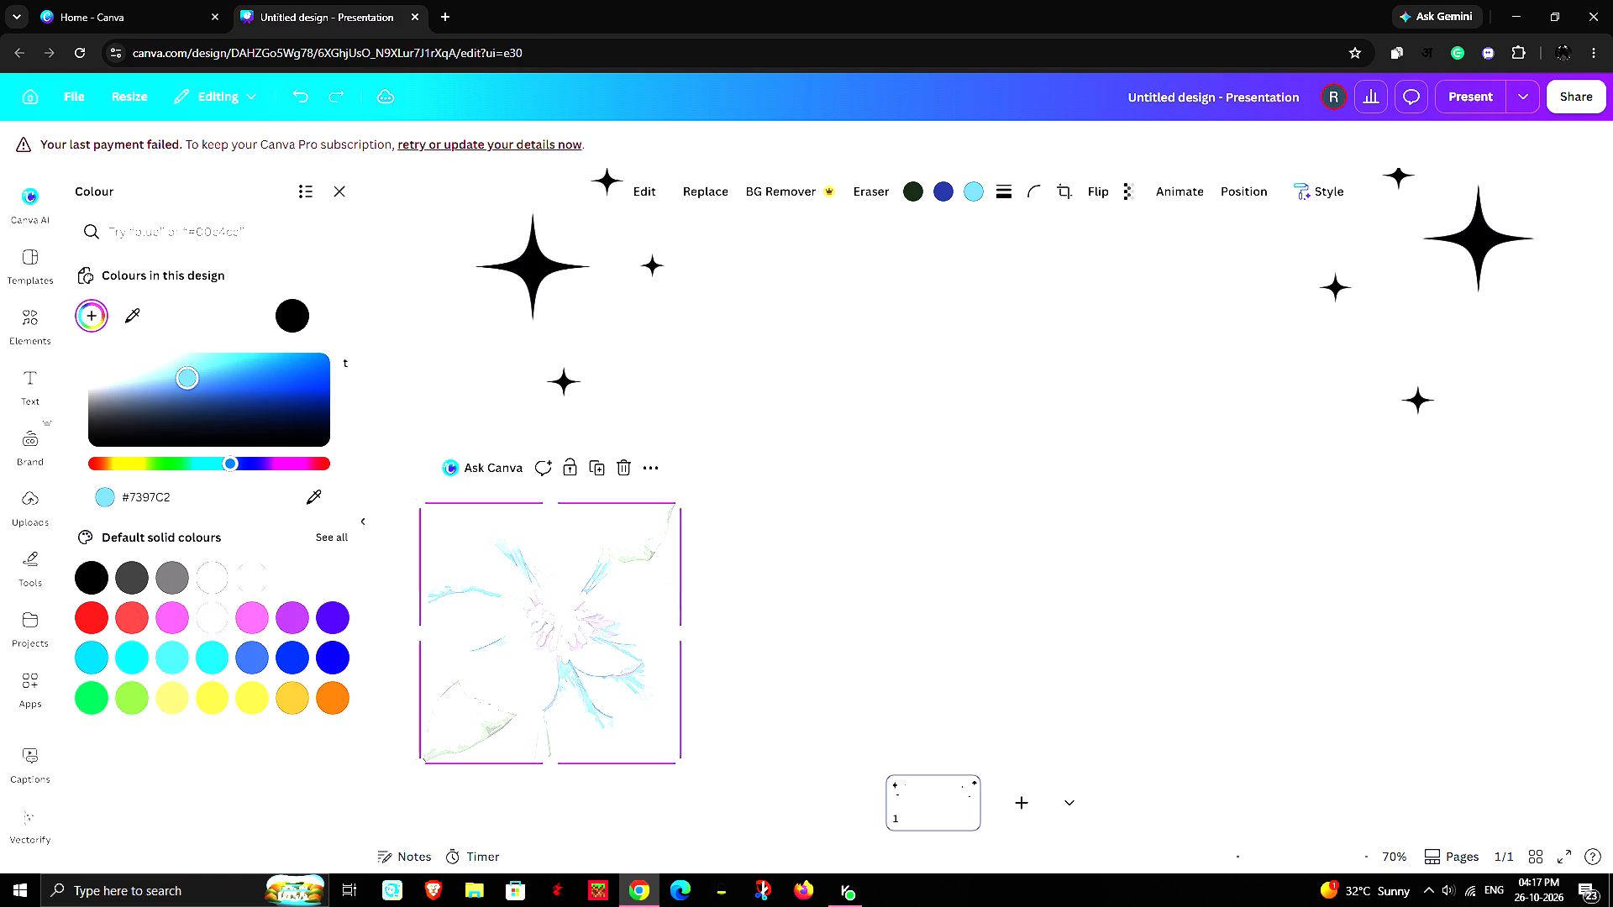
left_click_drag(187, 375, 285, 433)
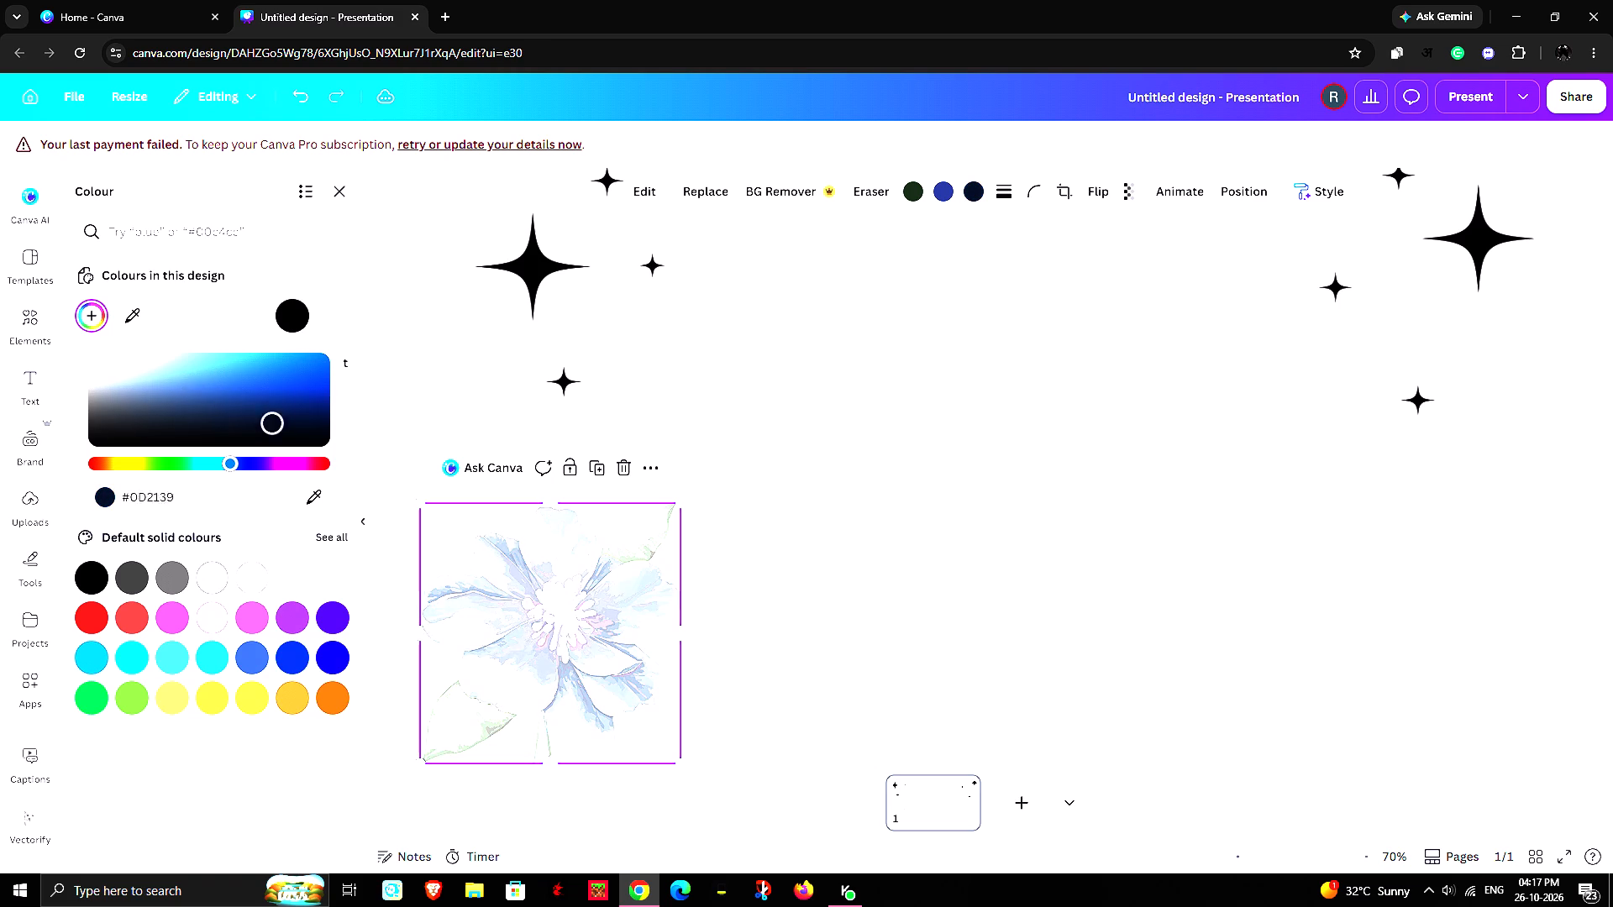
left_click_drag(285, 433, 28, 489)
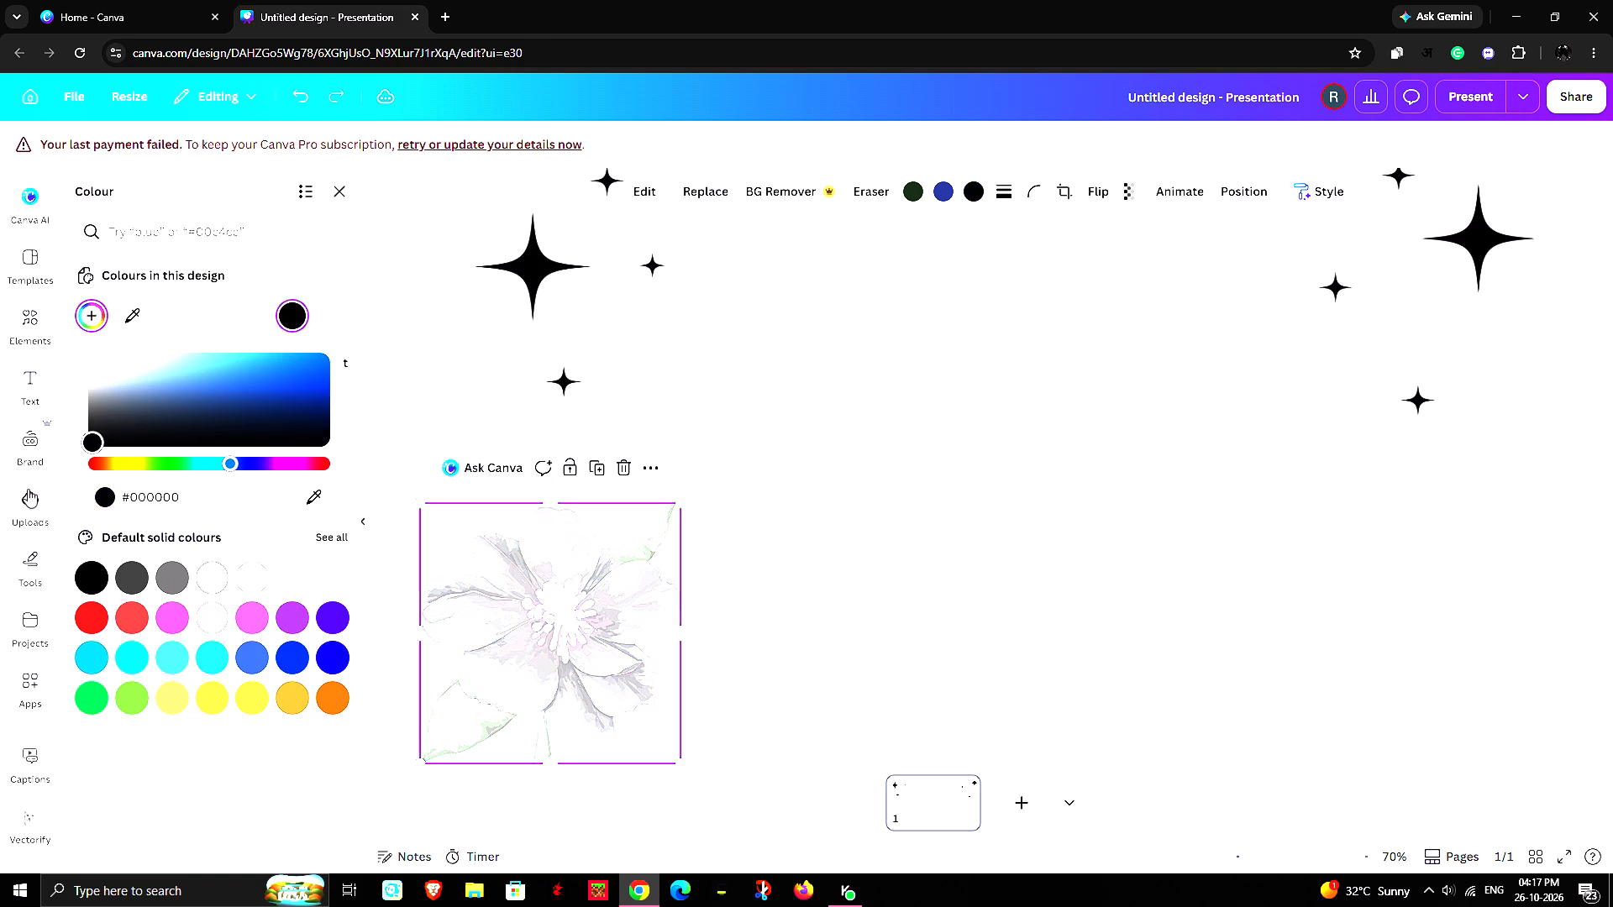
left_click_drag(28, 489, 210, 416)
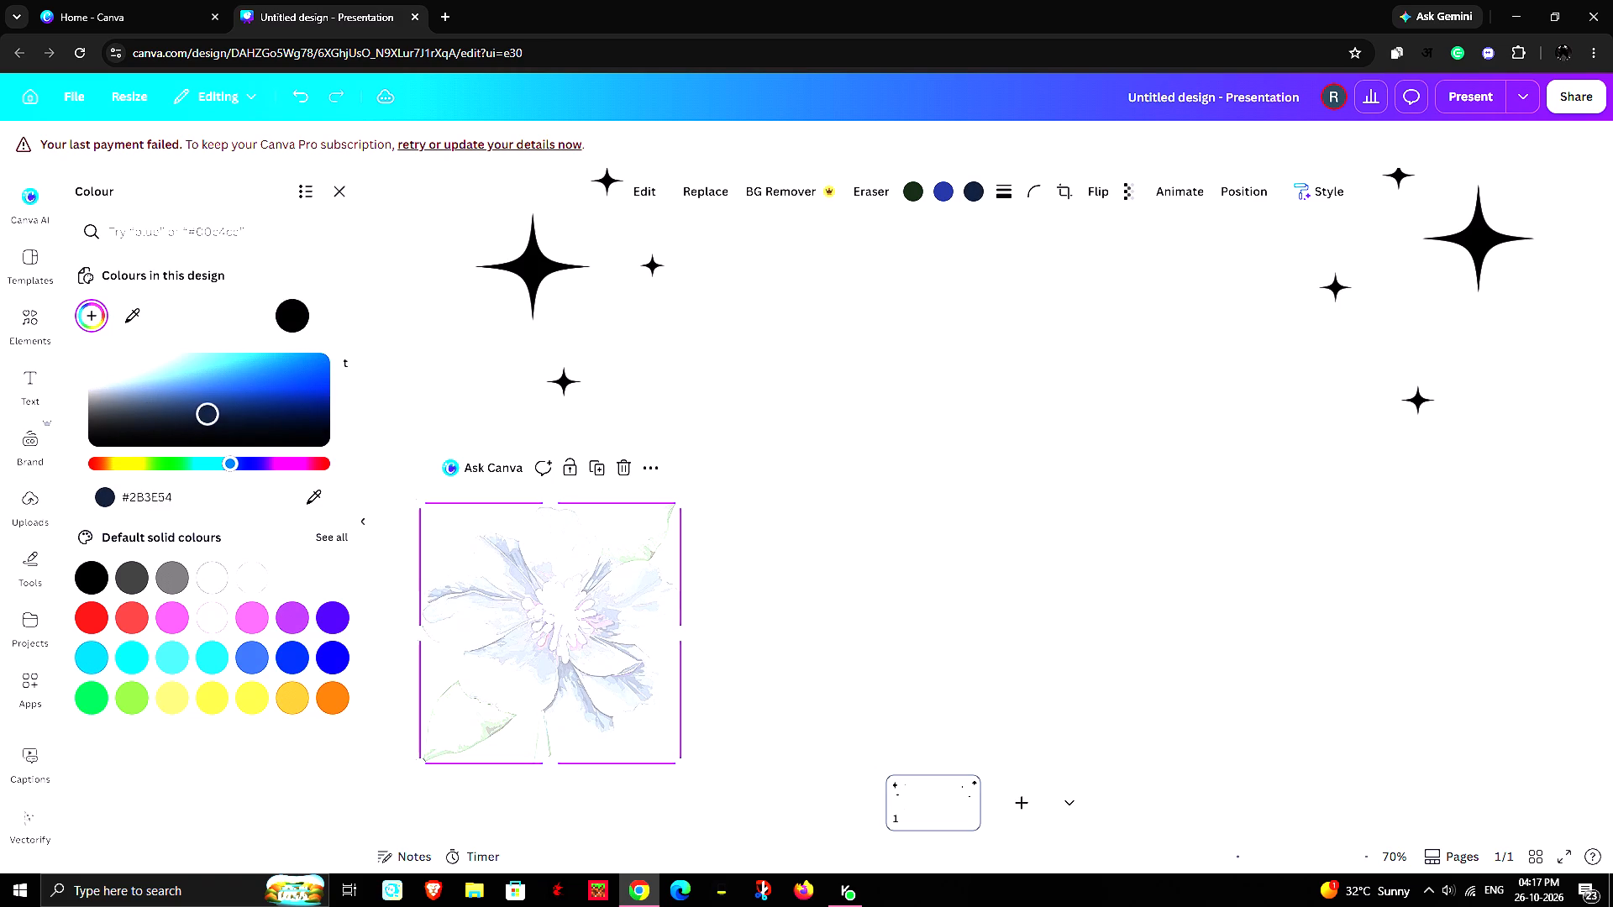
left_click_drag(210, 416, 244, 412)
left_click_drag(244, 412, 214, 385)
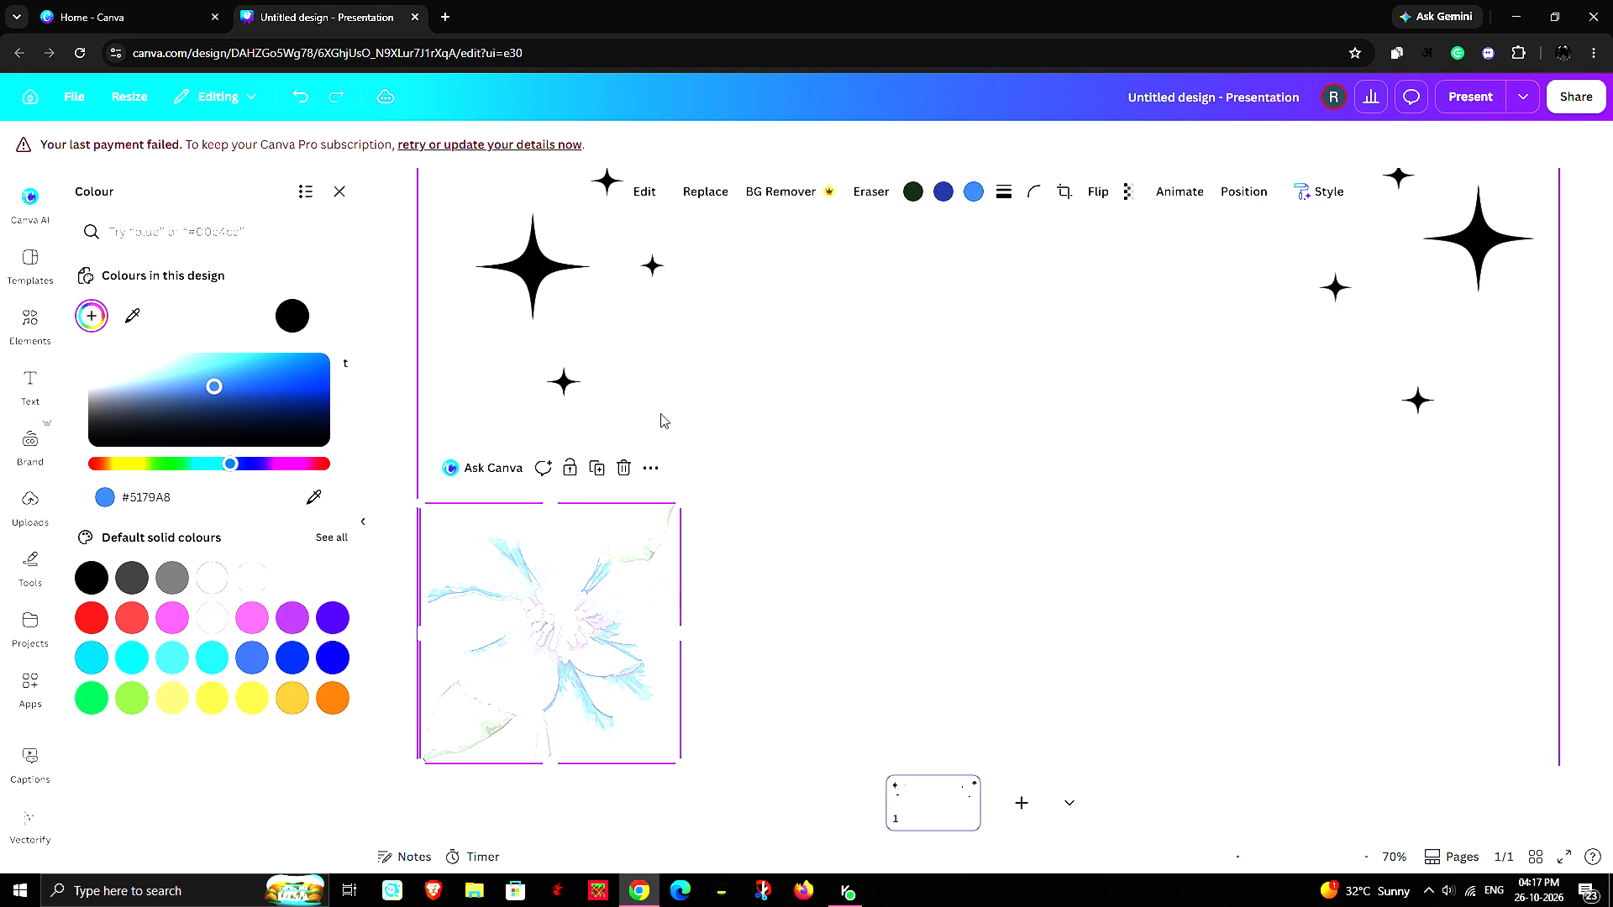
Delete the faded blue flower from the lower-left corner of the page.
key("Delete")
left_click(633, 397)
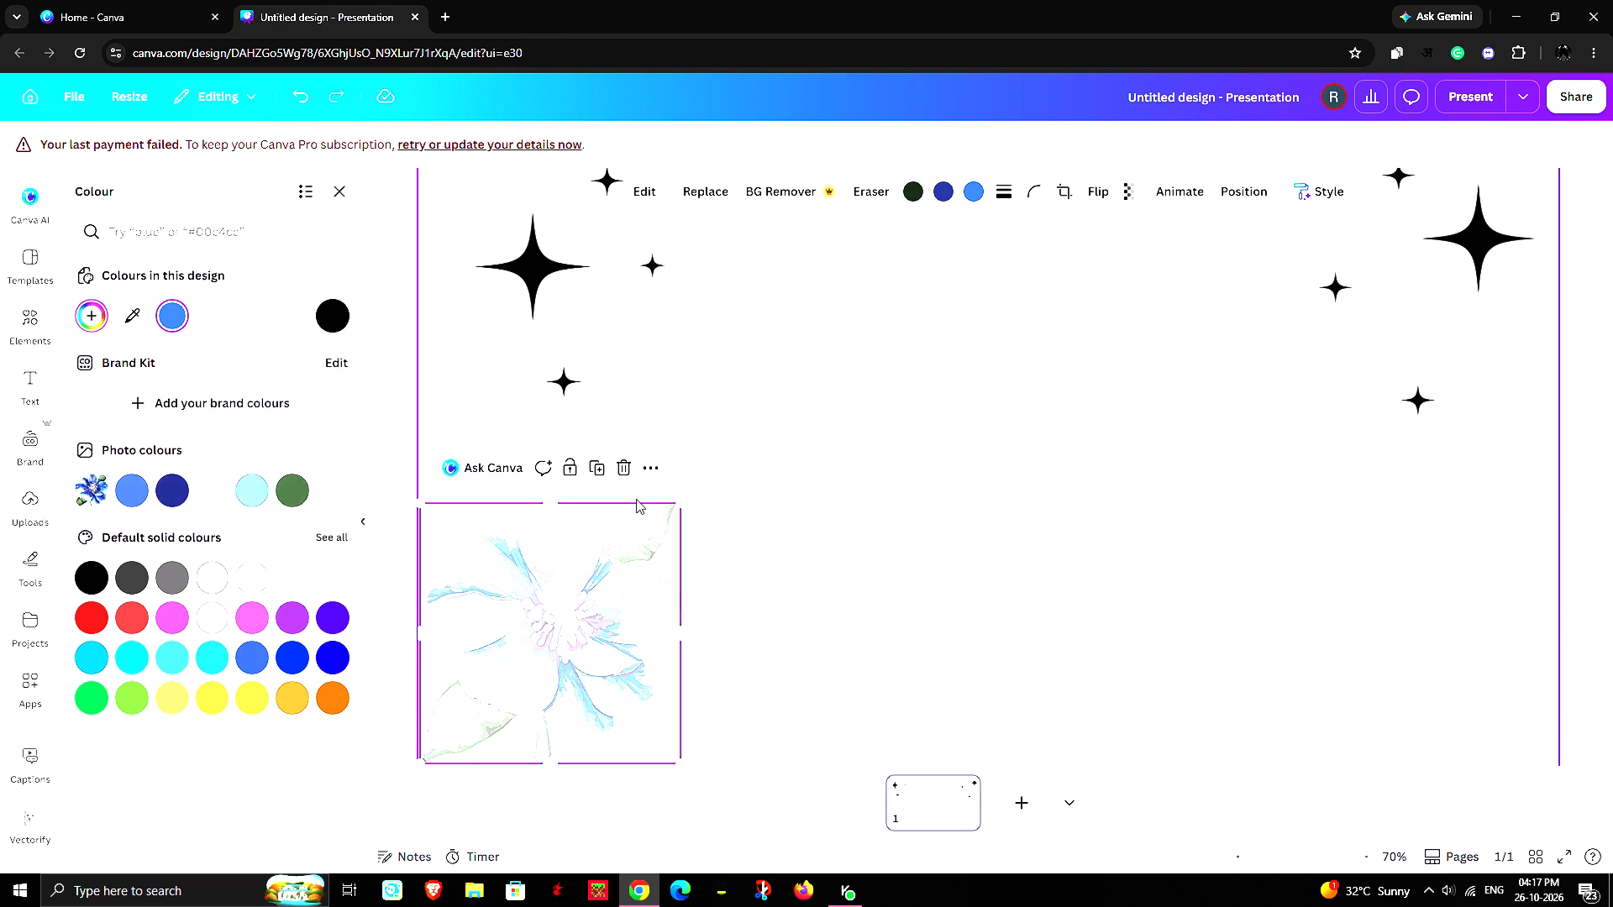
left_click(607, 617)
key("Delete")
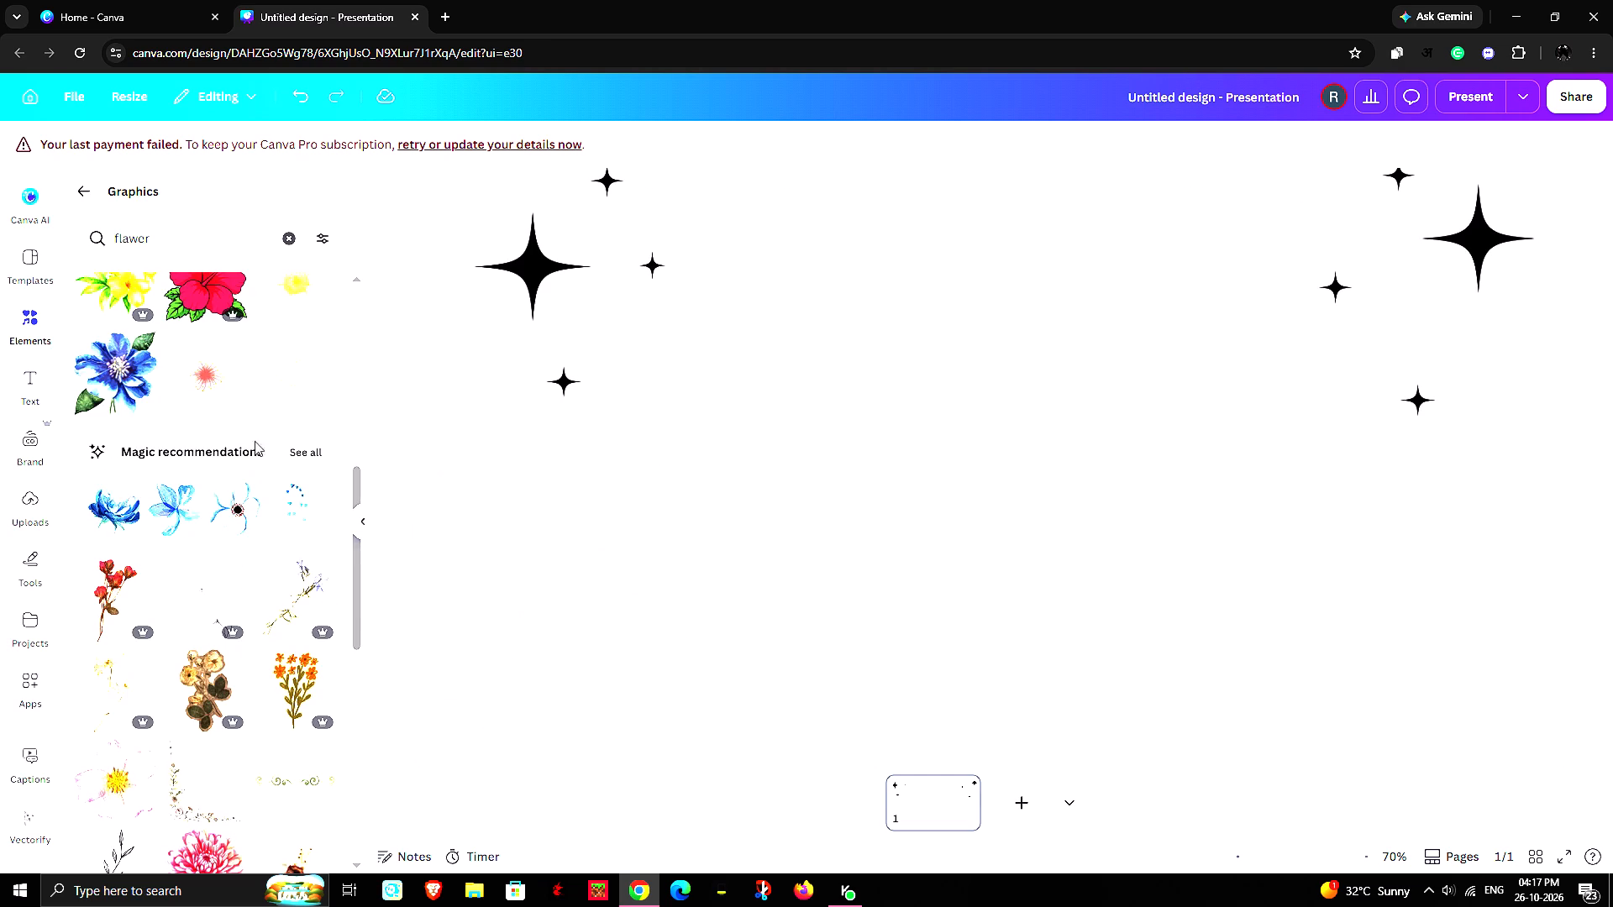
Leave the flower graphics results and search all elements for "shoting star".
scroll(235, 478, "up", 6)
scroll(113, 406, "up", 6)
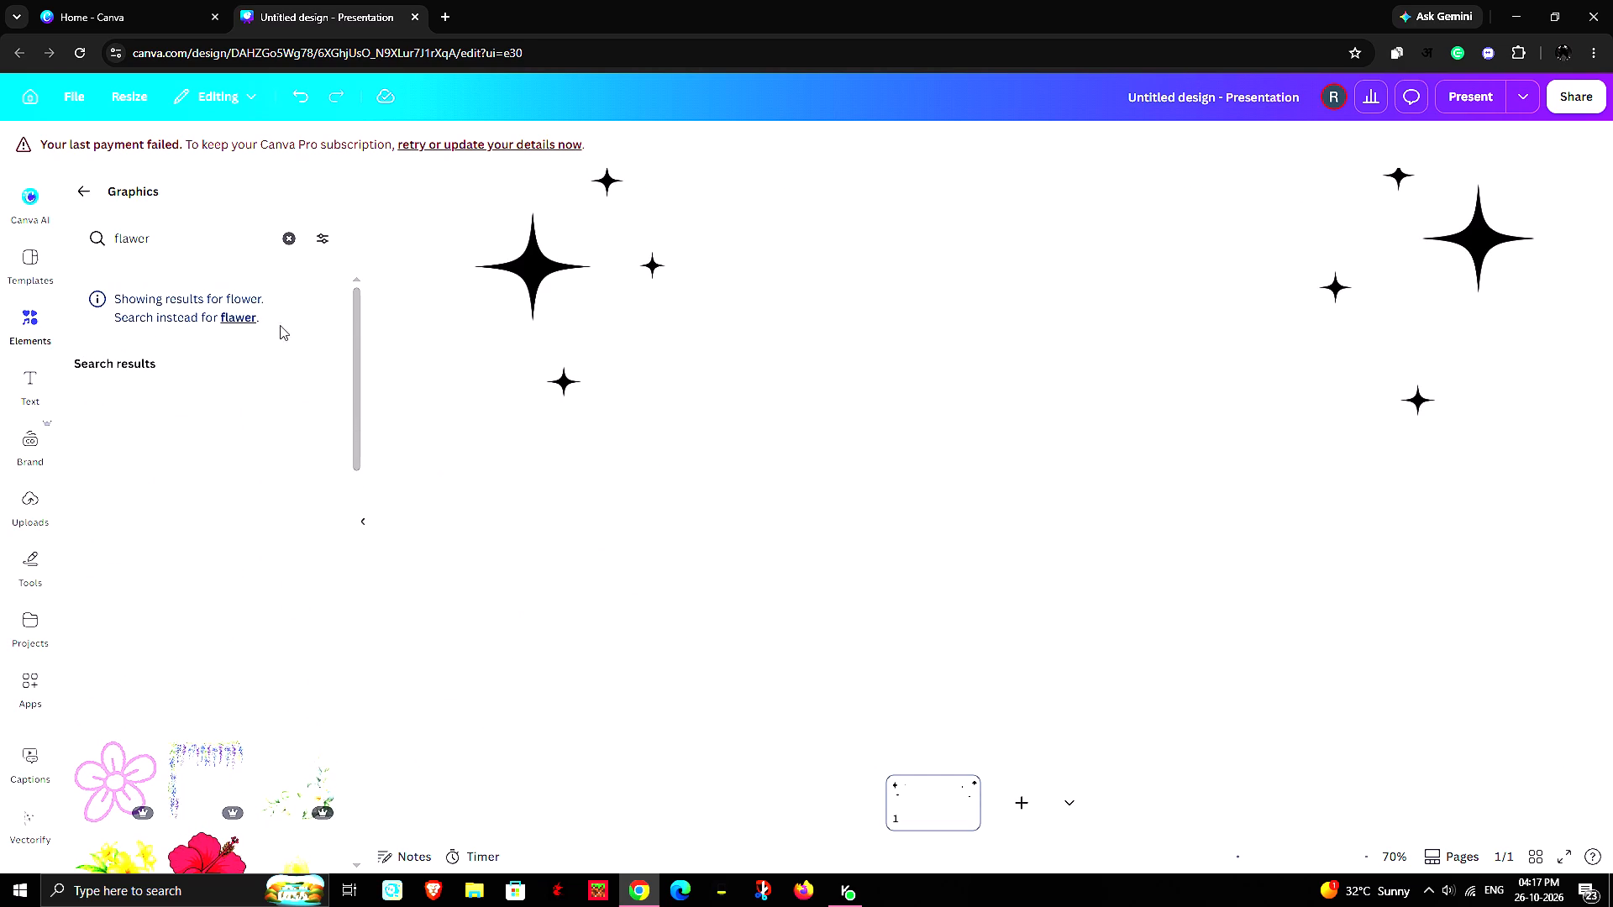
left_click(87, 184)
left_click(200, 189)
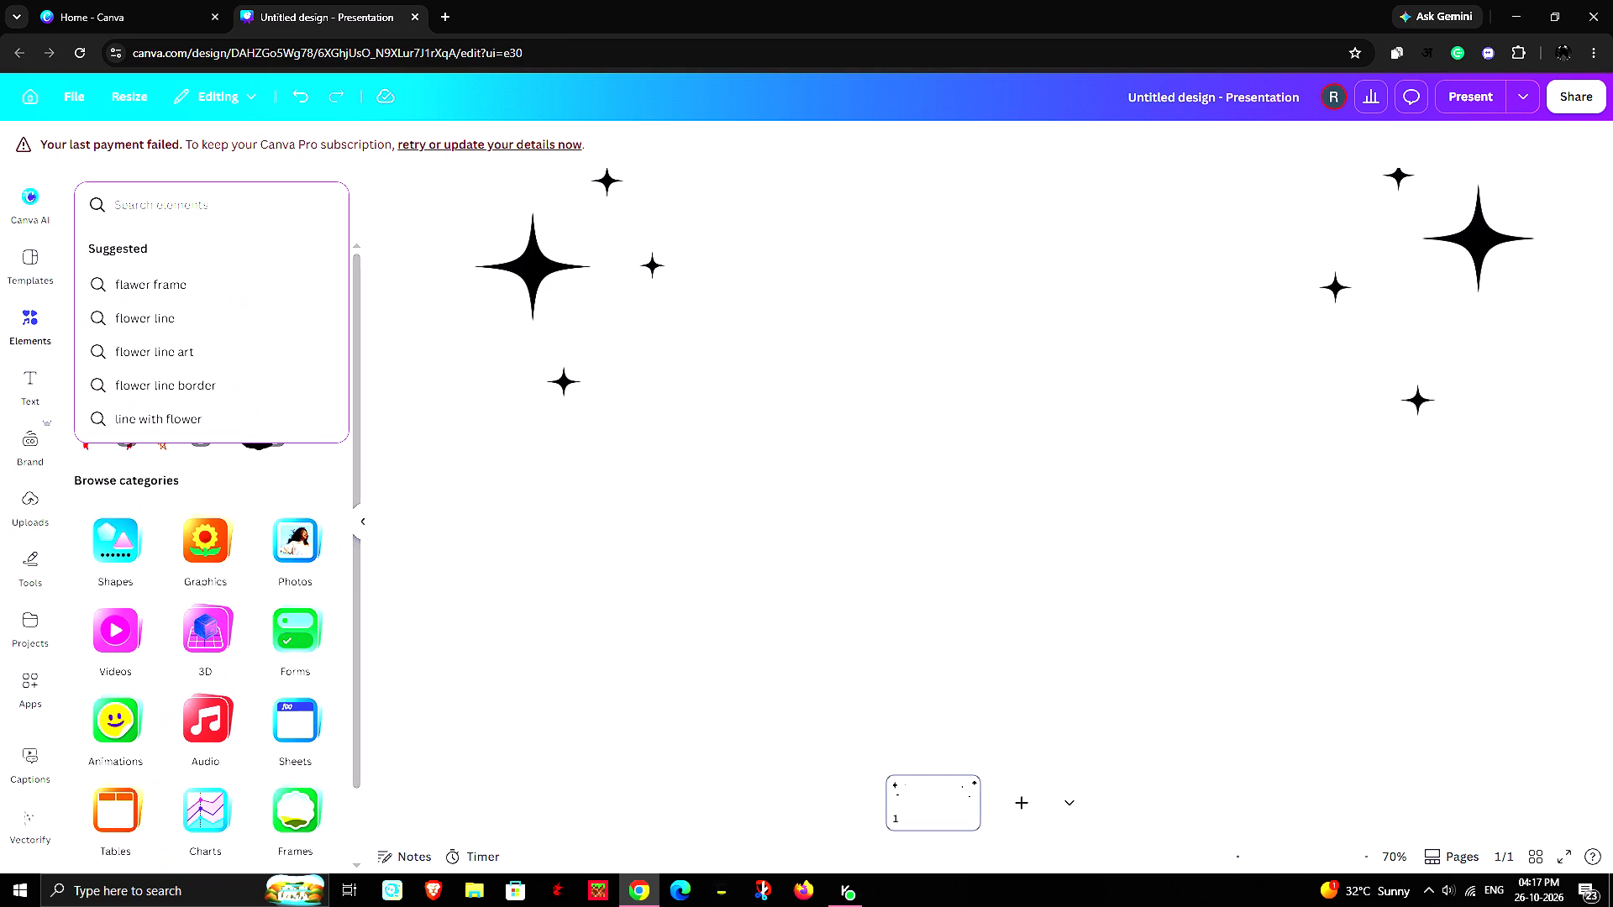
type("shoting")
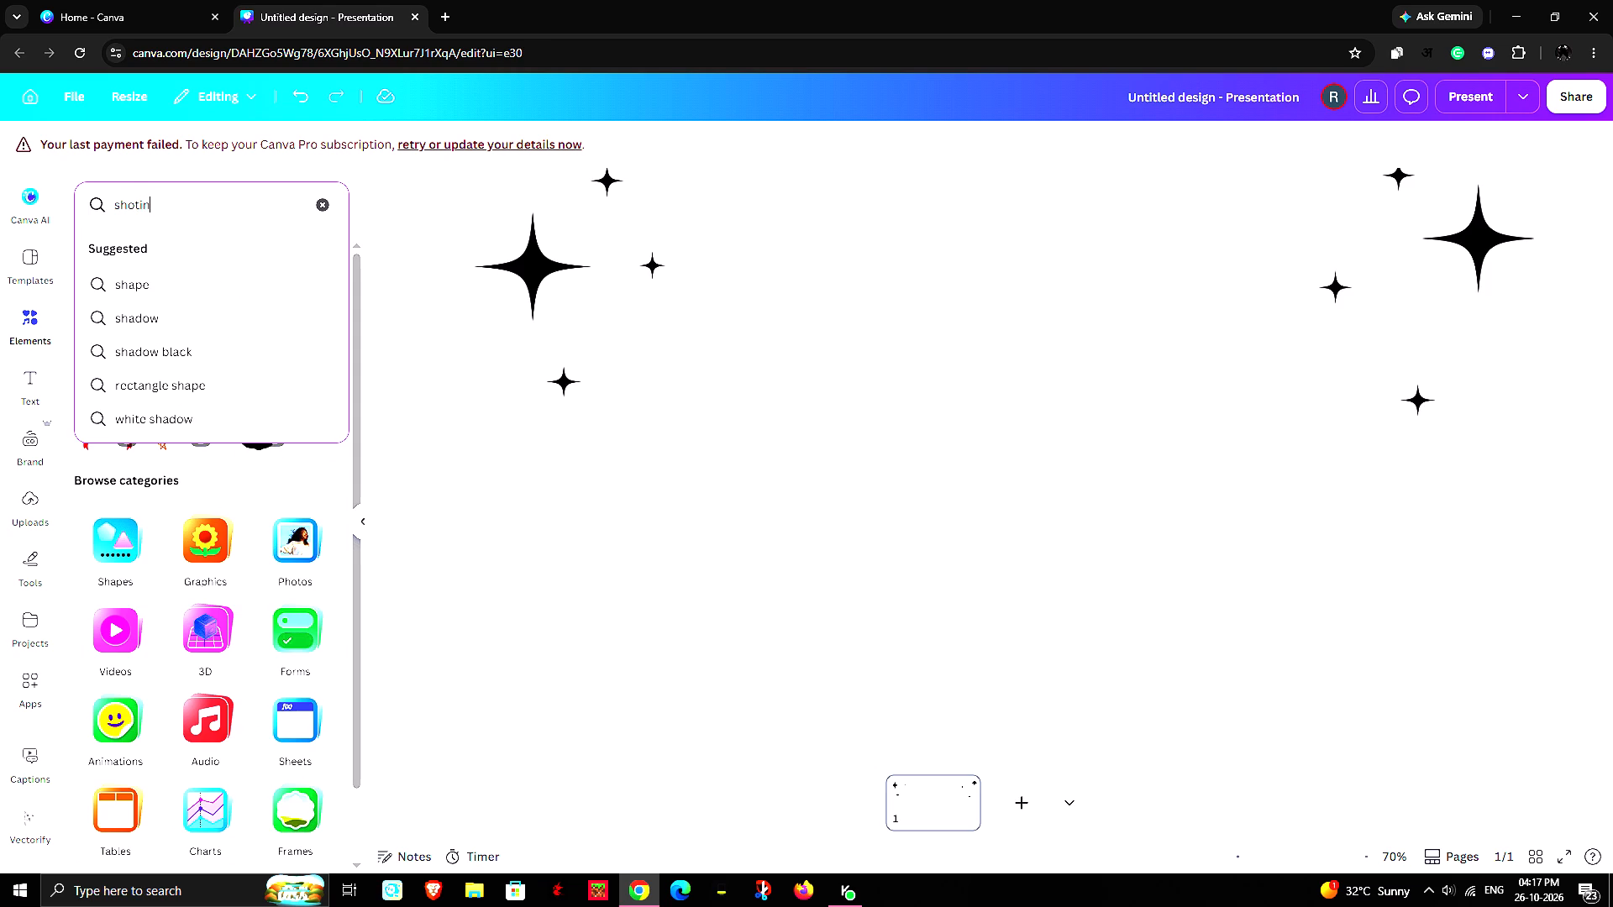
key("space")
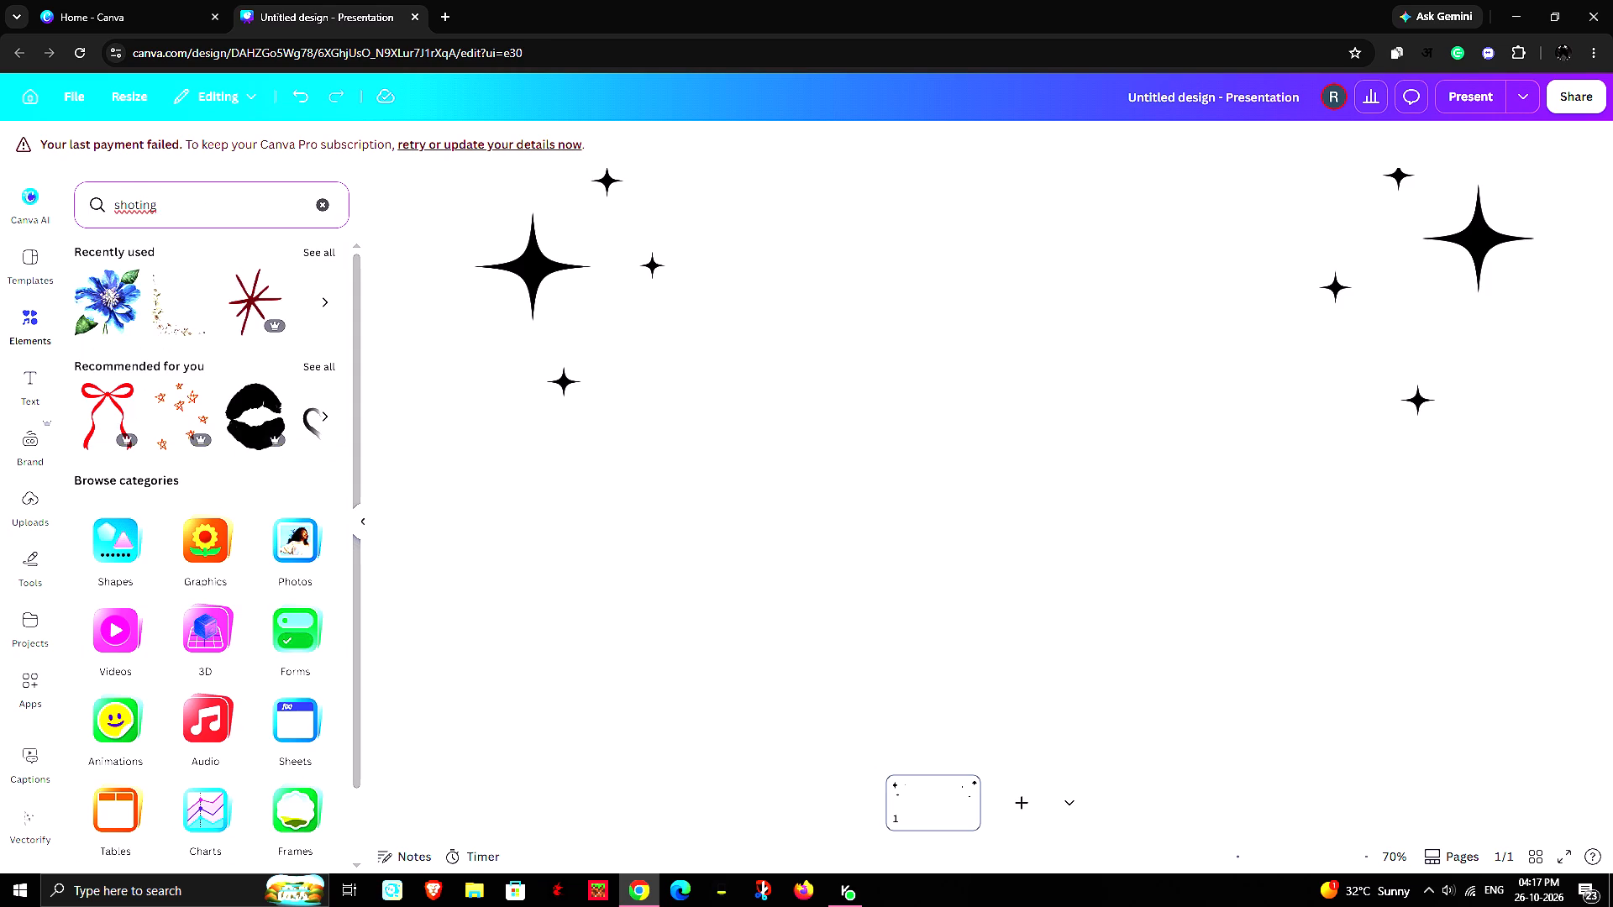
type("star")
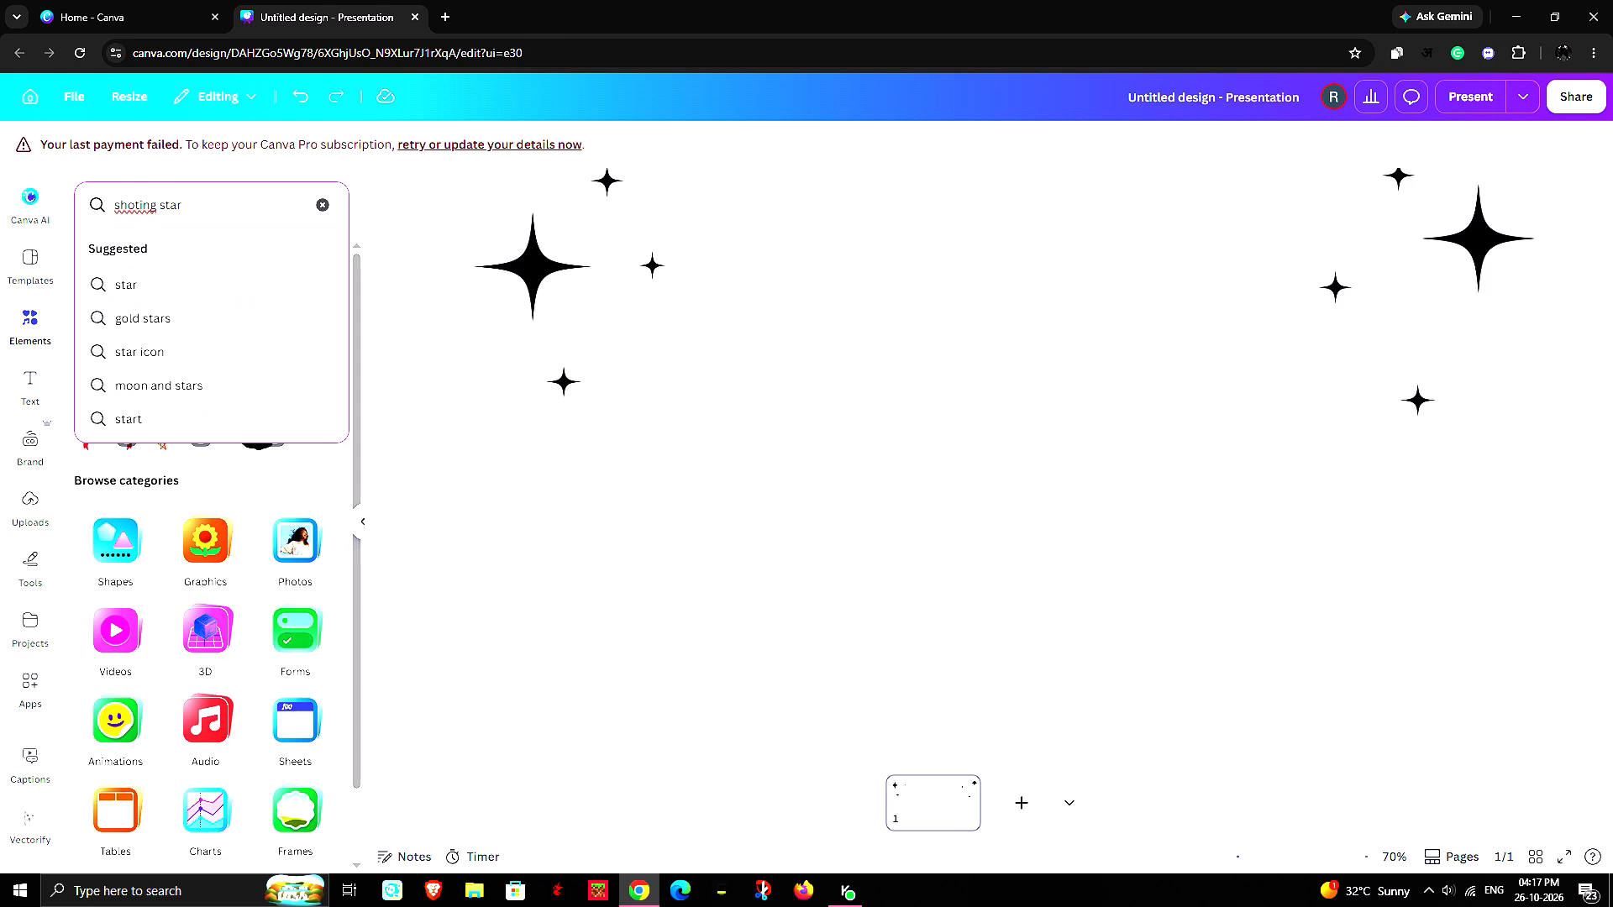
key("Return")
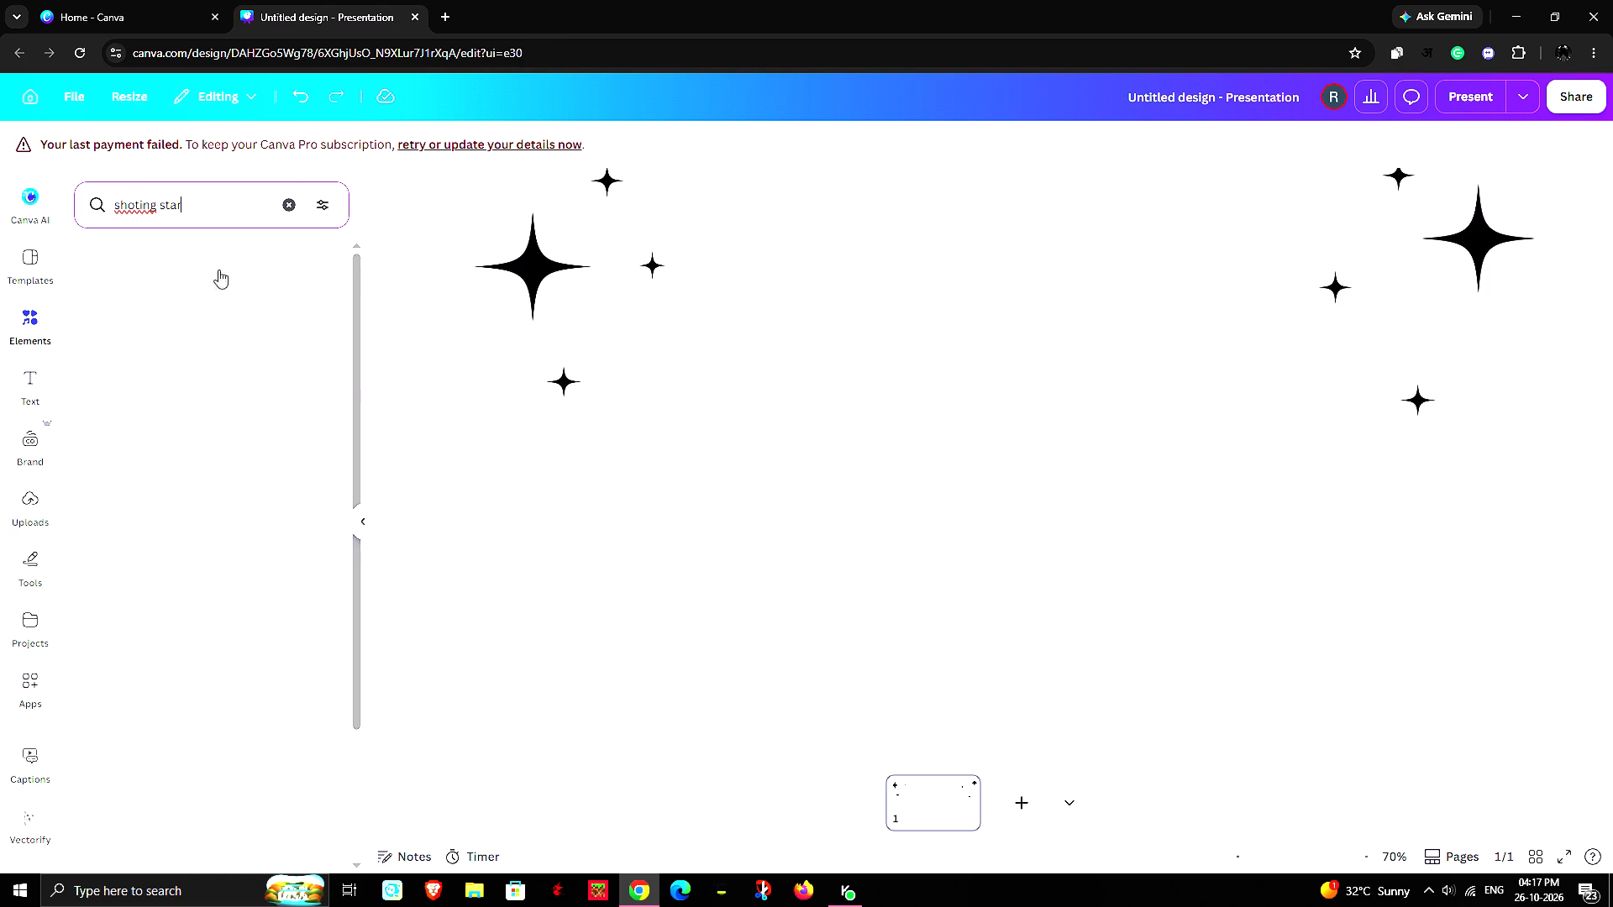
scroll(232, 487, "down", 2)
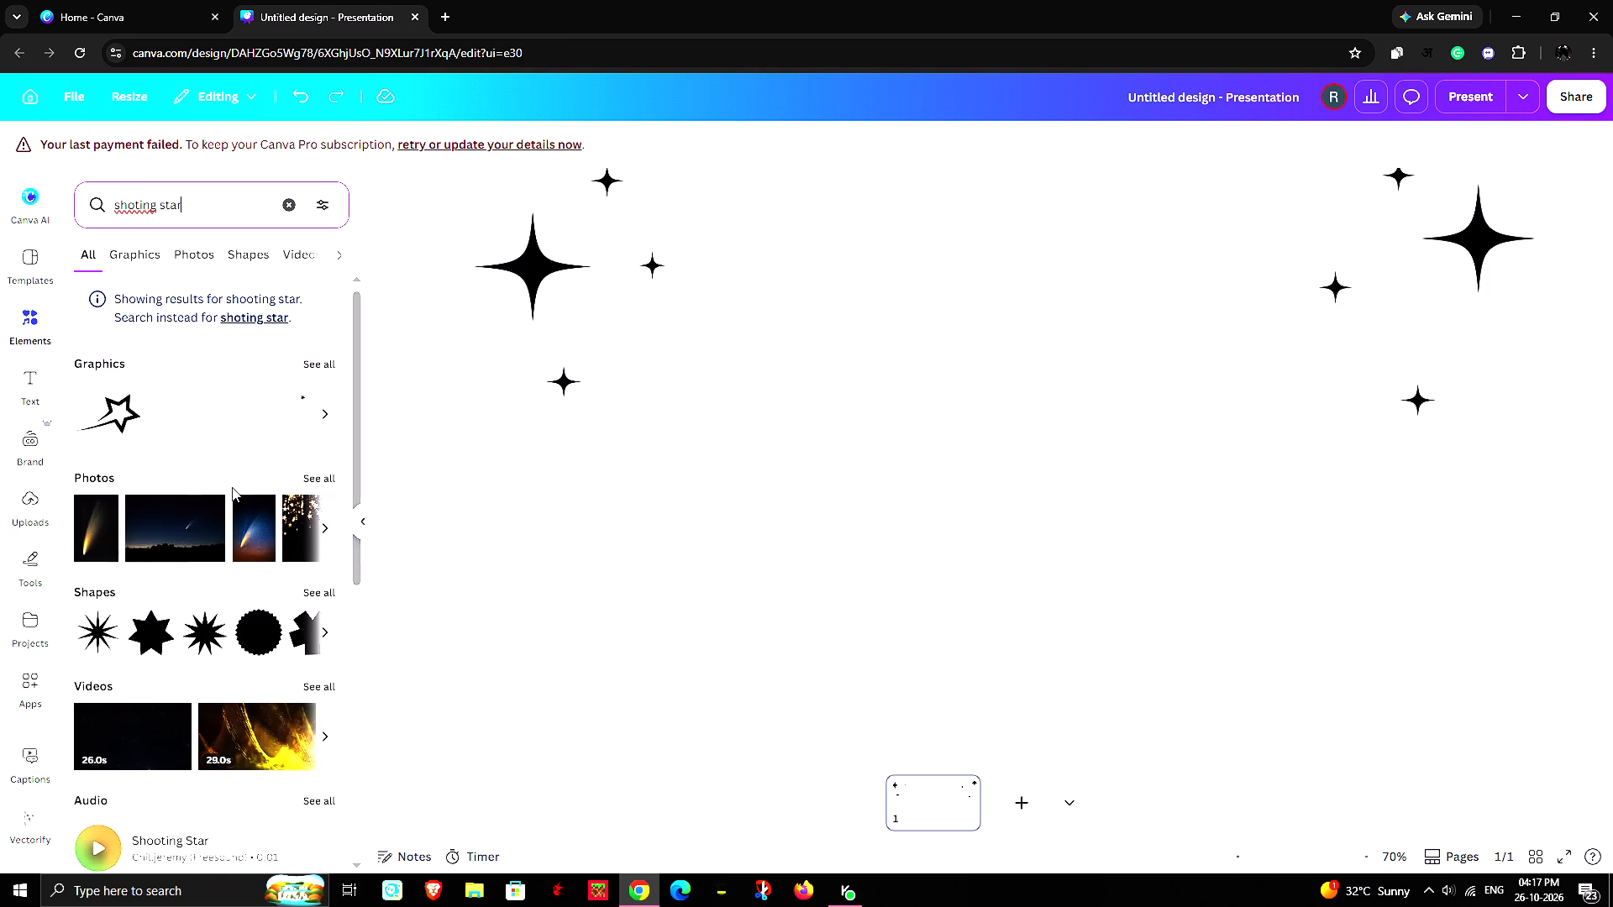
From the full list of shooting star graphics, add the pale curved-trail shooting star beside the black outline one to the page.
scroll(232, 487, "down", 2)
scroll(223, 600, "down", 10)
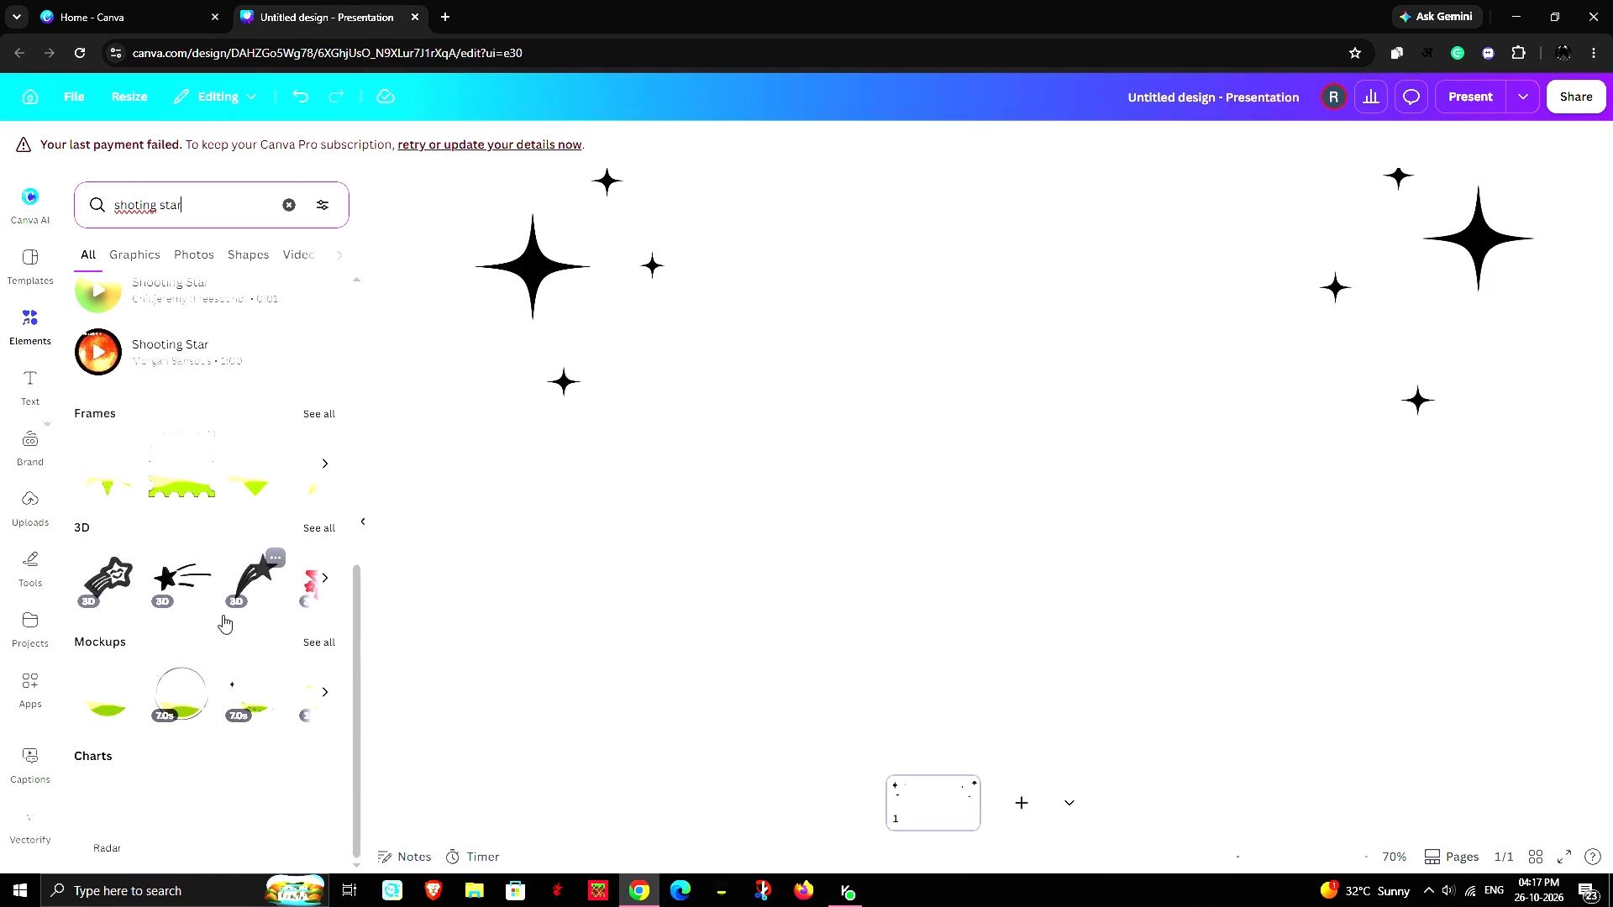
scroll(223, 615, "down", 1)
scroll(218, 588, "up", 7)
scroll(204, 516, "up", 4)
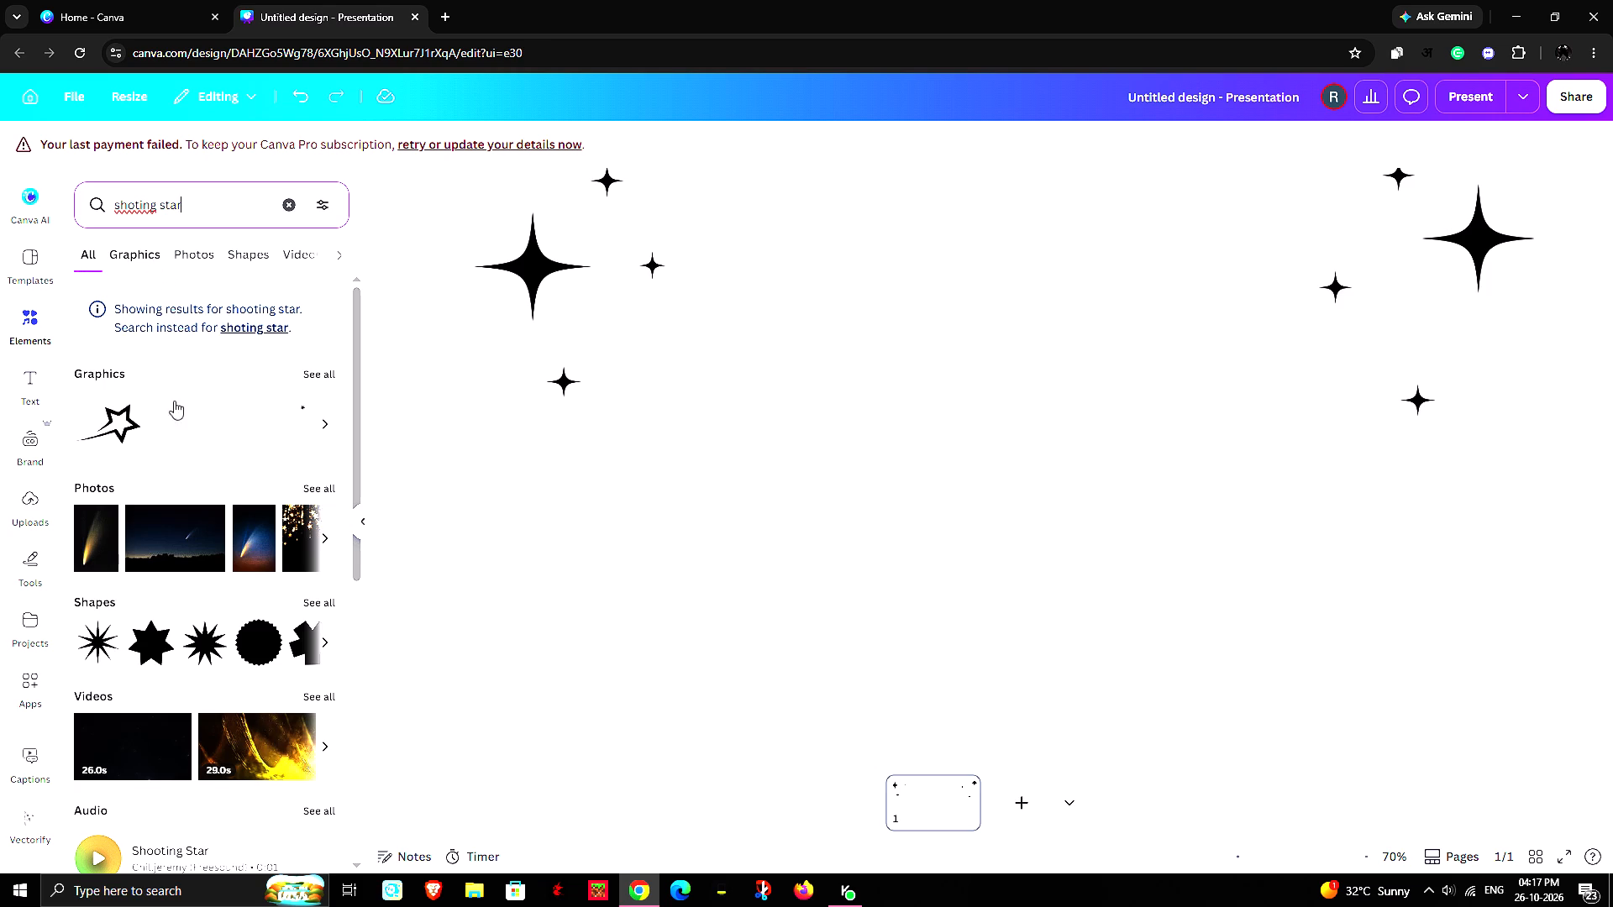
left_click(308, 377)
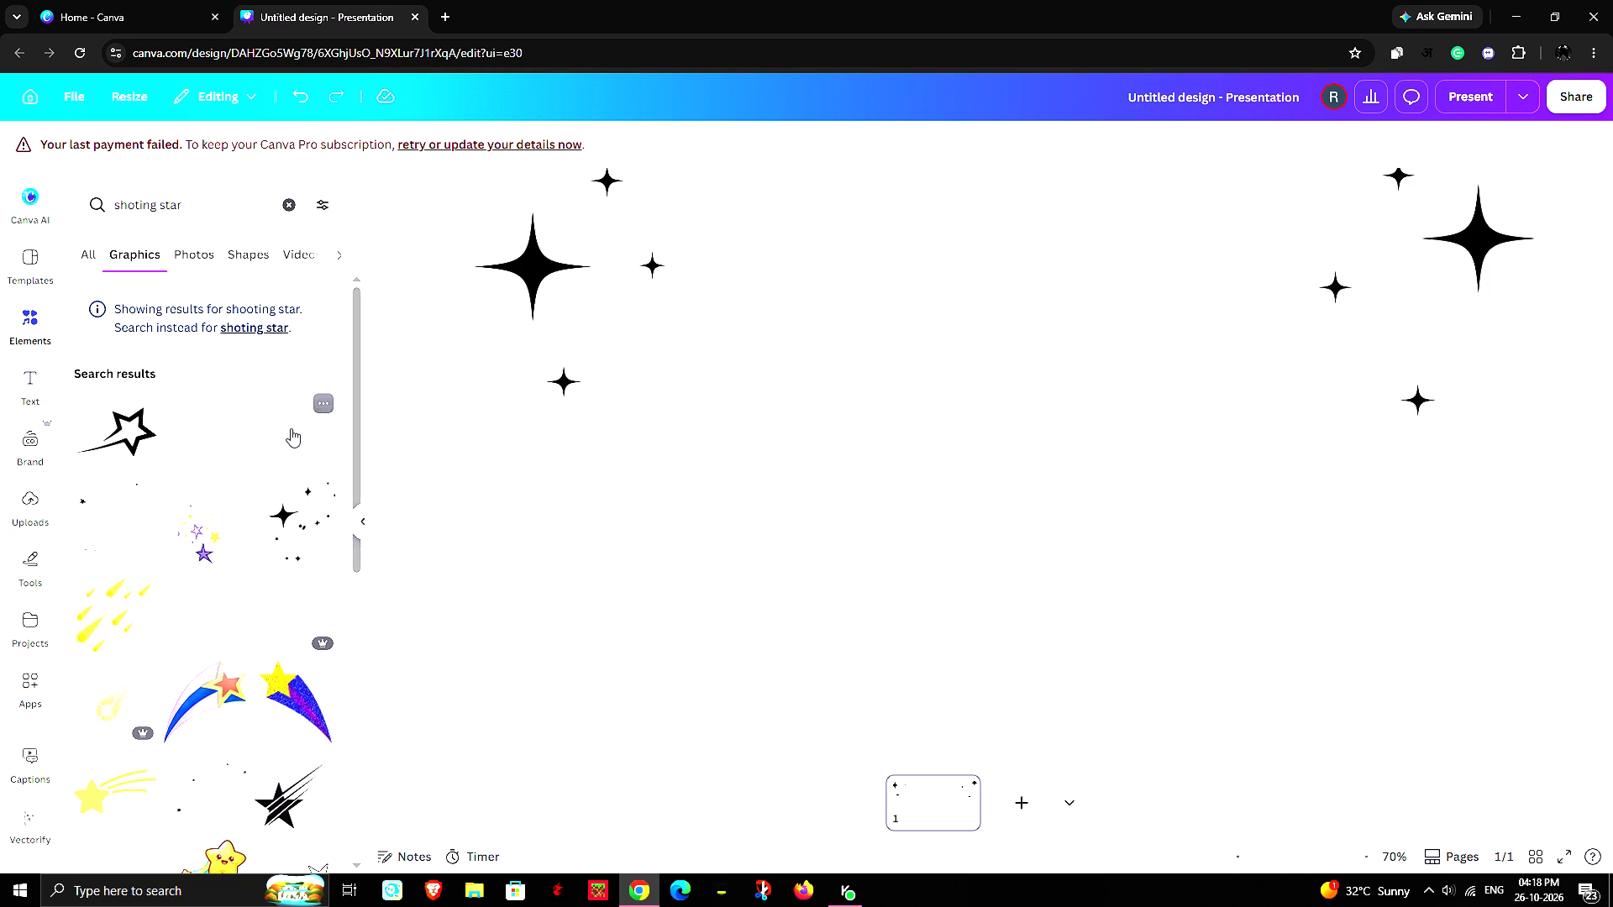
left_click_drag(291, 428, 664, 270)
left_click_drag(664, 270, 659, 317)
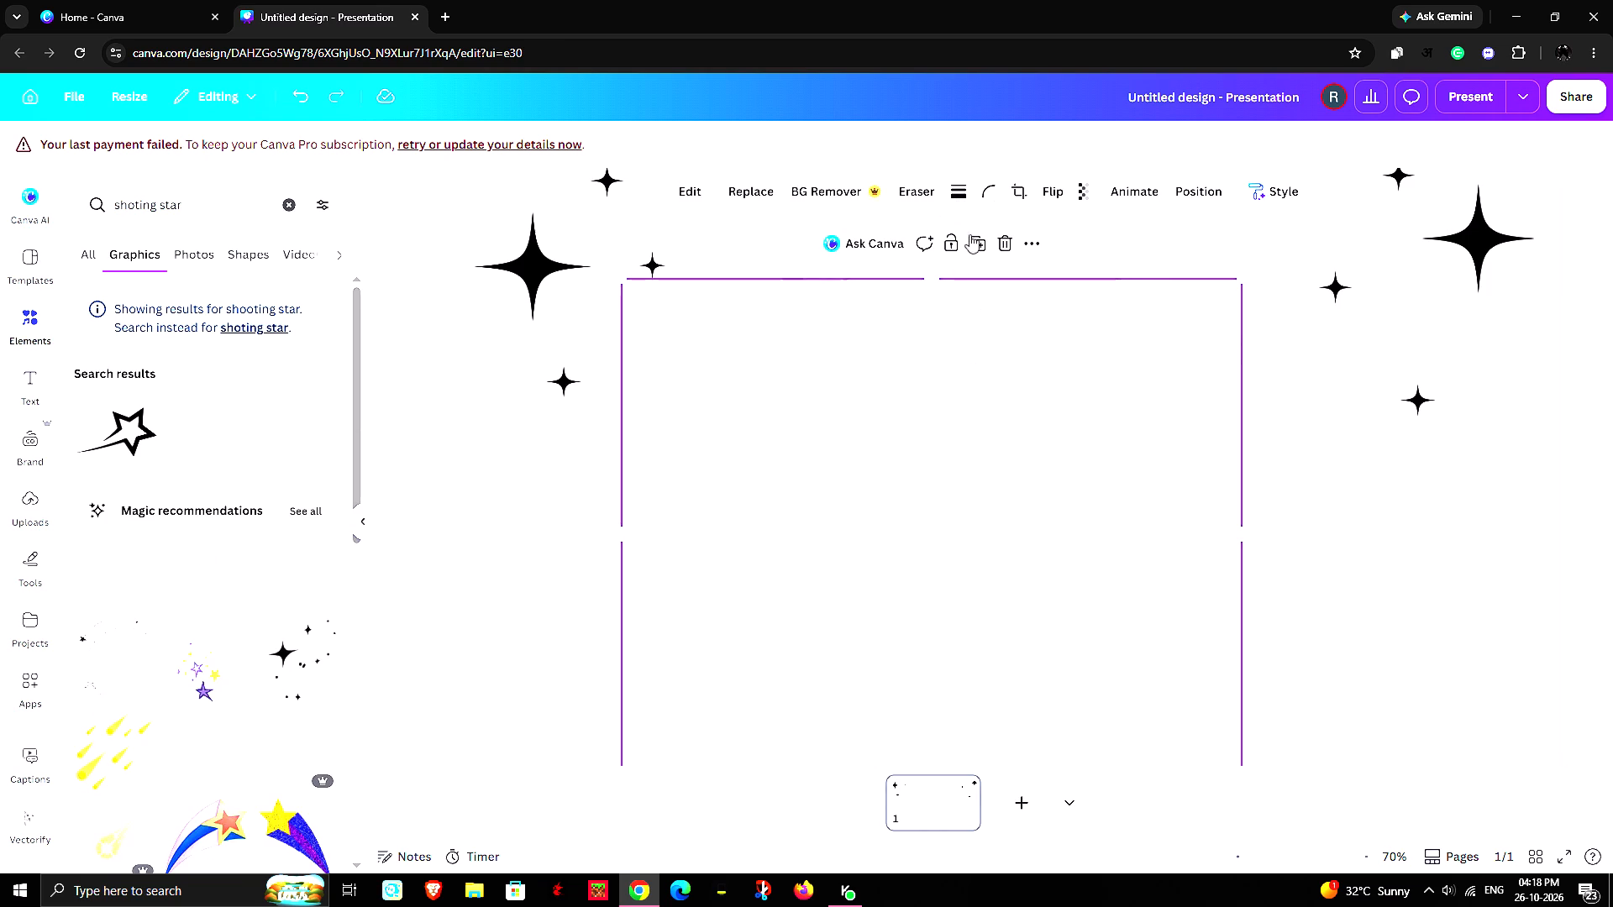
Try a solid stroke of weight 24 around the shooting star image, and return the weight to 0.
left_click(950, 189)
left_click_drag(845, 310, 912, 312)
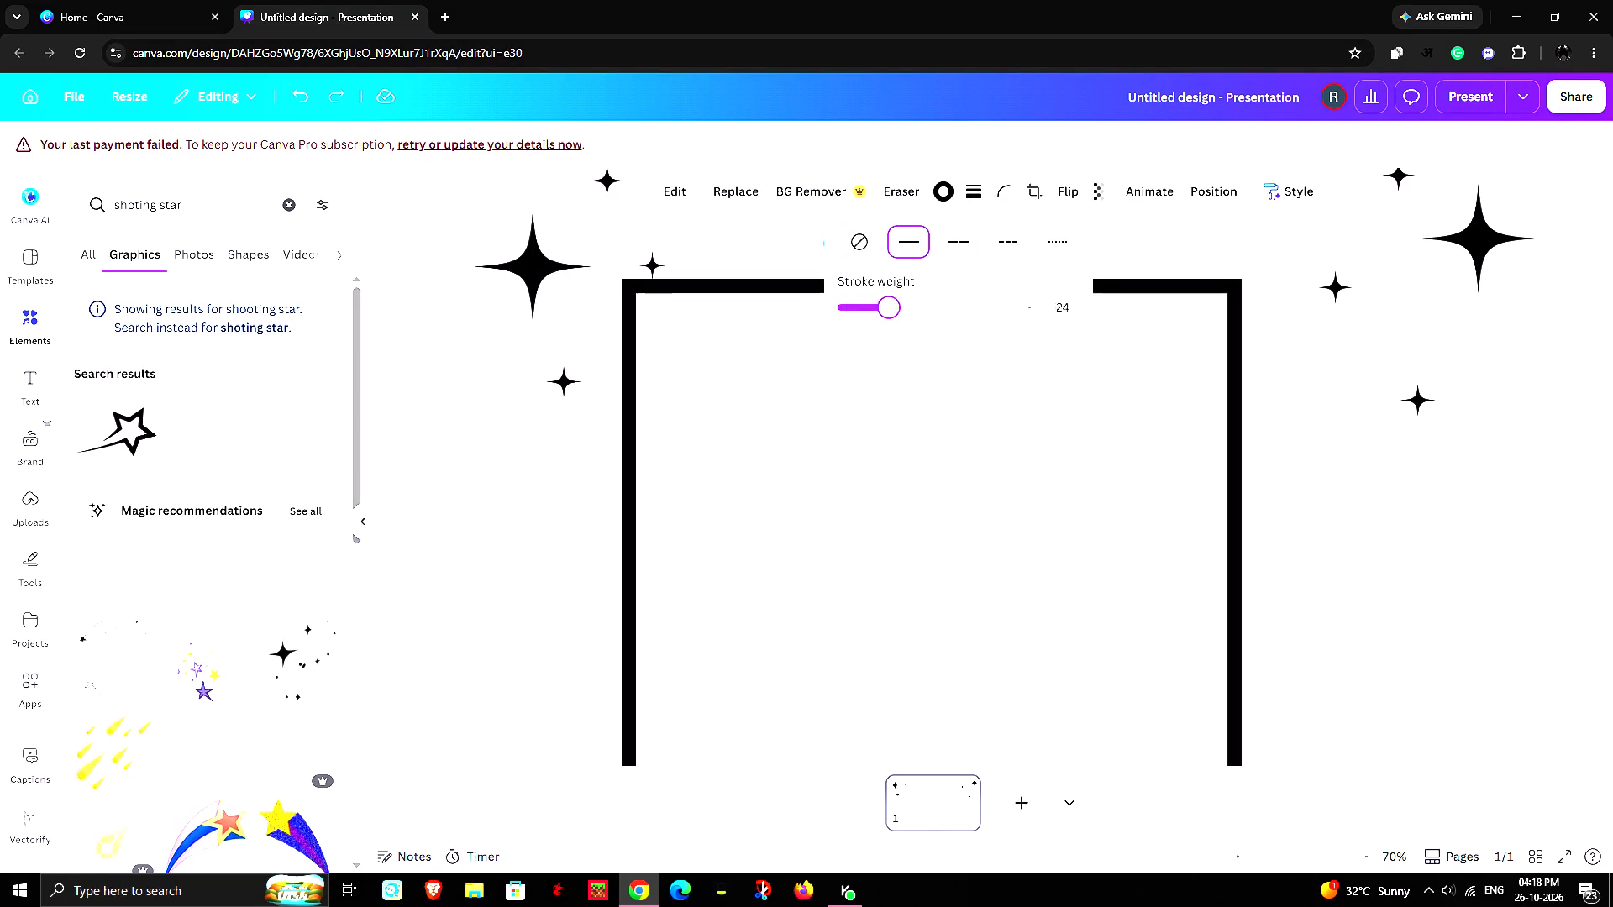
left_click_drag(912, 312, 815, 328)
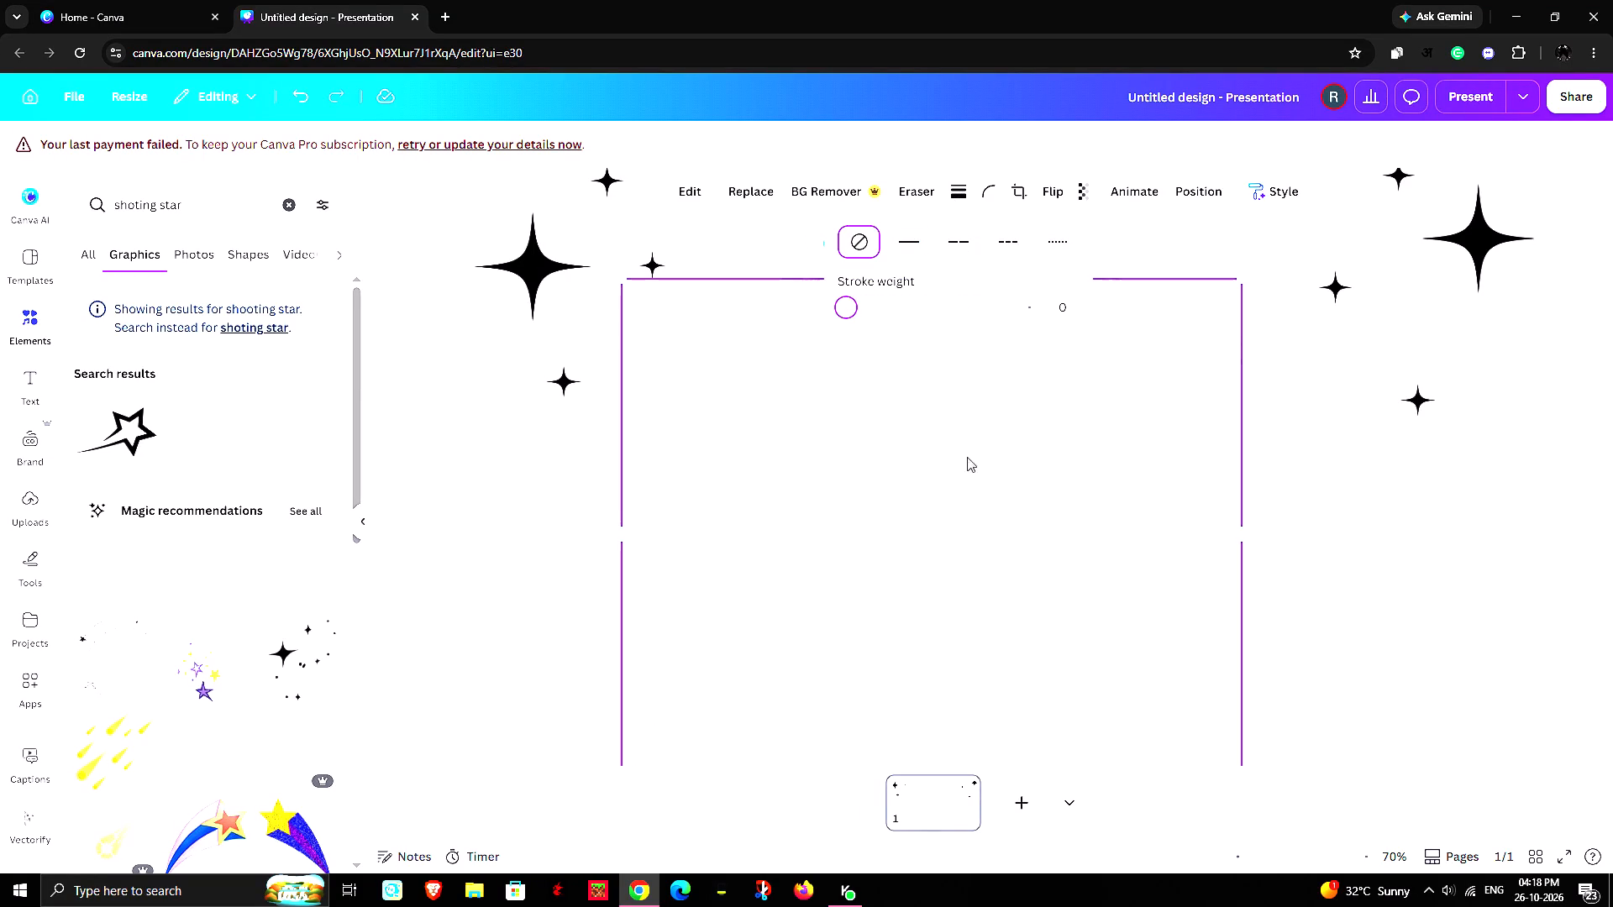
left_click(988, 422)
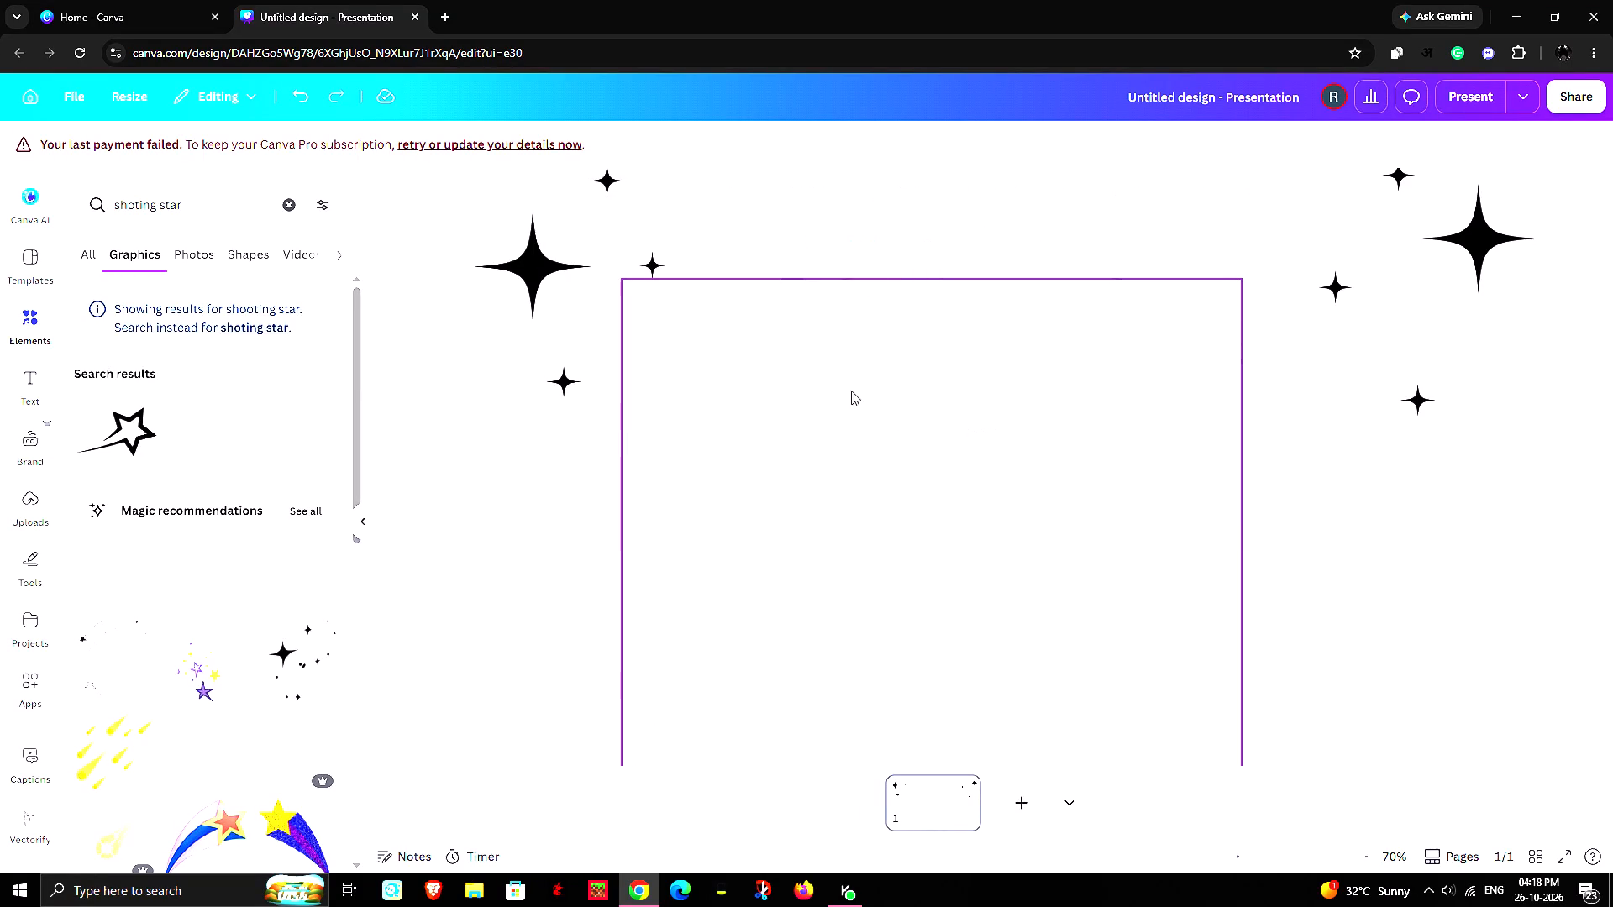
Move the large shooting star image across to the page's left edge, overlapping the upper-left star cluster.
left_click_drag(699, 451, 702, 205)
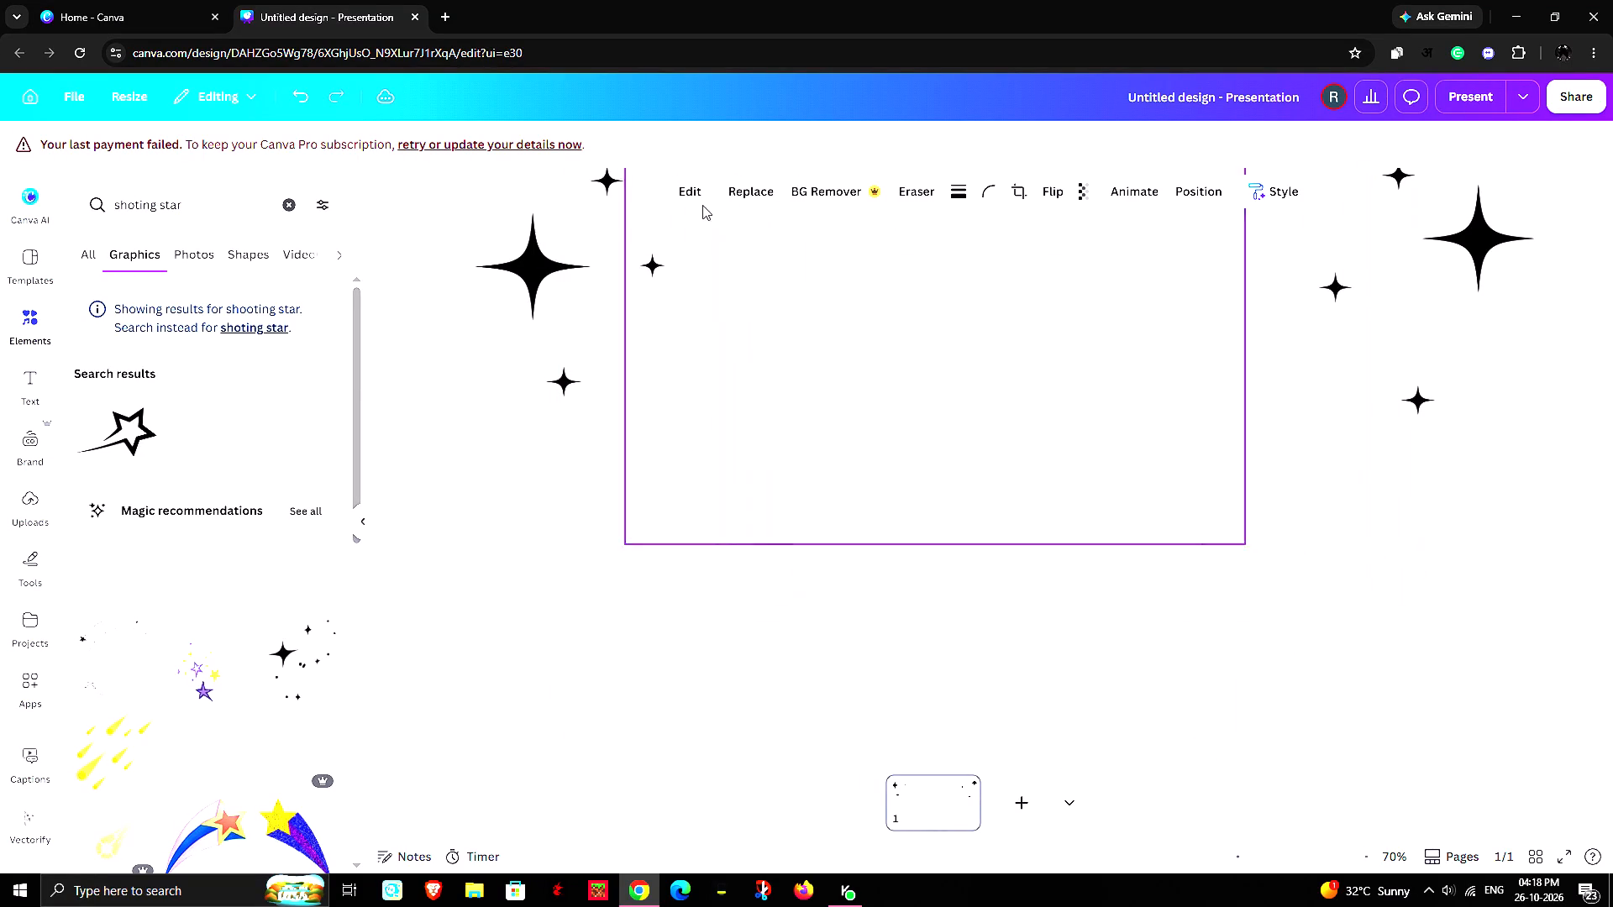
left_click_drag(702, 205, 331, 441)
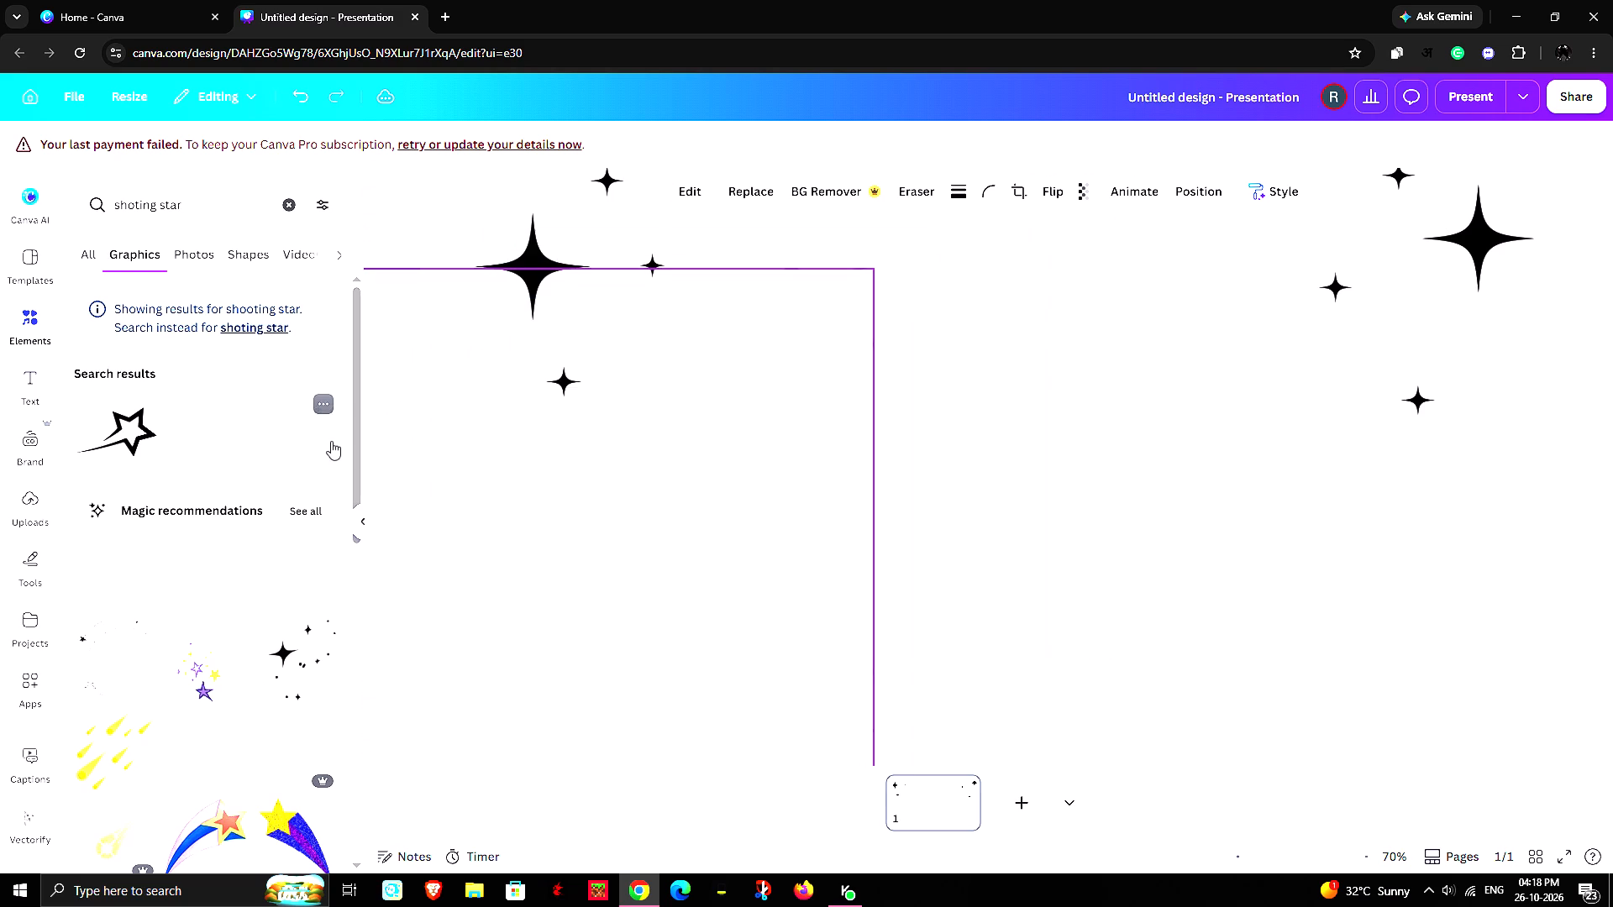
left_click_drag(331, 441, 333, 443)
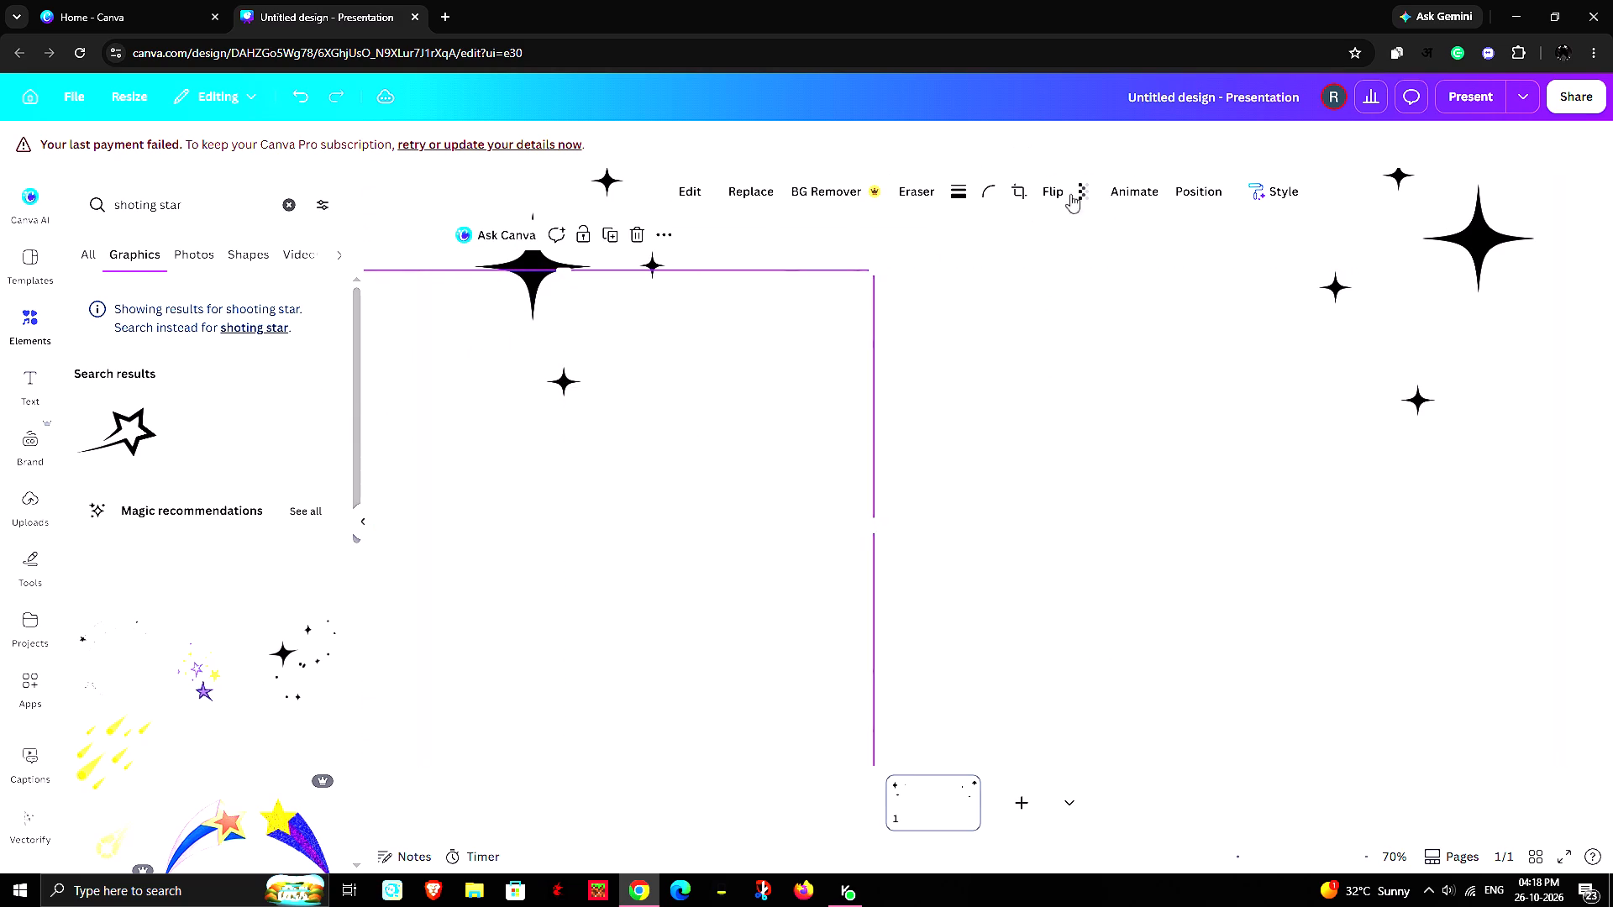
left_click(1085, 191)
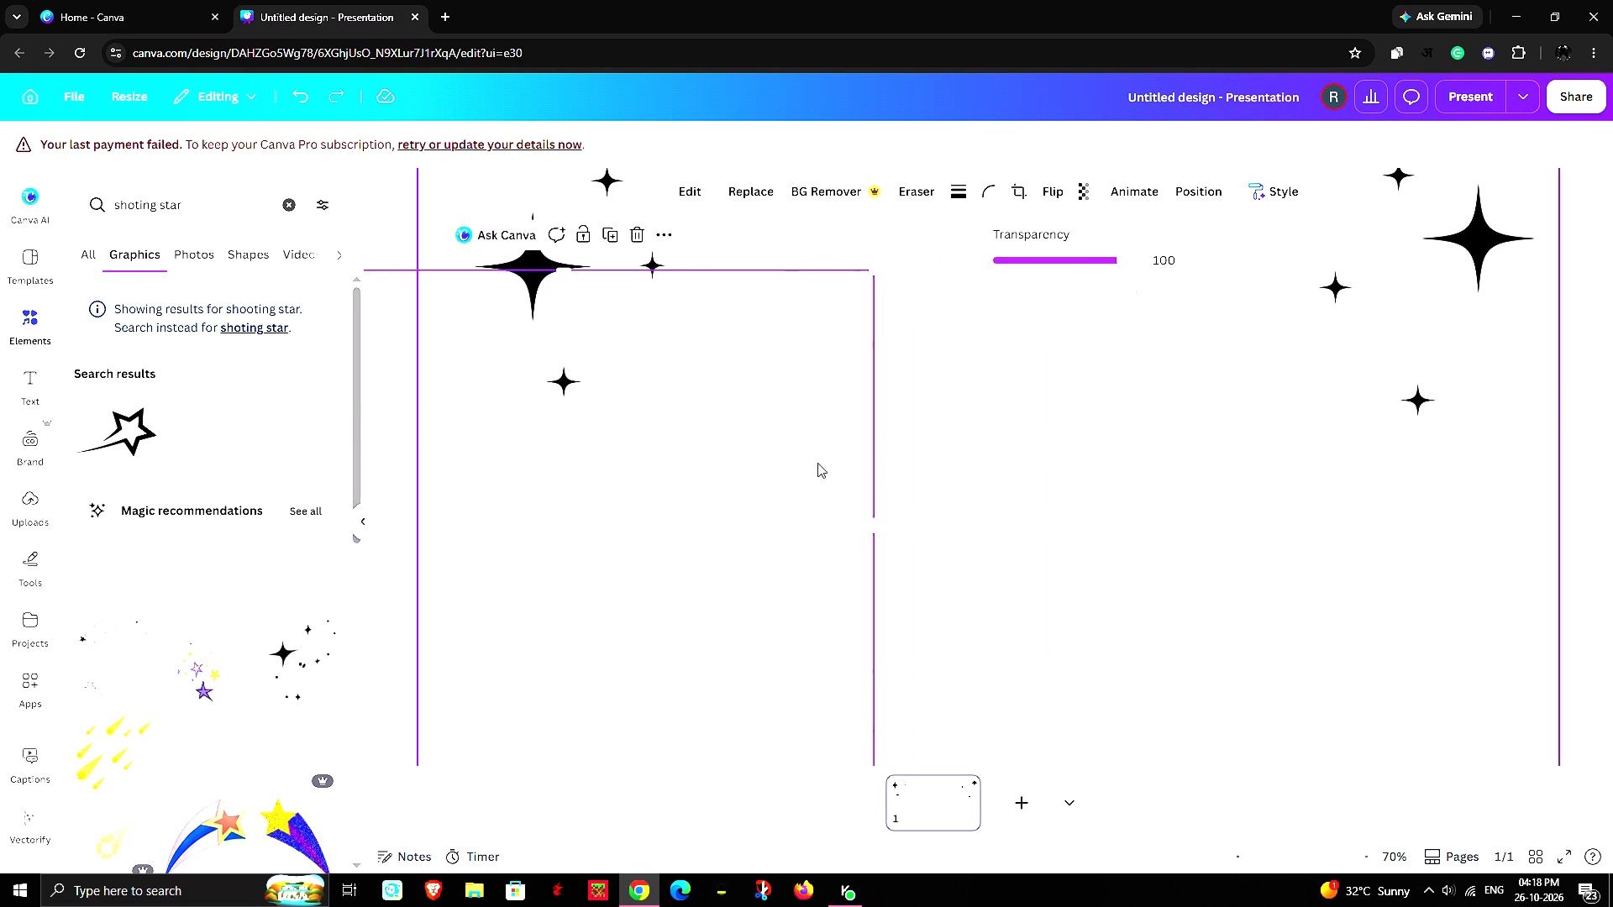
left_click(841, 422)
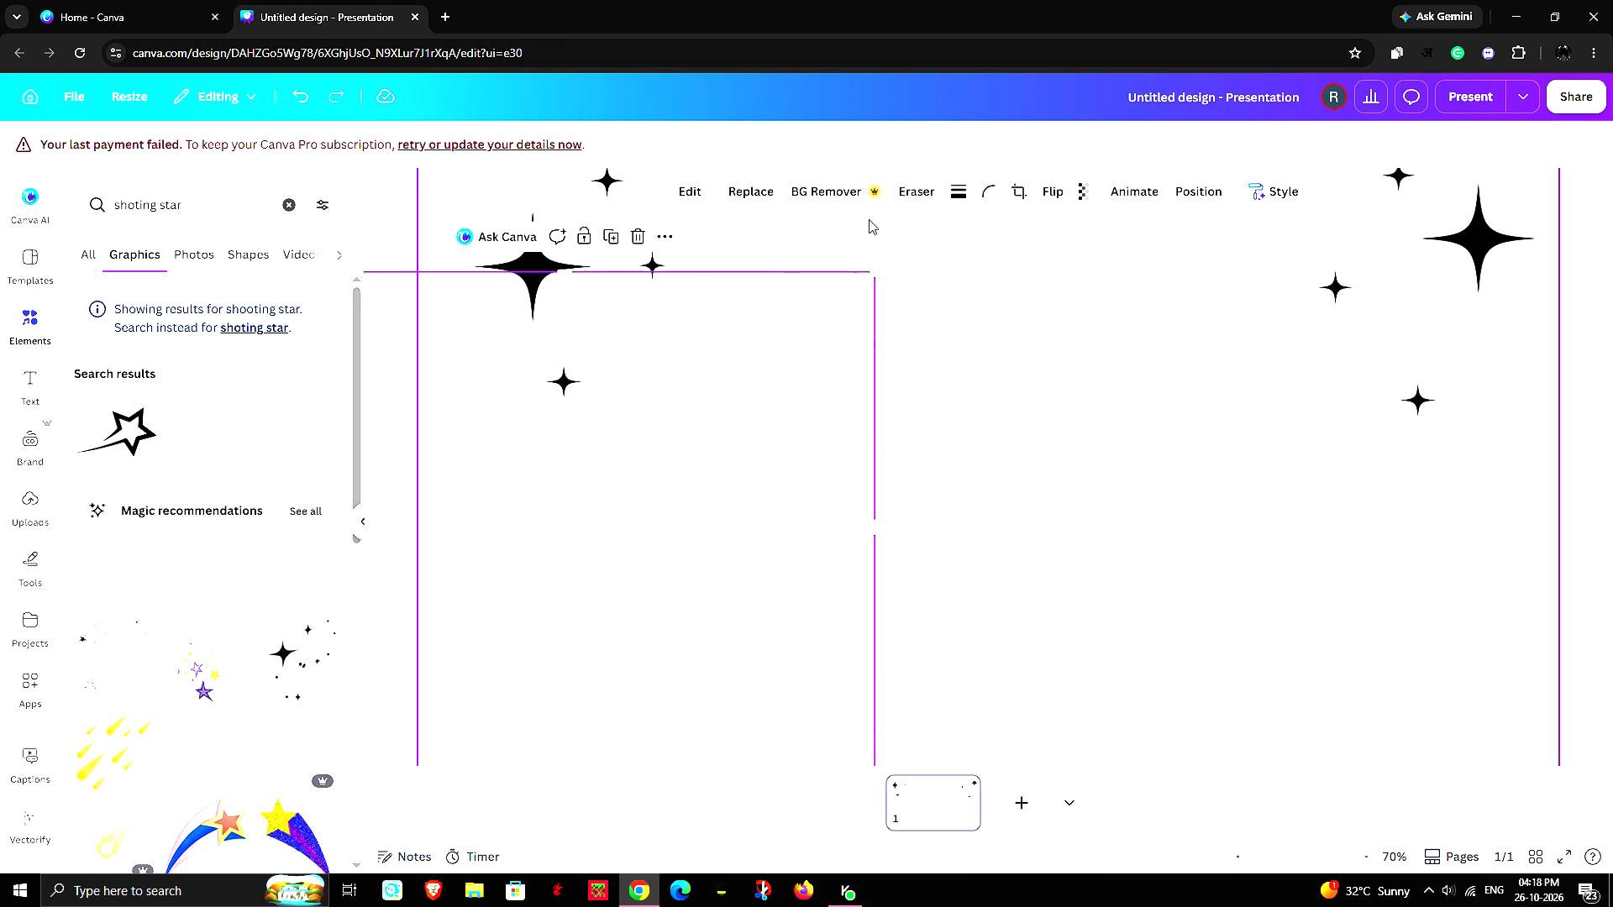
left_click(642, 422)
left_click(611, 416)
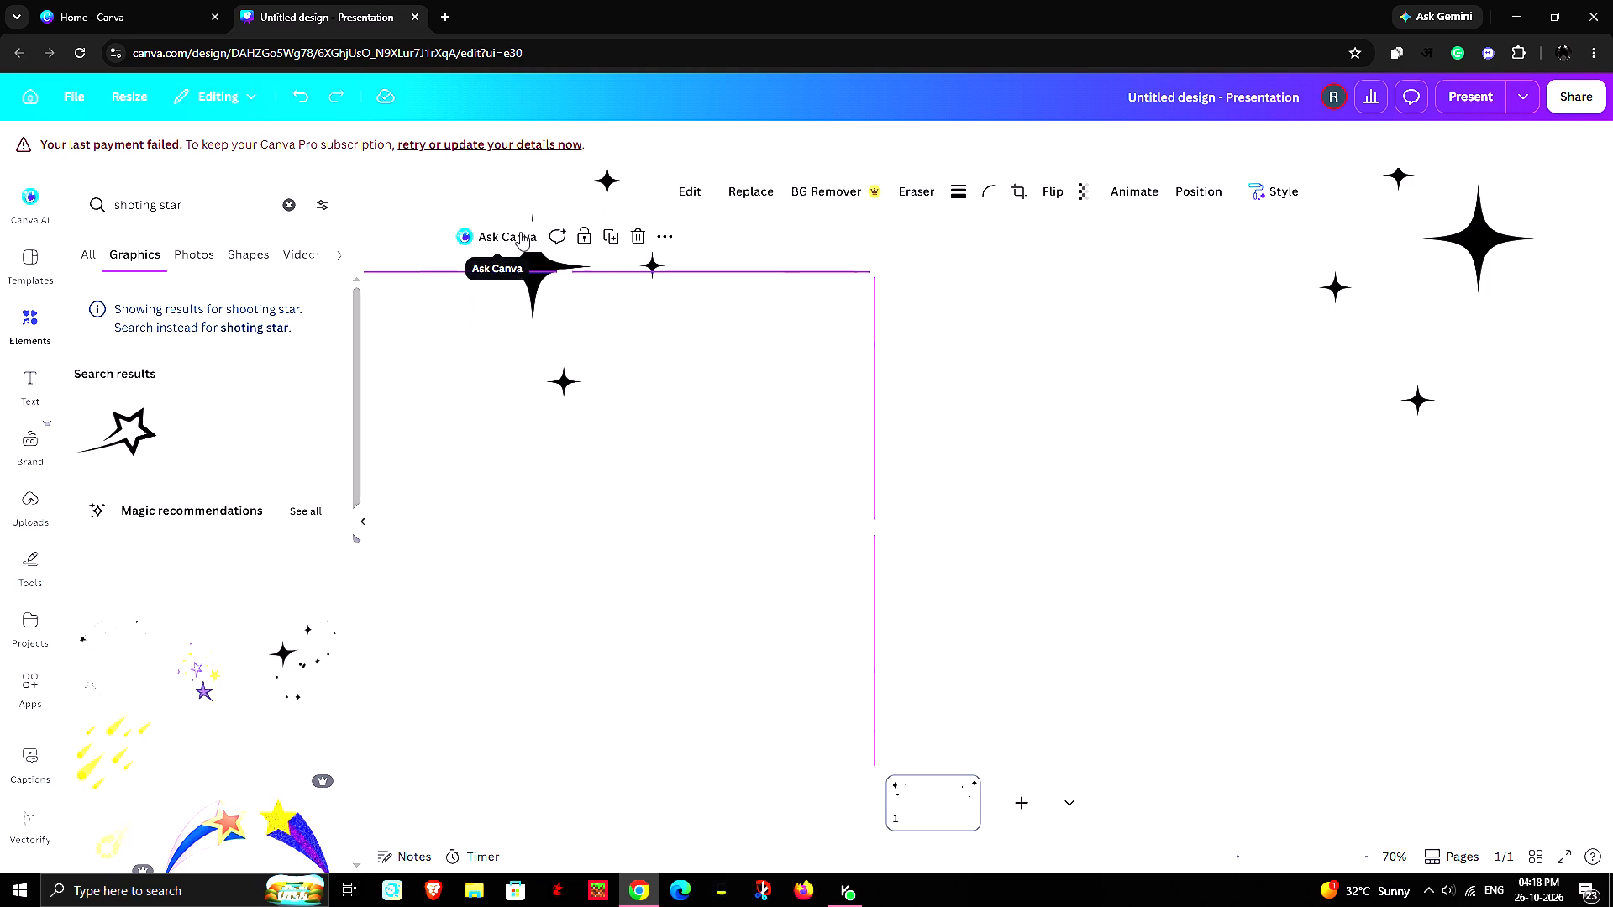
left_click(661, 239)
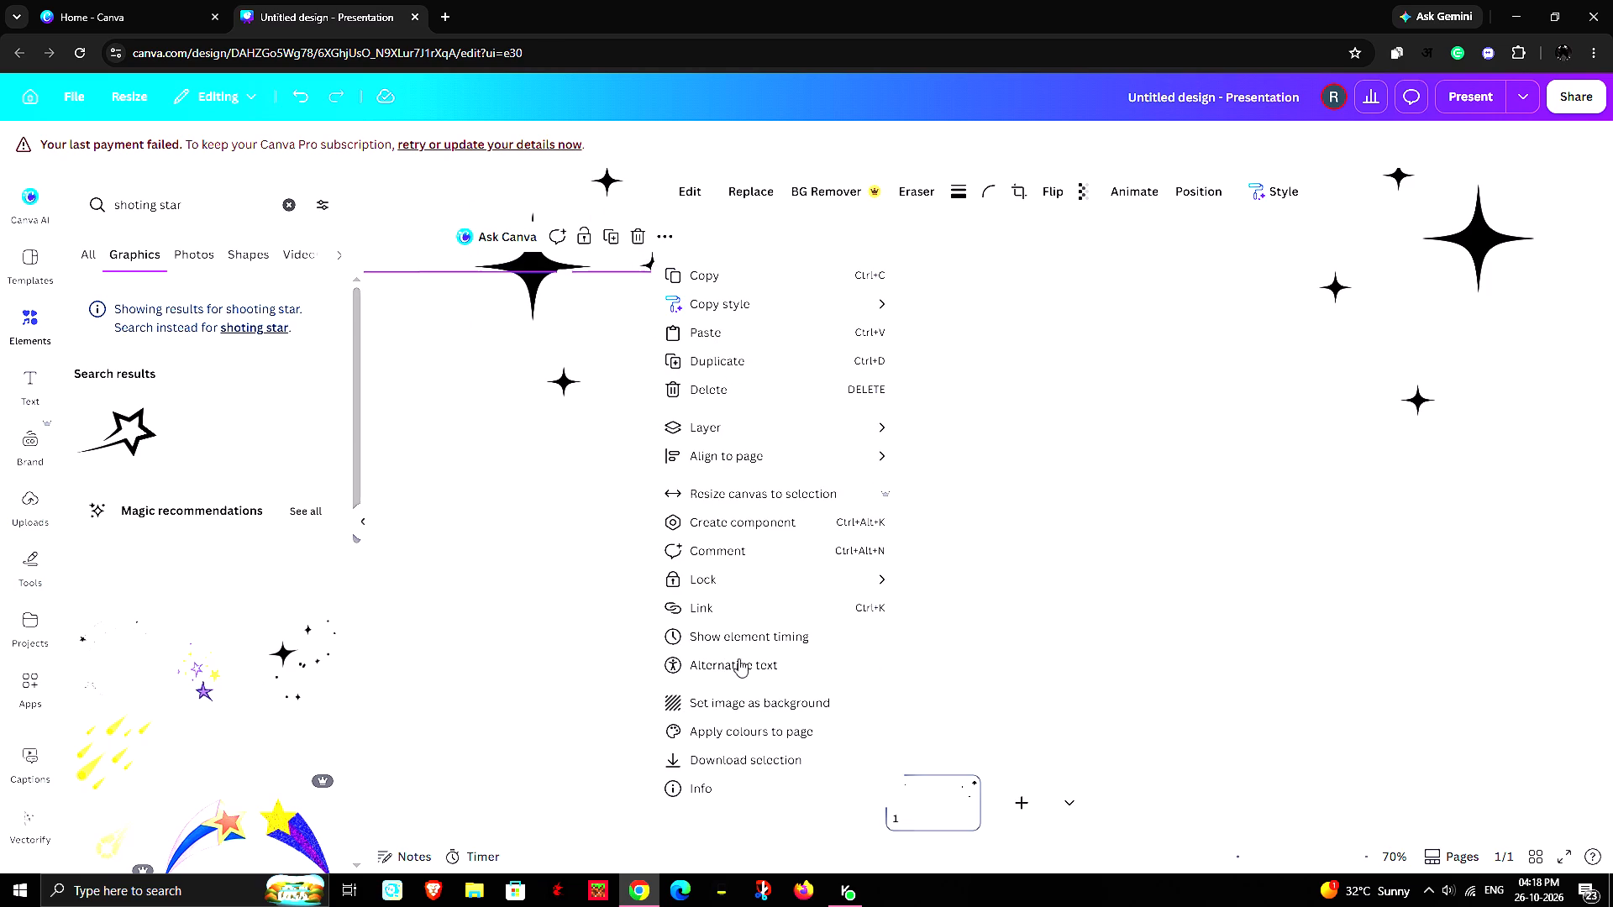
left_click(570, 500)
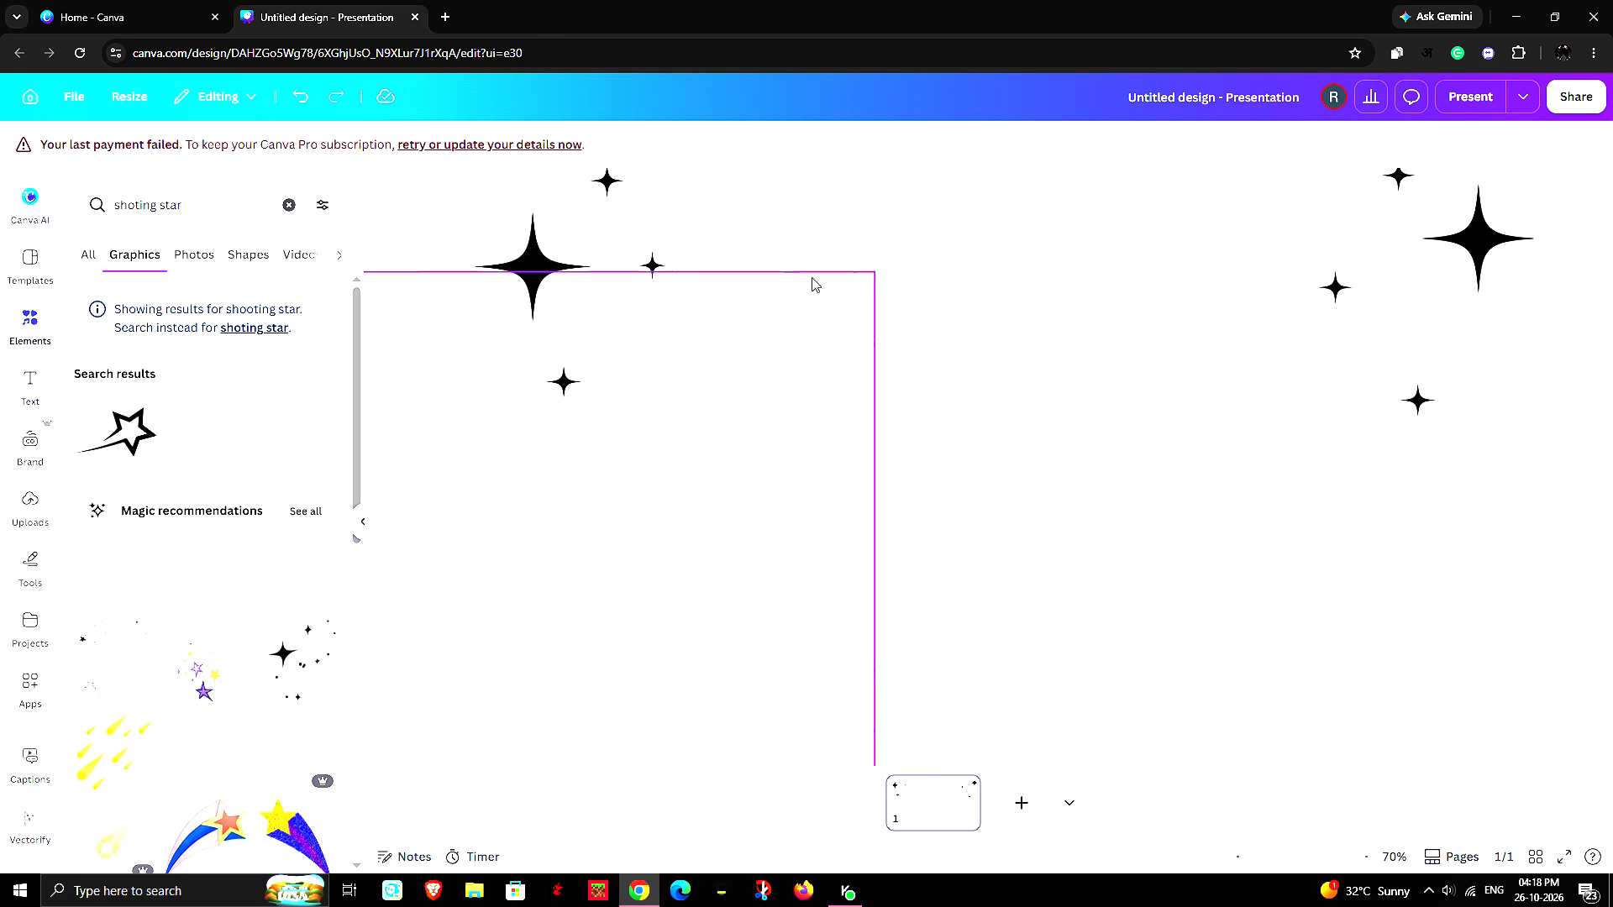
Test temperature at -100 and brightness at 100 on the shooting star image, settling on temperature -1 and brightness -3.
left_click(702, 471)
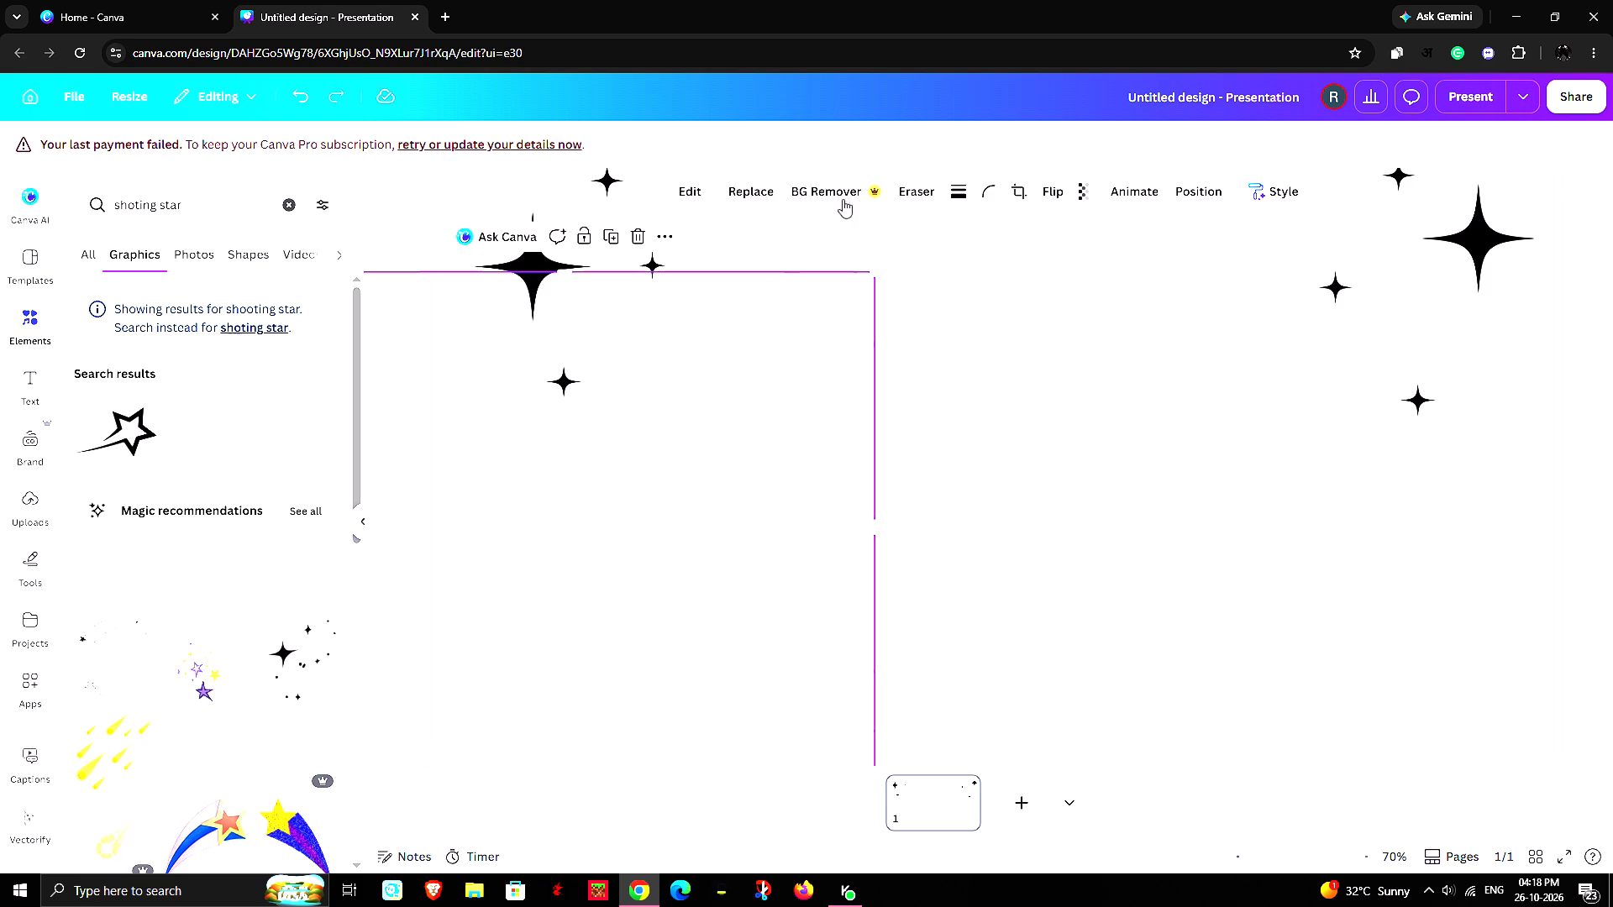
left_click(706, 186)
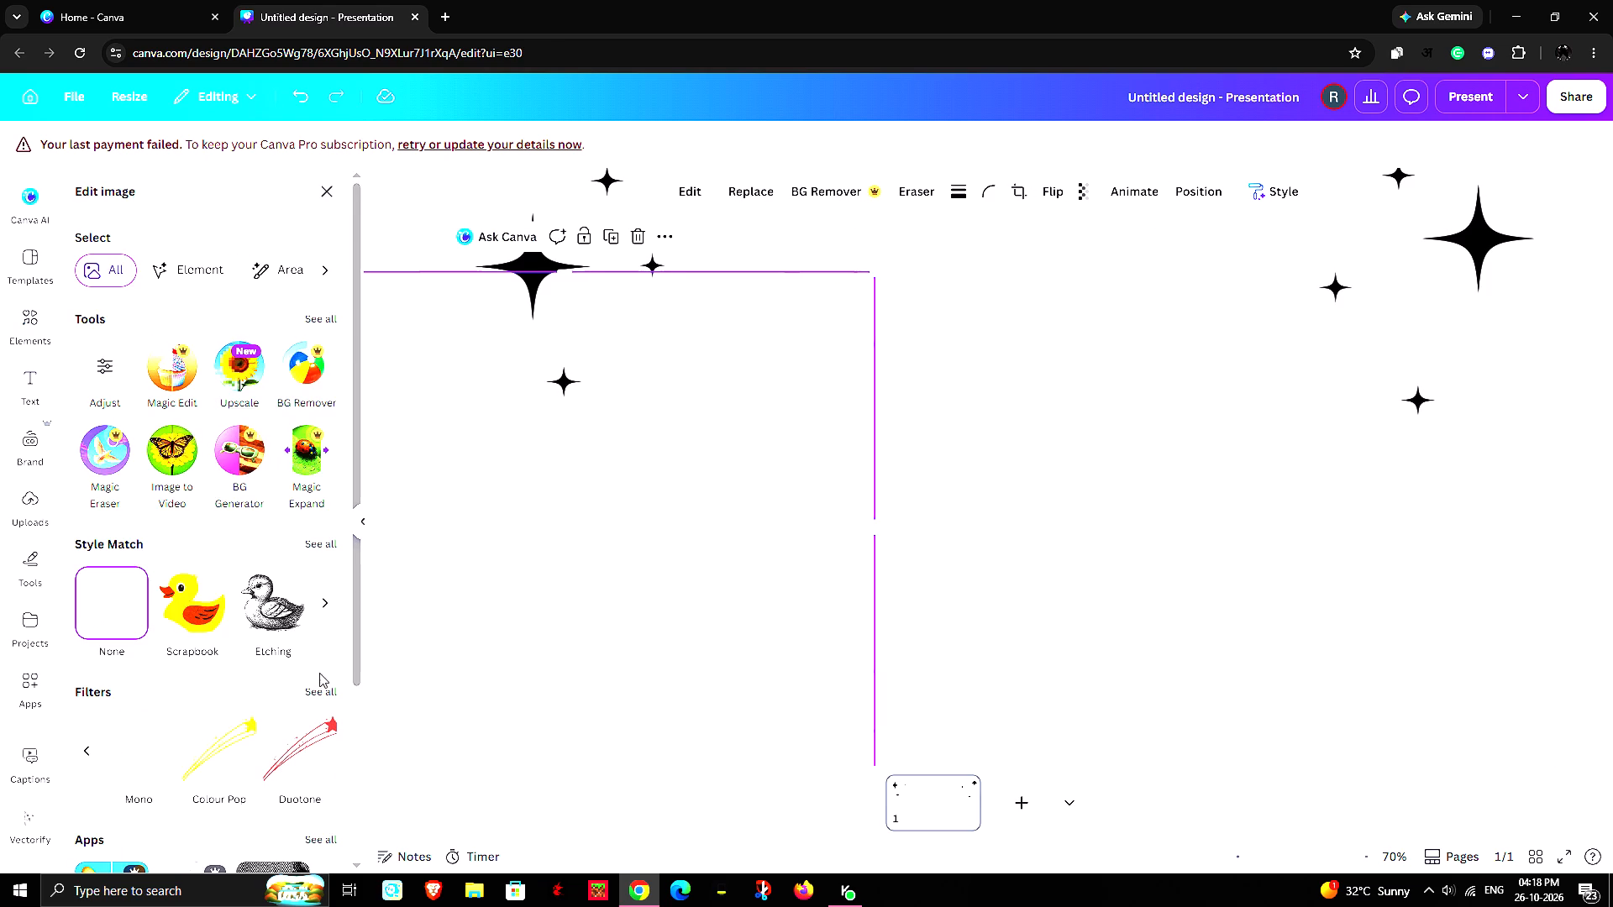
scroll(303, 737, "down", 3)
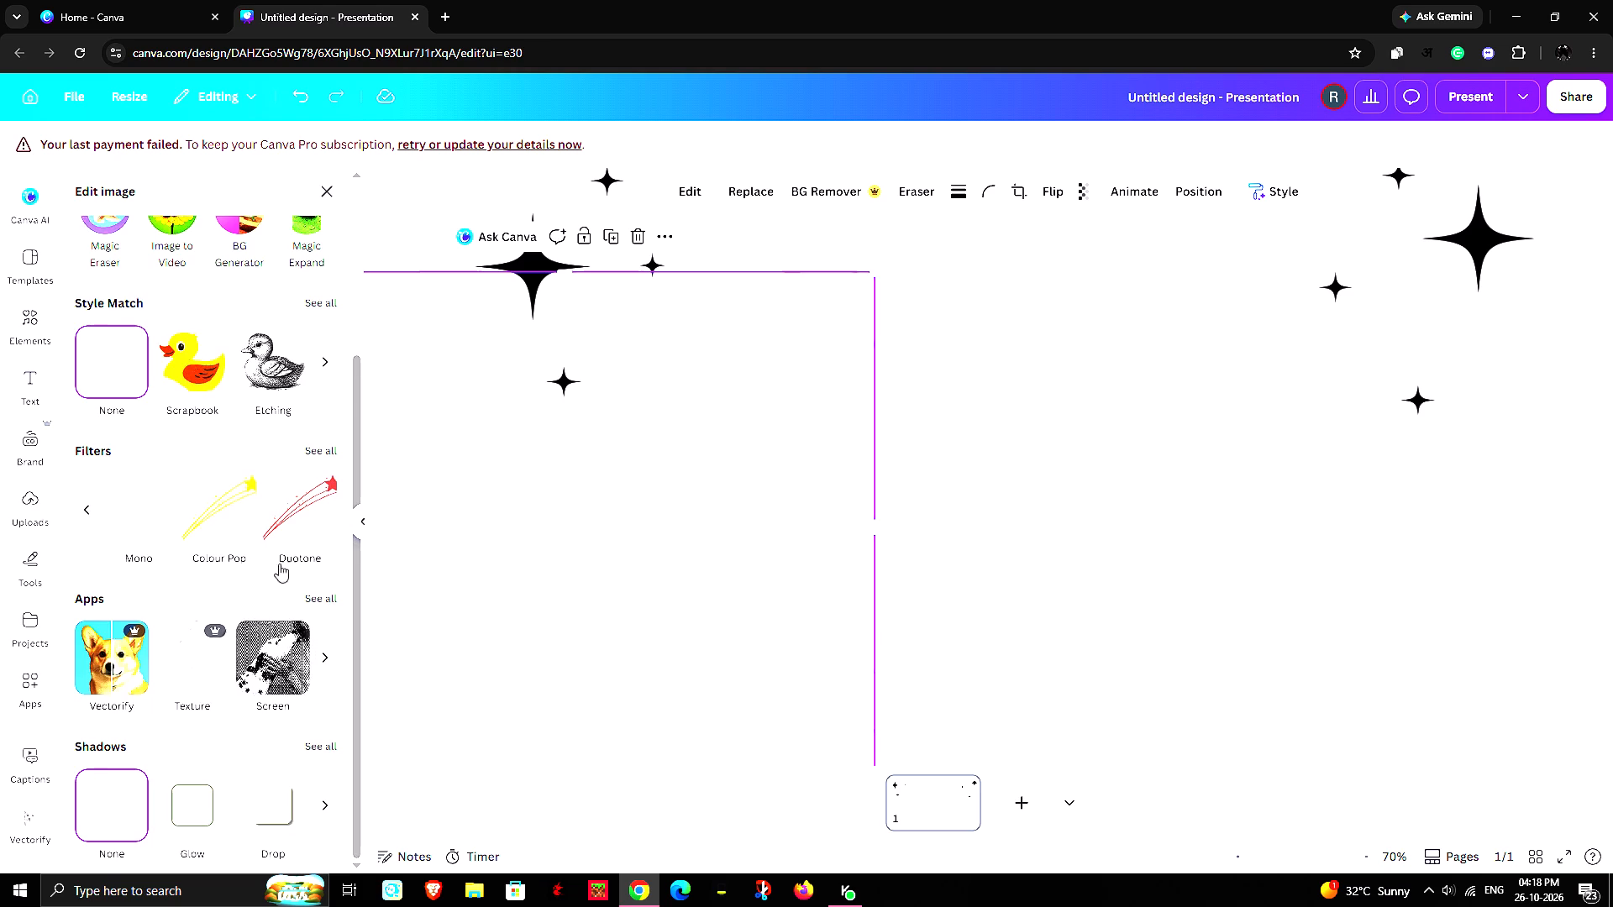
scroll(280, 559, "up", 5)
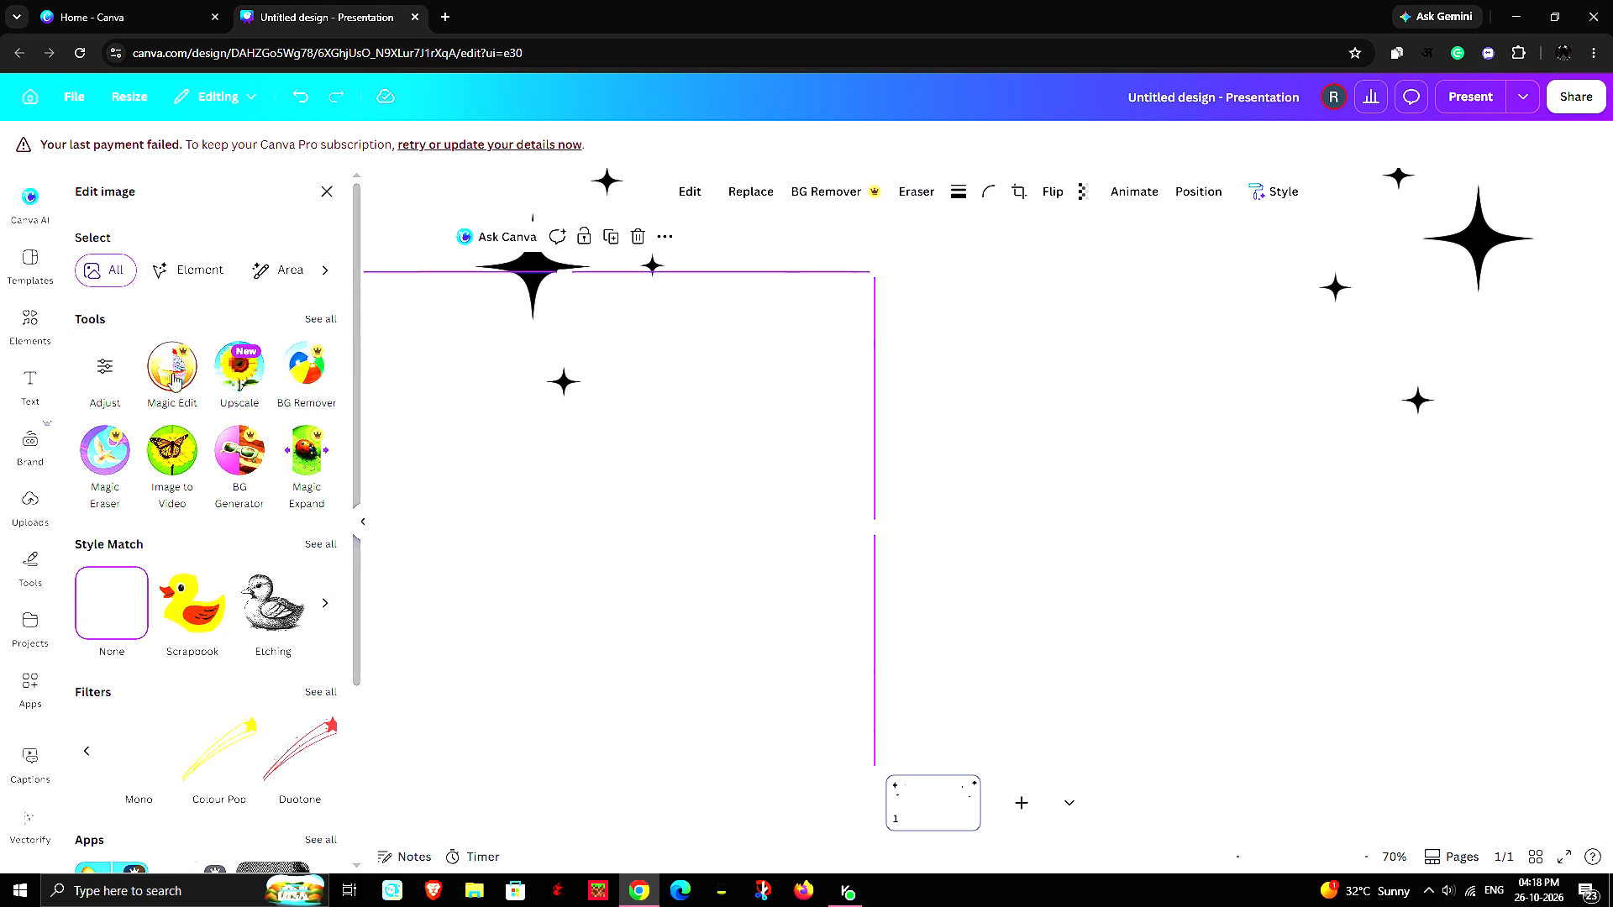
left_click(90, 355)
left_click_drag(177, 414, 252, 405)
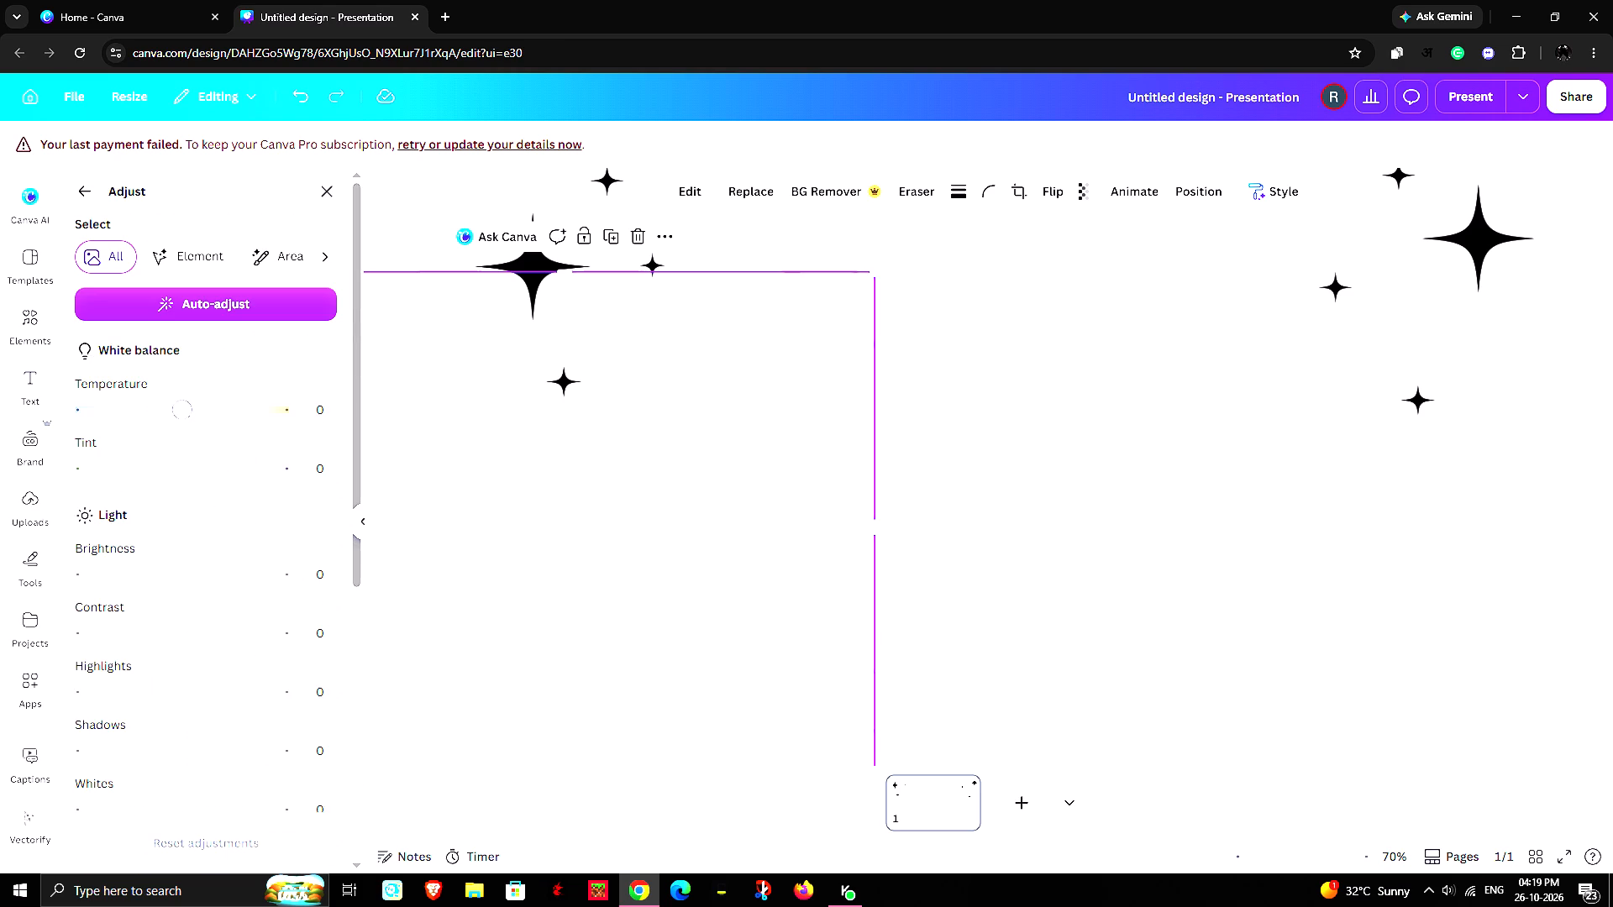
left_click_drag(252, 405, 16, 408)
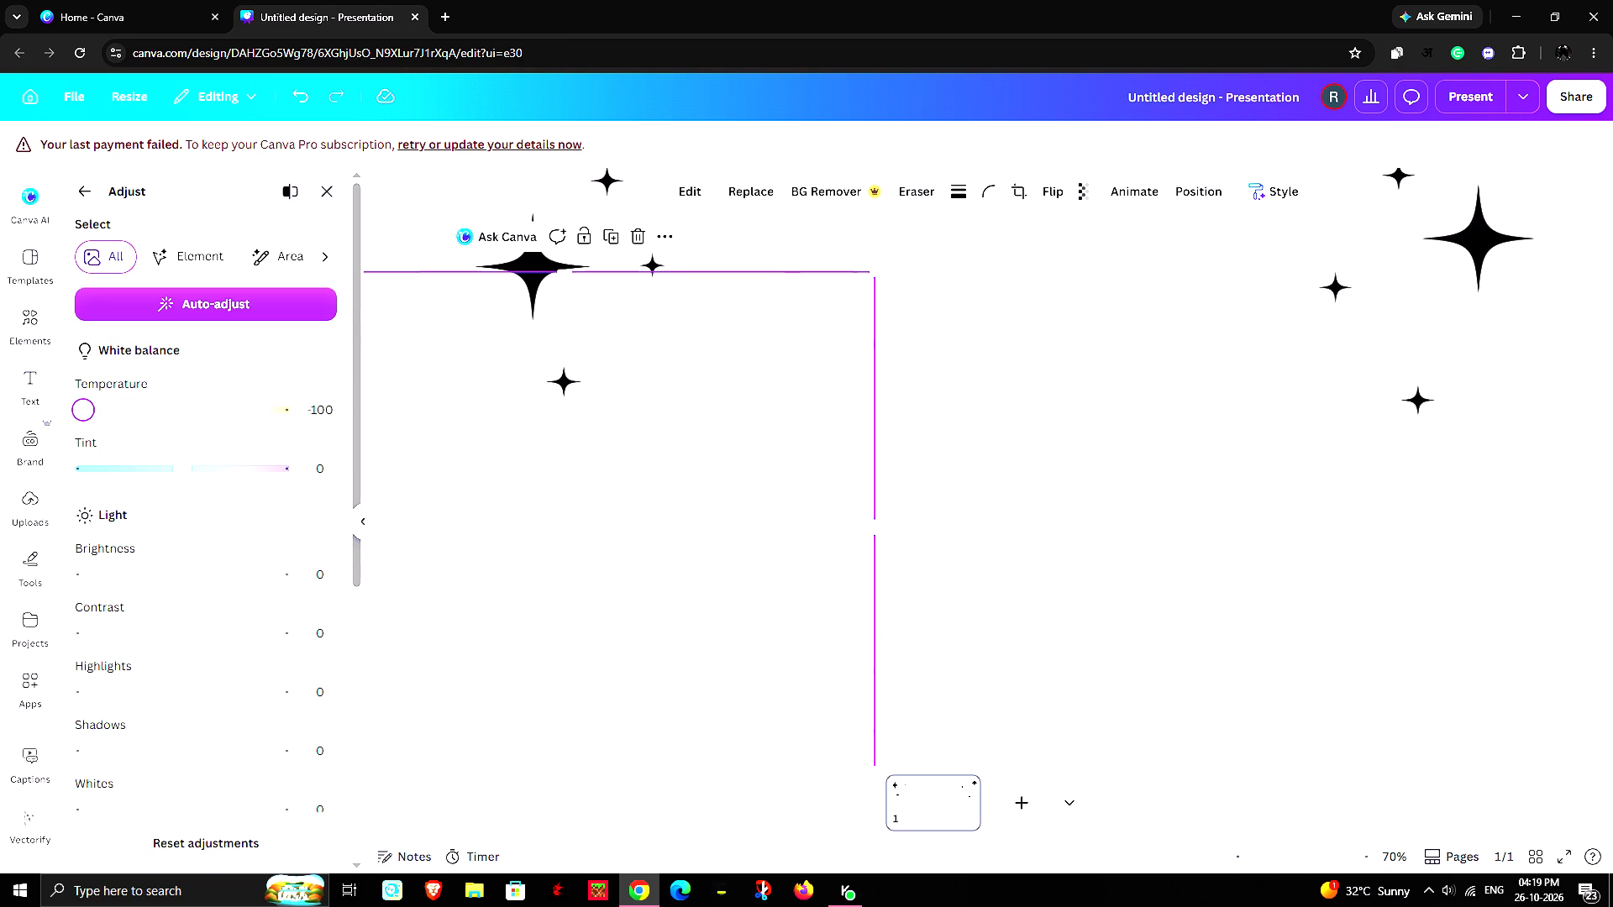
left_click_drag(84, 418, 181, 406)
left_click_drag(185, 572, 269, 567)
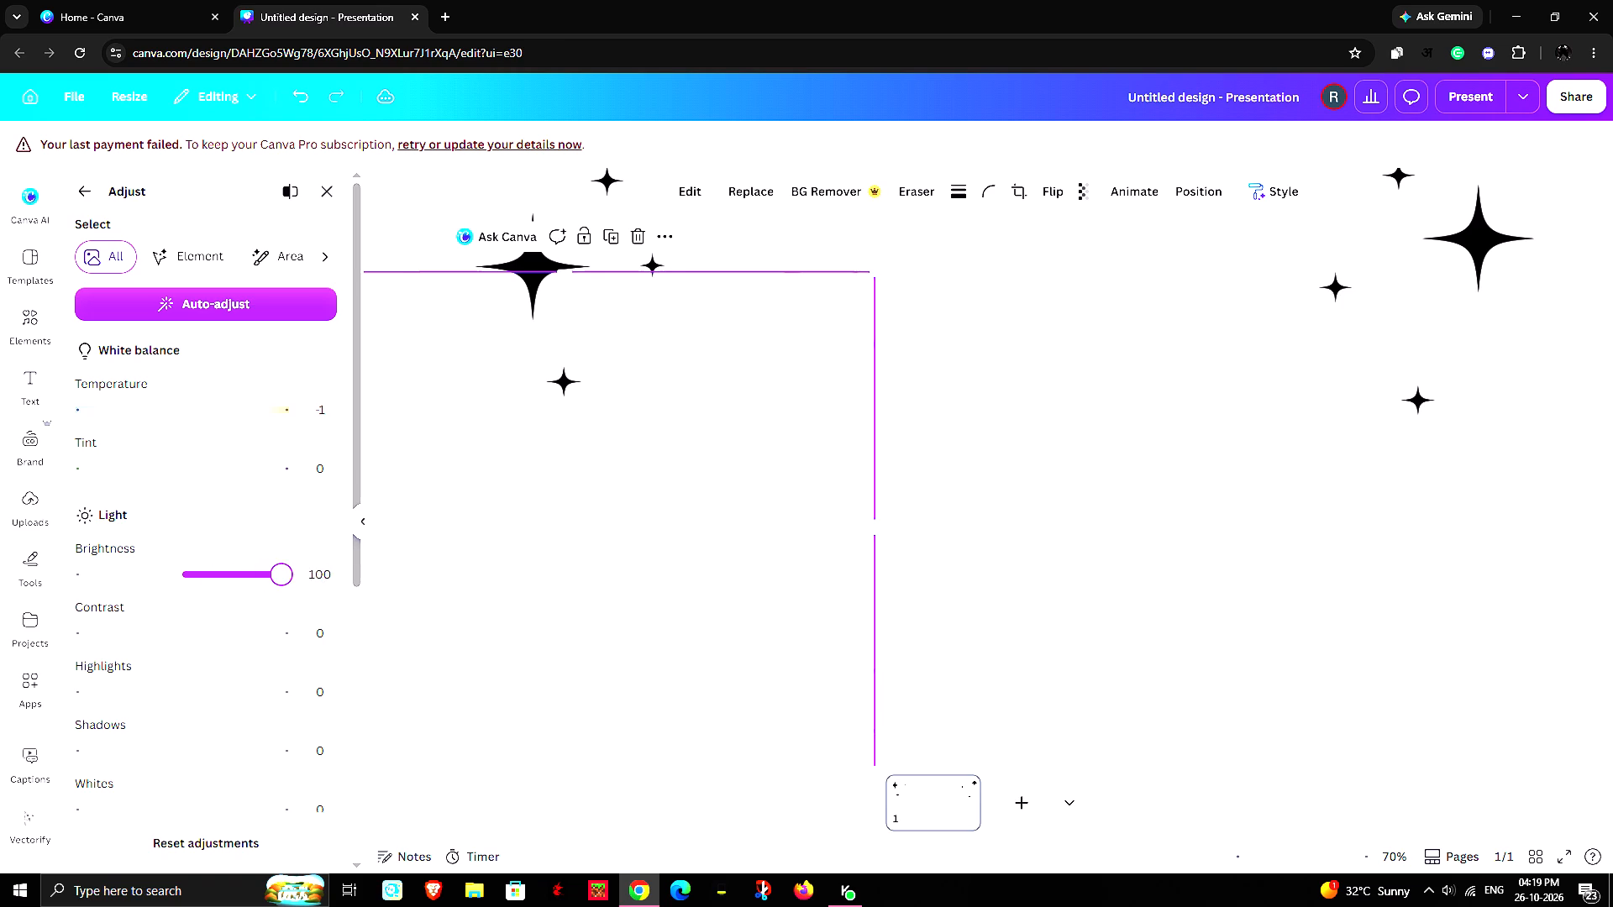
left_click_drag(269, 567, 179, 586)
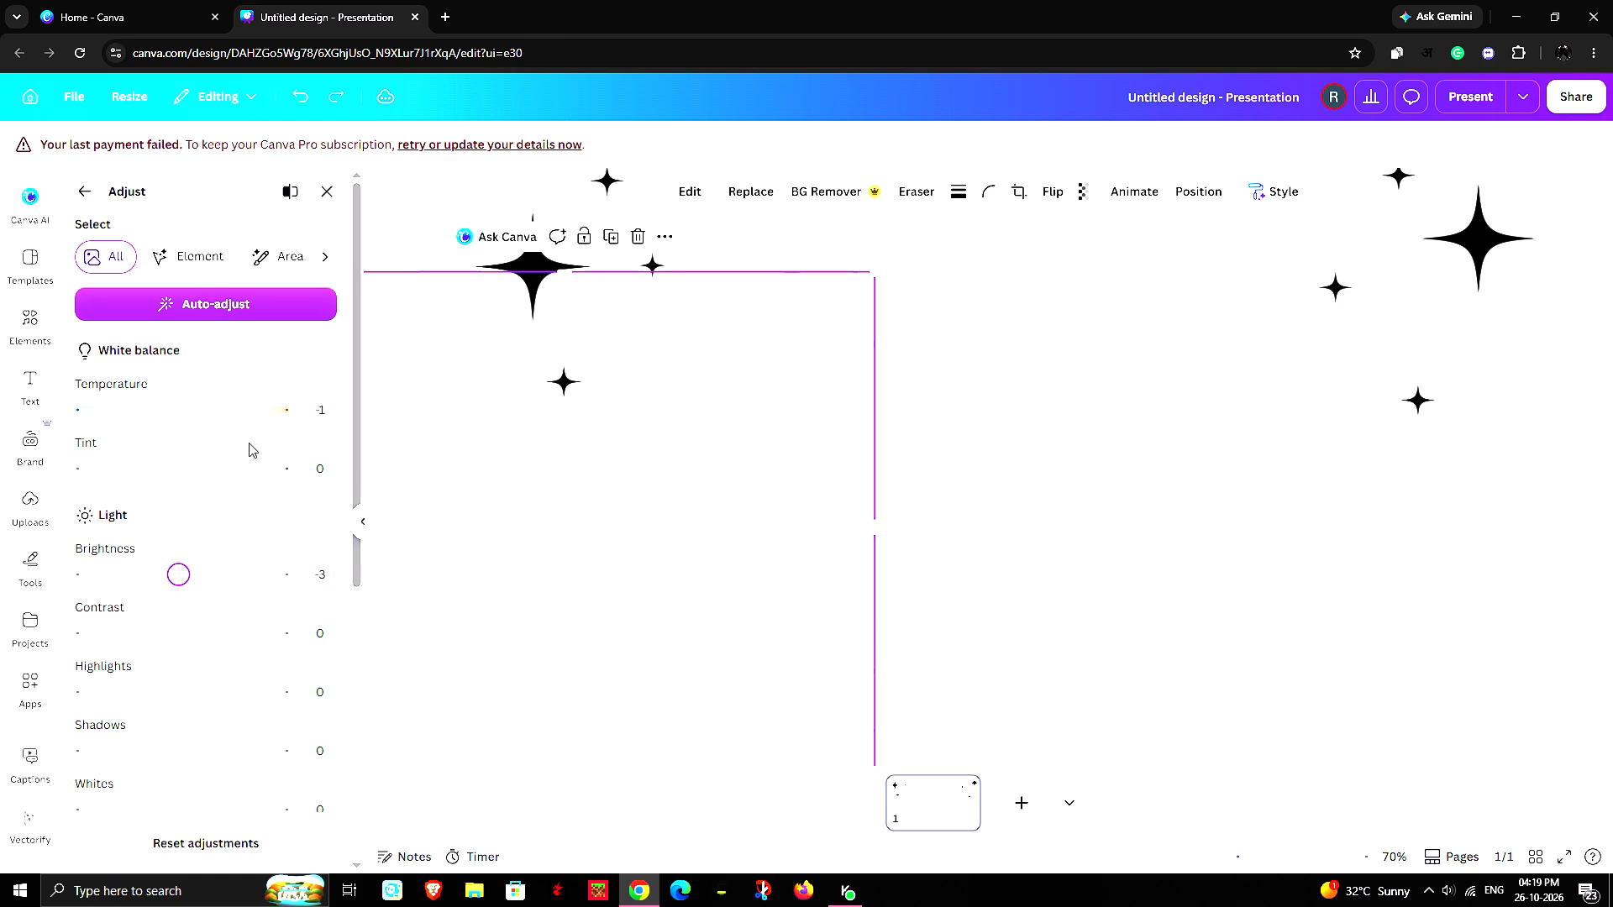
Invert the shooting star image's colours so it is drawn in black.
scroll(239, 465, "down", 3)
scroll(213, 574, "down", 1)
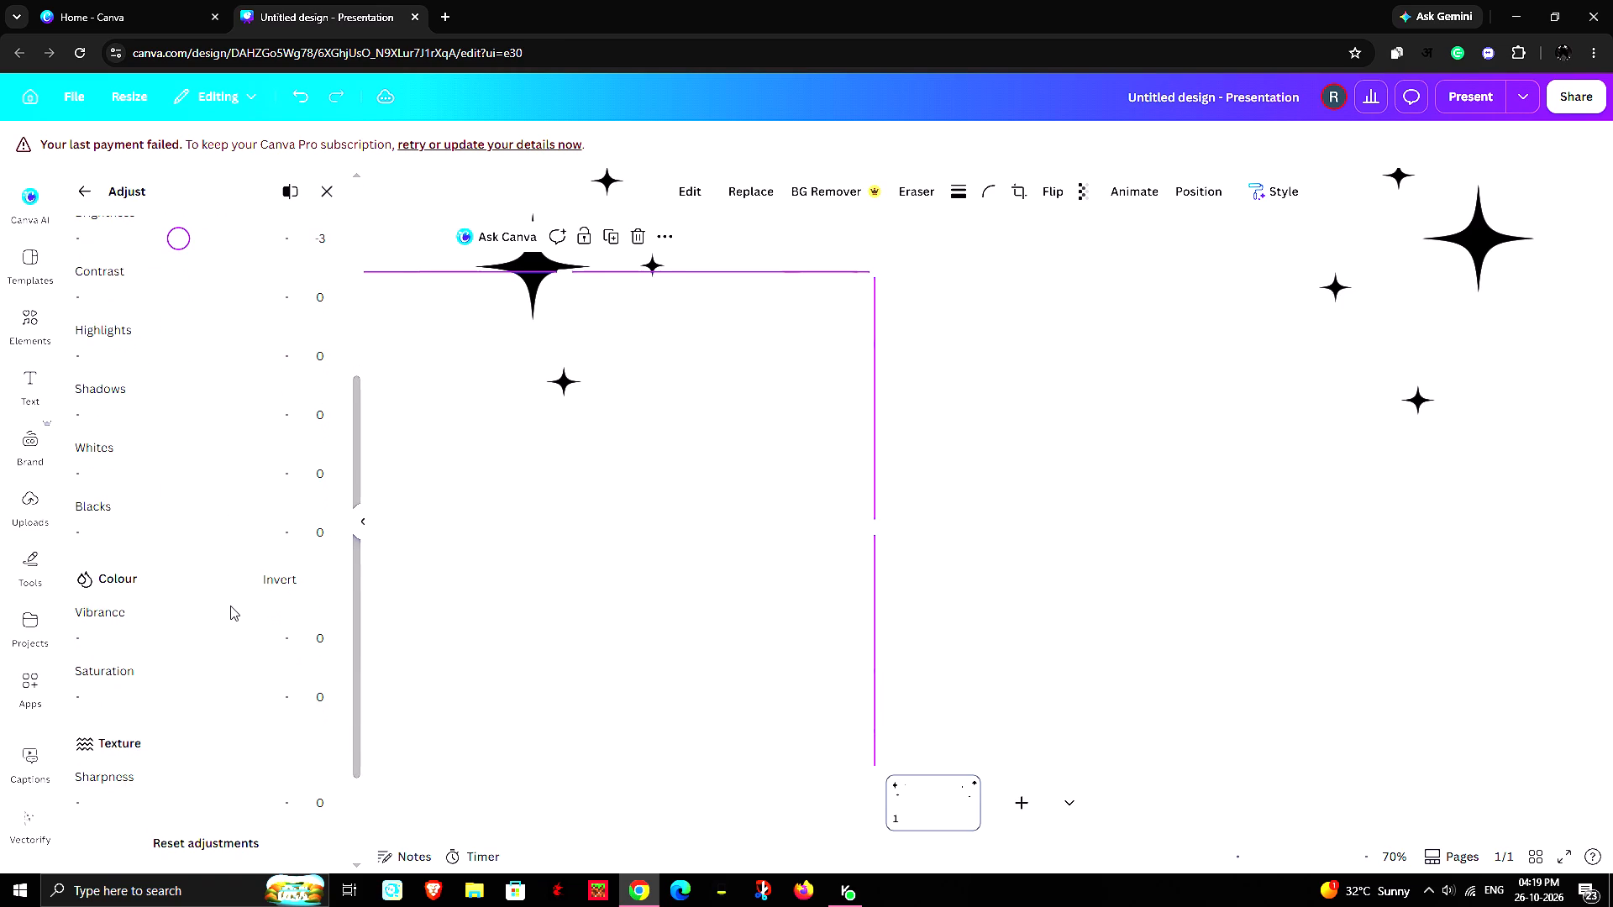
left_click(320, 579)
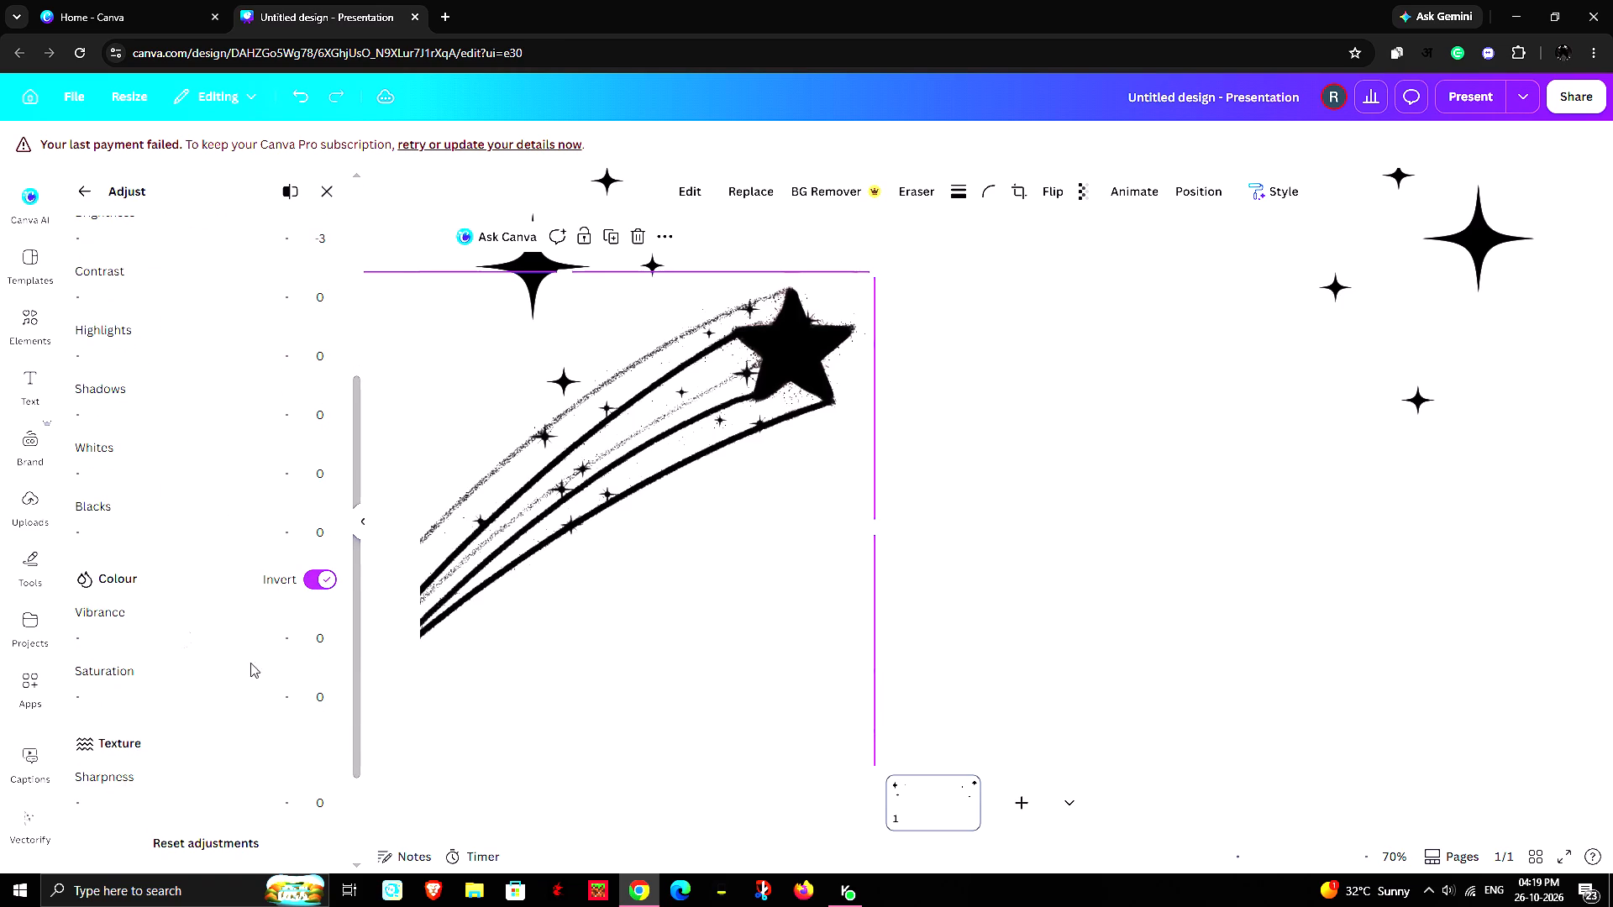
scroll(200, 629, "down", 1)
left_click(109, 494)
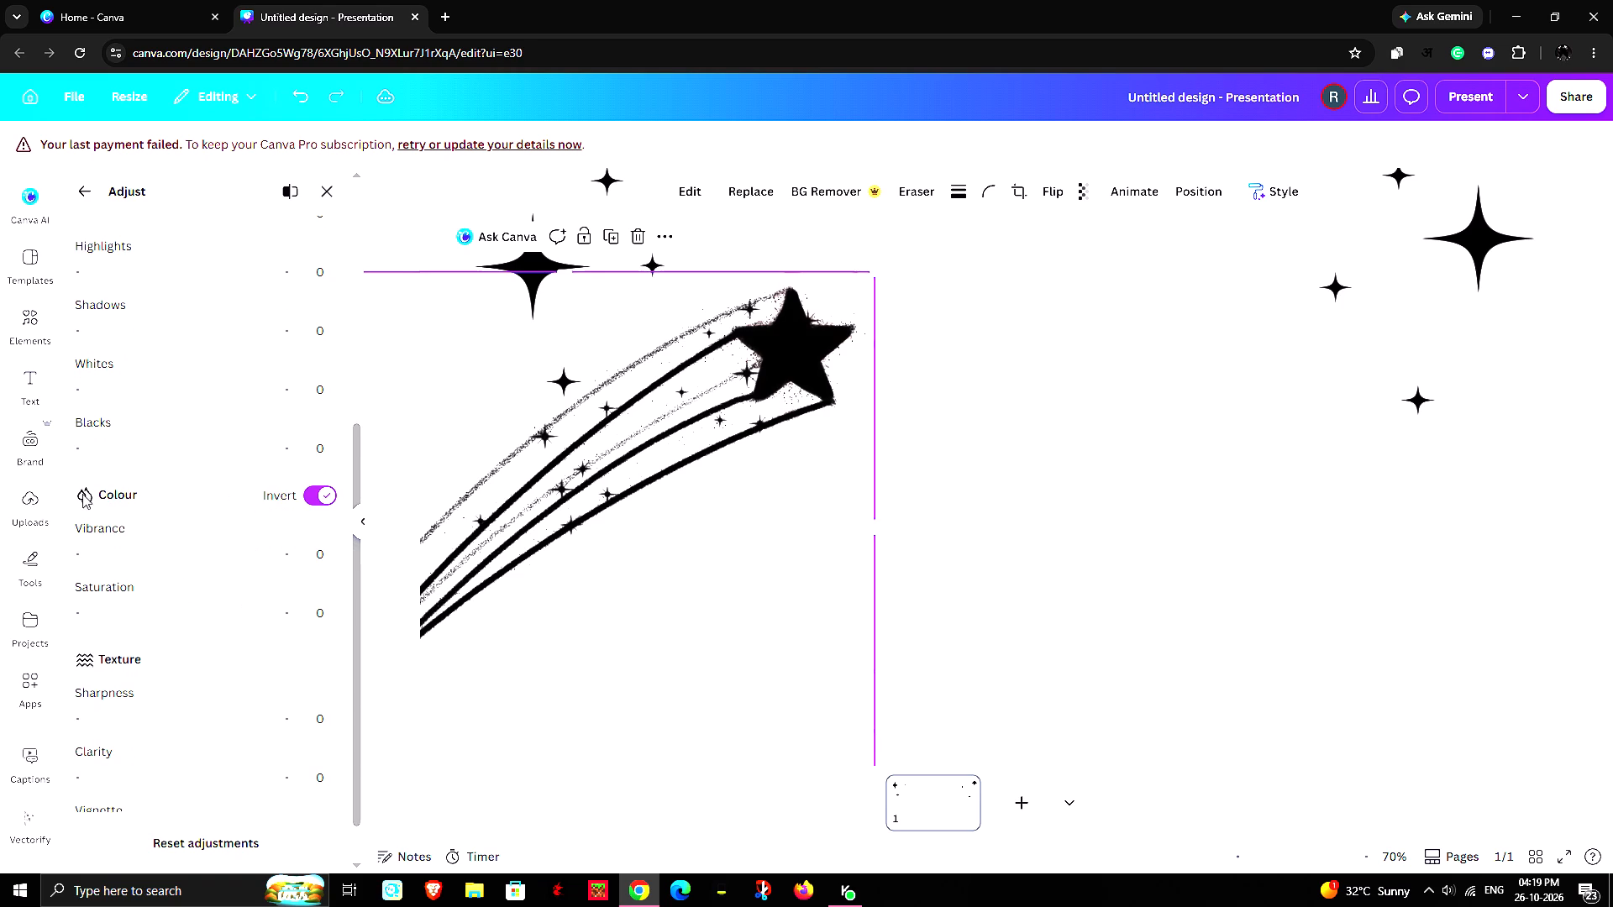
left_click(81, 494)
Set the shooting star image's sharpness to 2.
scroll(207, 590, "down", 4)
left_click(180, 670)
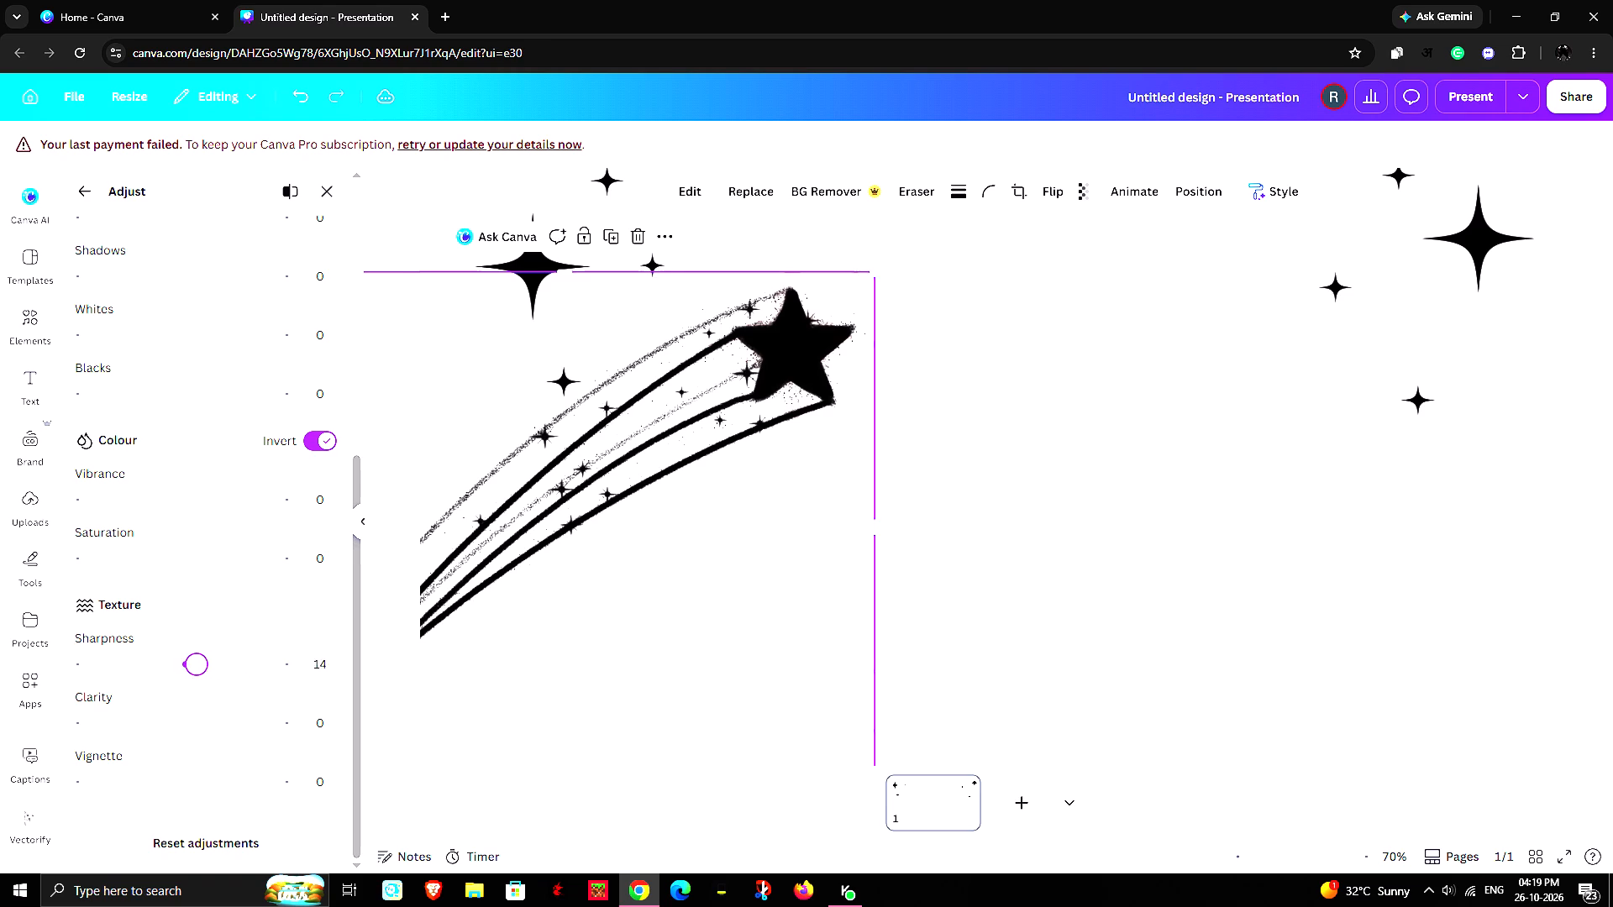
Shrink the black shooting star to less than 480 wide and place it just below the upper-left cluster's large star.
left_click_drag(600, 495, 859, 364)
left_click_drag(1130, 653, 722, 422)
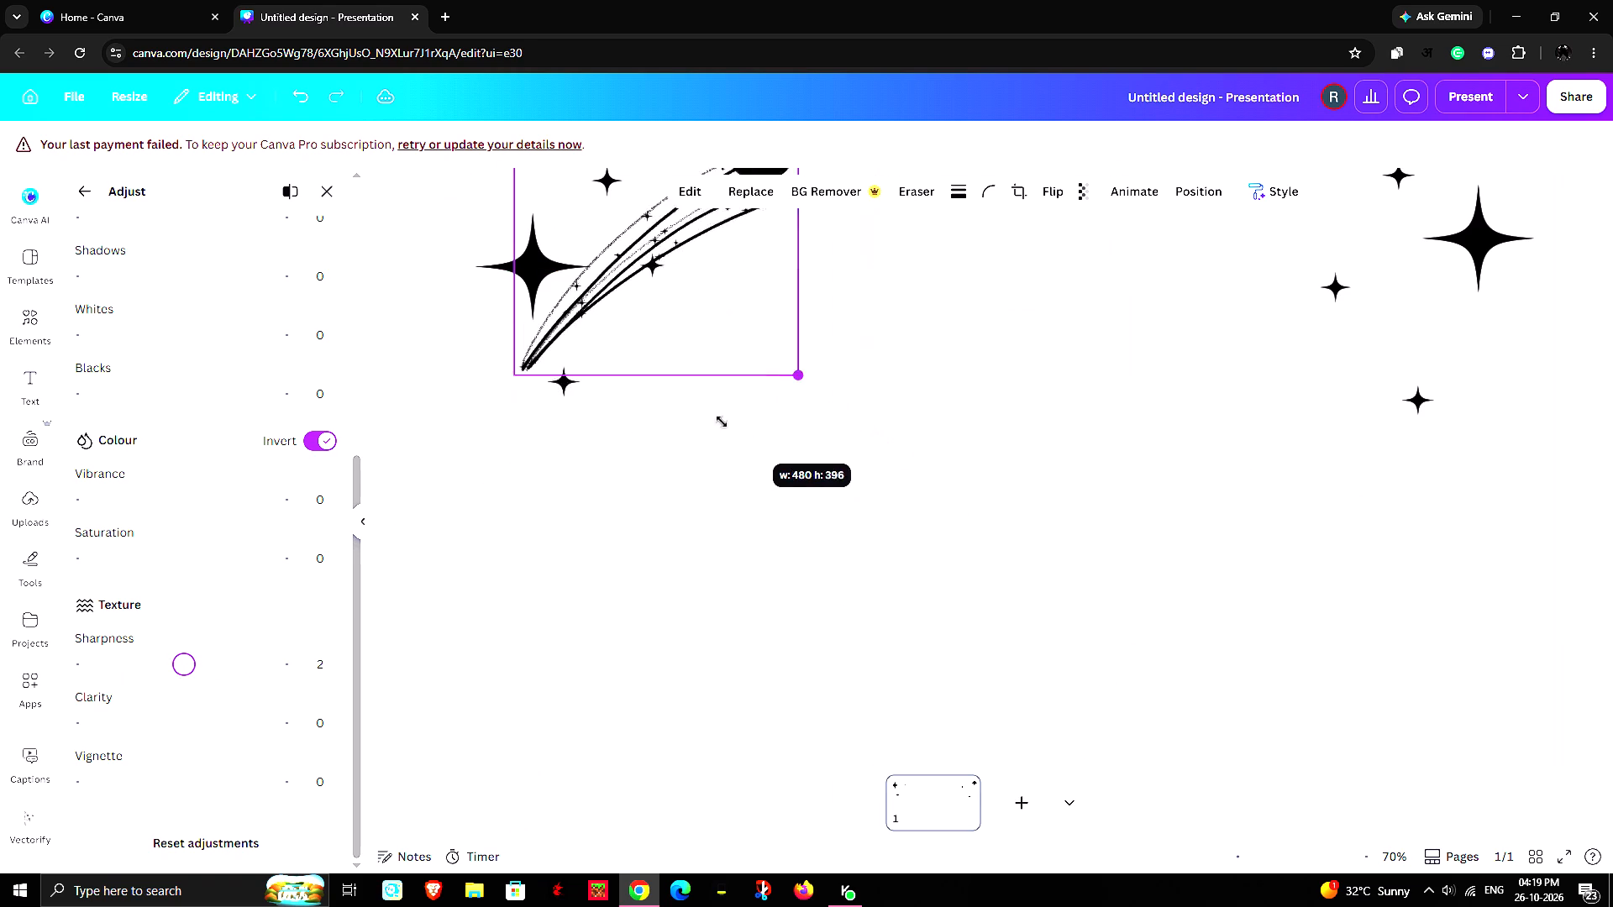
left_click_drag(722, 422, 720, 416)
left_click_drag(675, 260, 645, 427)
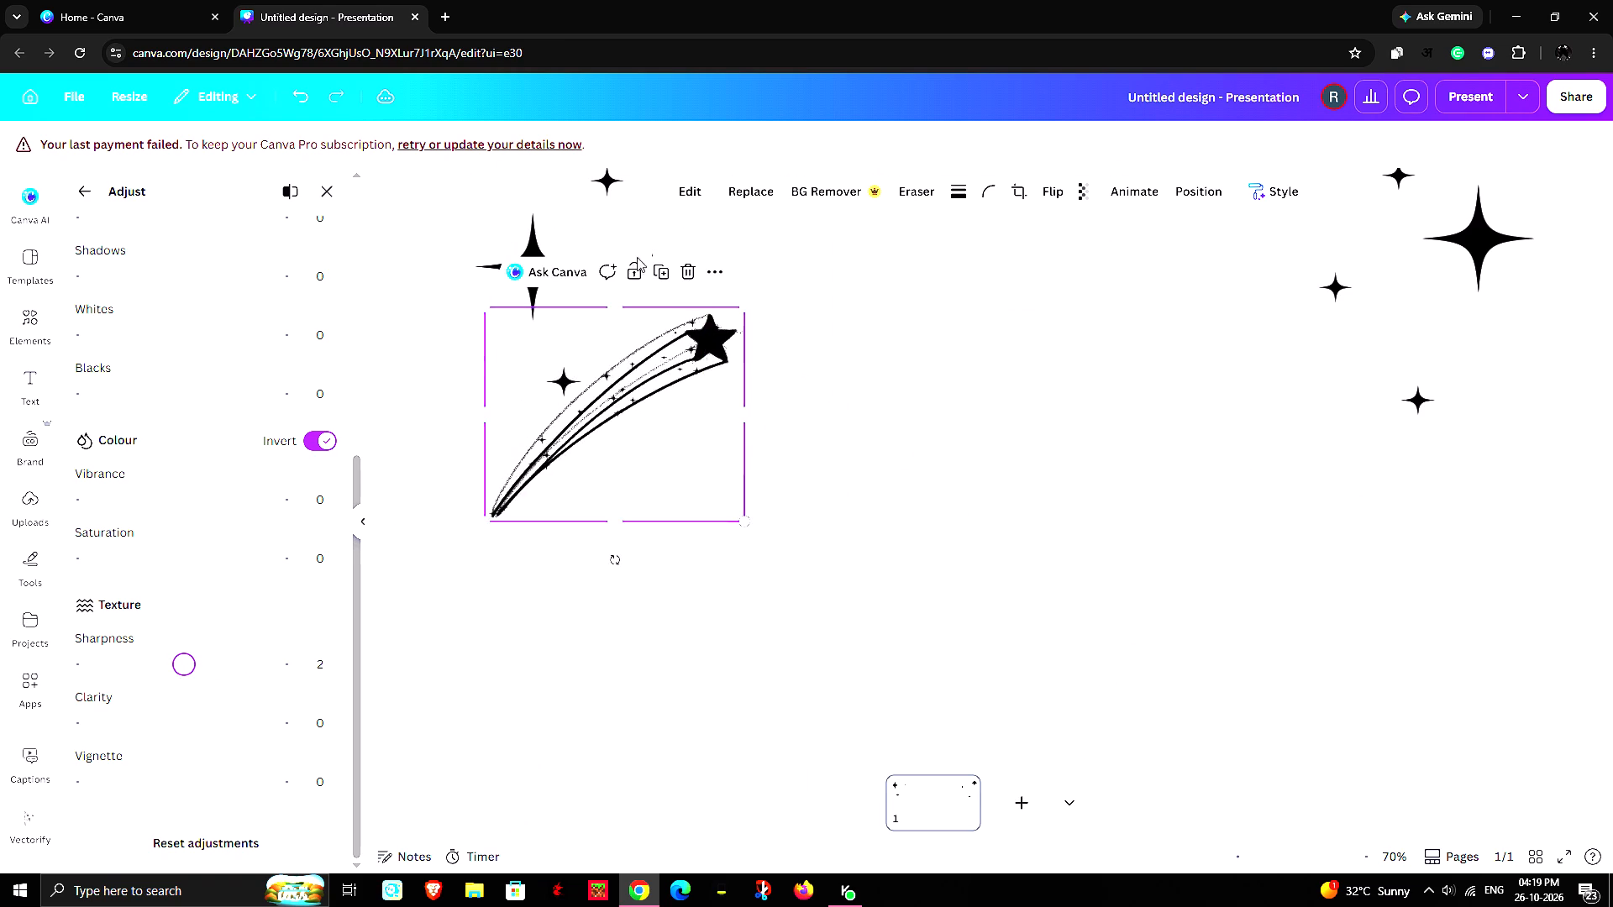
Rotate the shooting star clockwise past 80° until its star head hangs straight down below the trail.
left_click_drag(615, 564, 490, 396)
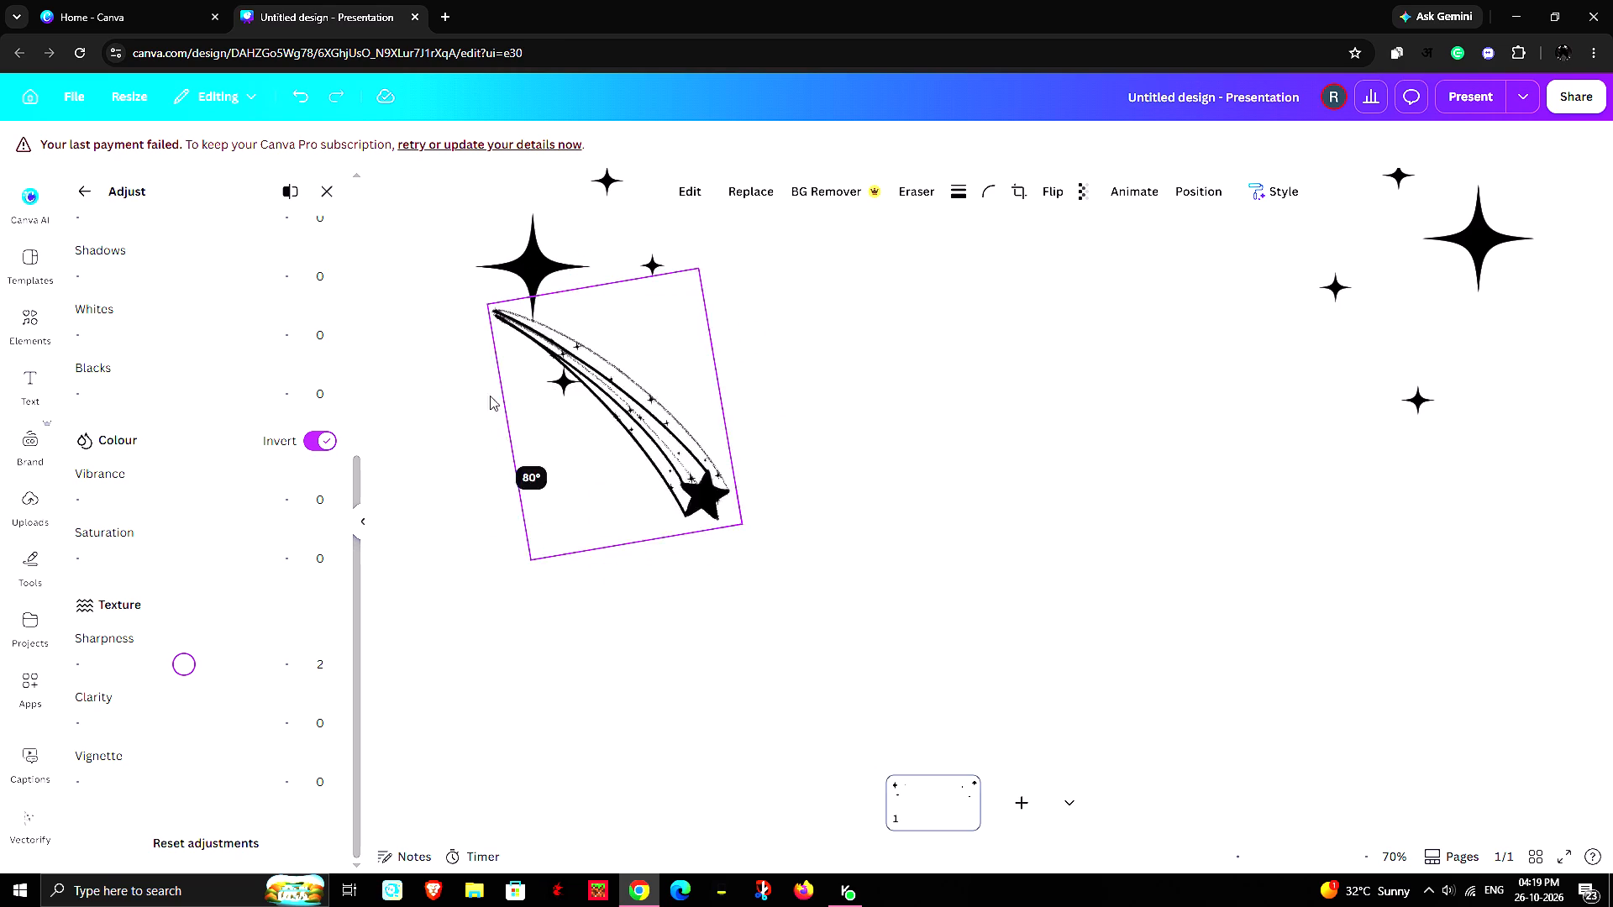
left_click_drag(490, 396, 486, 340)
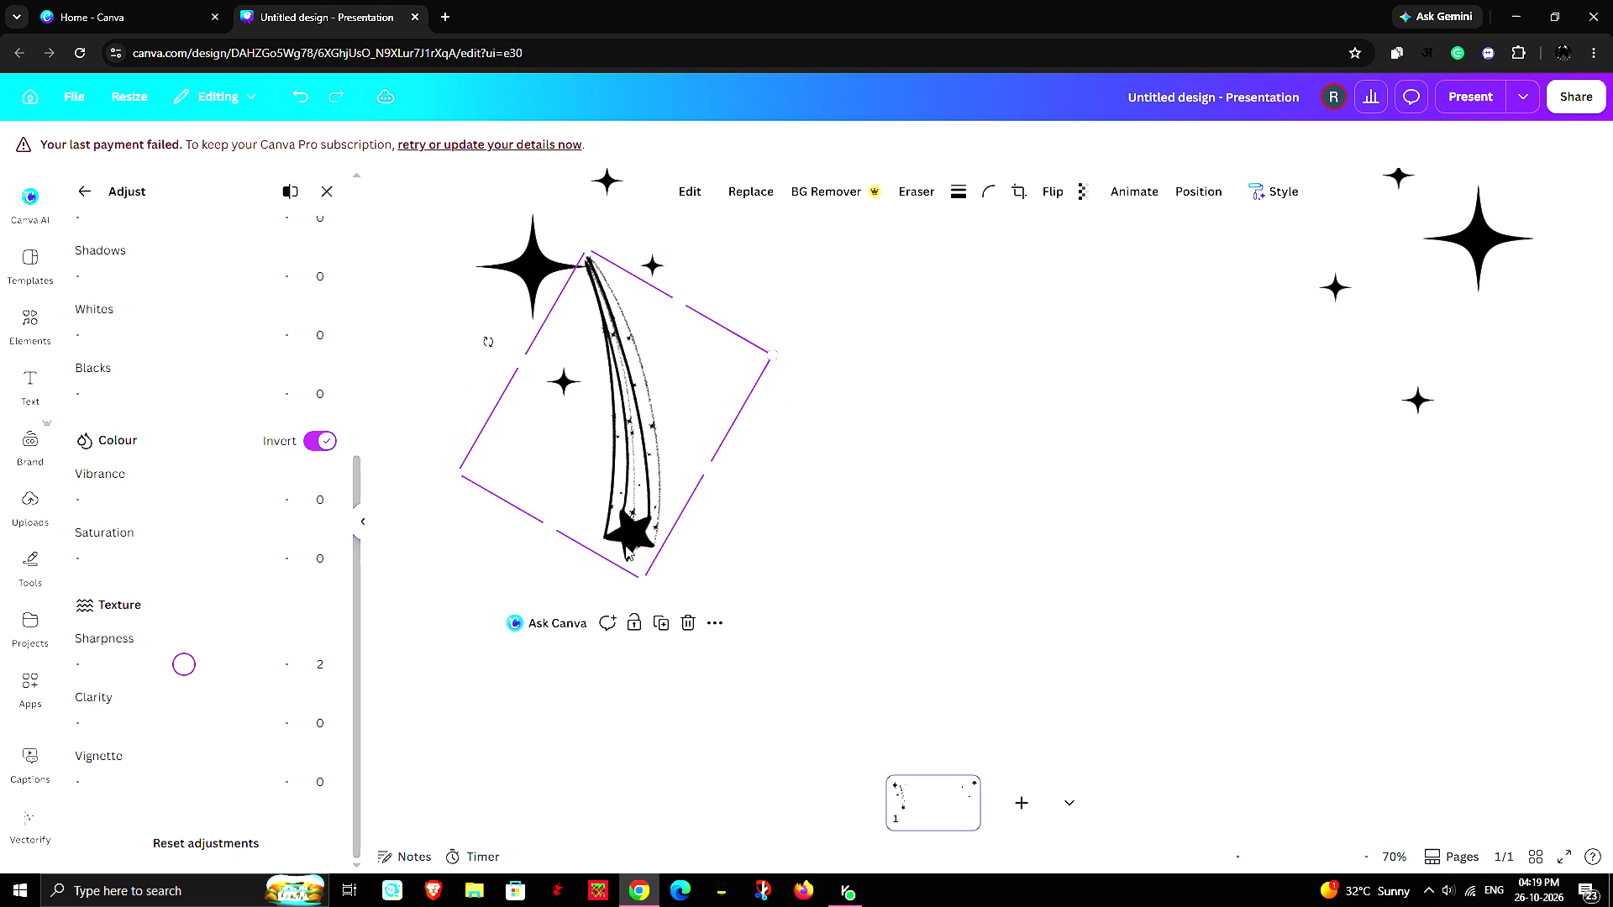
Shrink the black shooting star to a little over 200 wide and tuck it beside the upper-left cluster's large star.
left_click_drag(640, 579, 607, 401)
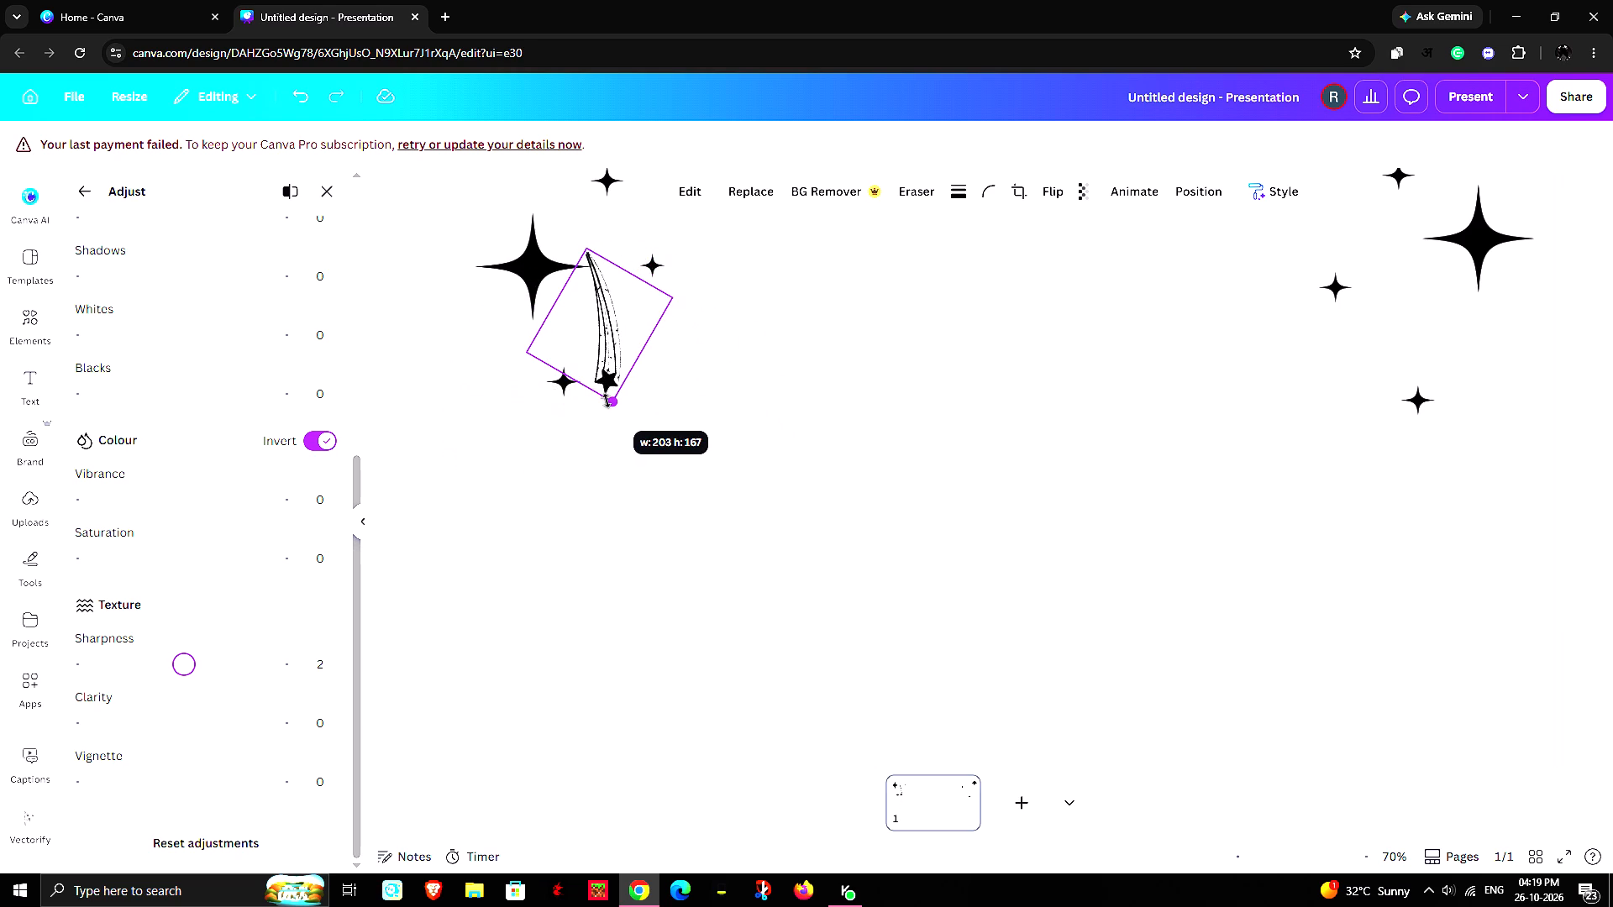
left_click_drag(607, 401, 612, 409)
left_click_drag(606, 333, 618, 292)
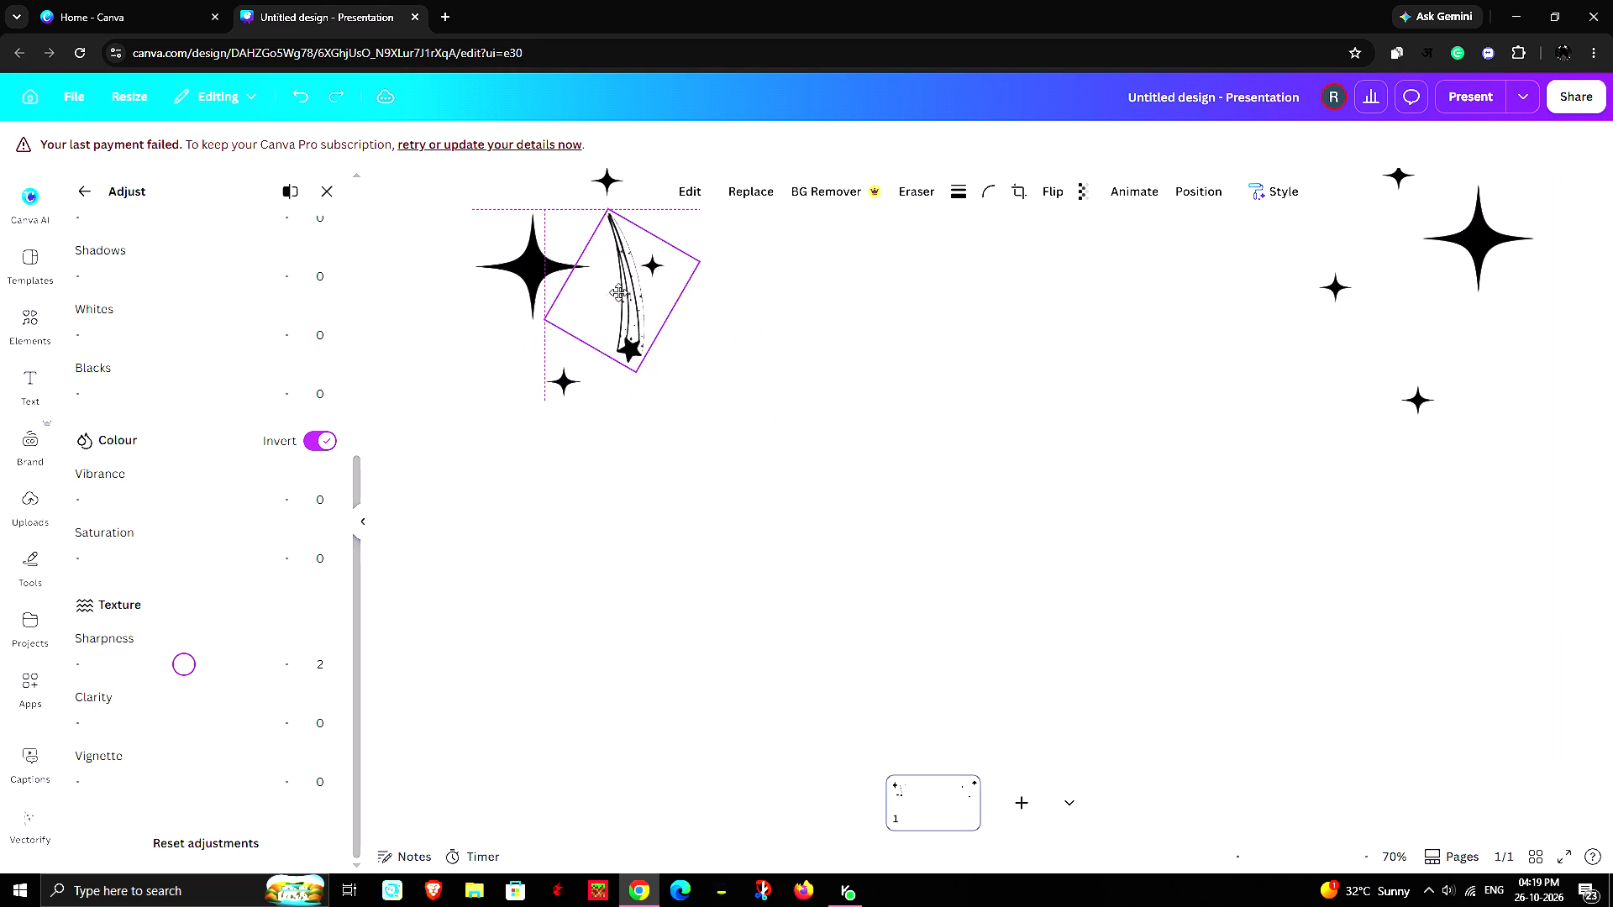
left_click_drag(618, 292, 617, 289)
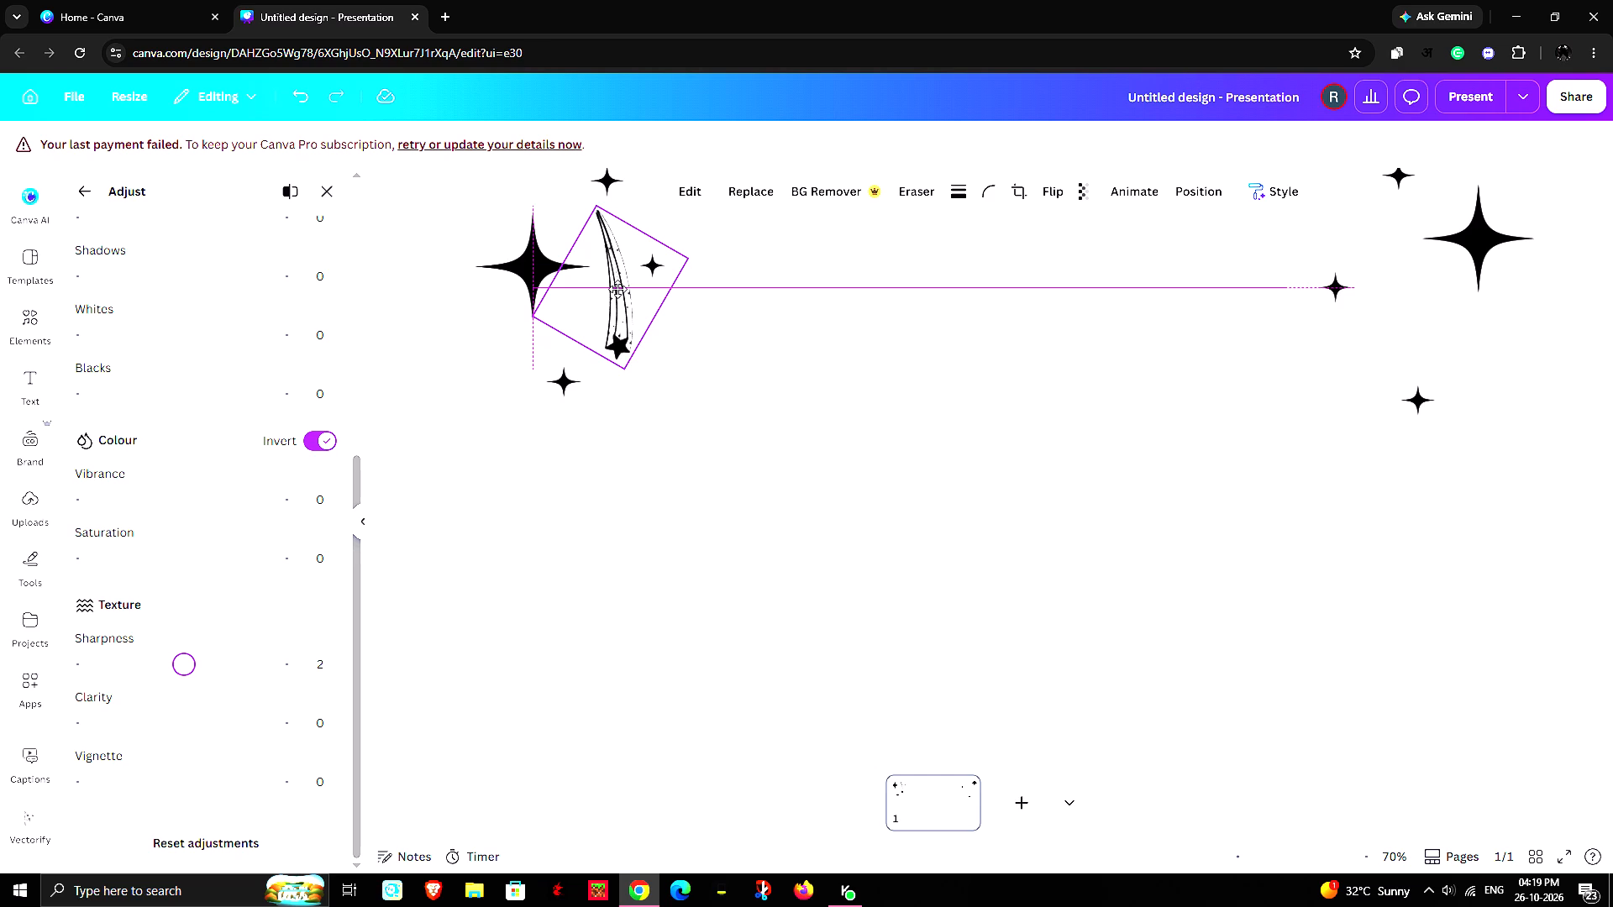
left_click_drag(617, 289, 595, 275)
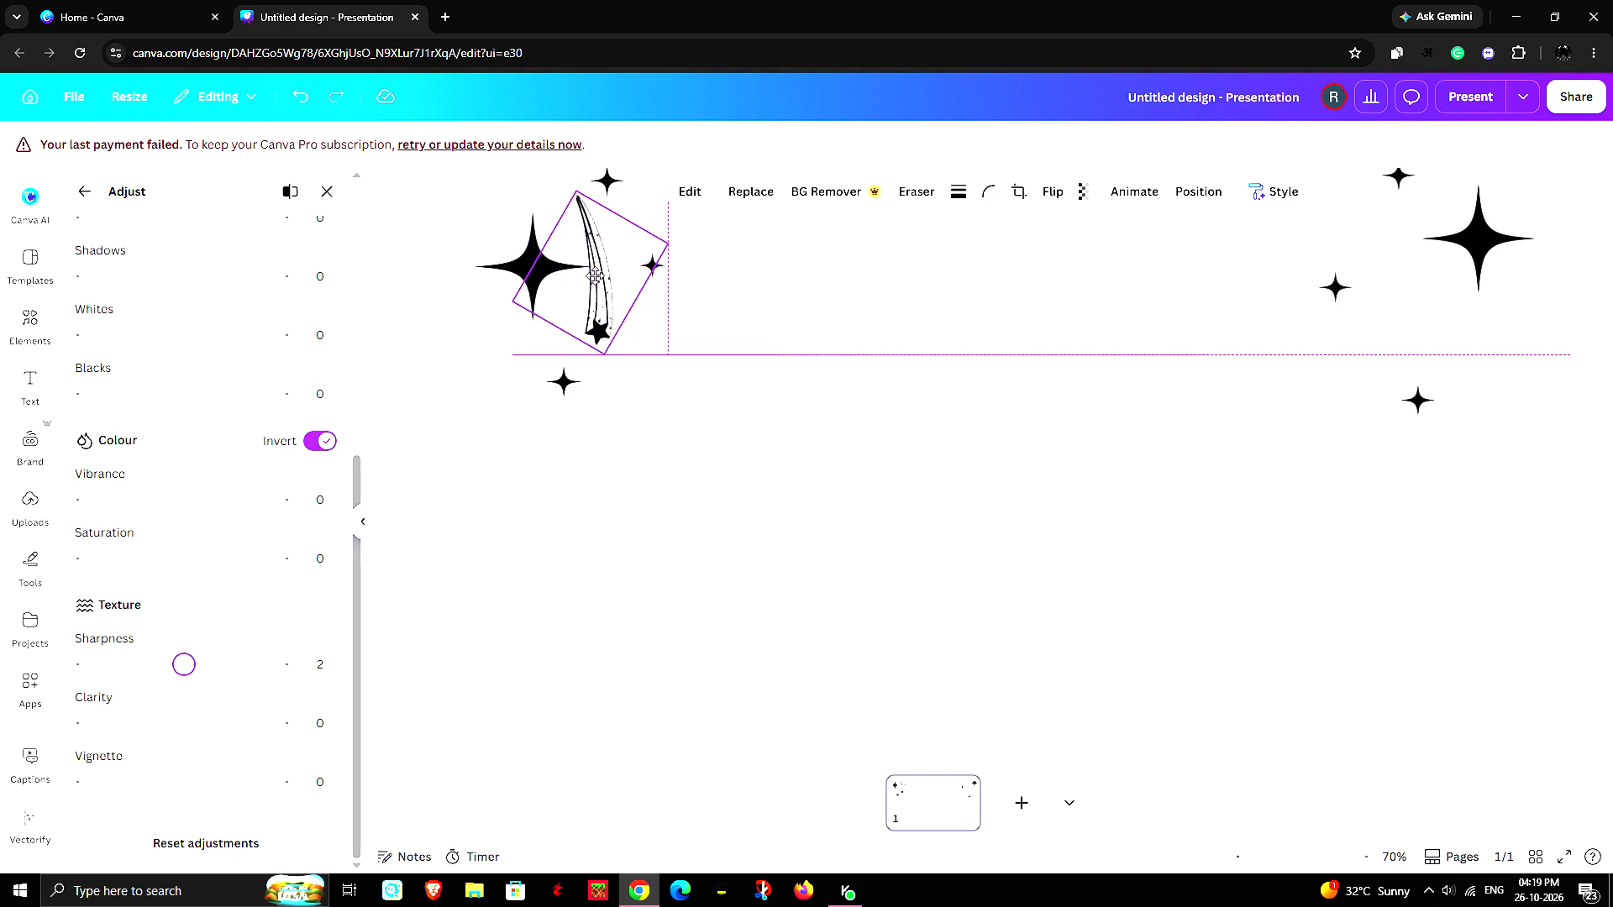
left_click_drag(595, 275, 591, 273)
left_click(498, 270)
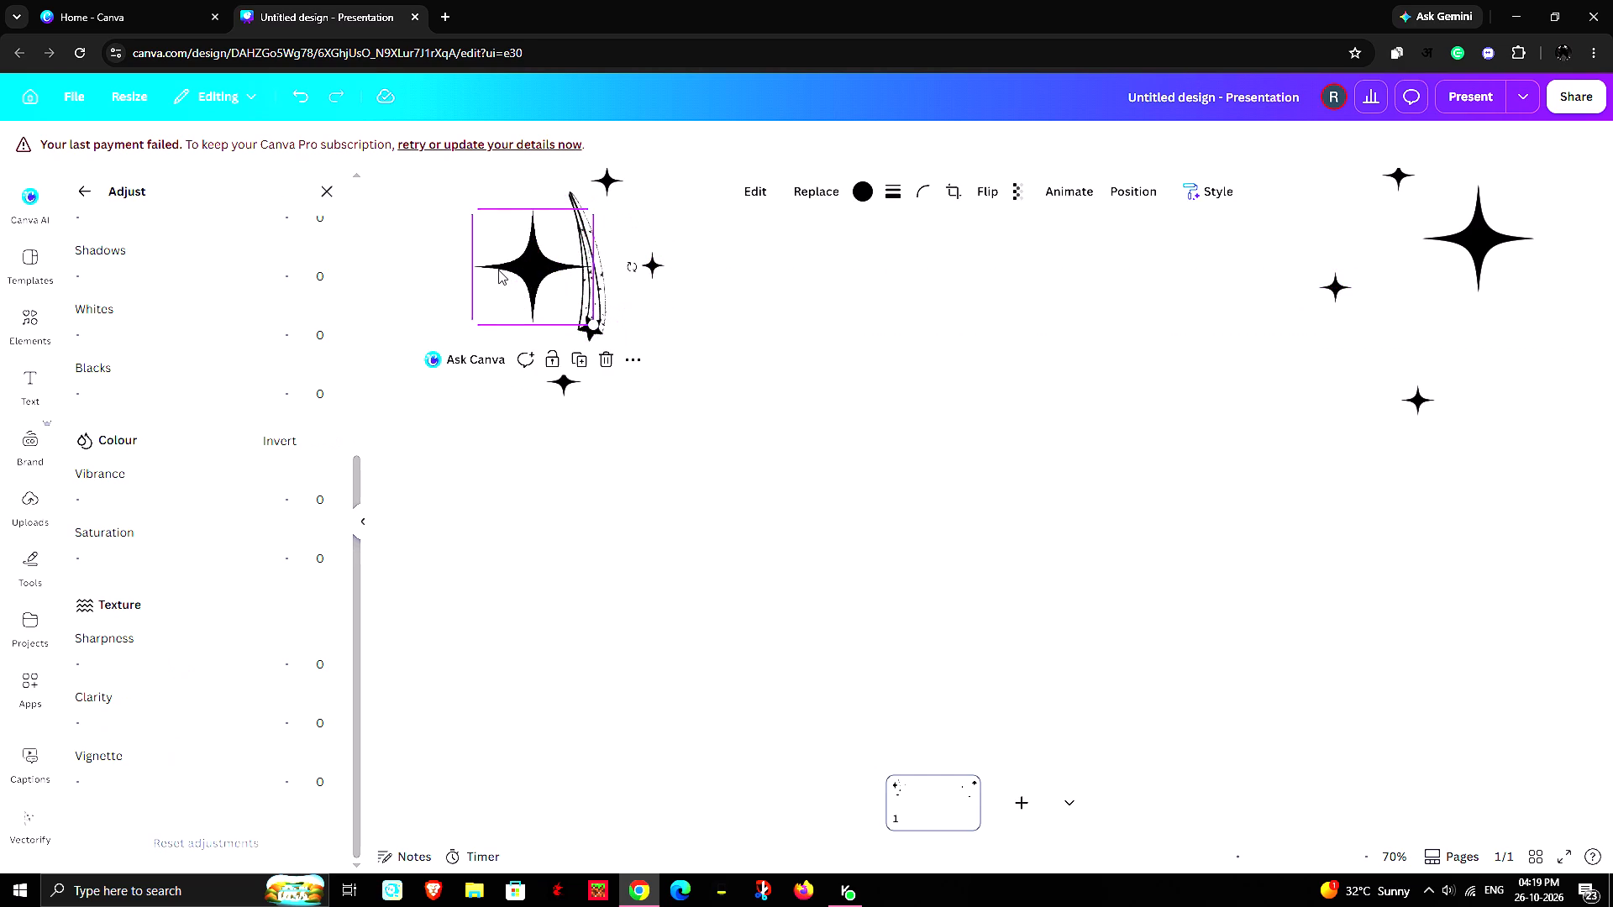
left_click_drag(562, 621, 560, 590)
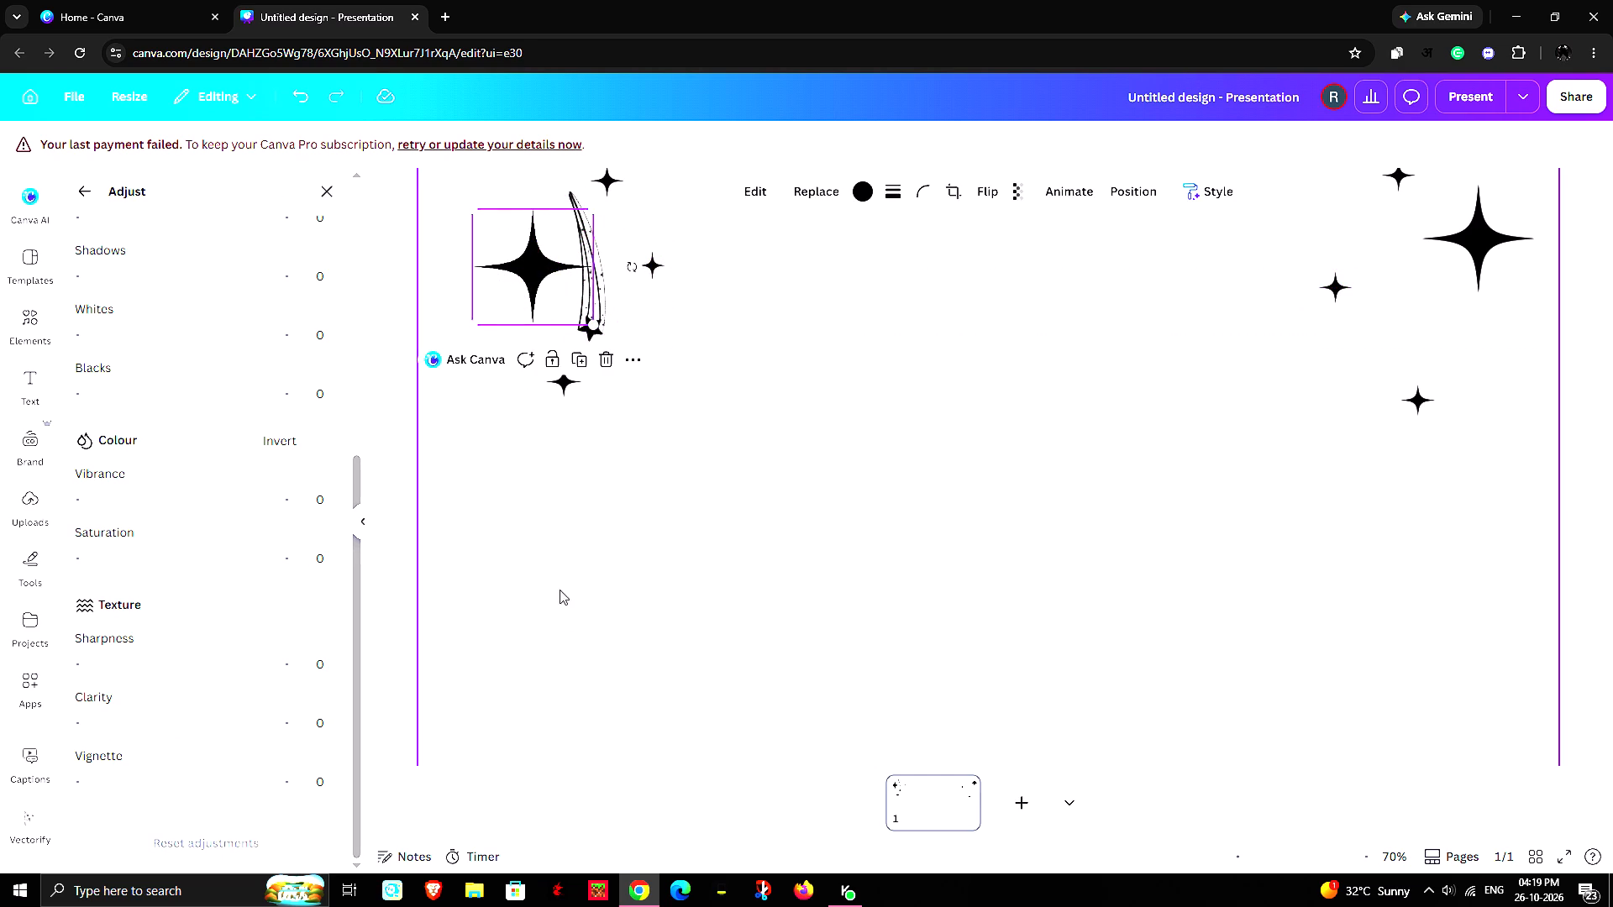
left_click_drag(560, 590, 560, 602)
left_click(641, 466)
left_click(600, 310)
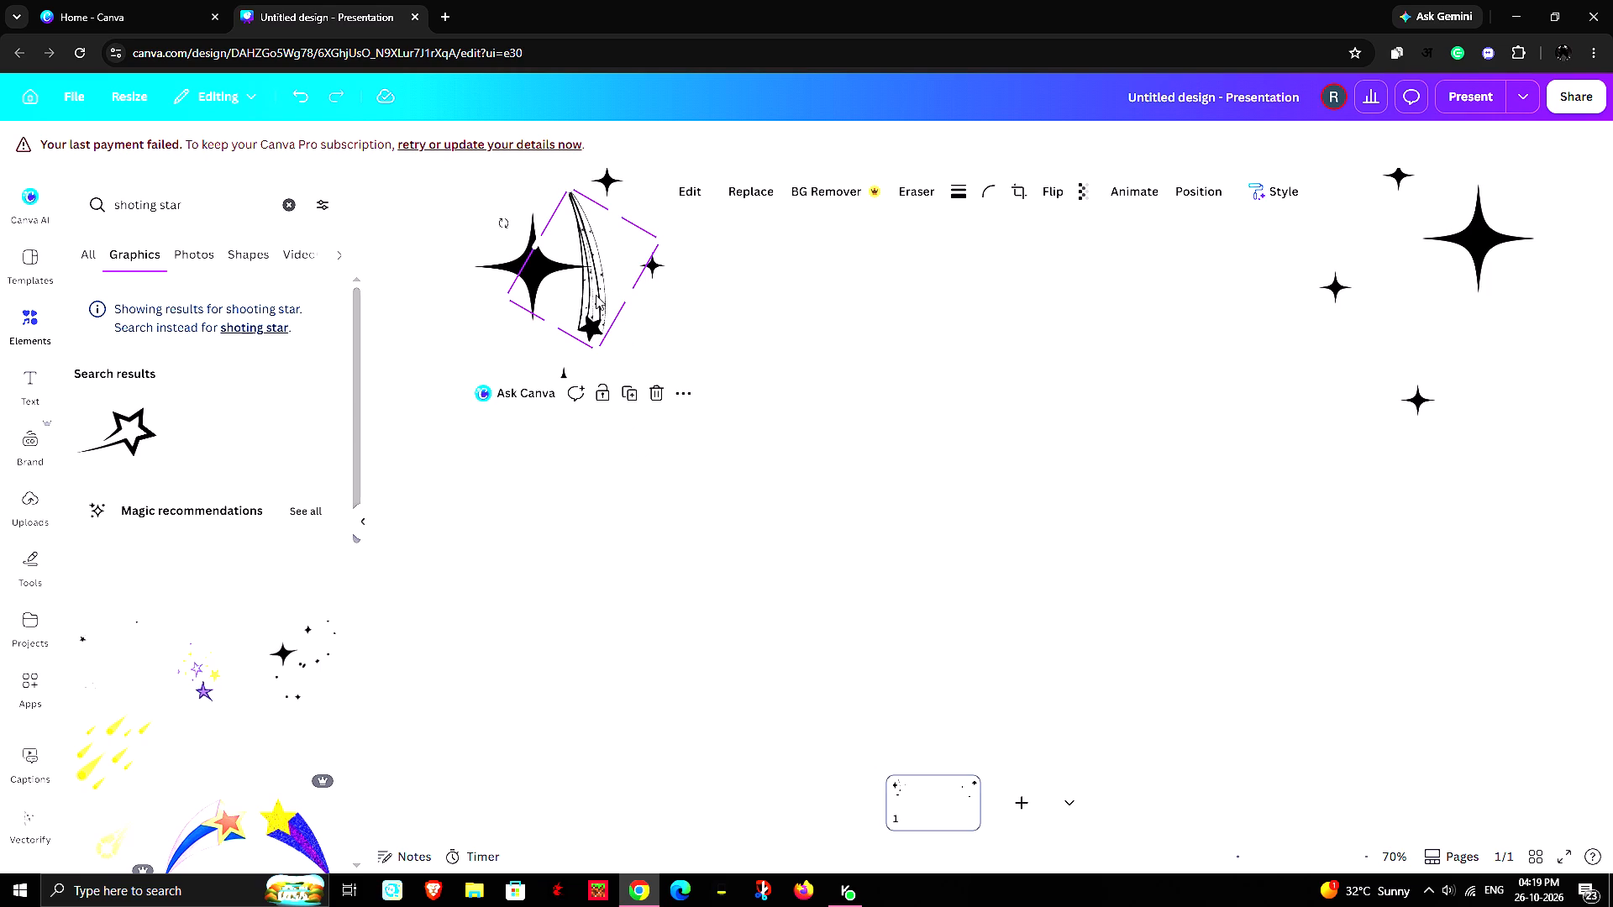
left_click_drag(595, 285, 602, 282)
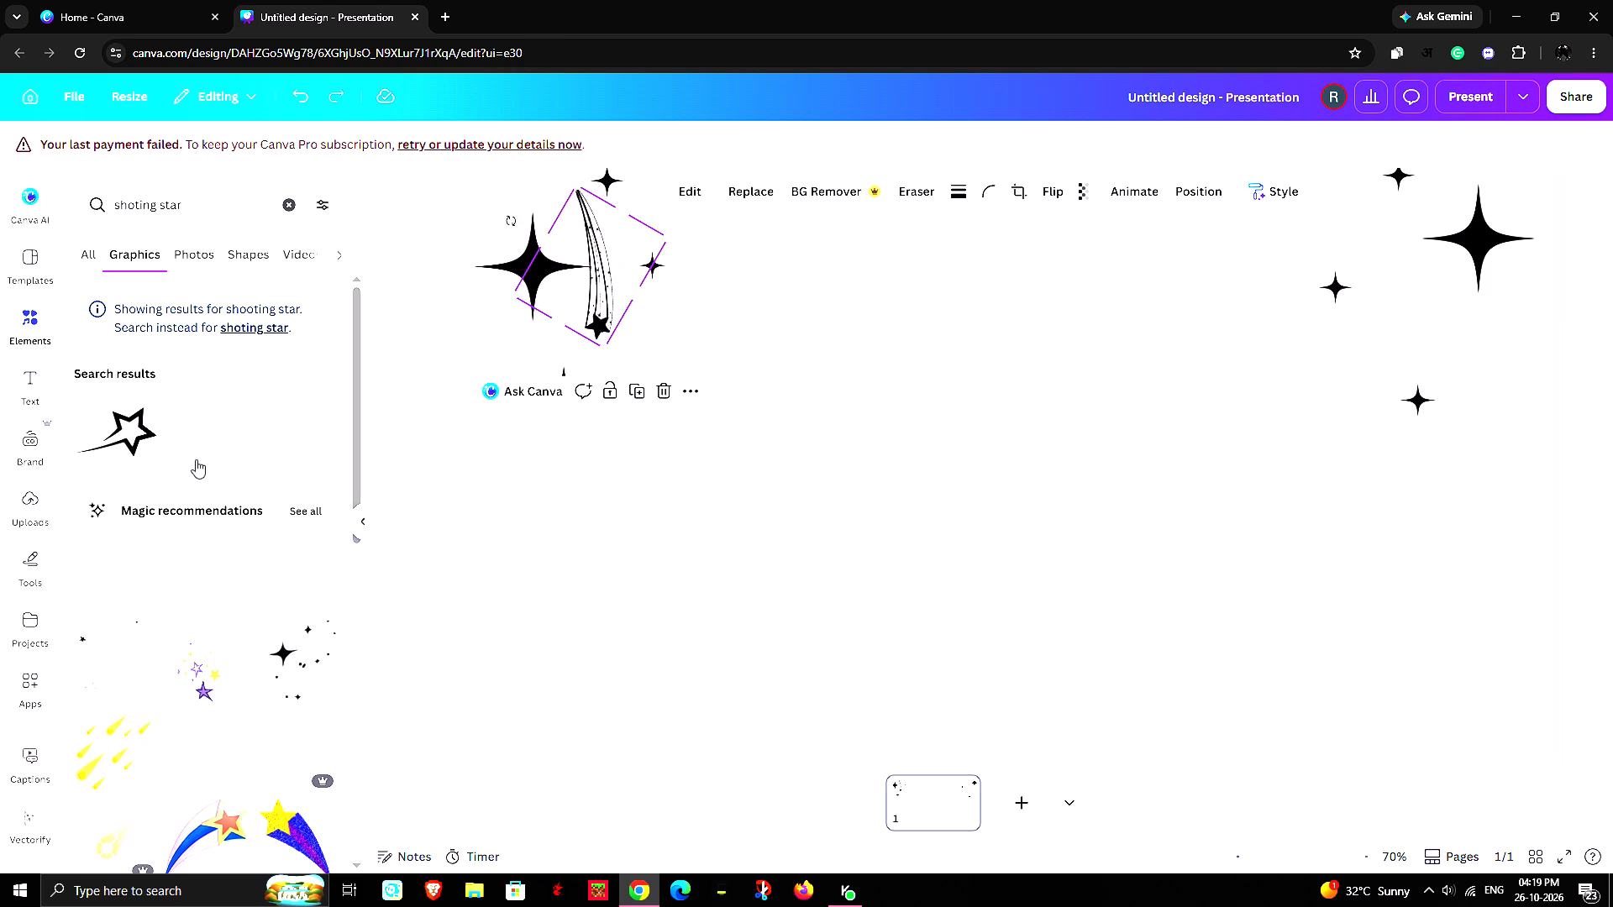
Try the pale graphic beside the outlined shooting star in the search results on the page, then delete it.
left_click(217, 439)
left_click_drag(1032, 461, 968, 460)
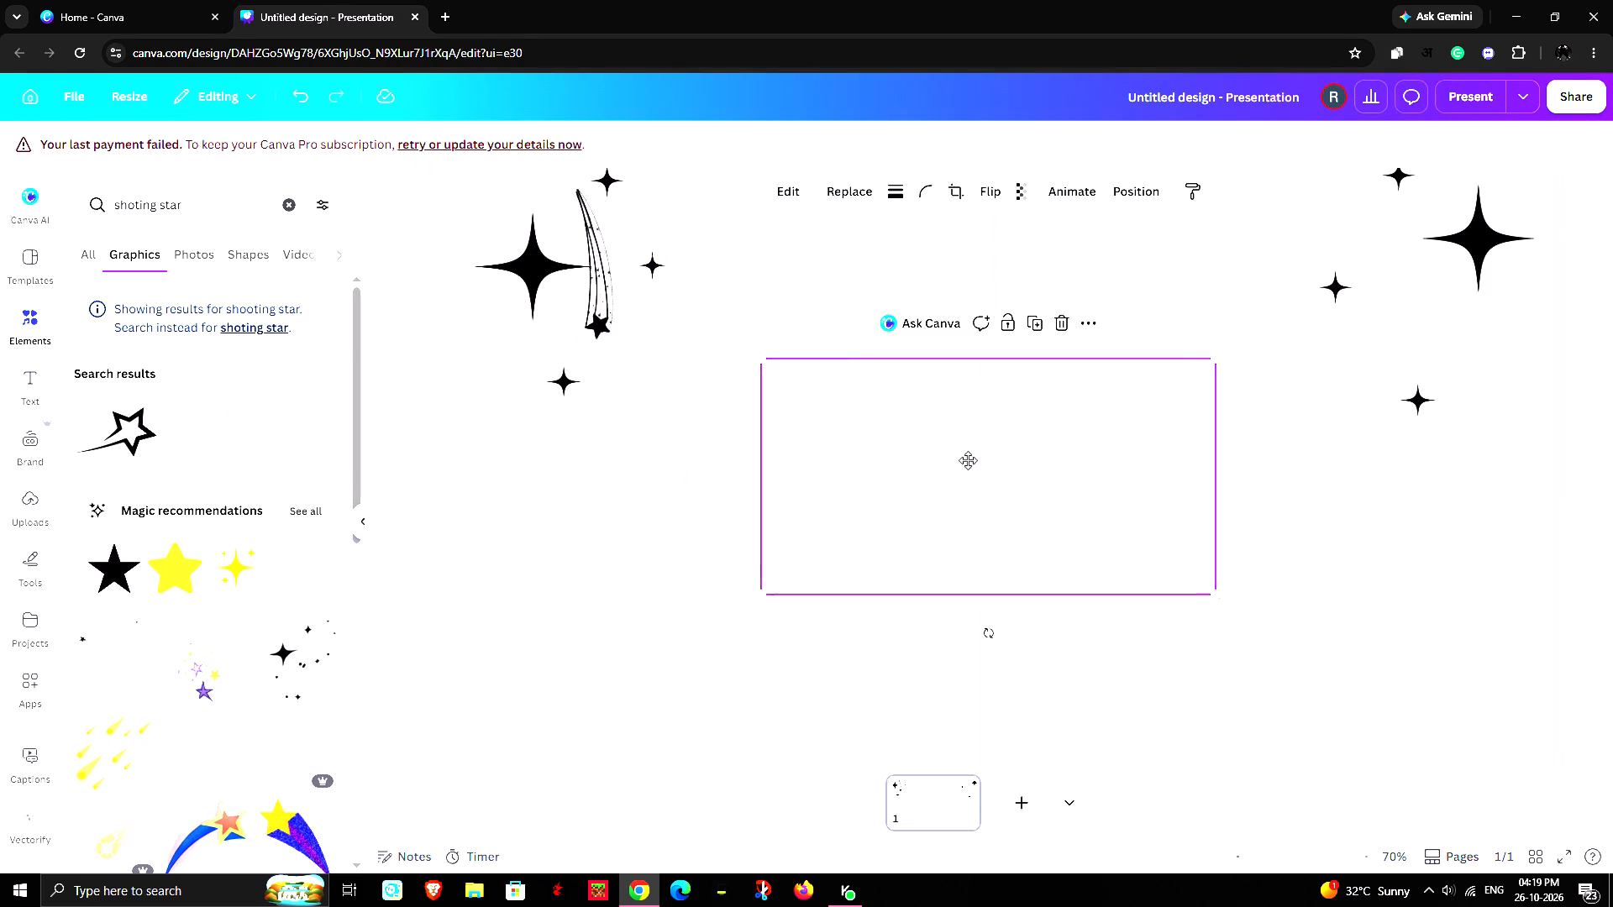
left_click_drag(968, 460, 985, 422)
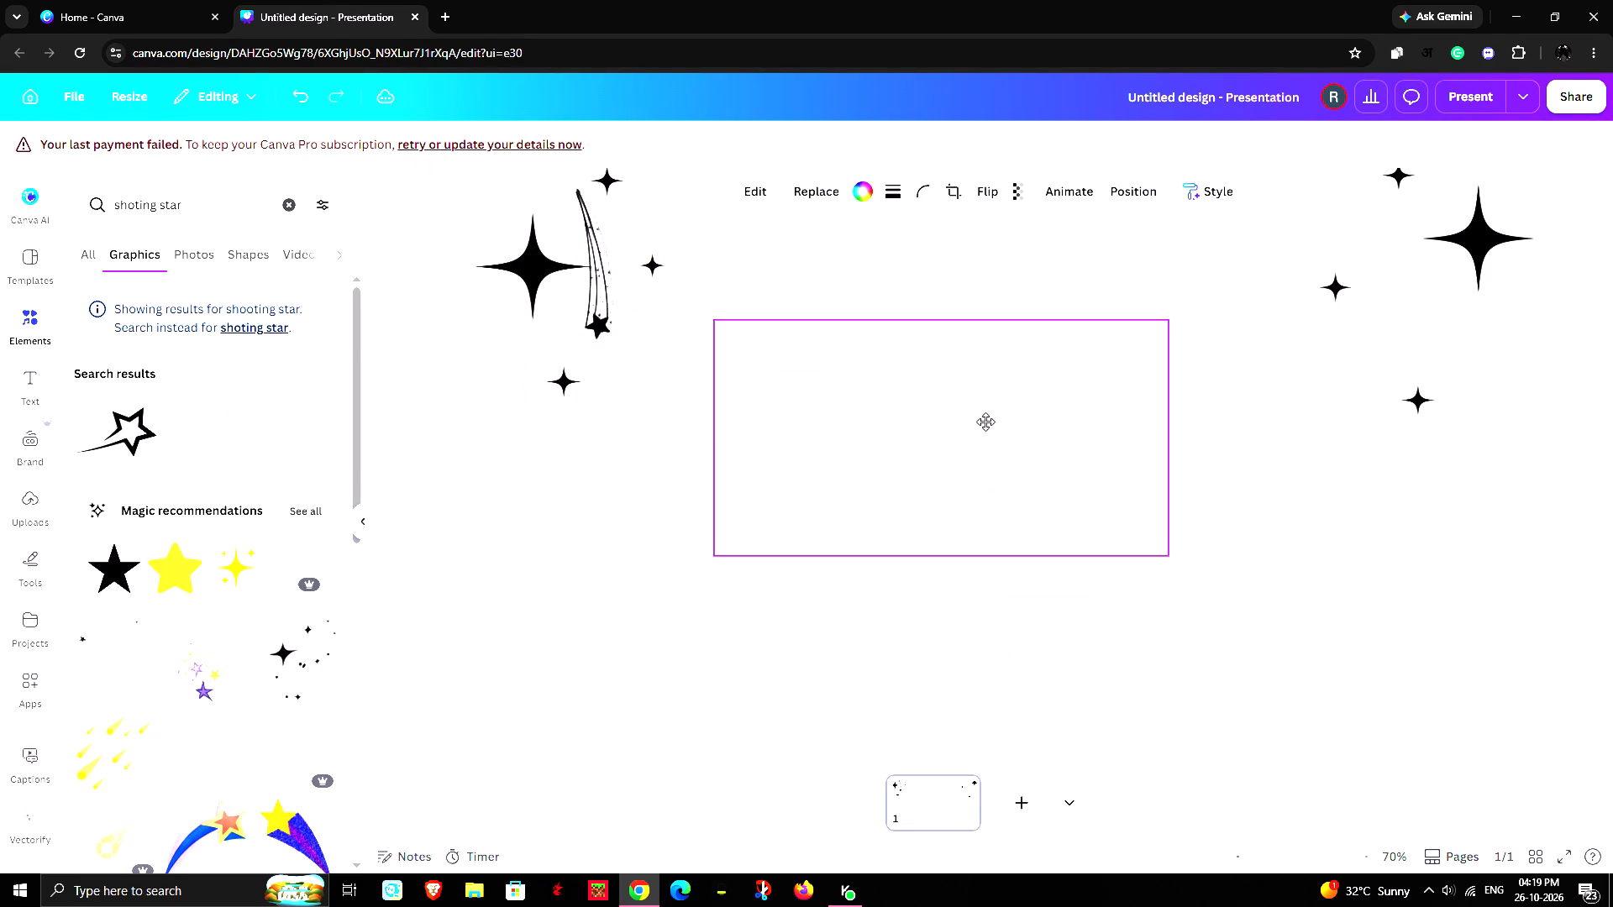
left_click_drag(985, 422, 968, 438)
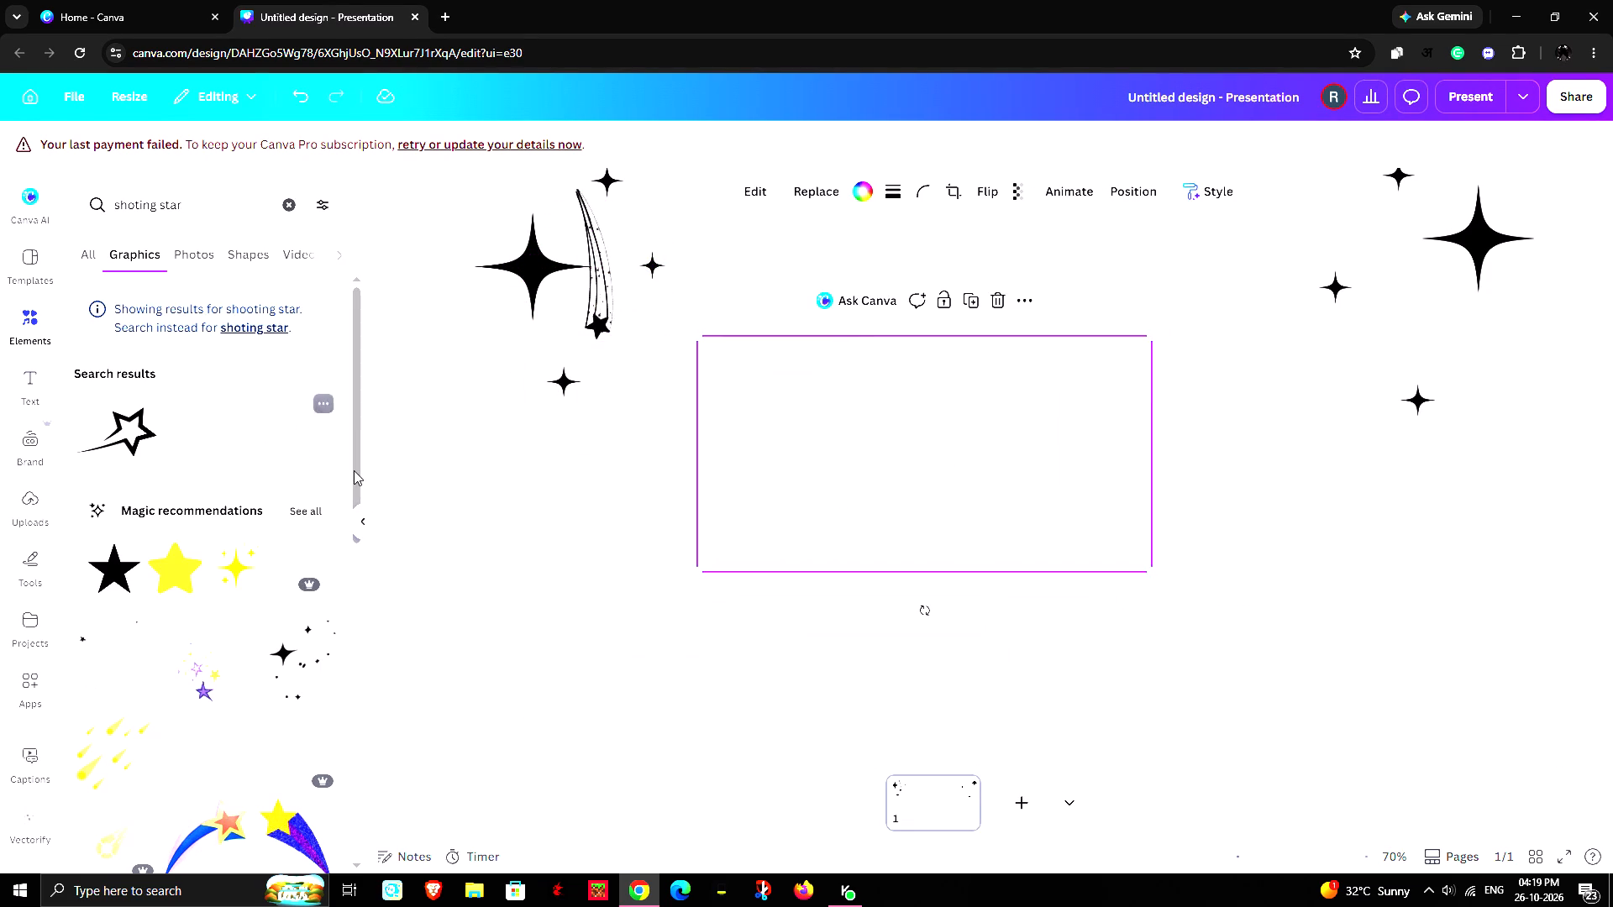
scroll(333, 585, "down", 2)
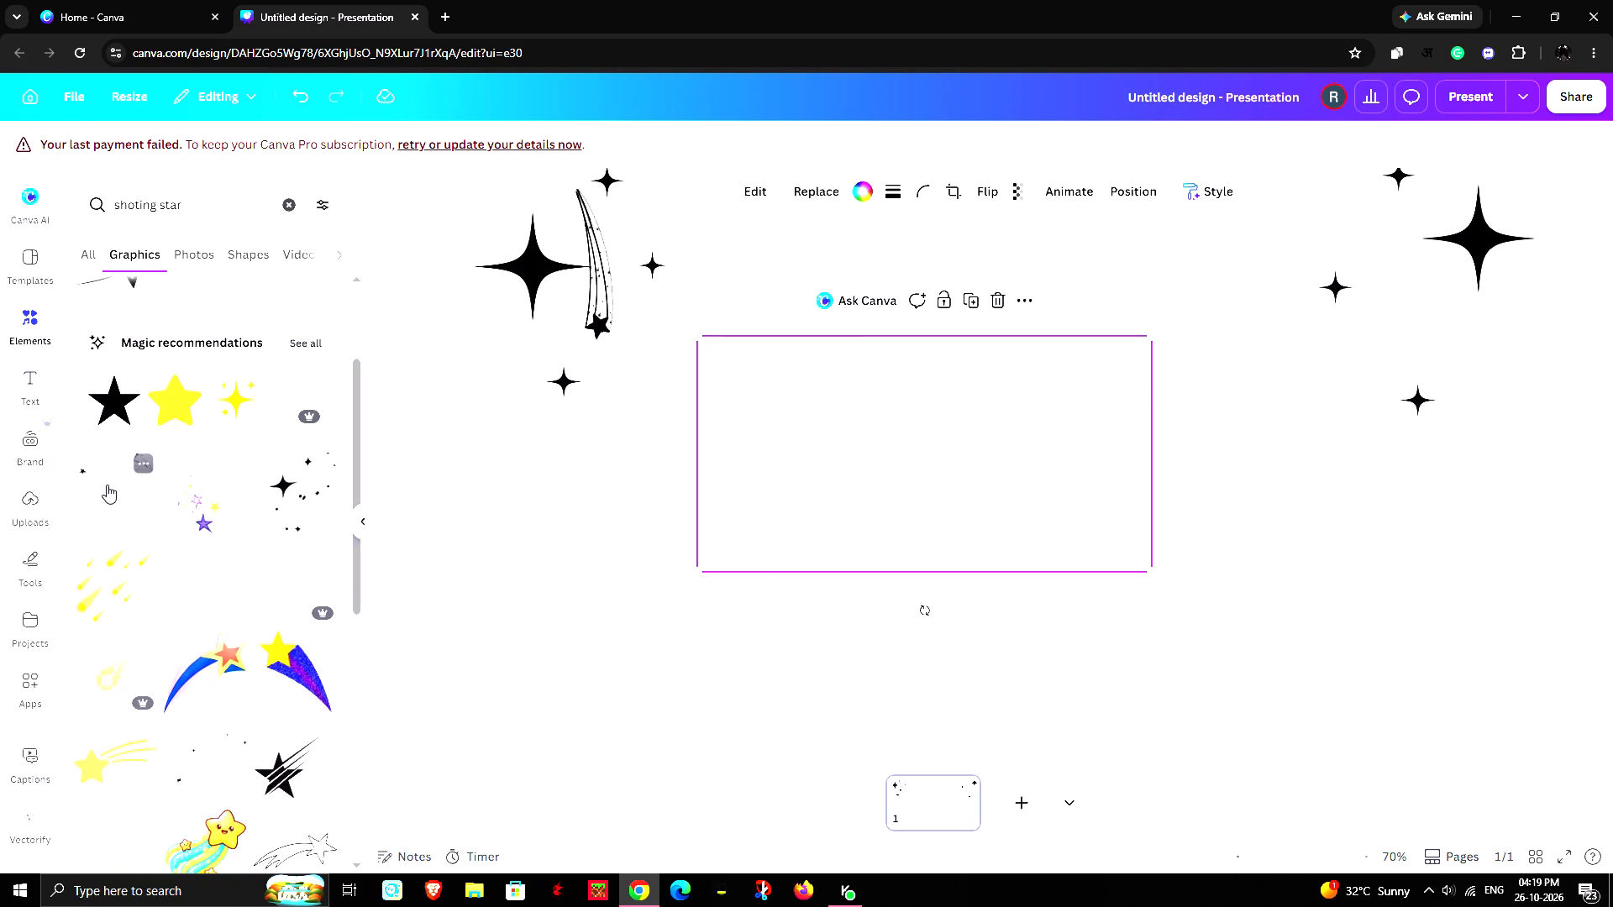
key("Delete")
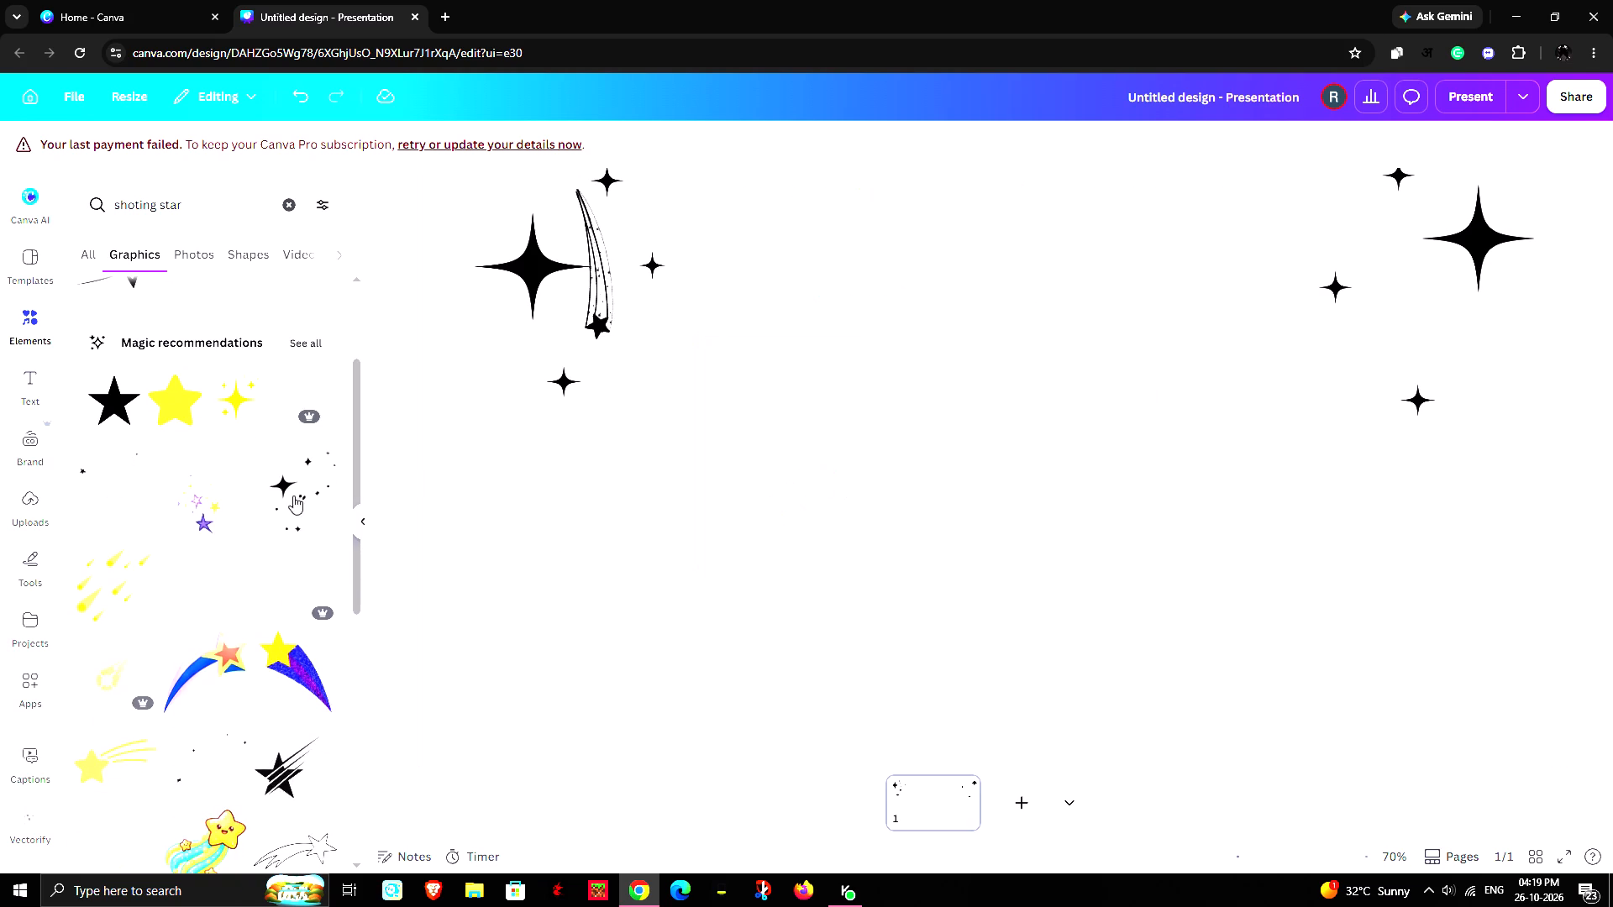
Add the black graphic of mixed stars and dots from the shooting star results to the middle of the page.
left_click(284, 507)
left_click_drag(1038, 500, 988, 564)
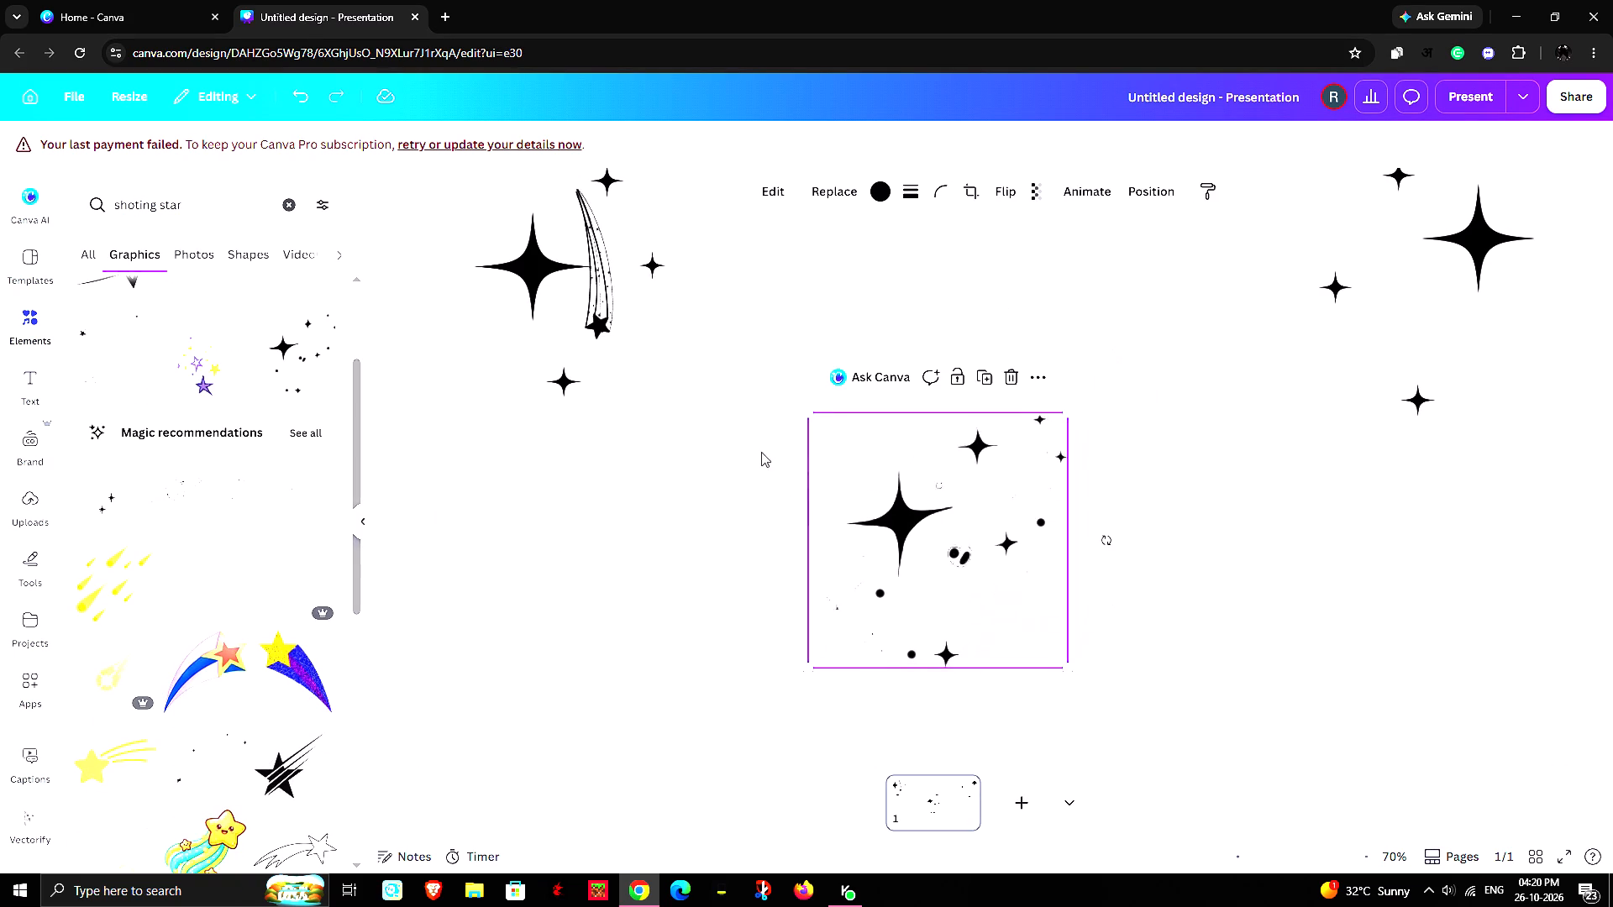
Delete the upper-left star cluster together with the black shooting star.
left_click_drag(718, 202, 560, 224)
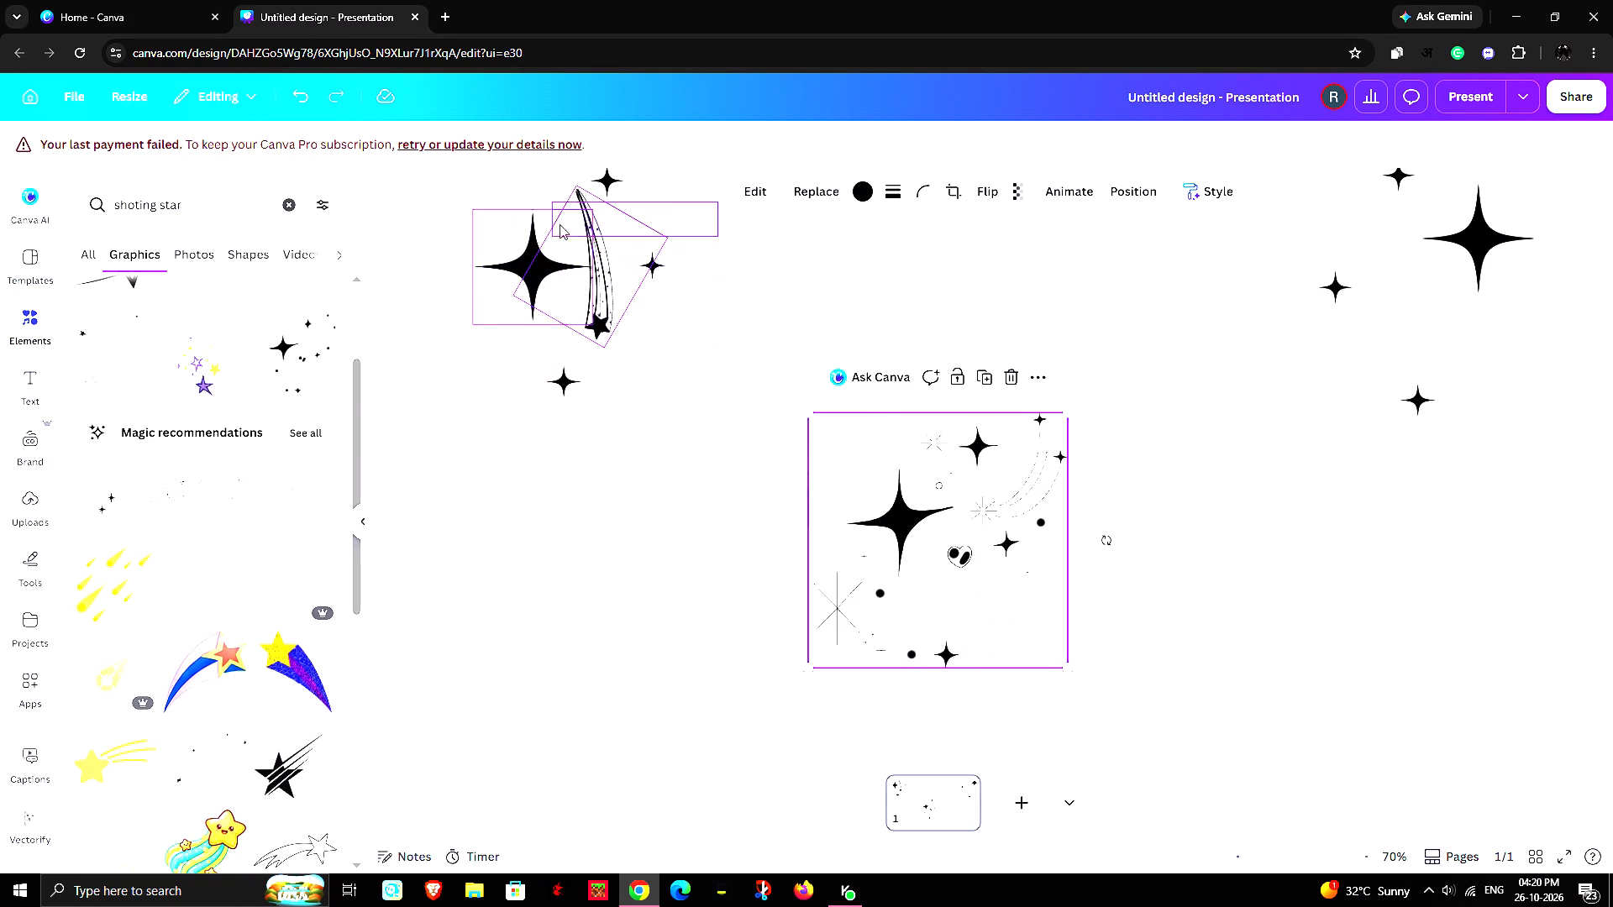
left_click_drag(560, 224, 560, 226)
left_click(462, 524)
left_click_drag(461, 529, 659, 147)
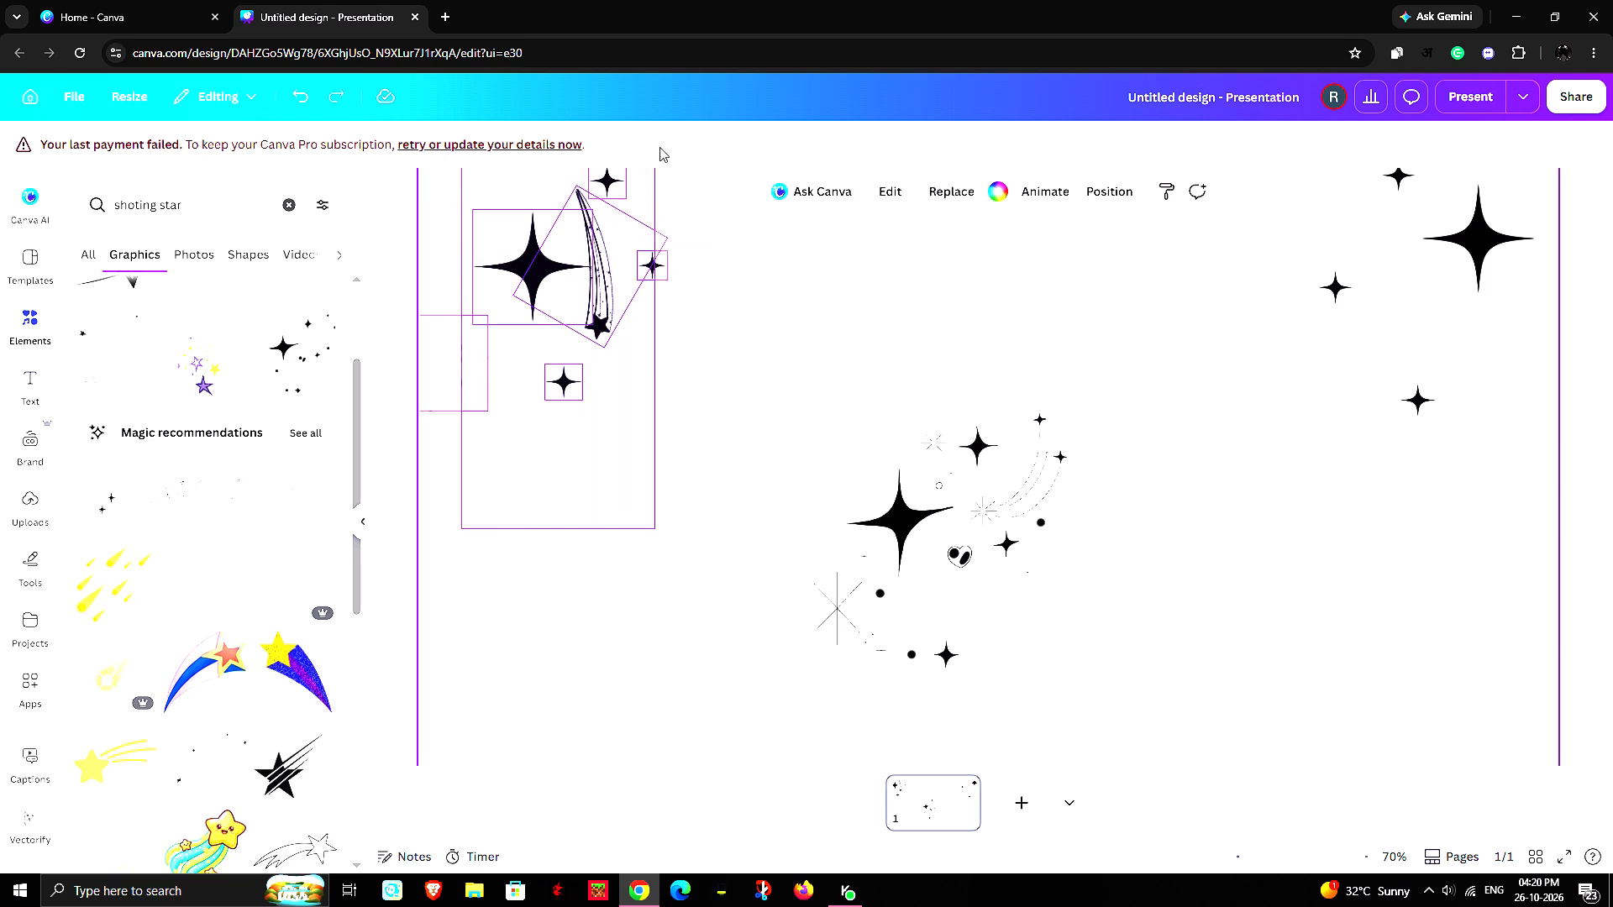
left_click_drag(659, 147, 668, 146)
key("Delete")
Delete the upper-right cluster of separate black stars.
left_click_drag(1266, 155, 1503, 311)
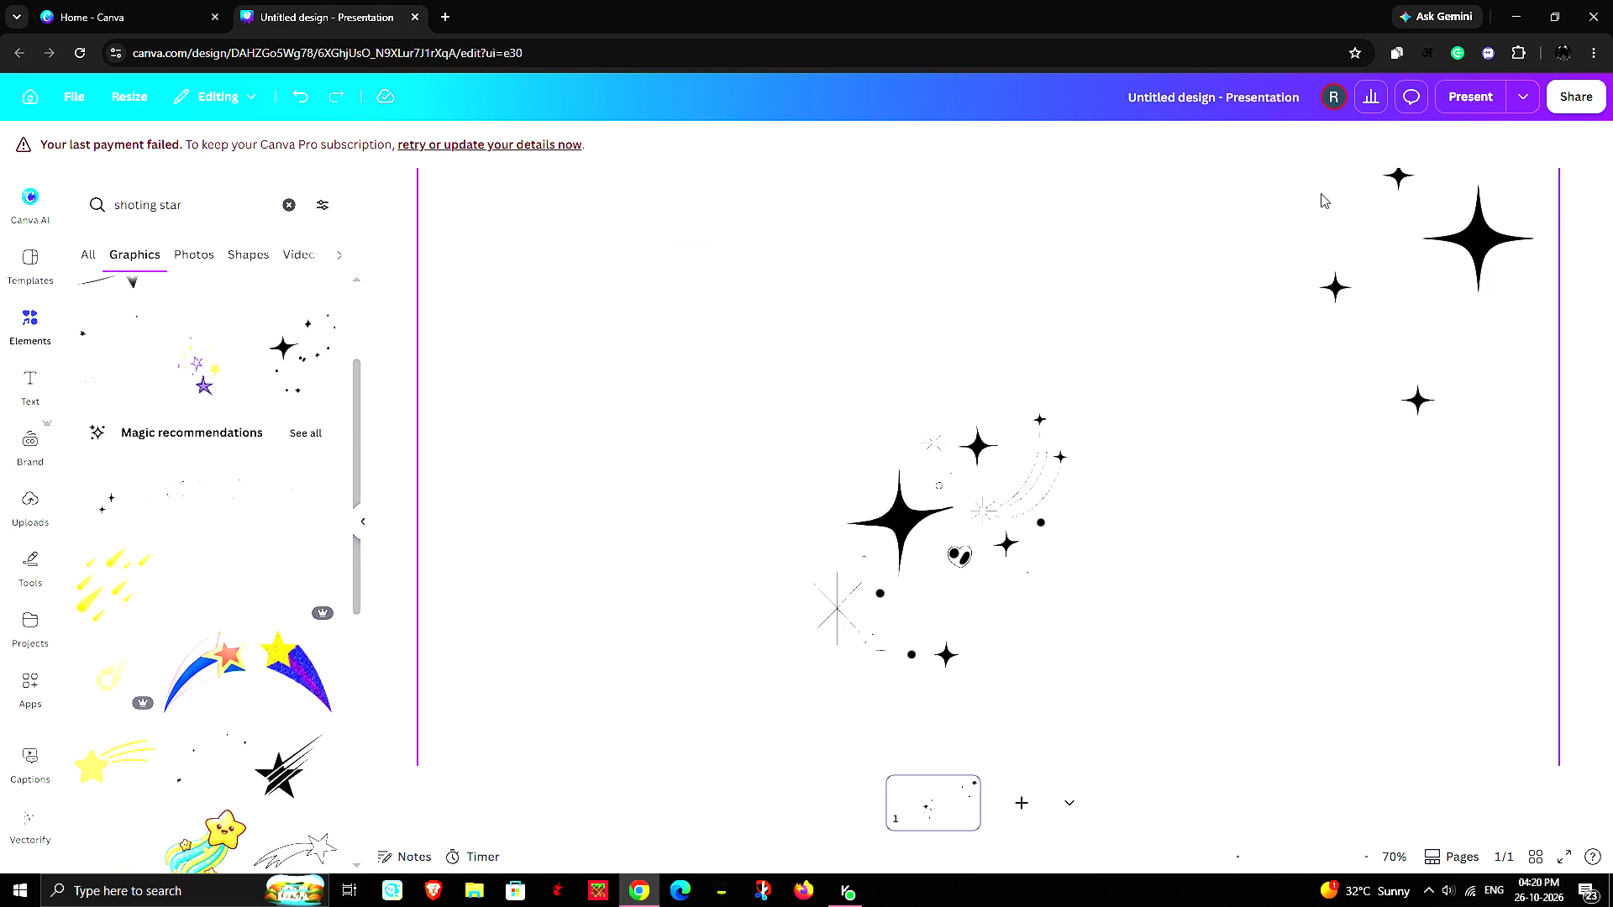
left_click_drag(1297, 163, 1460, 322)
left_click_drag(1459, 527, 1343, 141)
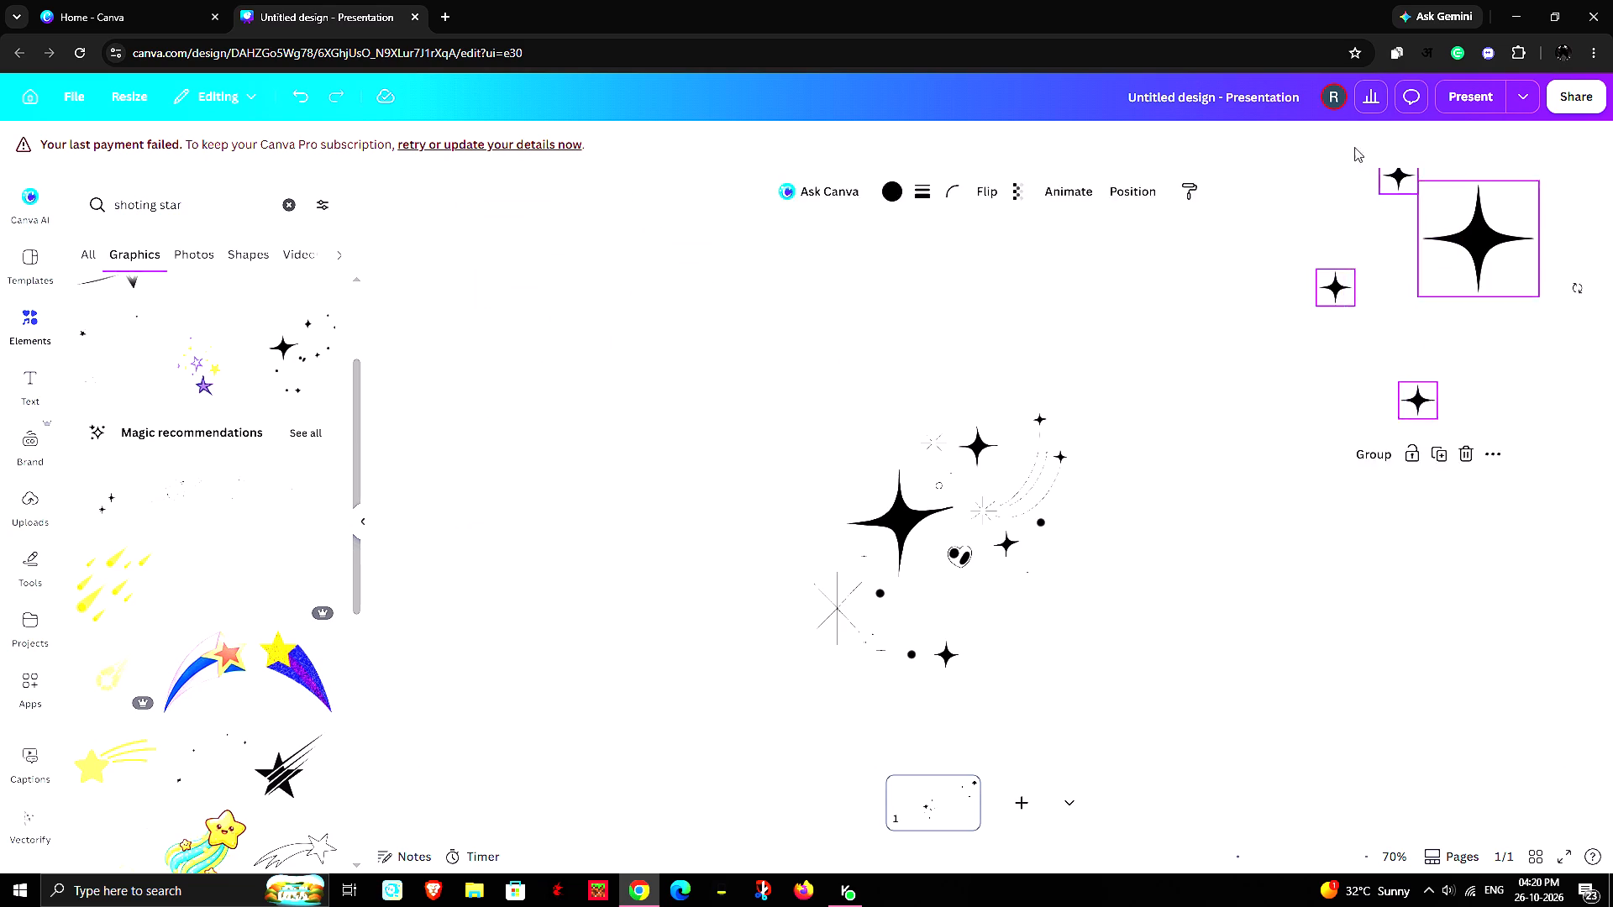
key("Delete")
left_click_drag(1447, 456, 1584, 295)
key("Delete")
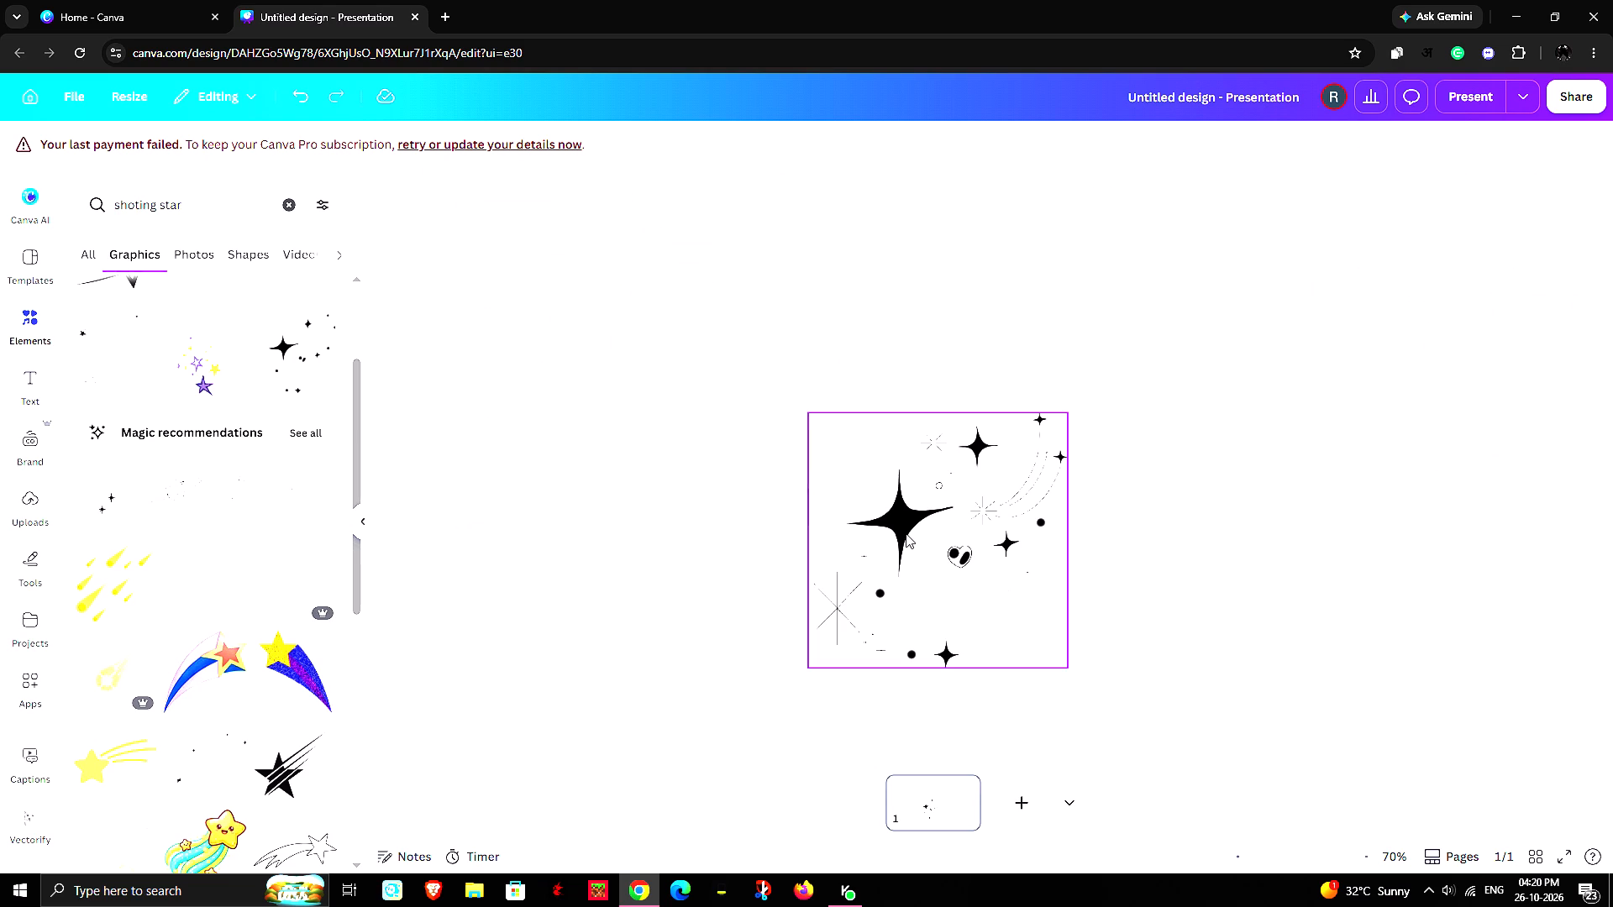
Move the star-and-dot graphic into the page's upper-left corner and enlarge it to slightly more than 466 wide.
left_click(906, 533)
left_click_drag(983, 539, 597, 300)
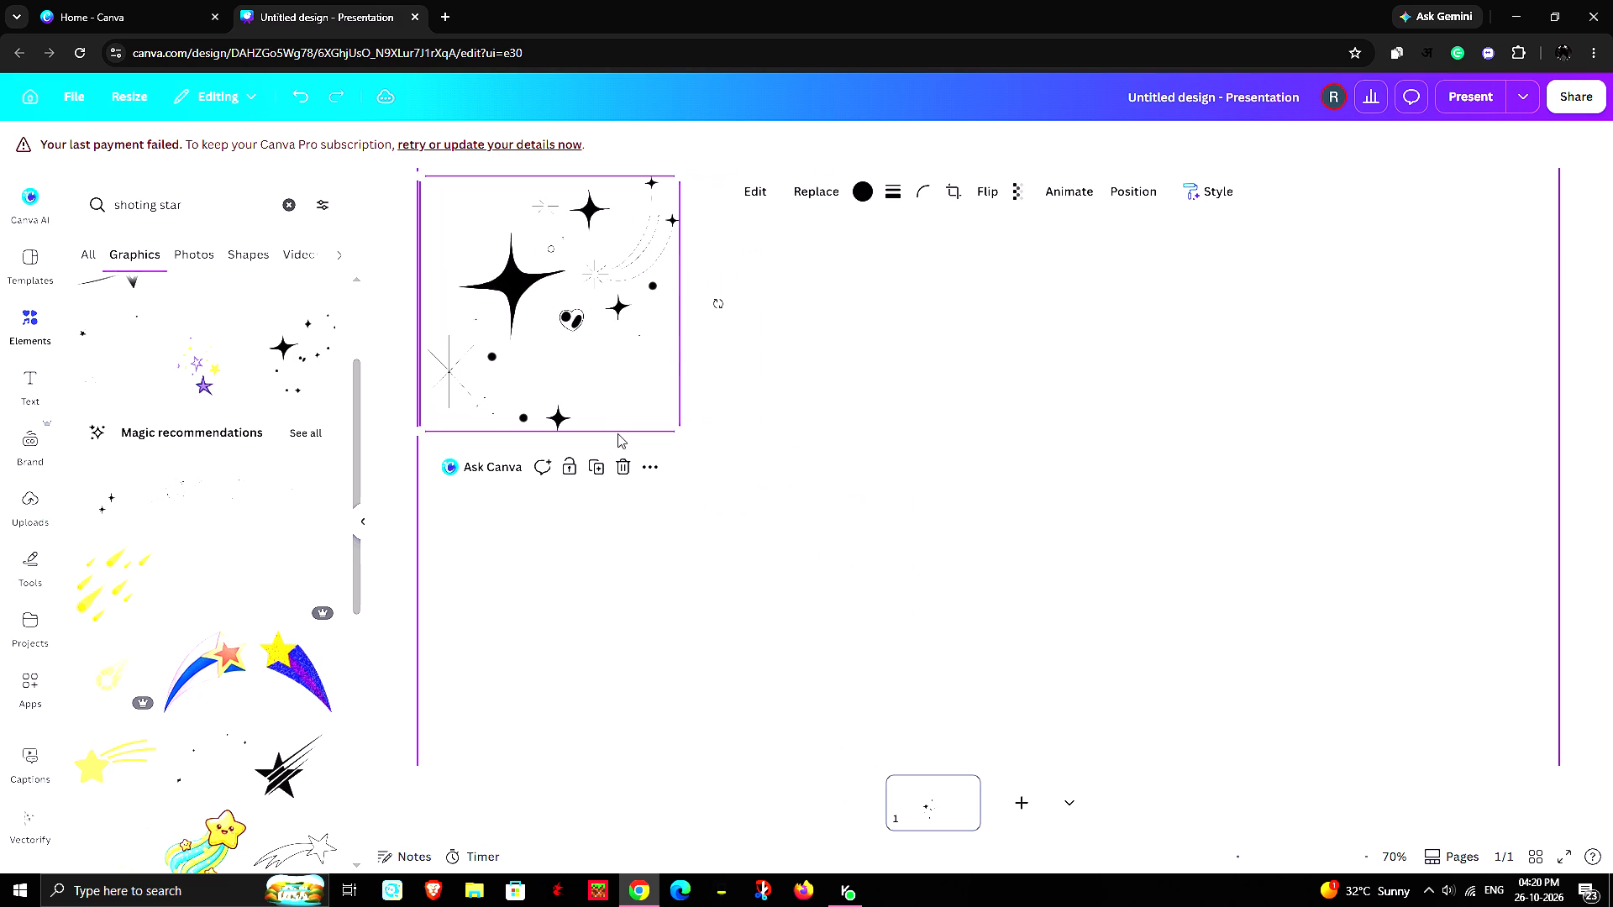
scroll(750, 419, "down", 1, "ctrl")
left_click_drag(649, 376, 645, 356)
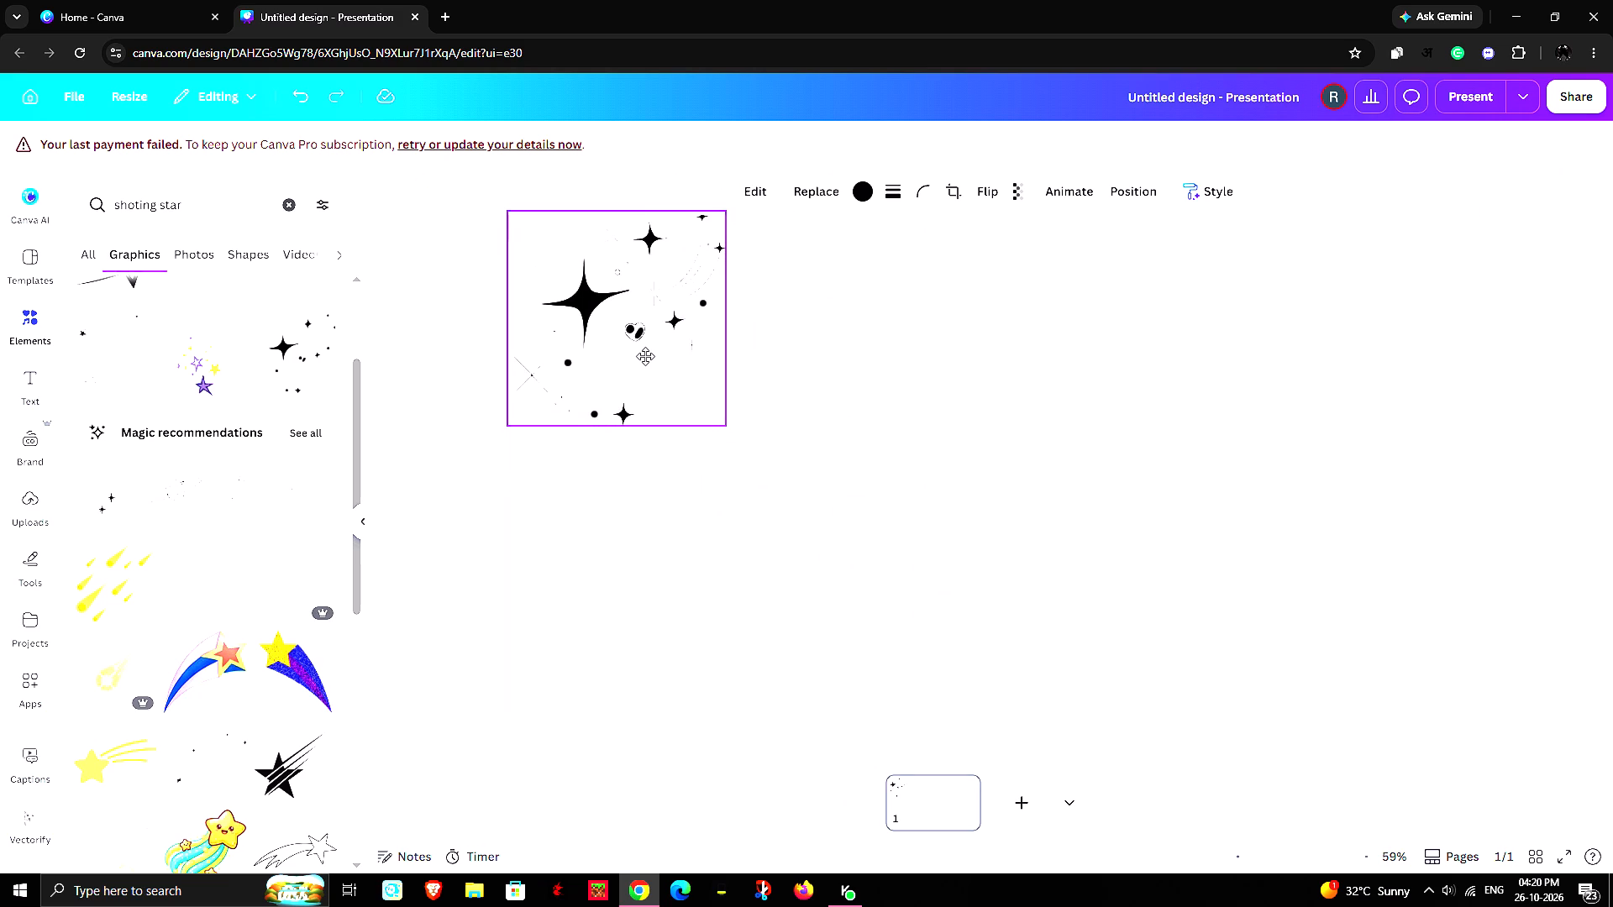
left_click_drag(645, 356, 648, 363)
left_click_drag(731, 431, 745, 447)
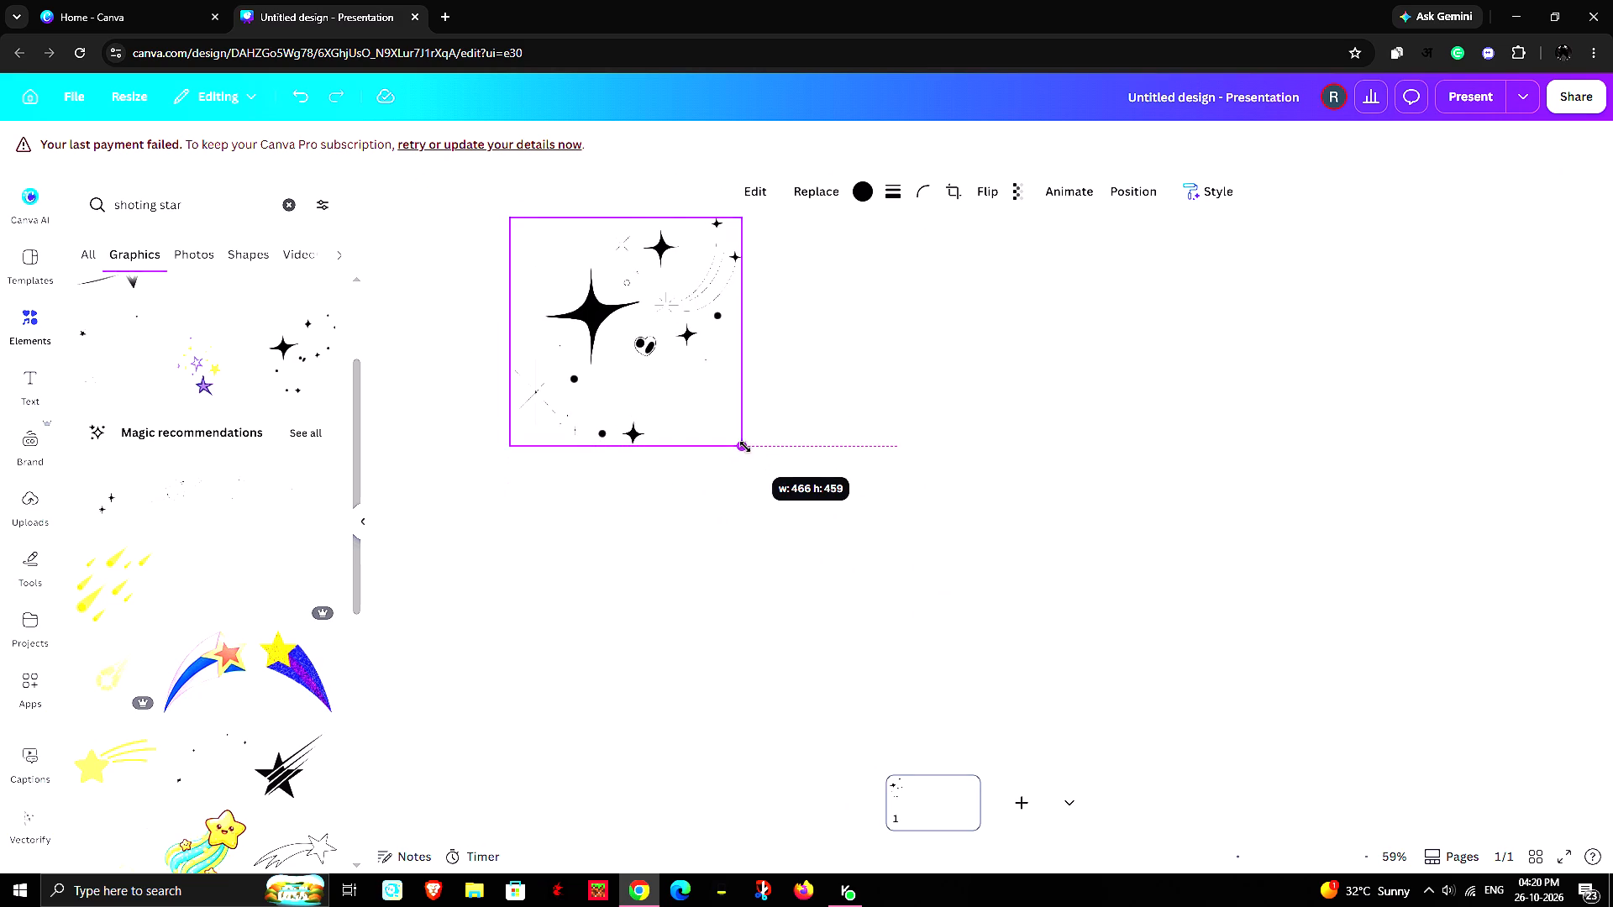
left_click_drag(745, 447, 749, 450)
Duplicate the star-and-dot graphic and place the copy in the page's upper-right corner, level with the original.
right_click(674, 311)
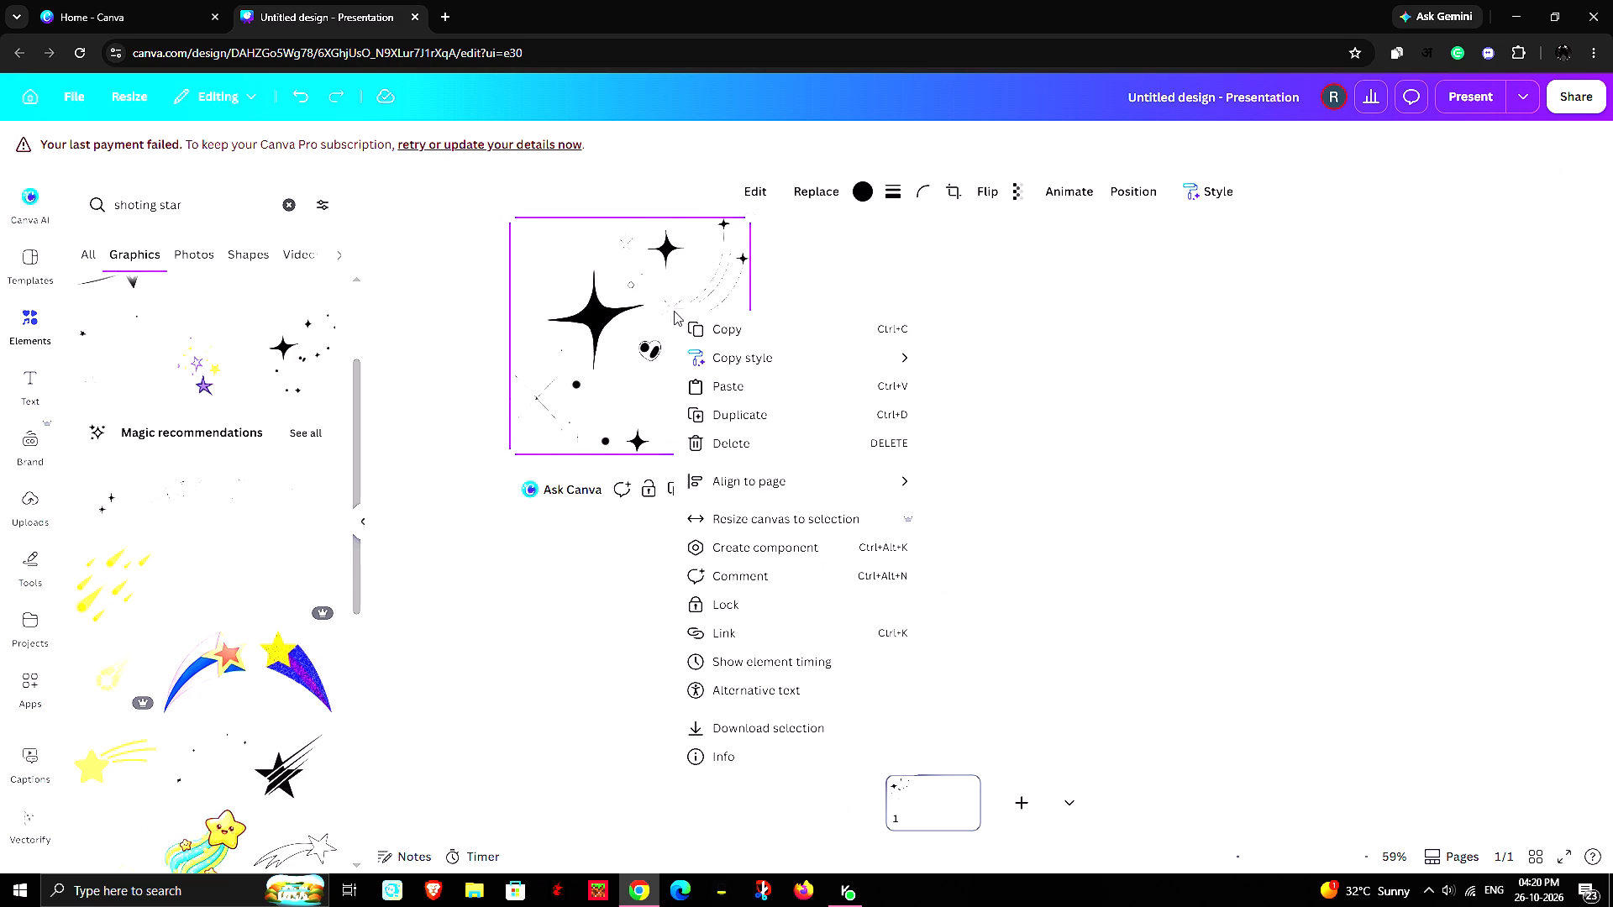
left_click(611, 542)
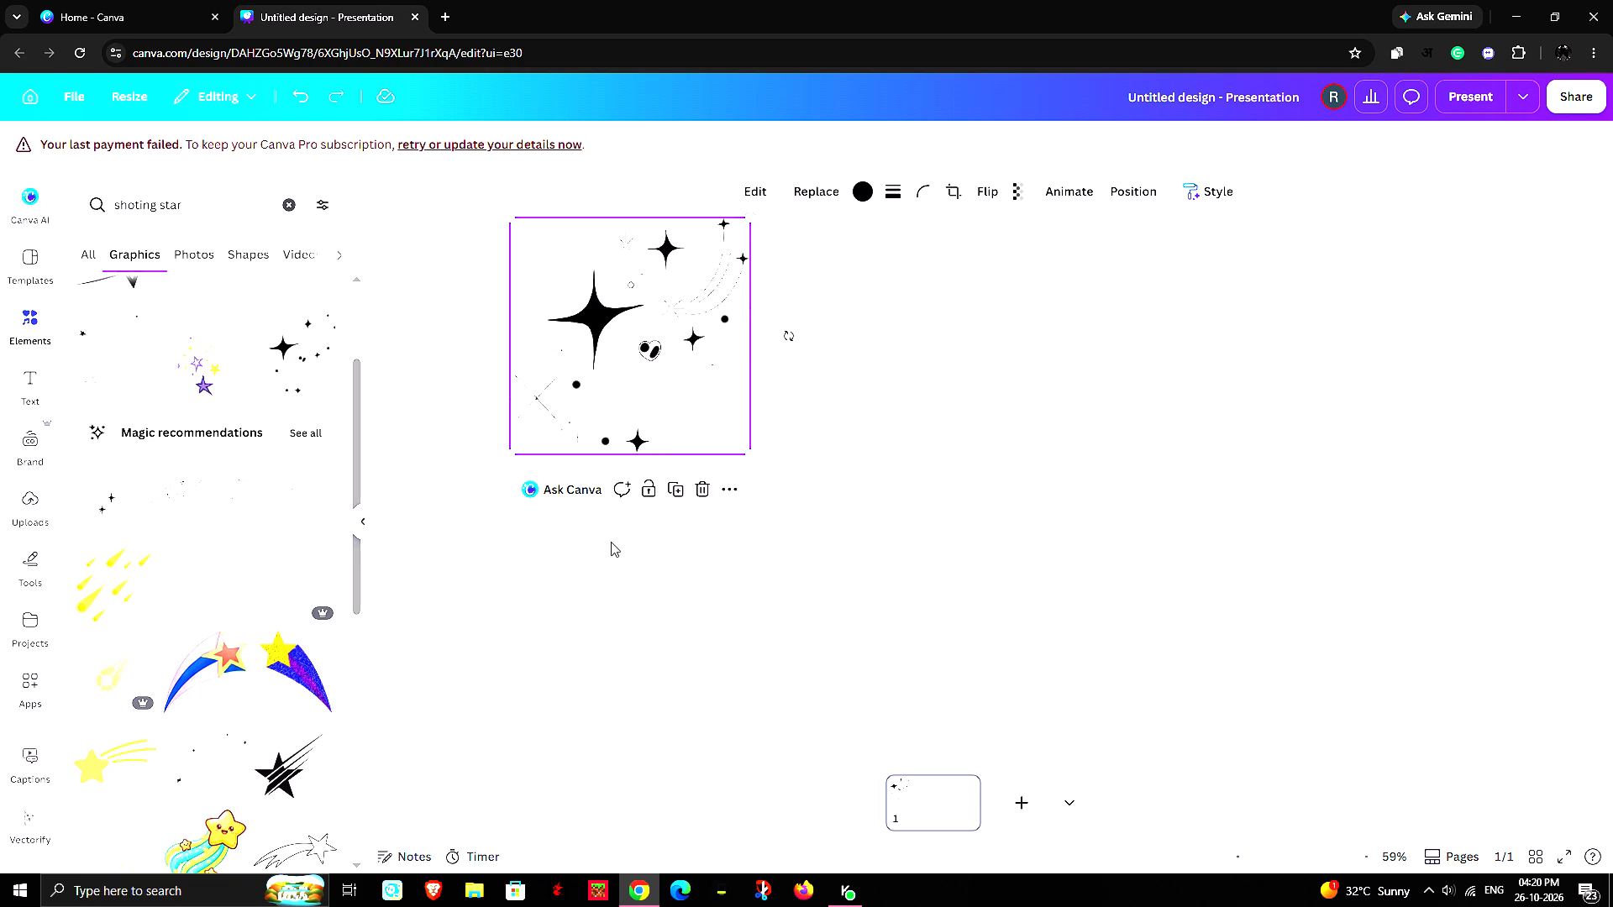
left_click(680, 487)
left_click_drag(631, 311, 1240, 310)
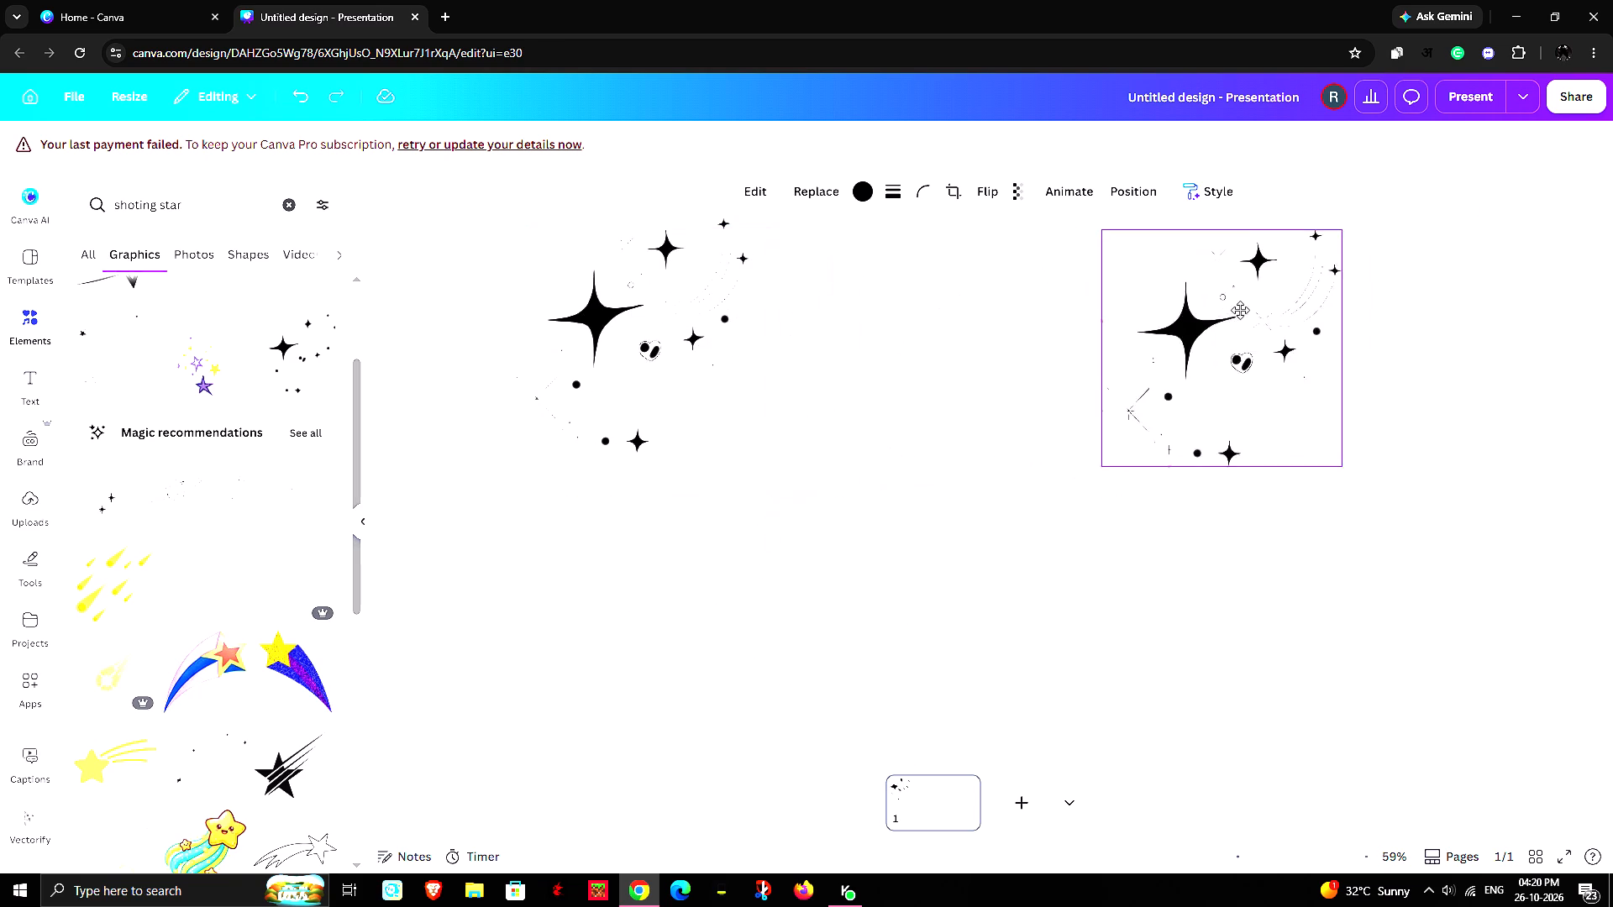
left_click_drag(1240, 310, 1338, 305)
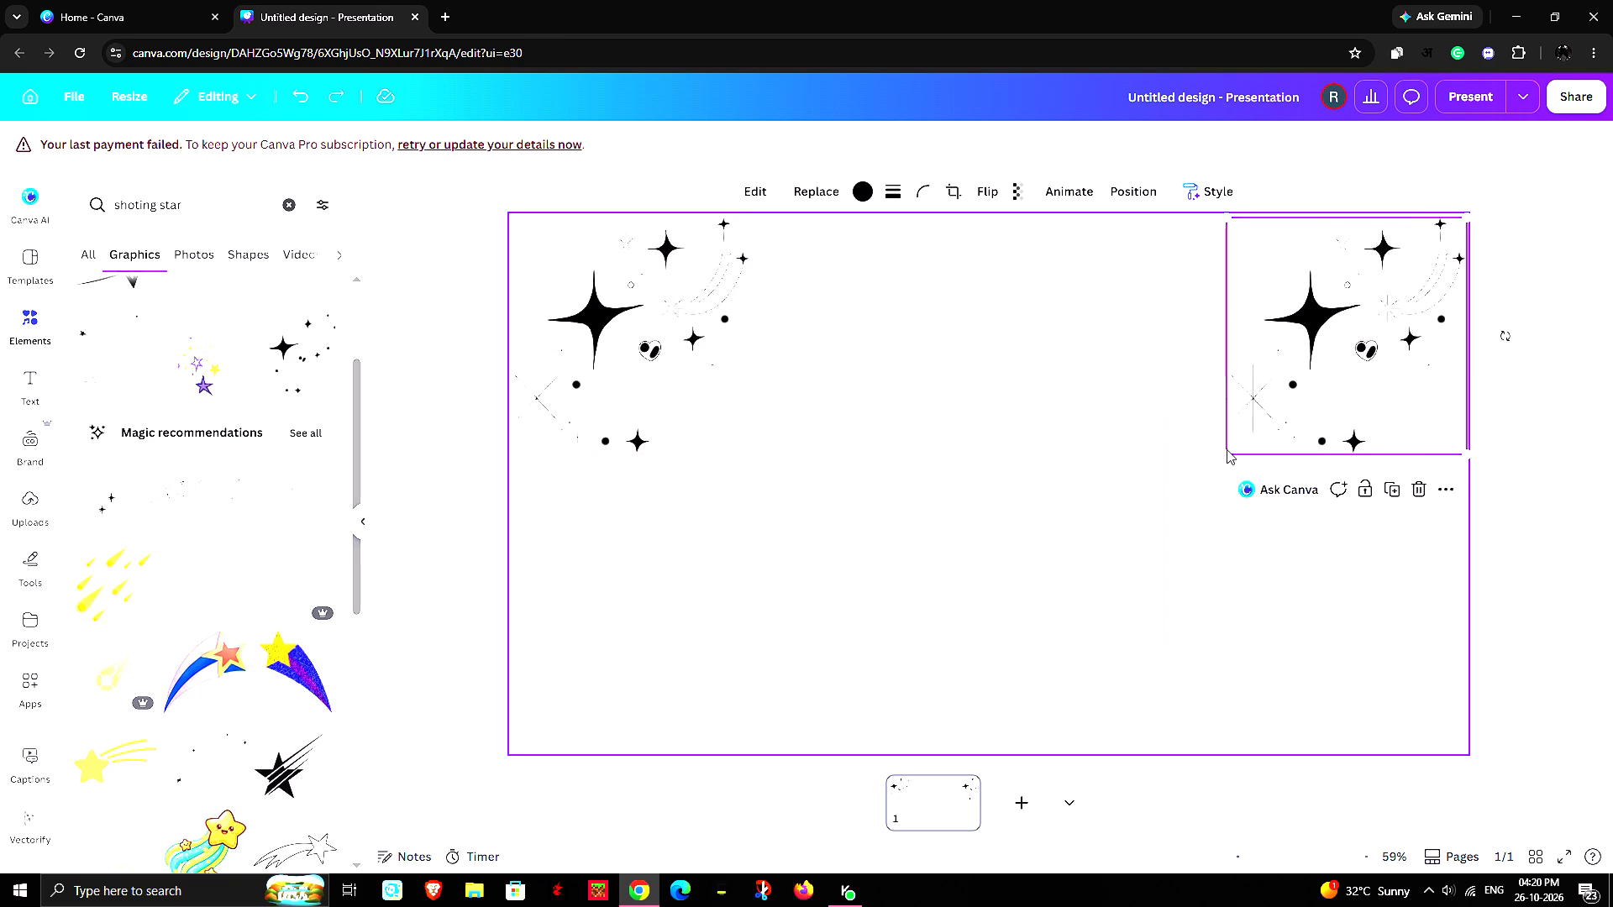
Slightly enlarge both star-and-dot graphics so they fill out to the page's left and right edges.
left_click(1227, 217)
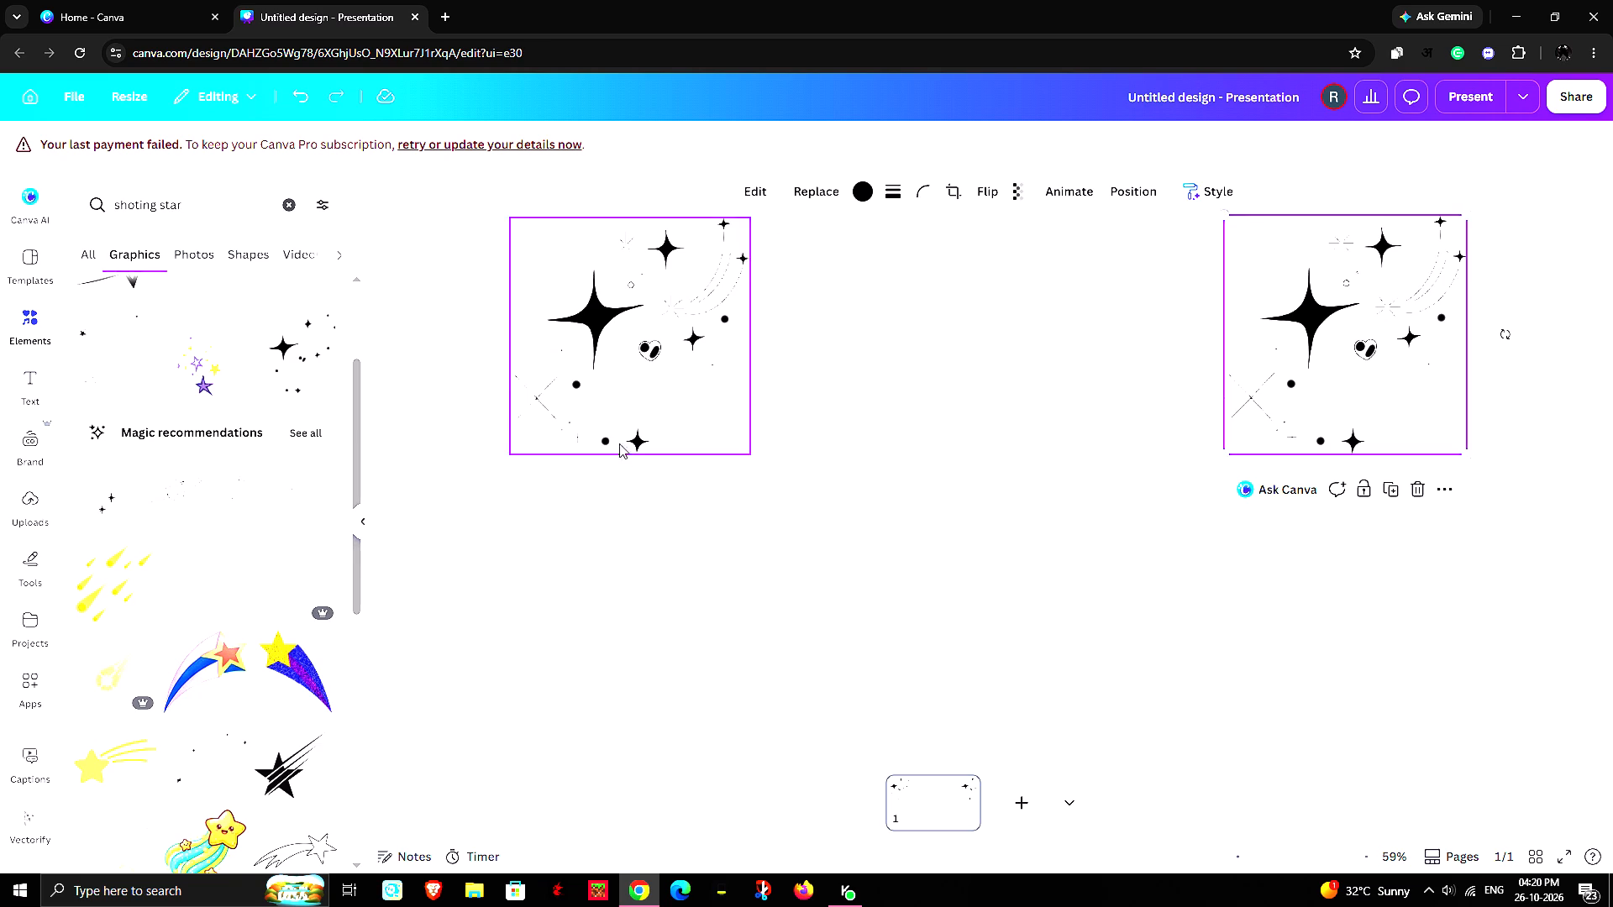
left_click(583, 378)
left_click(507, 450)
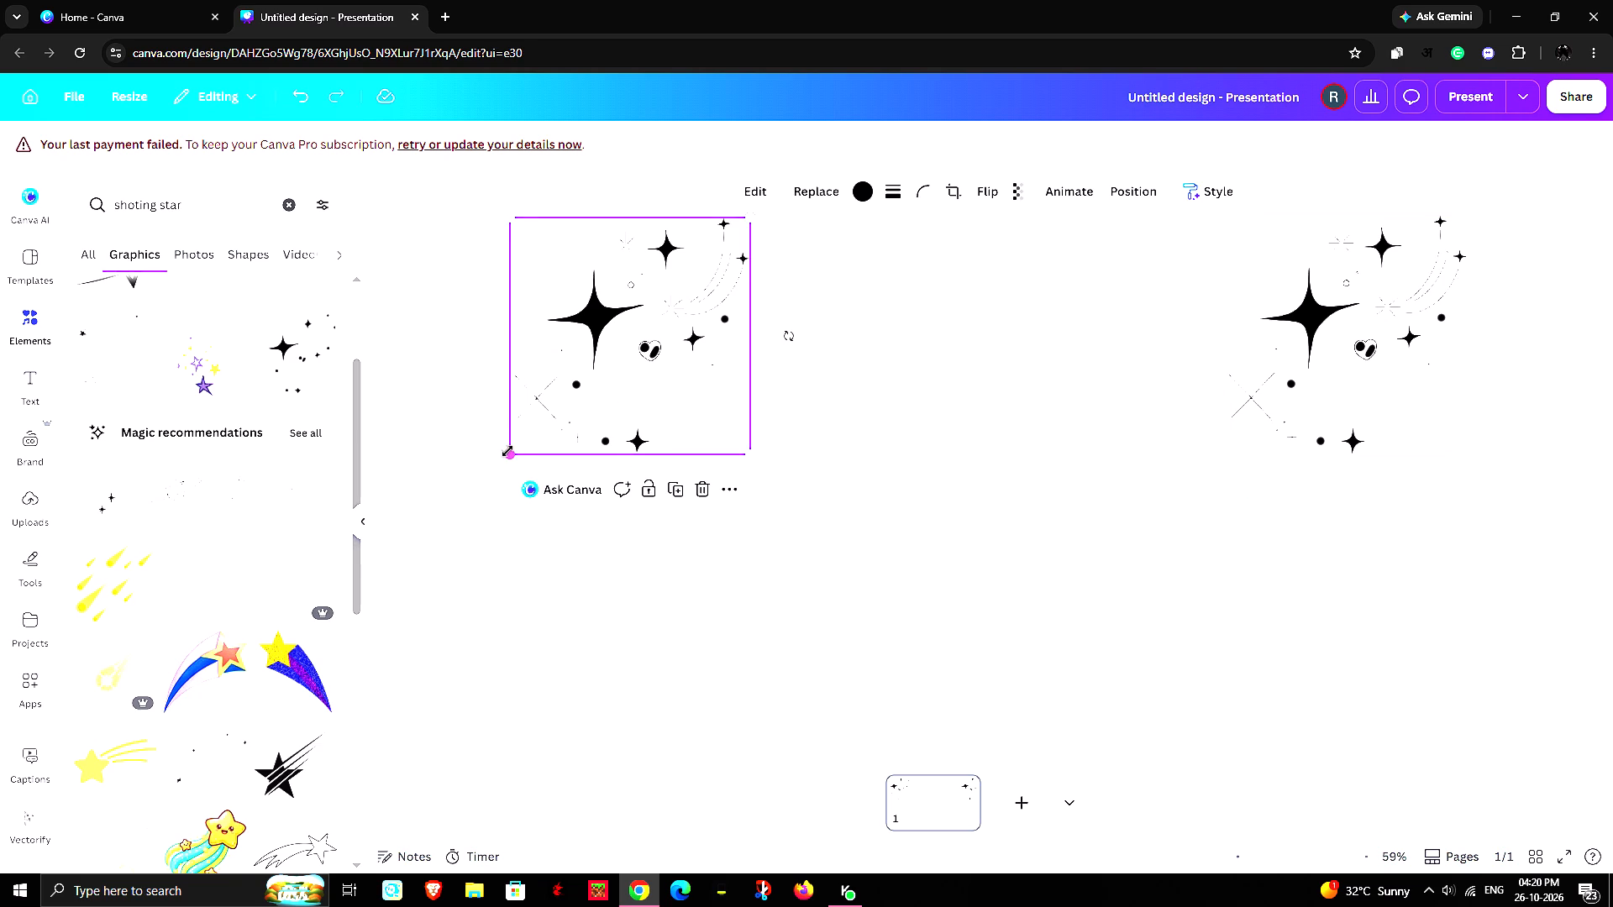
left_click(1437, 378)
left_click_drag(1466, 456, 1474, 461)
left_click(1330, 596)
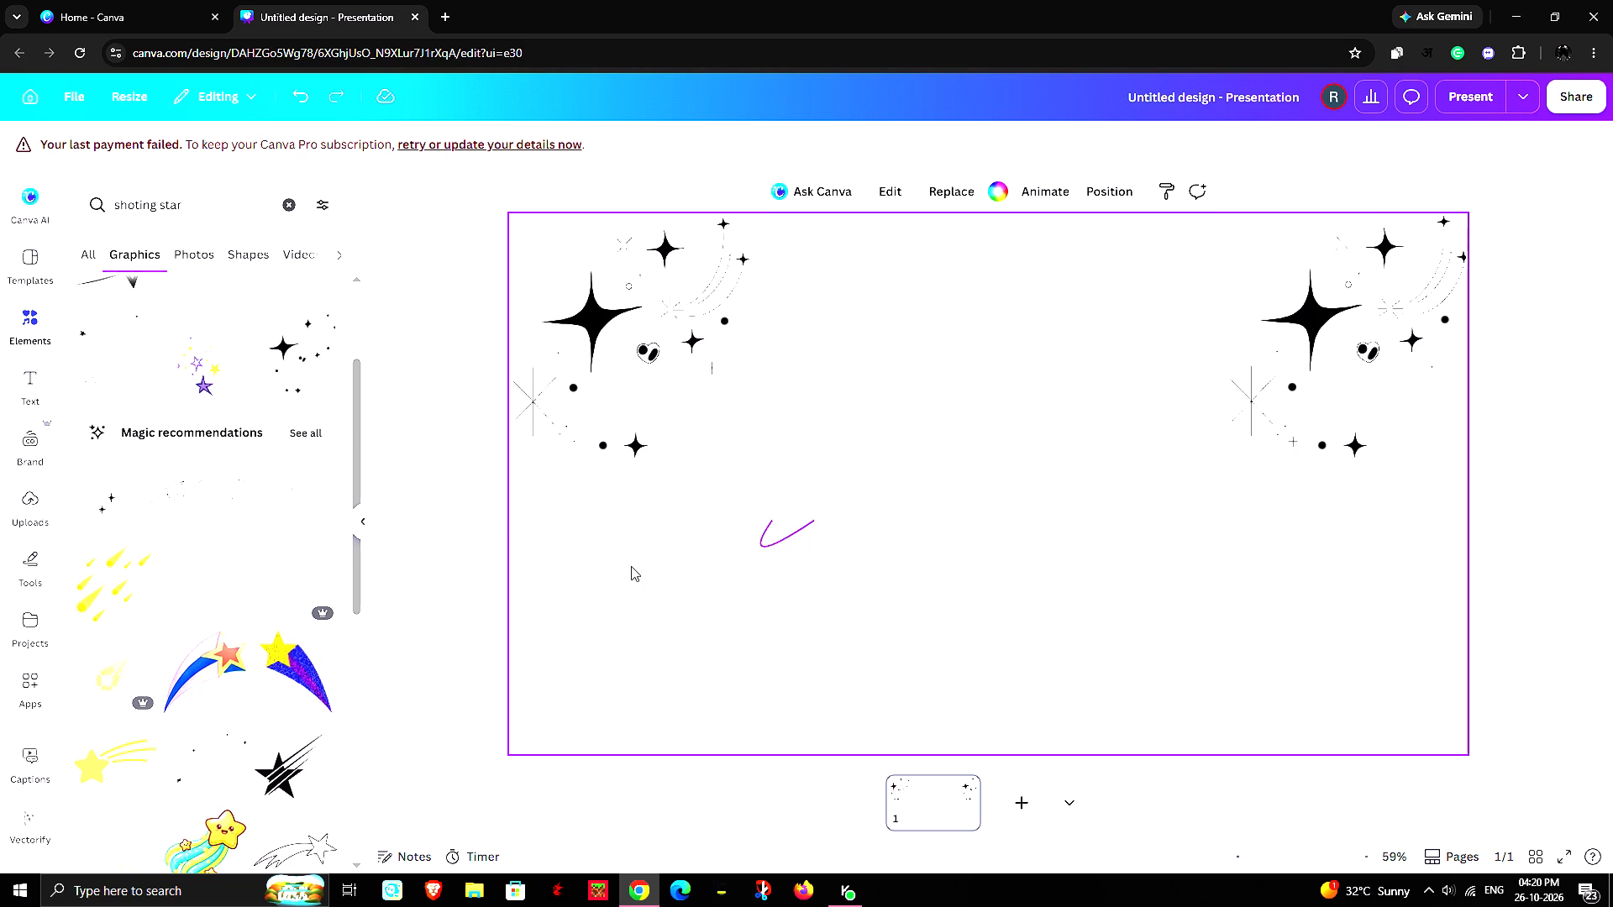
Give the small circle below the upper-left star graphic a thin outline in the pale colour already used in the design.
scroll(265, 519, "down", 4)
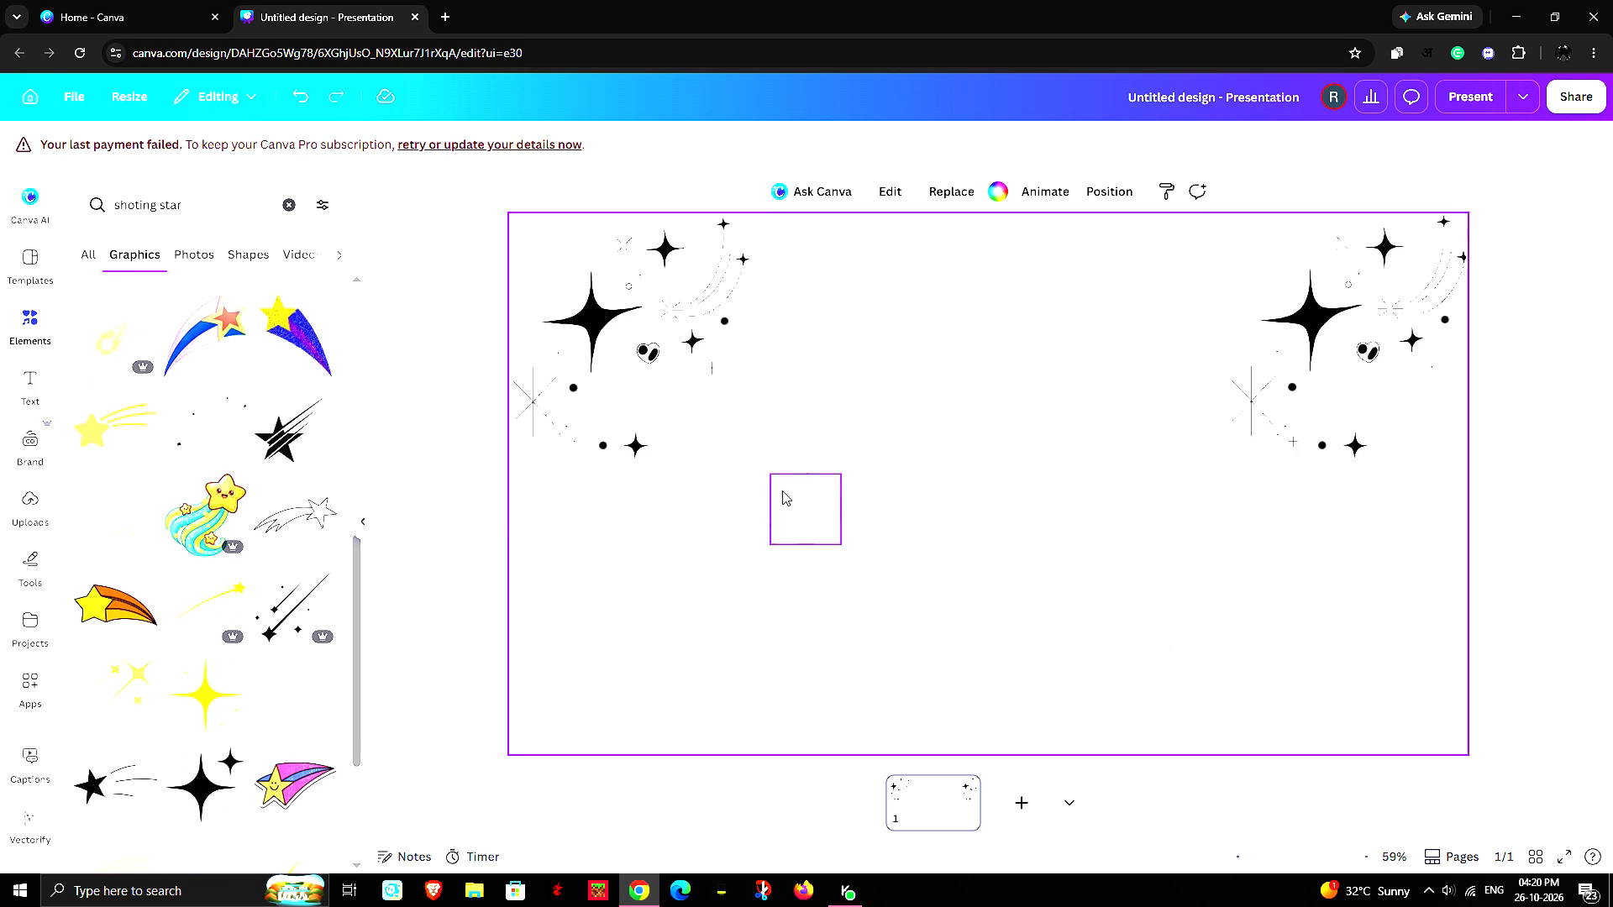
left_click(798, 498)
left_click(955, 197)
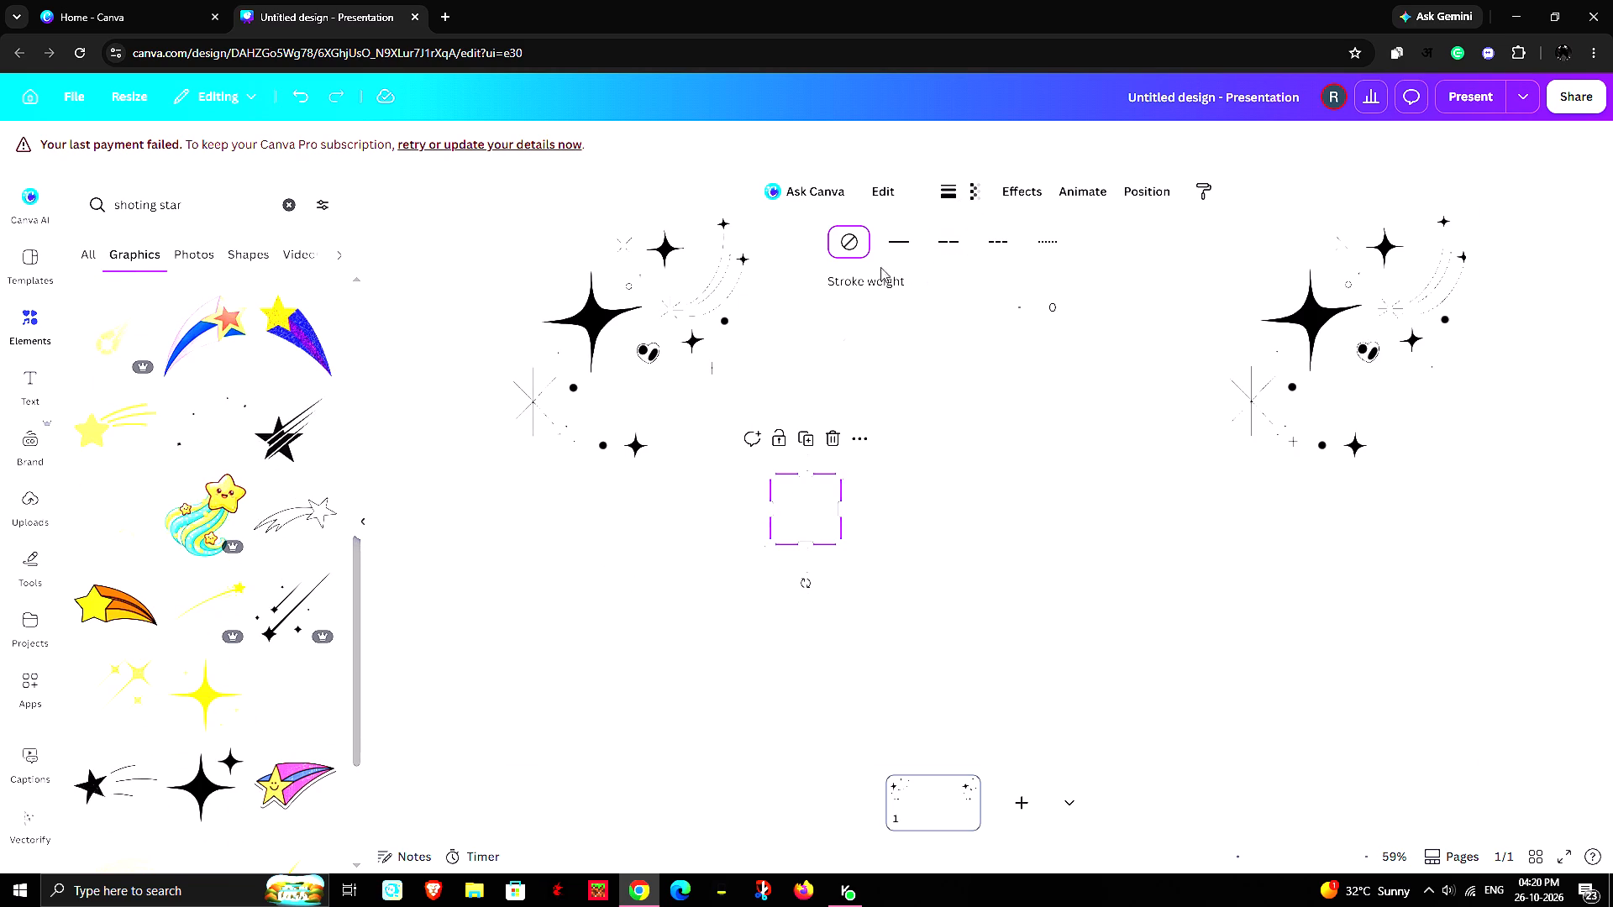
left_click_drag(831, 315, 839, 317)
left_click(930, 190)
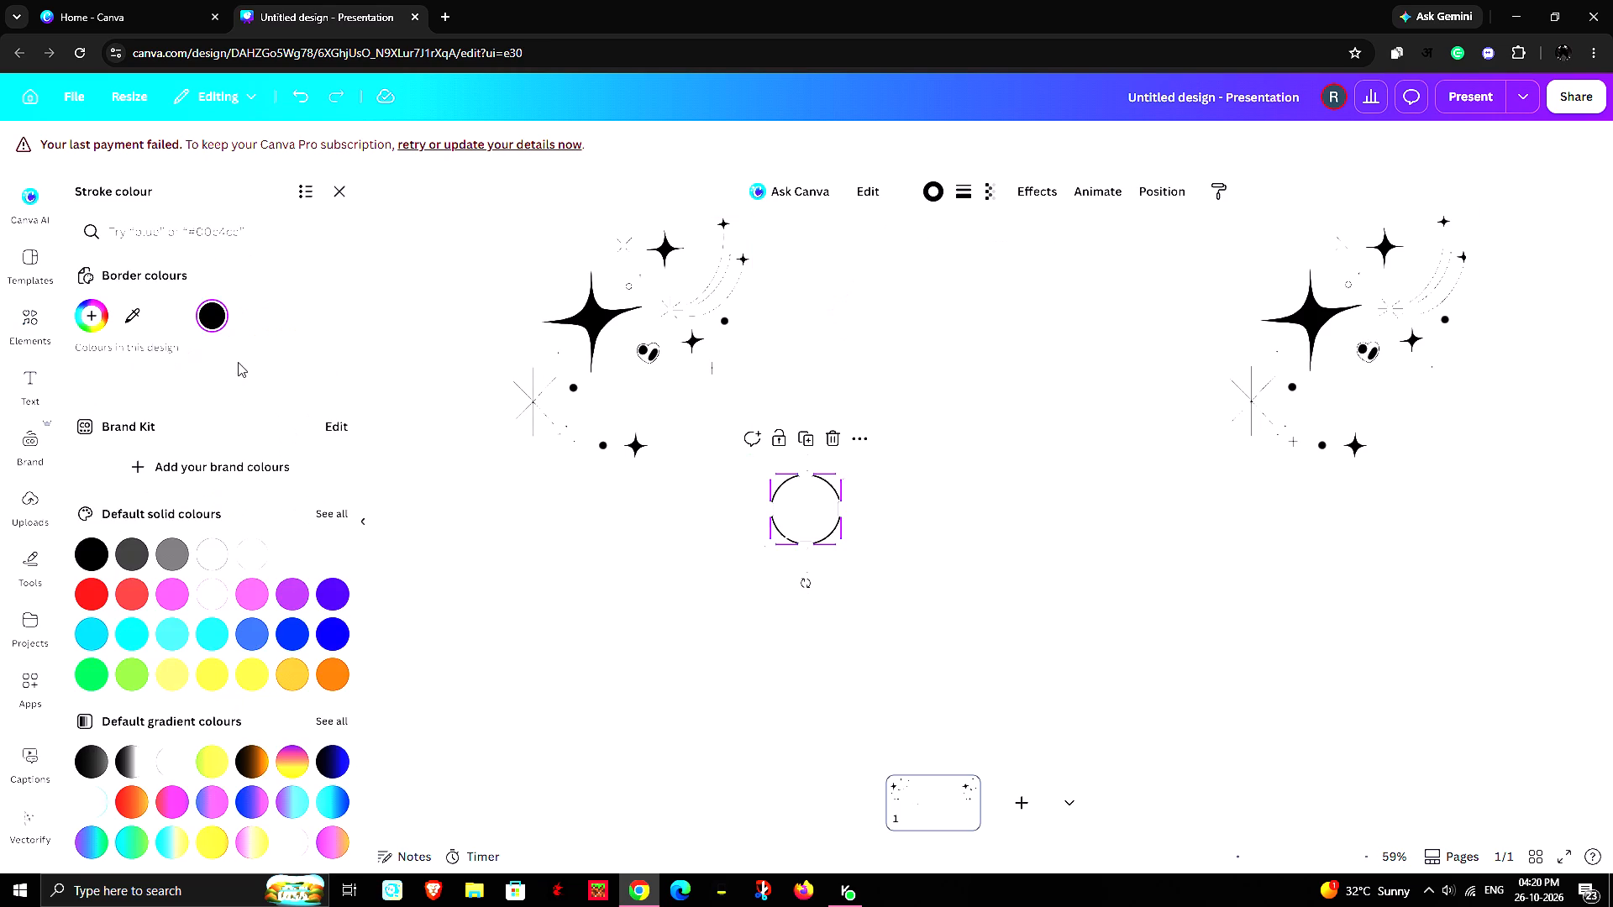
left_click(331, 554)
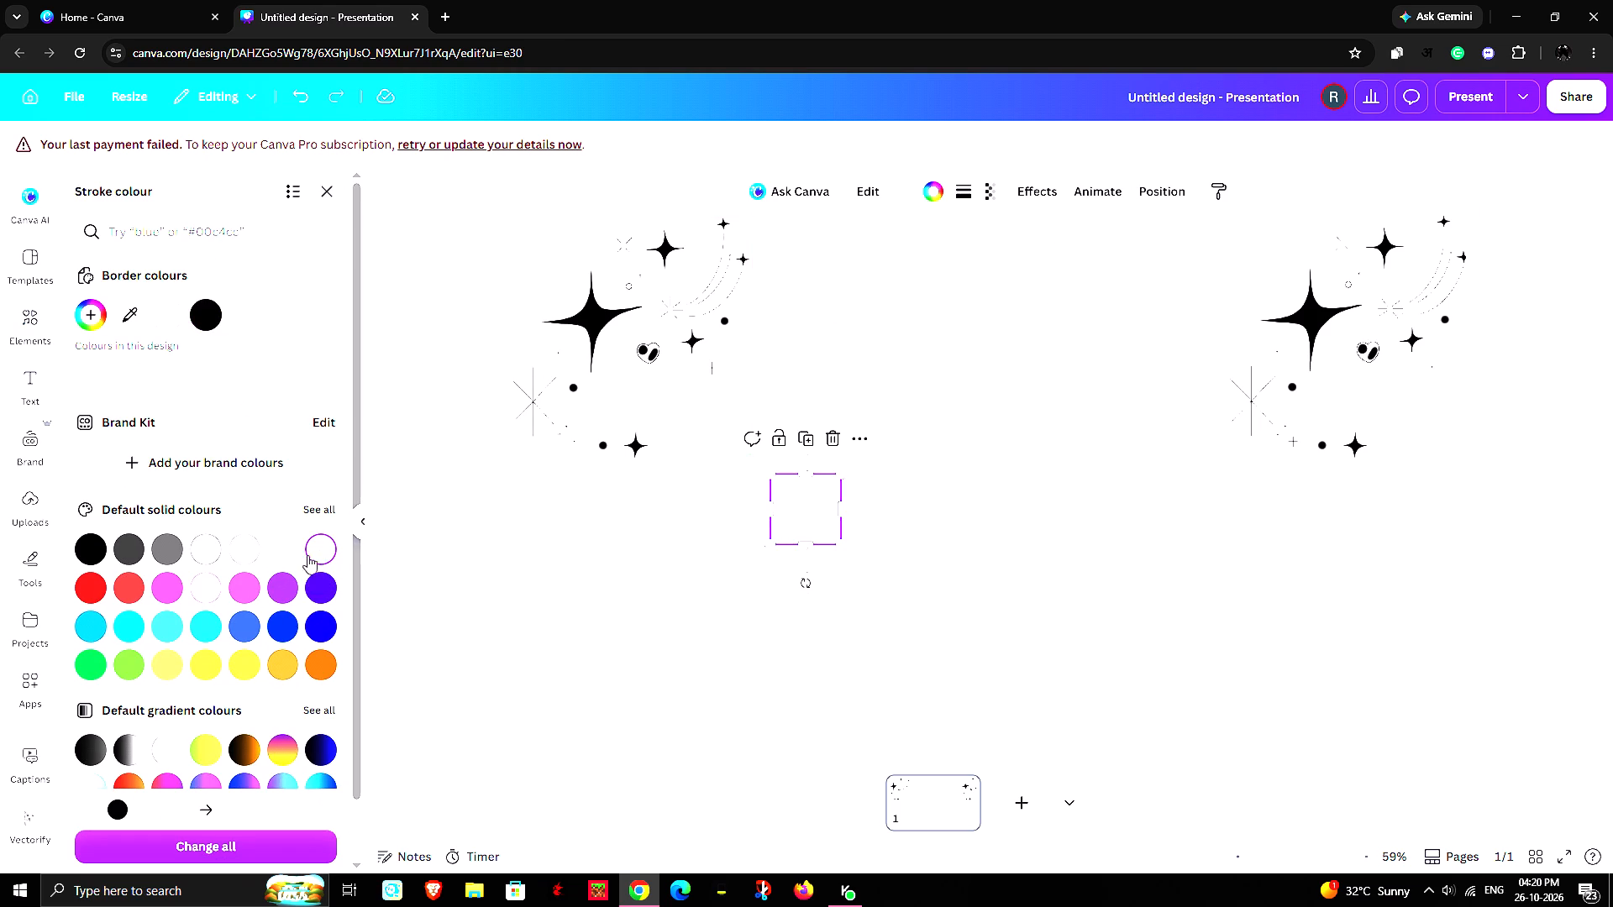
left_click(170, 321)
Set the small circle's fill colour to white.
left_click(905, 197)
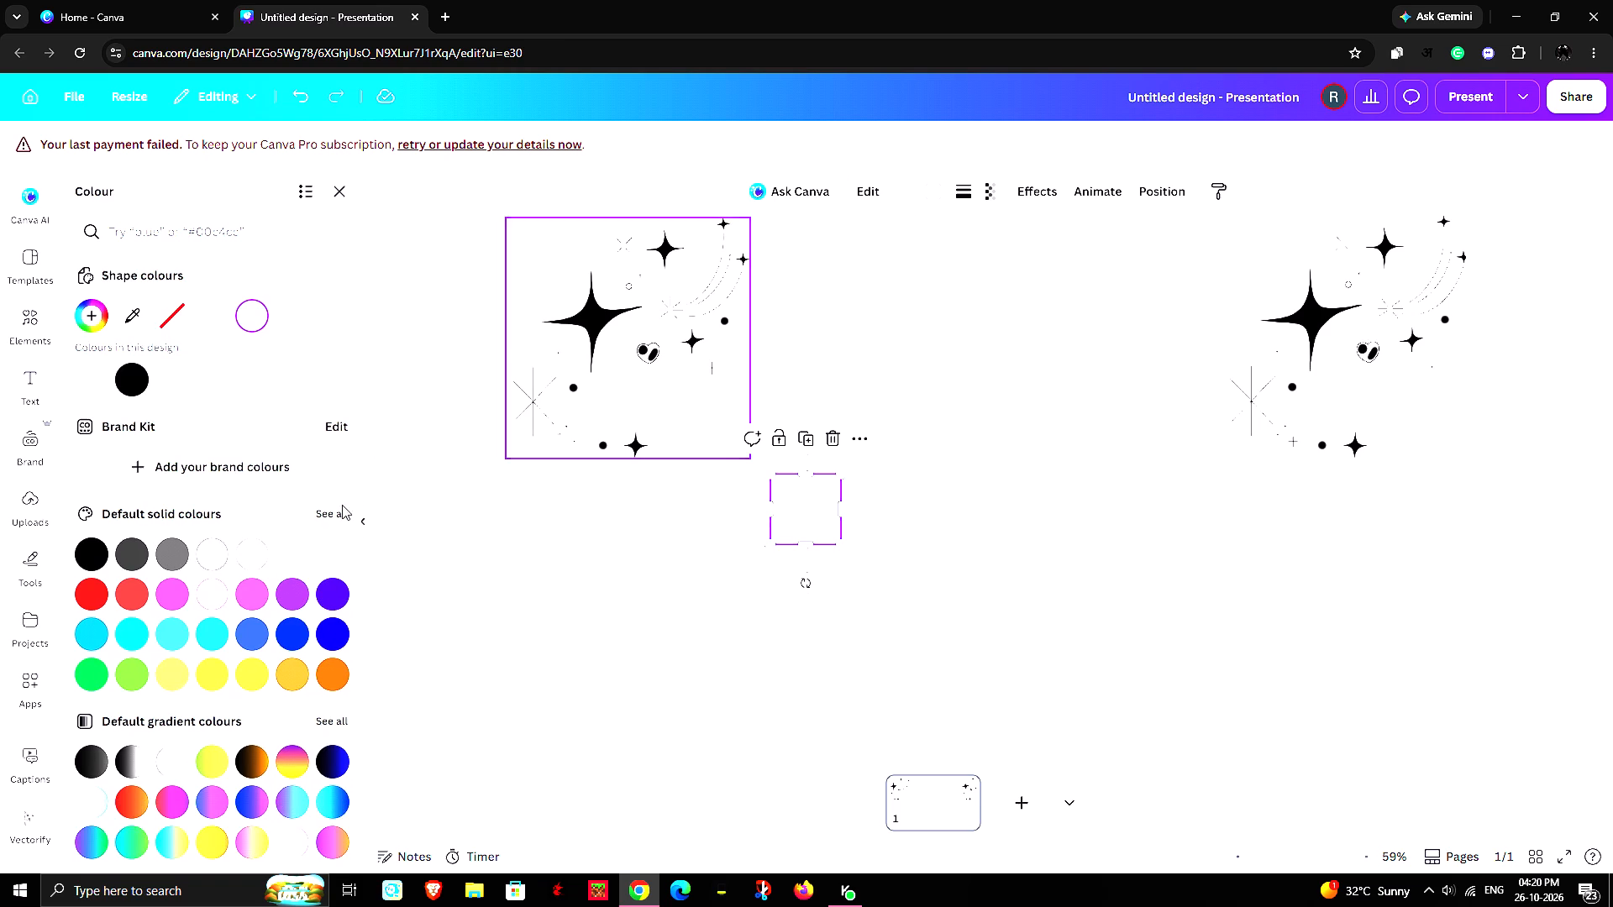
left_click(333, 555)
left_click(683, 579)
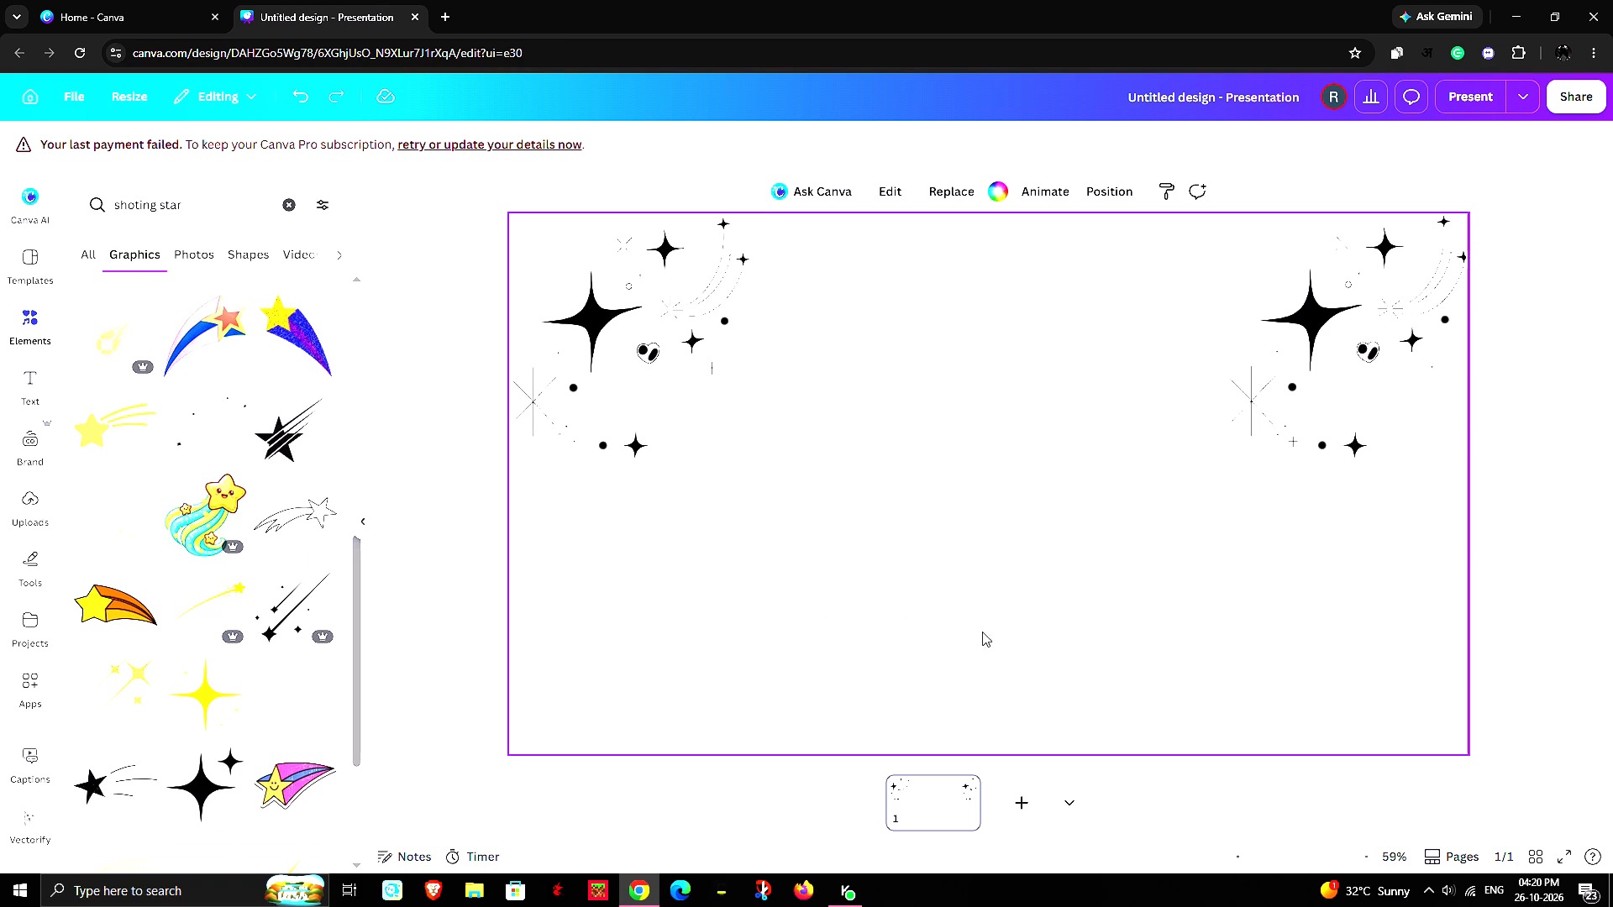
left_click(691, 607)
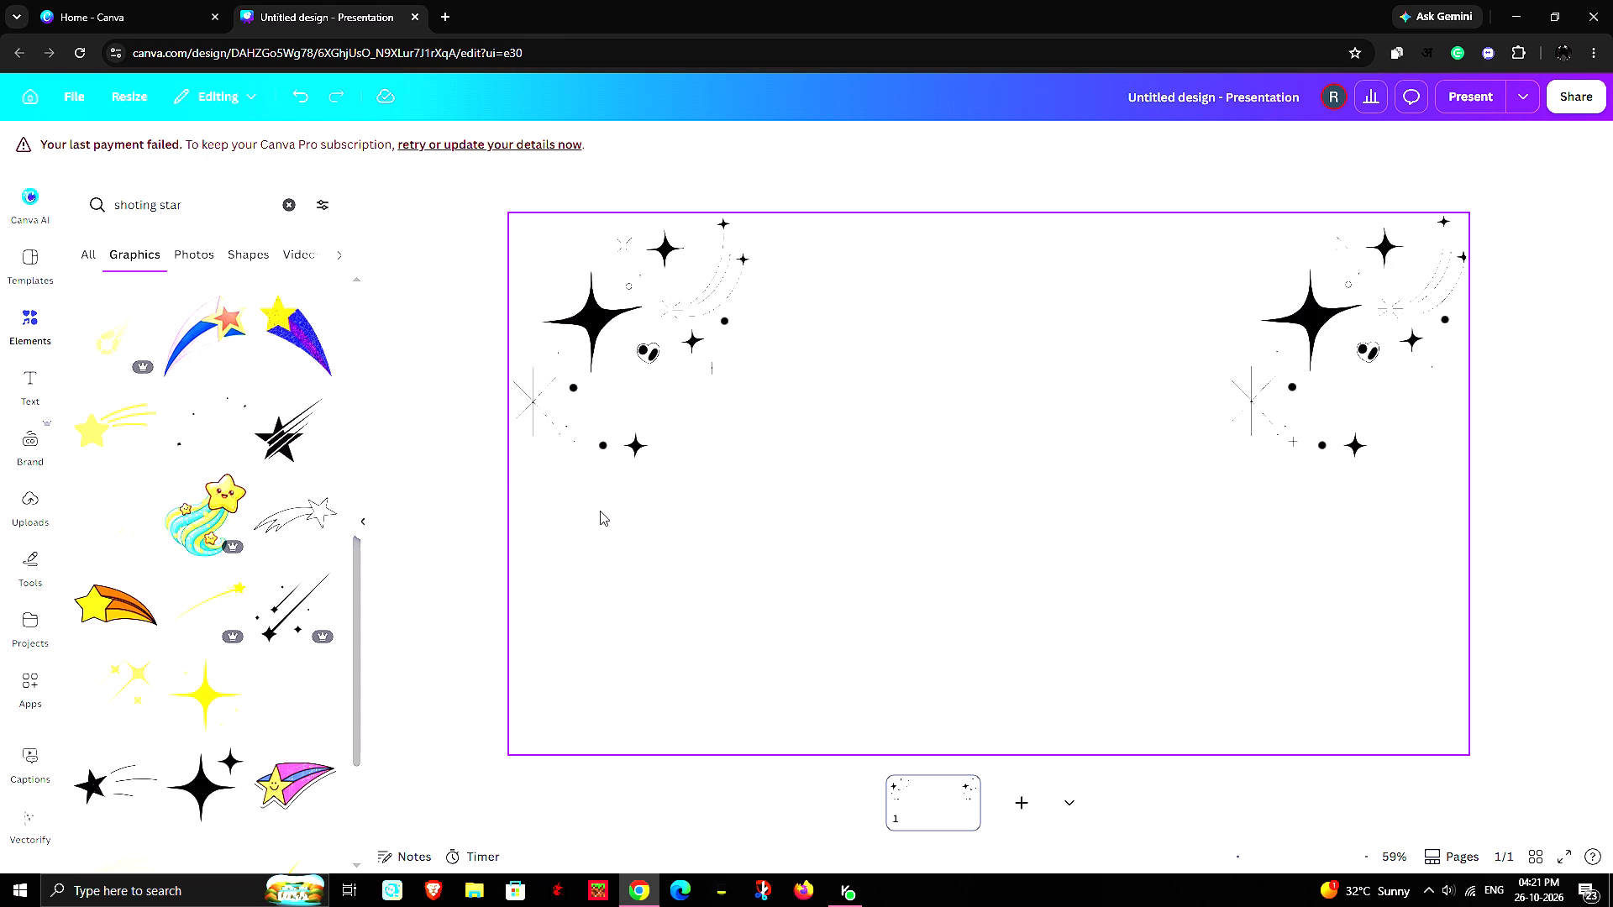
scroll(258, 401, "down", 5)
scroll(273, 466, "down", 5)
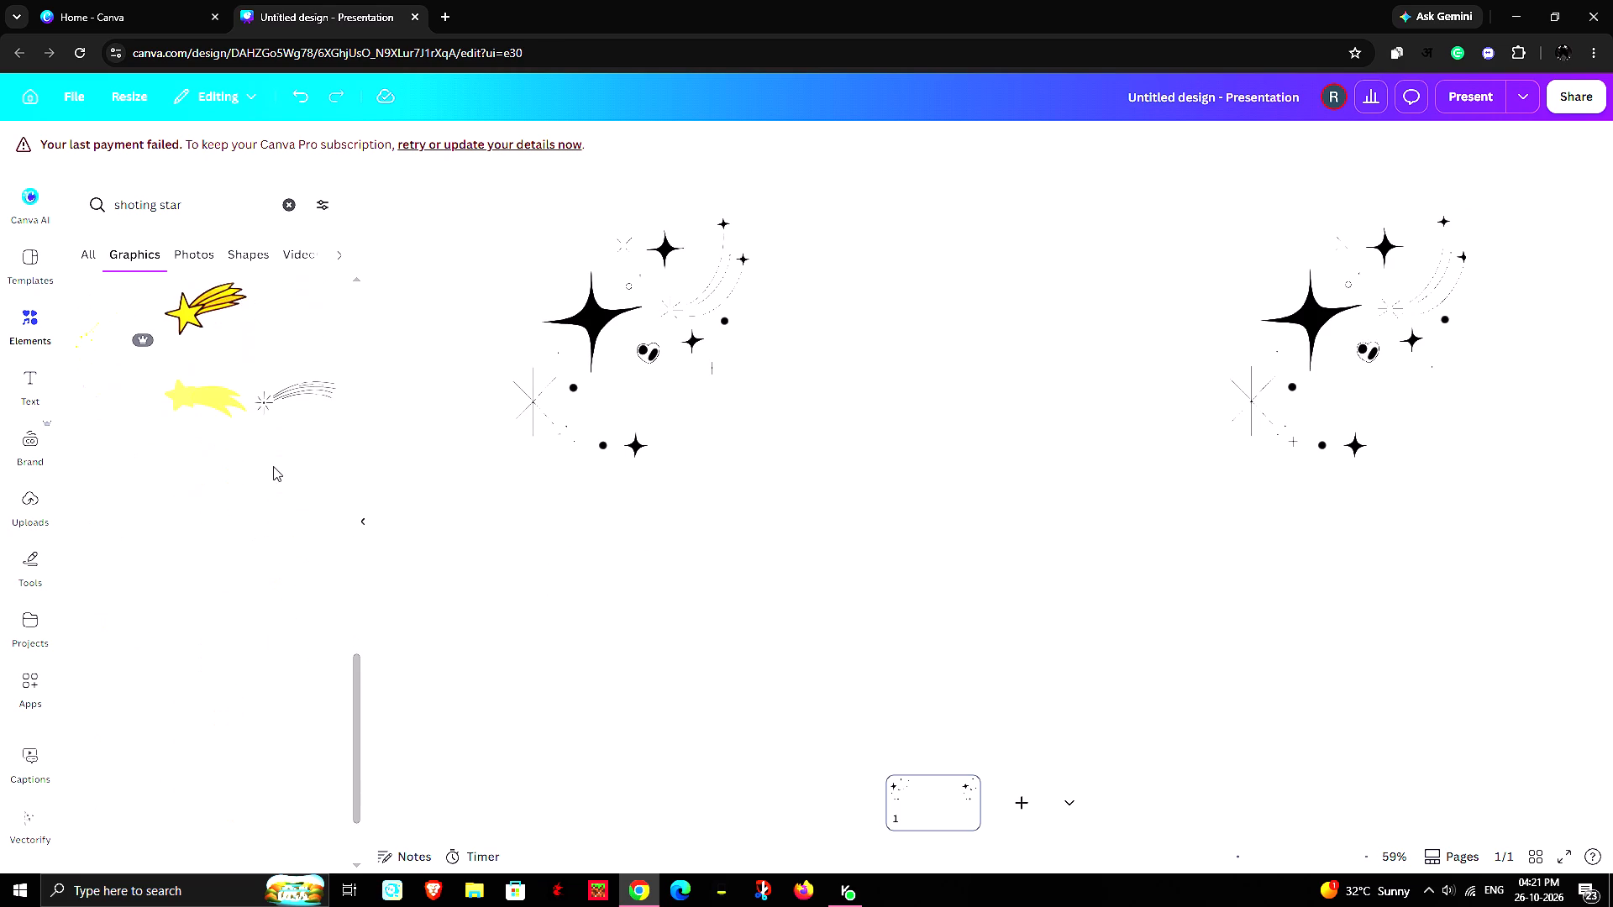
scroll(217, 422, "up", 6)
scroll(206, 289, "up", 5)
Search the elements library for "flawer" using the recent search and show all of the graphics results.
left_click(290, 205)
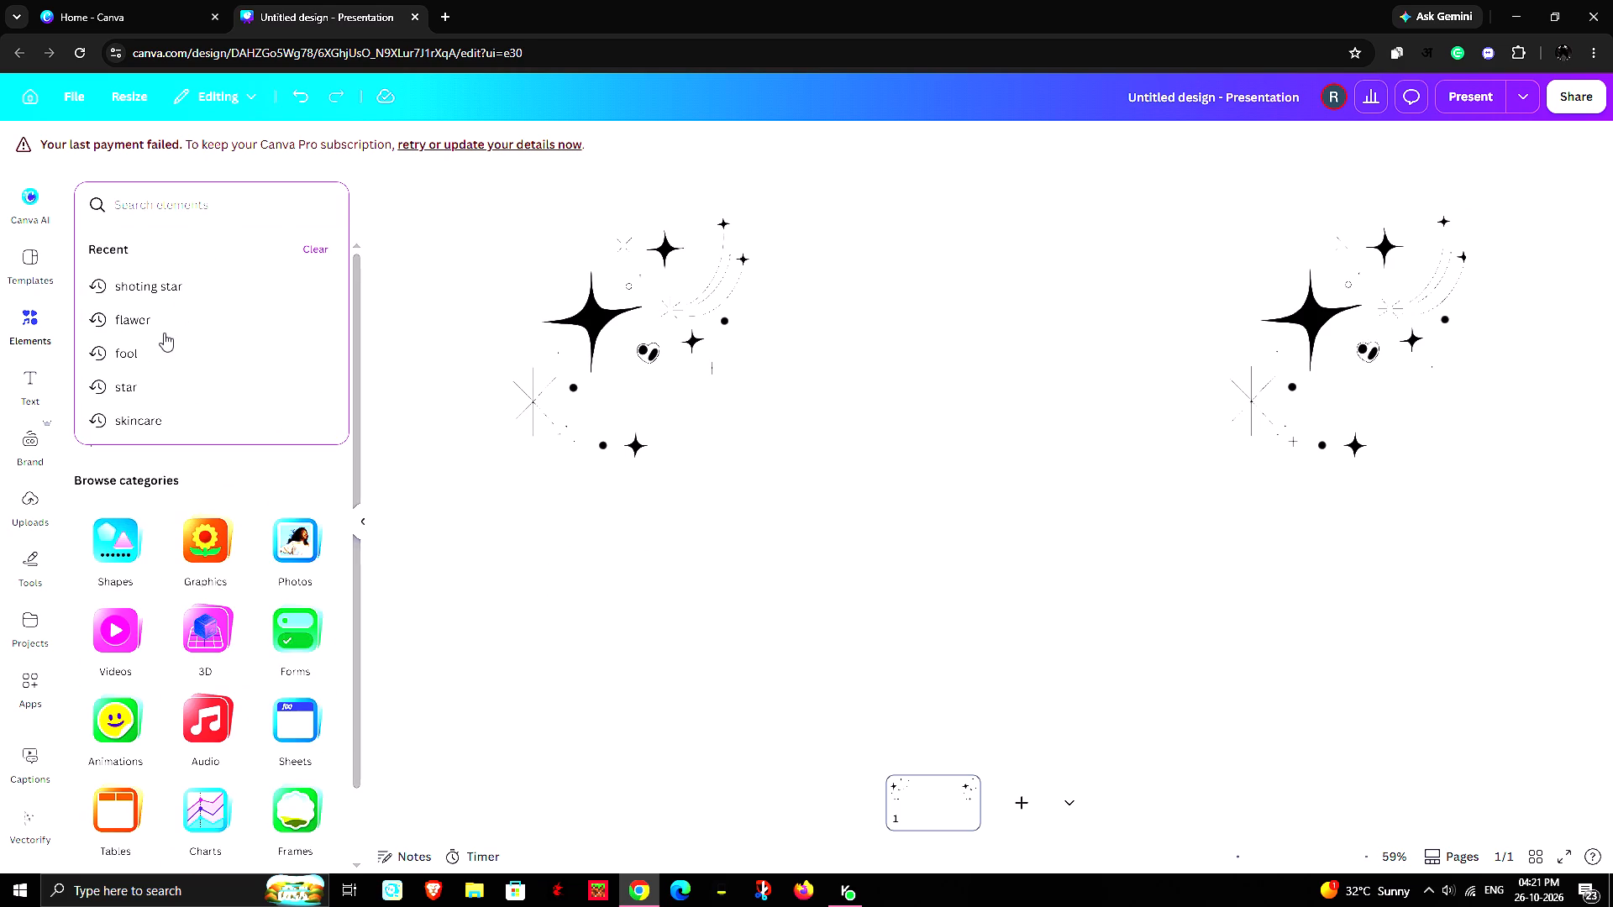
left_click(176, 318)
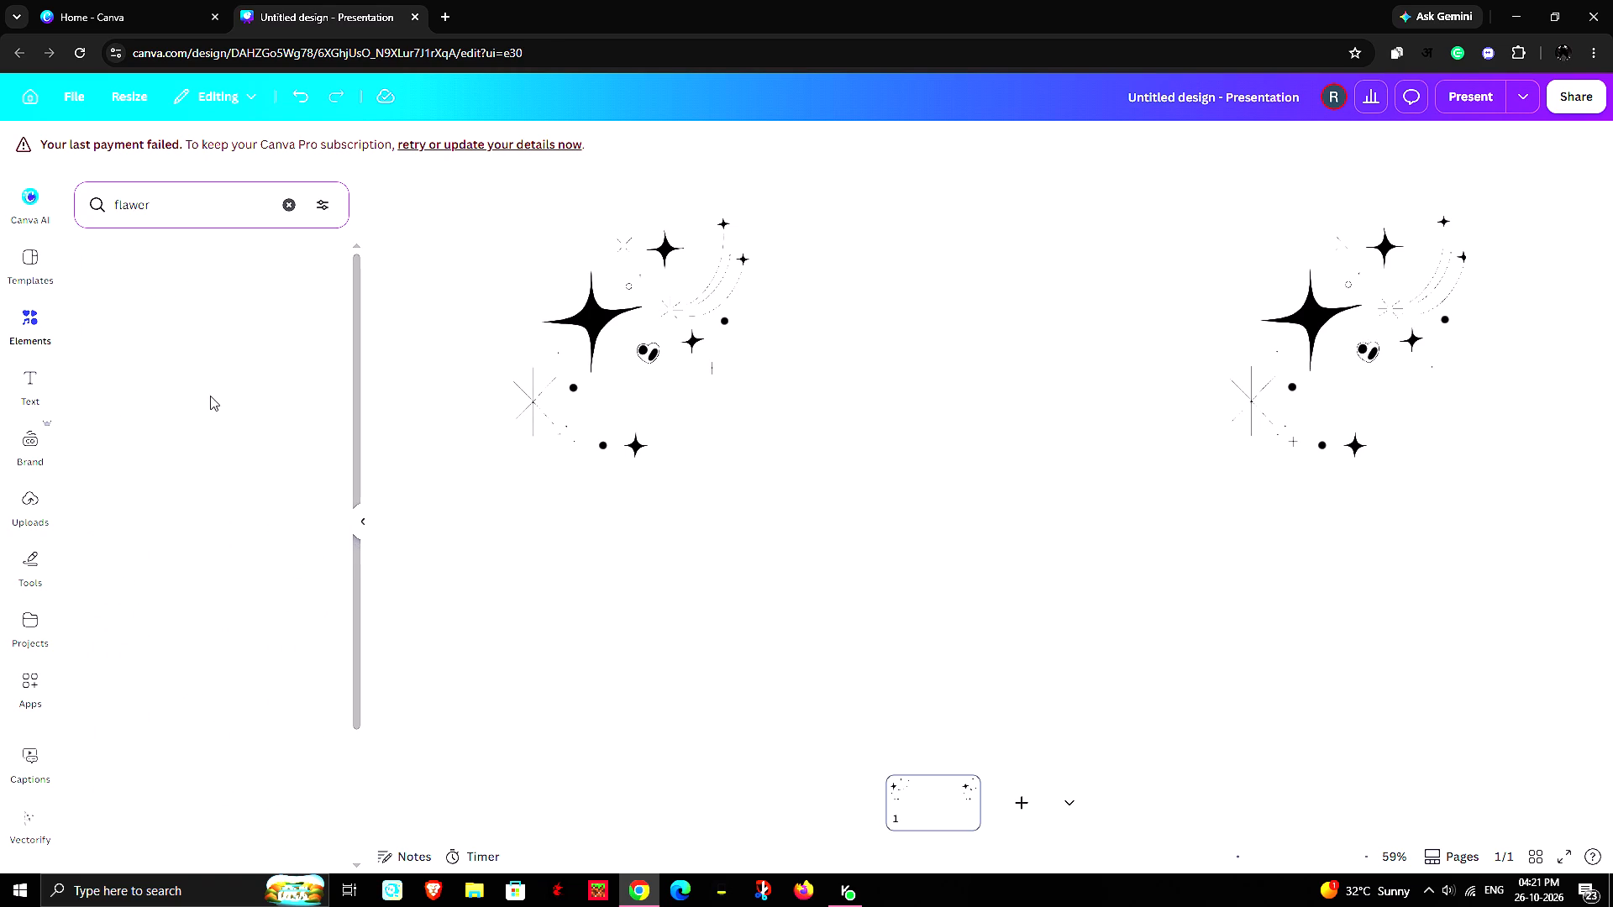
scroll(215, 377, "down", 6)
scroll(226, 447, "down", 4)
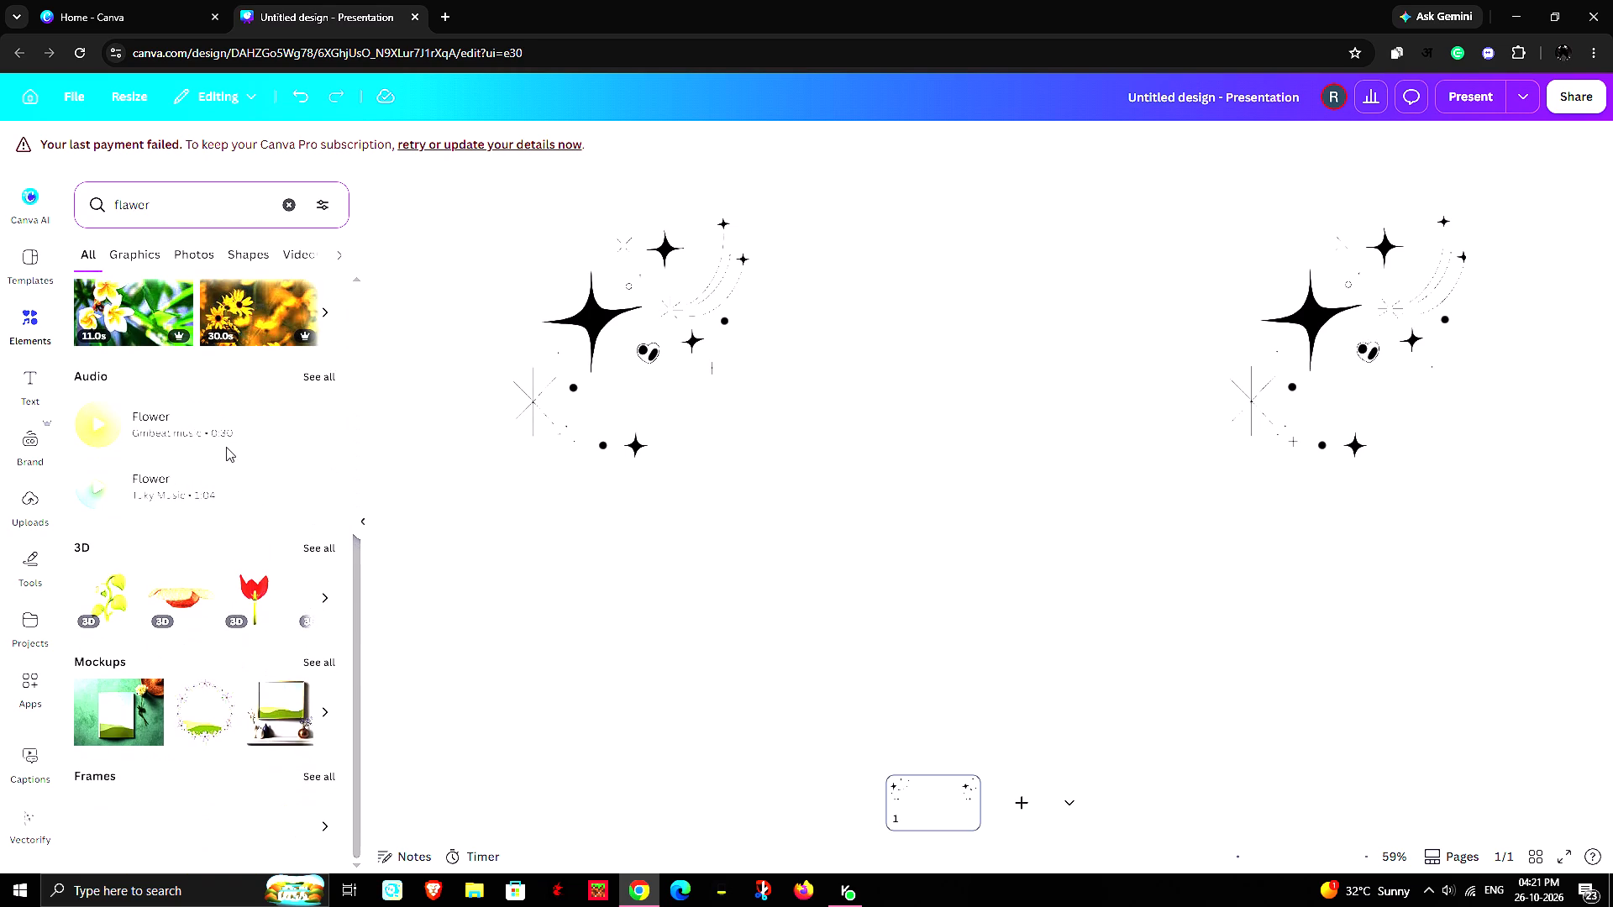
scroll(226, 447, "up", 12)
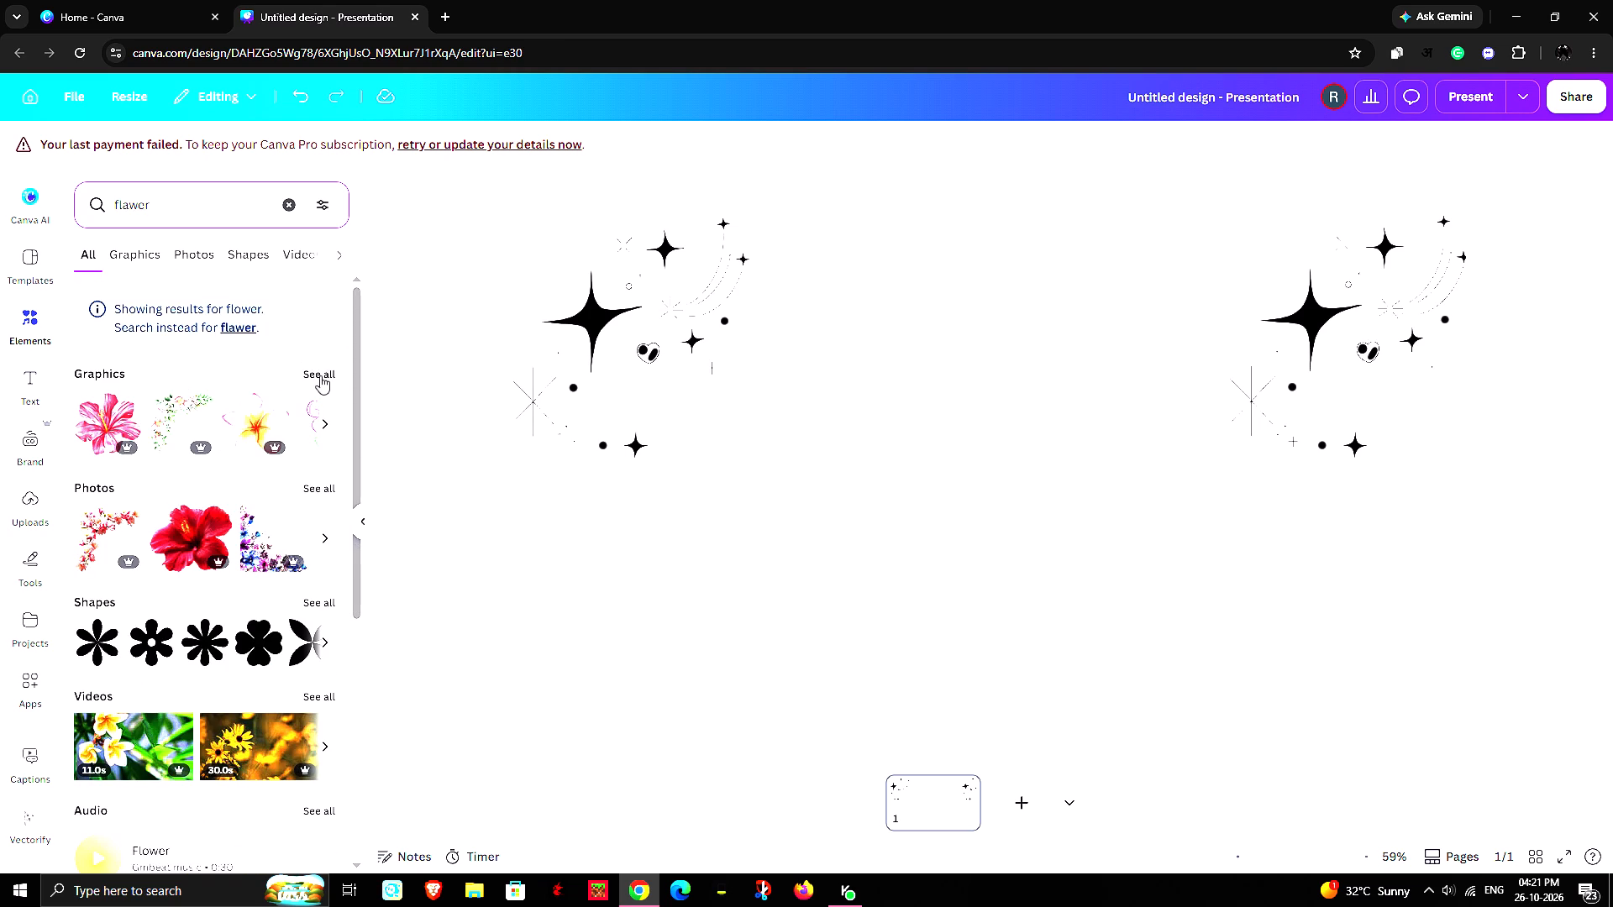
left_click(322, 375)
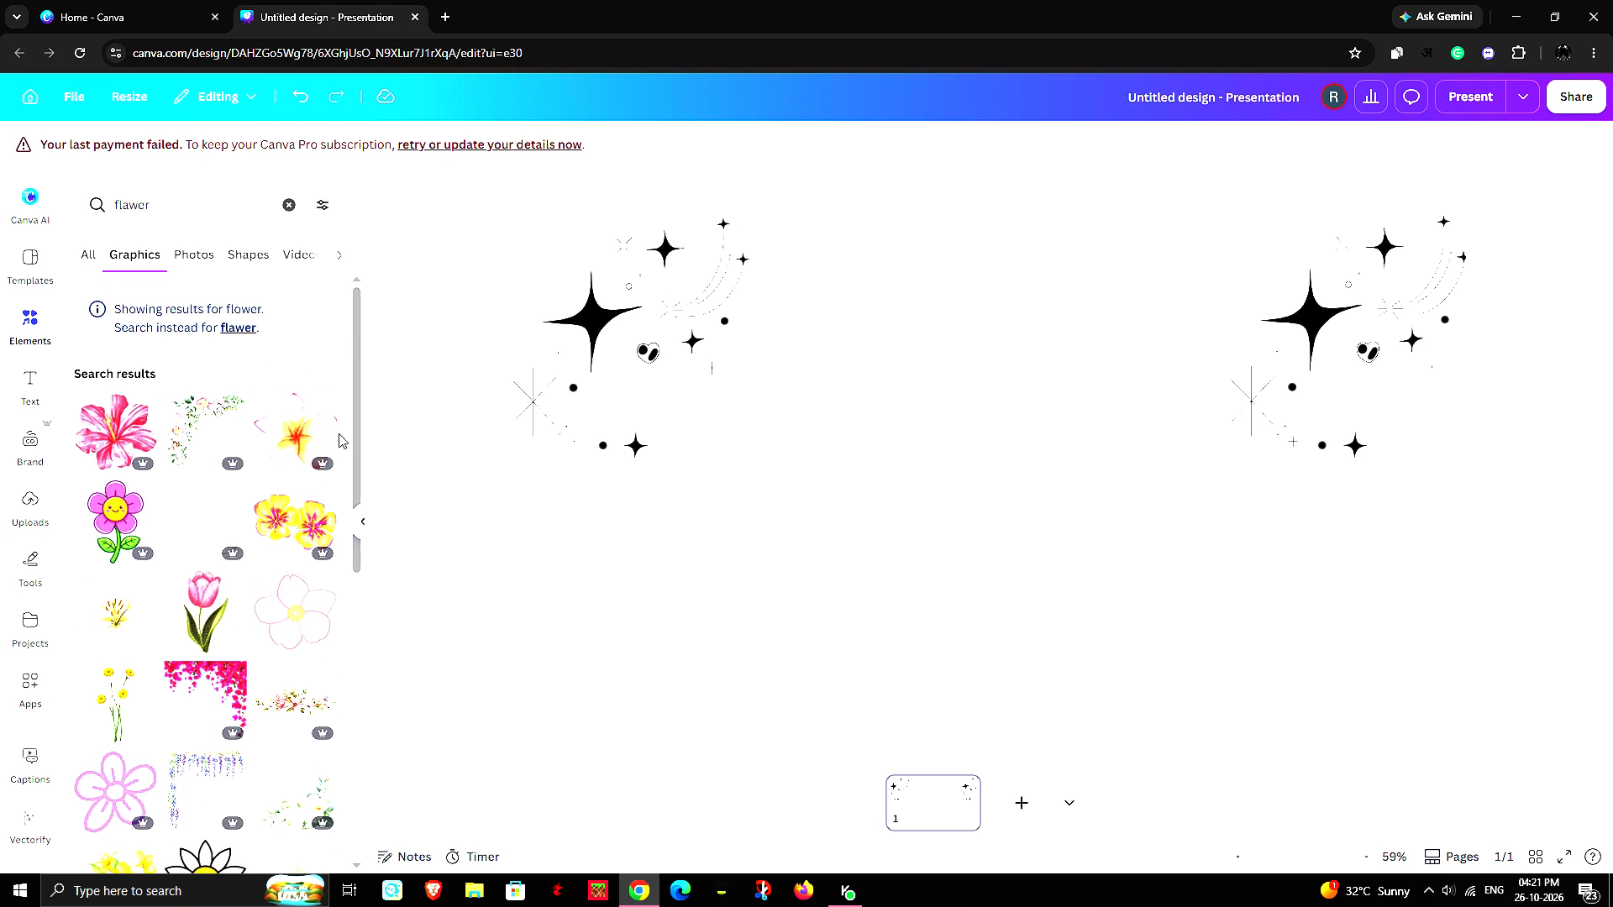
Look through the flower graphics for a black line-art design that suits the star decorations.
scroll(283, 451, "down", 11)
scroll(255, 469, "down", 12)
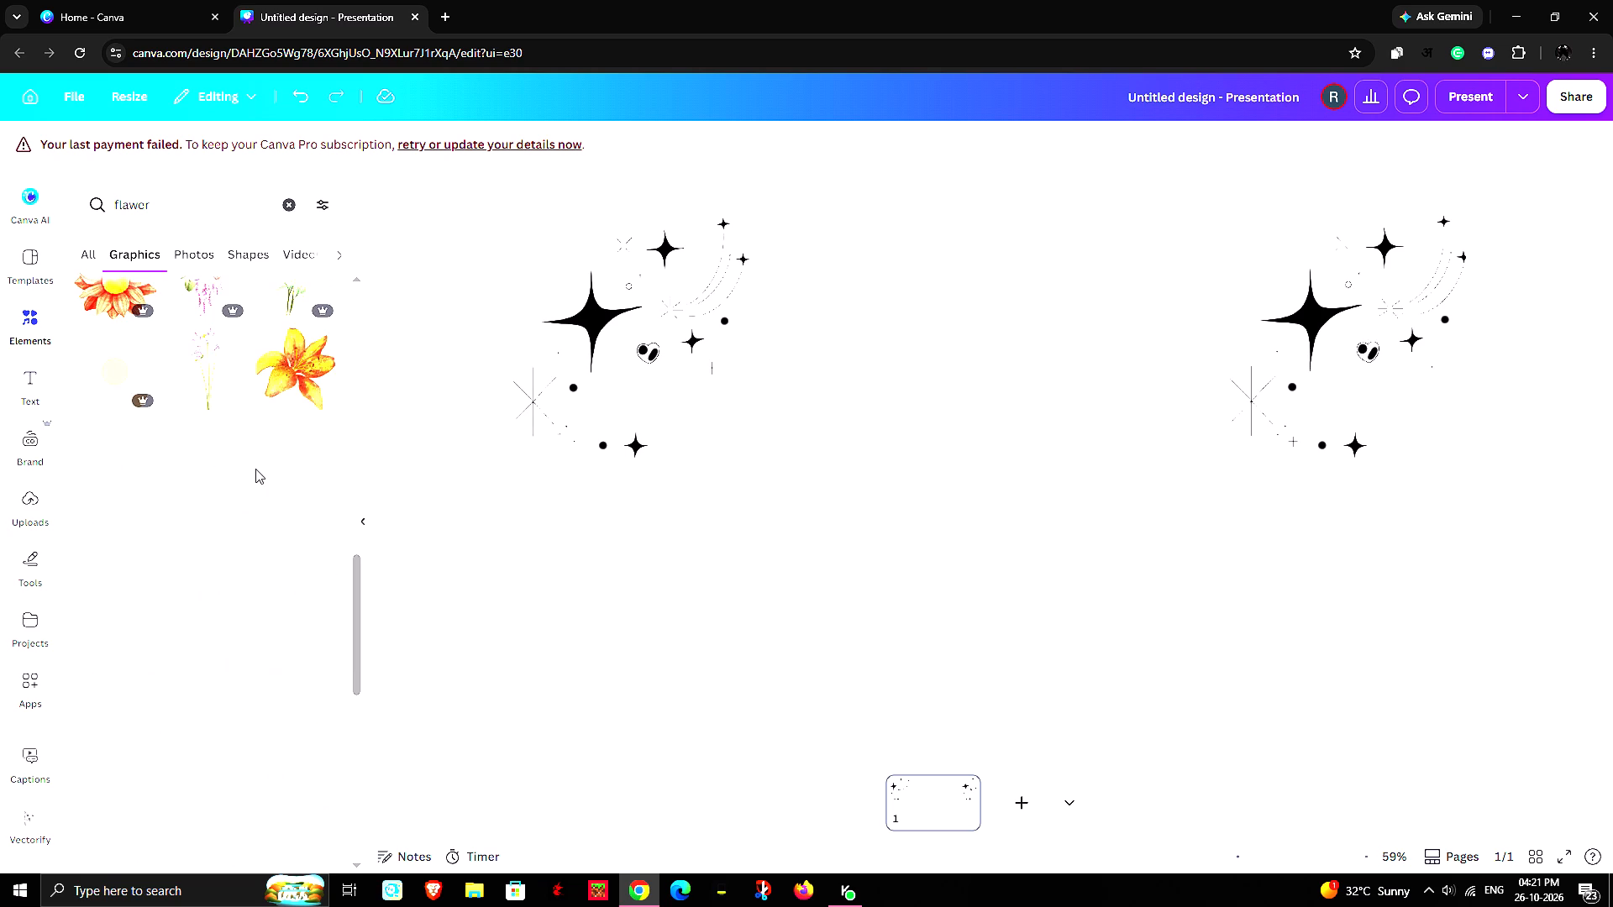
scroll(255, 469, "down", 12)
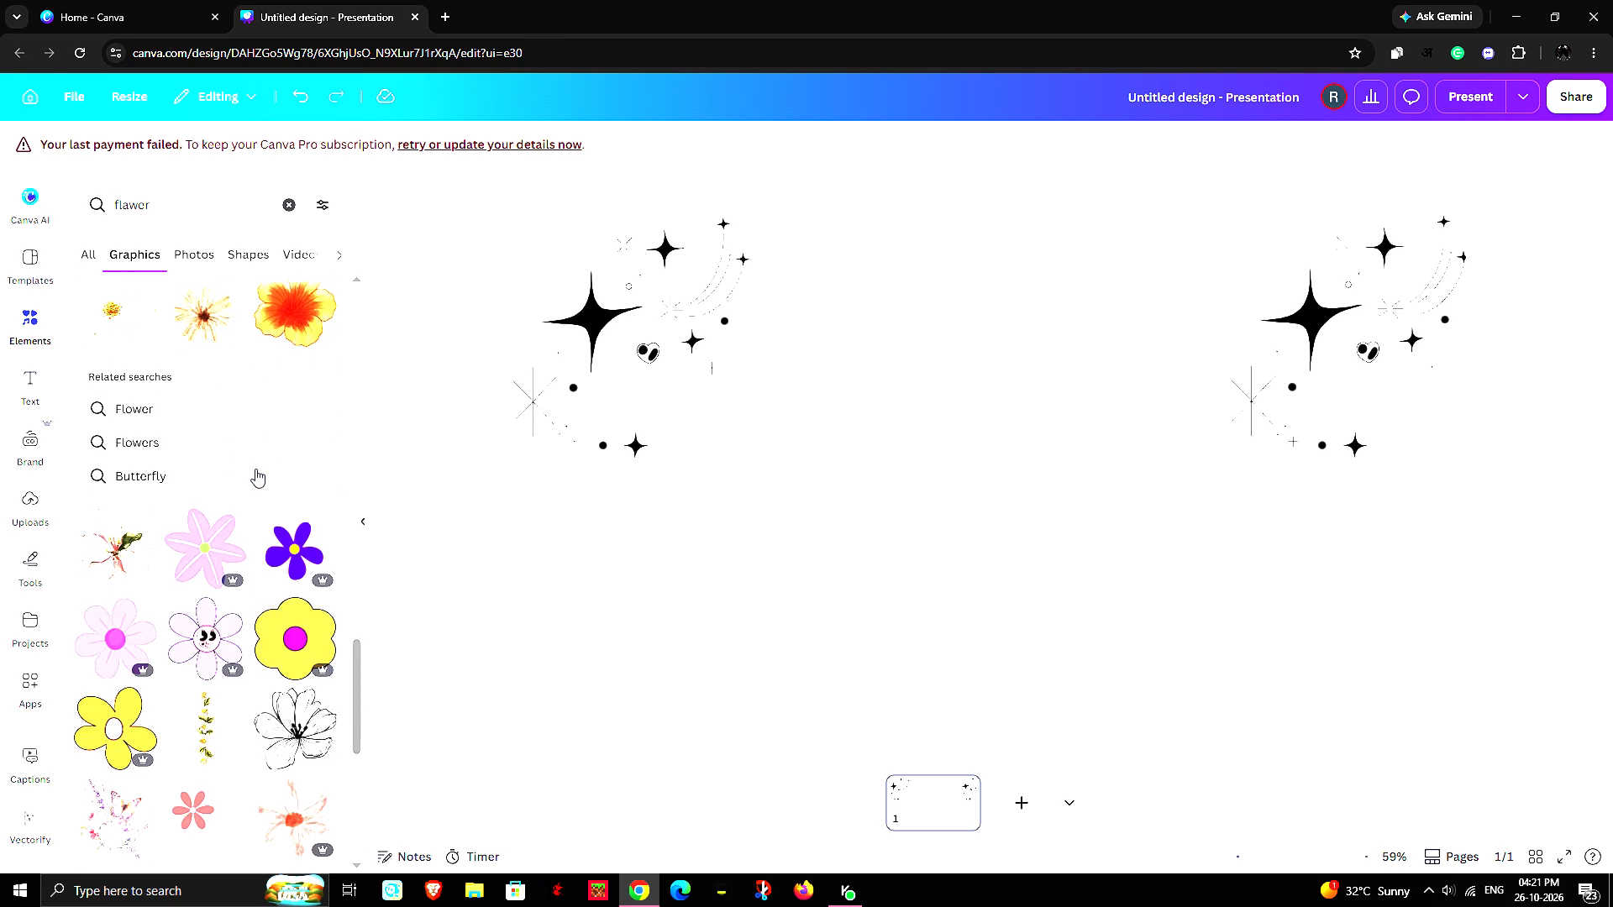
scroll(255, 469, "down", 14)
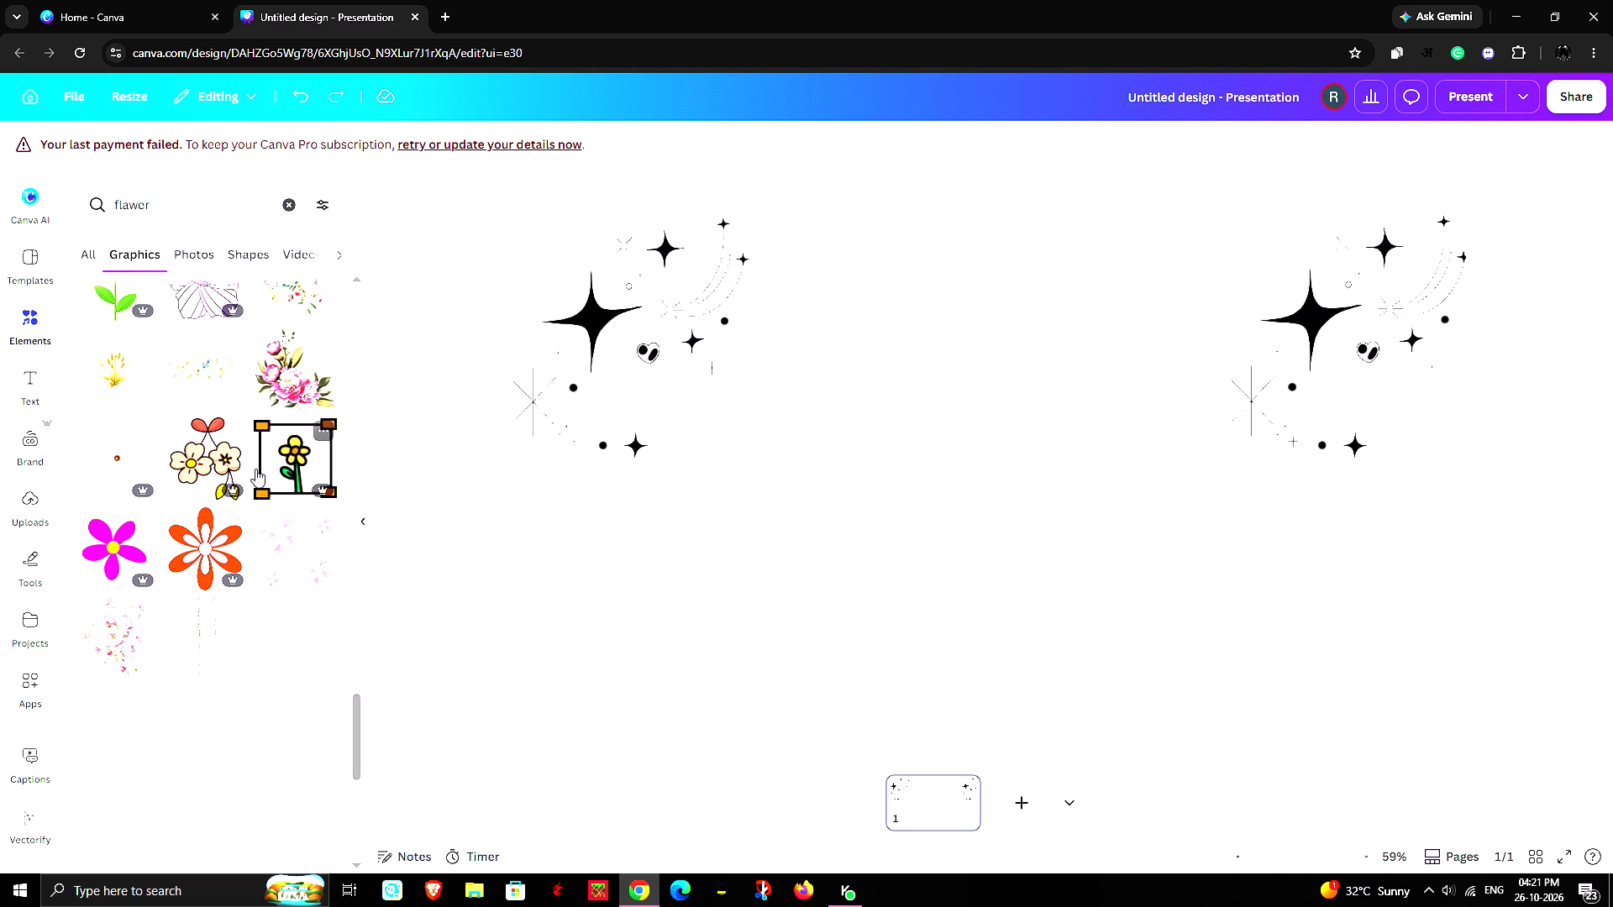
scroll(255, 469, "down", 17)
scroll(260, 438, "down", 6)
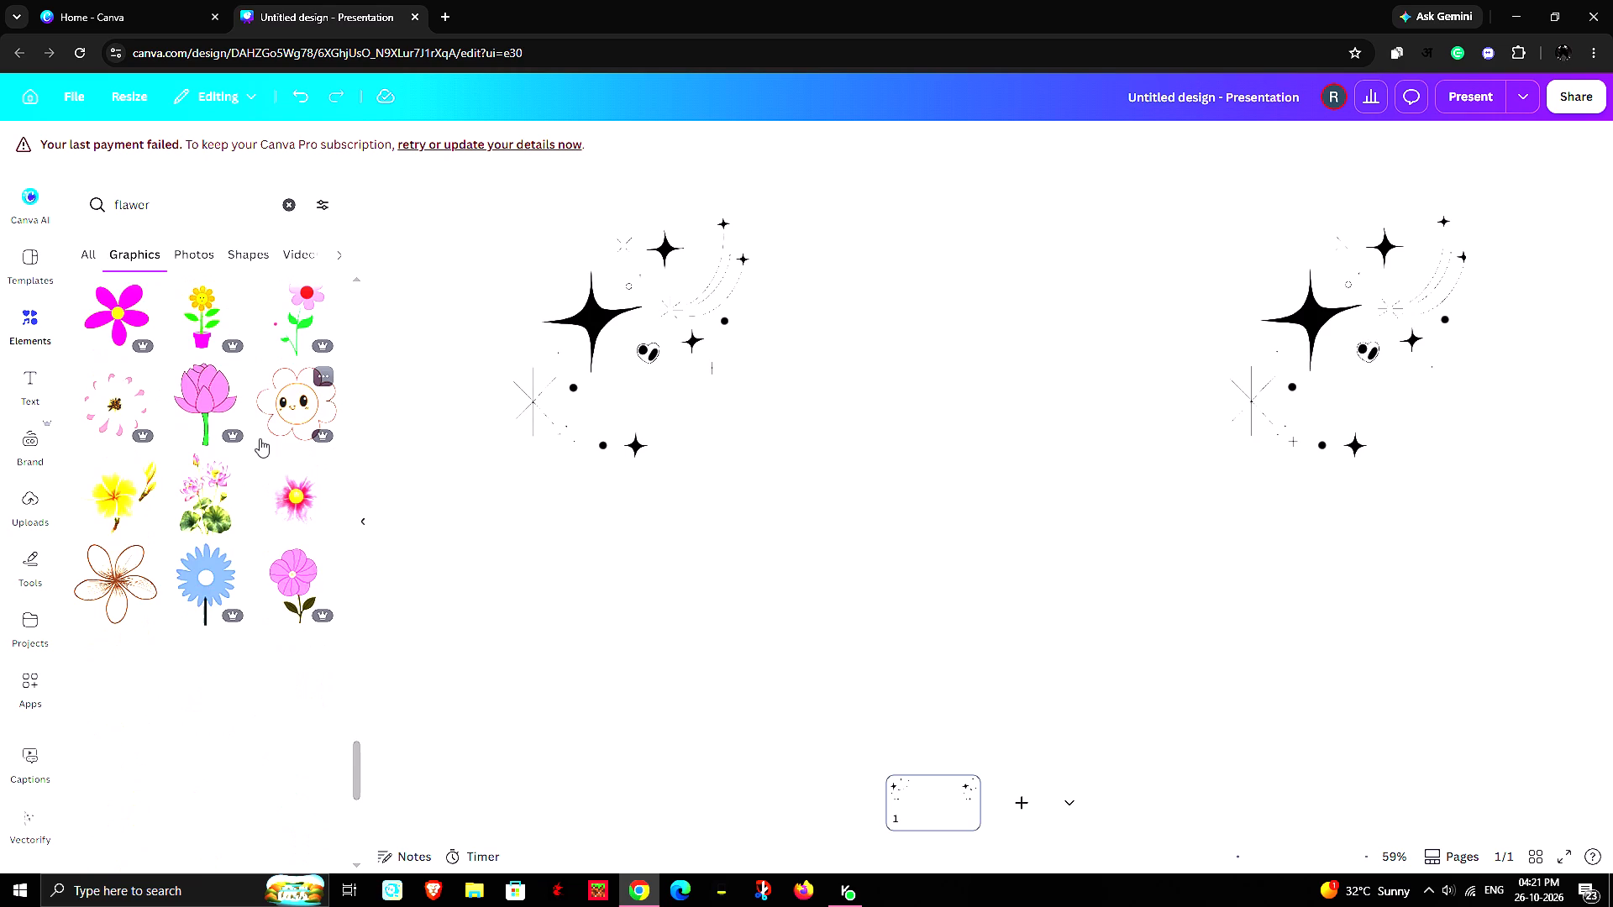
scroll(260, 438, "down", 12)
scroll(260, 438, "up", 4)
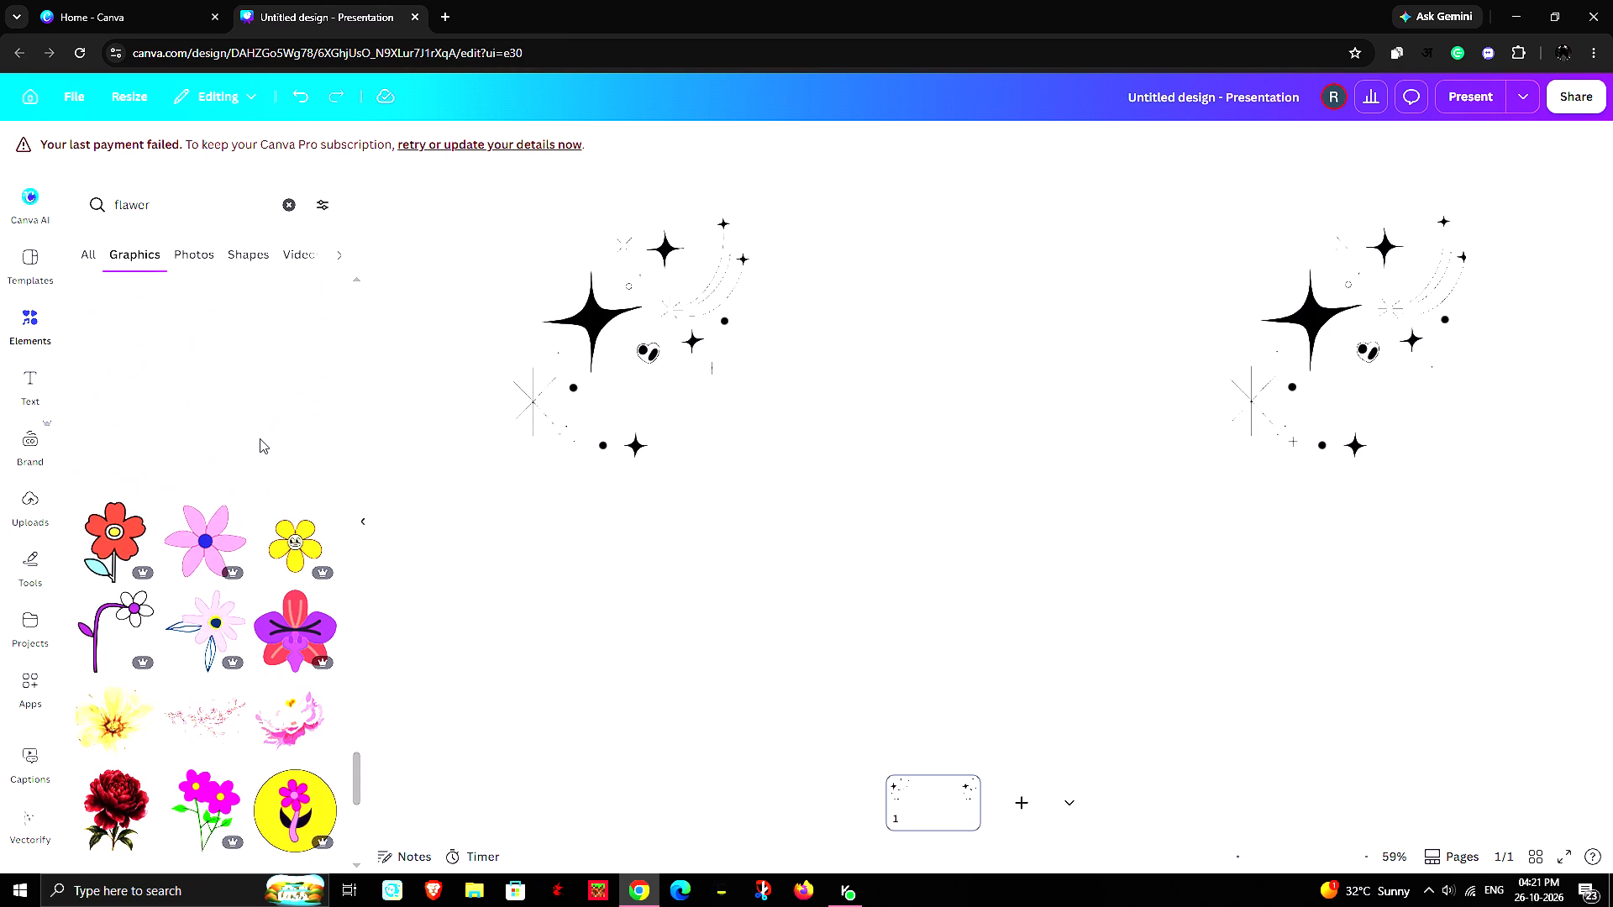
scroll(260, 438, "down", 4)
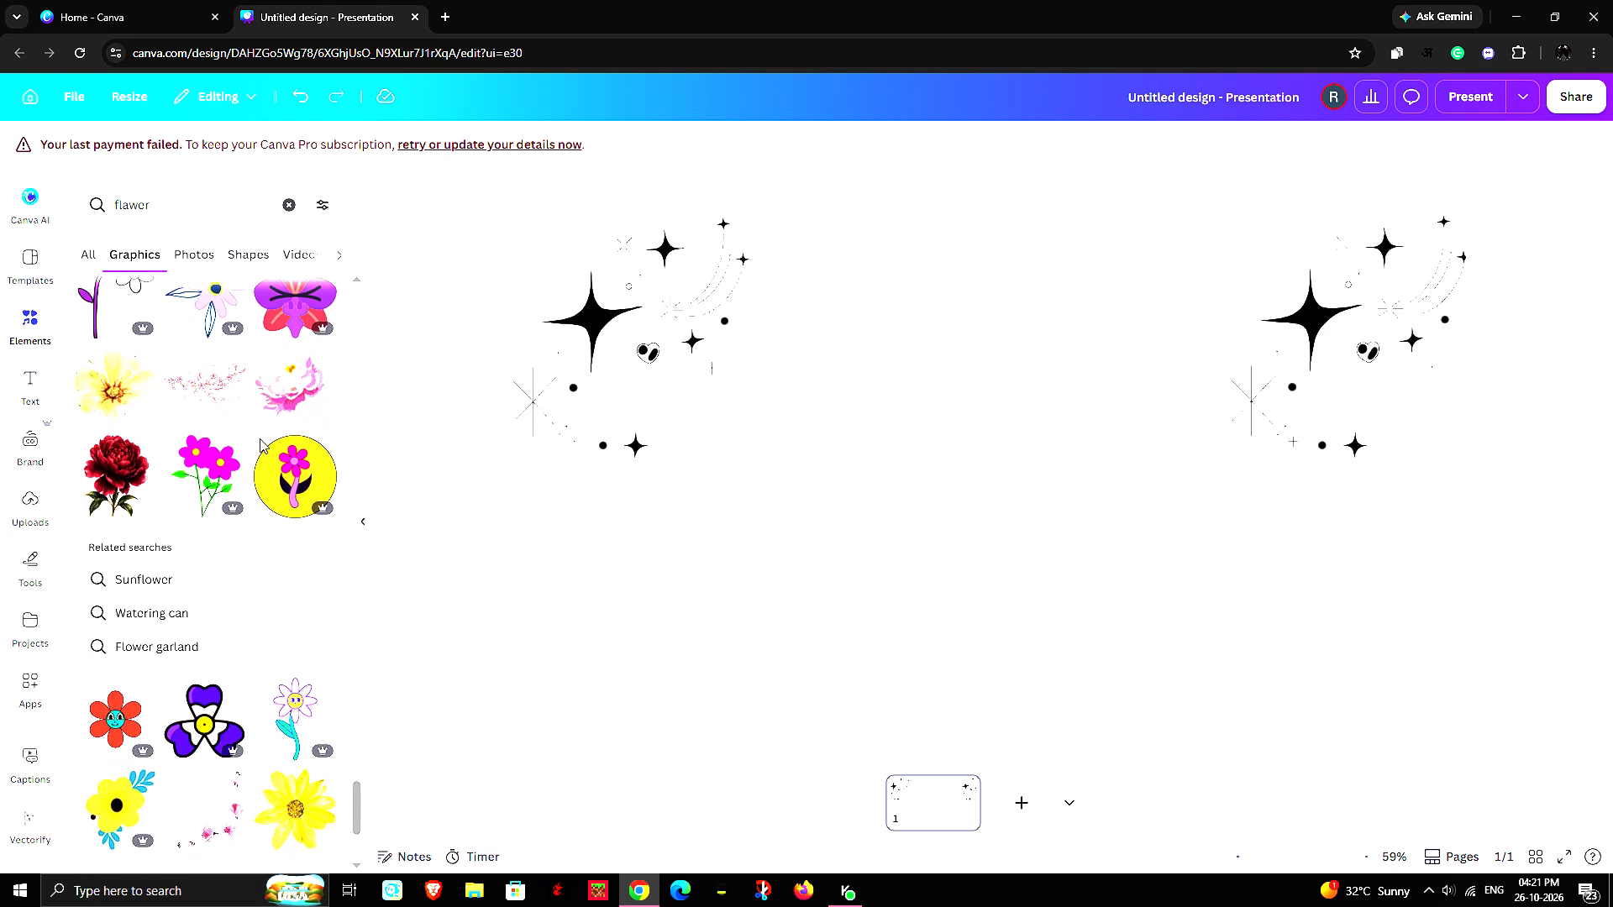
scroll(260, 438, "down", 19)
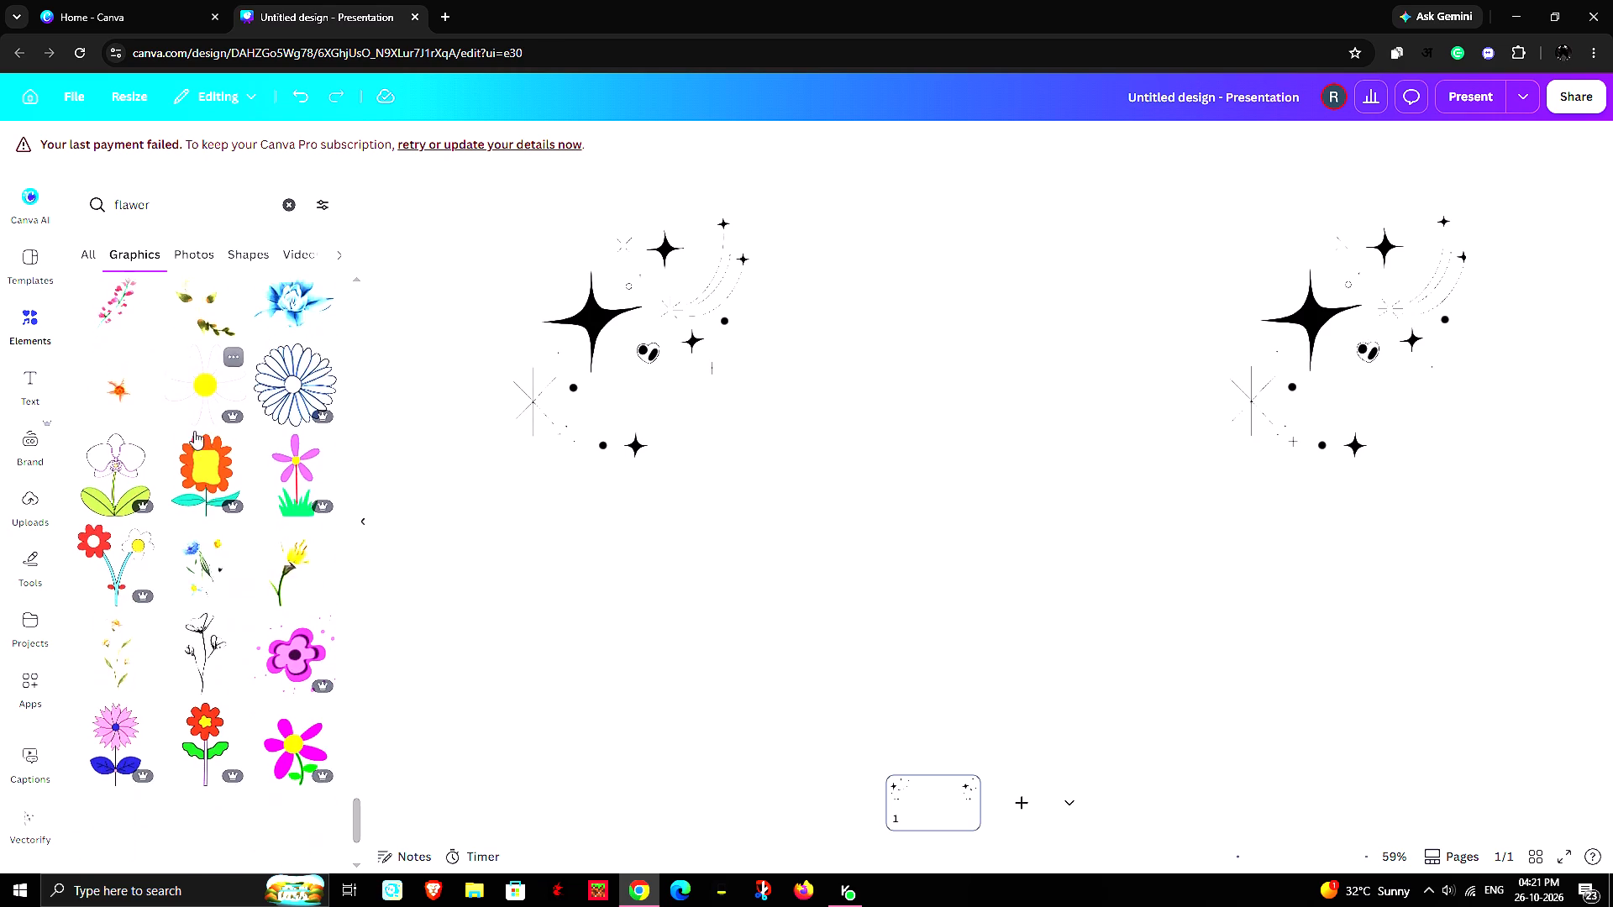
scroll(194, 431, "down", 2)
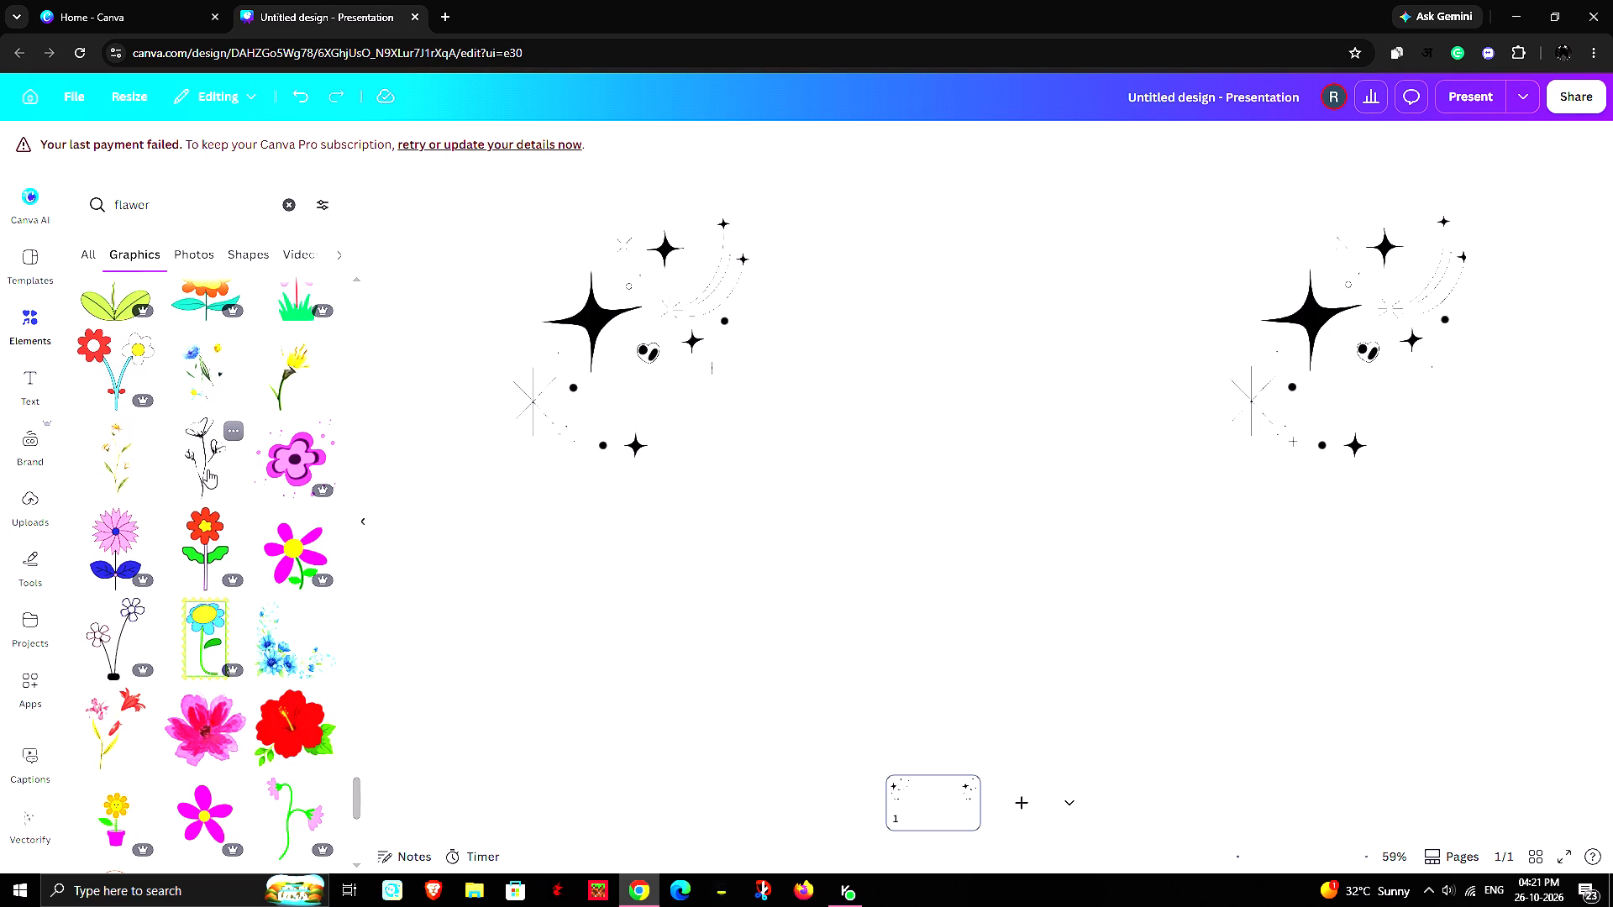
scroll(228, 511, "down", 15)
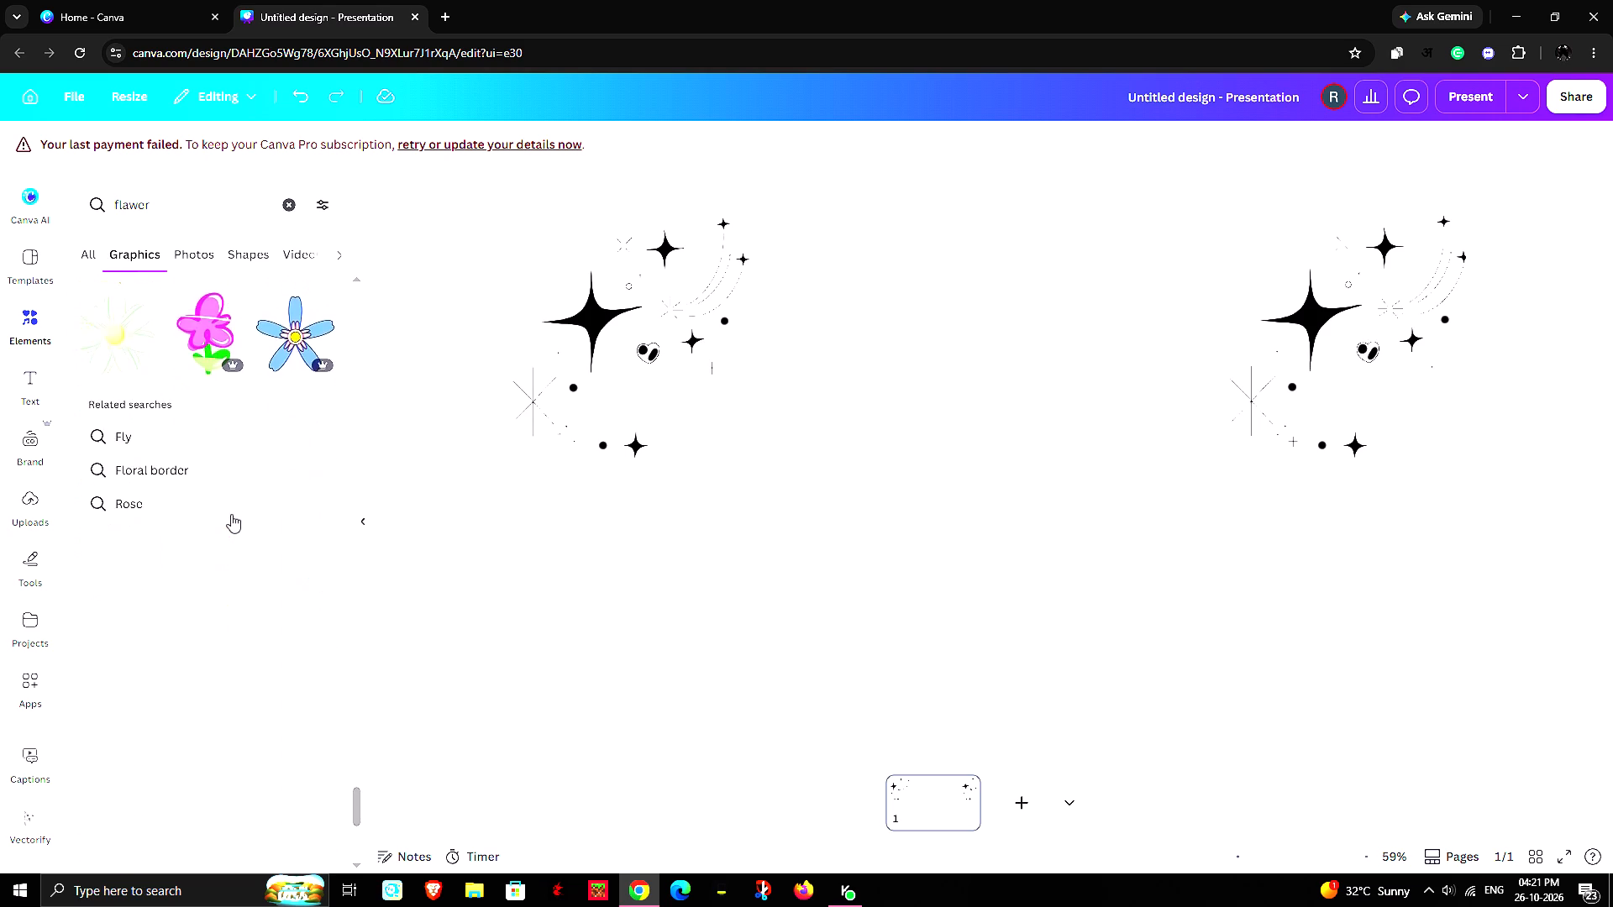
scroll(231, 514, "down", 2)
scroll(163, 466, "up", 6)
scroll(163, 466, "down", 4)
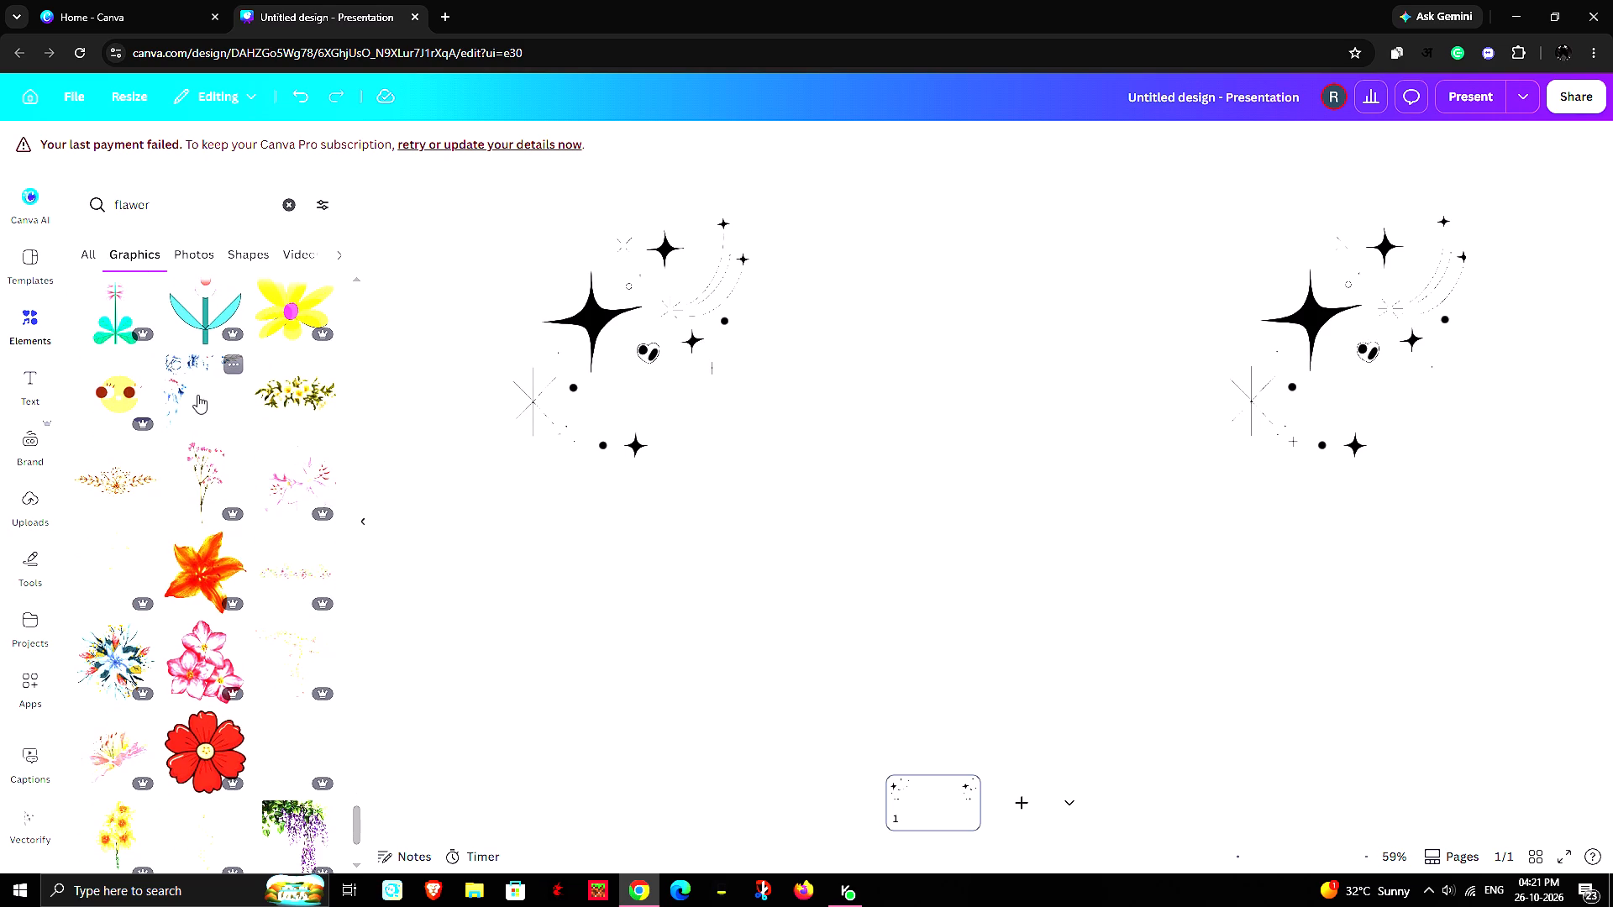
scroll(221, 520, "down", 3)
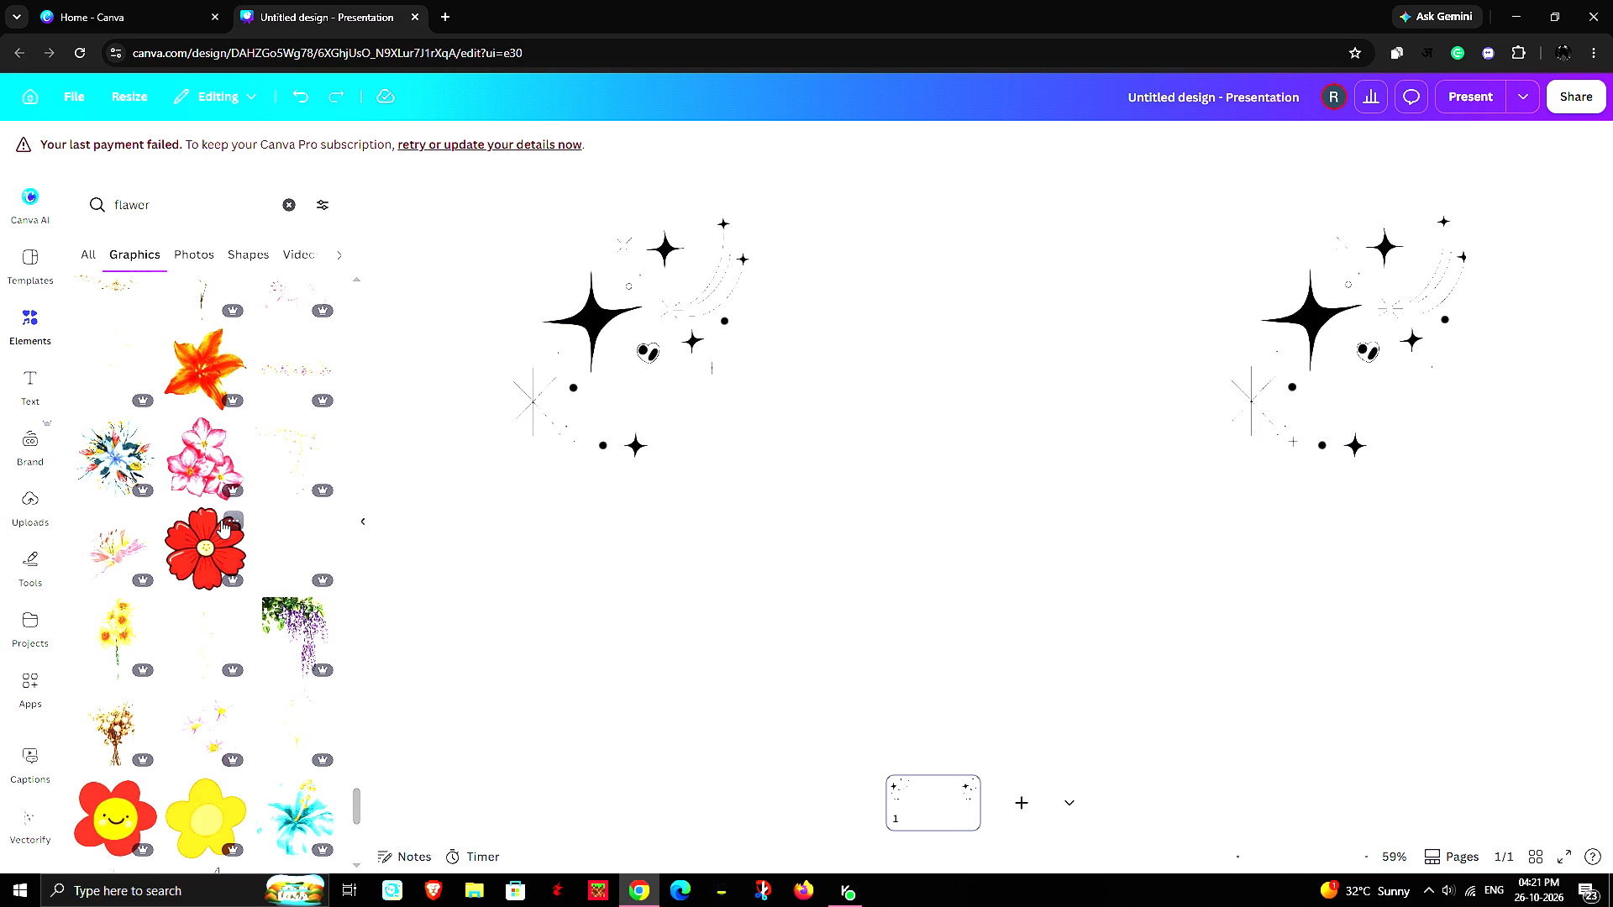
scroll(221, 520, "down", 9)
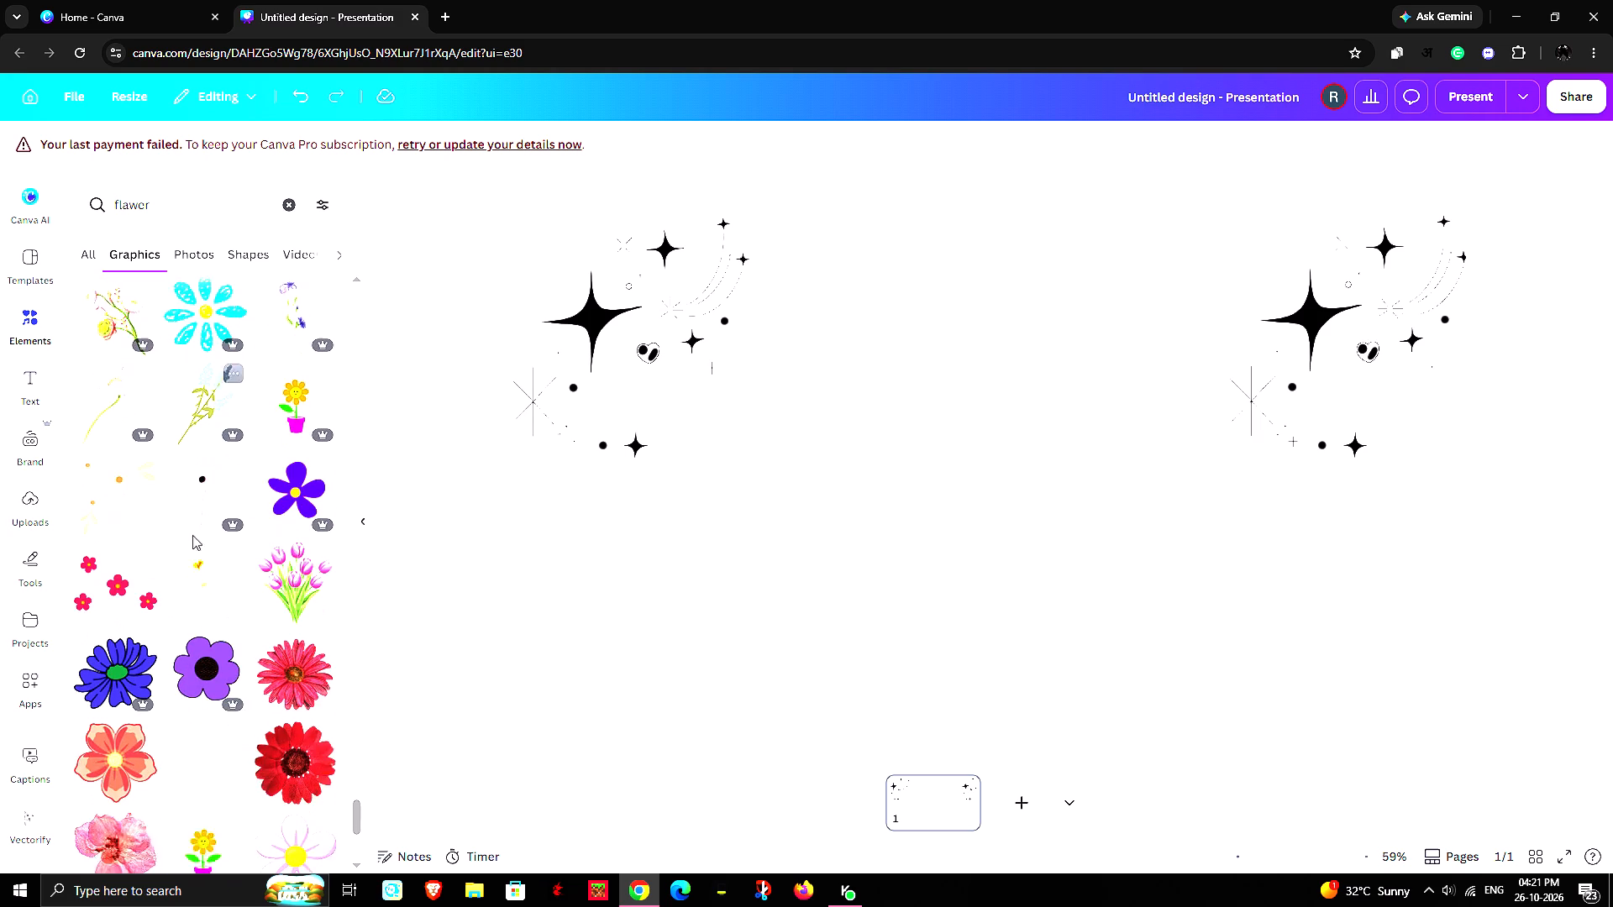
scroll(197, 532, "down", 7)
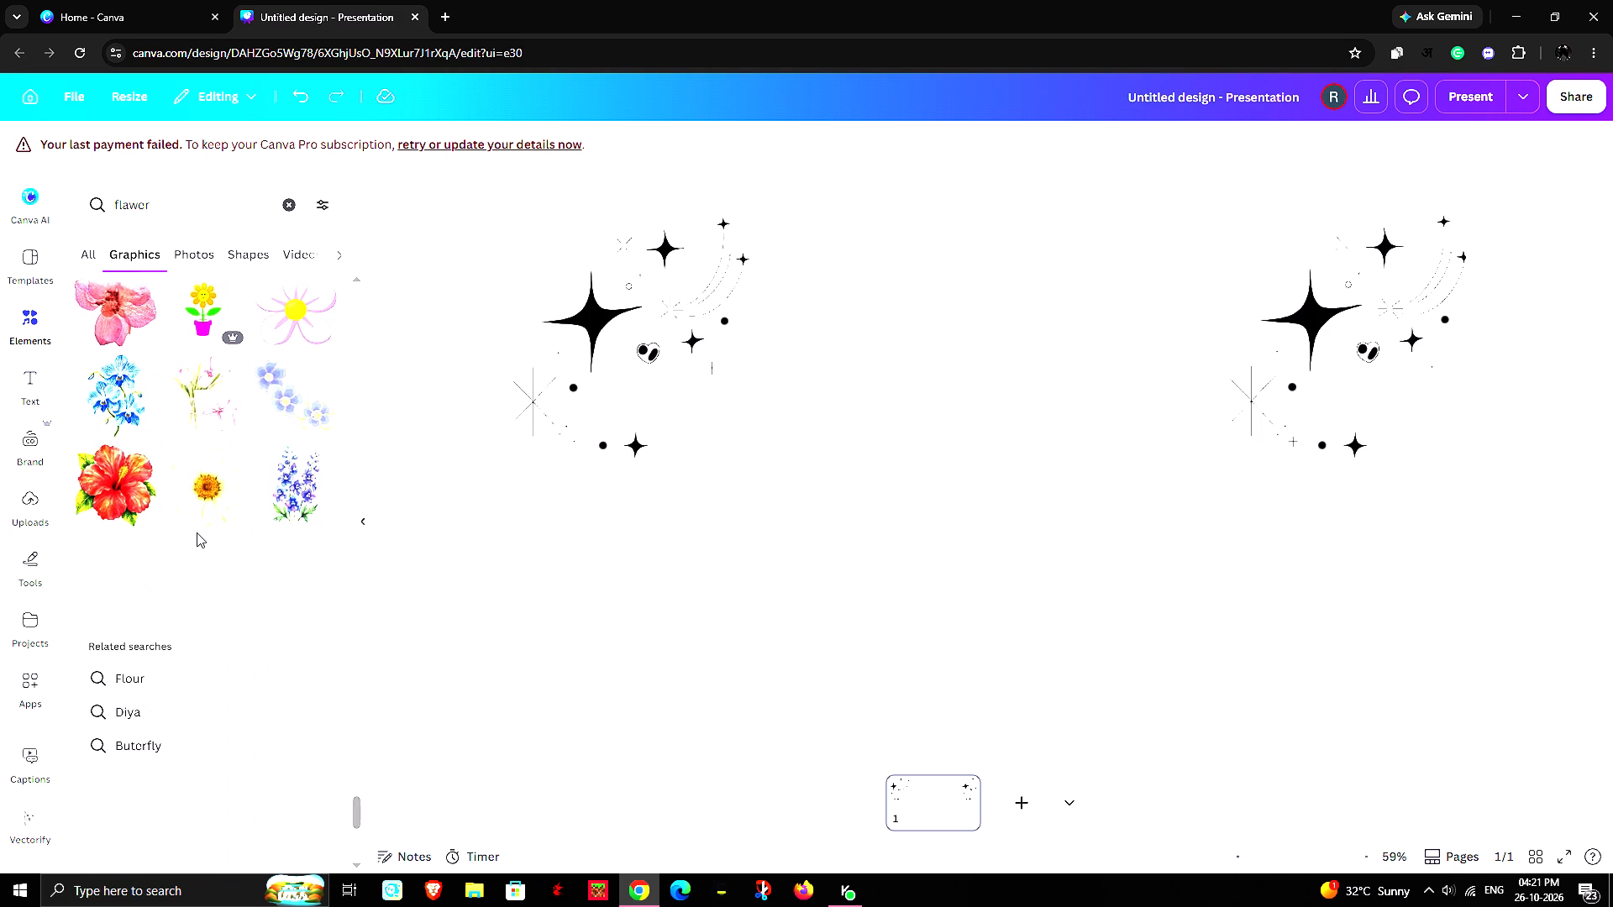
scroll(197, 532, "down", 4)
scroll(197, 532, "up", 5)
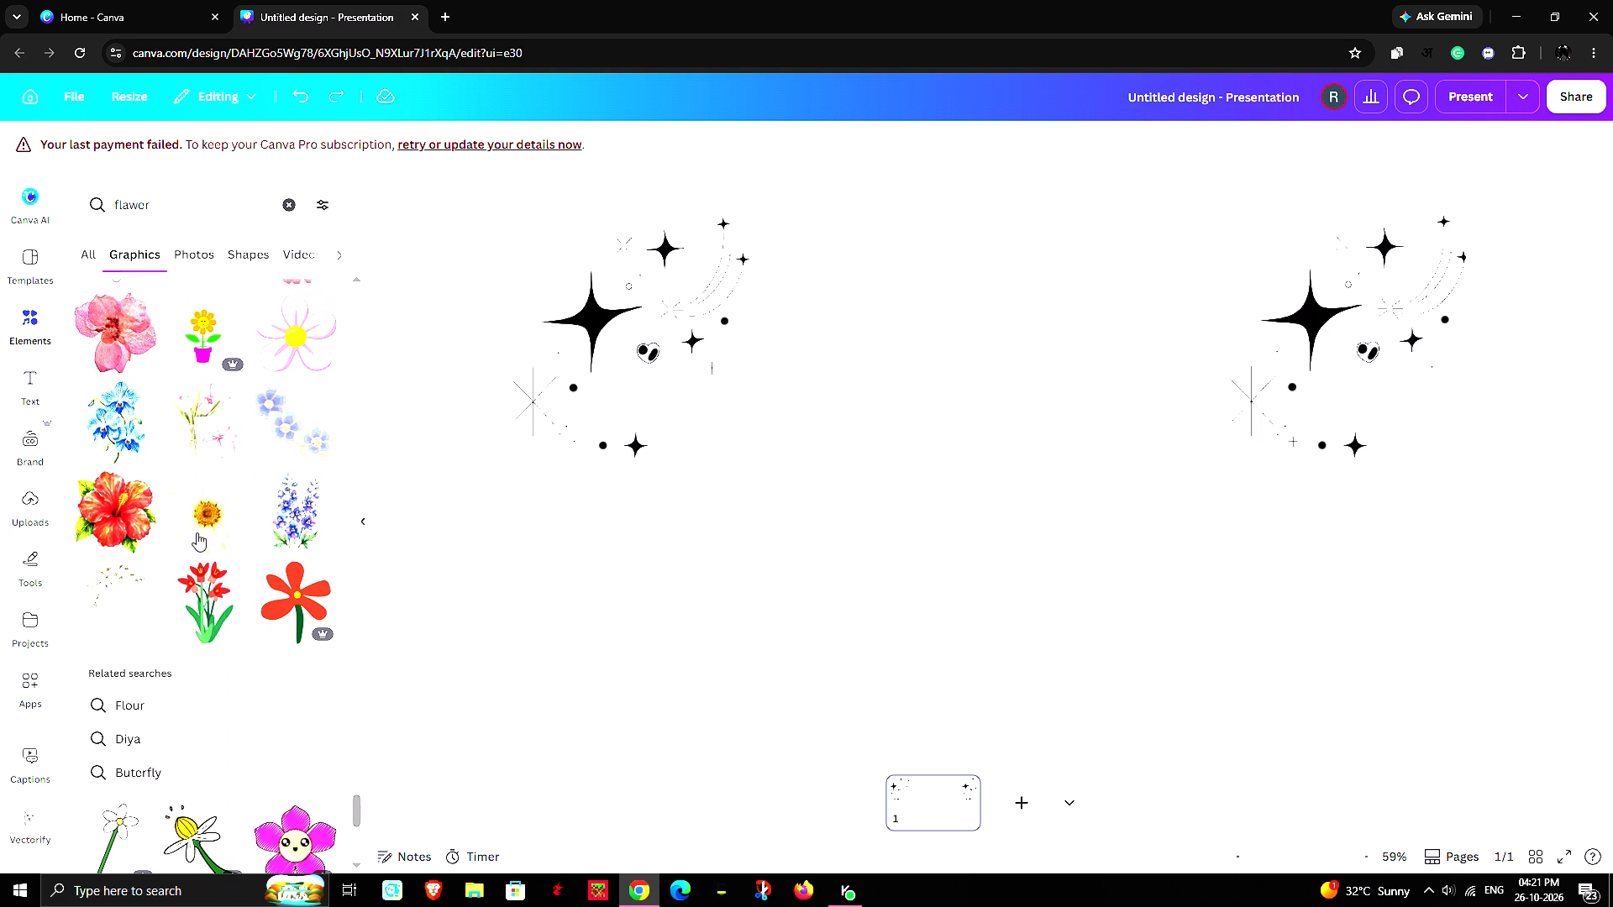
scroll(197, 532, "up", 1)
scroll(197, 532, "down", 9)
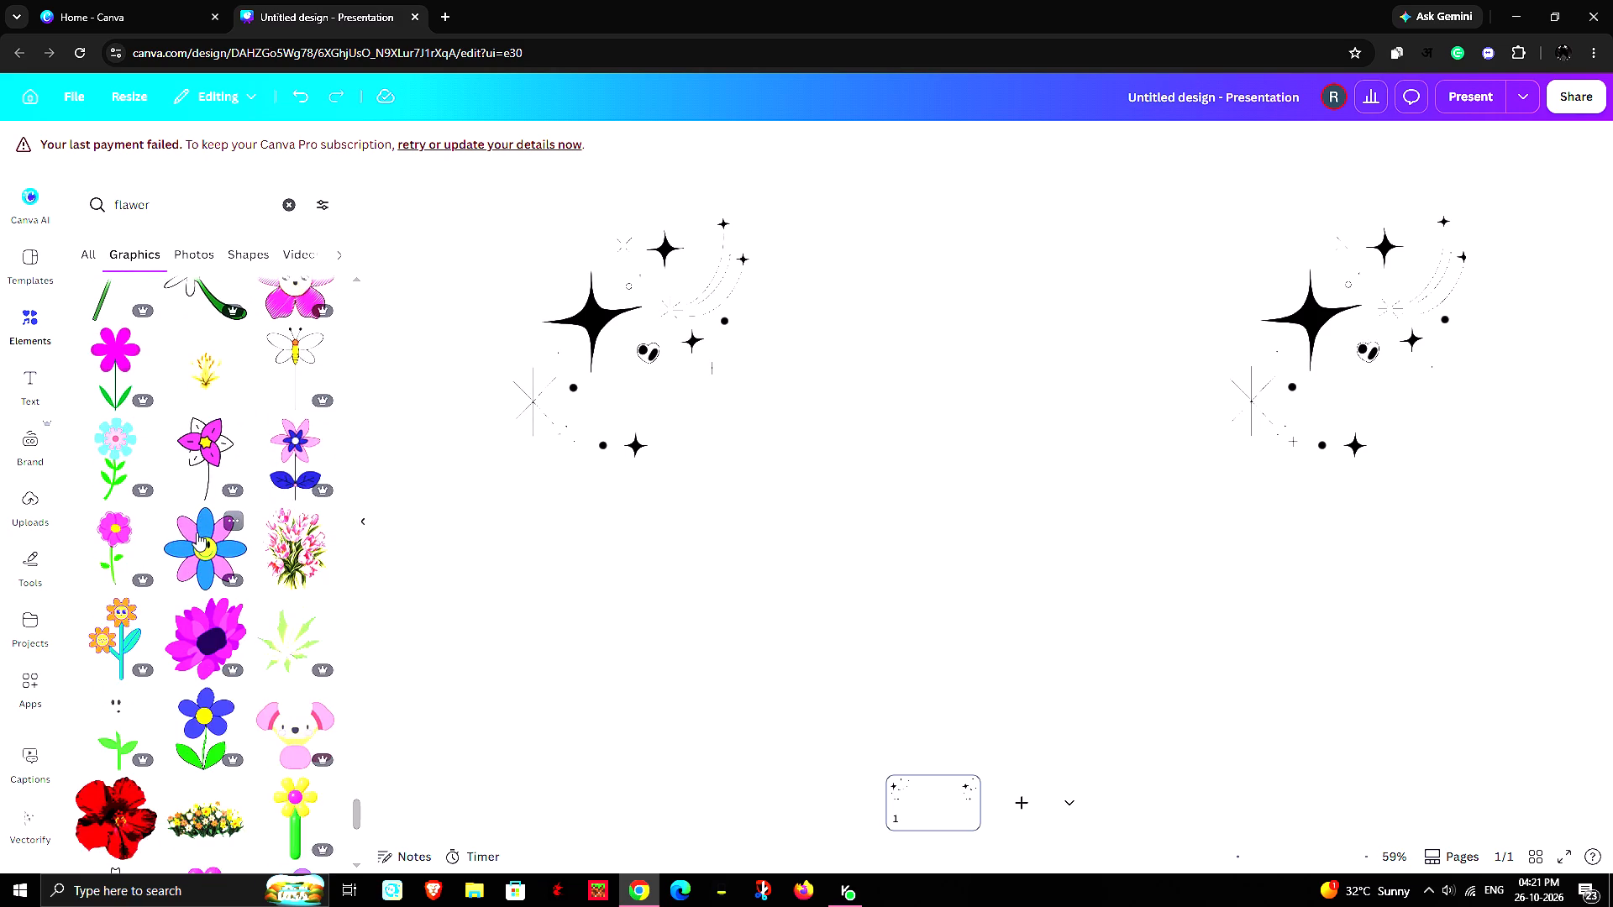
scroll(197, 532, "down", 8)
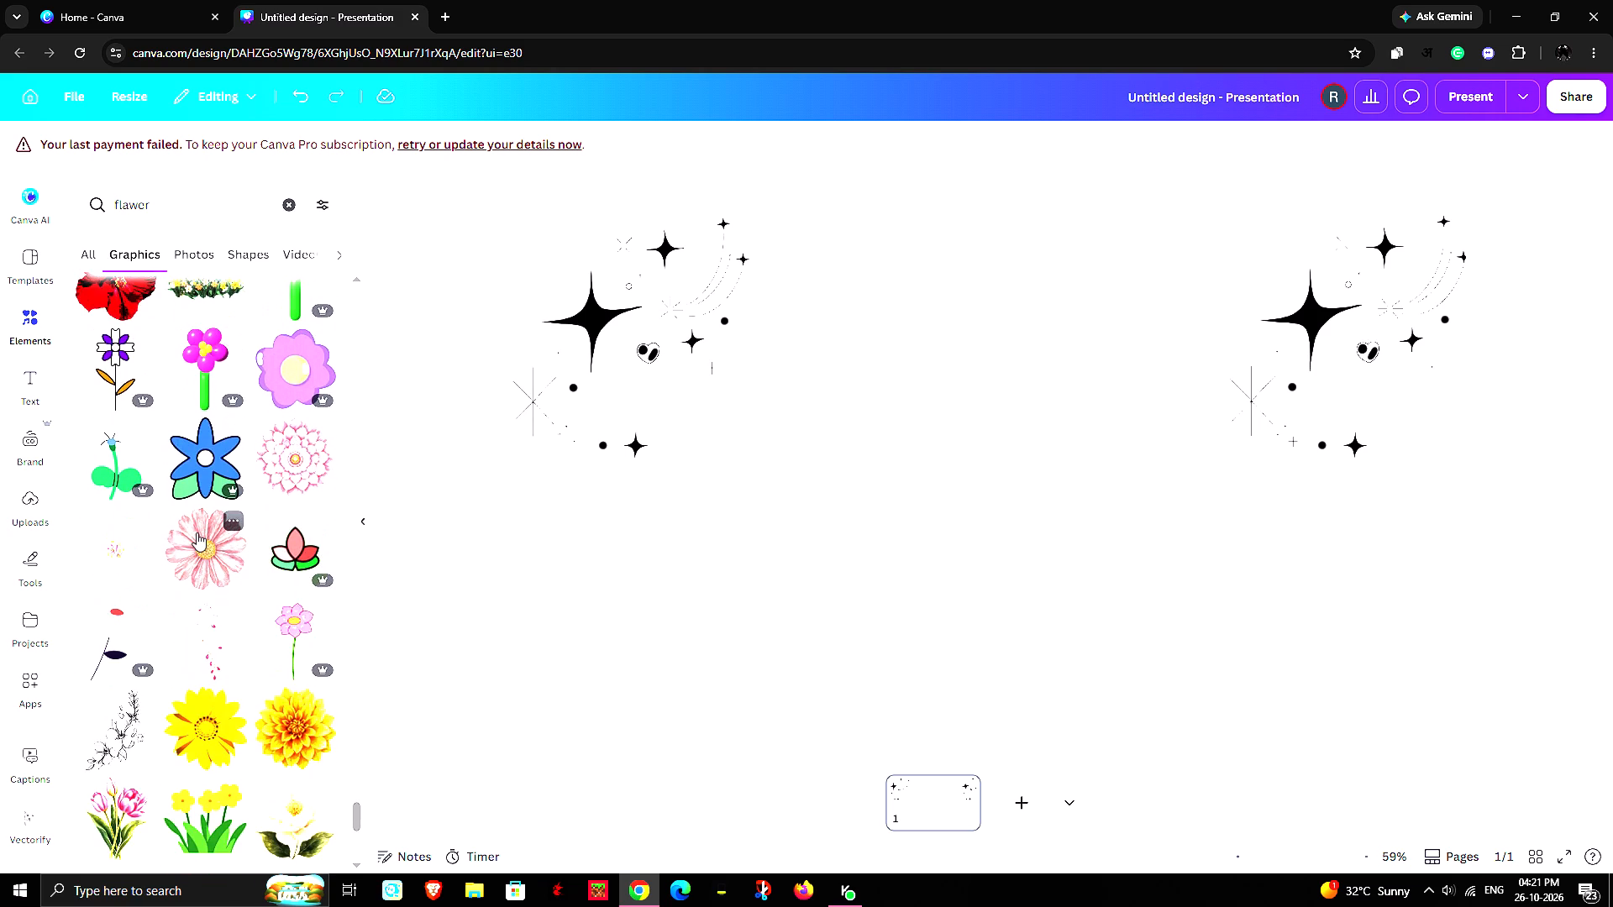
scroll(197, 532, "down", 1)
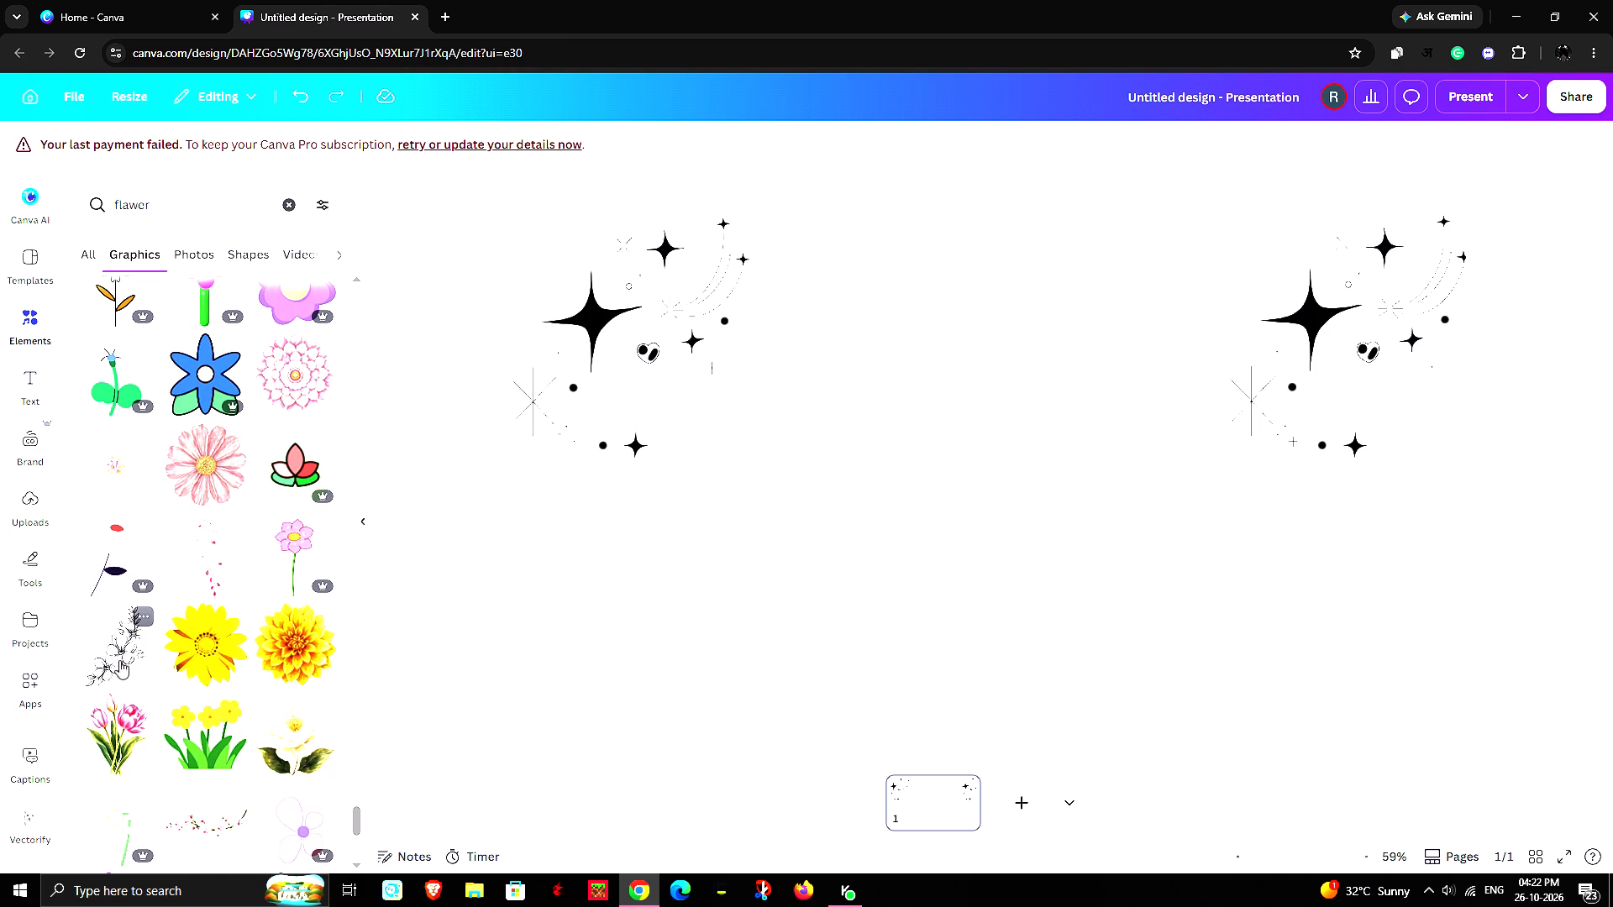
Add the black line-art flower branch at the page's top centre and rotate it roughly a quarter turn anticlockwise.
left_click_drag(119, 660, 997, 297)
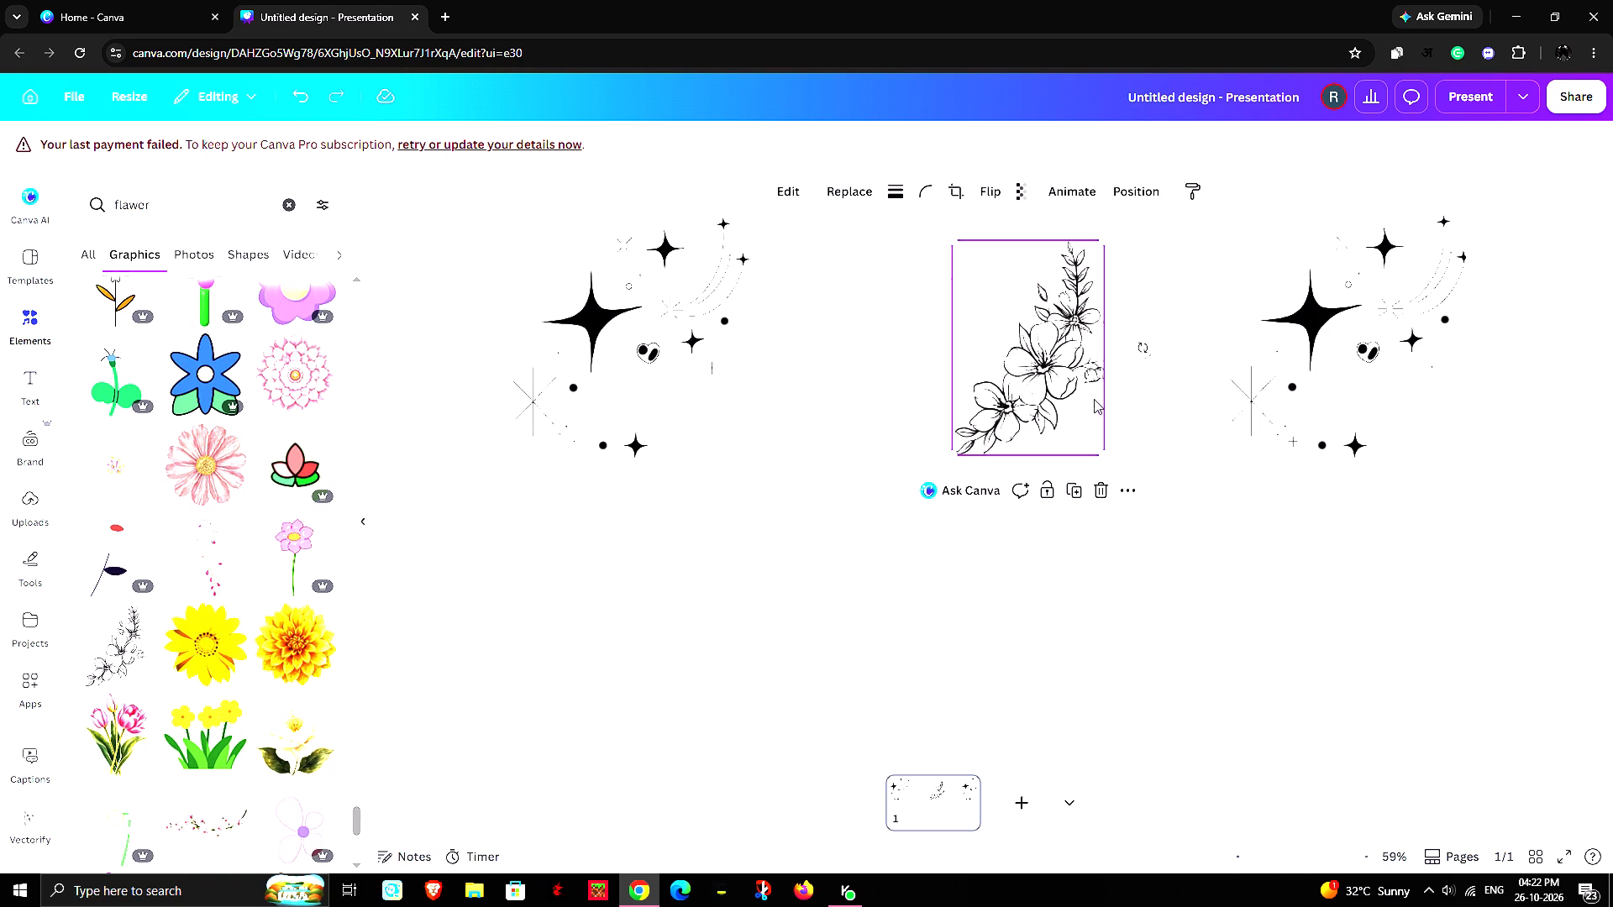
left_click_drag(1140, 348, 987, 218)
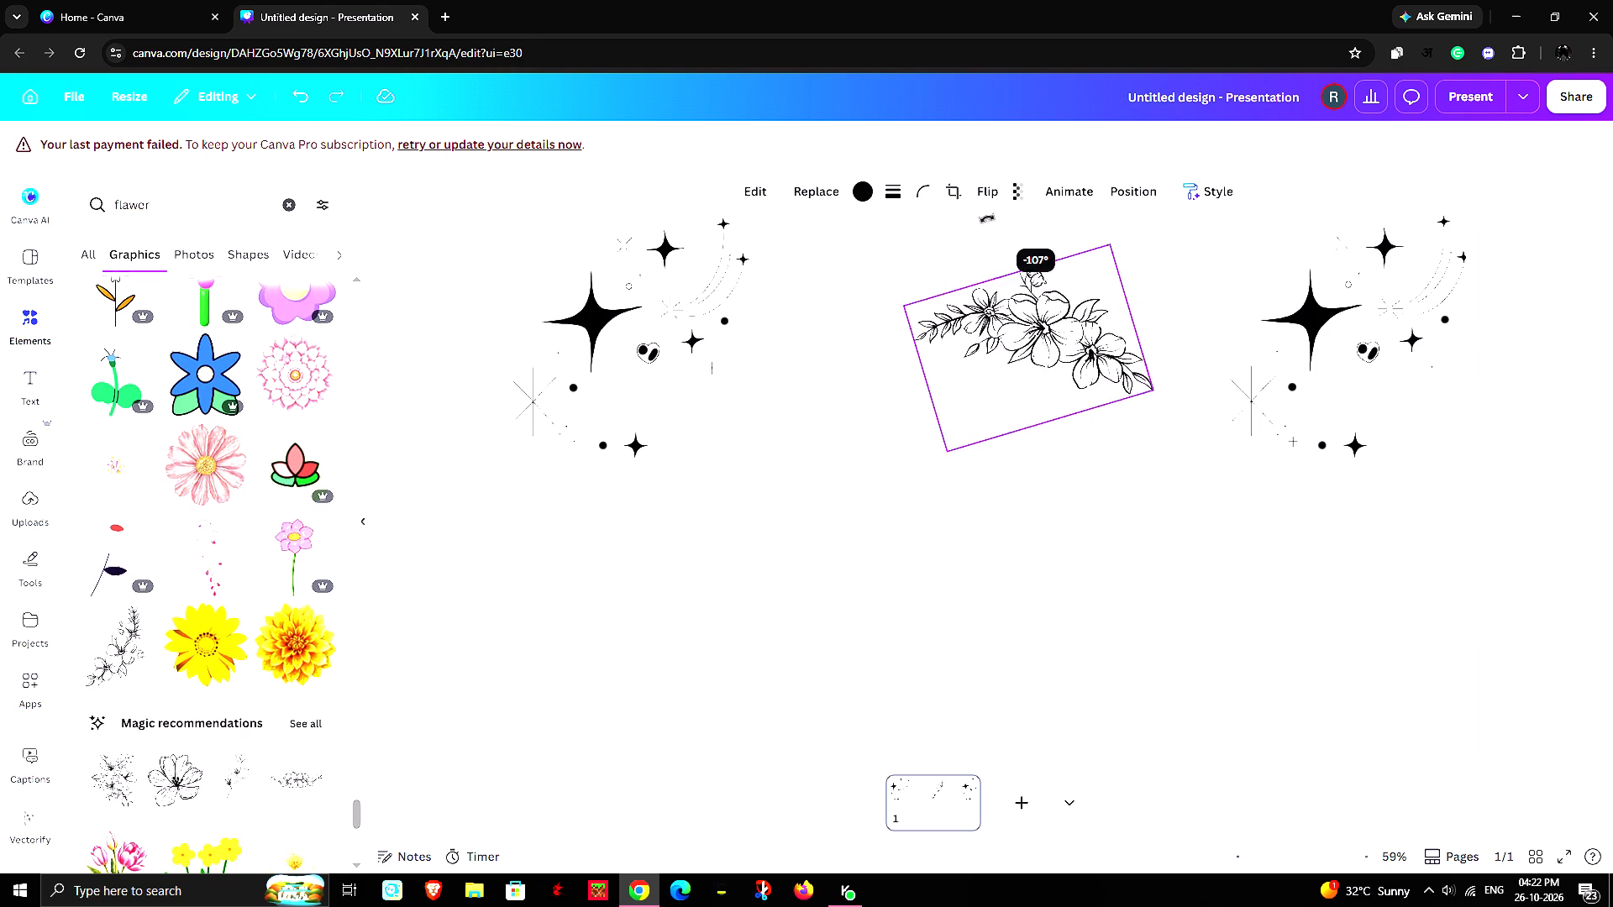
left_click_drag(987, 218, 1016, 218)
Slightly enlarge the flower branch and position it close to the page's top edge, midway between the two star graphics.
left_click_drag(1025, 345, 1021, 313)
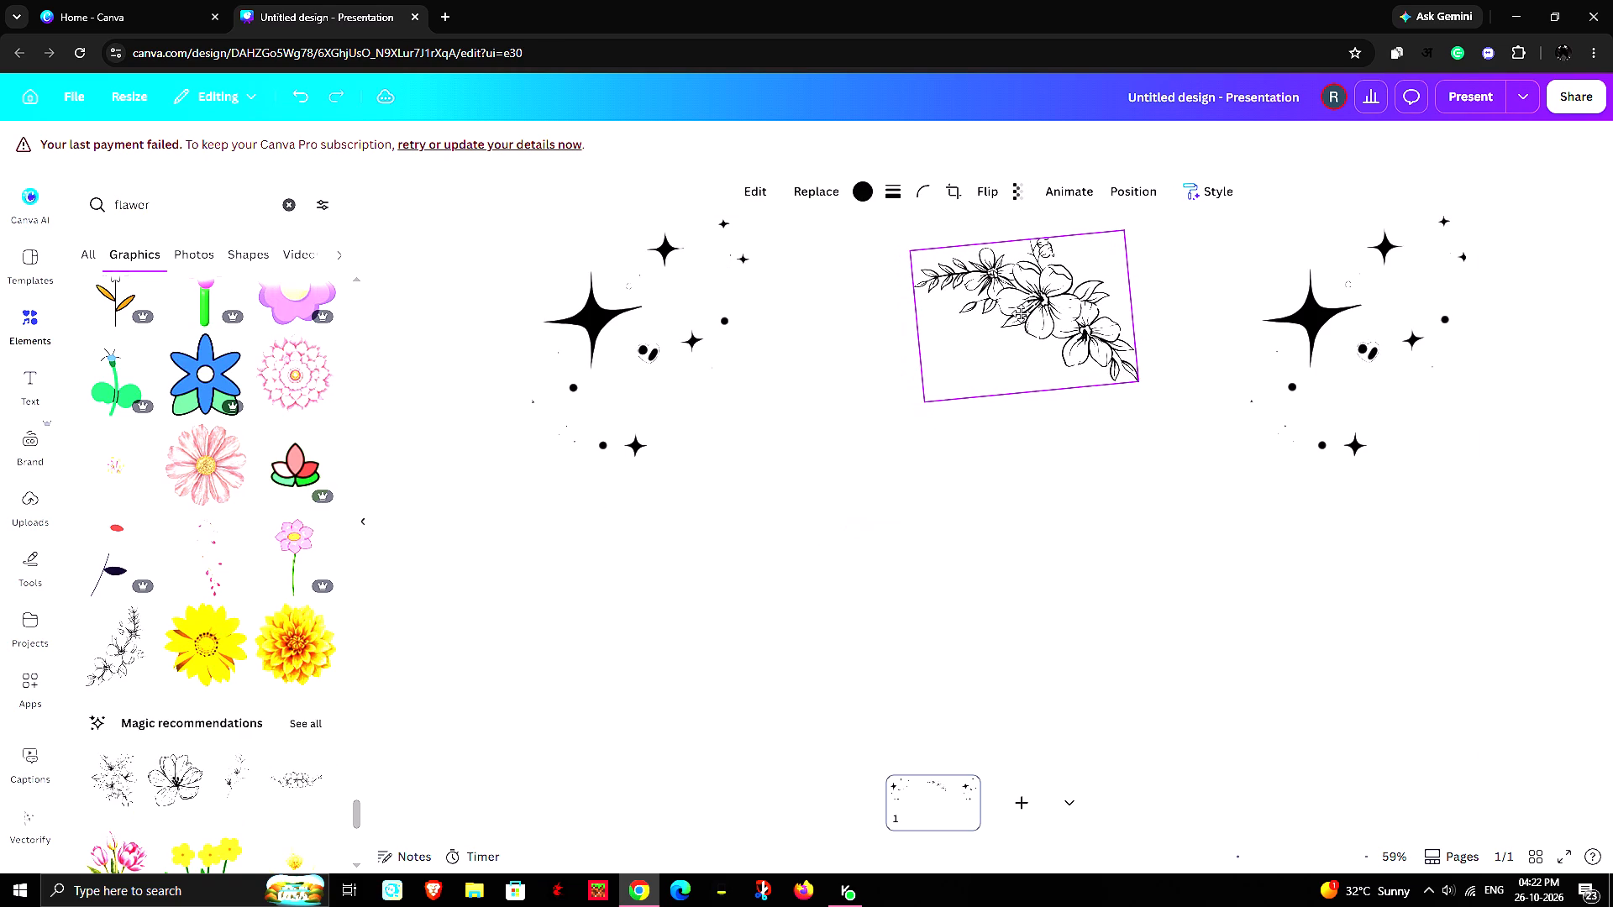
left_click_drag(1021, 313, 1020, 313)
left_click_drag(912, 248, 895, 260)
left_click(1029, 270)
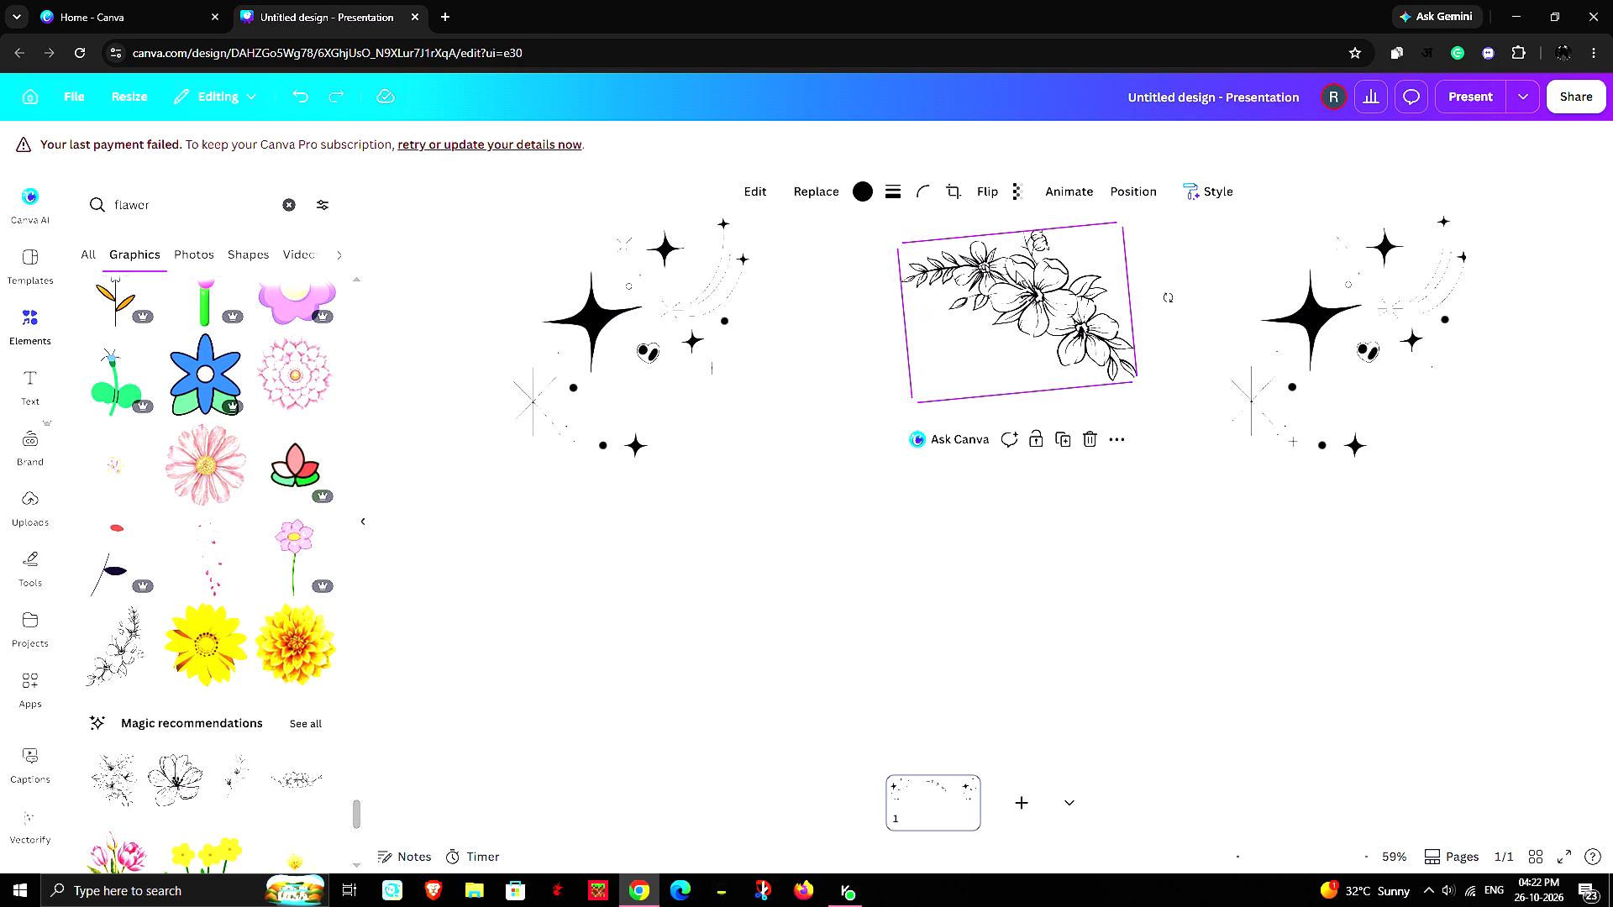
left_click_drag(915, 401, 922, 410)
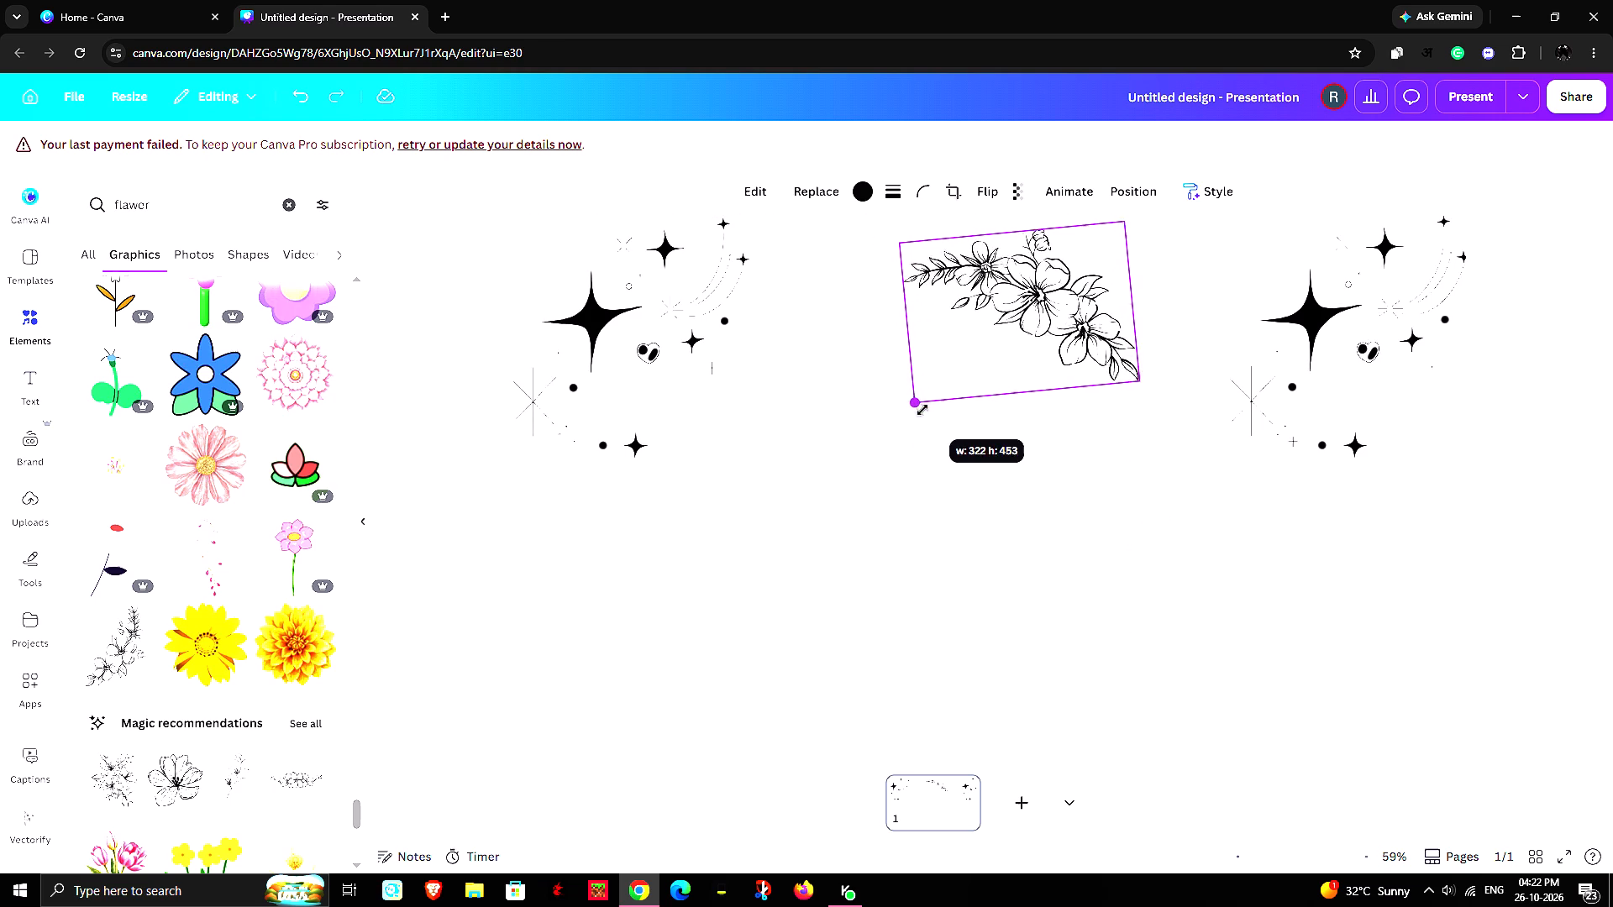
left_click_drag(922, 410, 927, 405)
left_click_drag(1008, 274, 1026, 280)
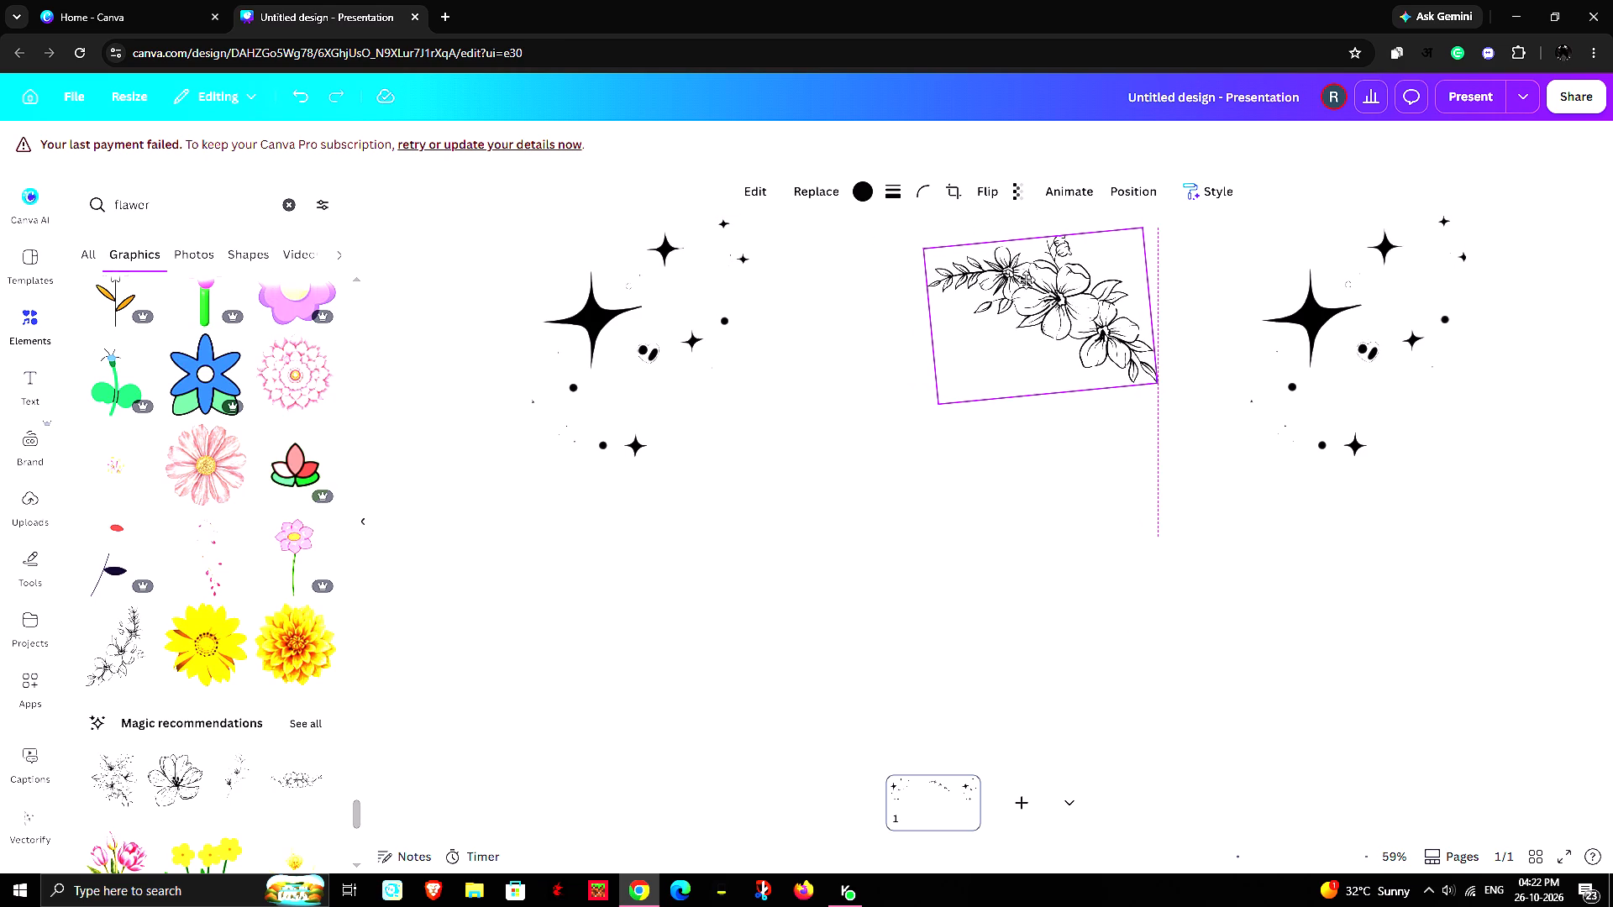
left_click_drag(1026, 280, 1017, 272)
left_click(1300, 488)
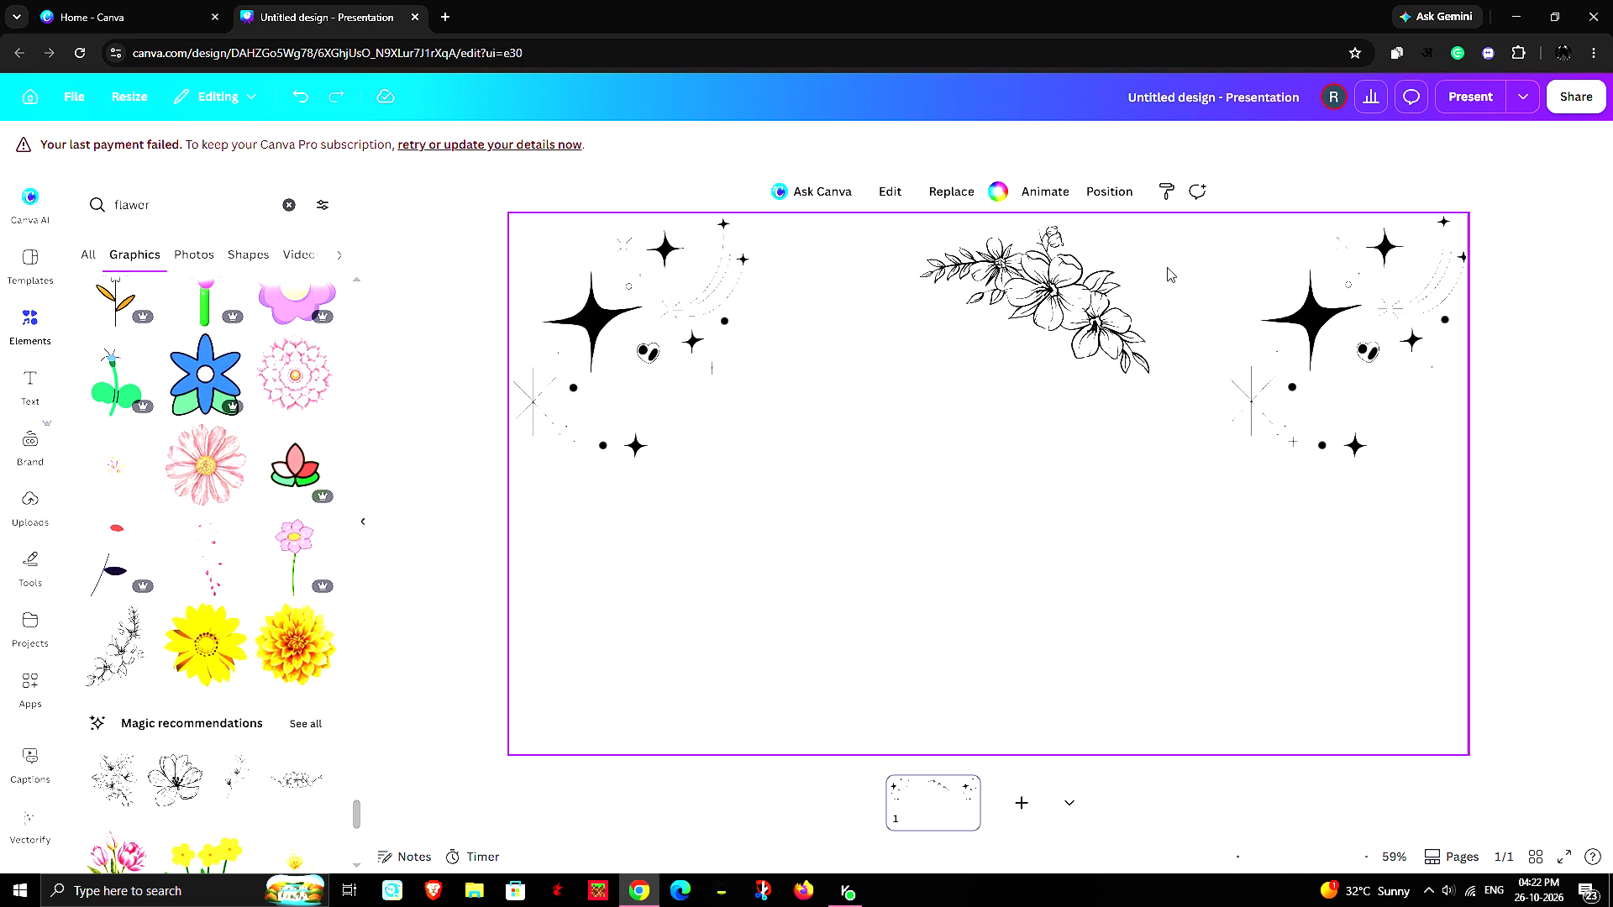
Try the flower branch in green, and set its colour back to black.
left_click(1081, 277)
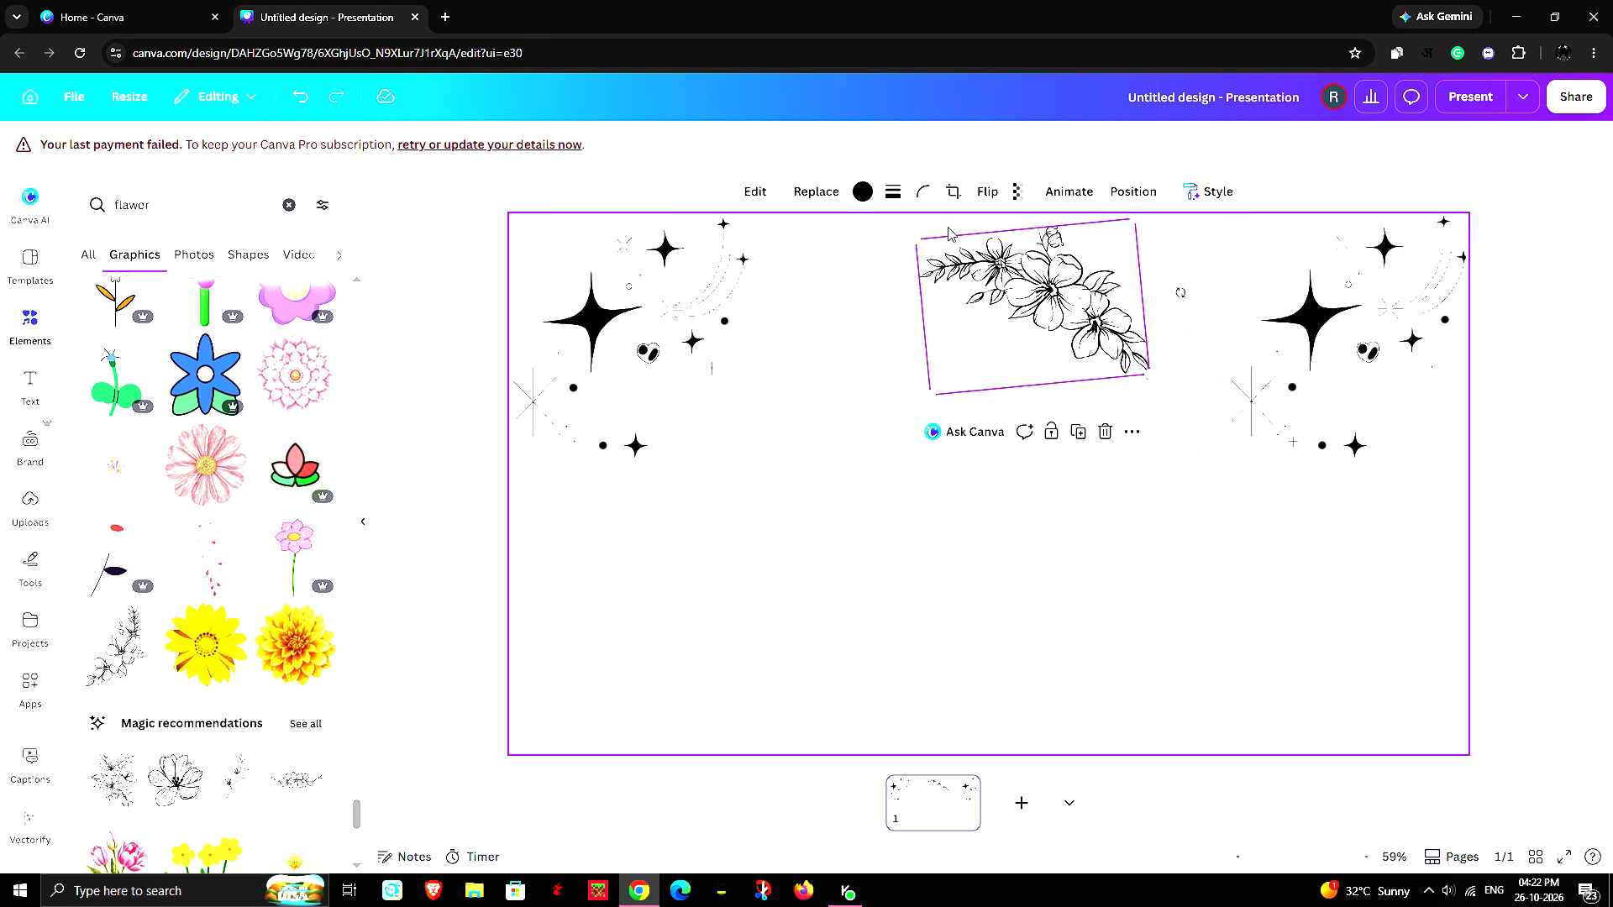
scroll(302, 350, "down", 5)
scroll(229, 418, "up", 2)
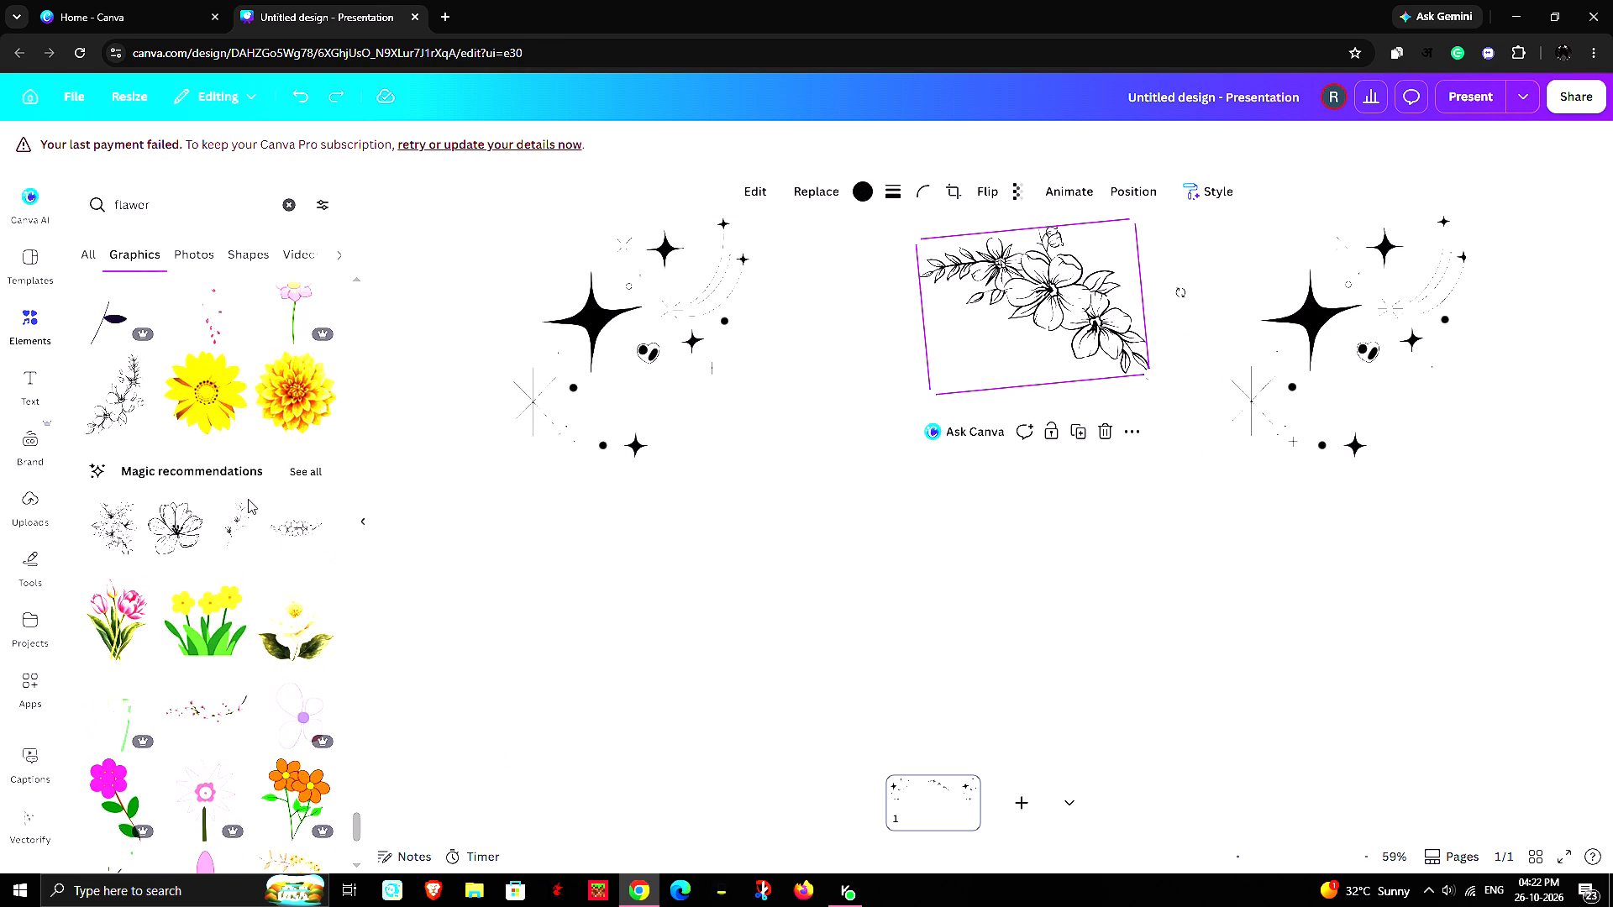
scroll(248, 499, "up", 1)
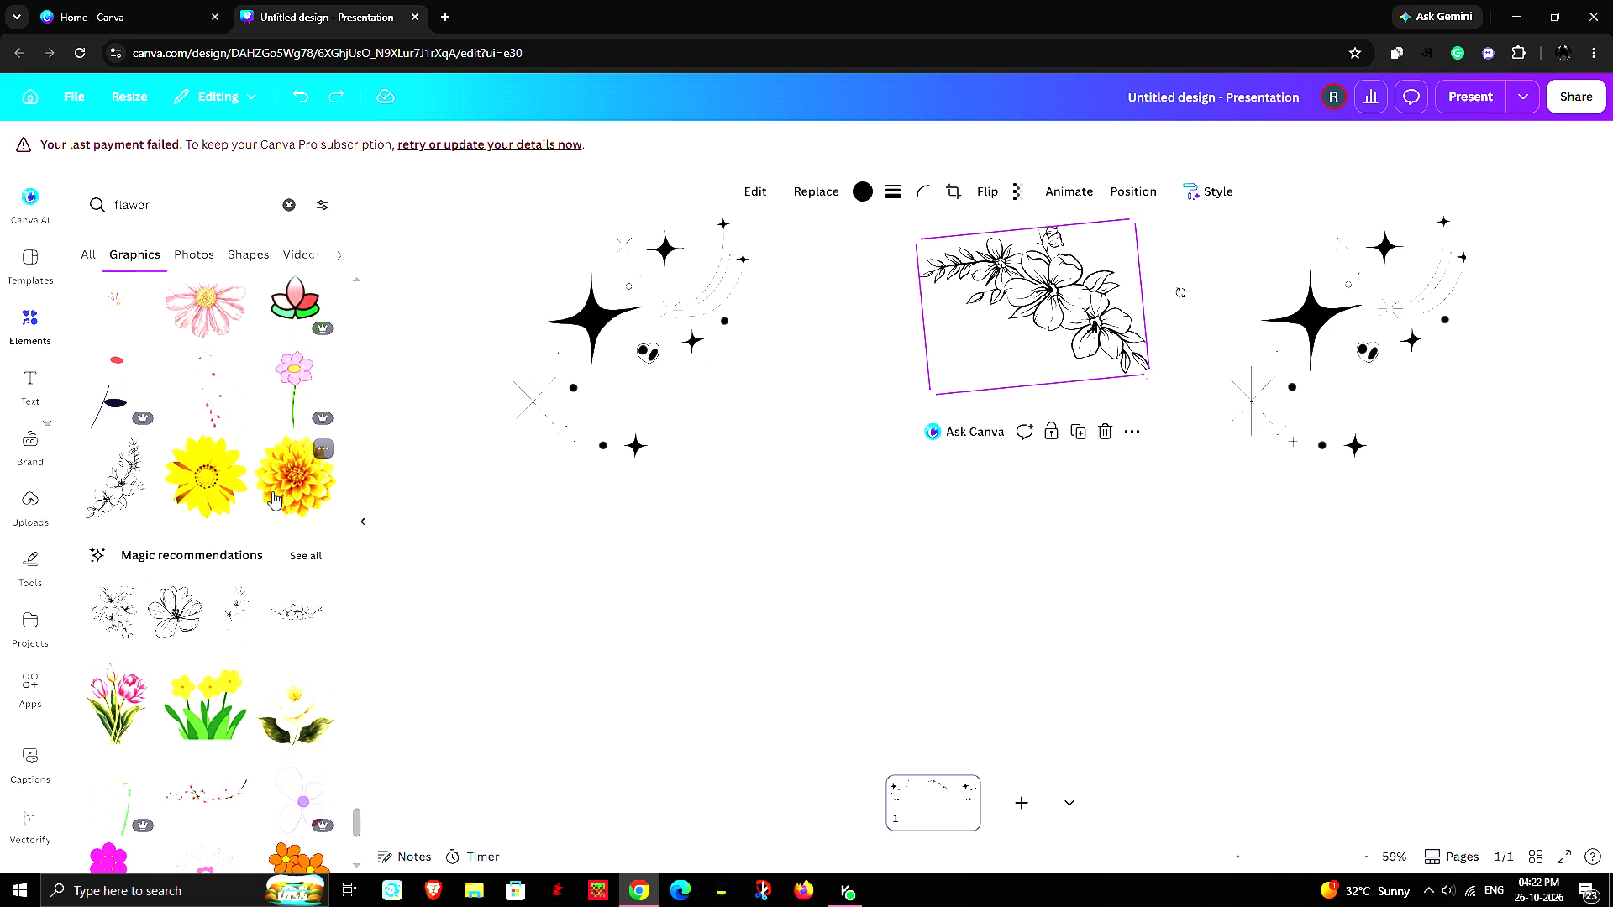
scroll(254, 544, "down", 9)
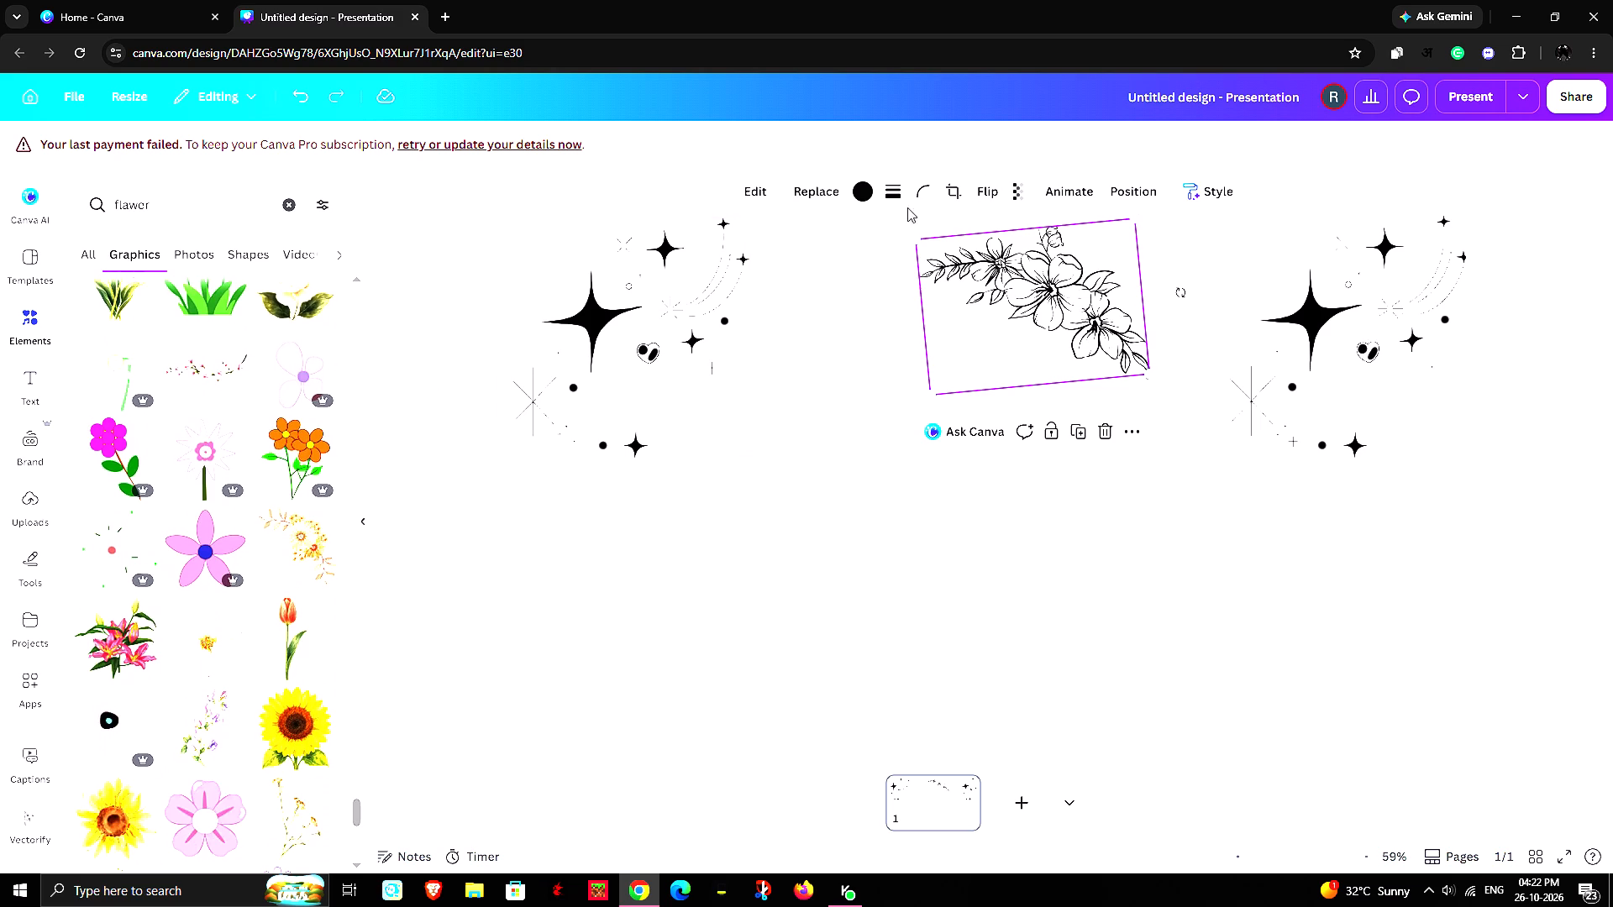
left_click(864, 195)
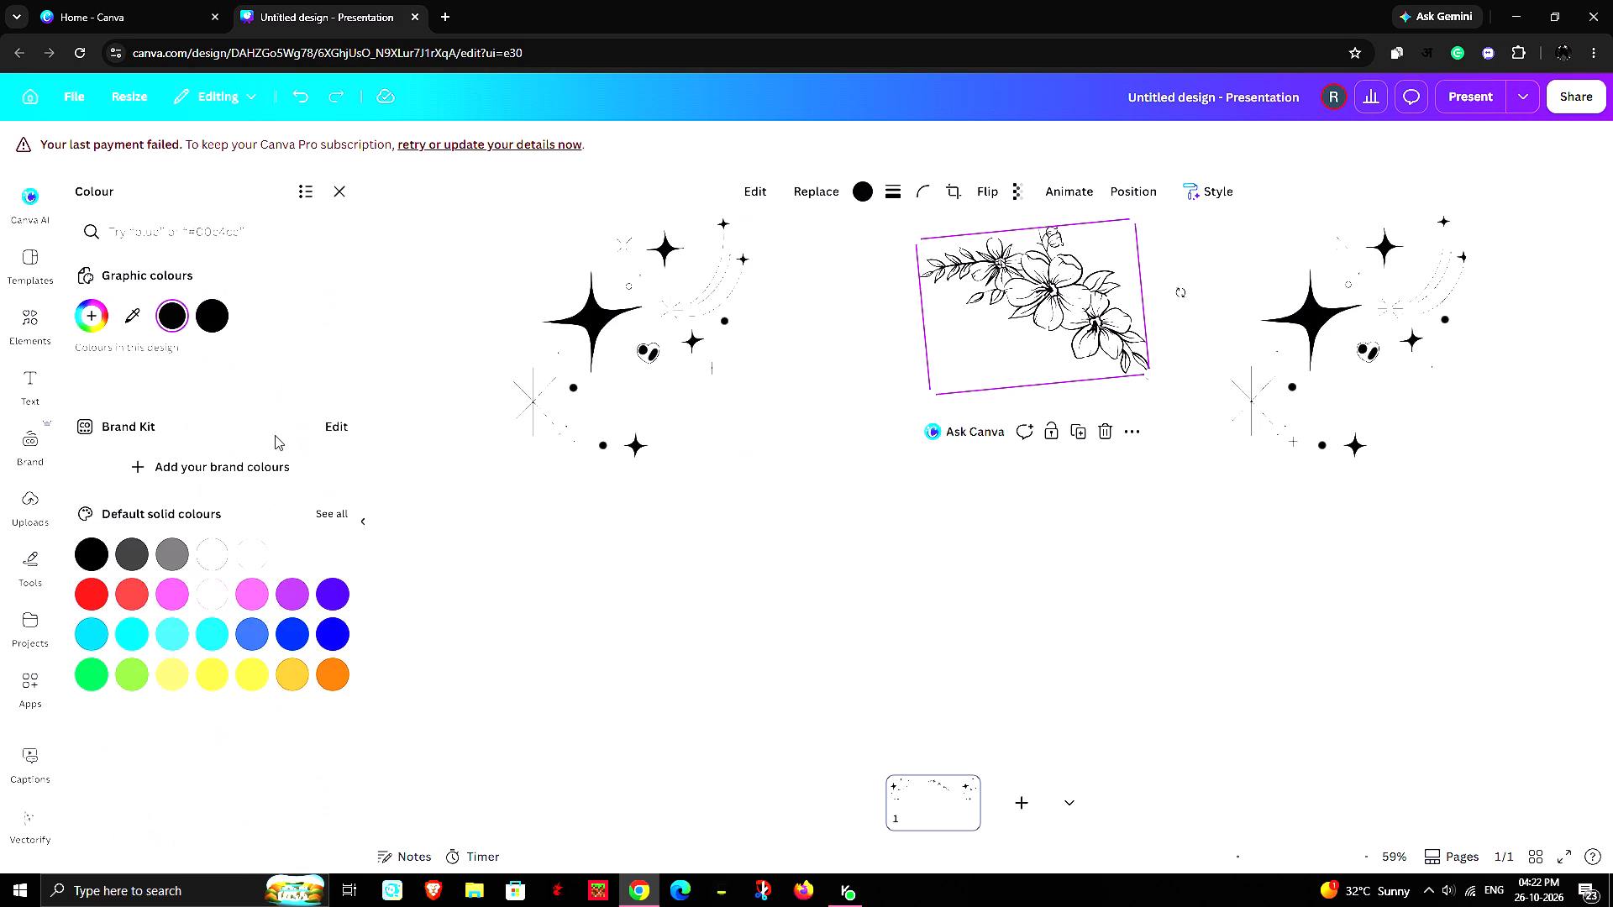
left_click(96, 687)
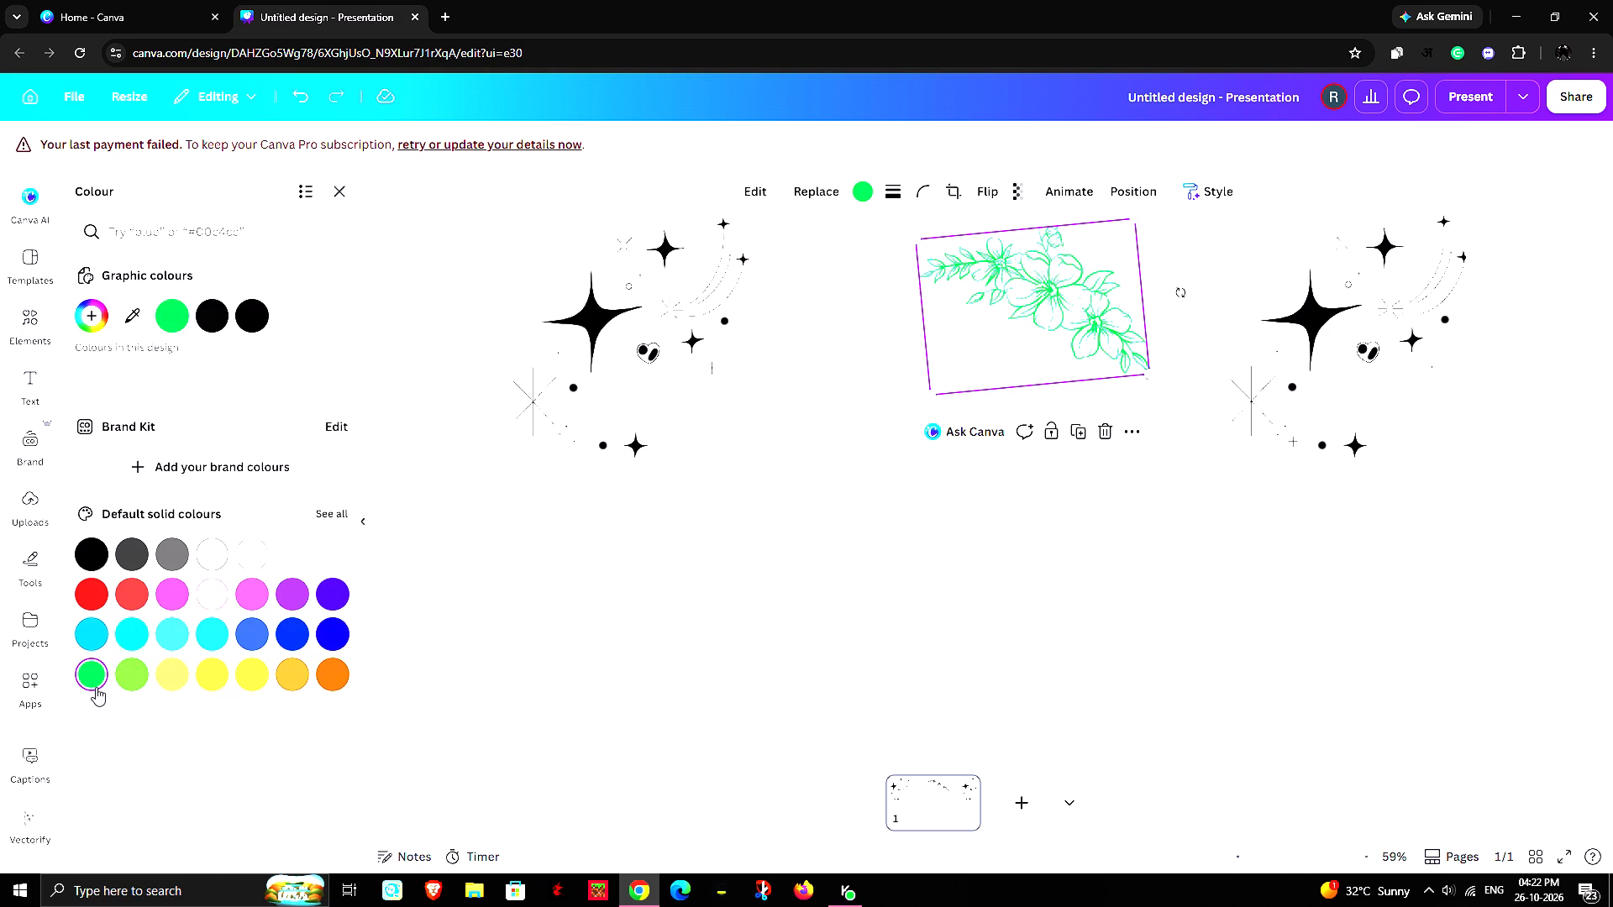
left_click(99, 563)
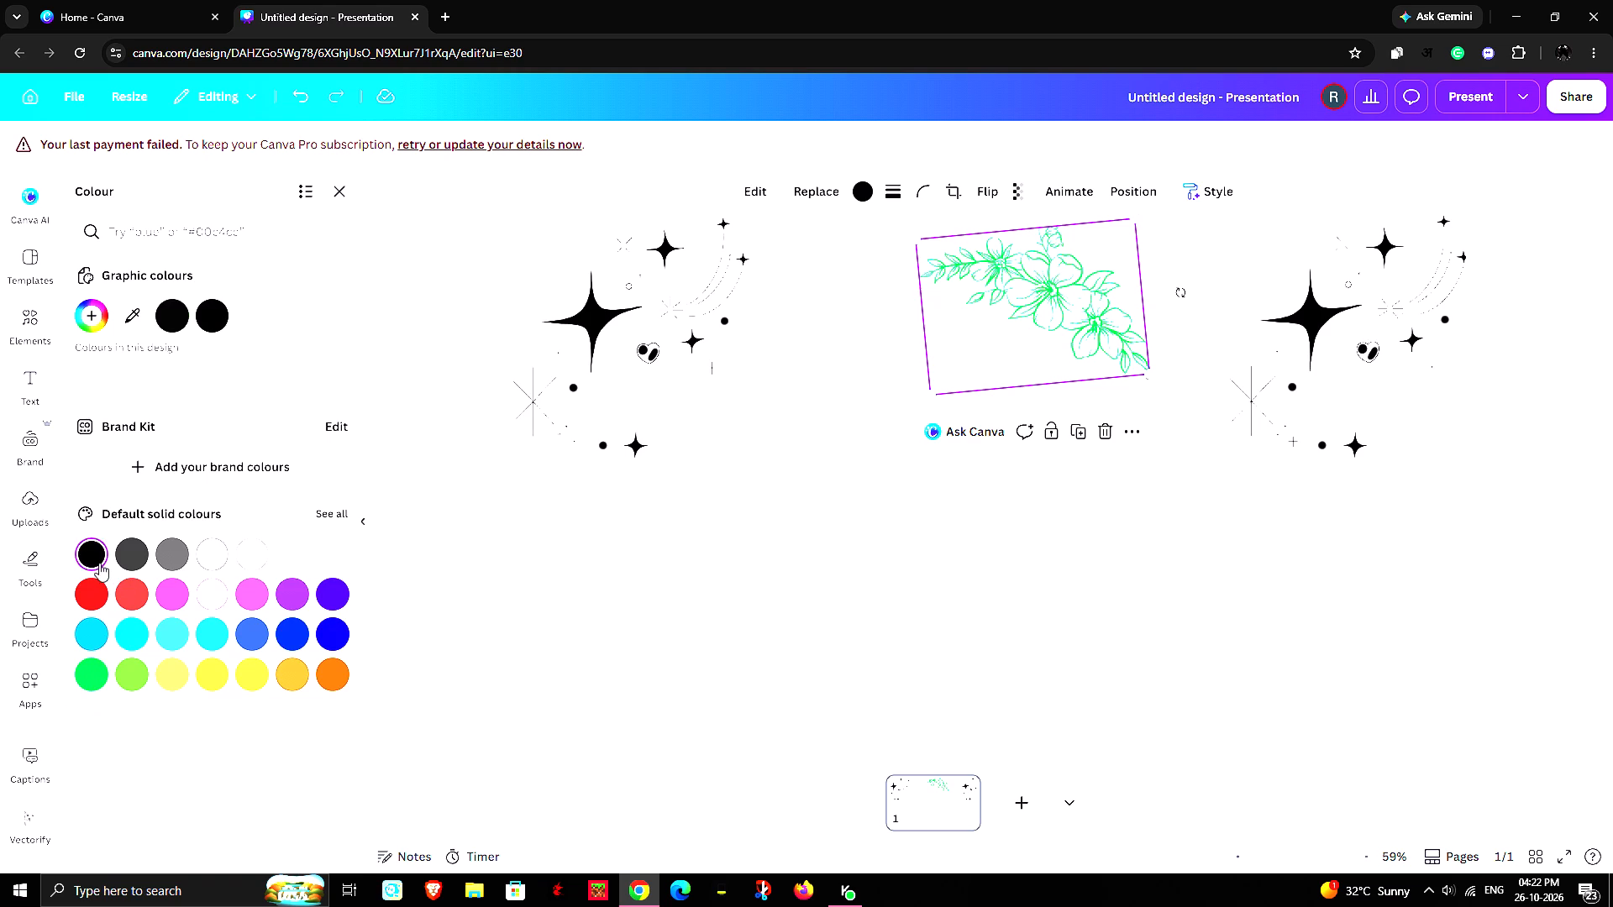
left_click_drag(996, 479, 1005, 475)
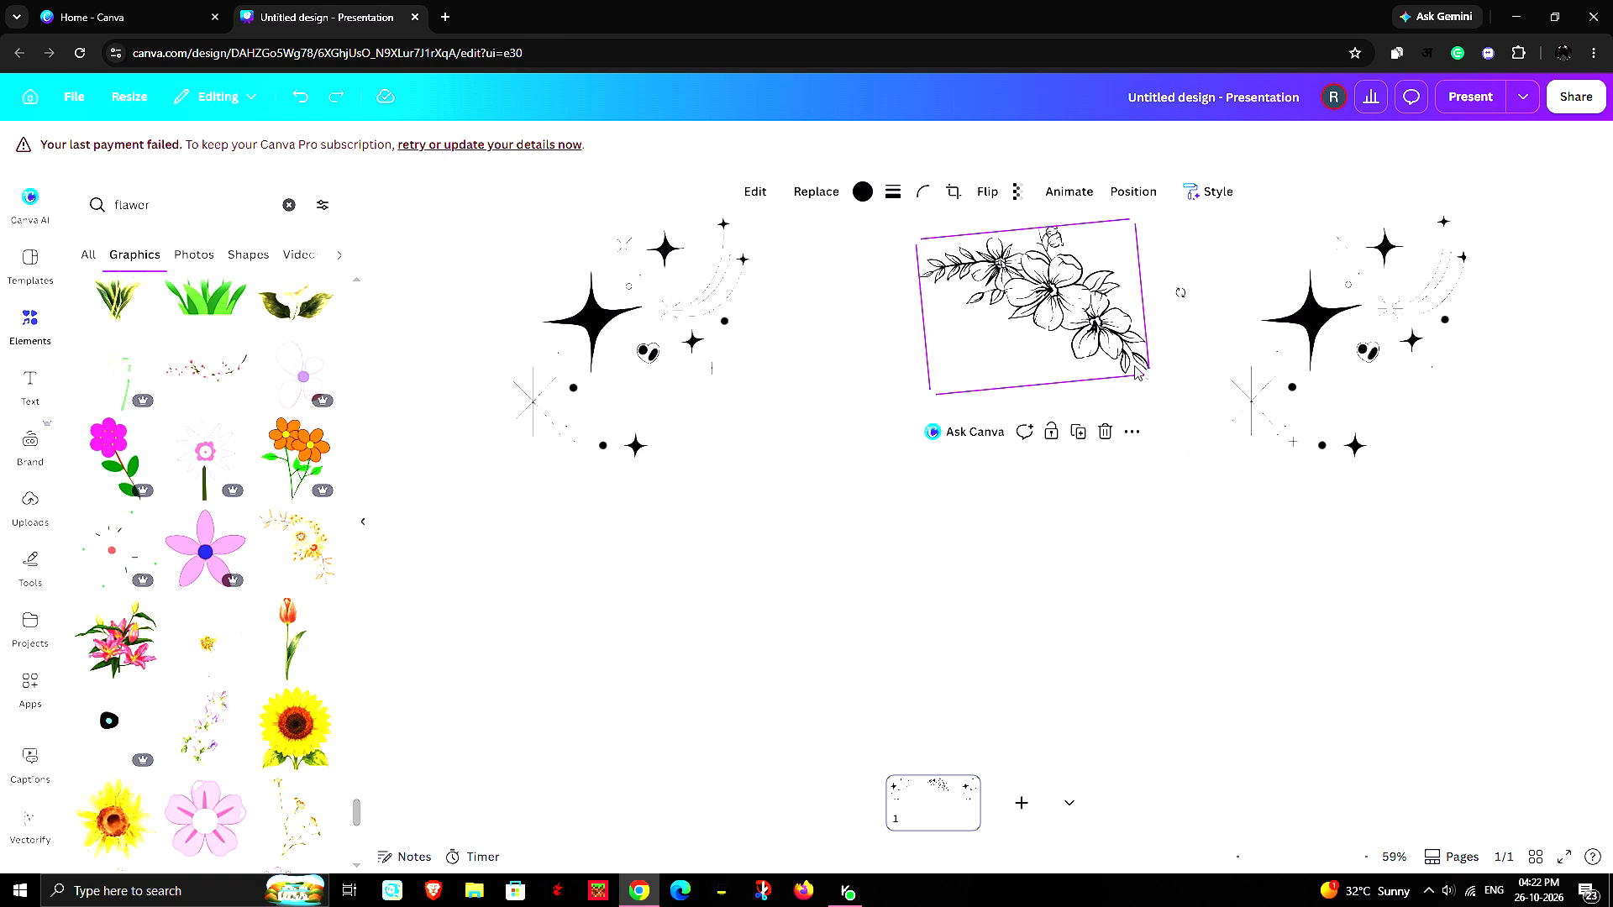
Show the layers and move the flower branch to the bottom of its overlapping layers, directly above the background.
right_click(1006, 305)
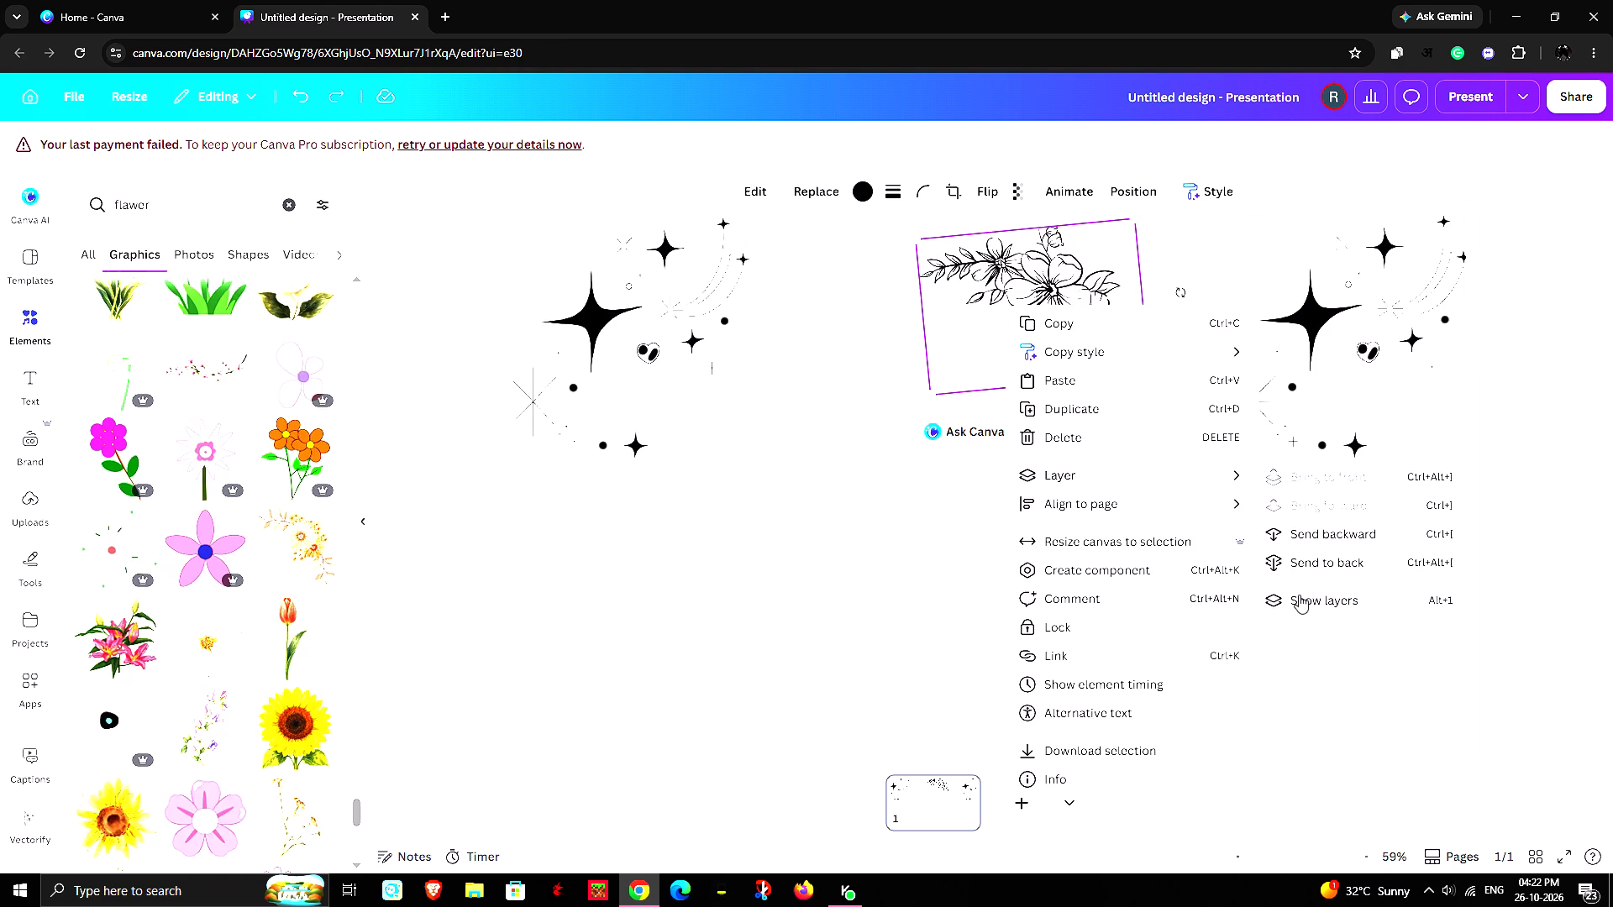
left_click(1299, 595)
left_click(253, 611)
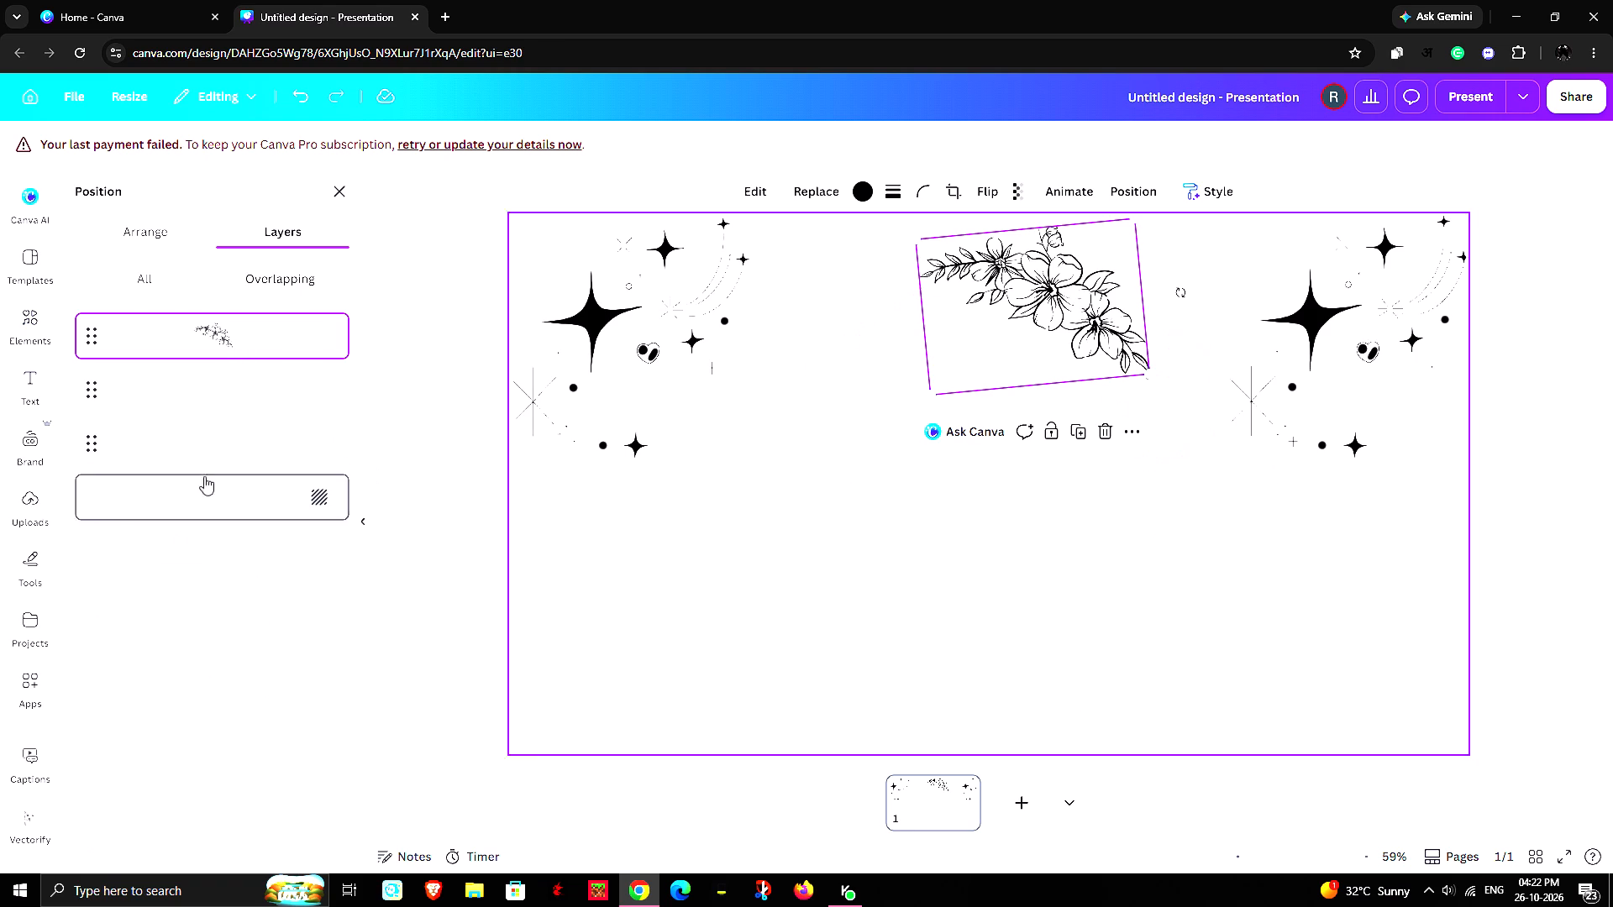
left_click(167, 611)
left_click_drag(196, 337, 197, 518)
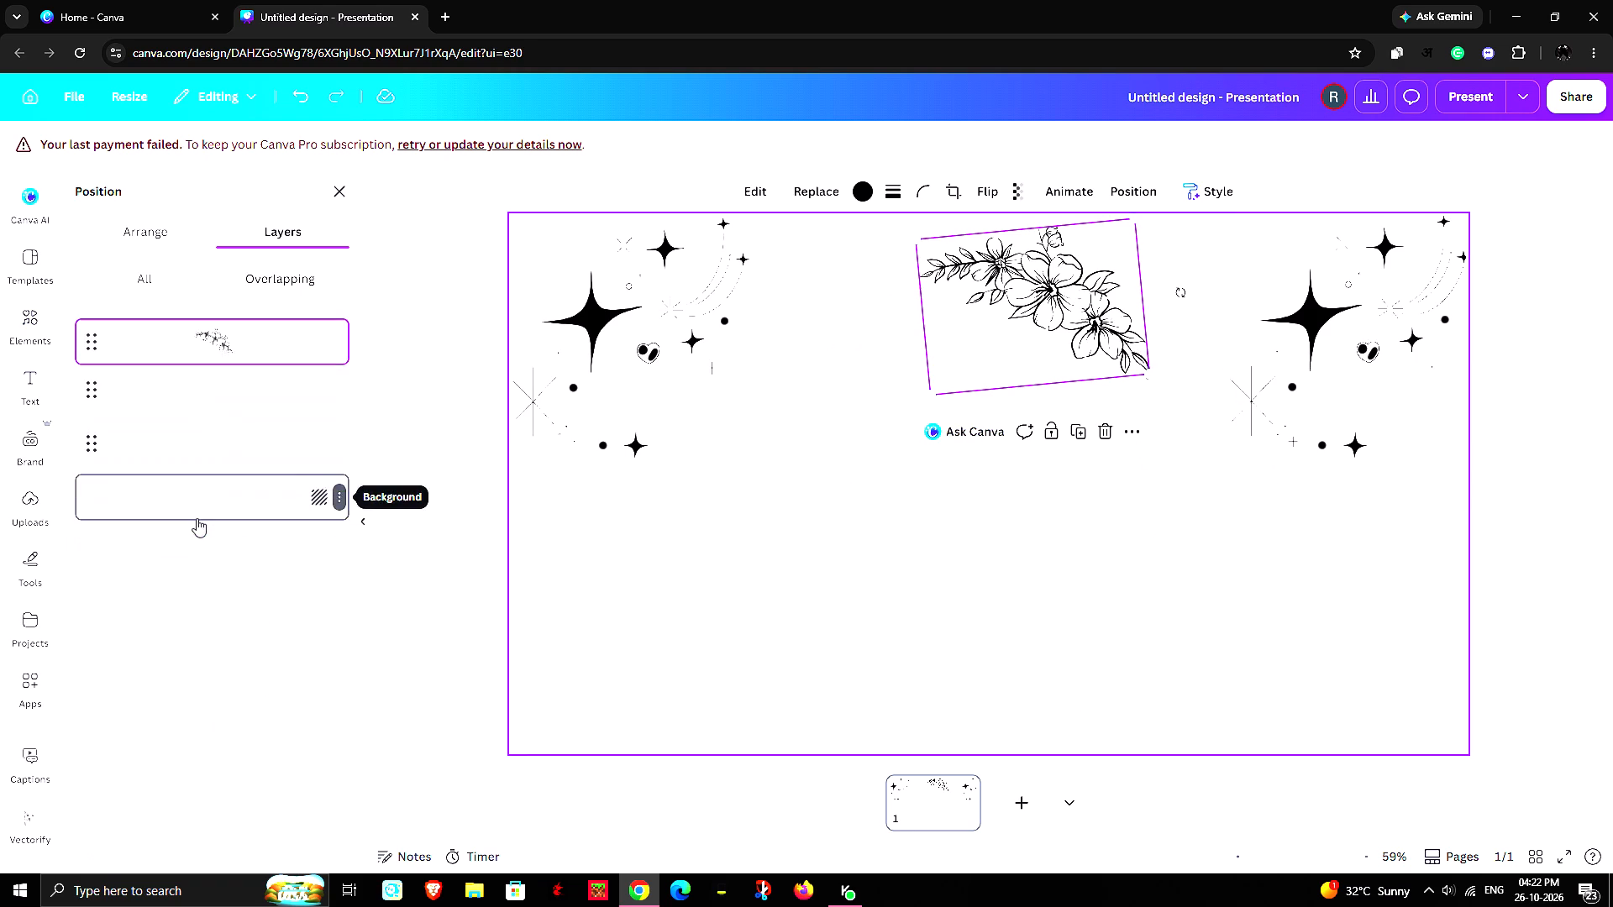
left_click(225, 511)
left_click_drag(221, 338, 230, 591)
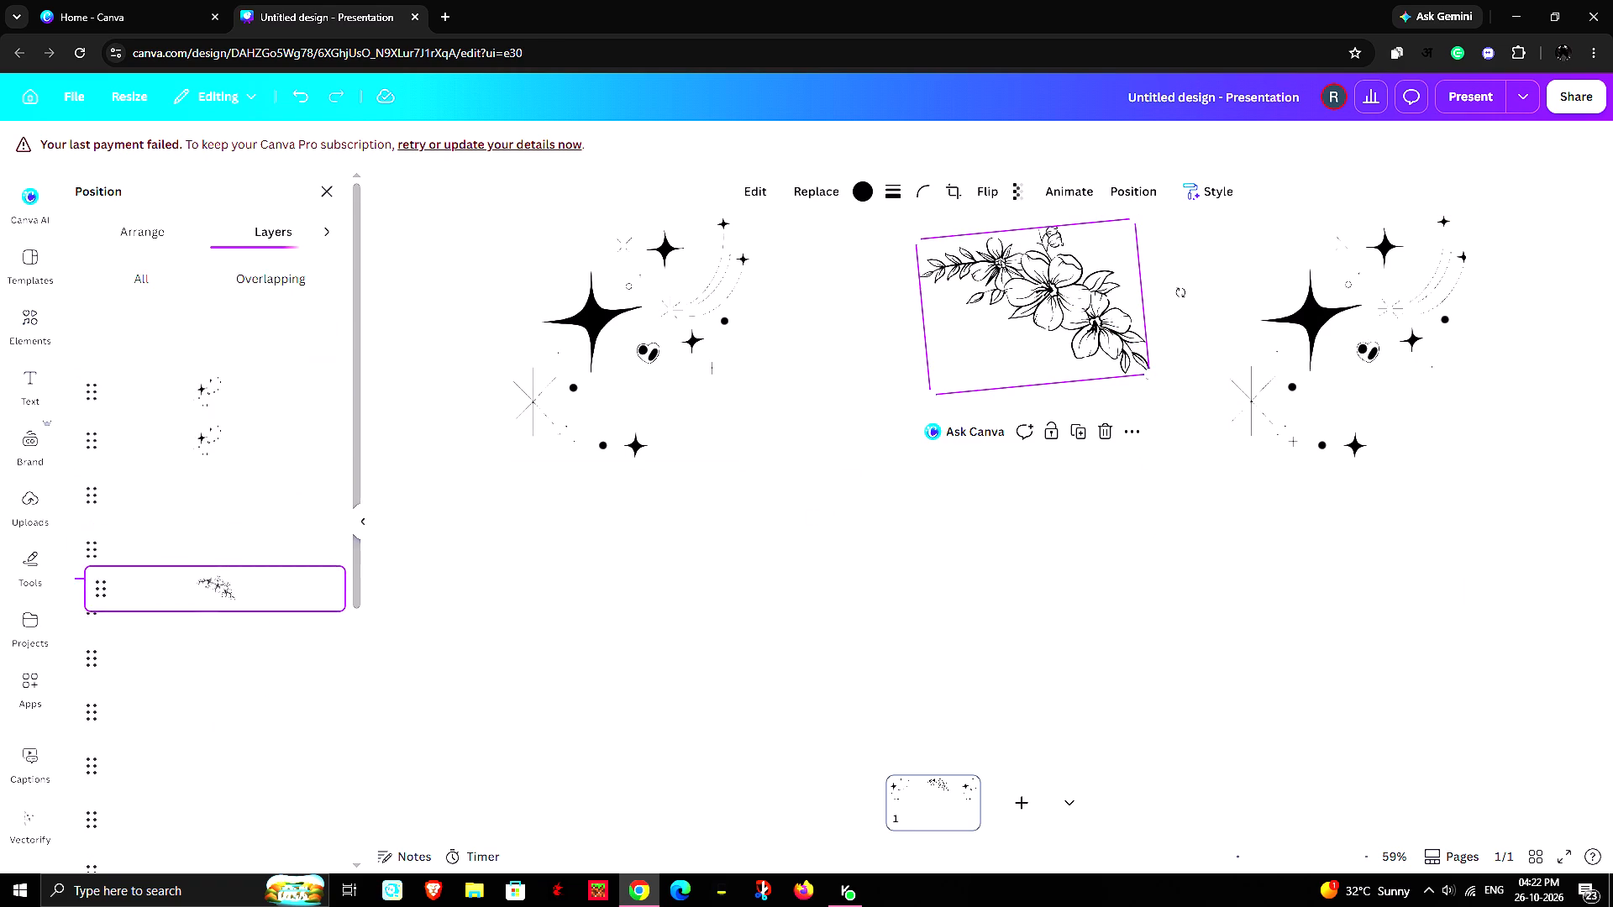
left_click_drag(230, 591, 240, 750)
scroll(232, 582, "down", 6)
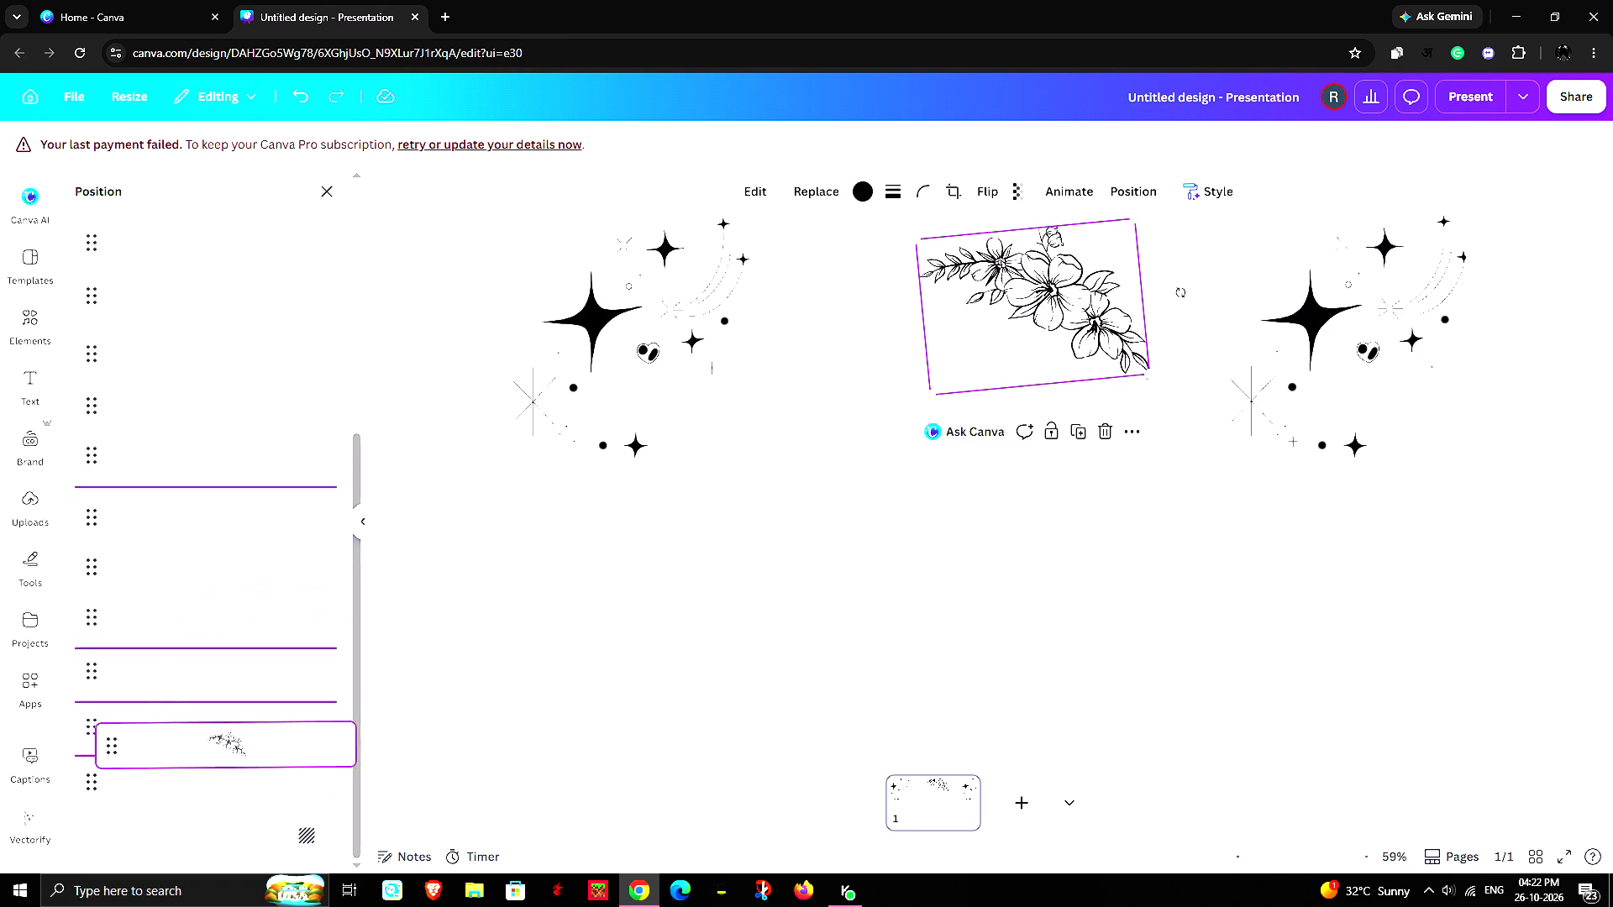
left_click_drag(240, 750, 212, 838)
scroll(240, 750, "down", 6)
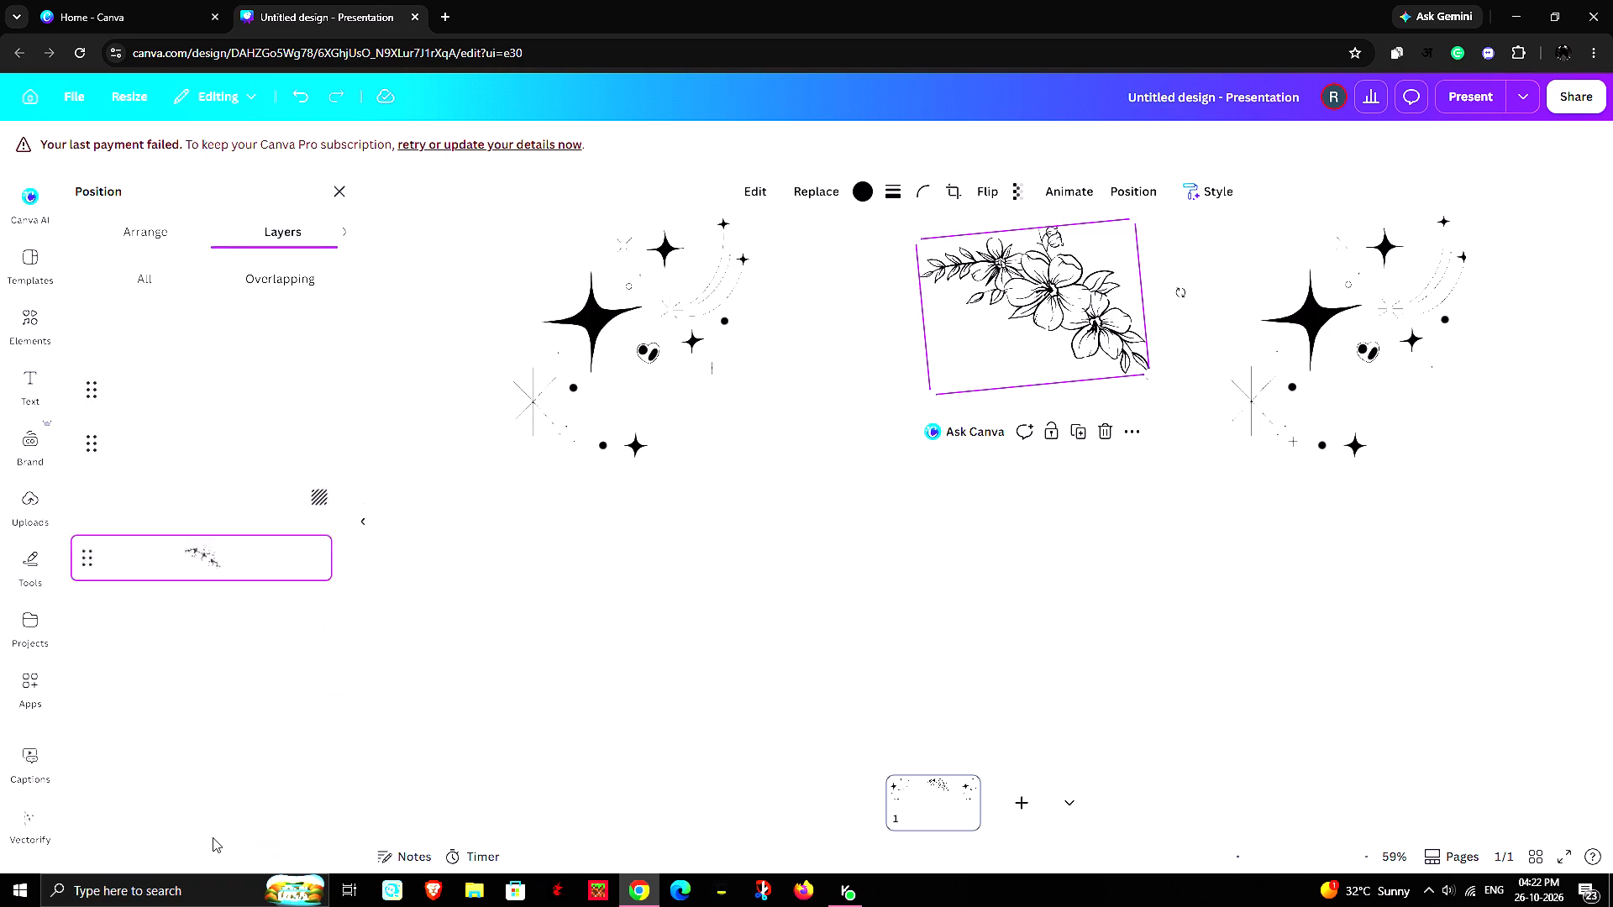
left_click(244, 658)
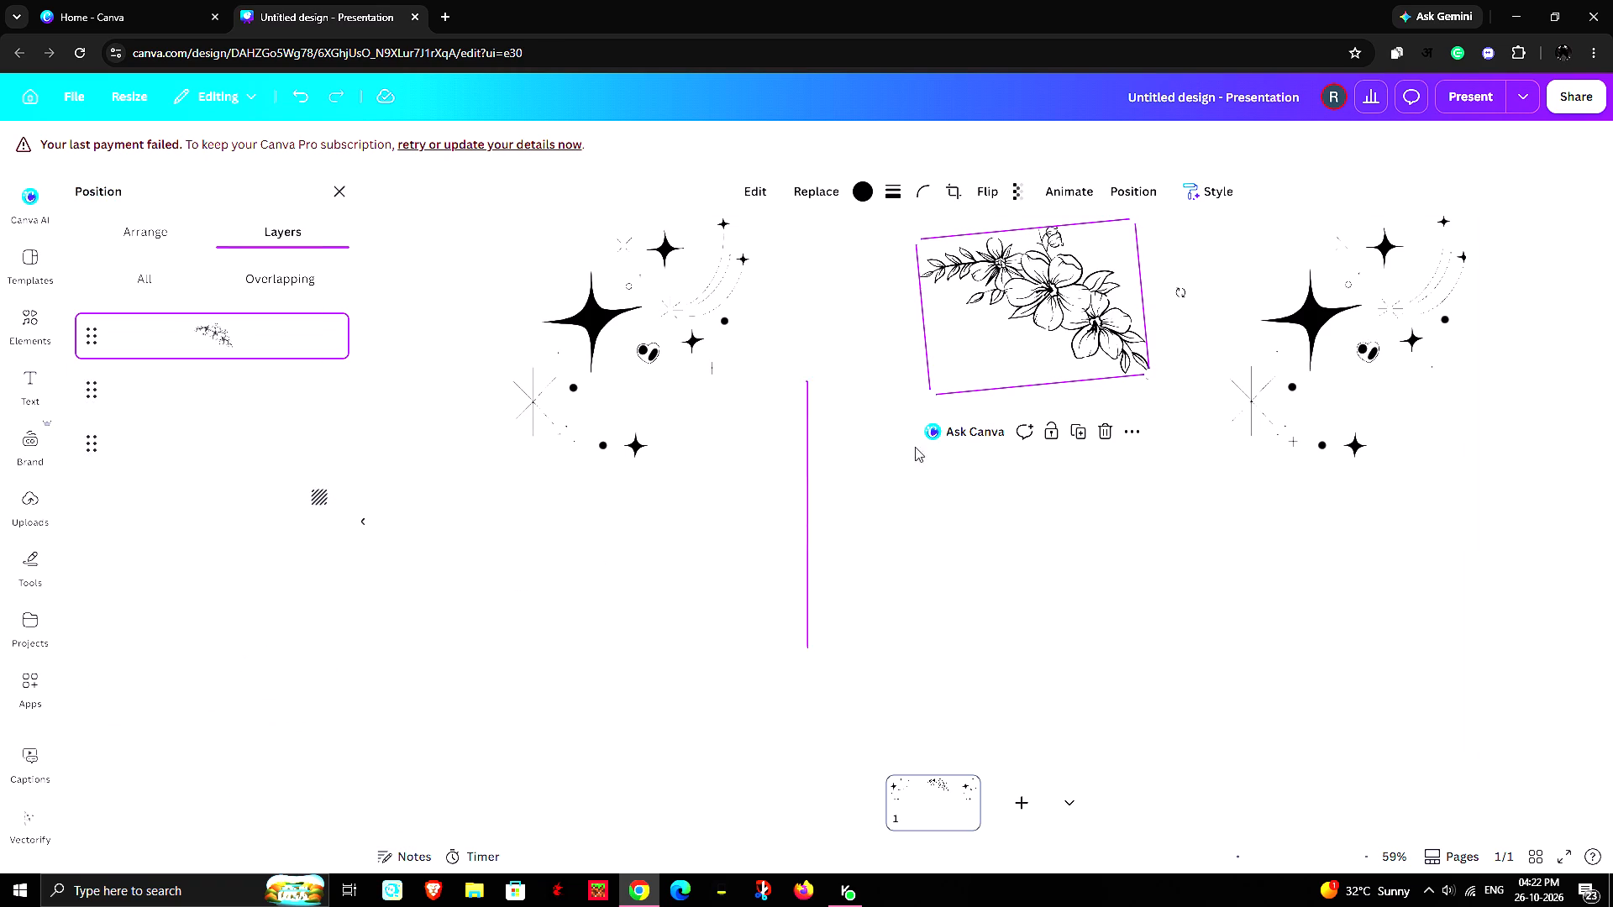
left_click_drag(202, 340, 192, 585)
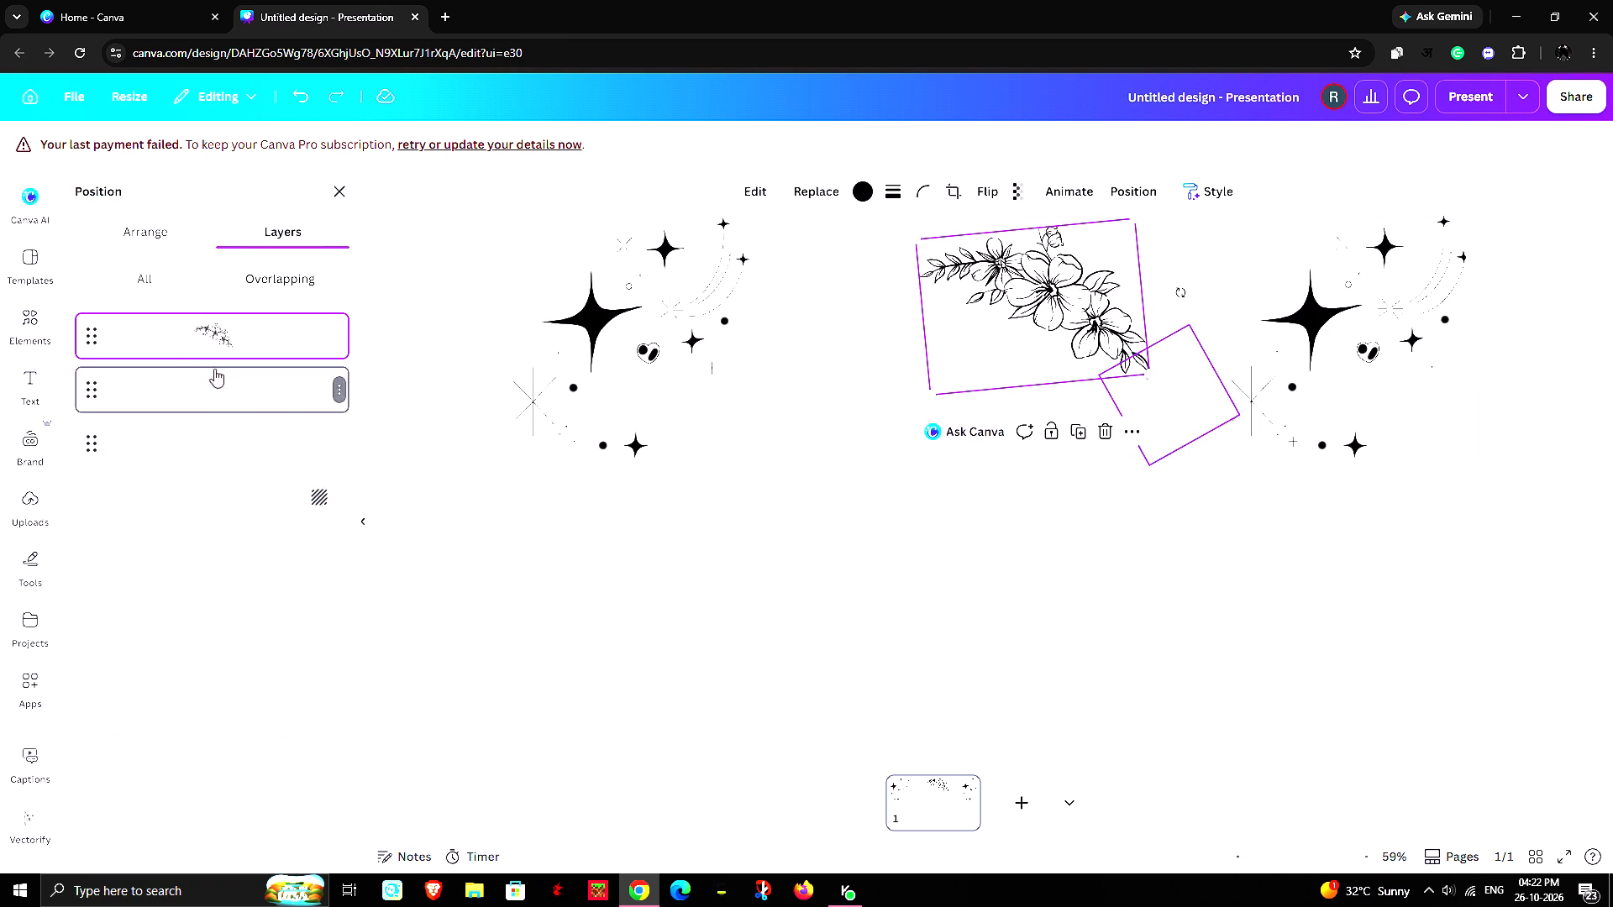
left_click_drag(86, 336, 96, 474)
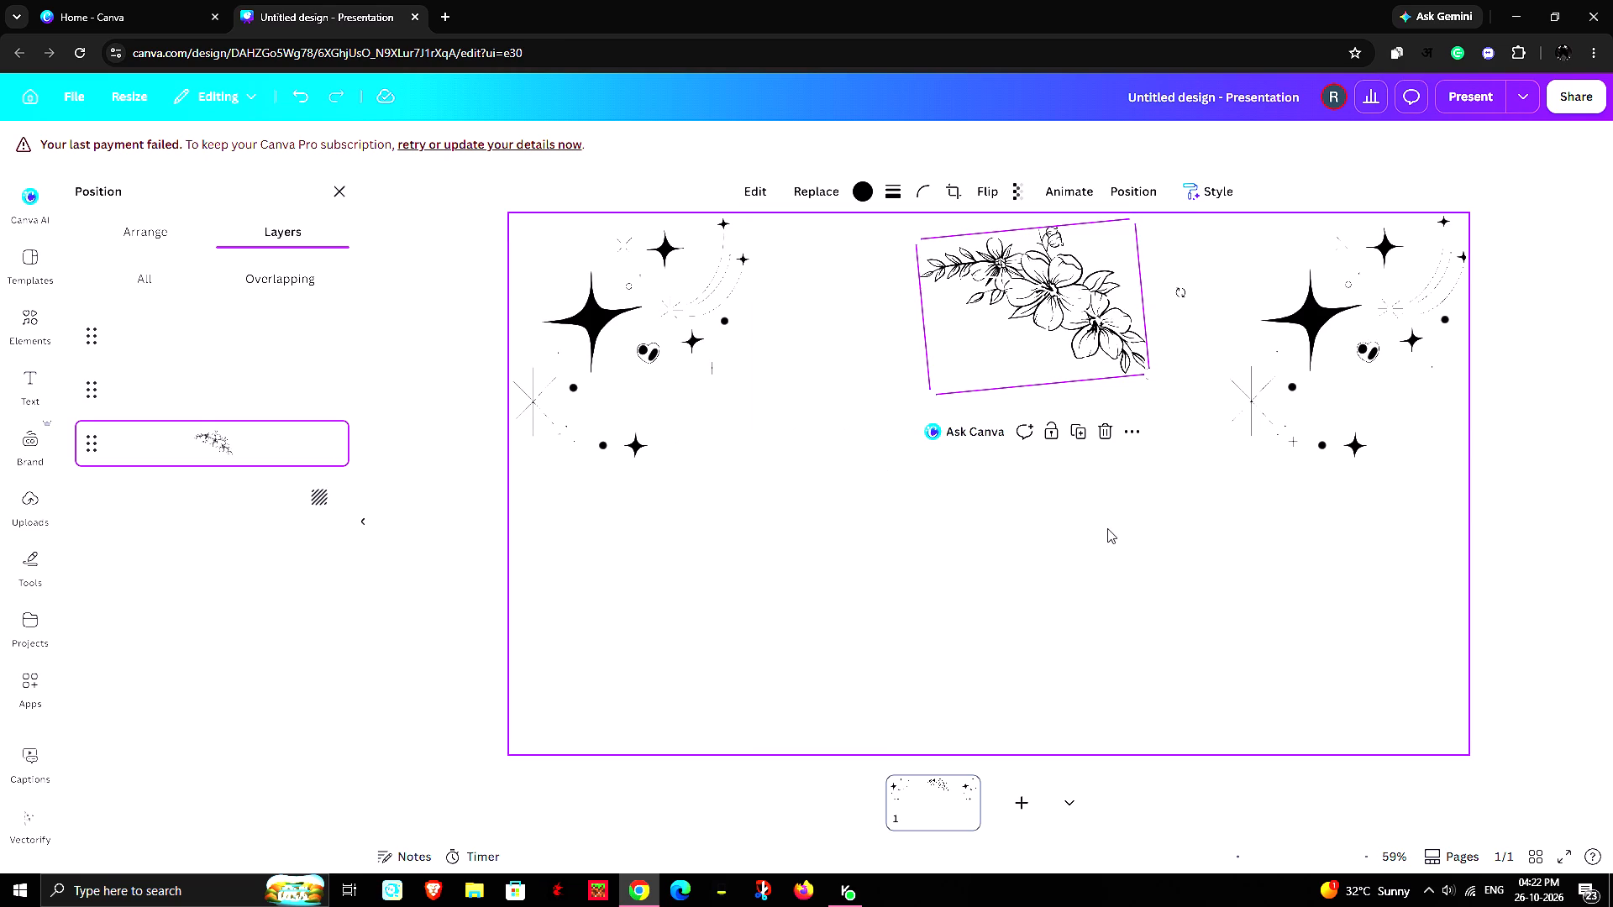
left_click(1107, 528)
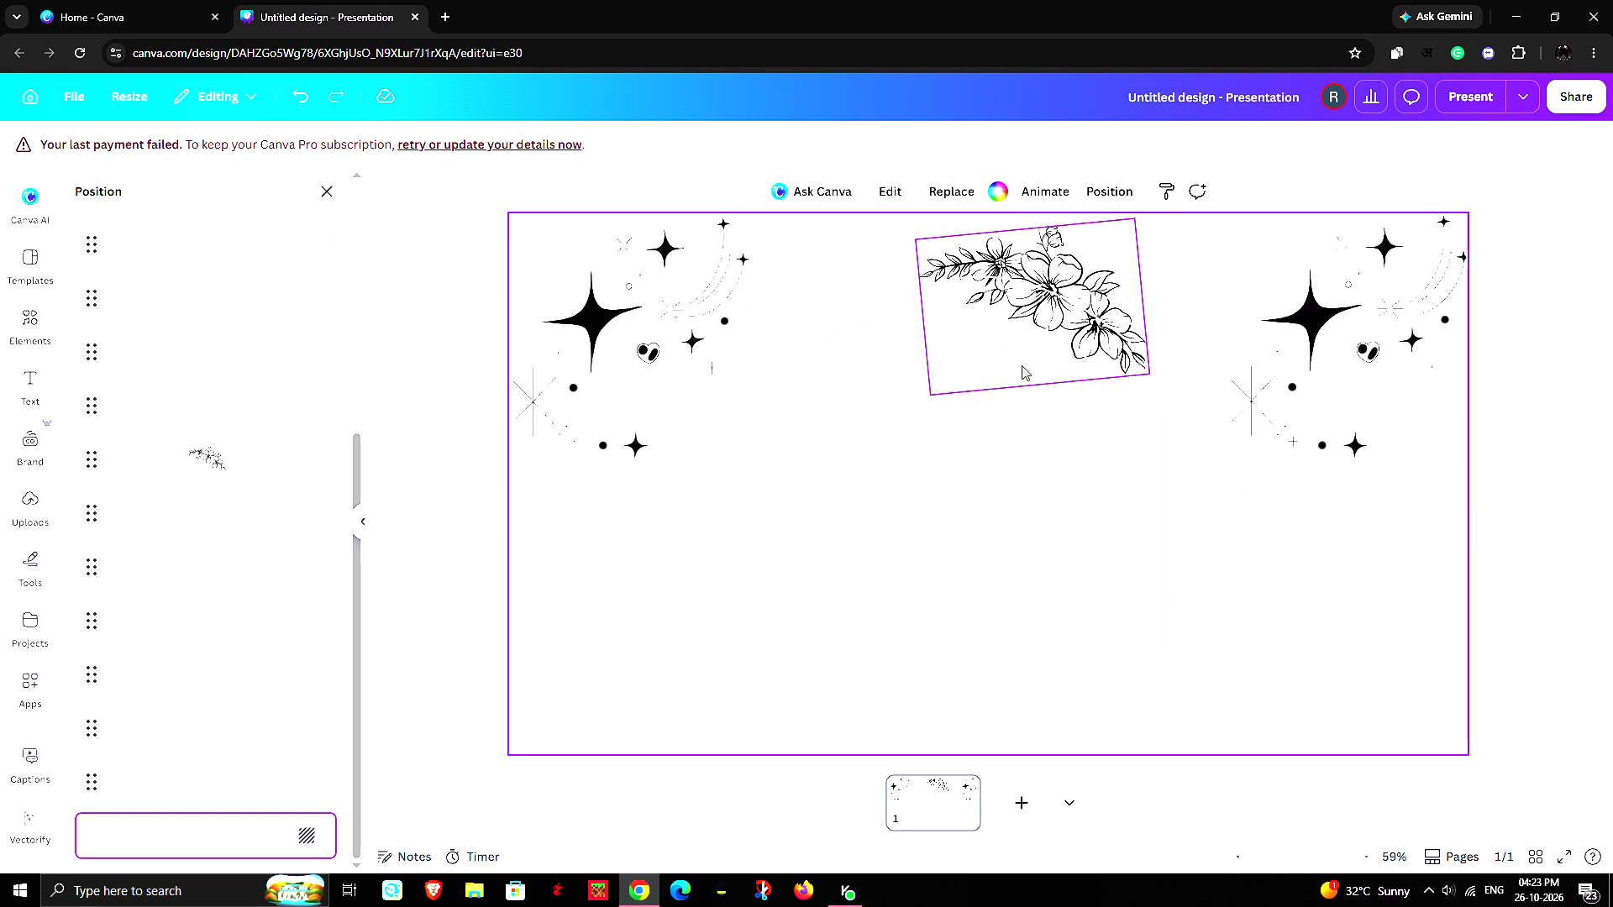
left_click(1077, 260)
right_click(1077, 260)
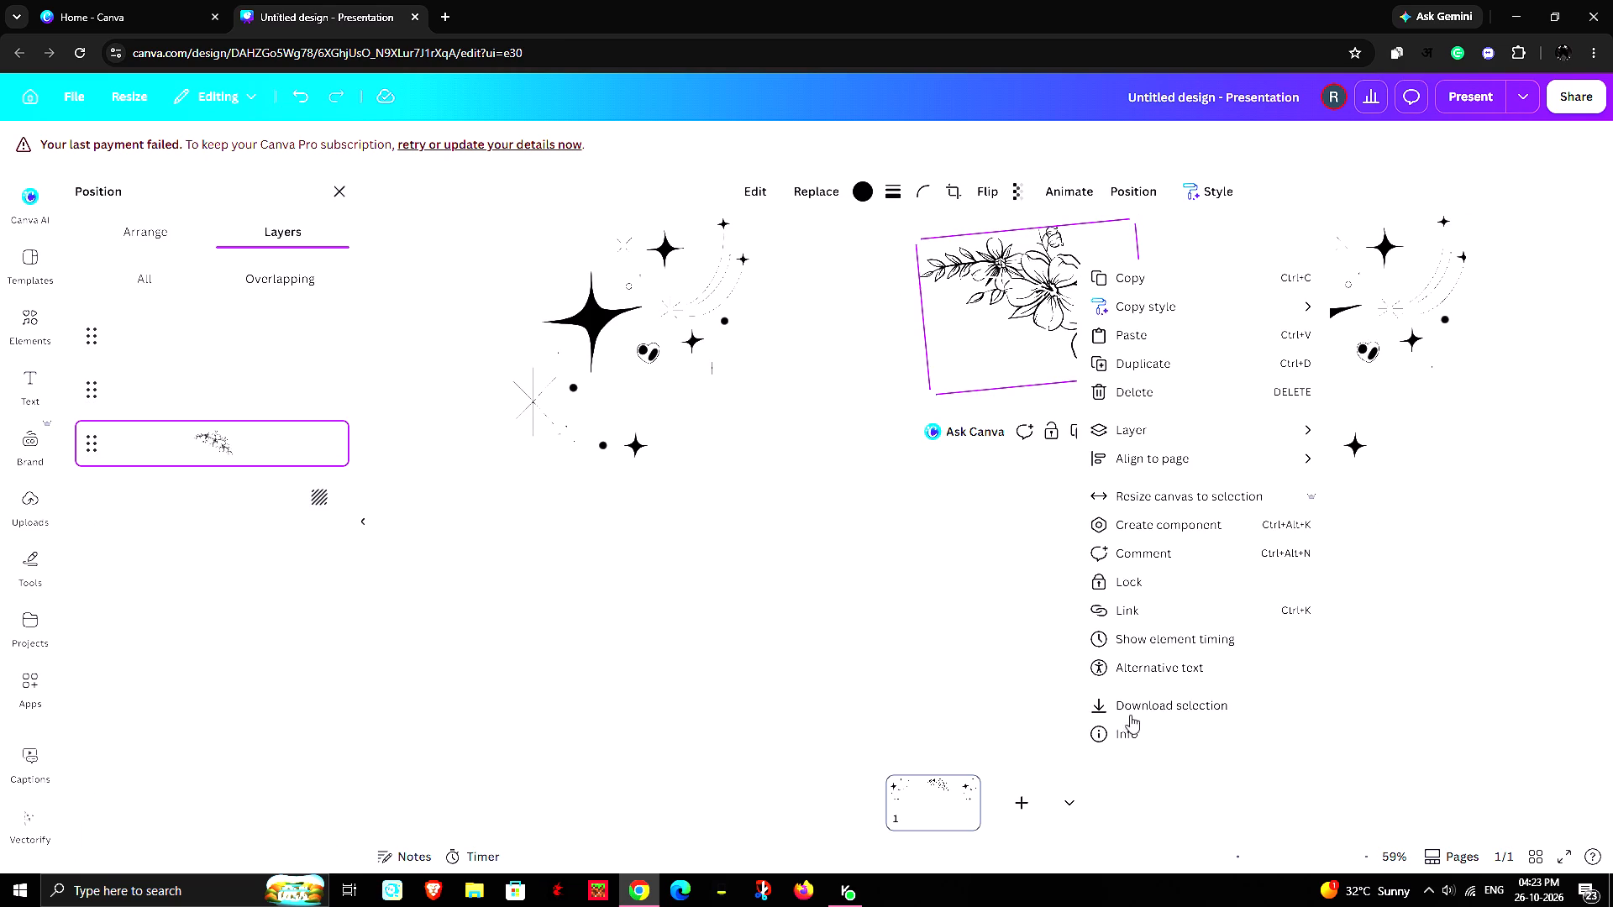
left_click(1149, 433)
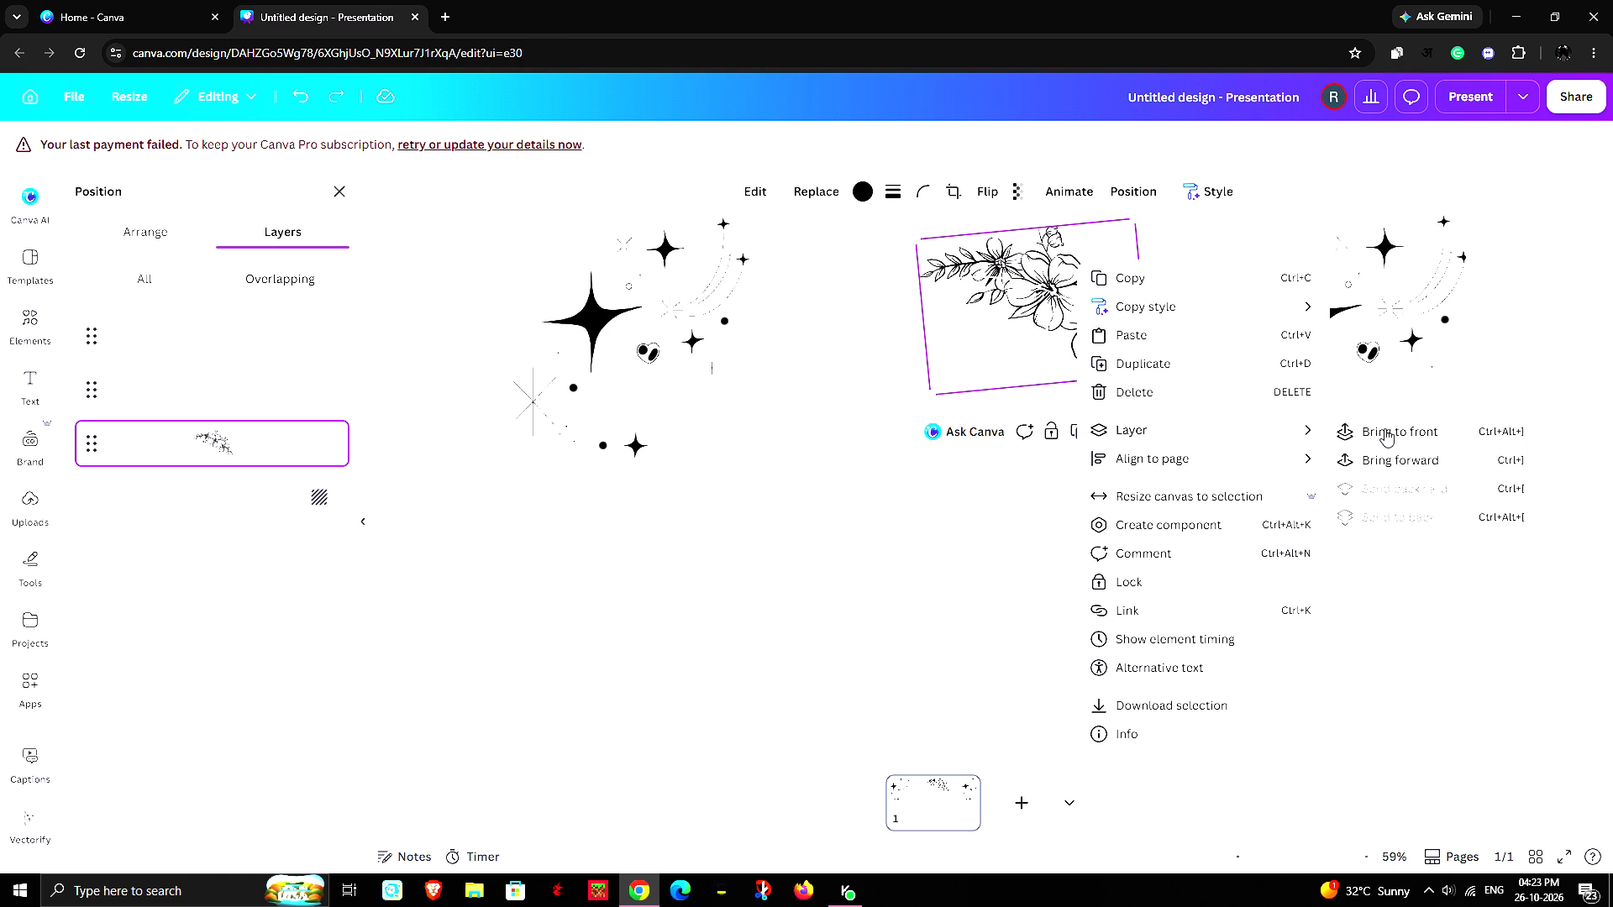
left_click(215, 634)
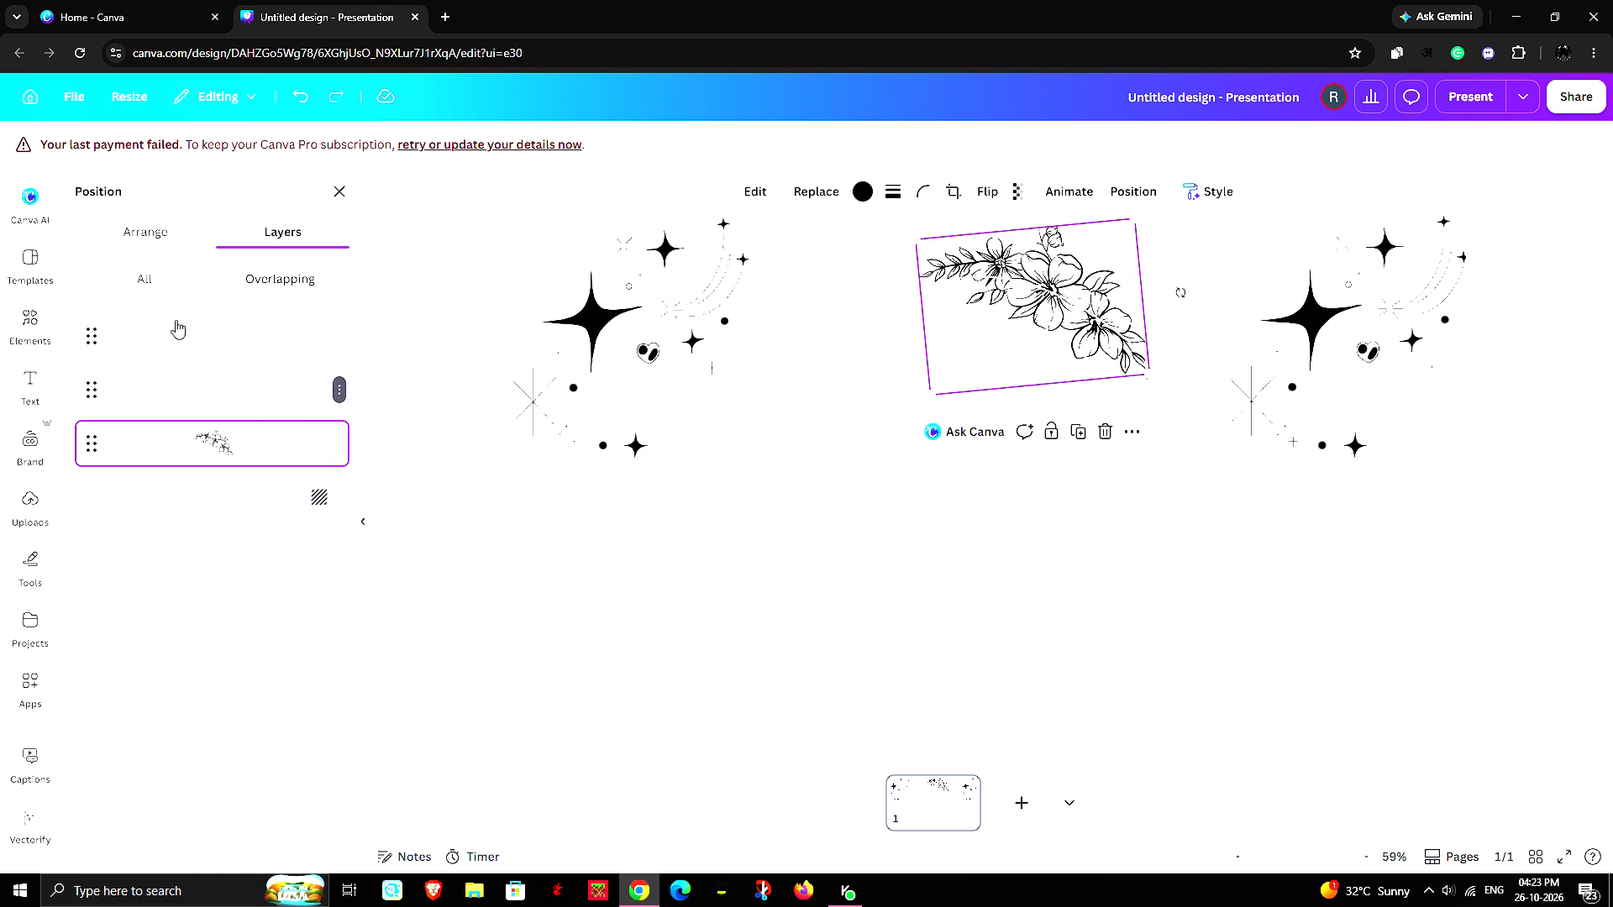
List all of the page's layers and move the flower branch up the stack to seventh from the top.
left_click(162, 282)
scroll(224, 449, "down", 6)
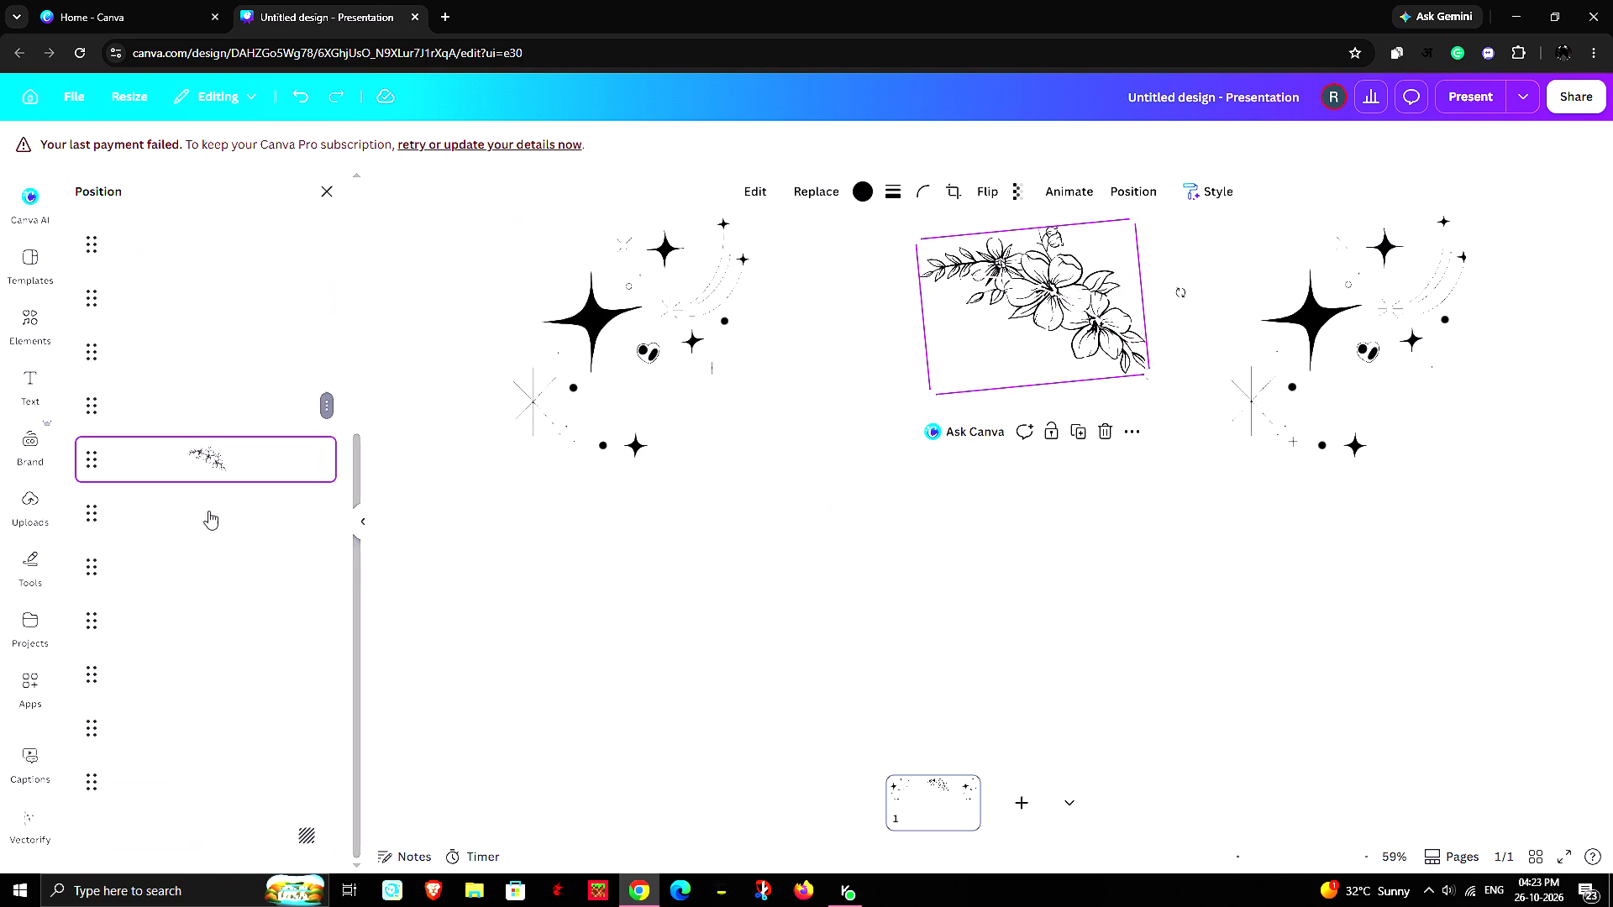
left_click_drag(176, 449, 179, 368)
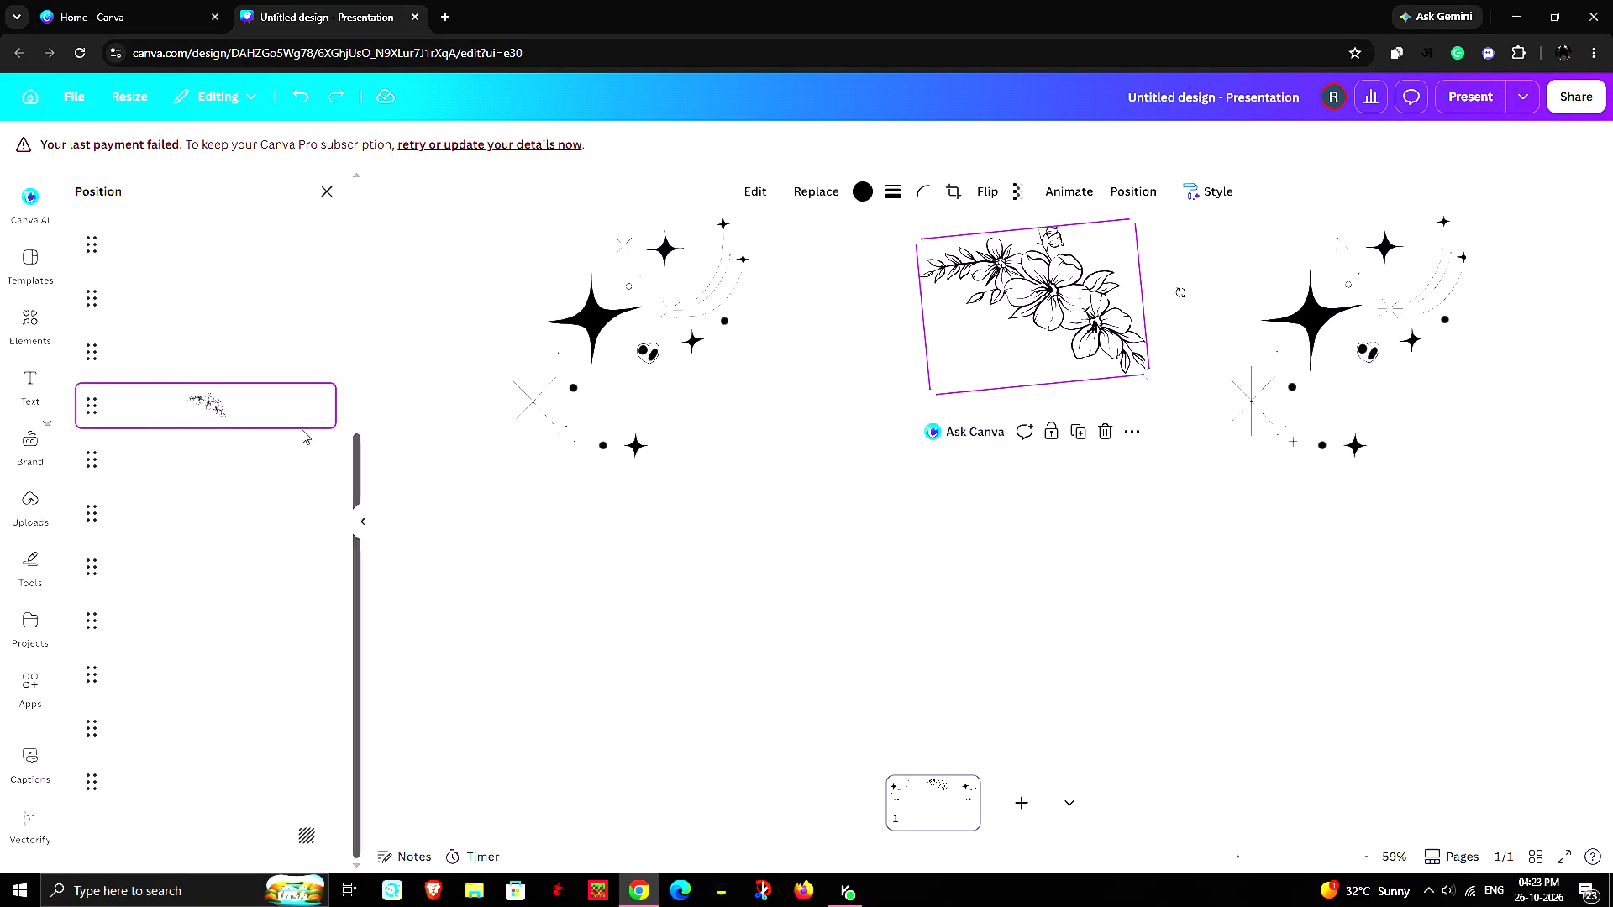
left_click_drag(205, 403, 212, 364)
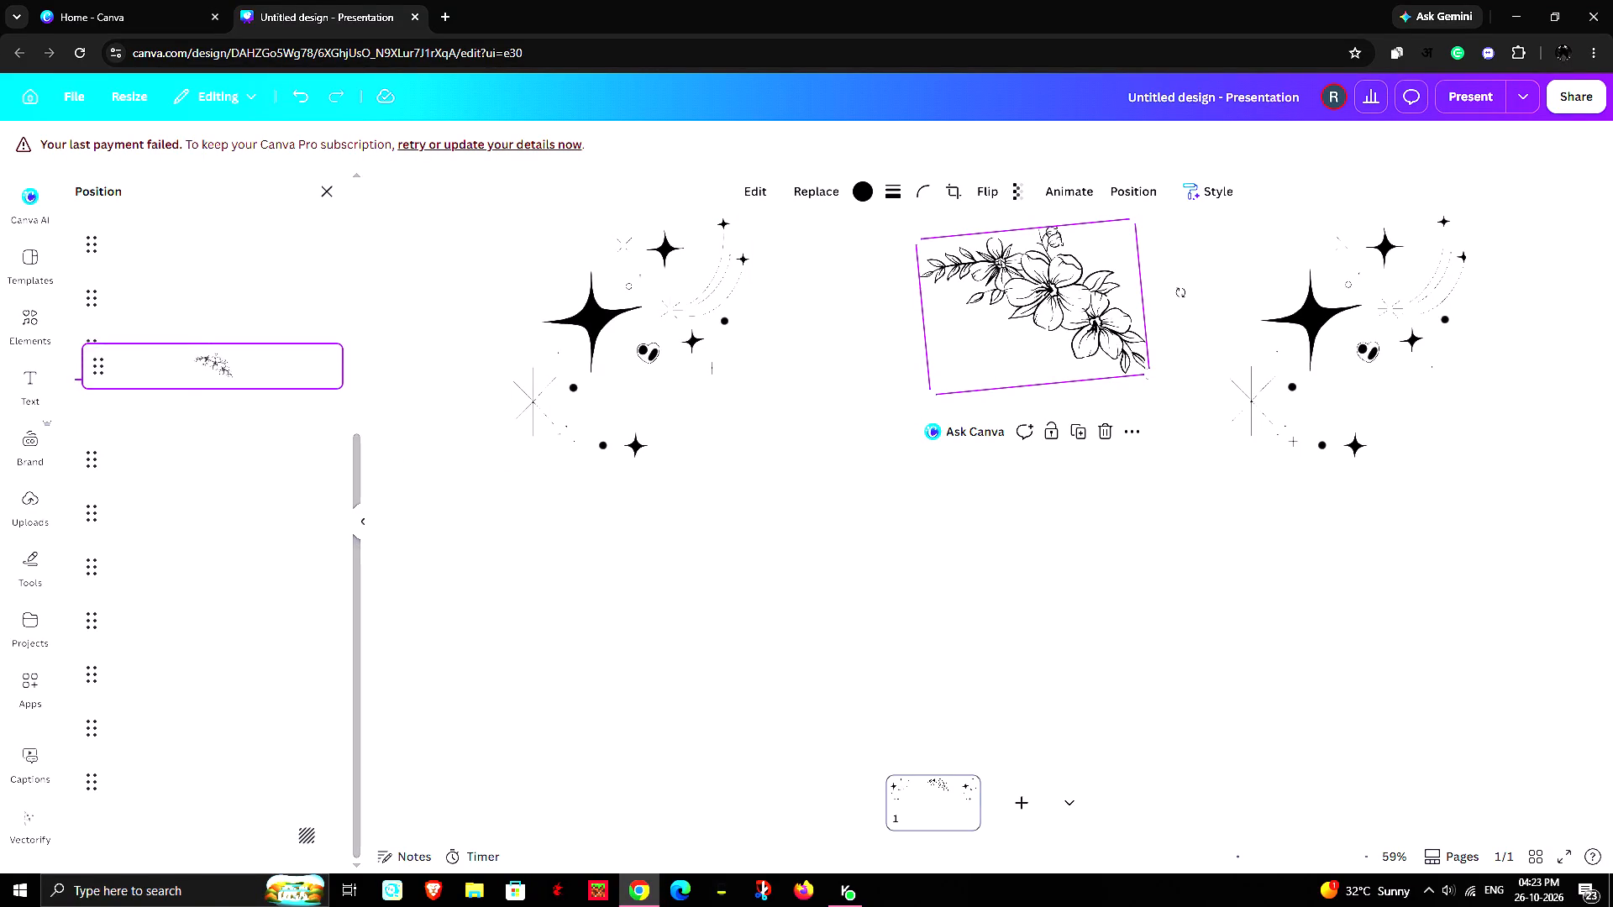
left_click_drag(212, 364, 223, 571)
scroll(207, 314, "up", 4)
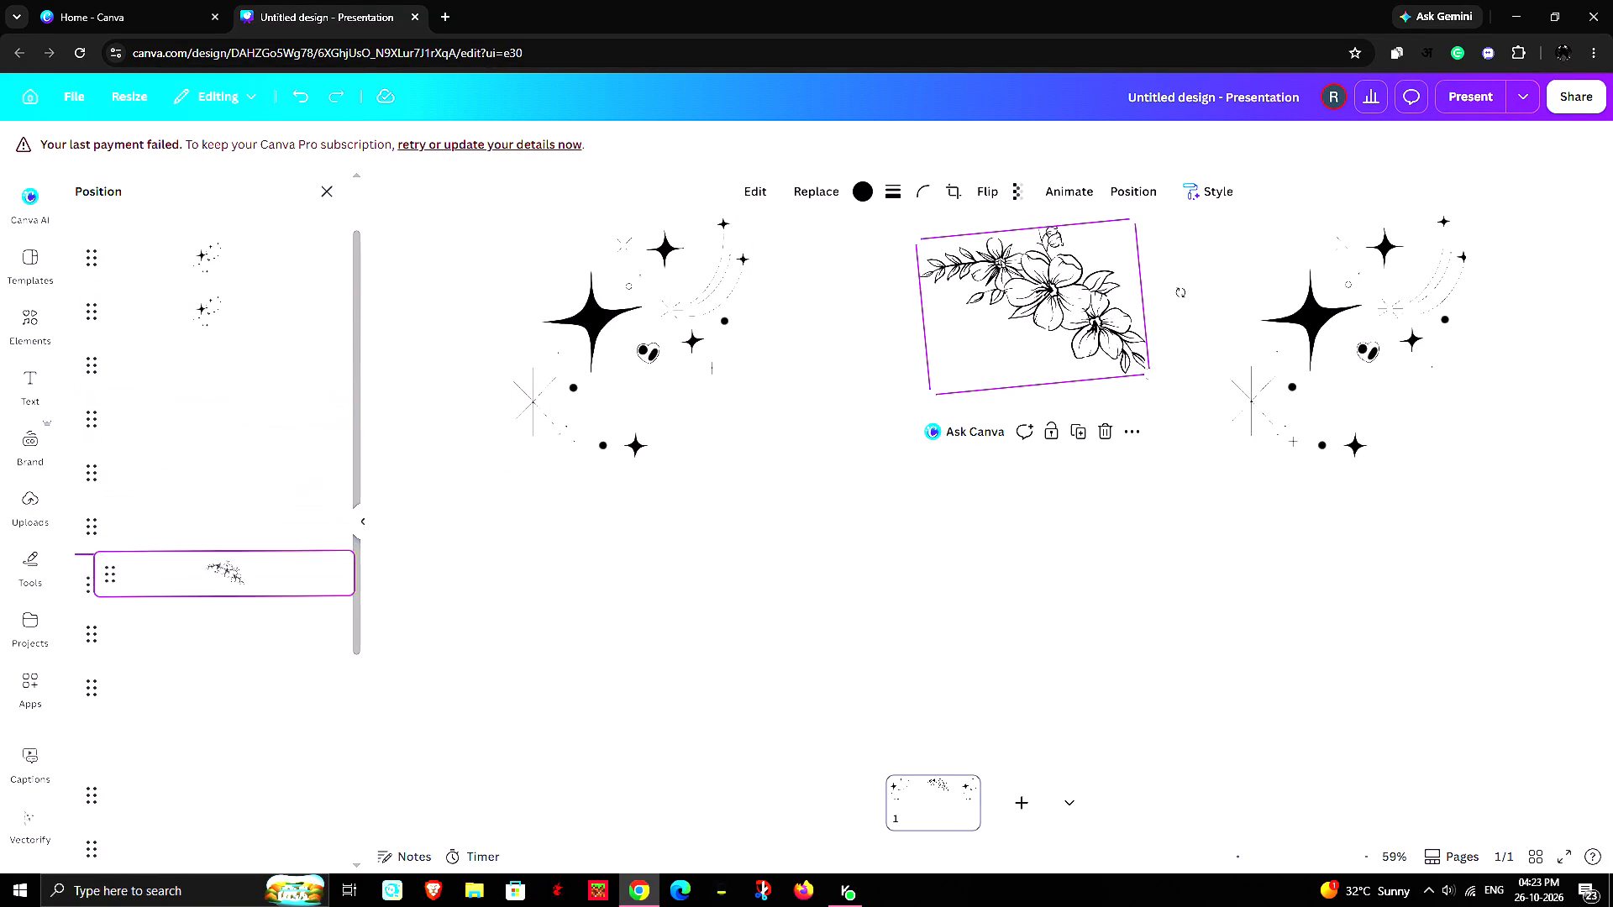
left_click_drag(223, 571, 213, 568)
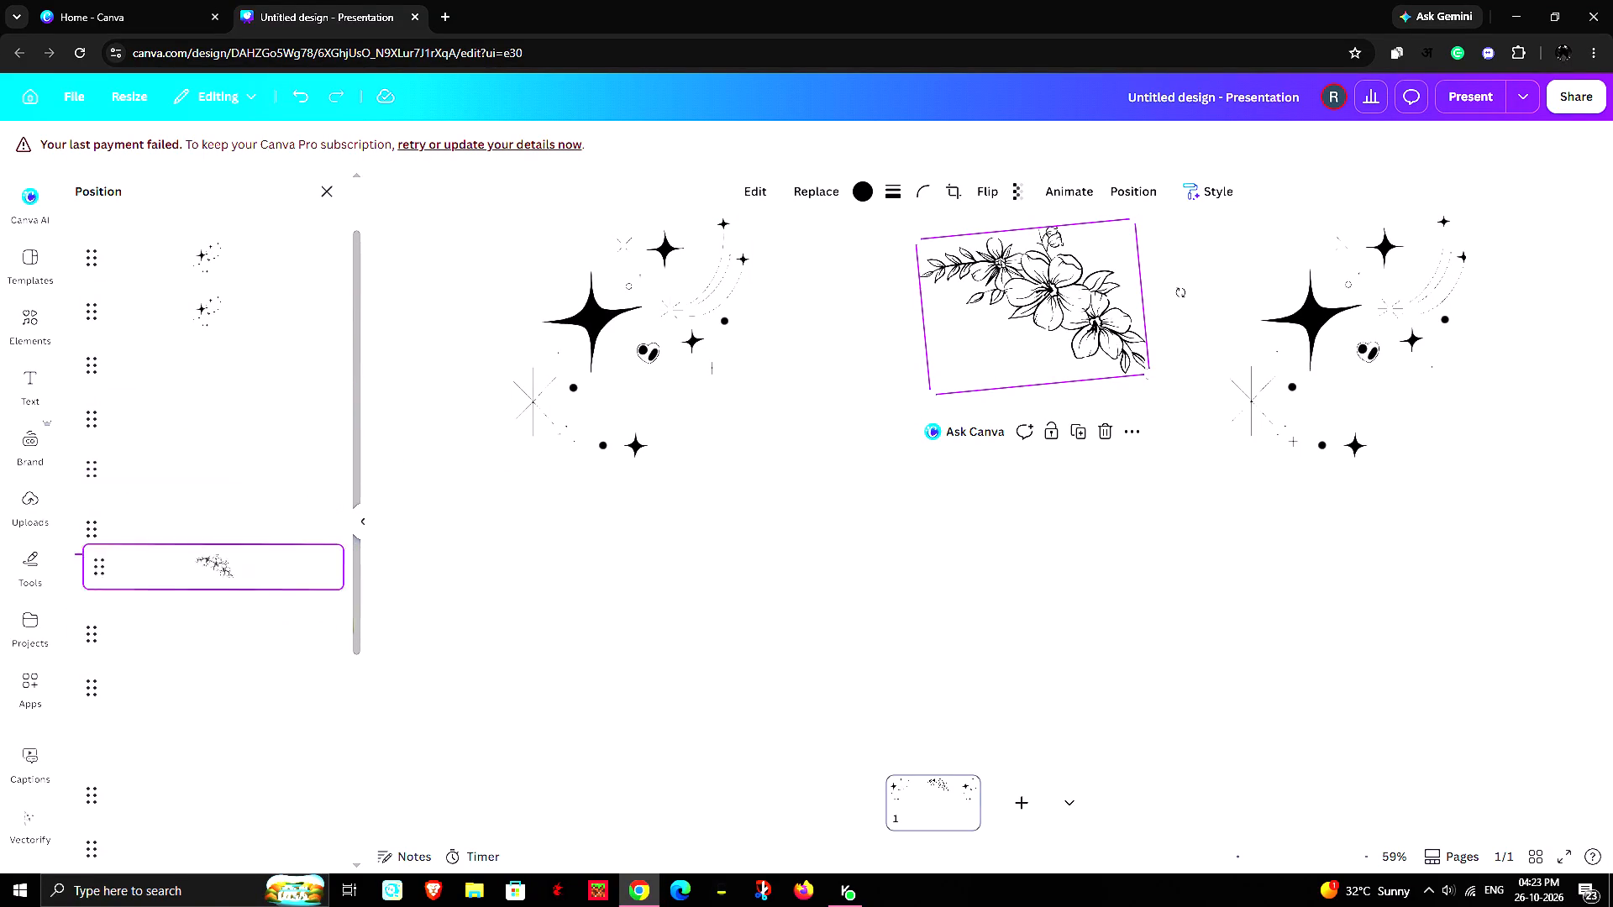
left_click_drag(213, 568, 212, 653)
scroll(212, 592, "up", 6)
scroll(202, 504, "down", 5)
scroll(212, 622, "down", 3)
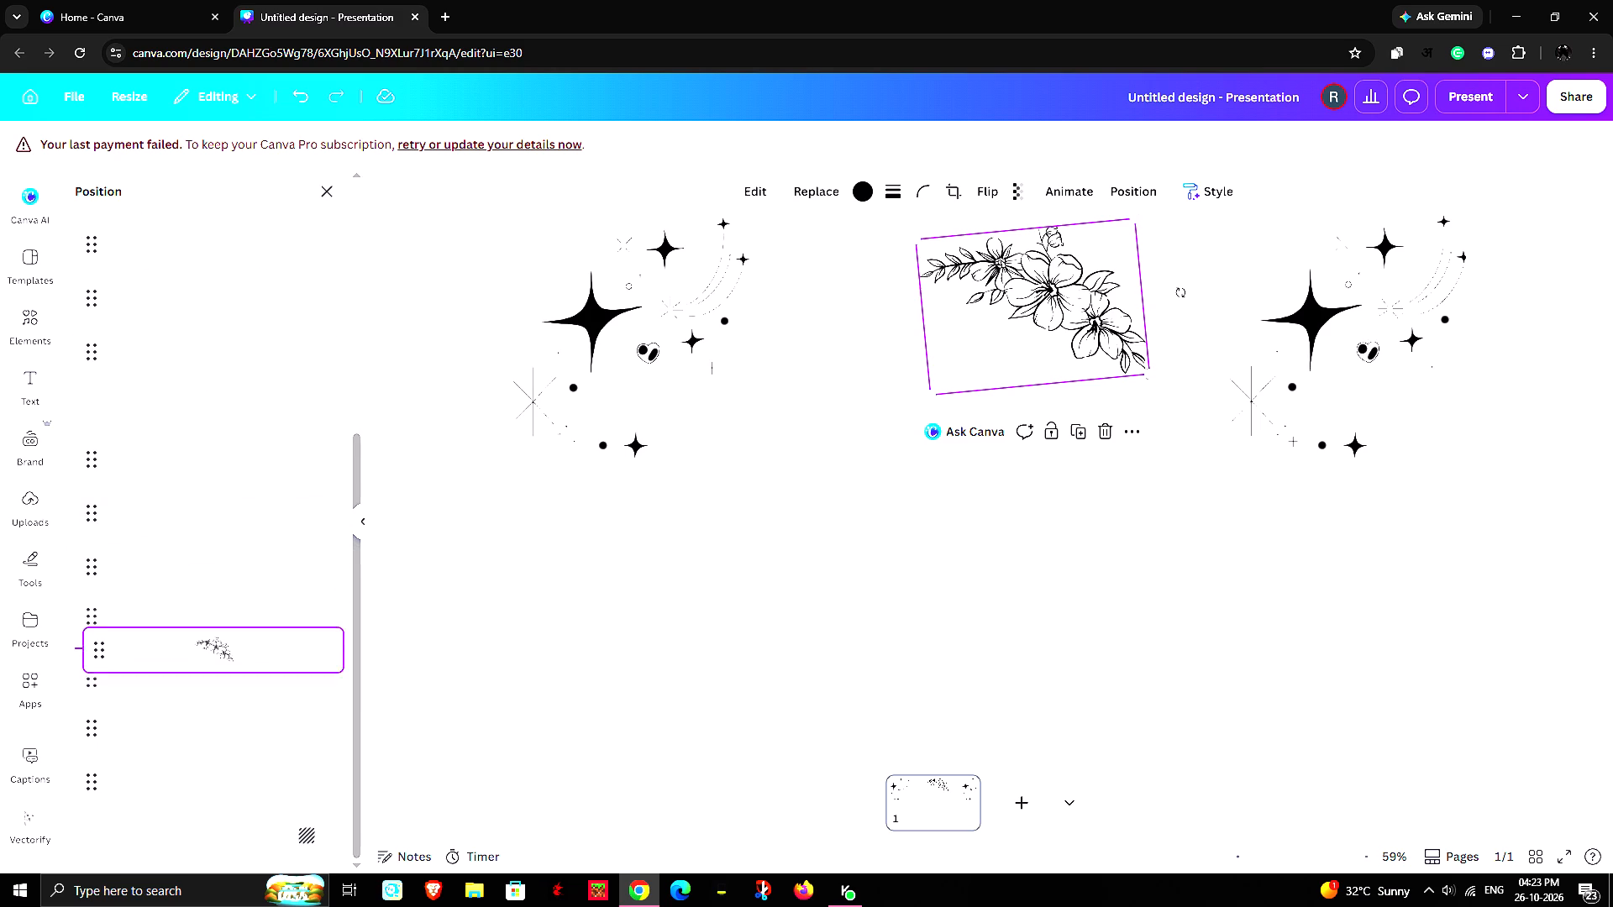
left_click_drag(212, 653, 203, 674)
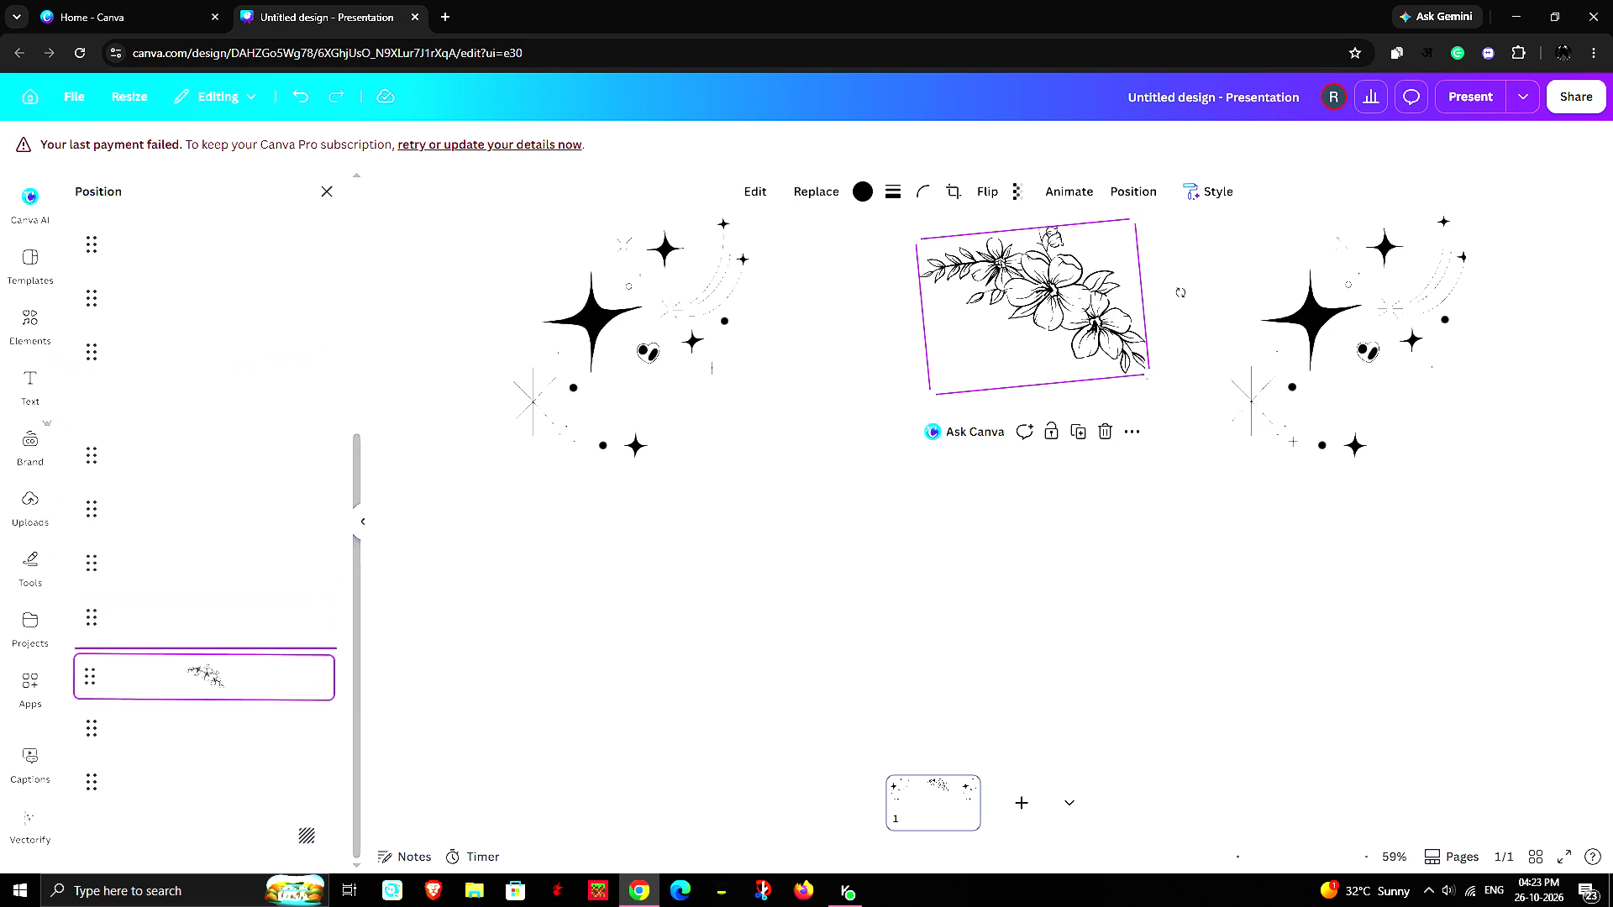
left_click_drag(203, 674, 209, 553)
scroll(202, 670, "up", 4)
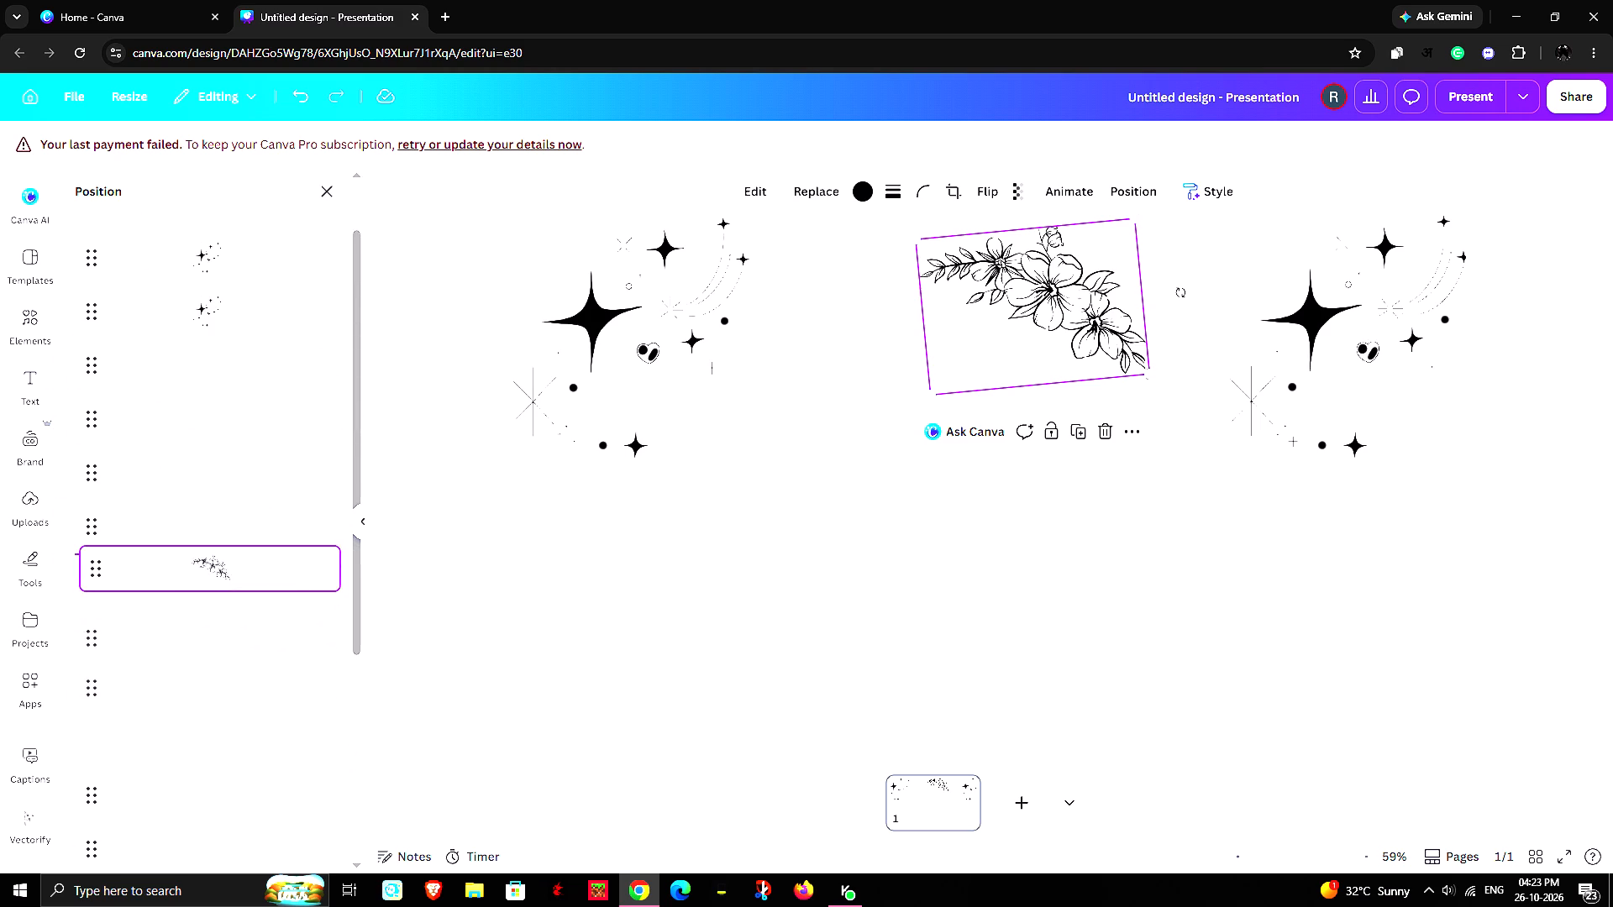
left_click_drag(209, 553, 209, 511)
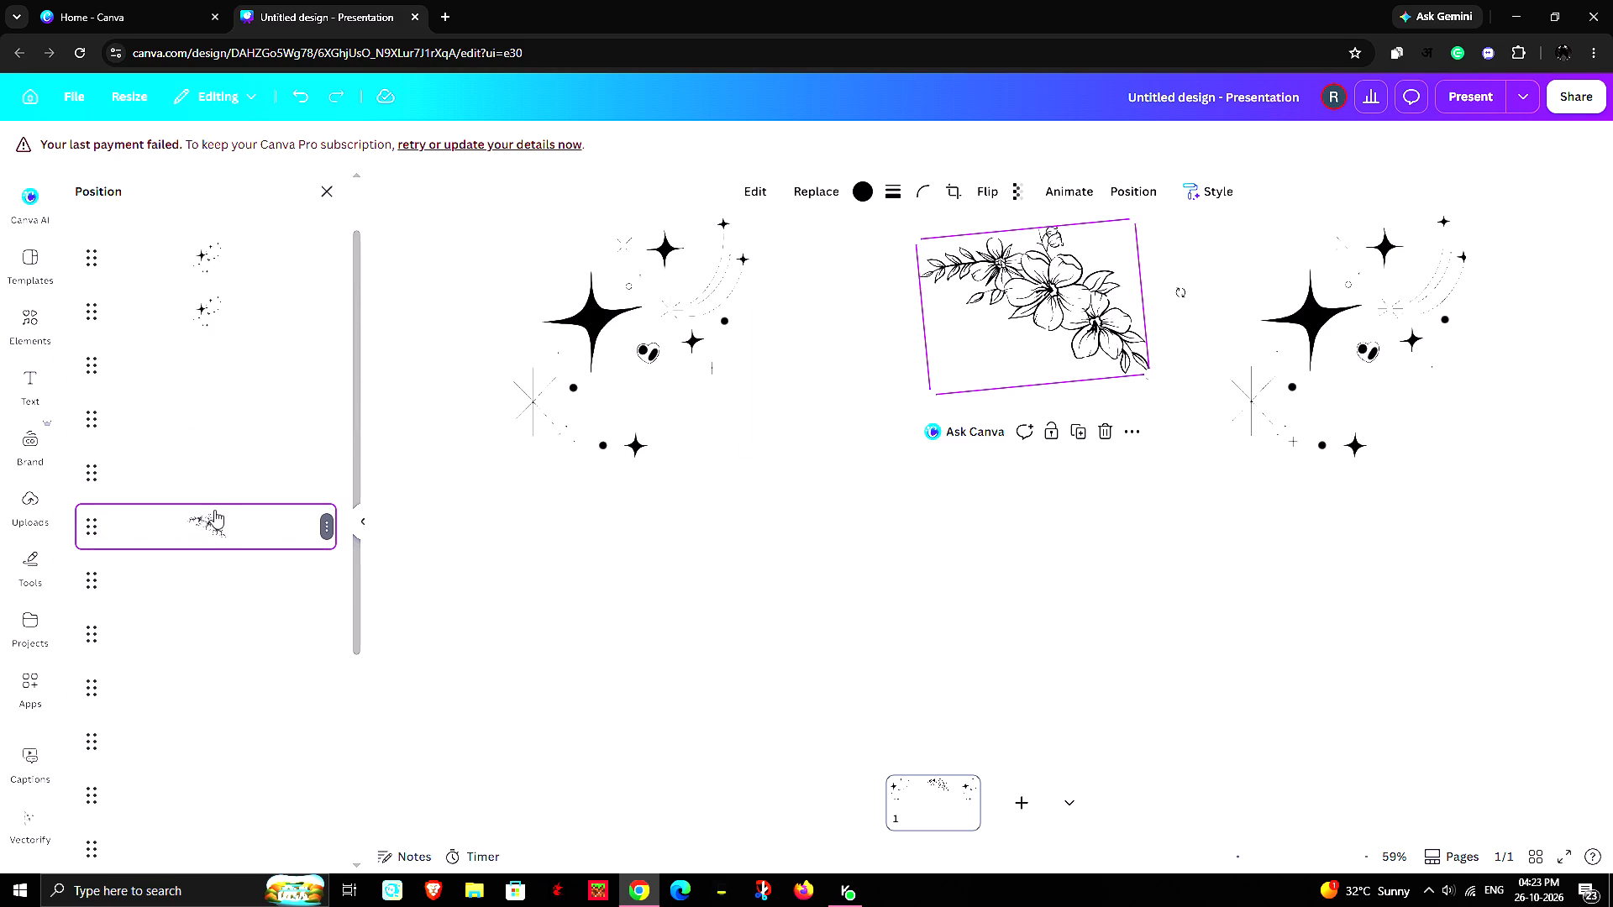
left_click_drag(222, 523, 224, 612)
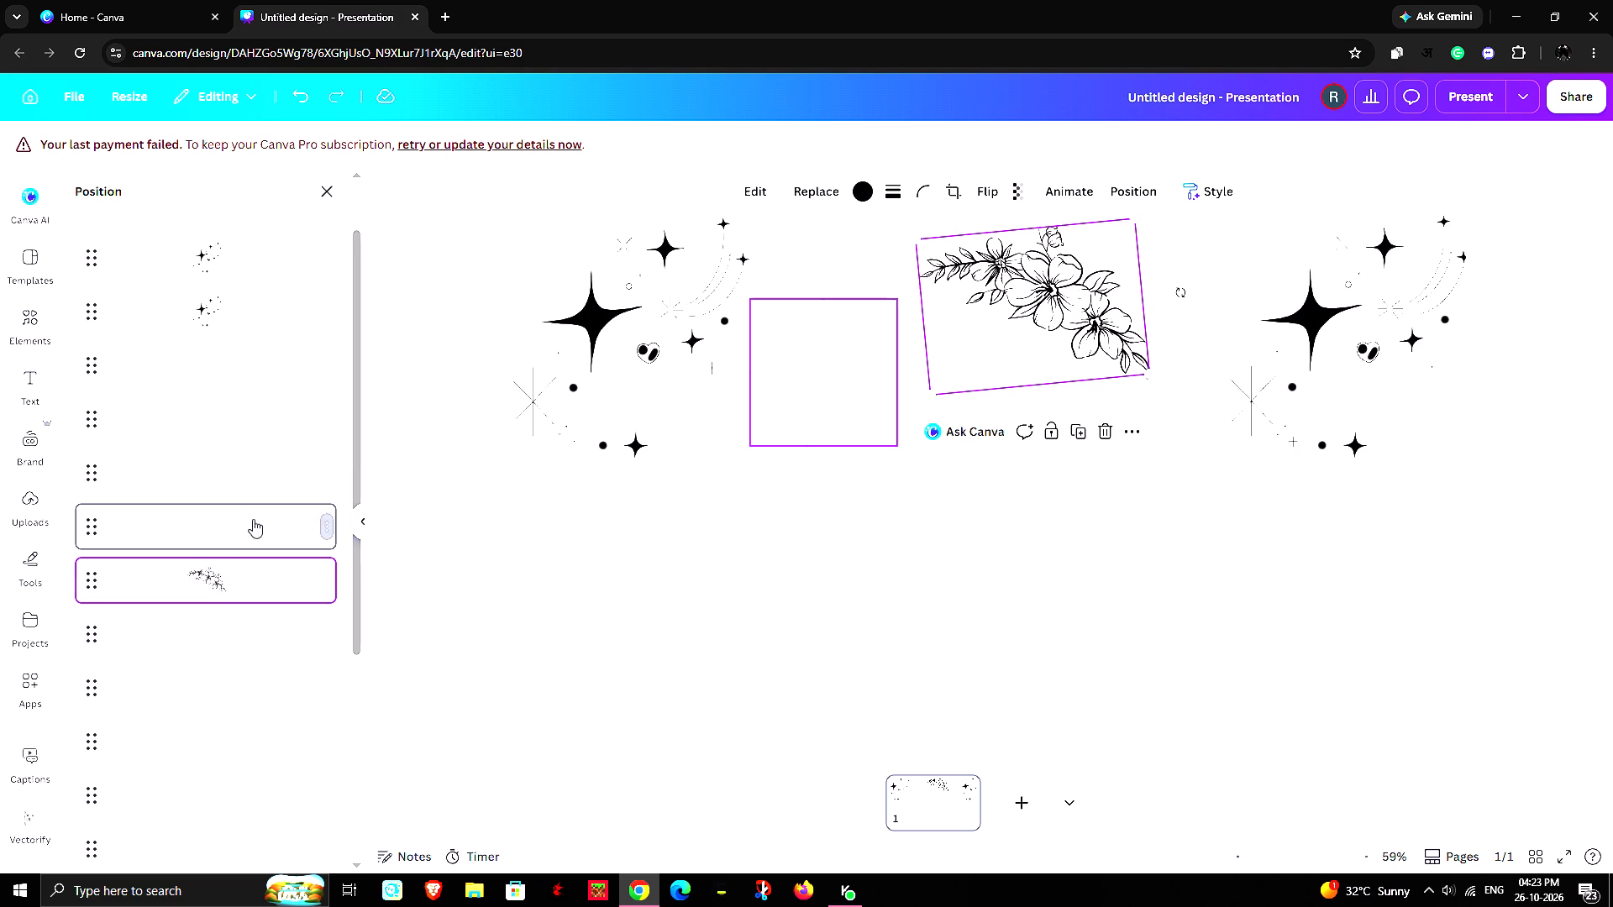
Select several other layers in turn to check which page elements they hold, including the first corner's star graphic, and clear the selection.
scroll(219, 433, "up", 5)
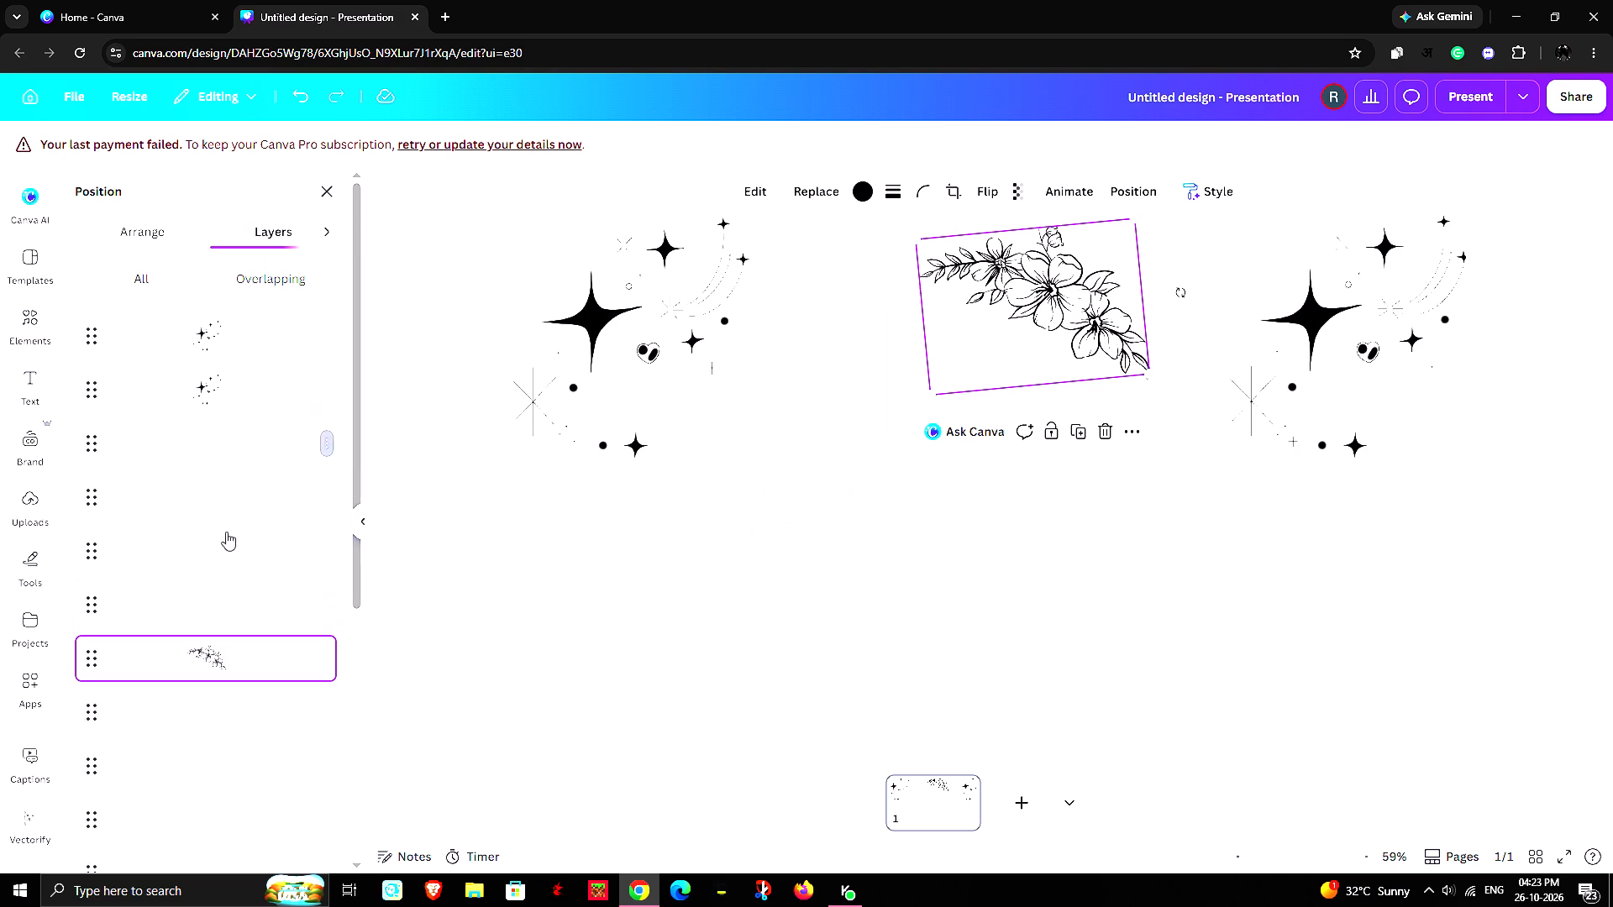
left_click(234, 492)
left_click(237, 440)
left_click(234, 384)
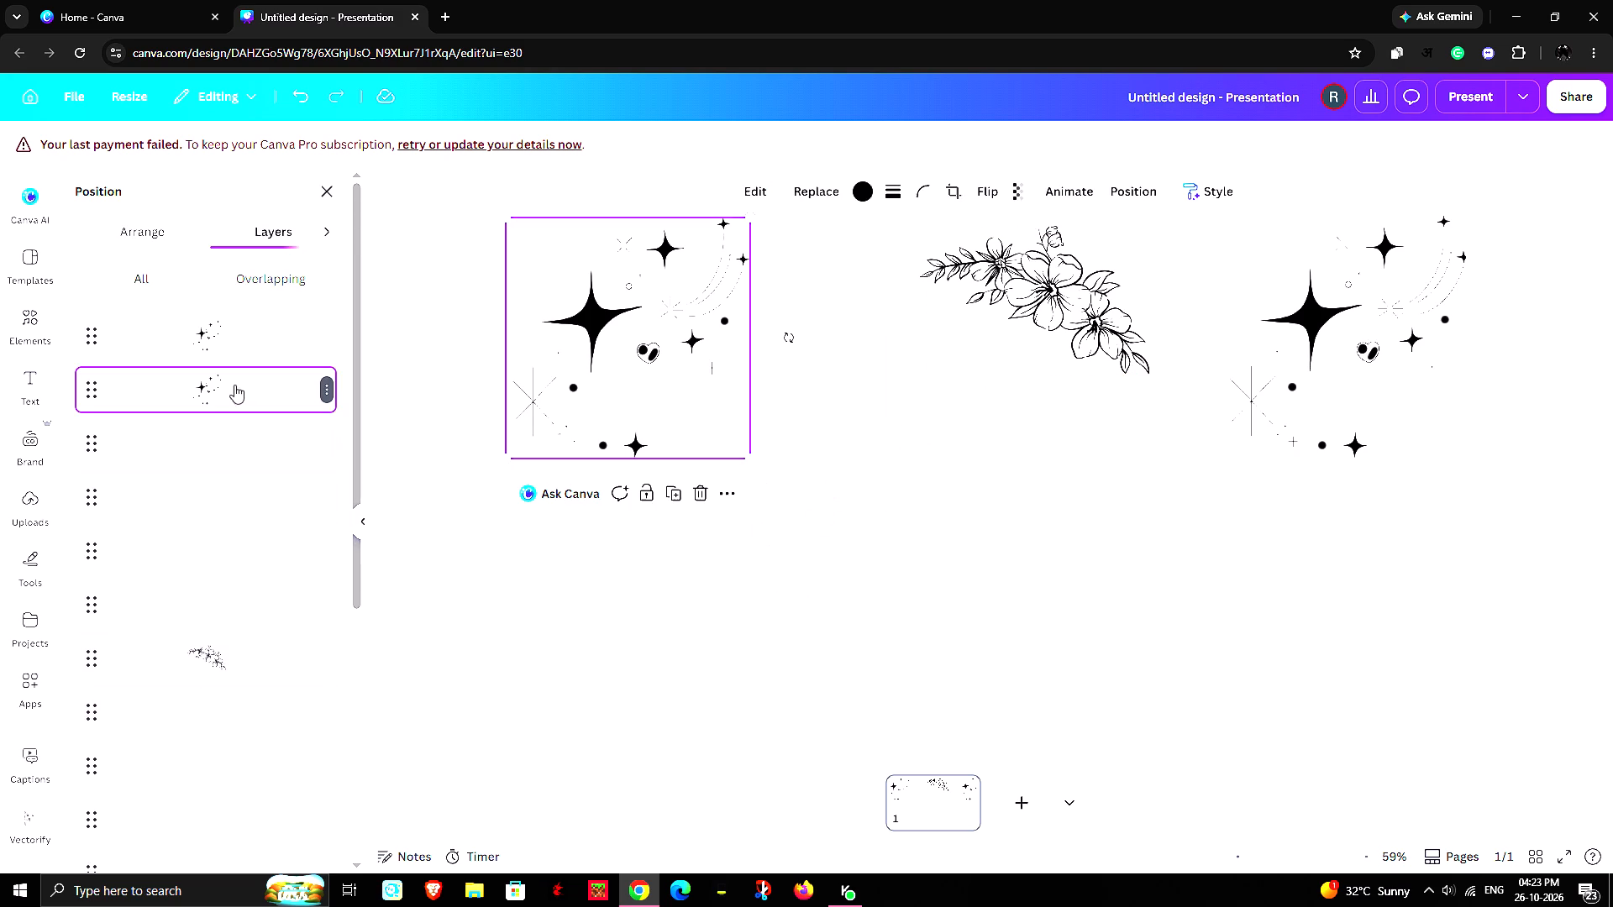
scroll(253, 537, "down", 4)
left_click(236, 525)
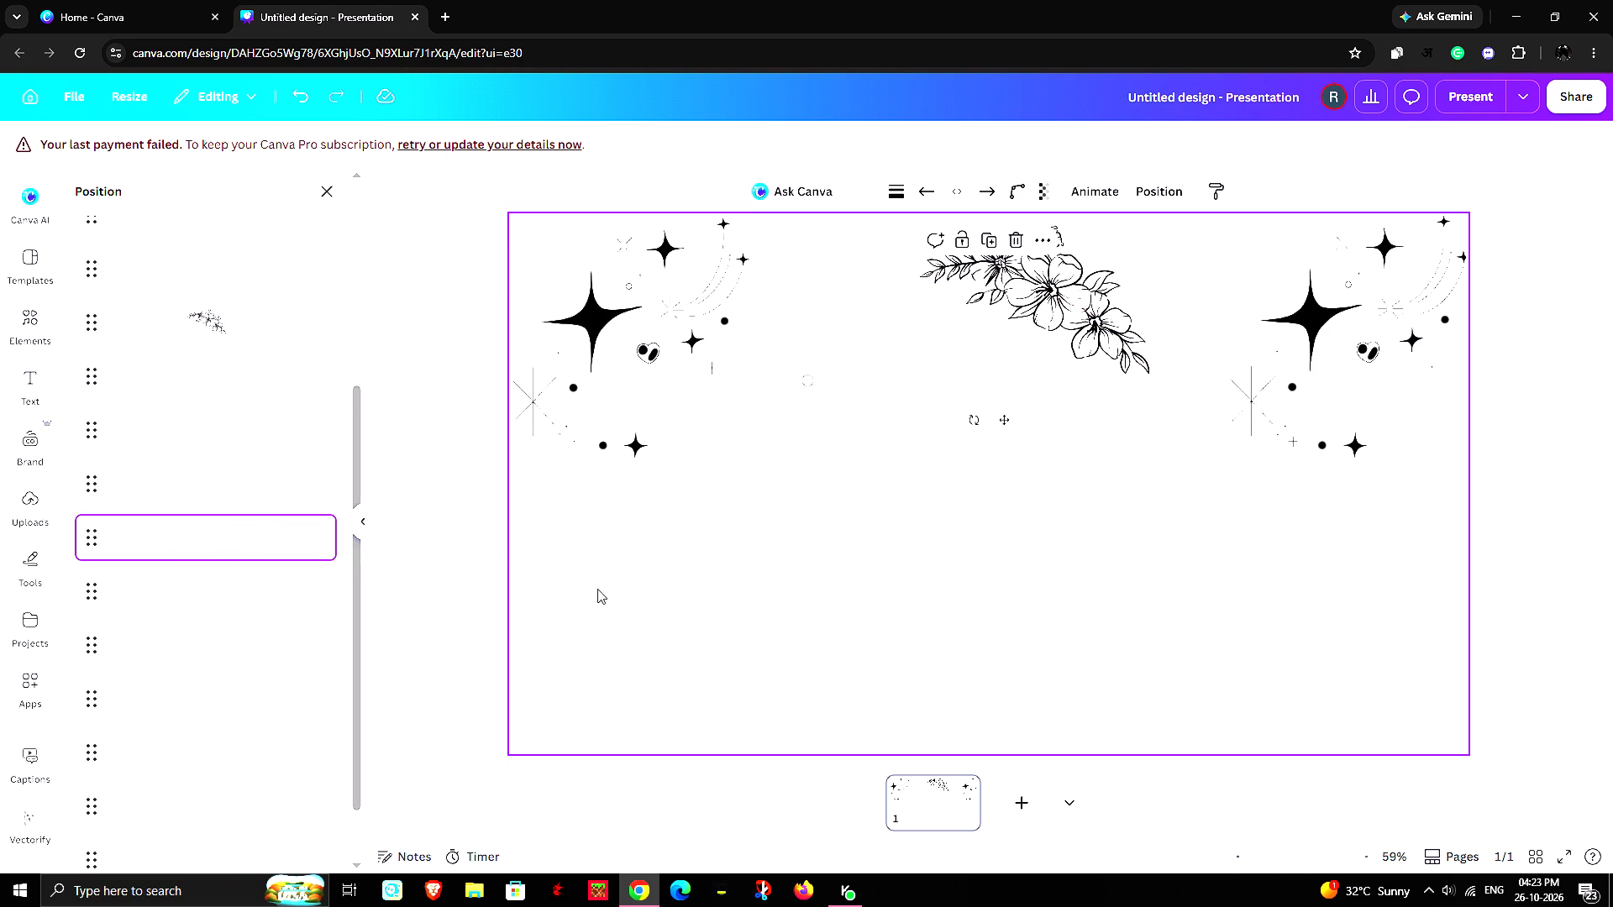
left_click(631, 559)
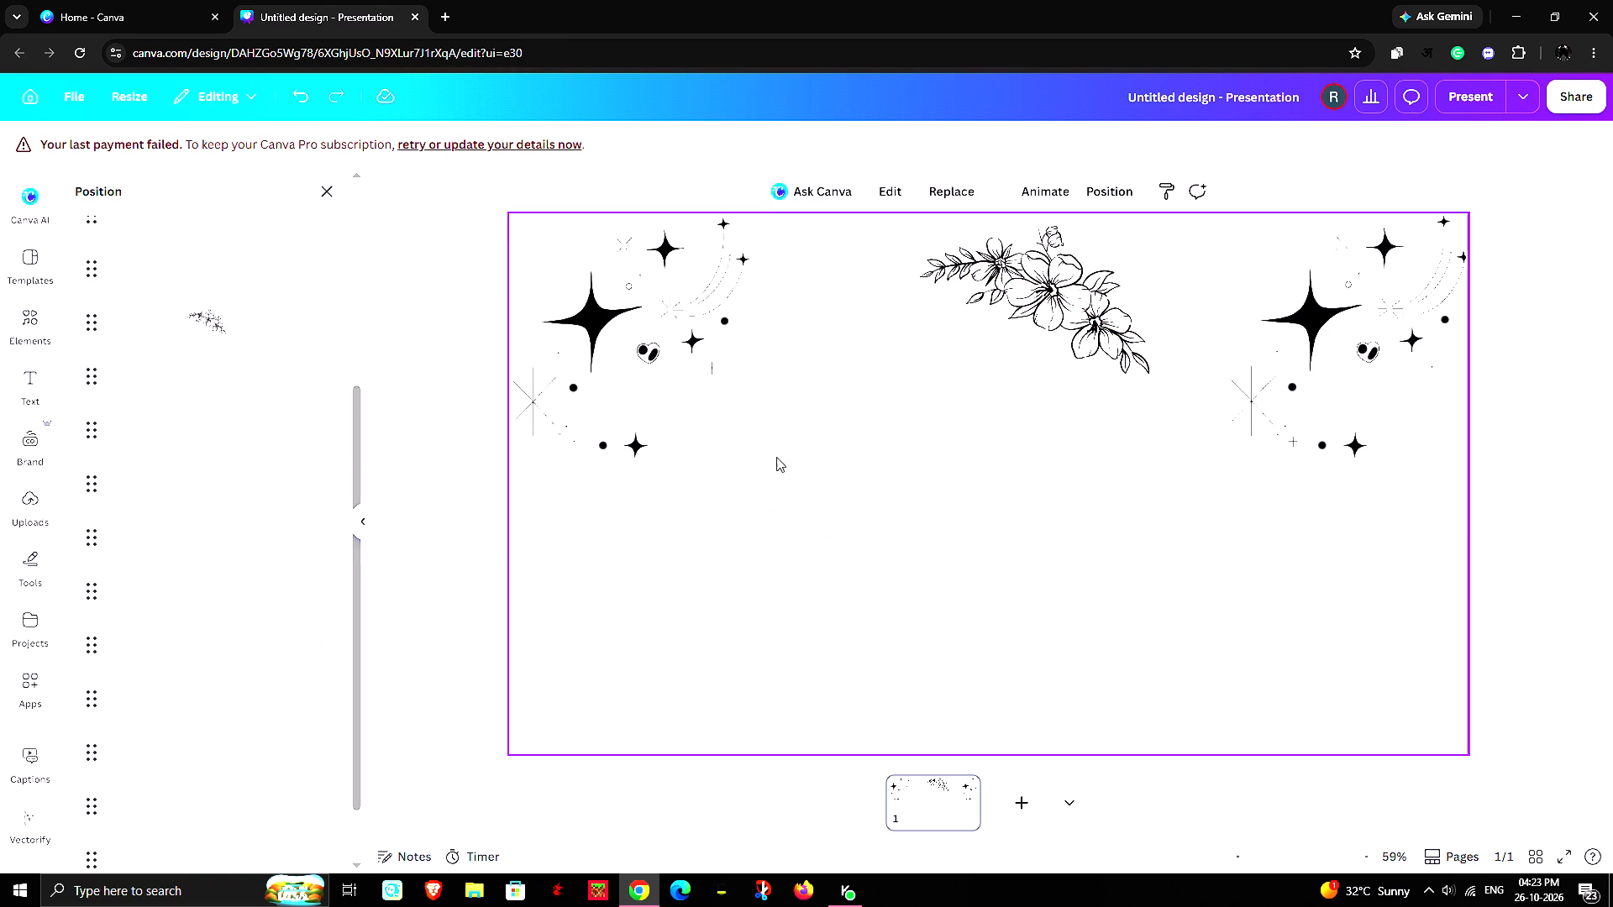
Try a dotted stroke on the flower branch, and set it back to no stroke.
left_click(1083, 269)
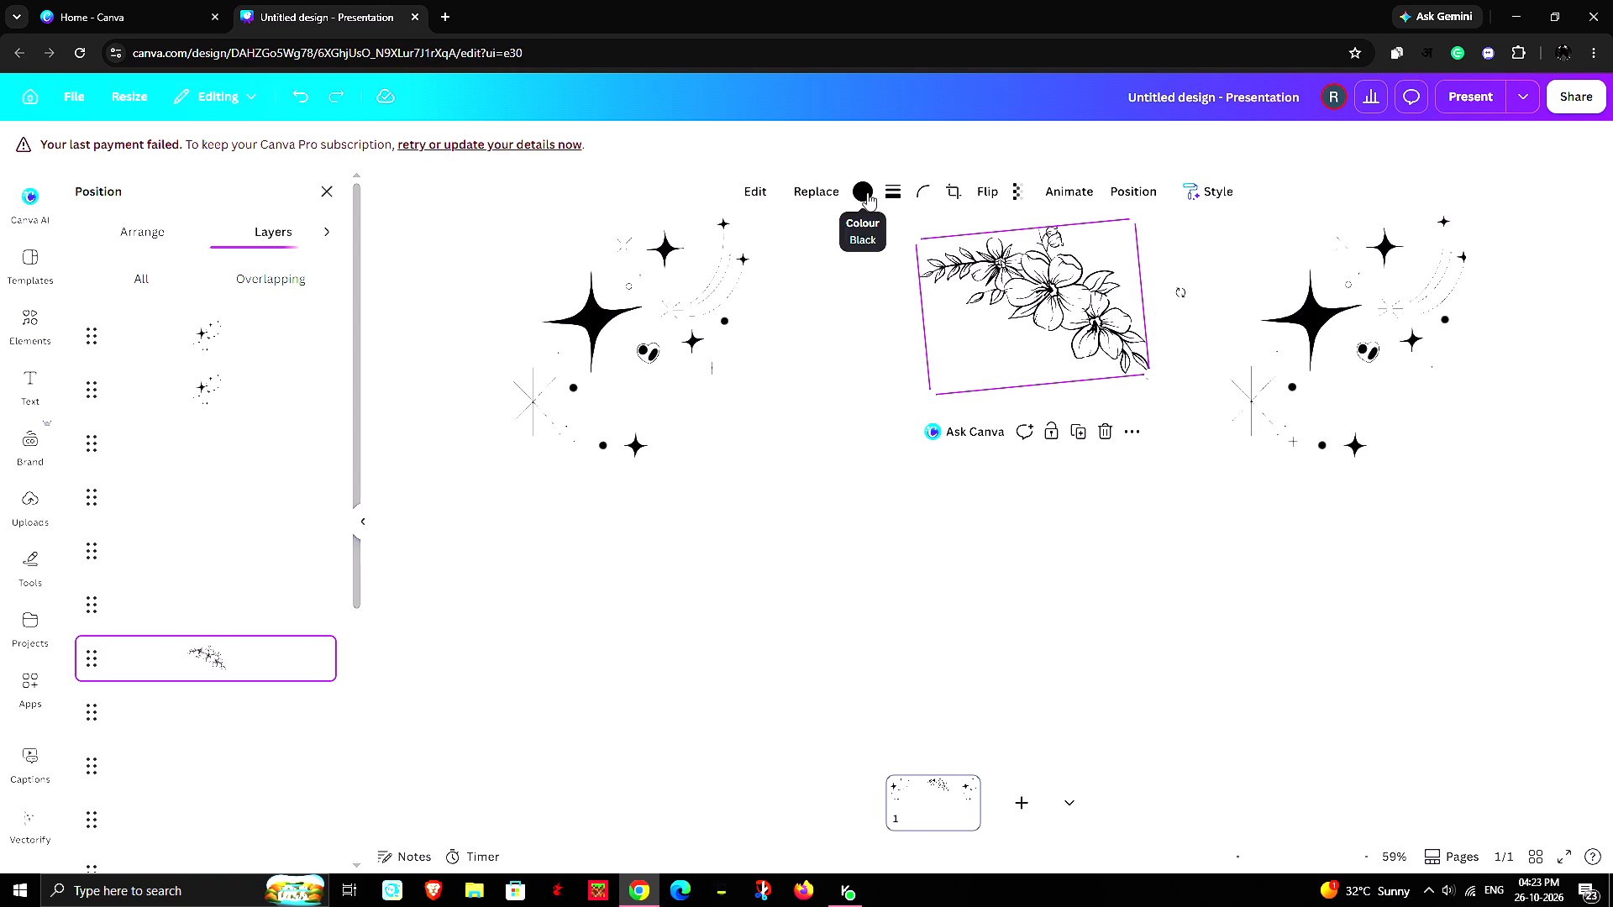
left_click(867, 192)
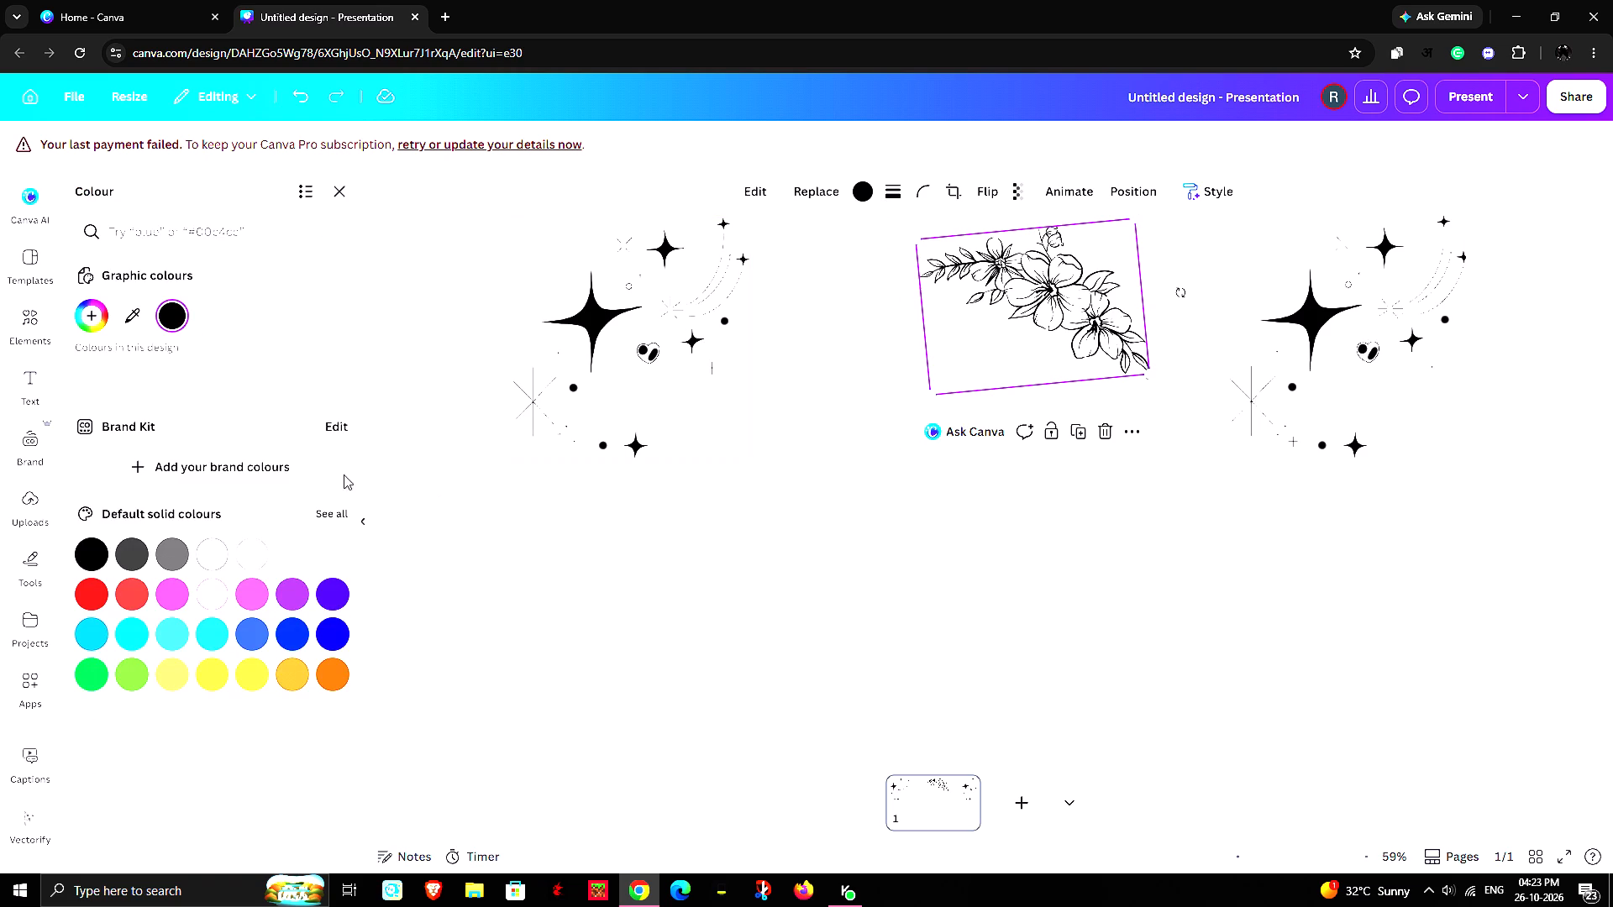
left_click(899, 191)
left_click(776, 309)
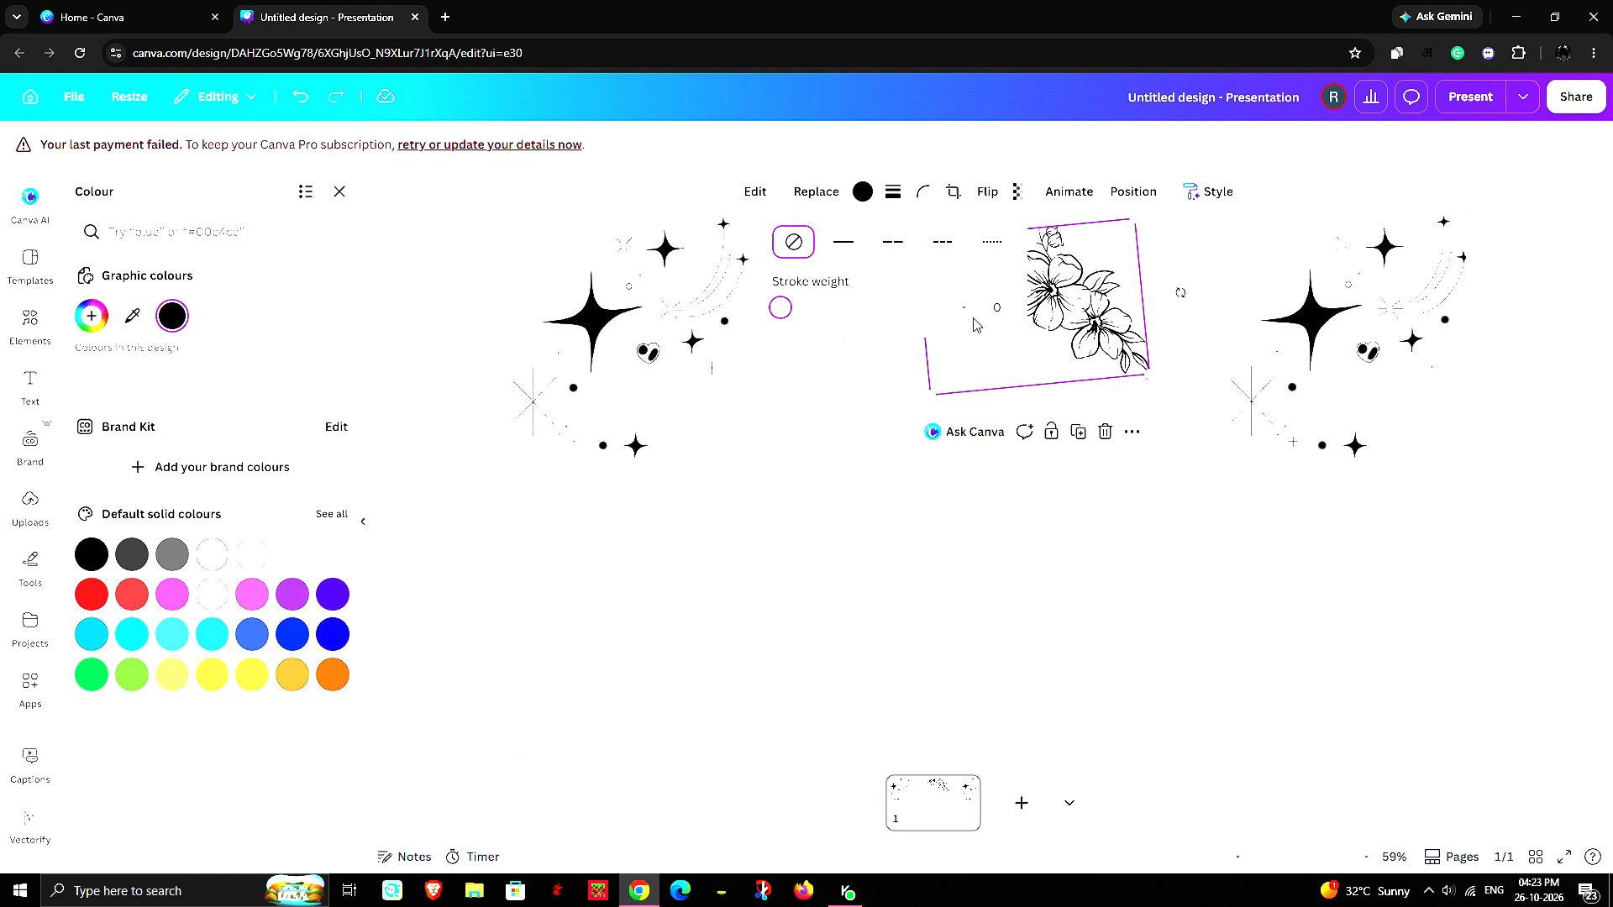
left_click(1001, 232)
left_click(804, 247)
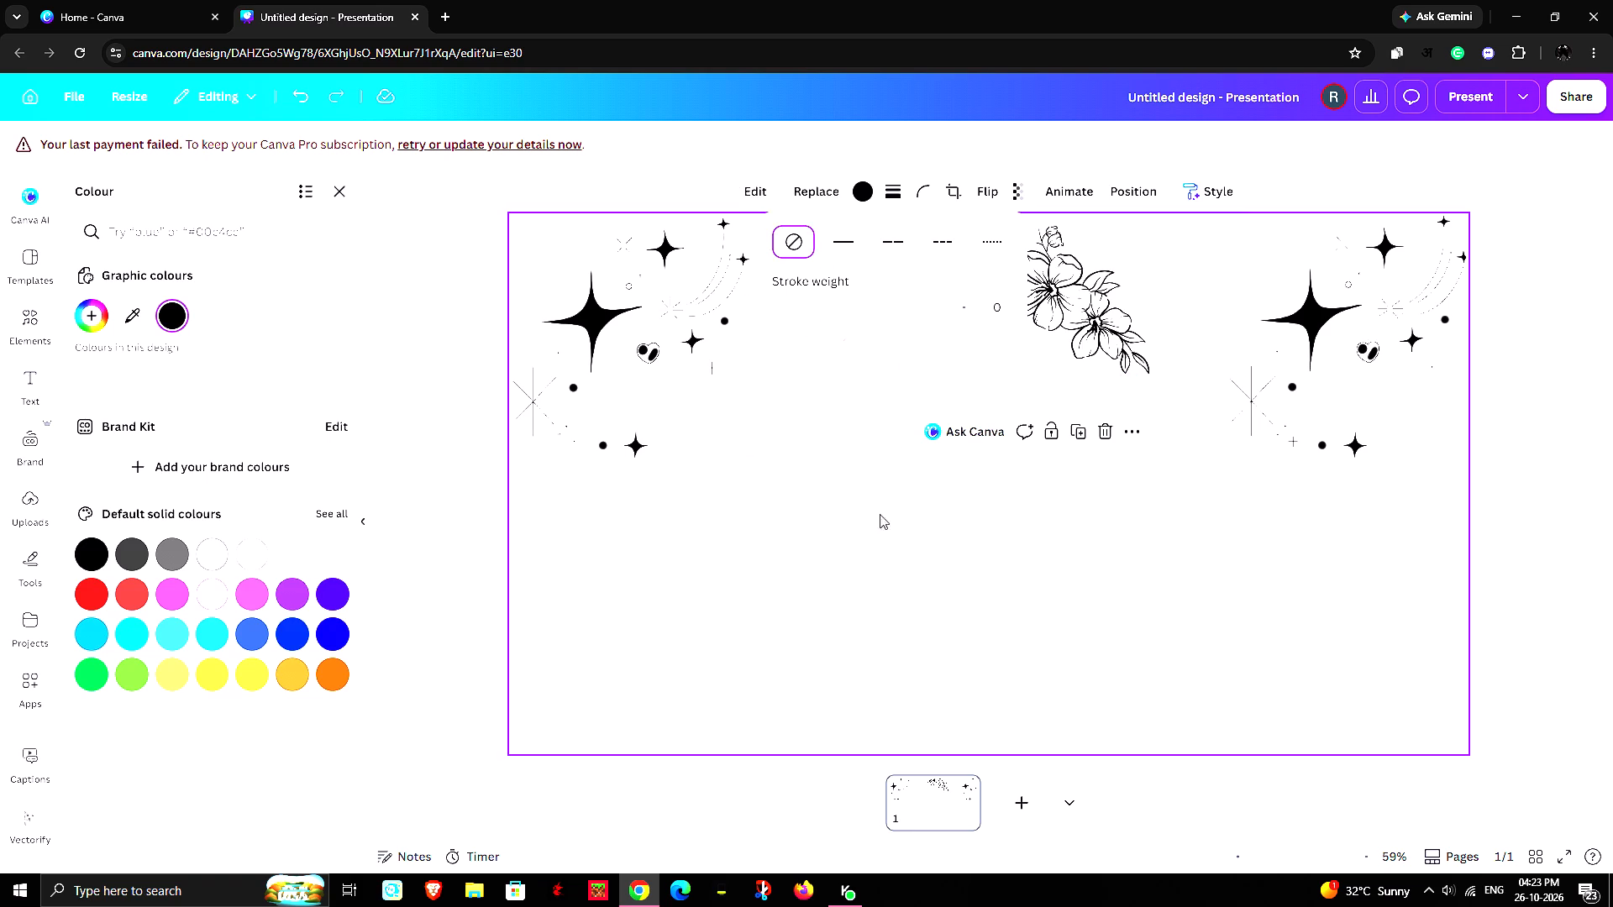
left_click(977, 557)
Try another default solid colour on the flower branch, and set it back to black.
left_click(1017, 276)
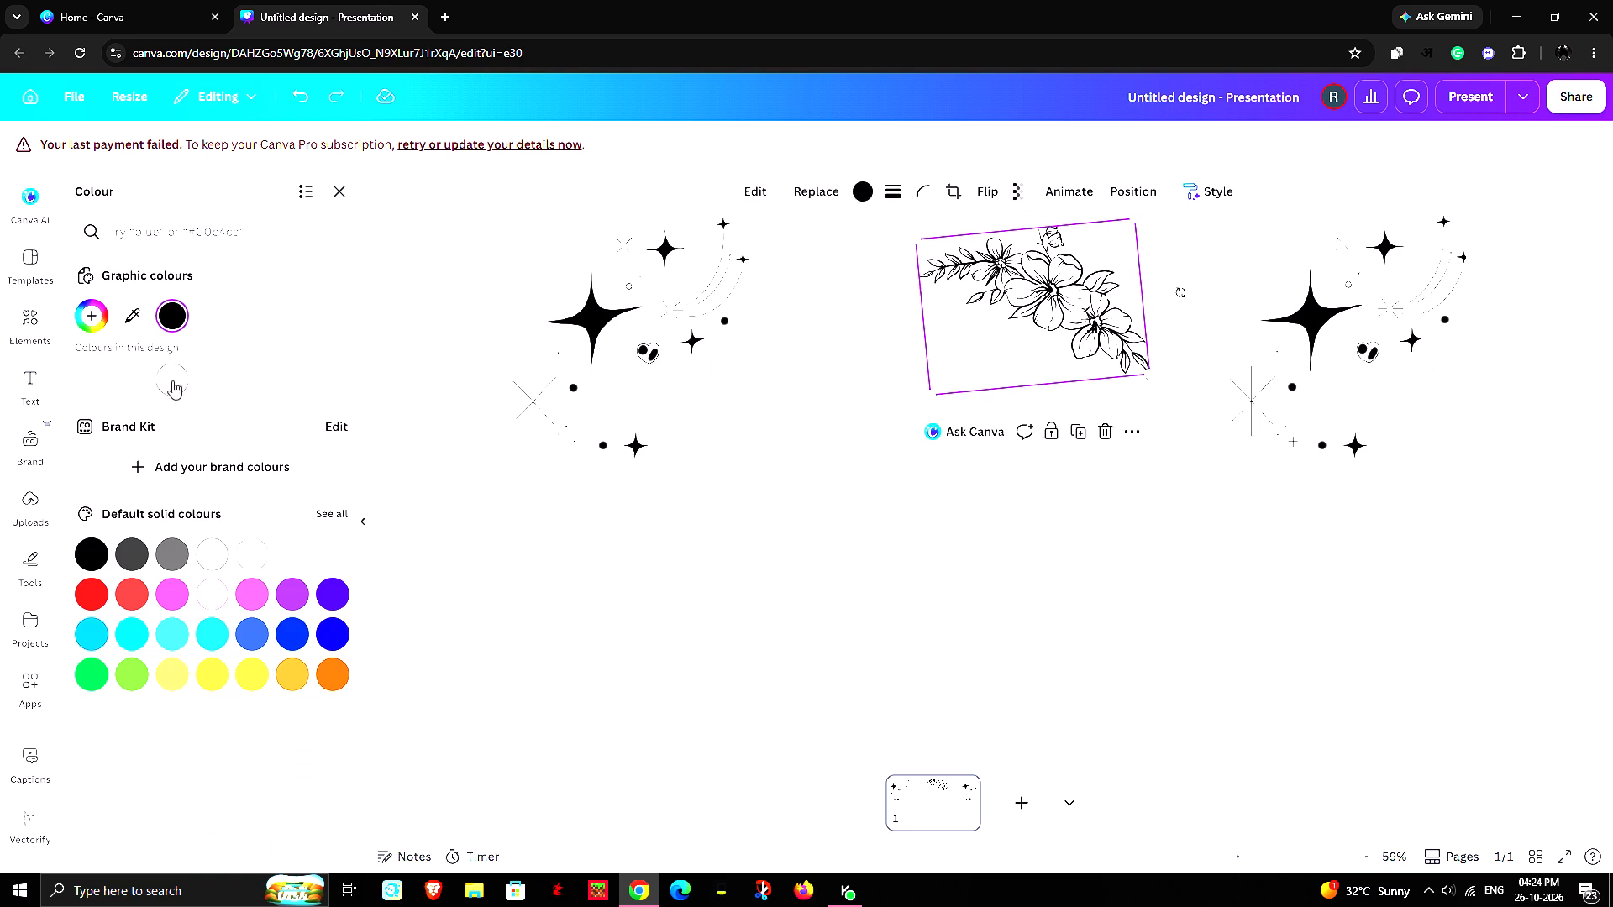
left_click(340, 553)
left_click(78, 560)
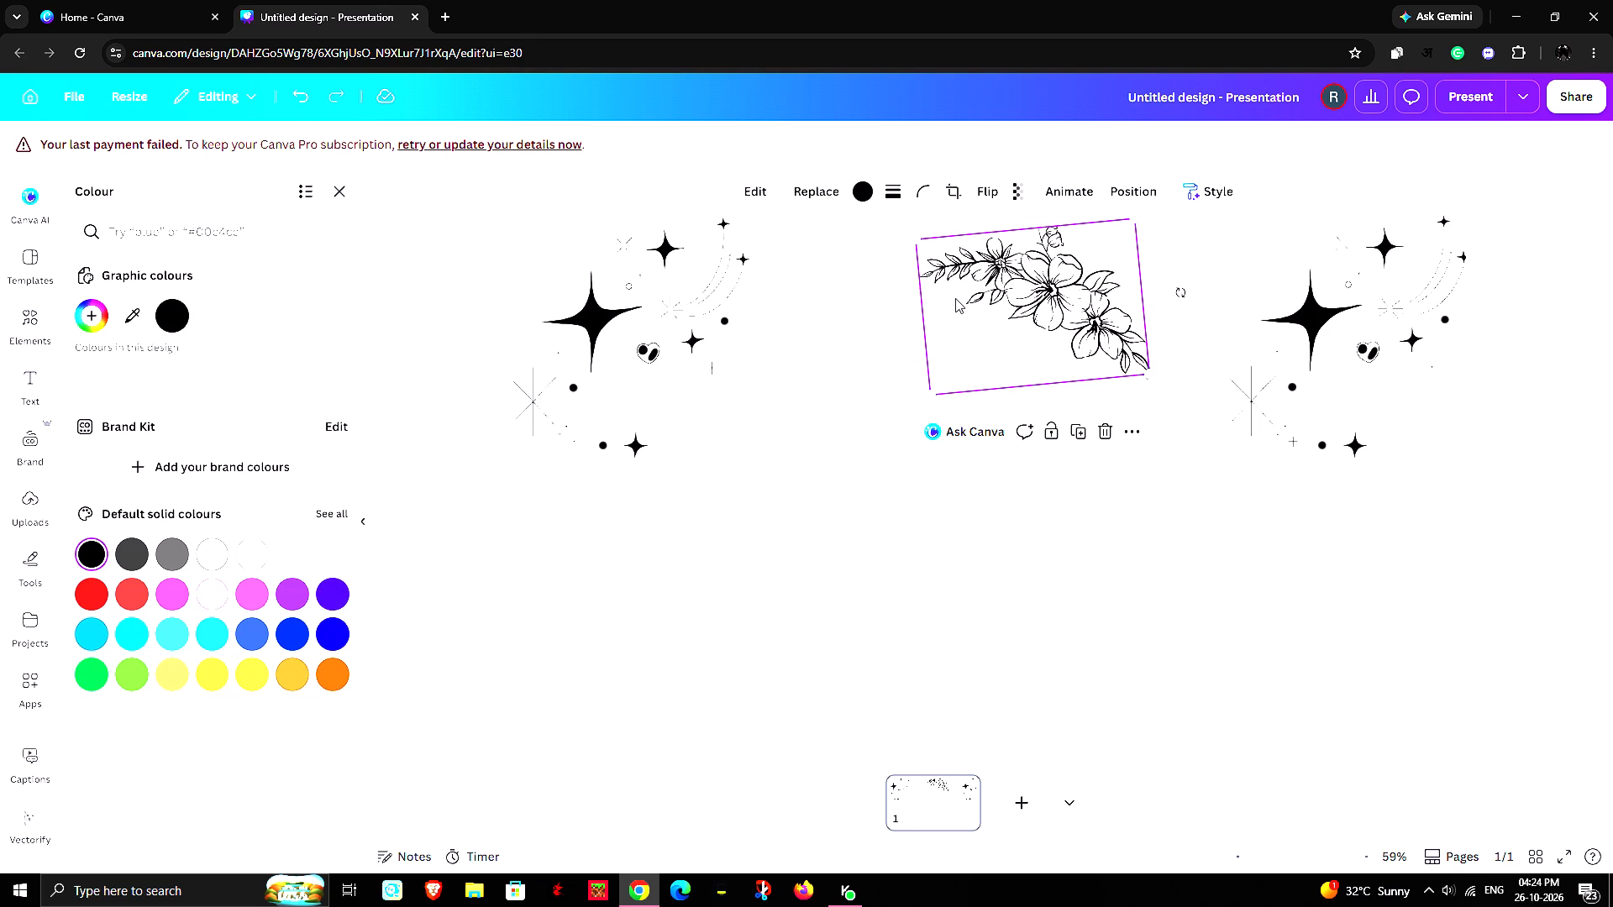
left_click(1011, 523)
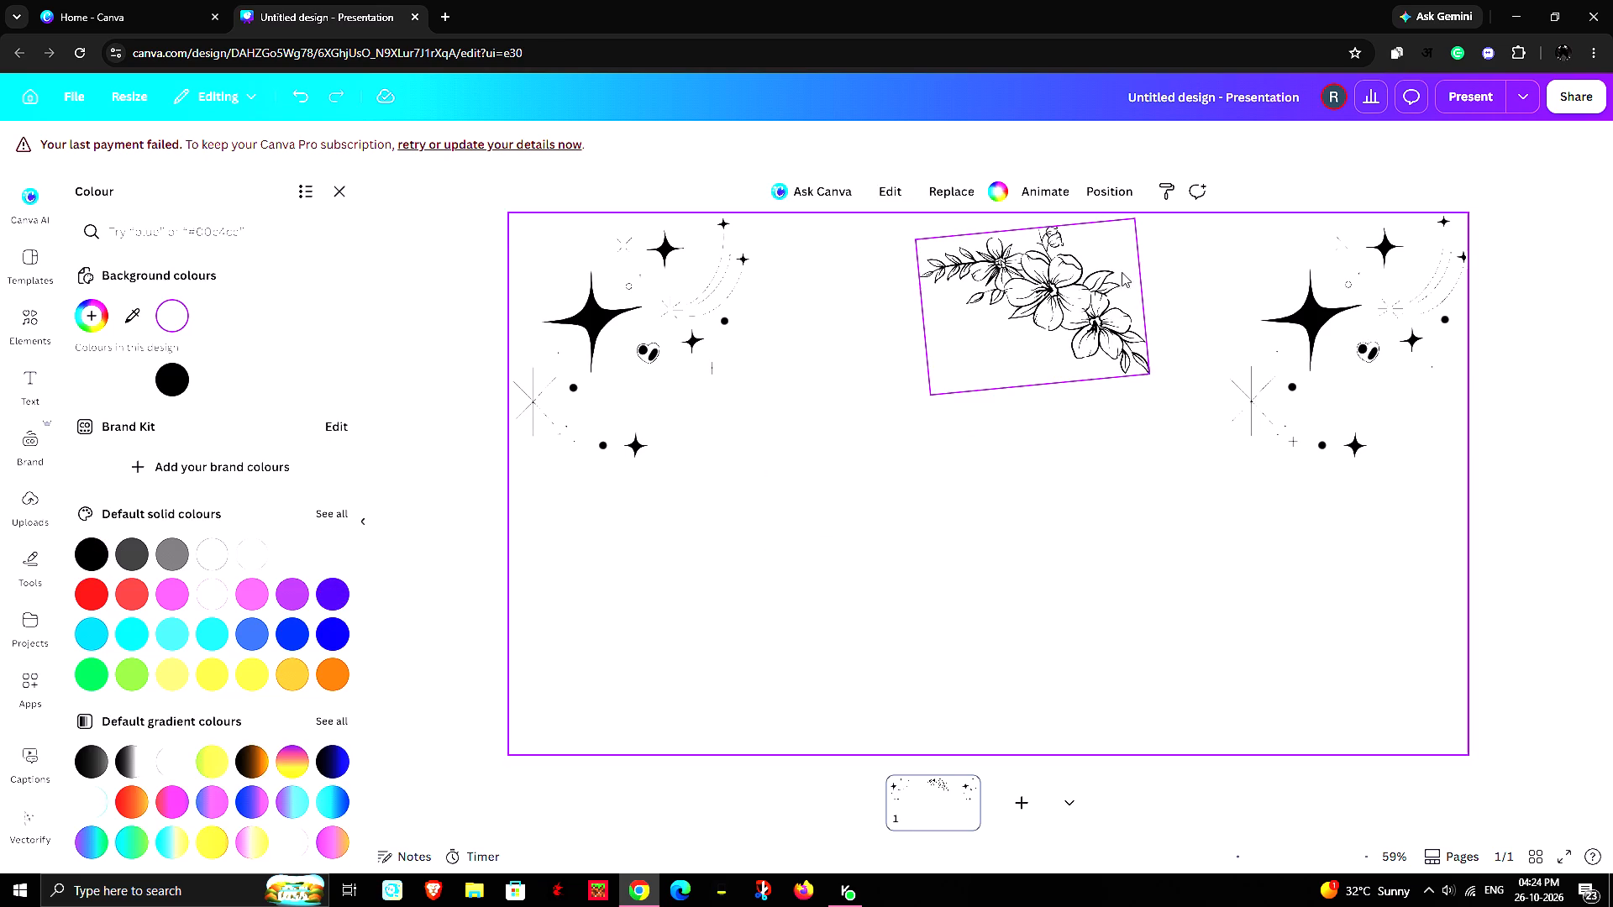
Add solid black to the Brand Kit's colour palette and save the palette.
left_click(1104, 262)
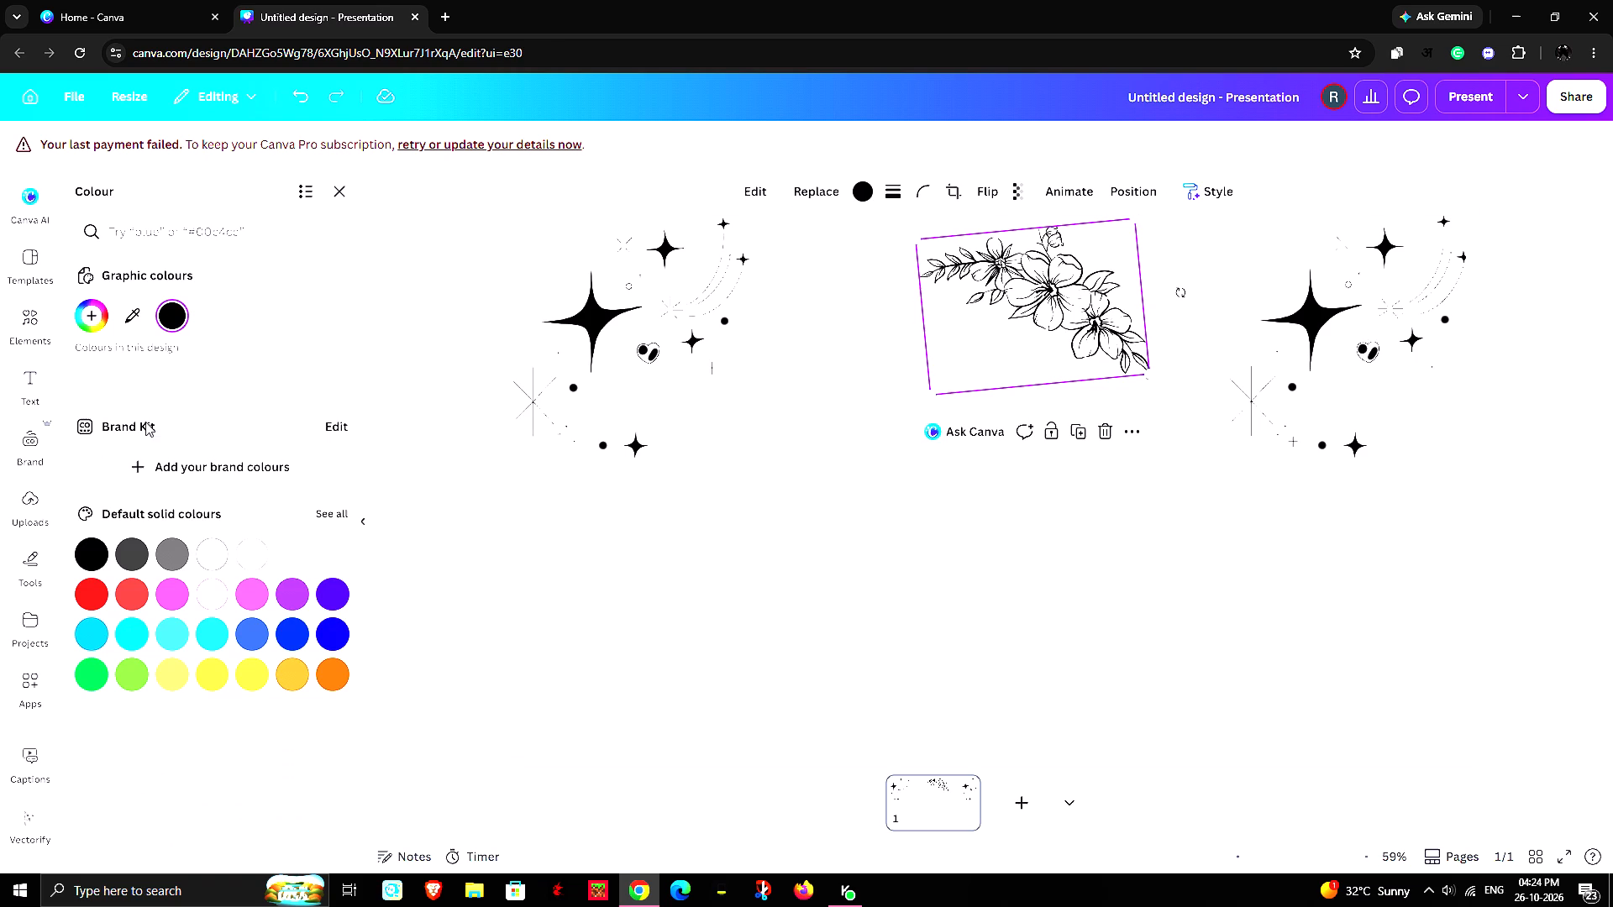
left_click(339, 428)
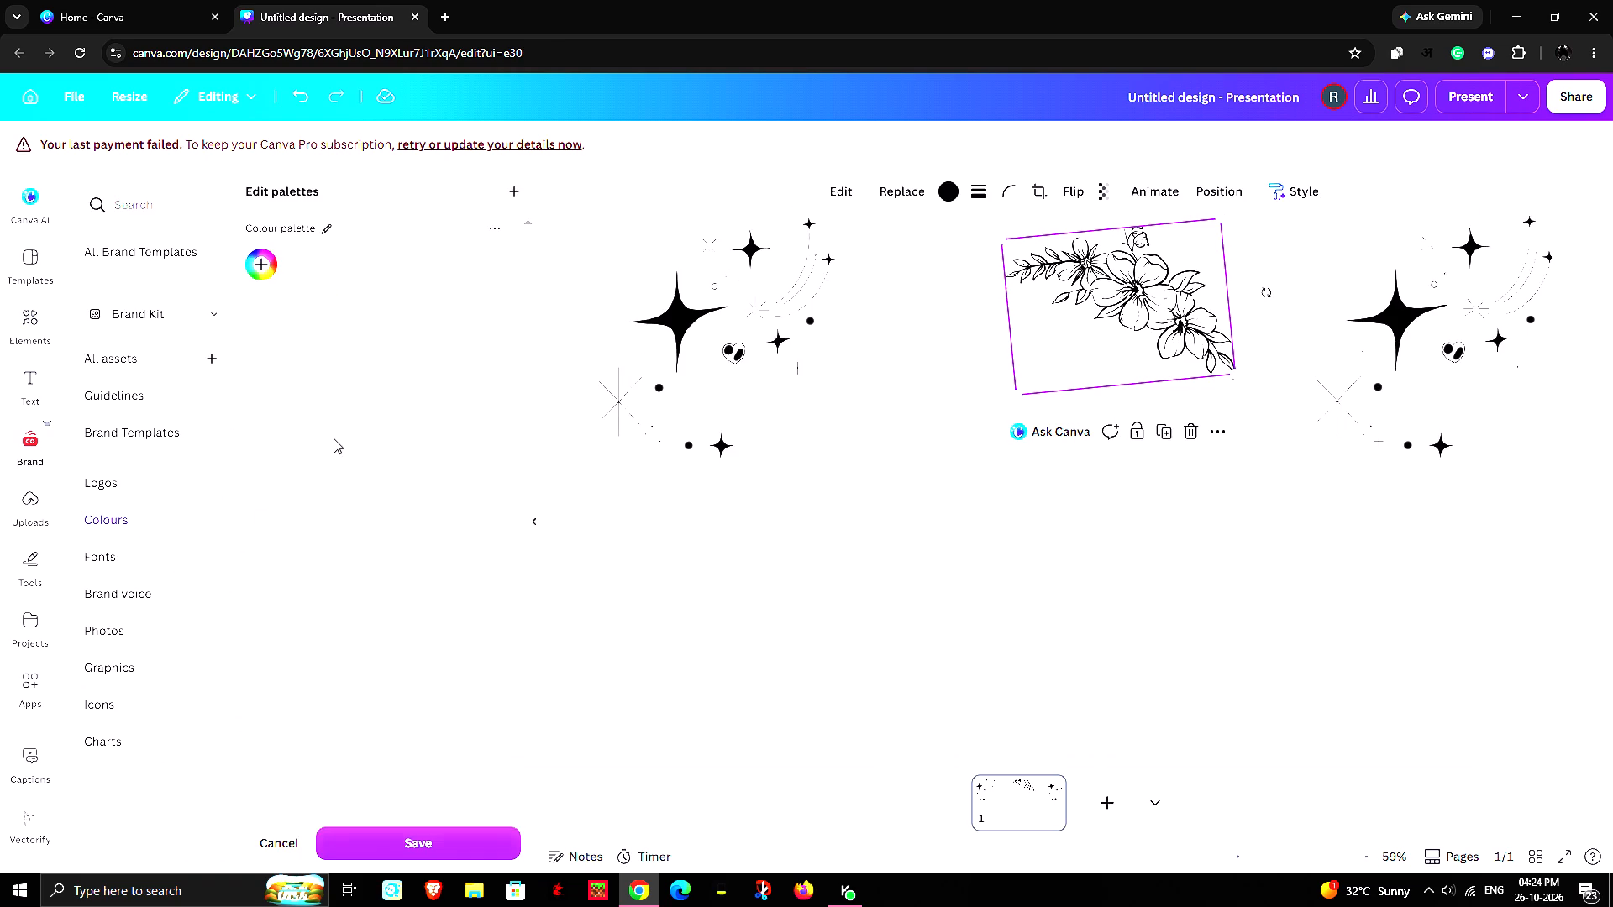
left_click(267, 266)
left_click_drag(370, 416, 460, 375)
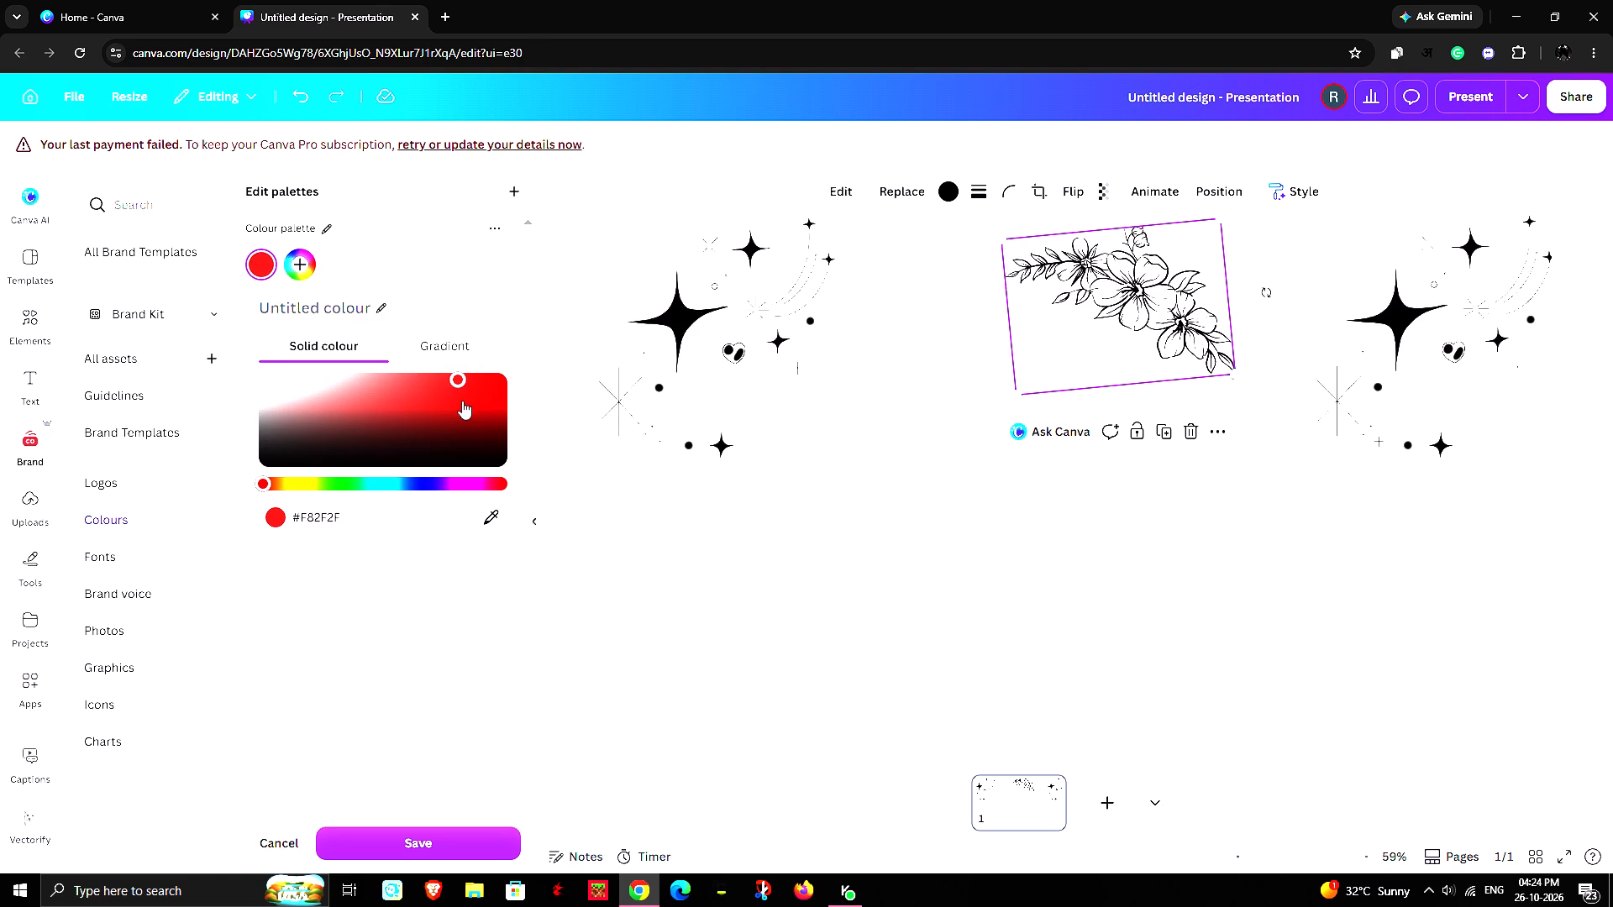
left_click_drag(477, 379, 197, 573)
left_click(347, 674)
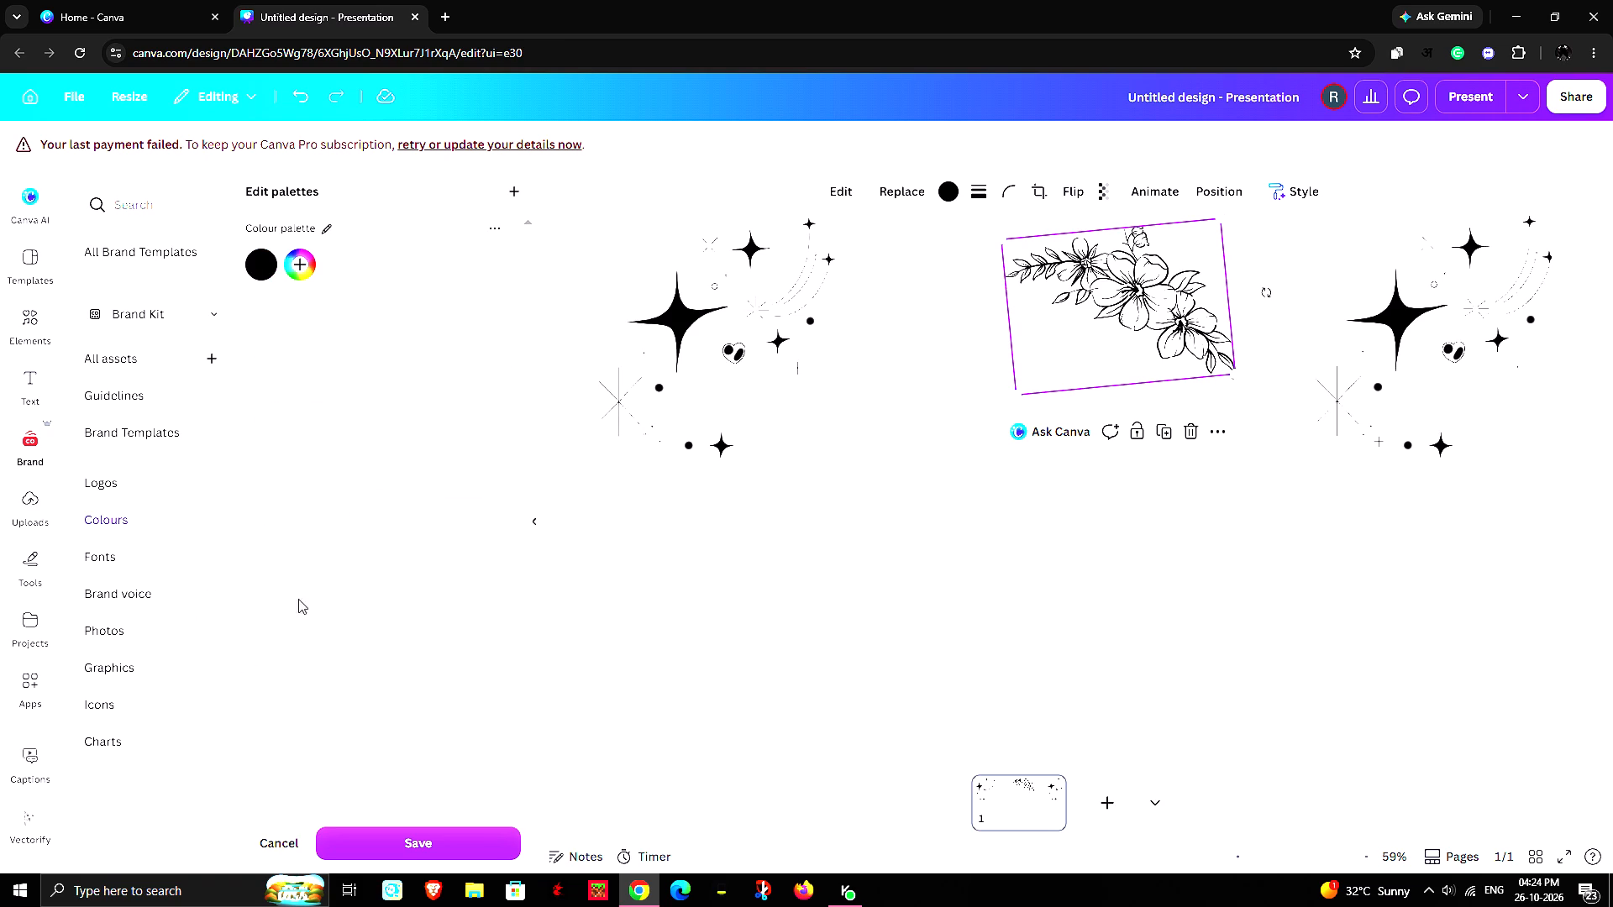
left_click(347, 847)
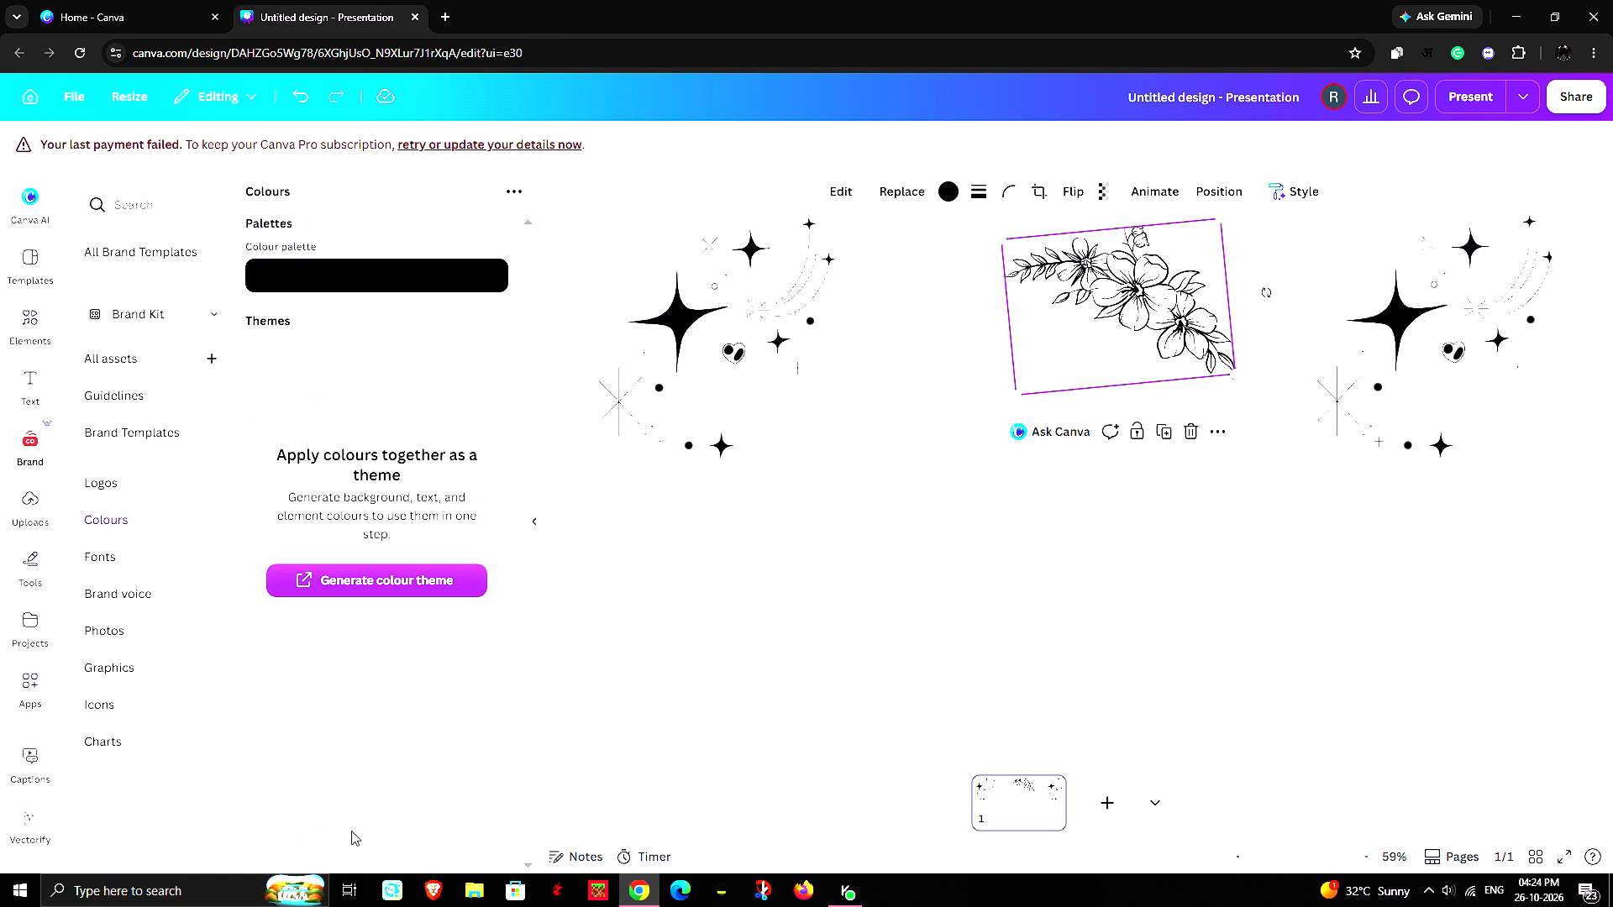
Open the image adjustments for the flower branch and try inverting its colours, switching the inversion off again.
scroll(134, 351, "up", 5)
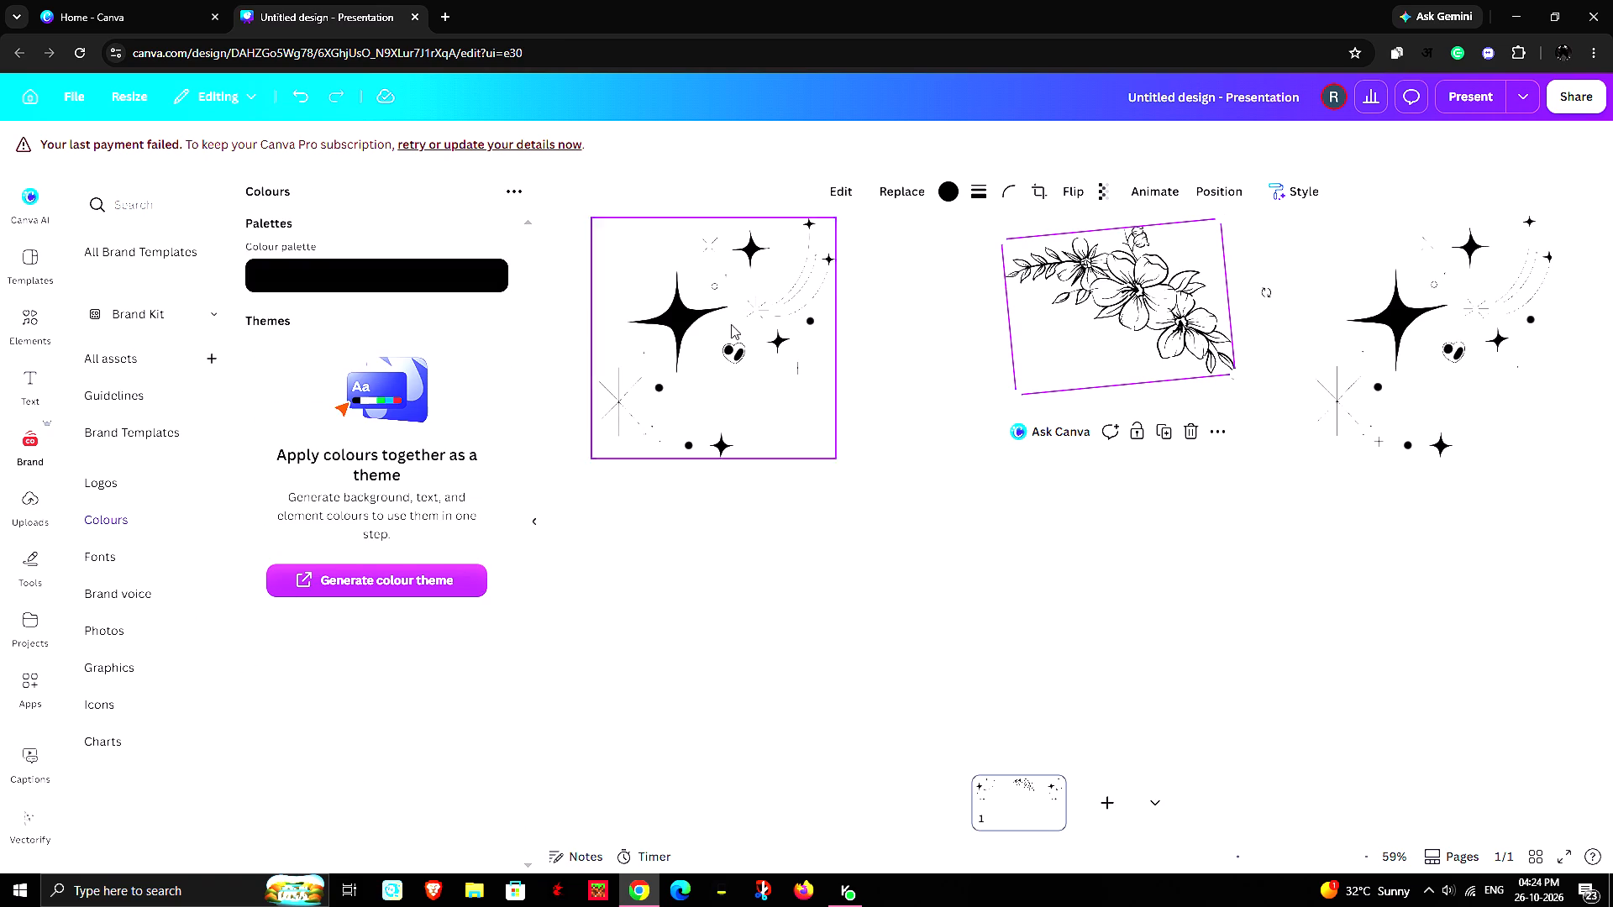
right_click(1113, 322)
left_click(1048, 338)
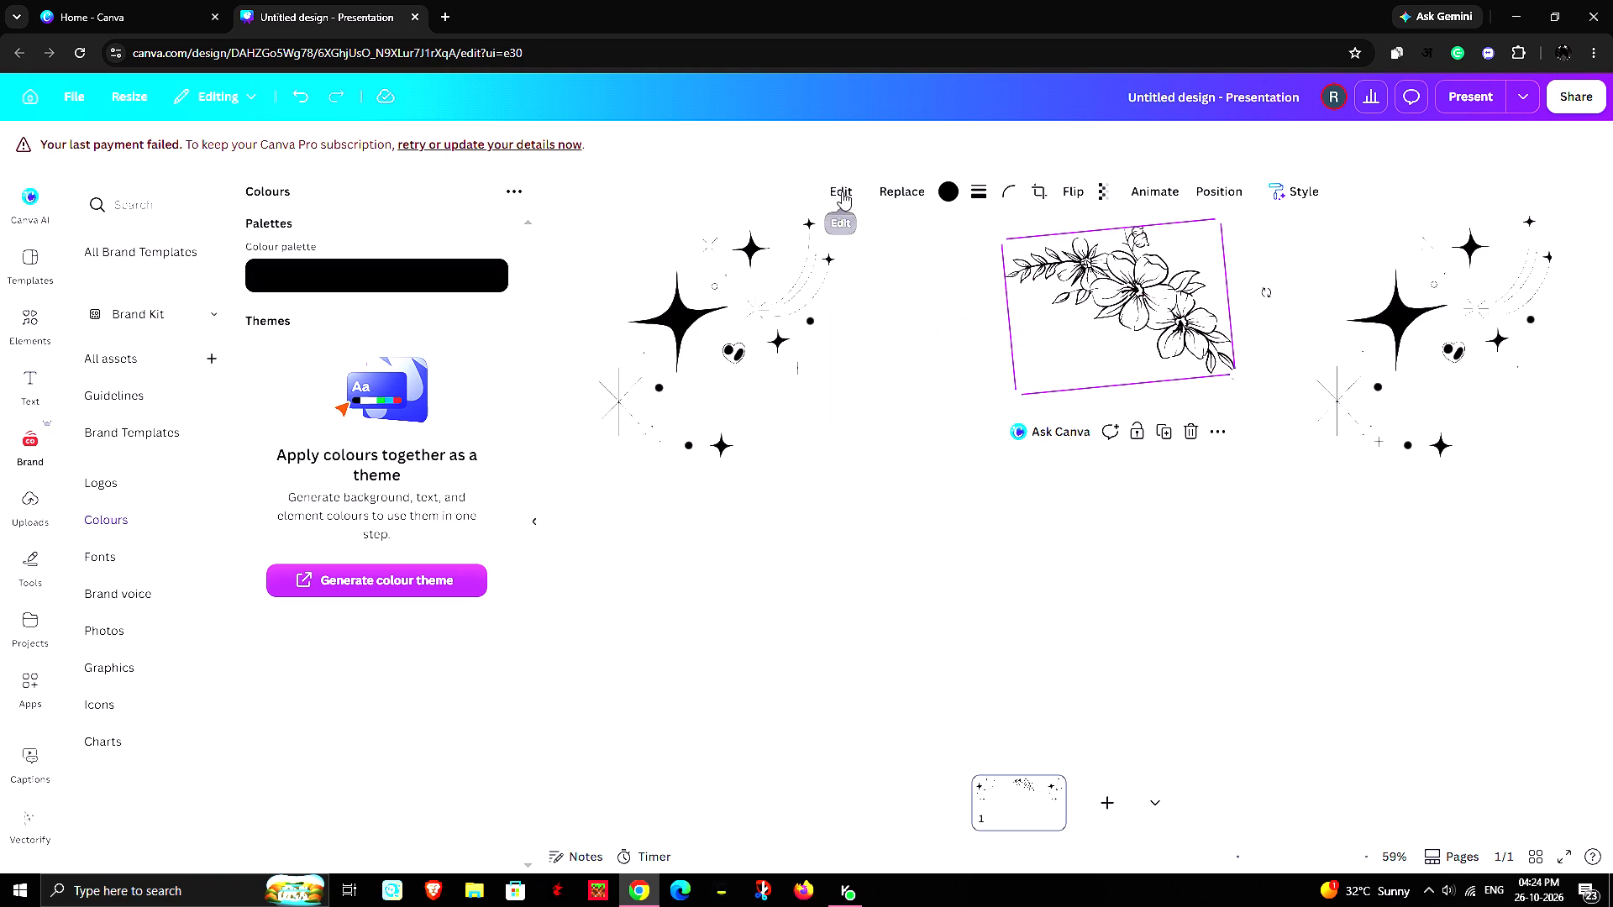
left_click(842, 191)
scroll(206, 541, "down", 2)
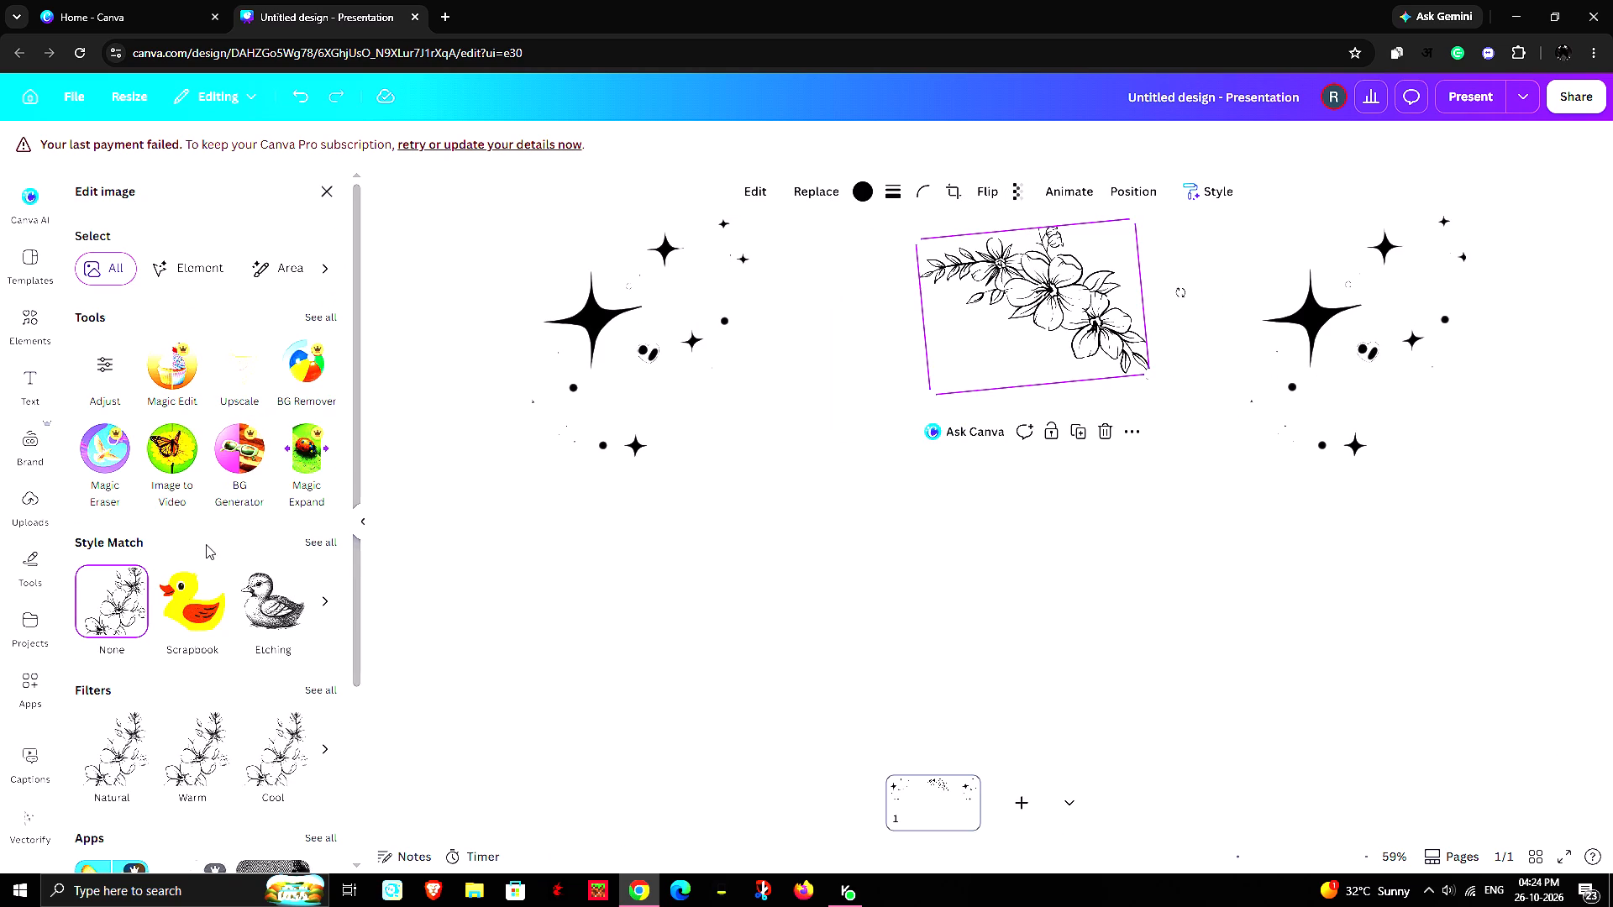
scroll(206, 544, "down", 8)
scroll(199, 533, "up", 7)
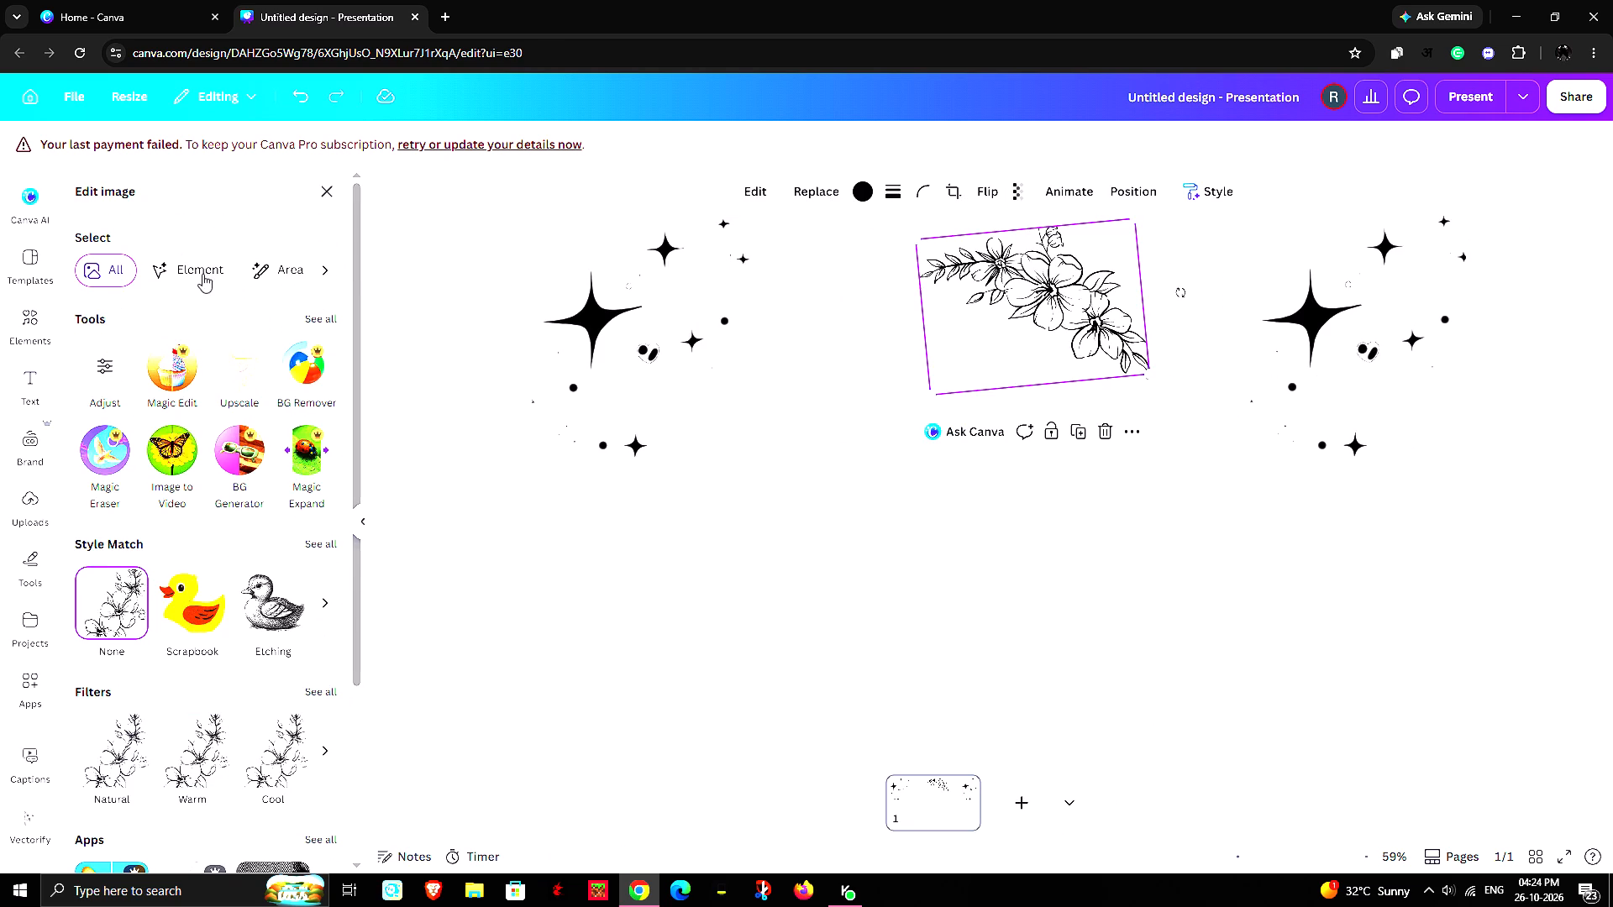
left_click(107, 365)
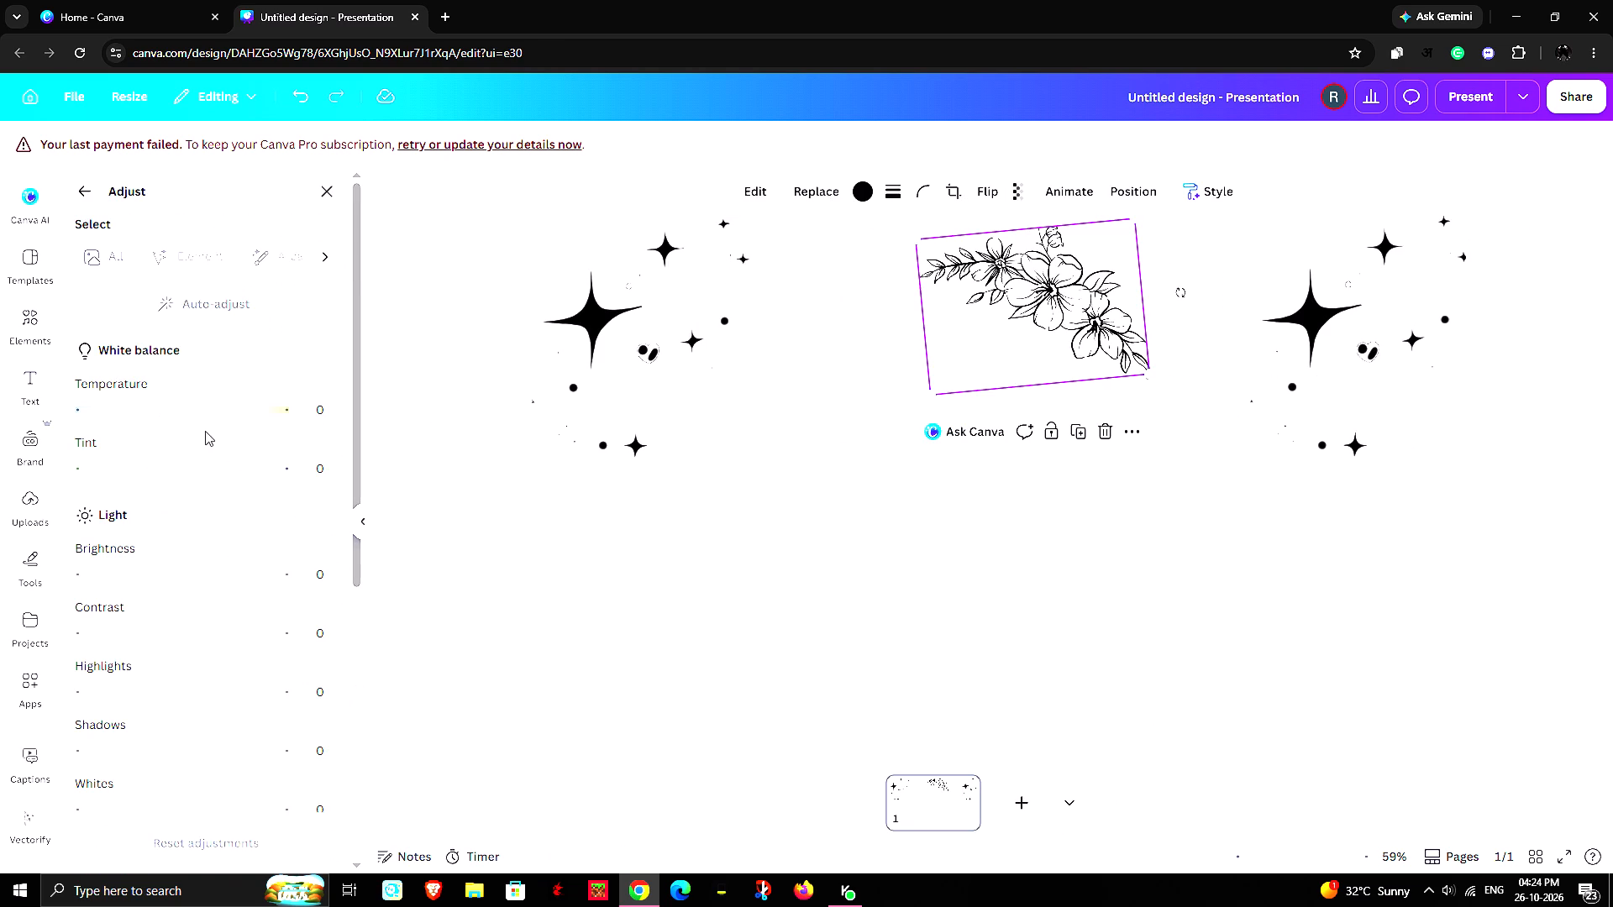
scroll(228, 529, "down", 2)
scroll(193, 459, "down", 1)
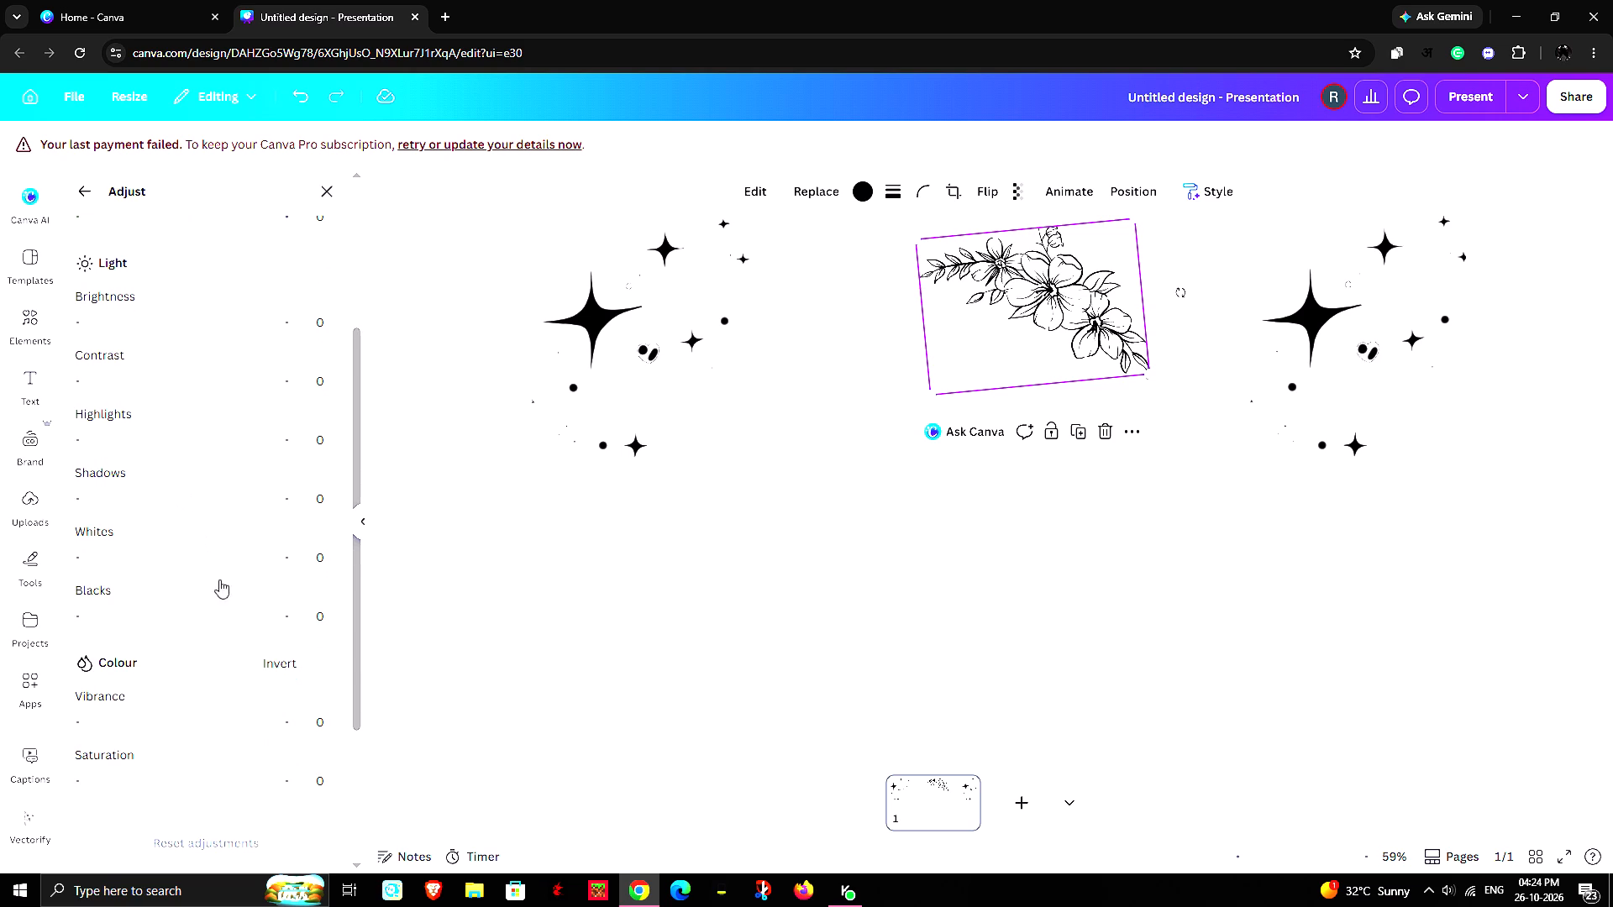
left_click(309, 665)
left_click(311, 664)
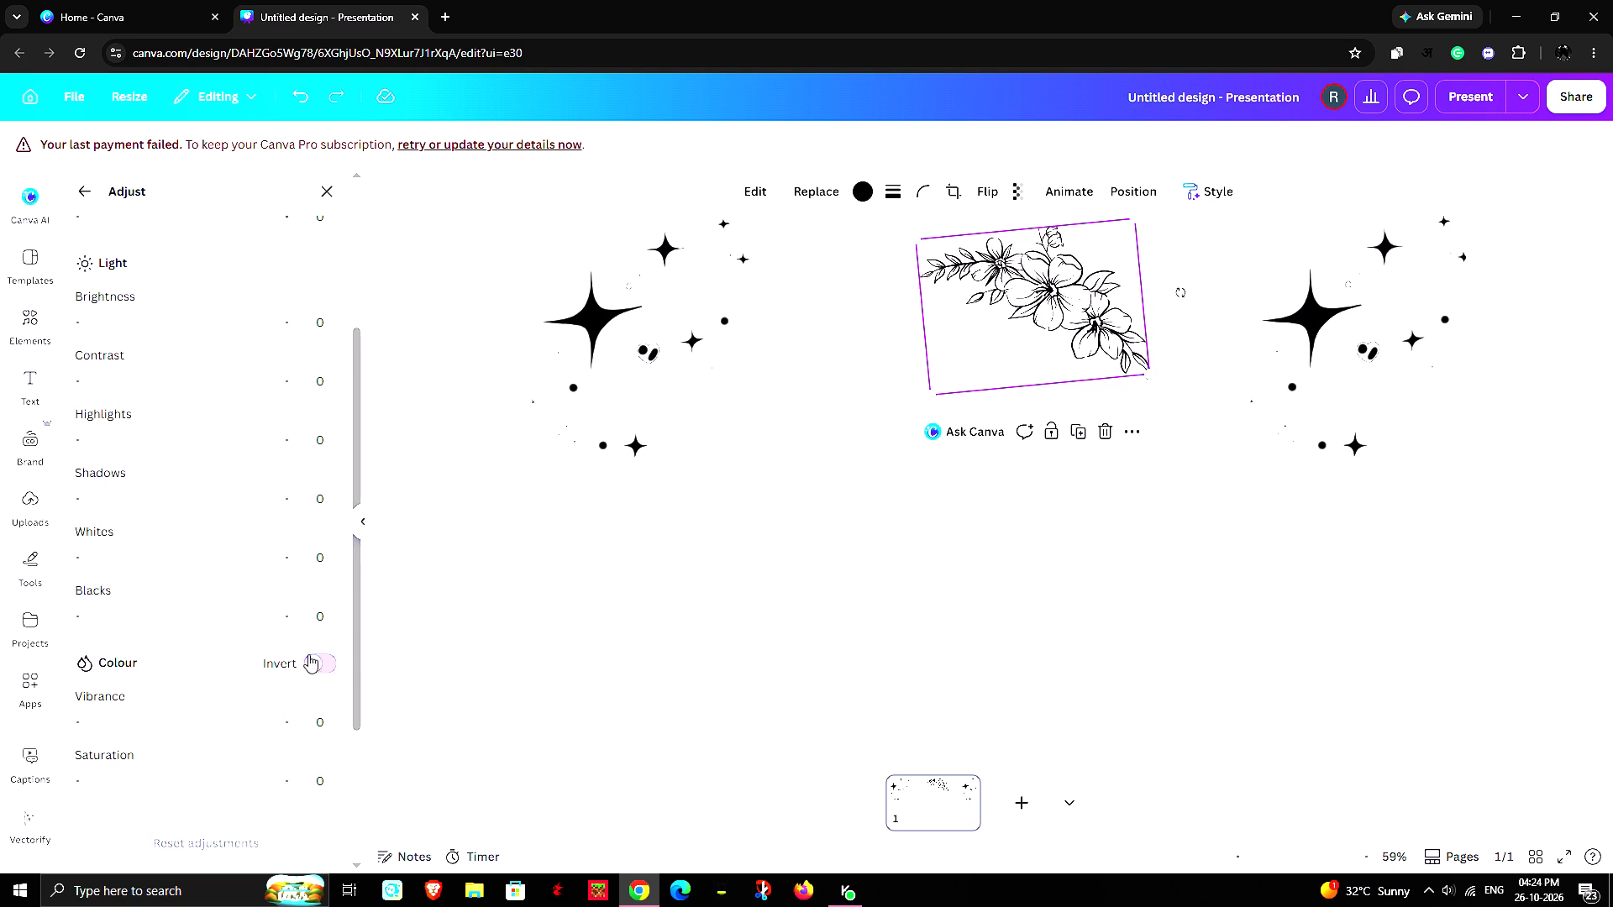
Set both the sharpness and the clarity of the flower branch to 100.
scroll(265, 569, "down", 2)
scroll(187, 569, "down", 1)
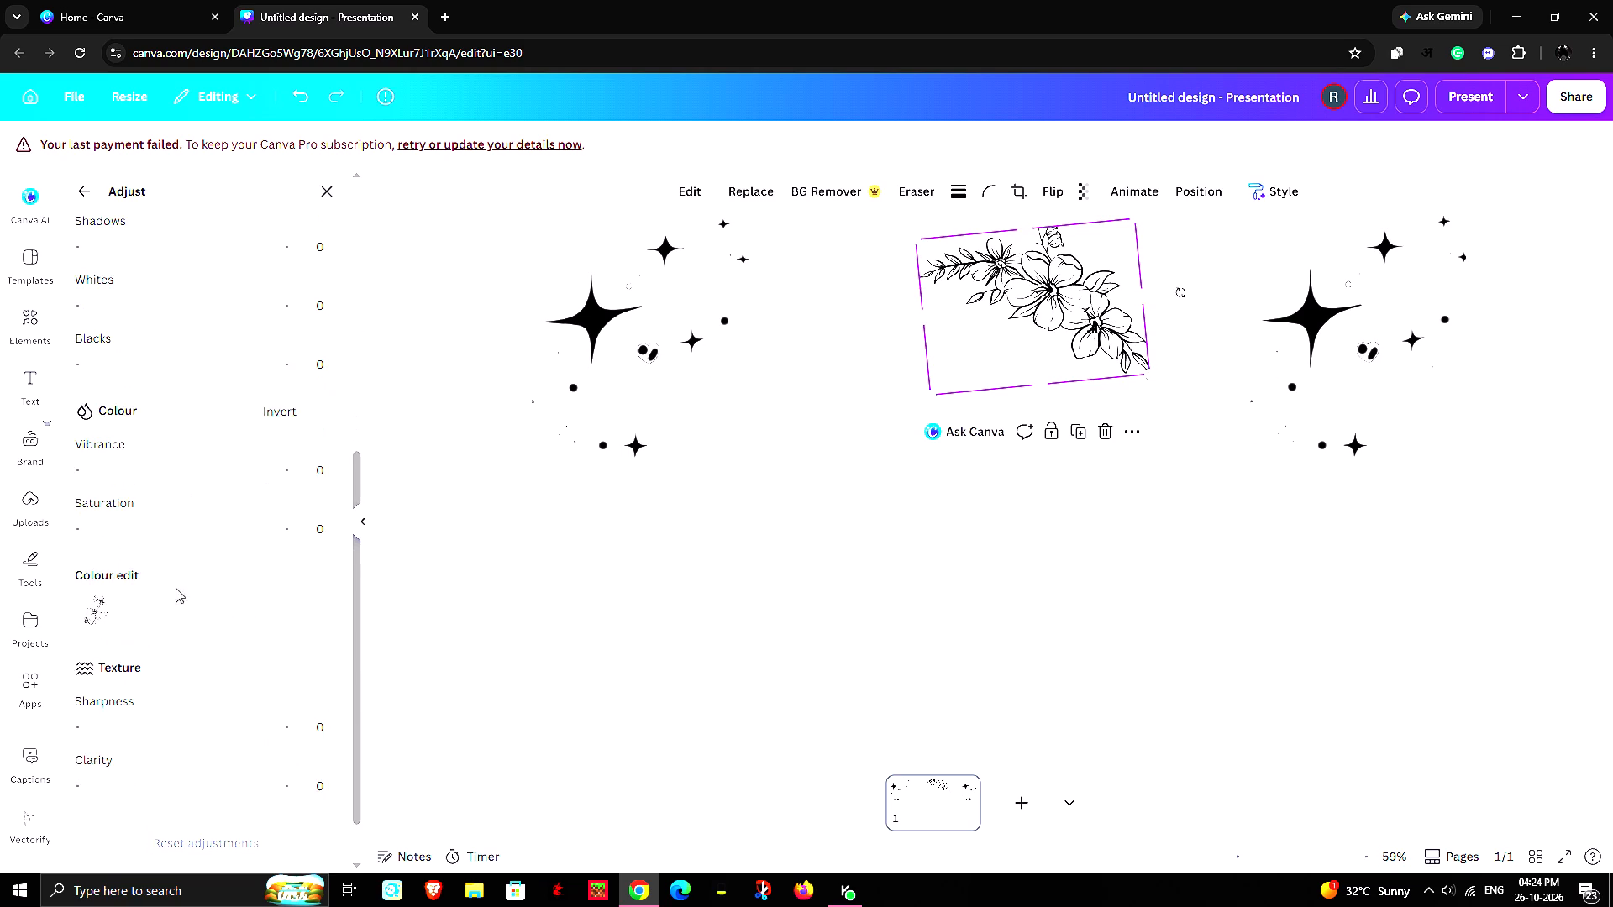
scroll(159, 639, "down", 2)
left_click_drag(178, 668, 263, 670)
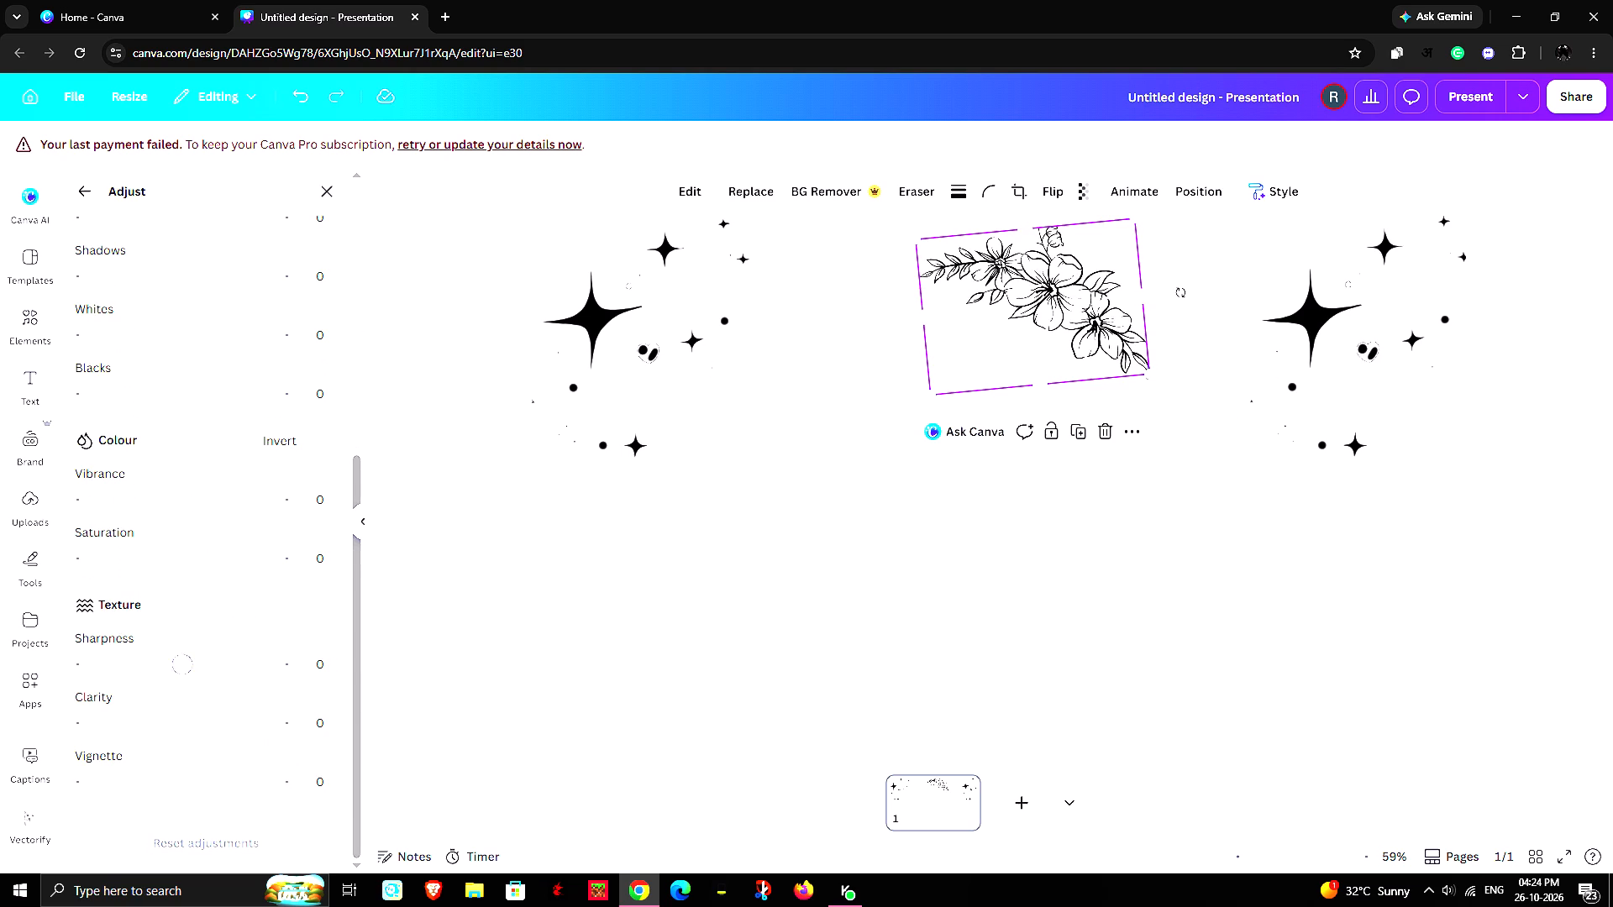
left_click_drag(263, 670, 426, 670)
left_click_drag(181, 732, 439, 733)
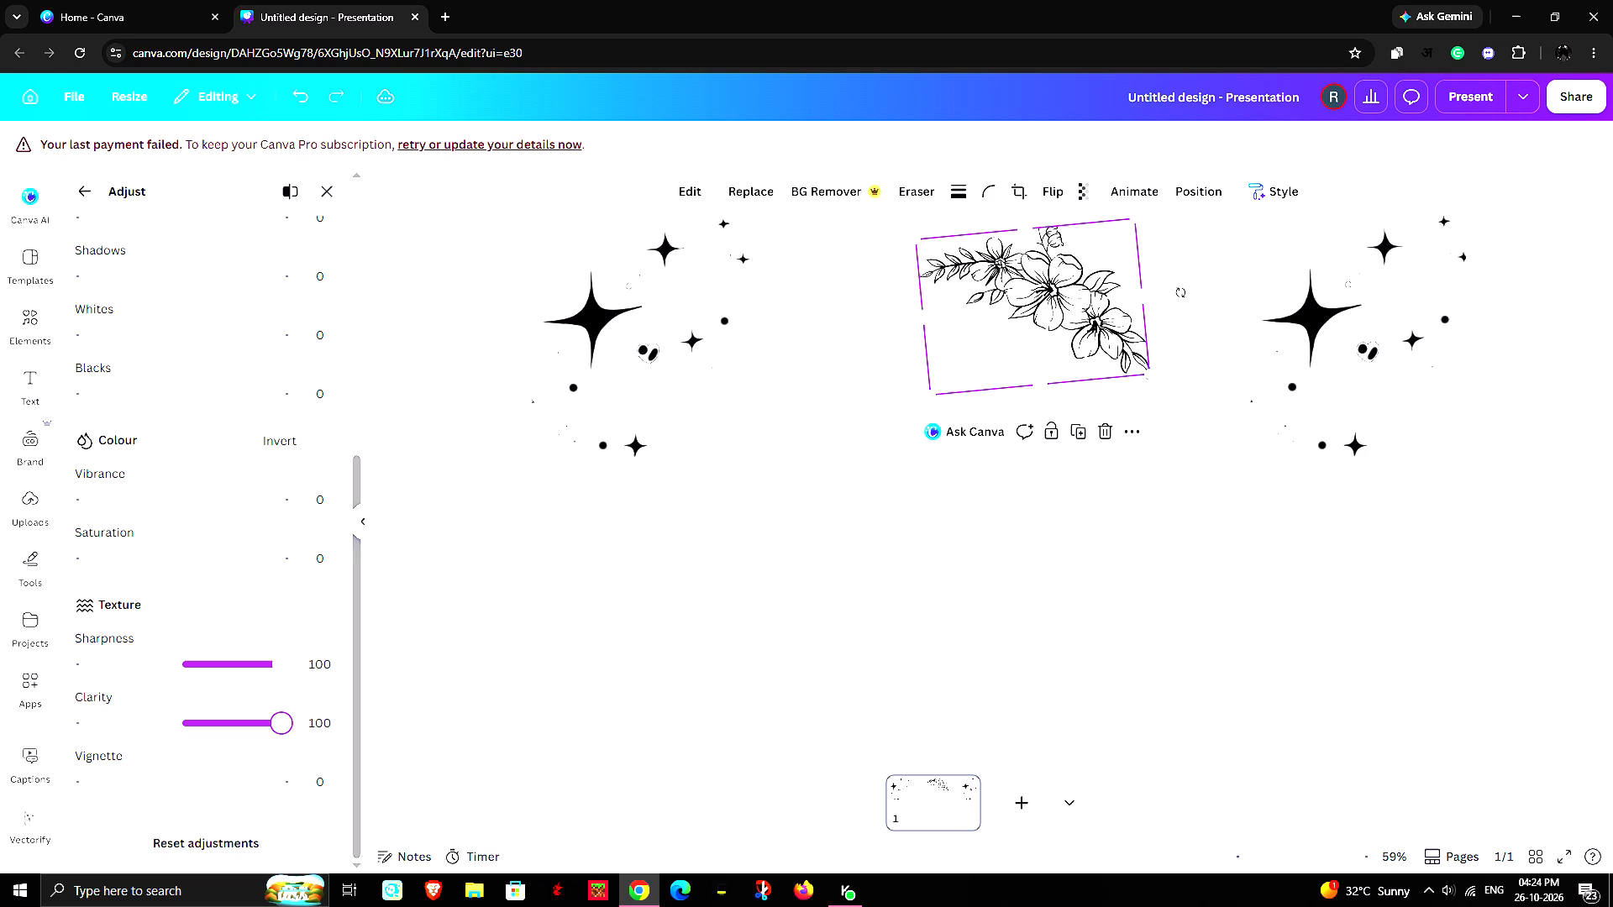
left_click_drag(439, 733, 474, 733)
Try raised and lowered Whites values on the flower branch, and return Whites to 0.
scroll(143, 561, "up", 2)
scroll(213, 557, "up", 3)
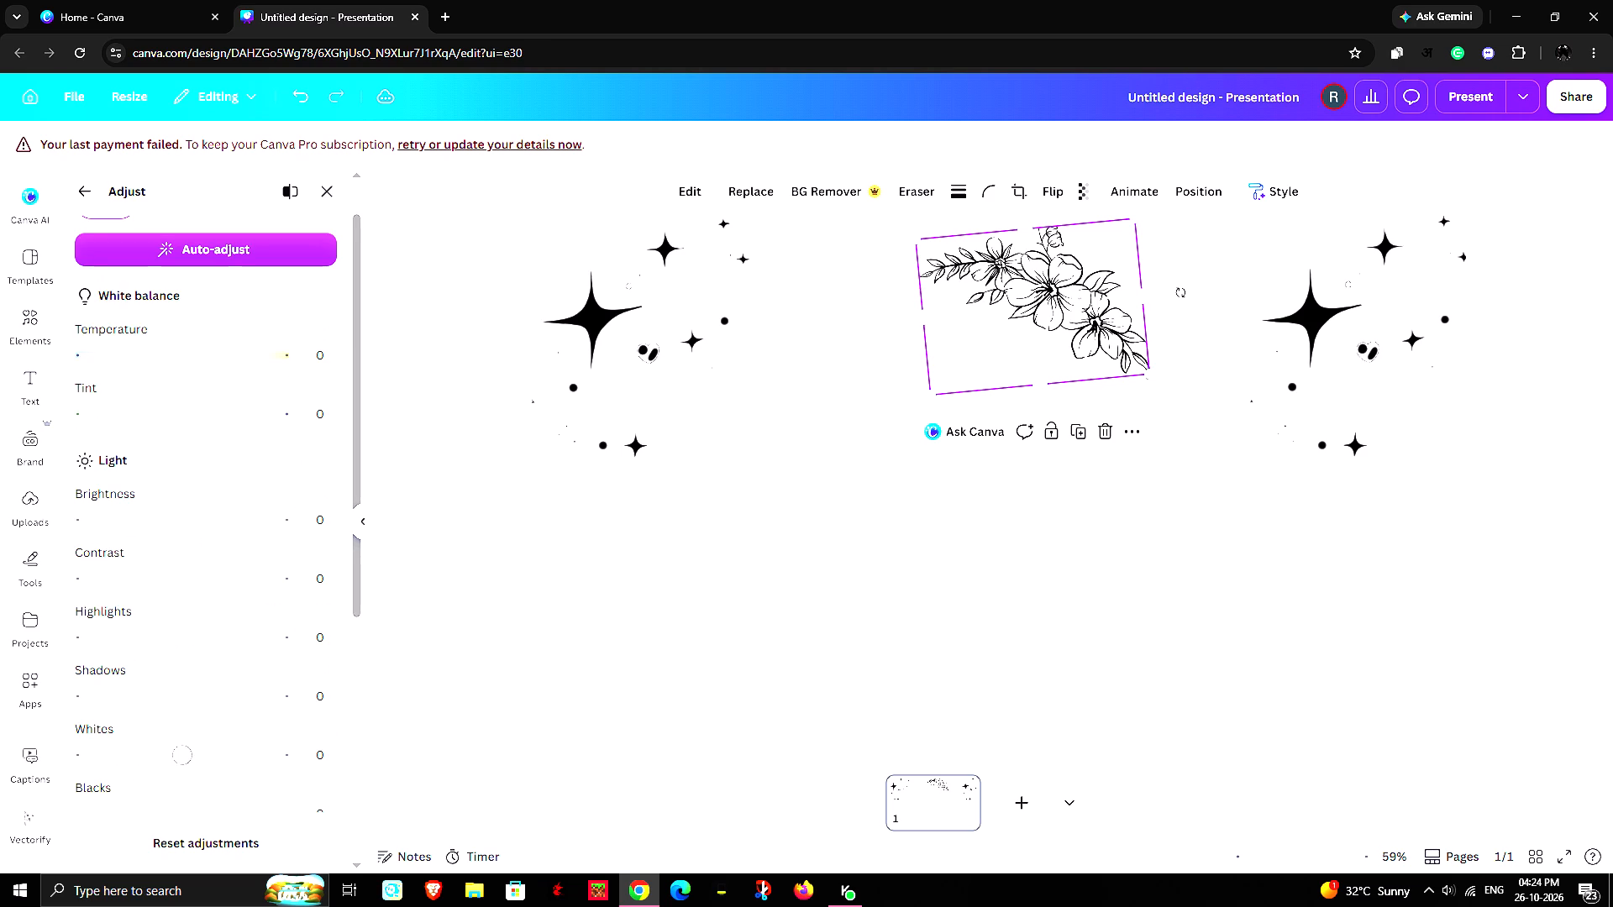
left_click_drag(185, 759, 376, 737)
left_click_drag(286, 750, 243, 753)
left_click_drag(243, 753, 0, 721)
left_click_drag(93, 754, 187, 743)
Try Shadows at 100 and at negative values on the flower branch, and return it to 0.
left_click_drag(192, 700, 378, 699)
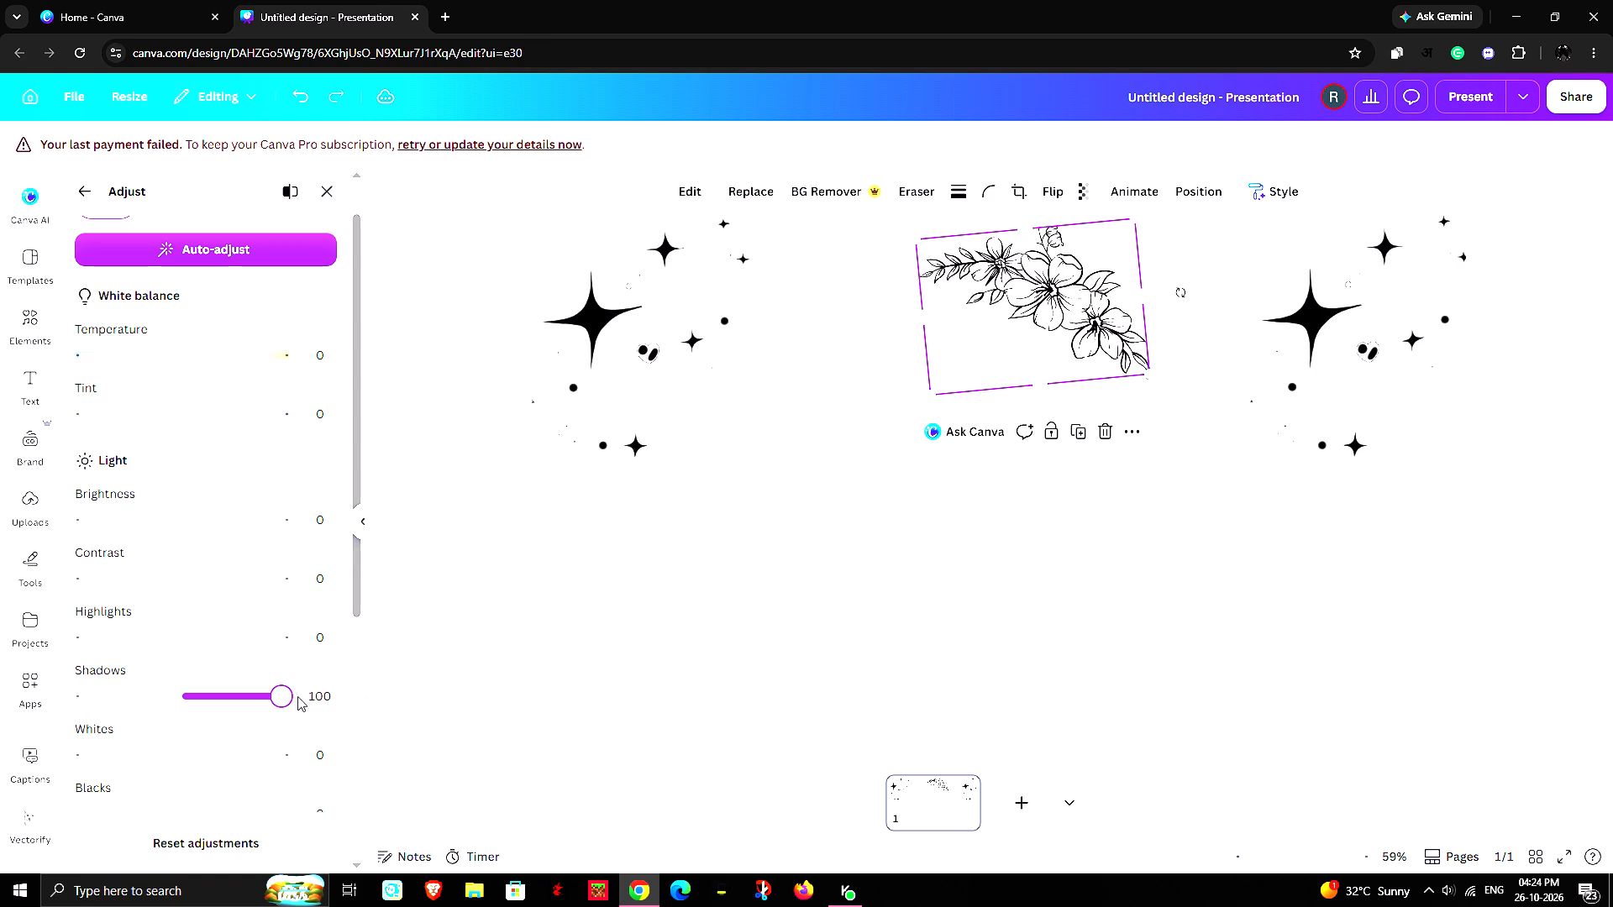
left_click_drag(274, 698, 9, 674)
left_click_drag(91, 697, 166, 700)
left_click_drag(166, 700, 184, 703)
Apply Auto-adjust to the flower branch, close the image adjustments and clear the selection.
scroll(210, 593, "up", 4)
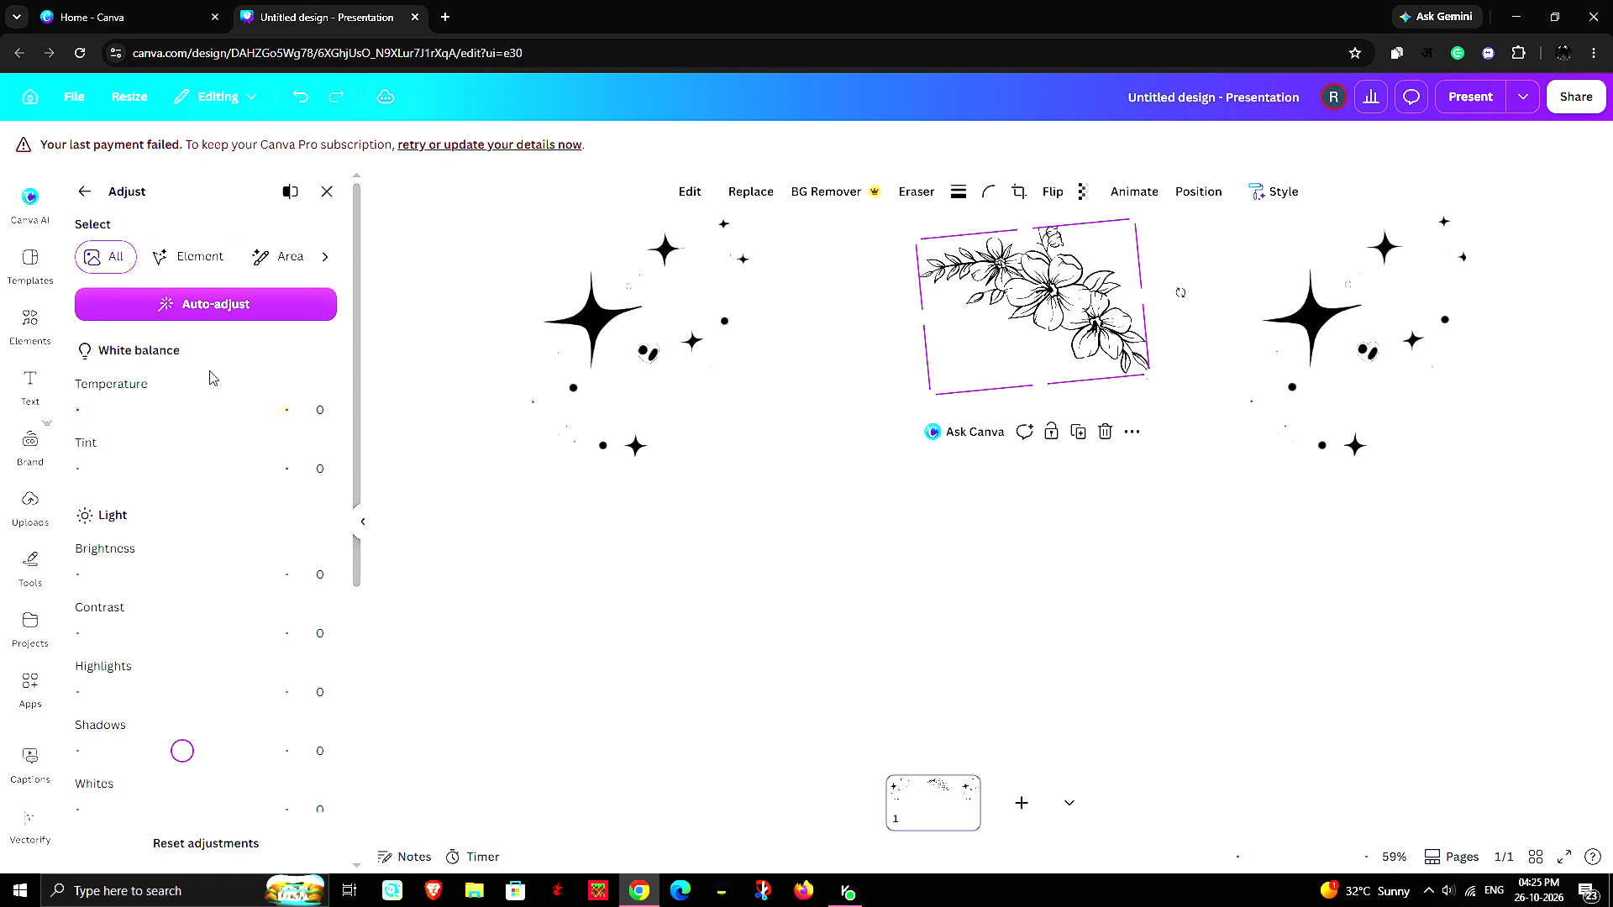
left_click(245, 307)
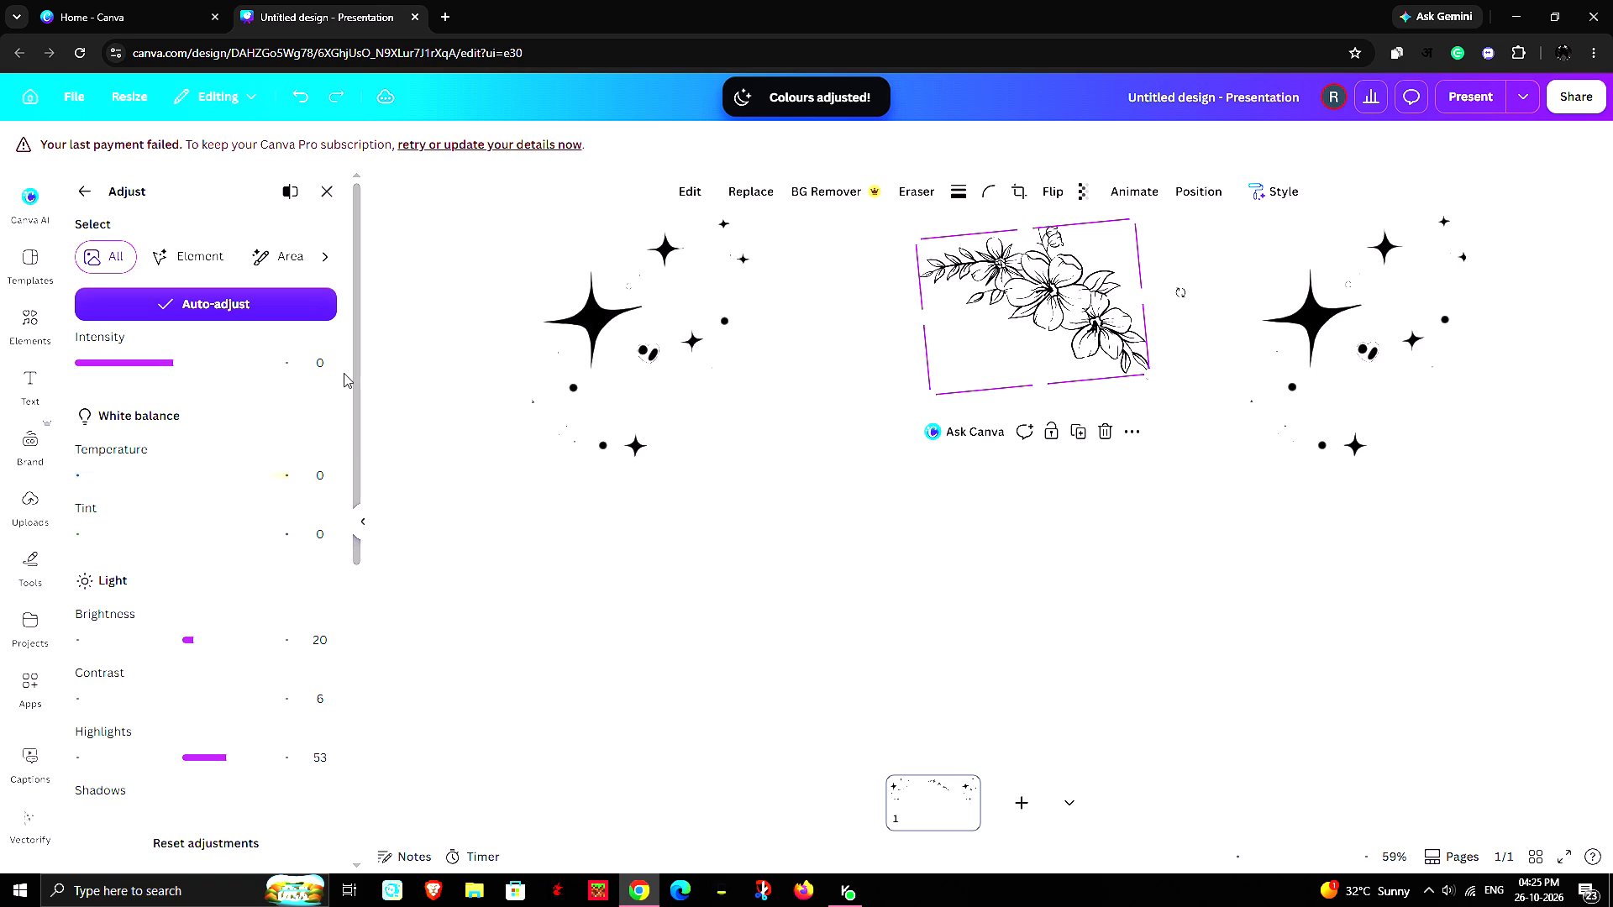
left_click(323, 199)
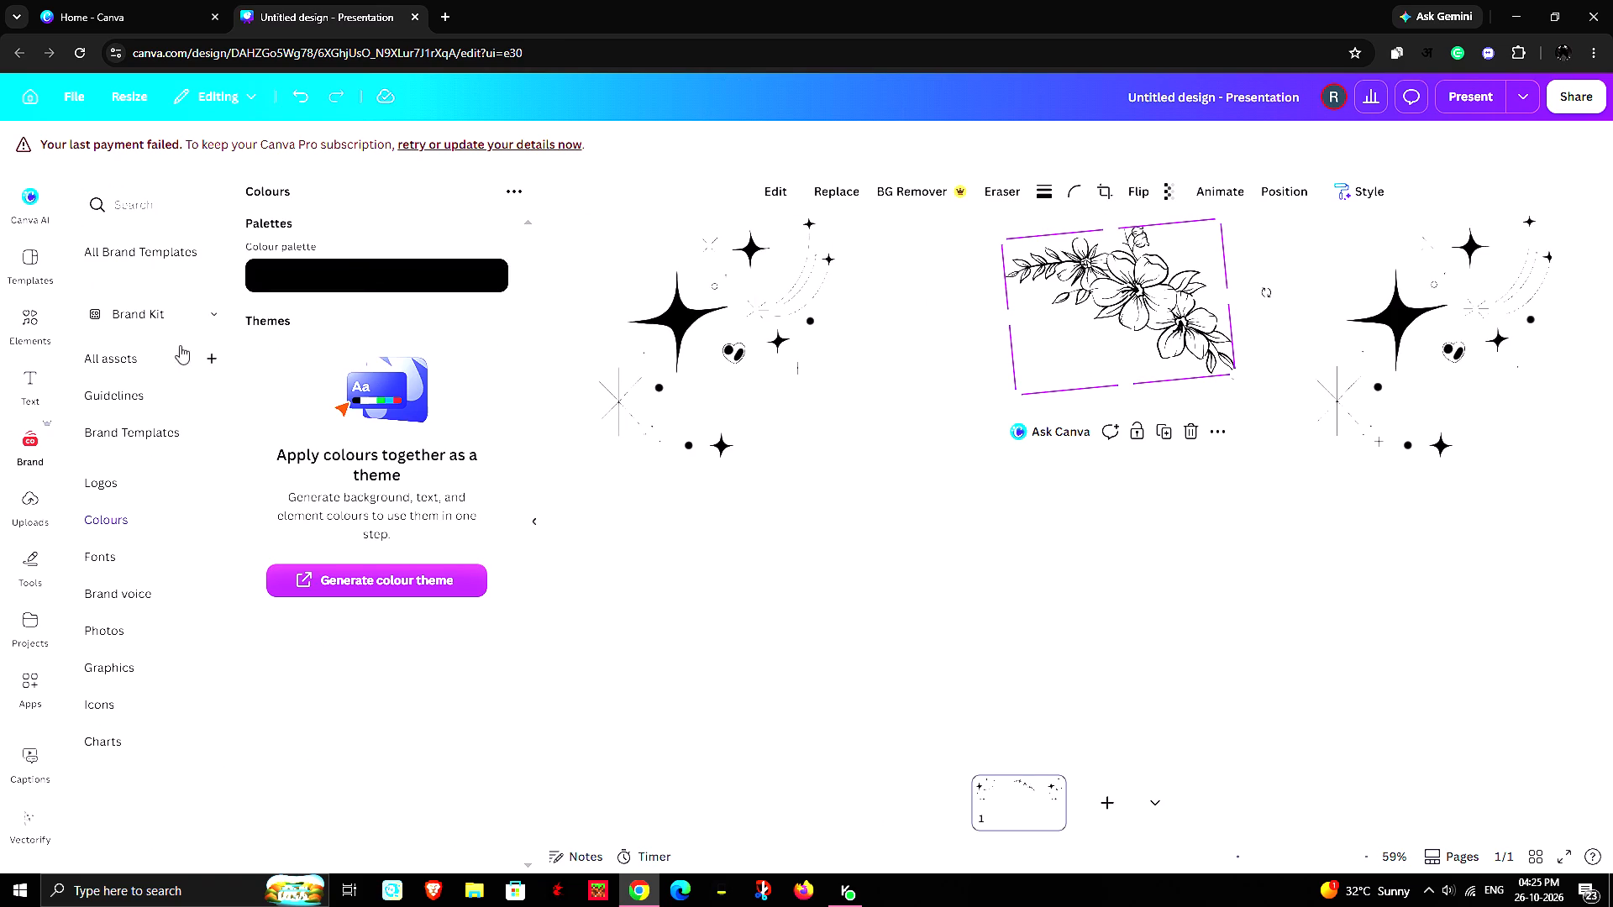
left_click(717, 541)
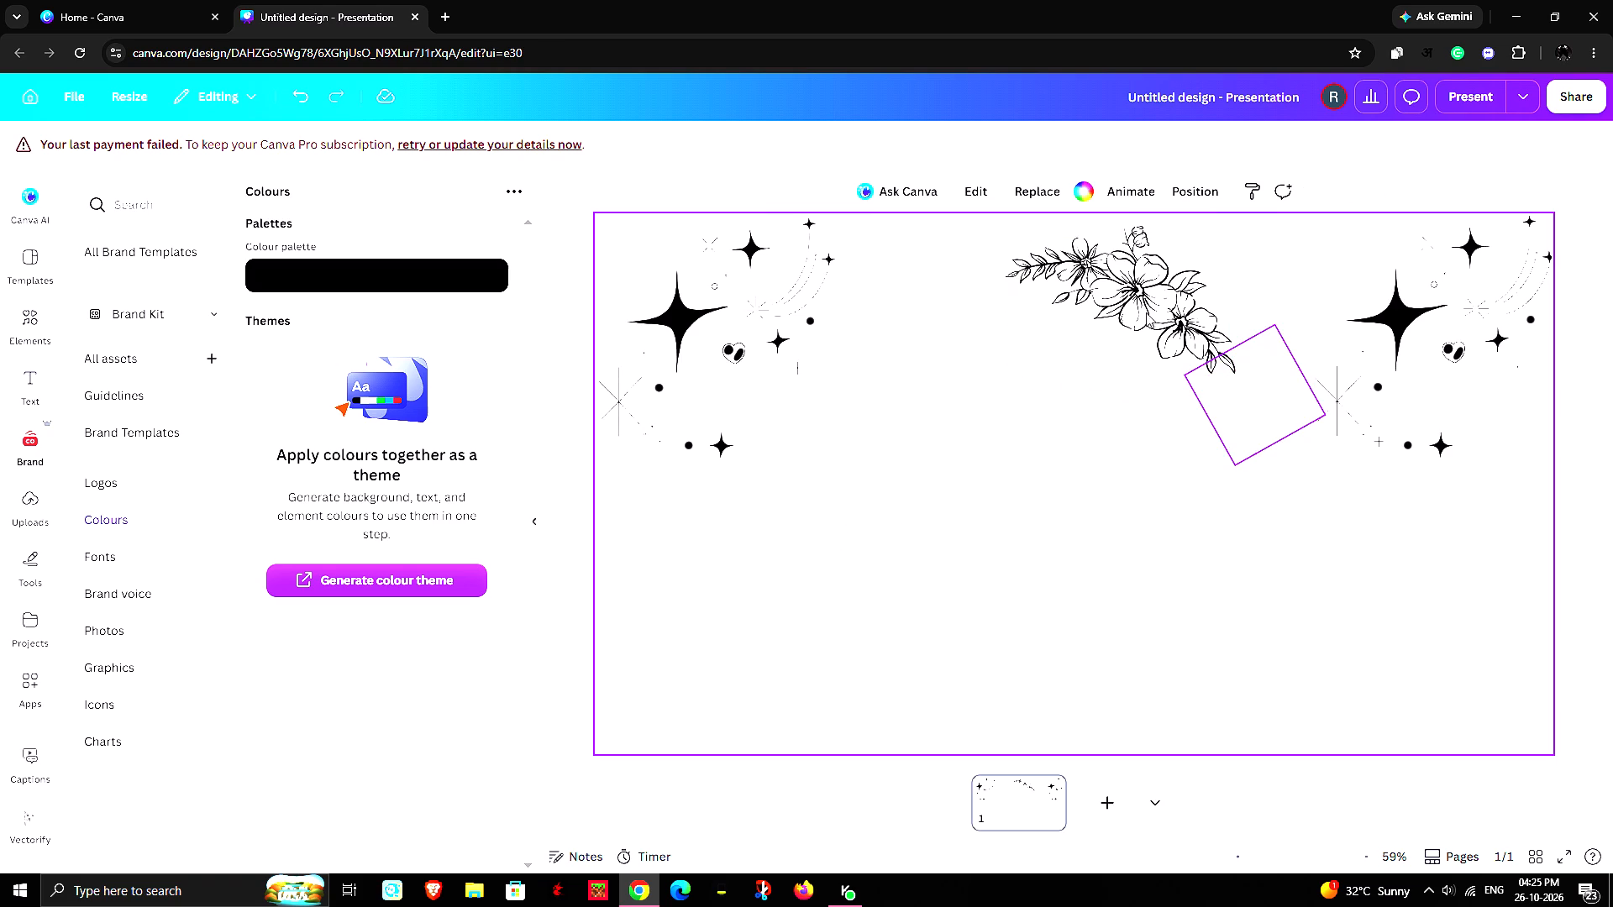
left_click(745, 615)
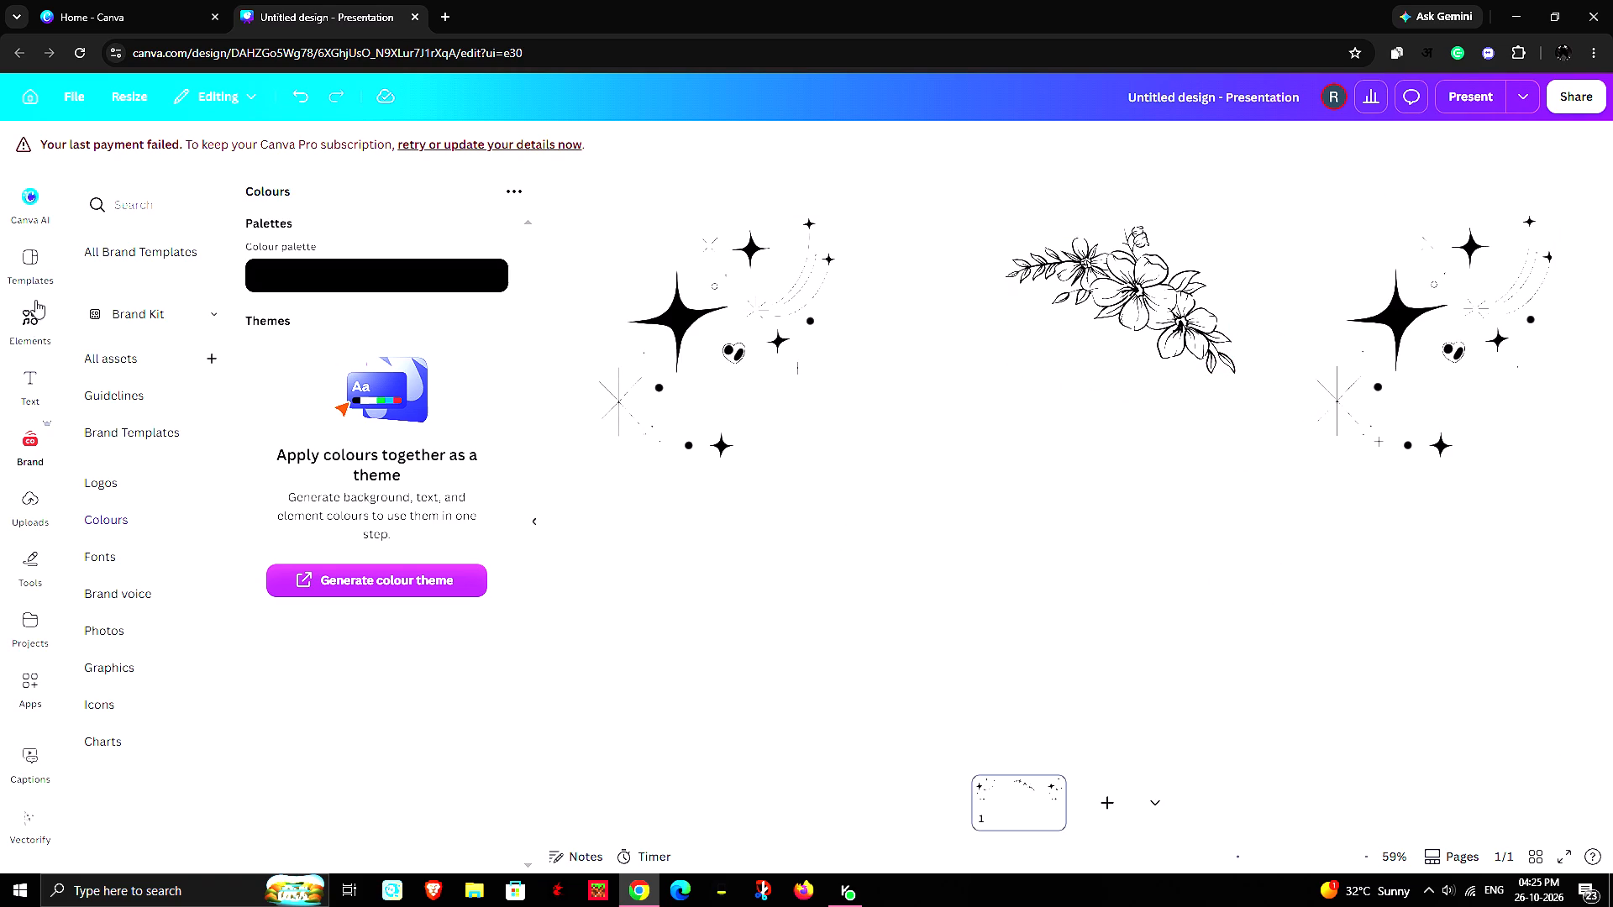
Browse the flower graphics in the existing element search results for another flower that suits the page.
left_click(34, 300)
scroll(284, 518, "down", 9)
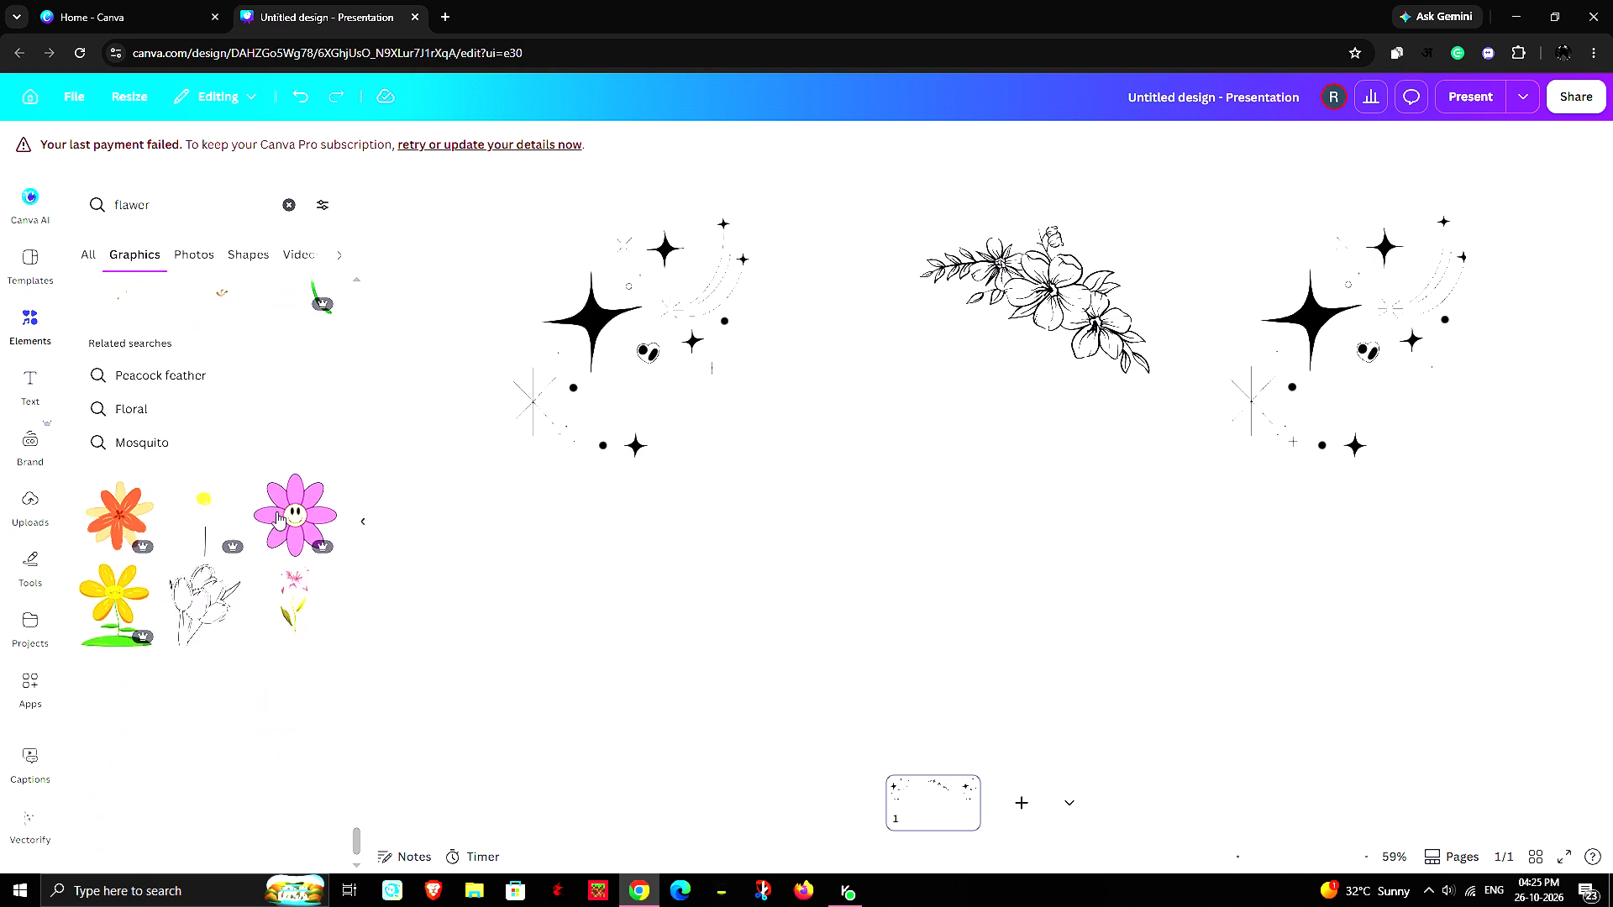
scroll(181, 506, "down", 2)
scroll(176, 577, "down", 3)
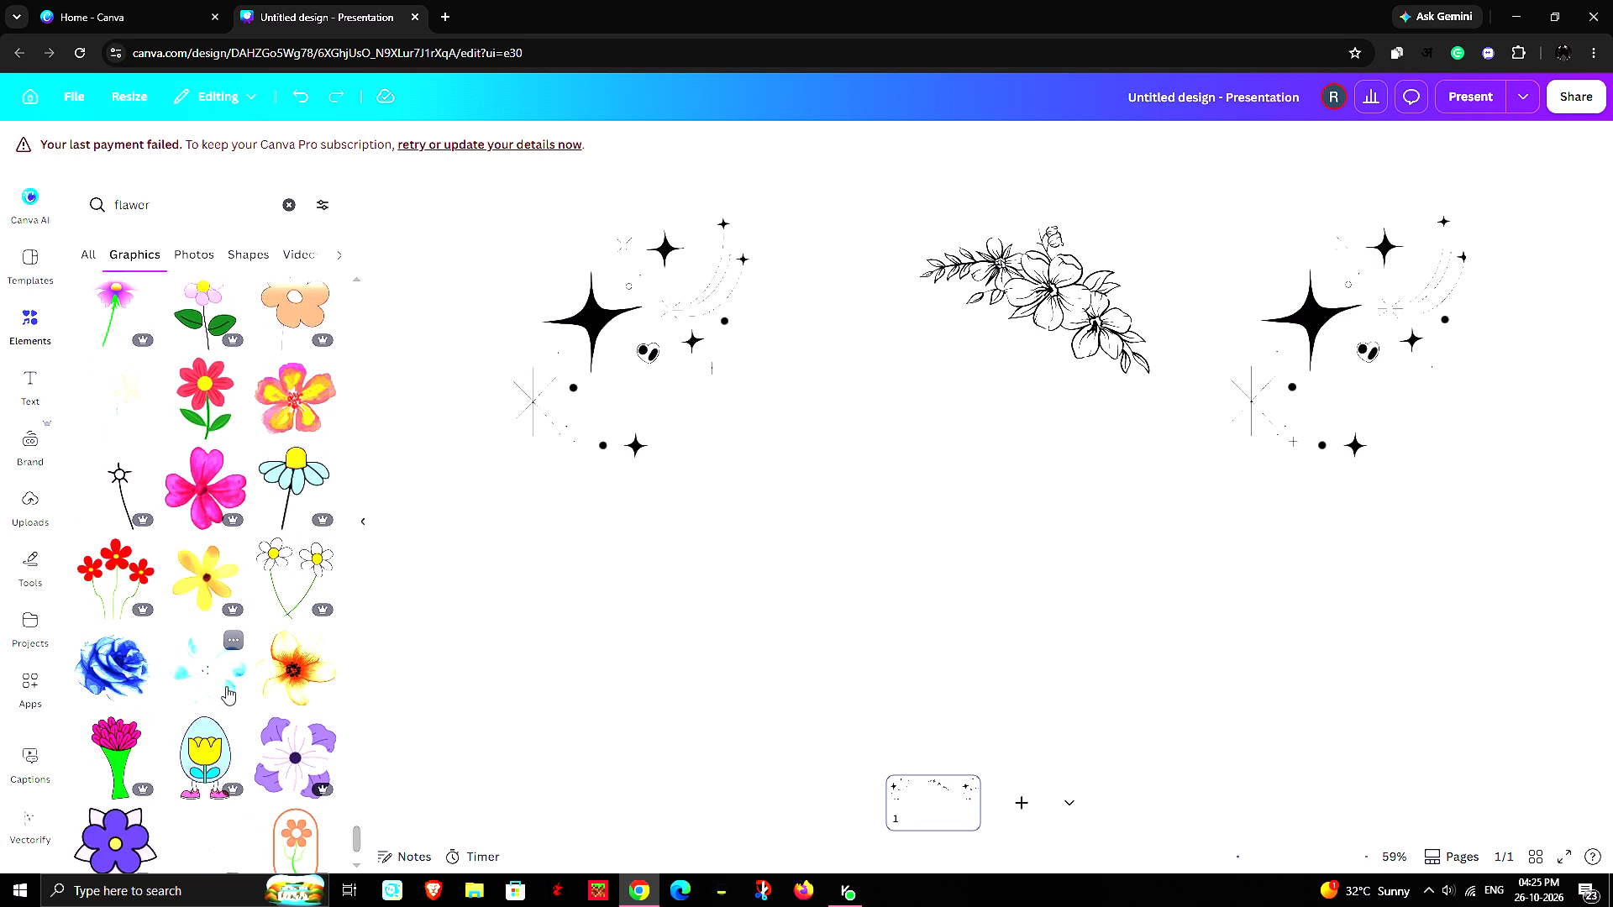
scroll(225, 710, "down", 2)
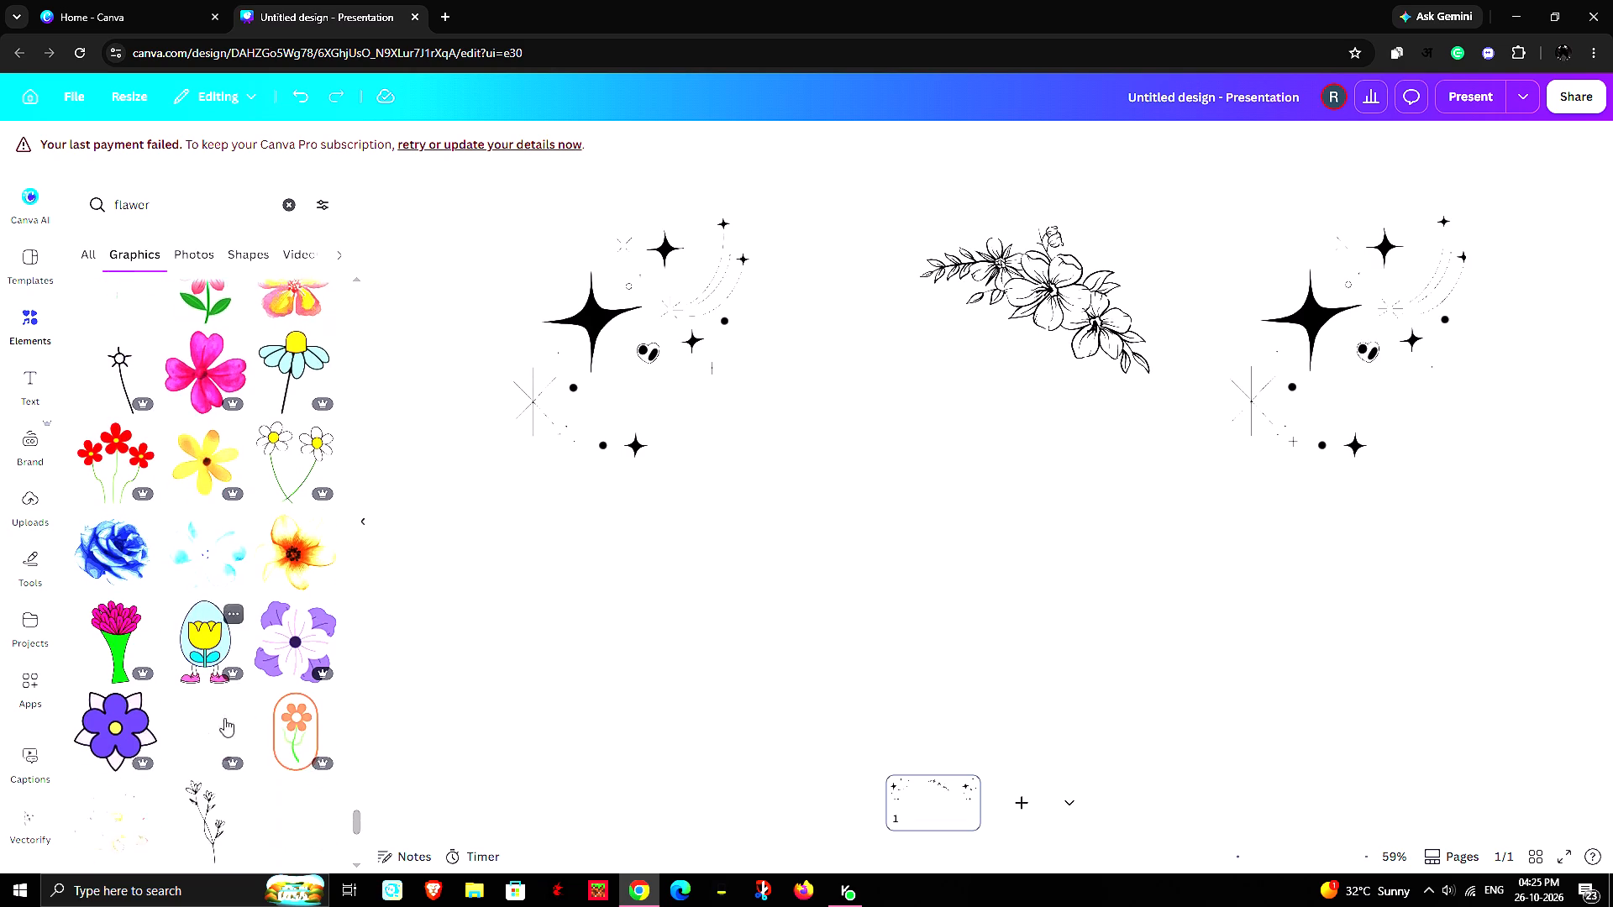
scroll(224, 718, "down", 7)
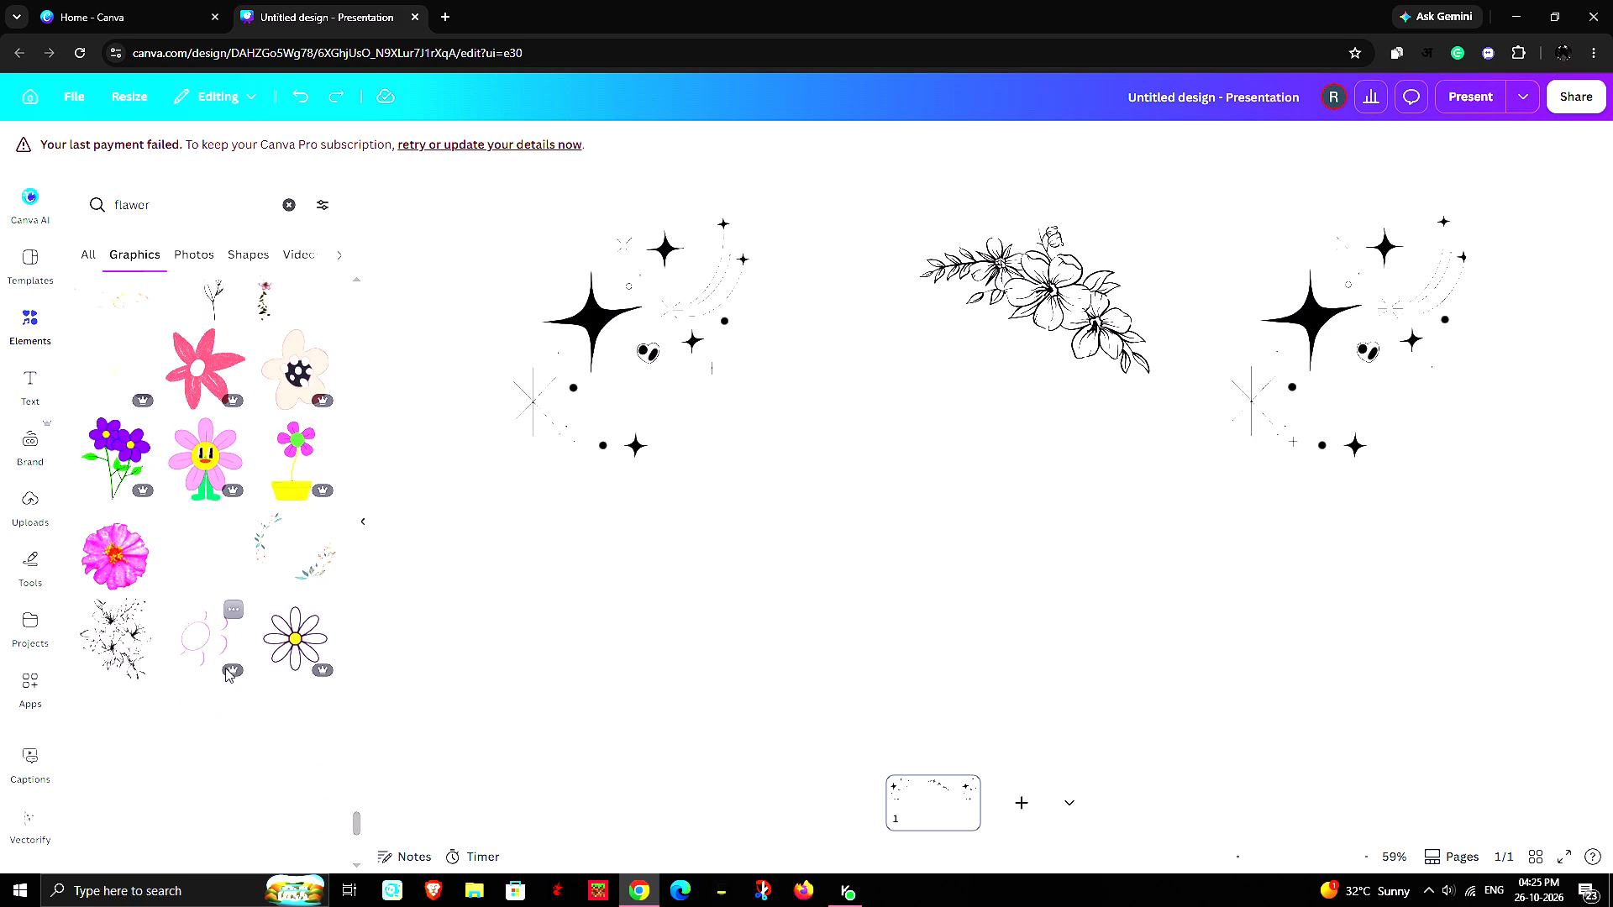
scroll(225, 668, "down", 7)
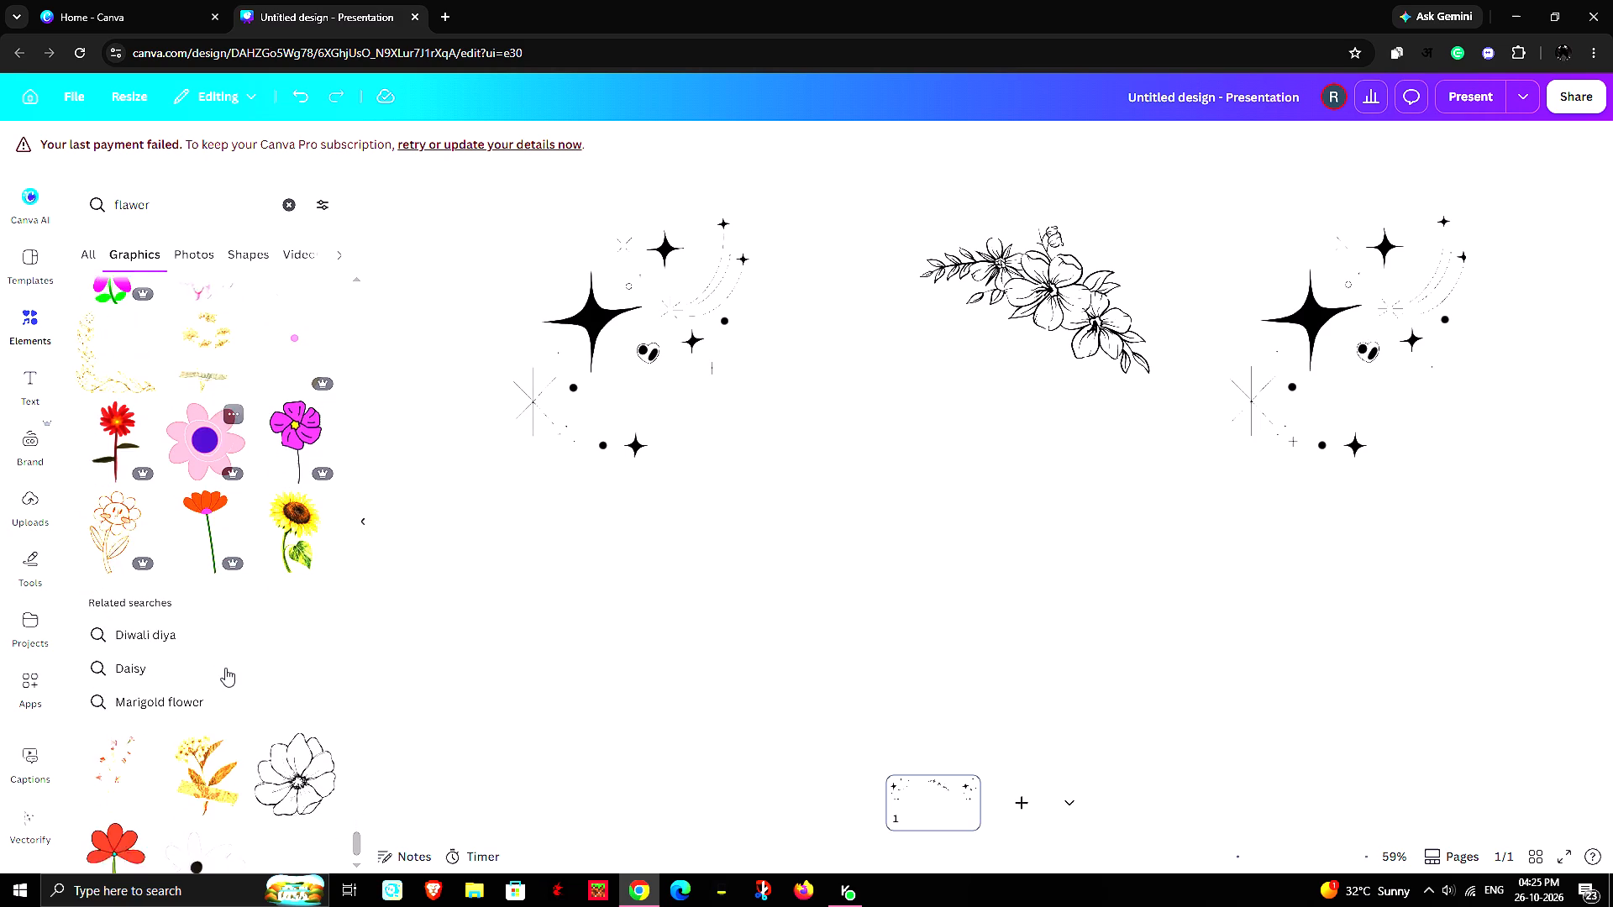
scroll(225, 668, "down", 7)
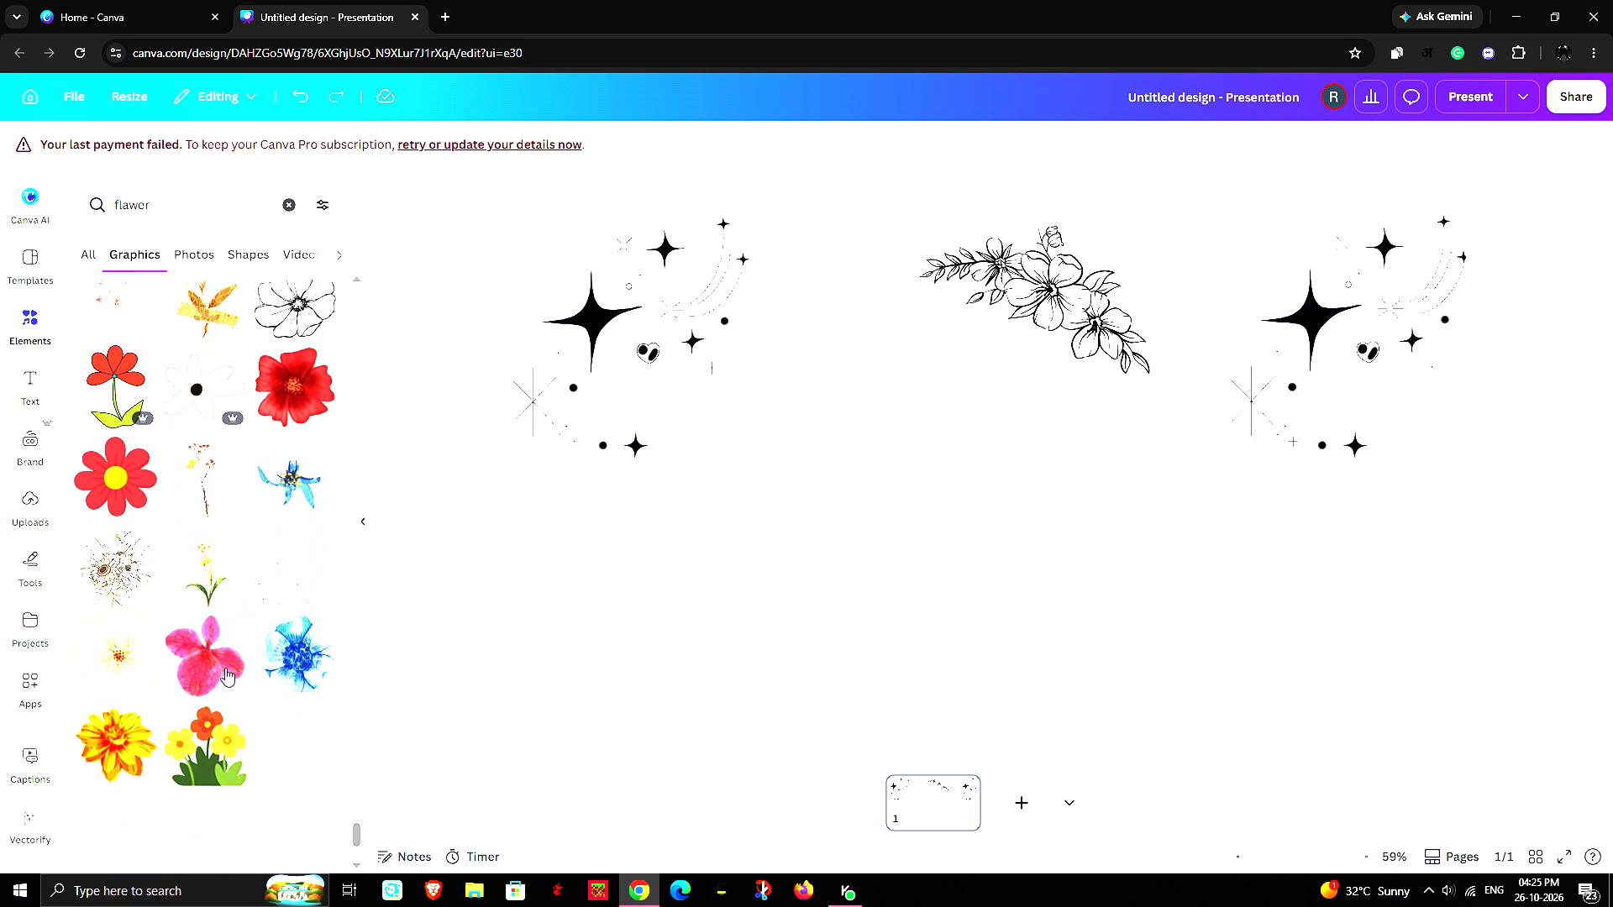
scroll(413, 649, "down", 6)
scroll(211, 629, "down", 5)
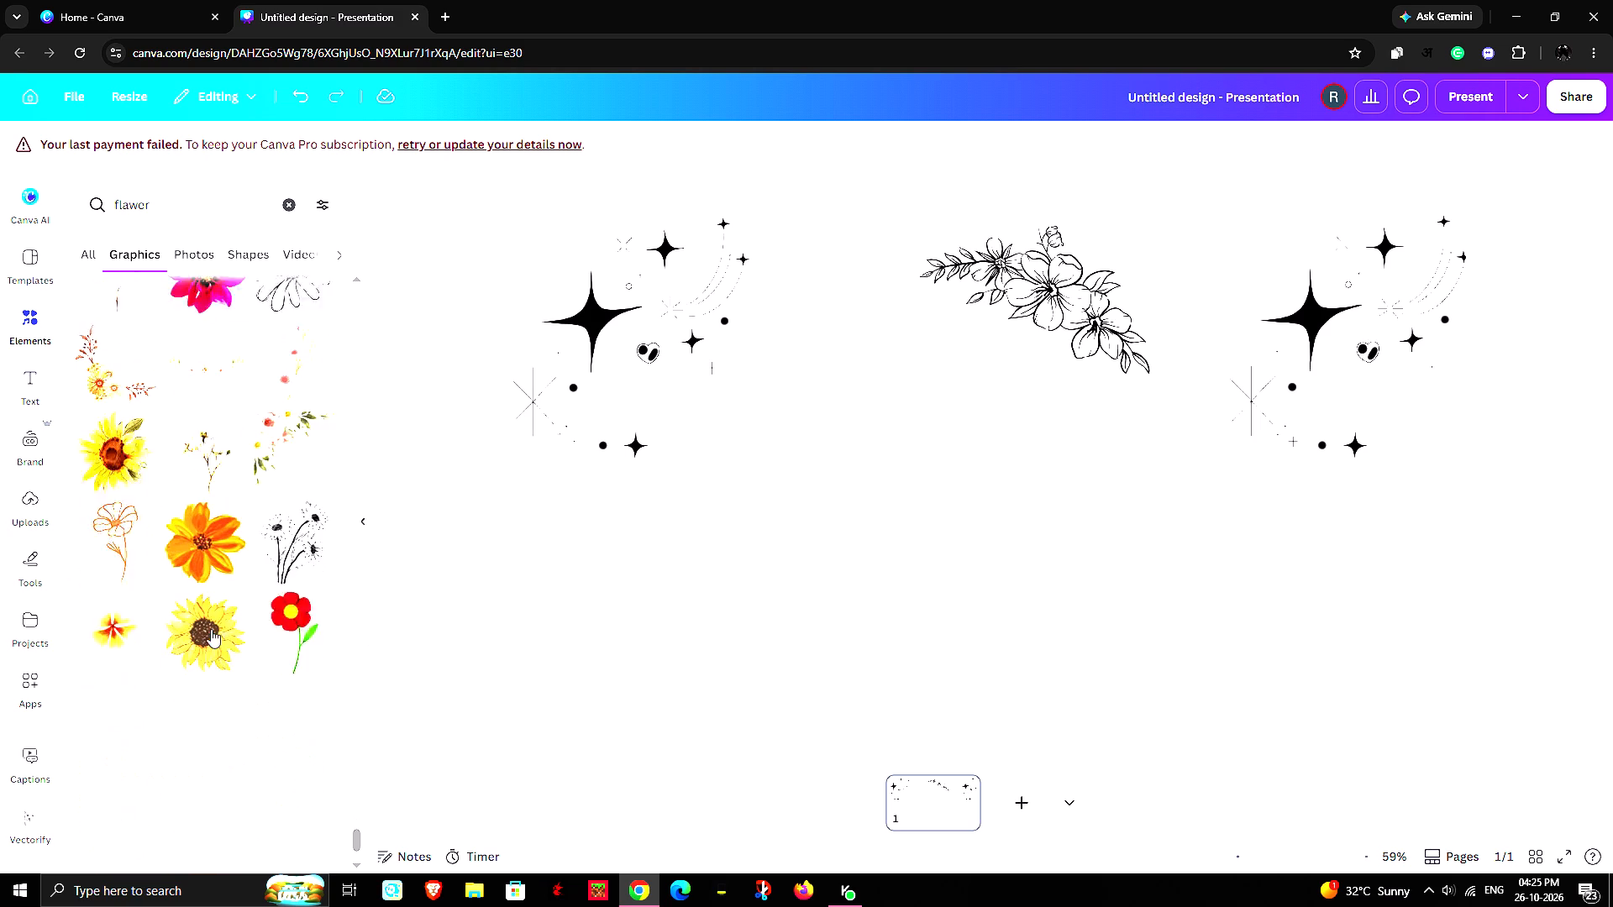
scroll(211, 629, "down", 4)
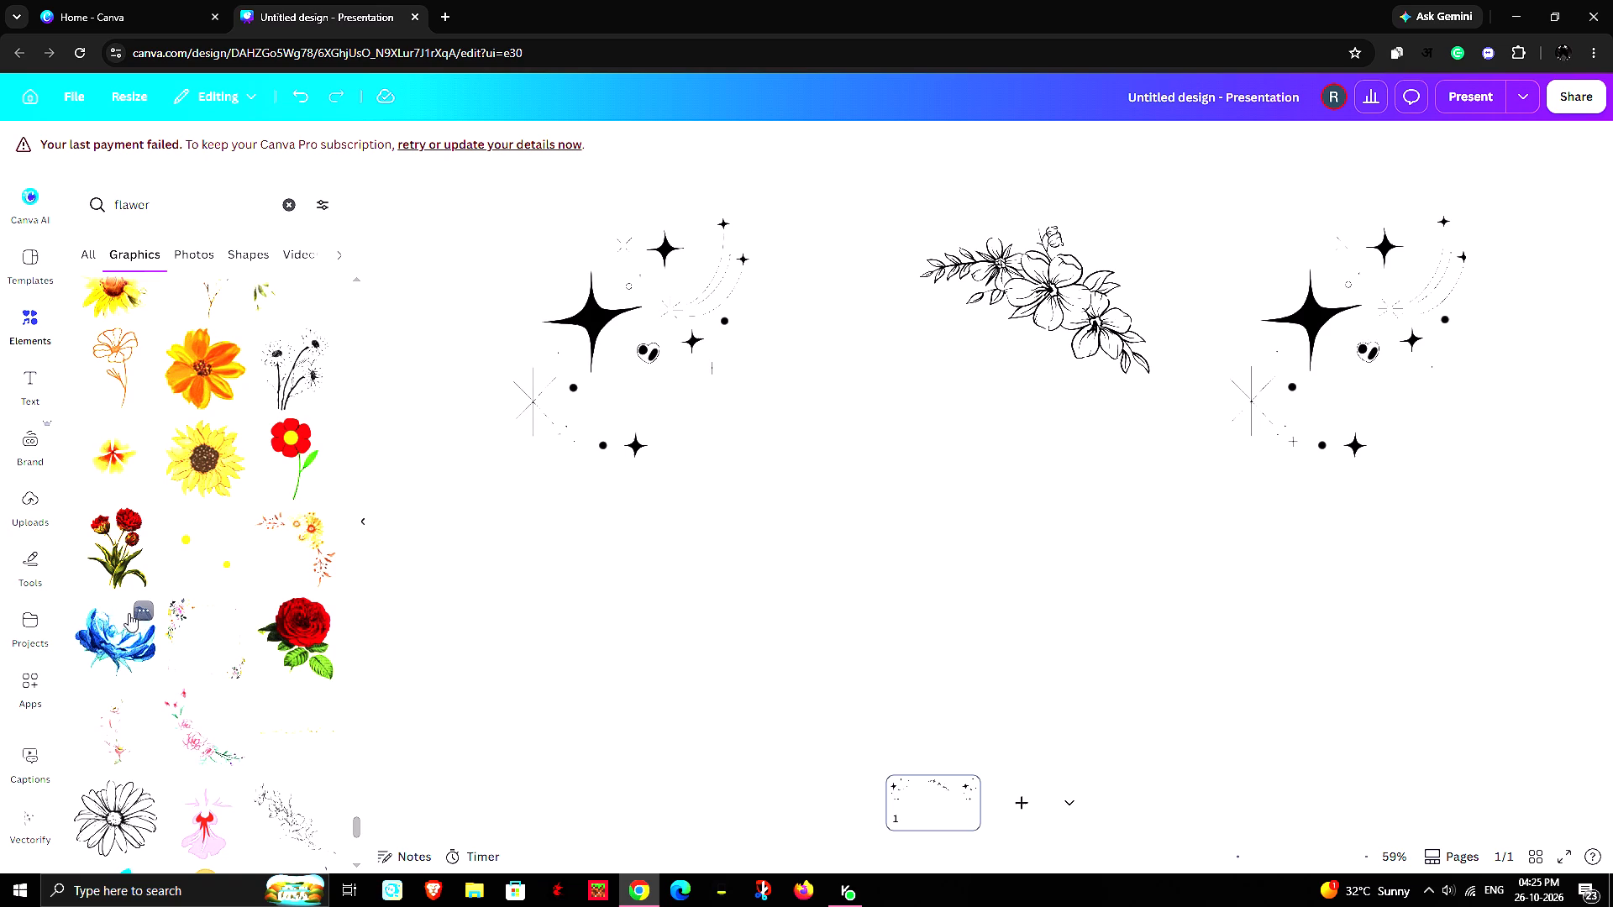
scroll(157, 626, "down", 6)
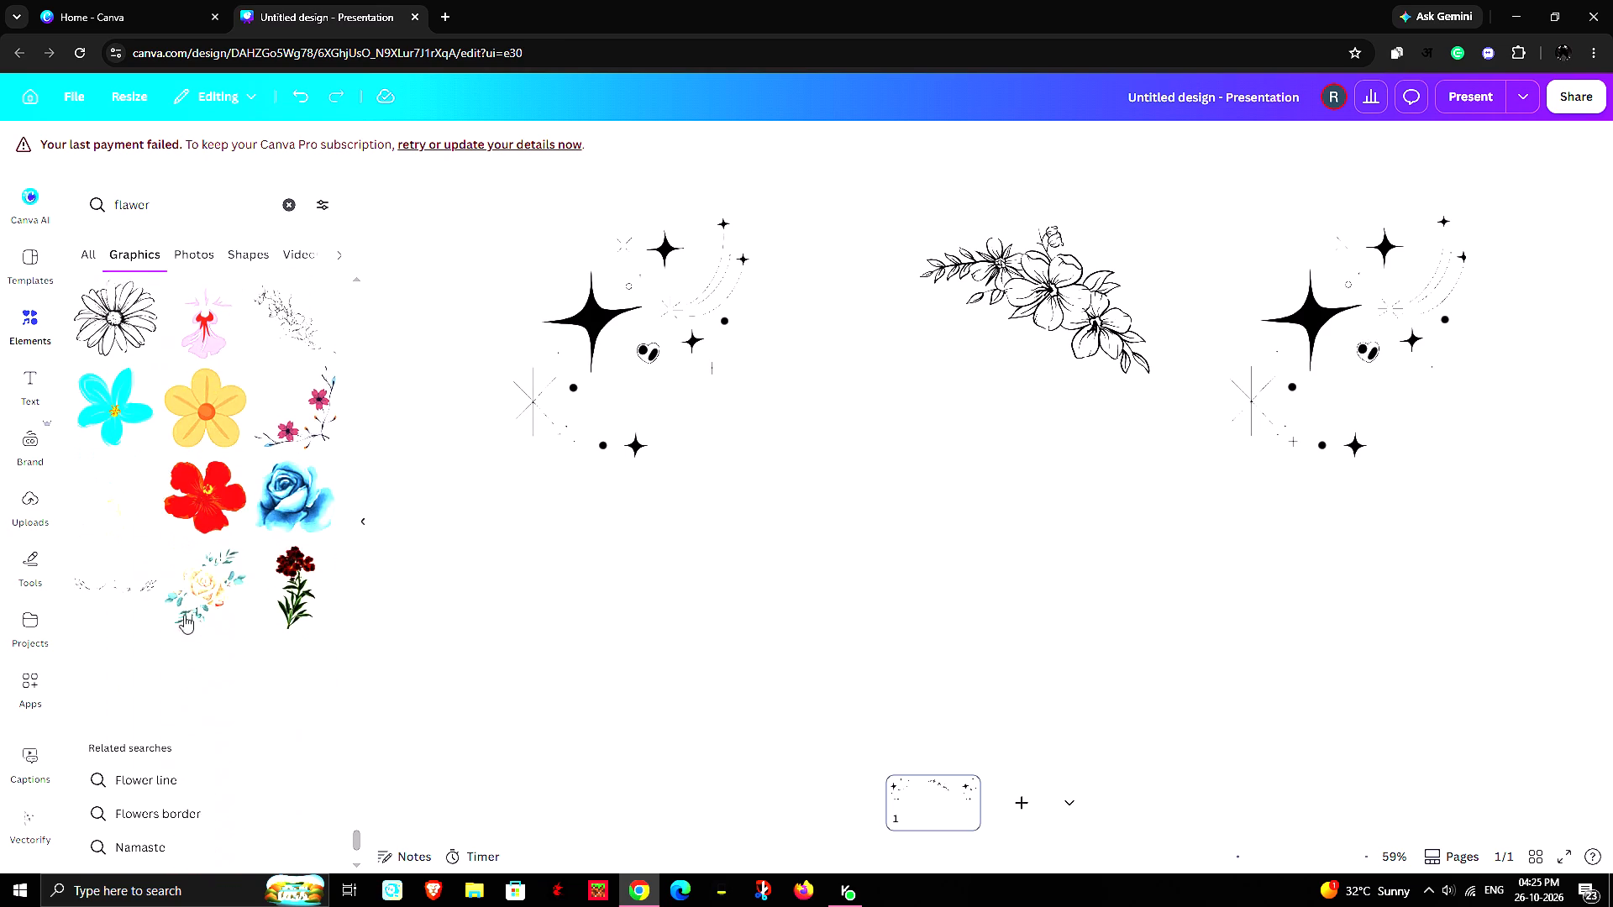
scroll(178, 603, "up", 5)
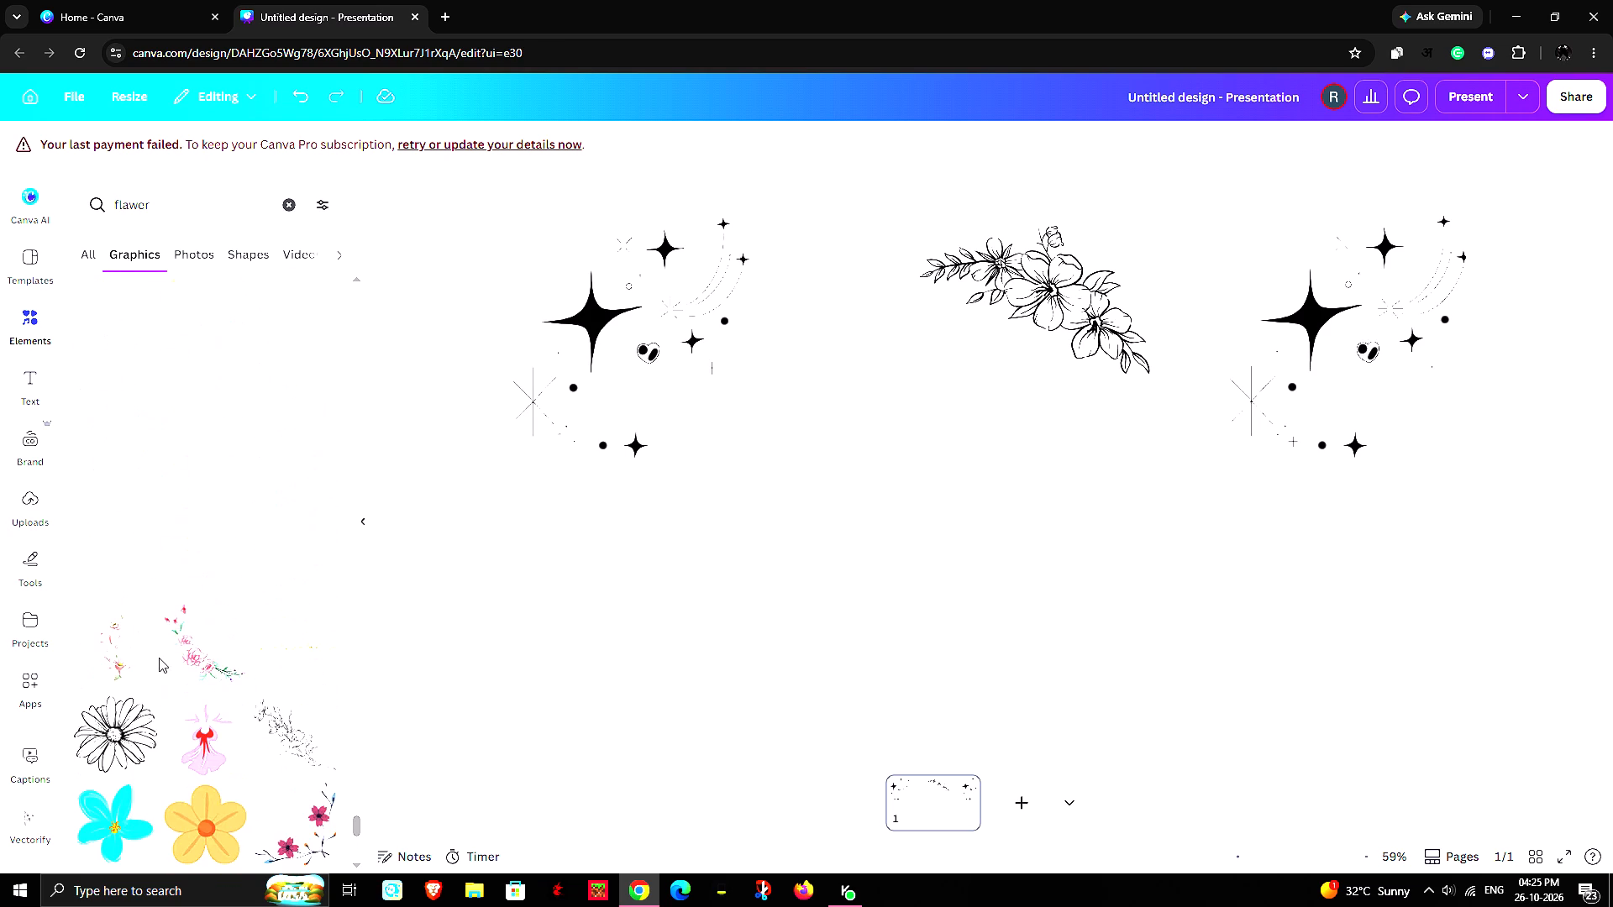
scroll(166, 685, "up", 4)
scroll(170, 624, "down", 1)
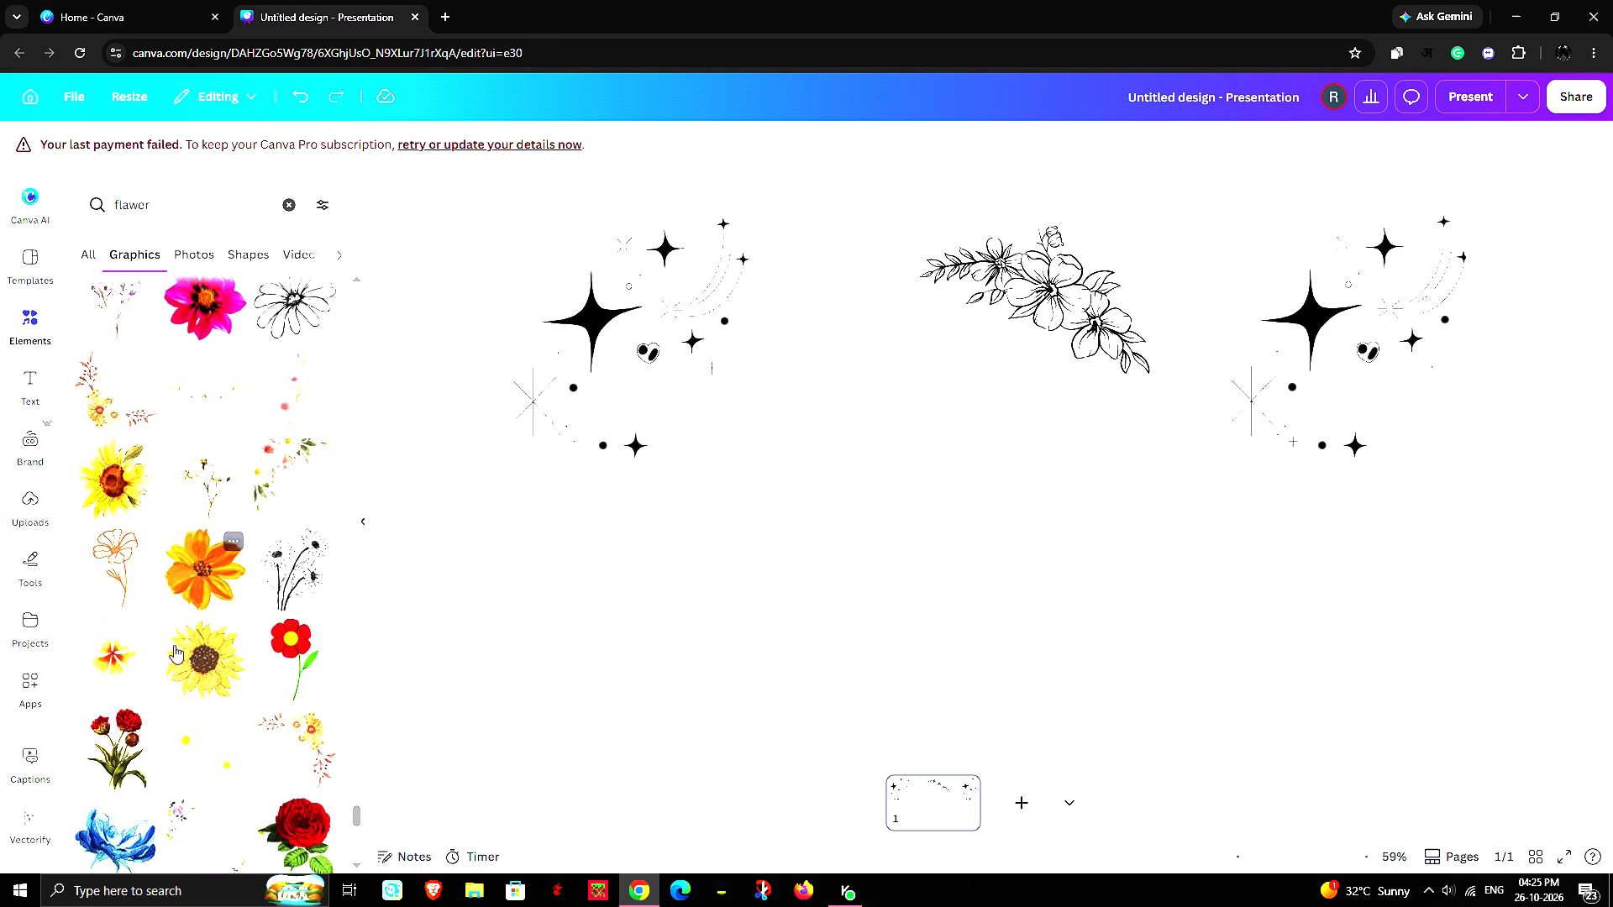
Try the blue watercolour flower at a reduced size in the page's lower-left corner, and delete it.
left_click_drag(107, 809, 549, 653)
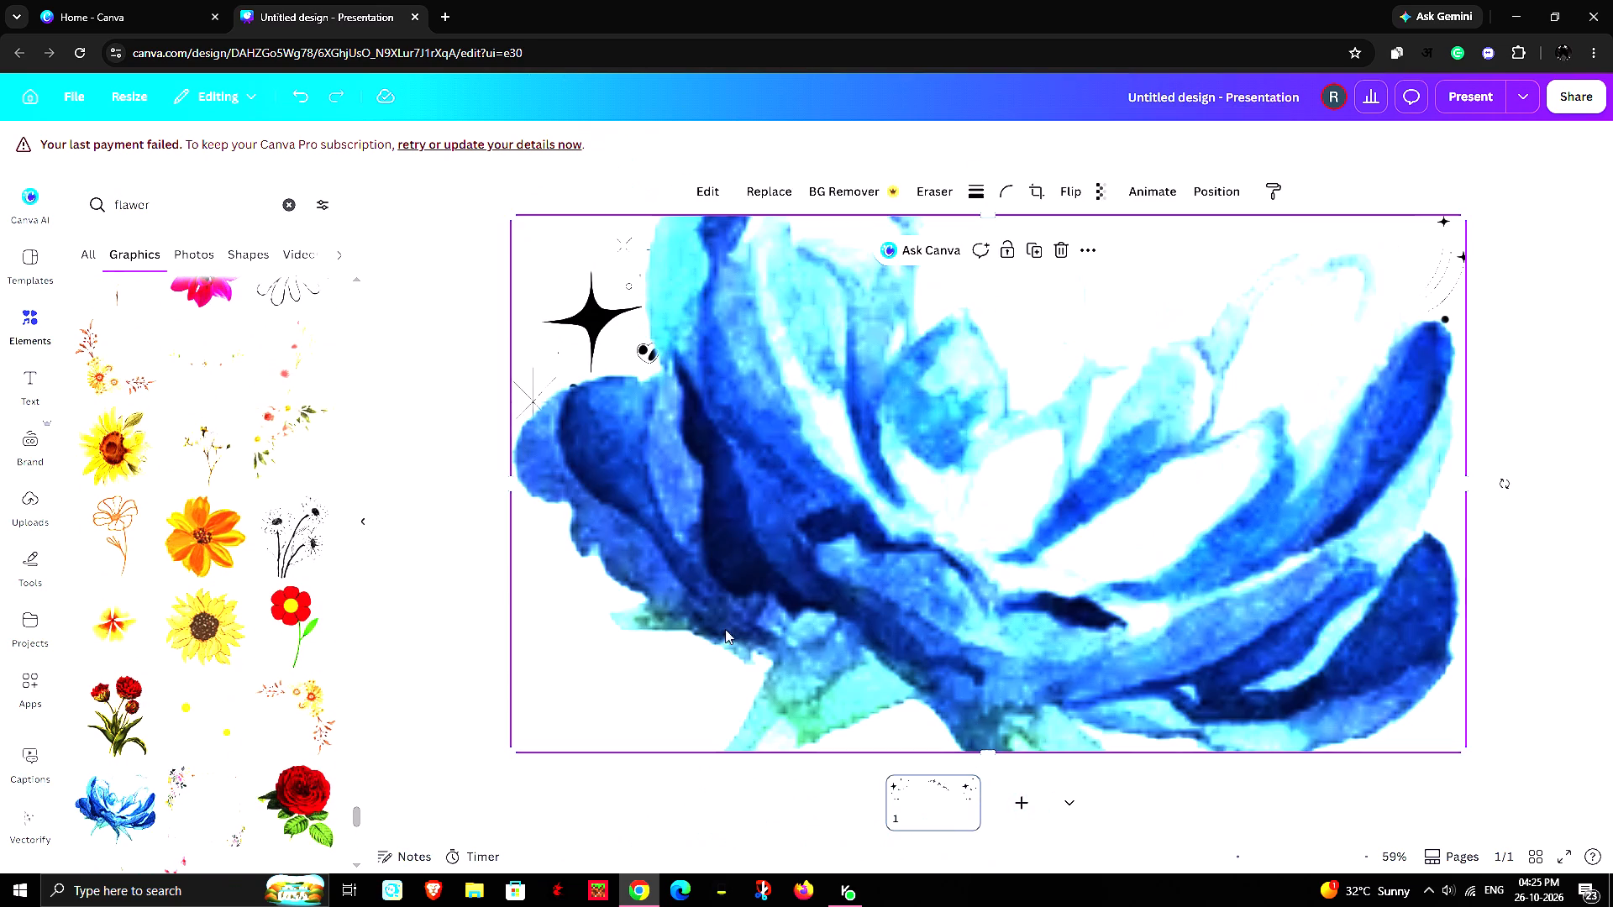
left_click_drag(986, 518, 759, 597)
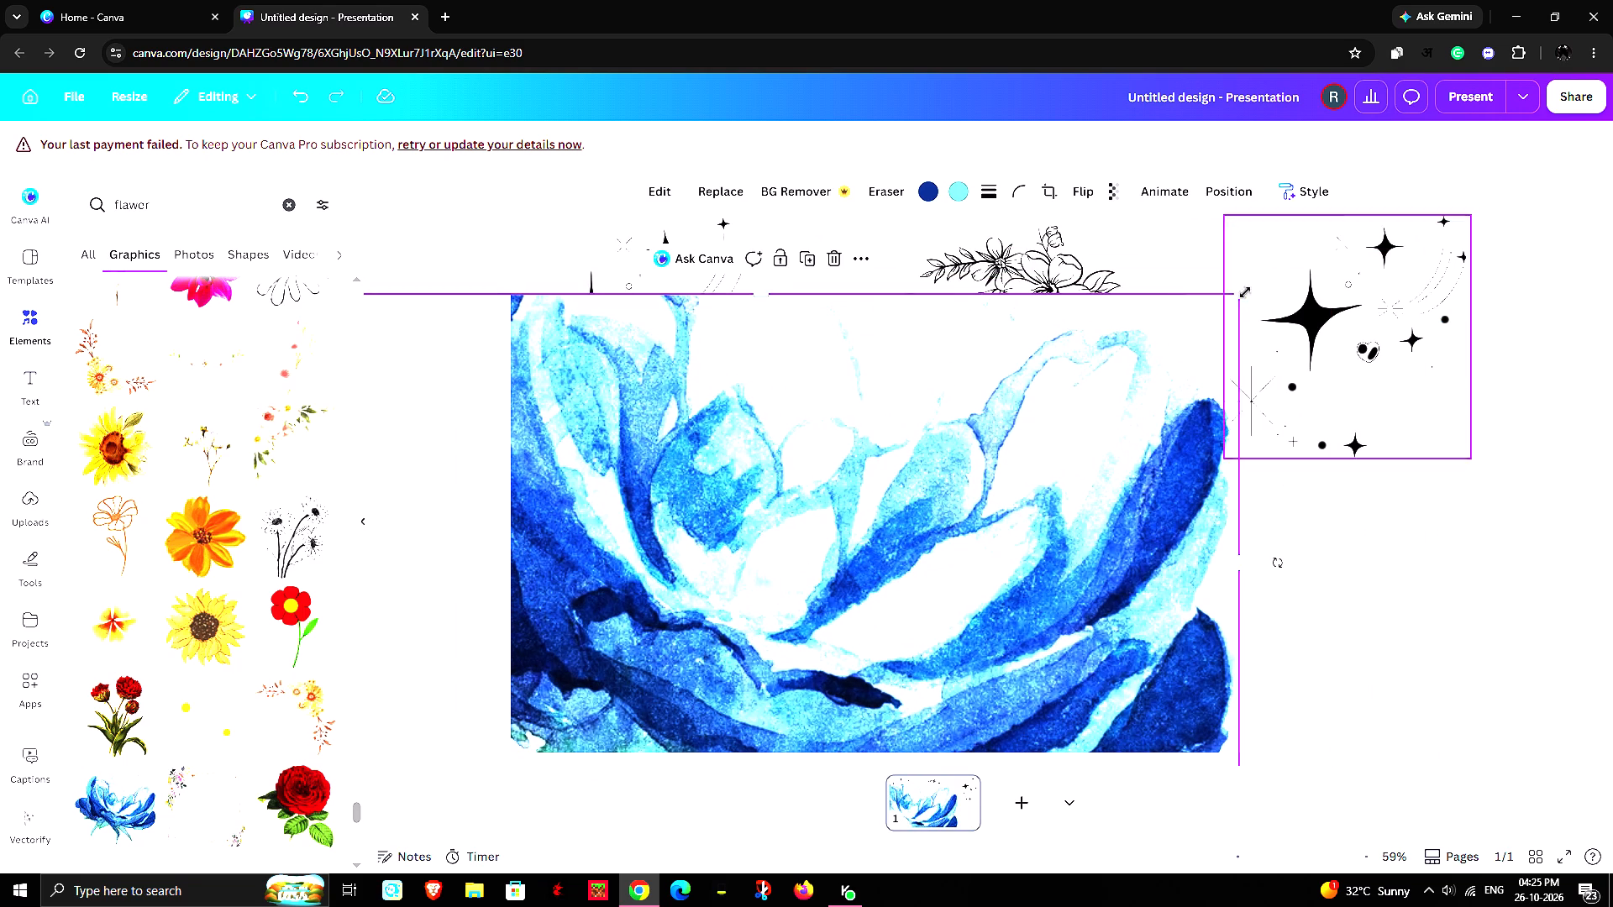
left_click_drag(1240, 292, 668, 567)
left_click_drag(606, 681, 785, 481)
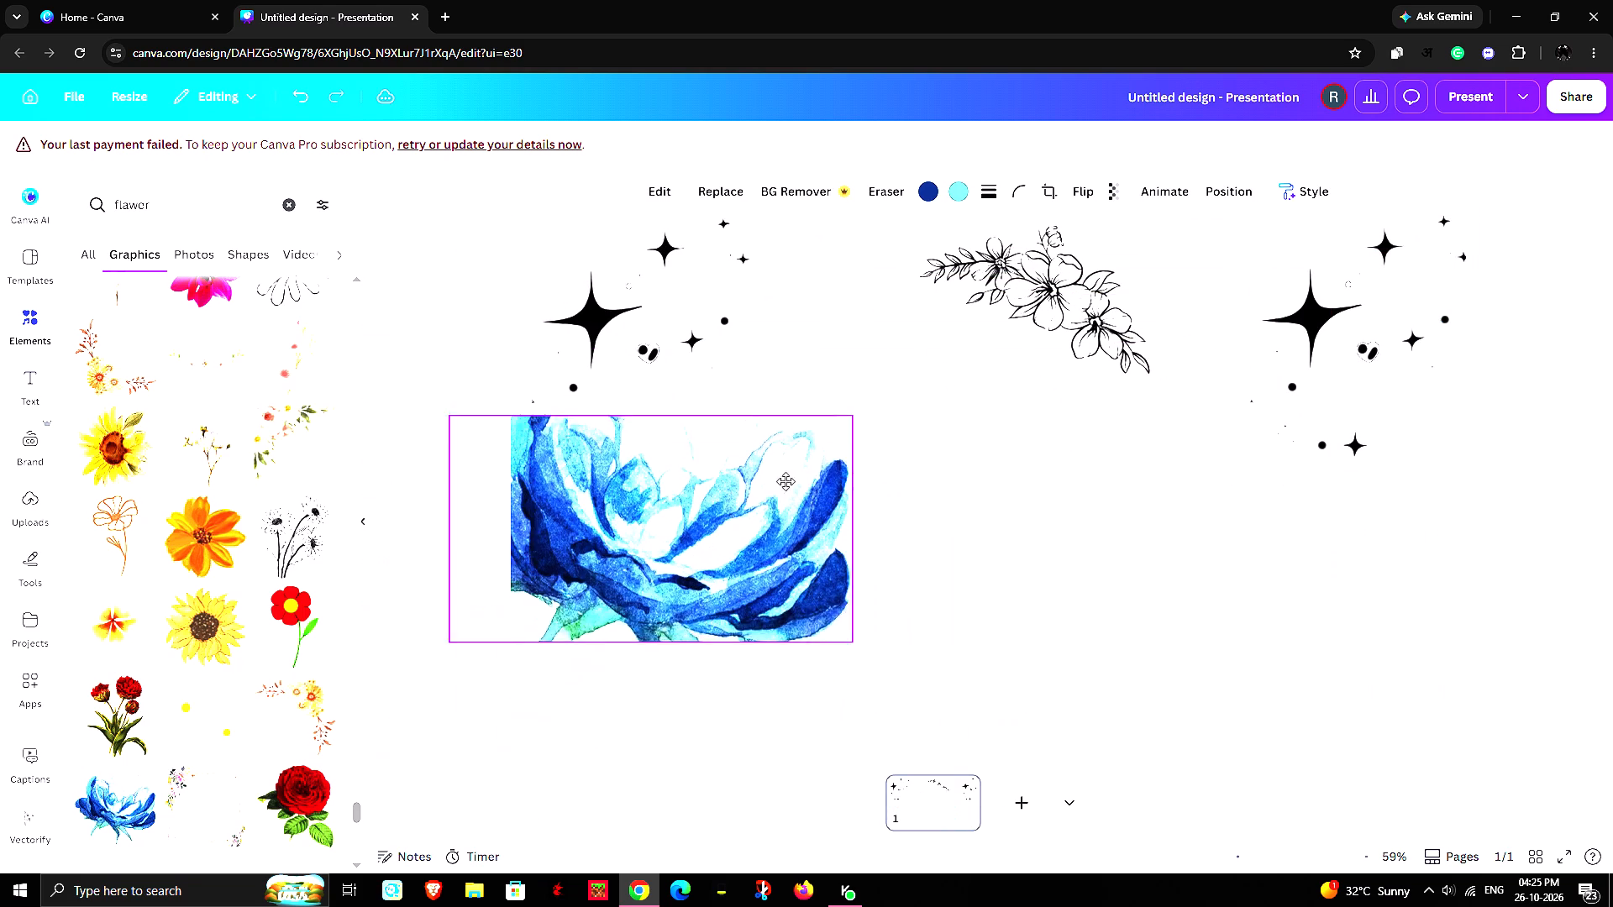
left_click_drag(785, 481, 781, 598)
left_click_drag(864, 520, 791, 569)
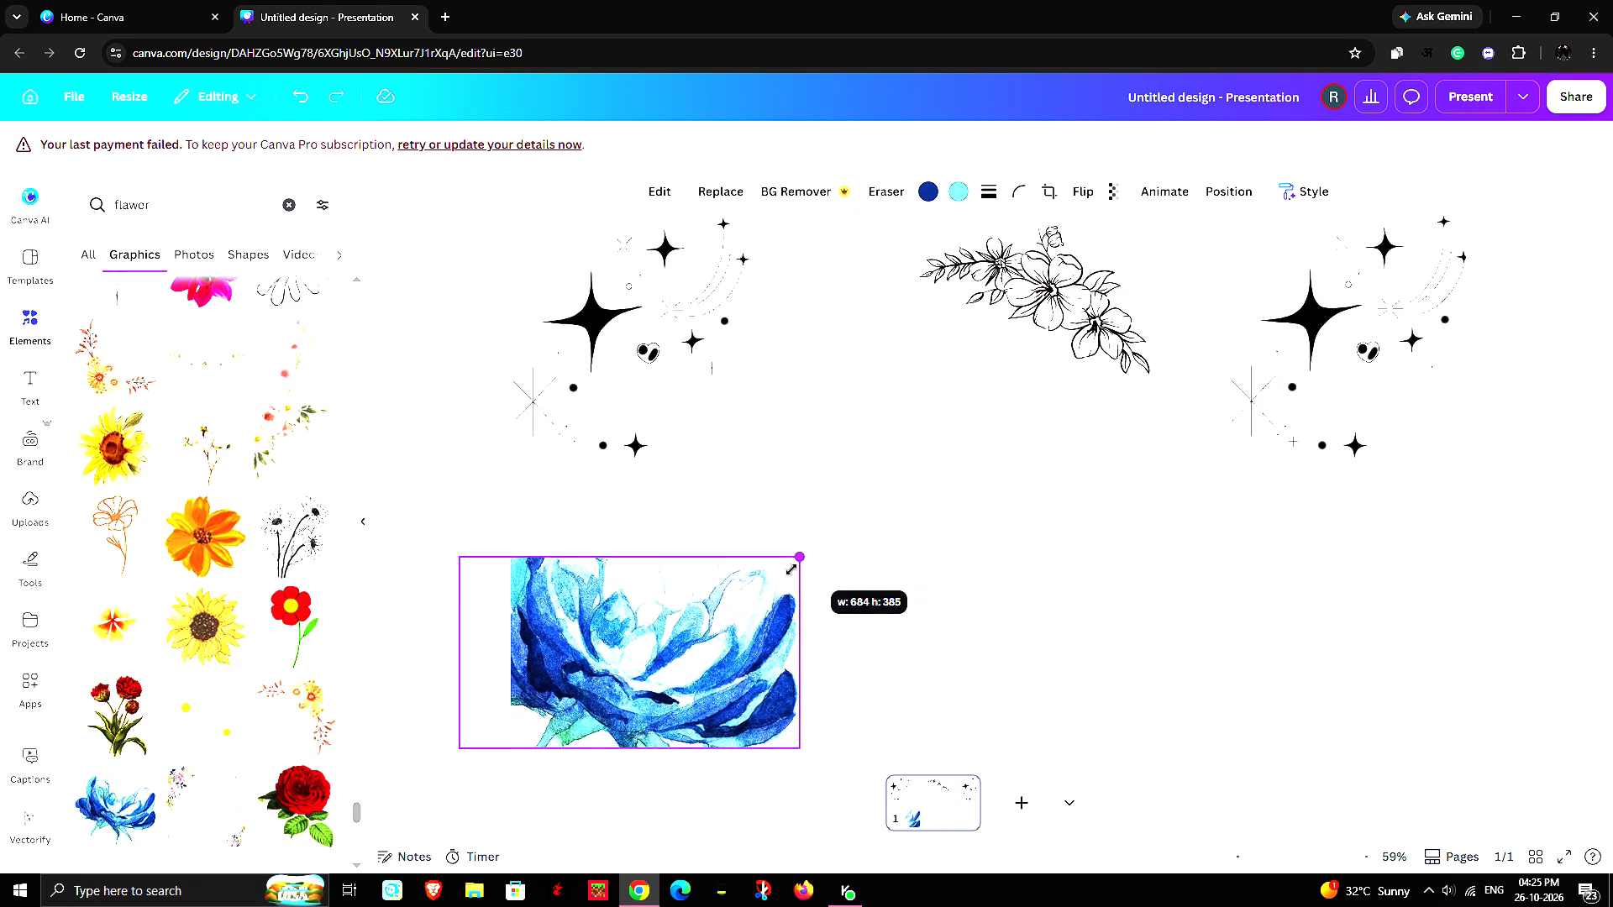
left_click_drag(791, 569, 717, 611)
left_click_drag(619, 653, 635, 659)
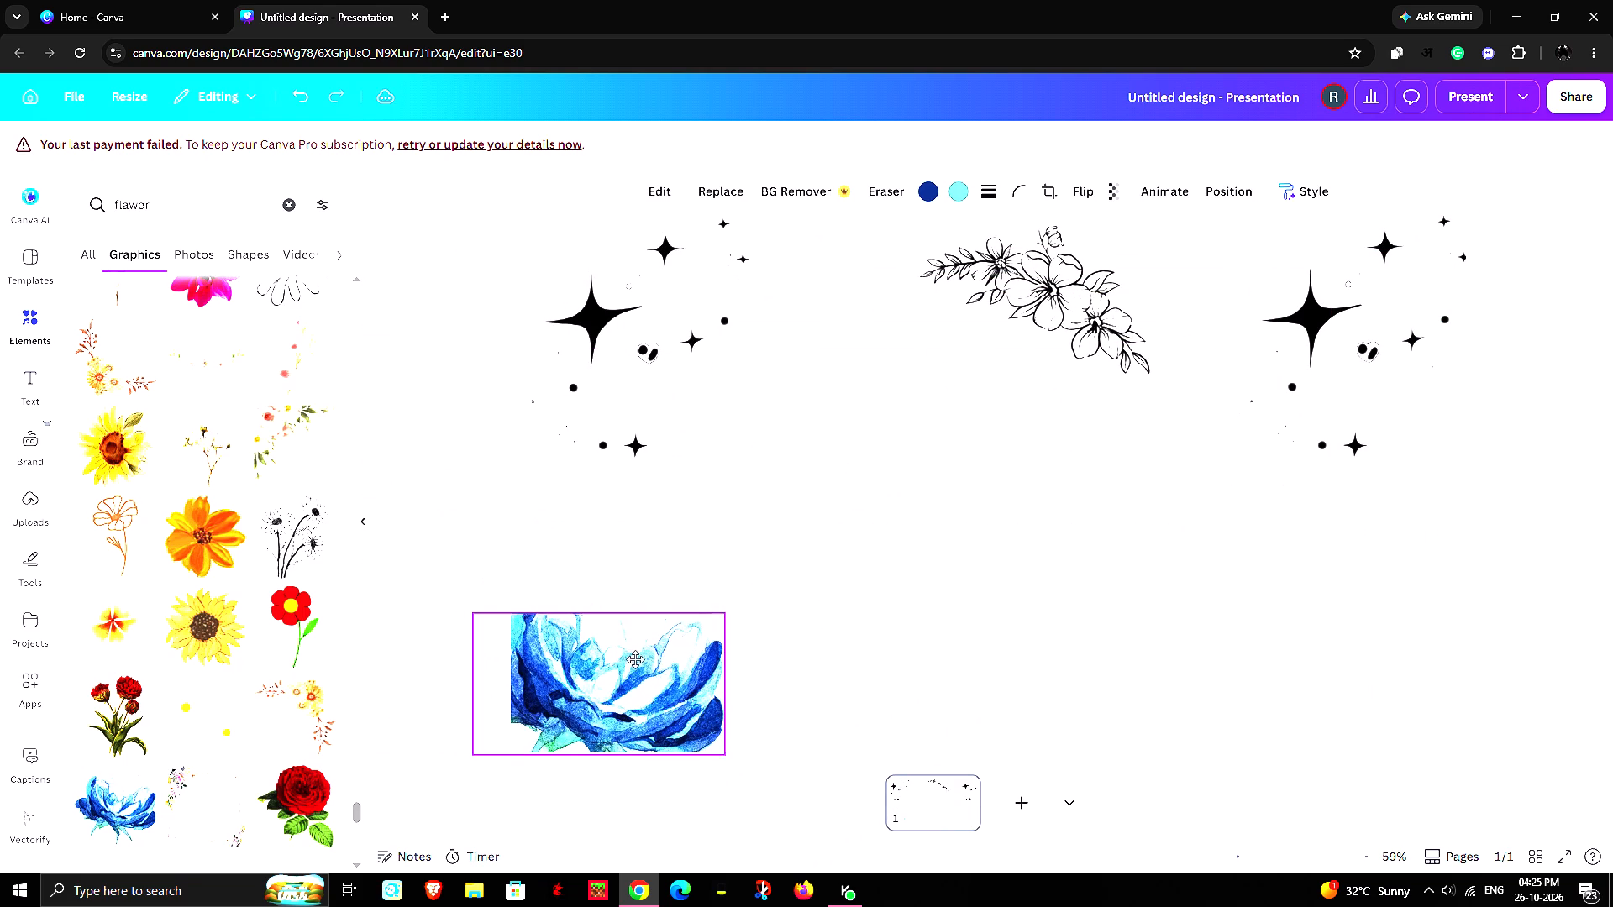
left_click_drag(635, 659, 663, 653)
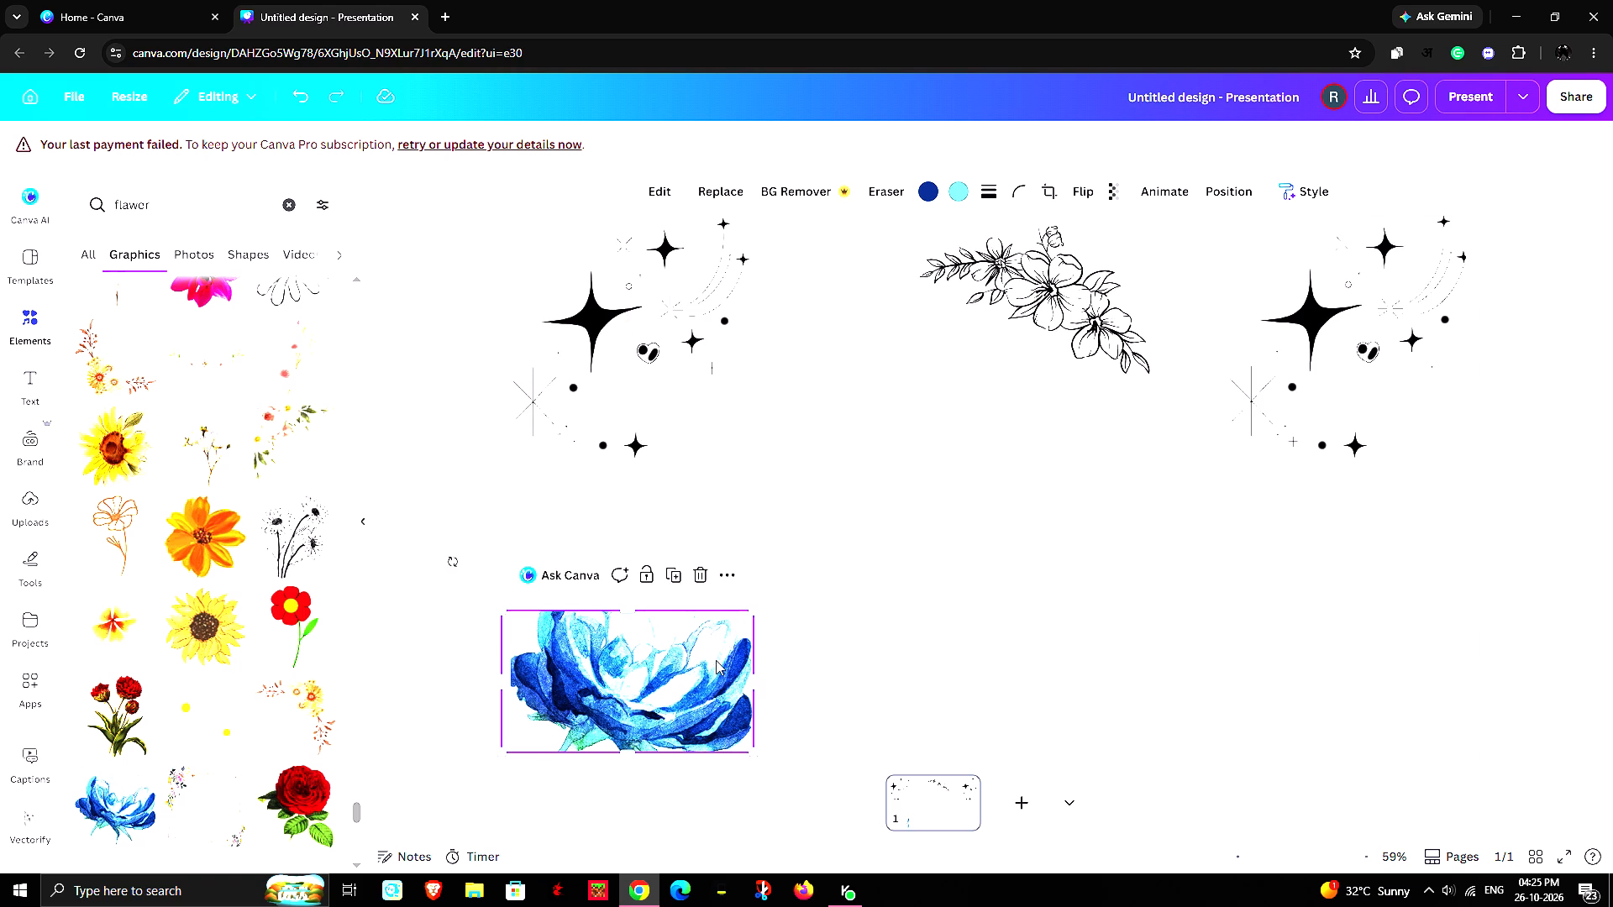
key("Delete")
Look further through the flower graphics for a different flower to decorate the lower part of the page.
scroll(293, 668, "down", 7)
scroll(213, 540, "down", 6)
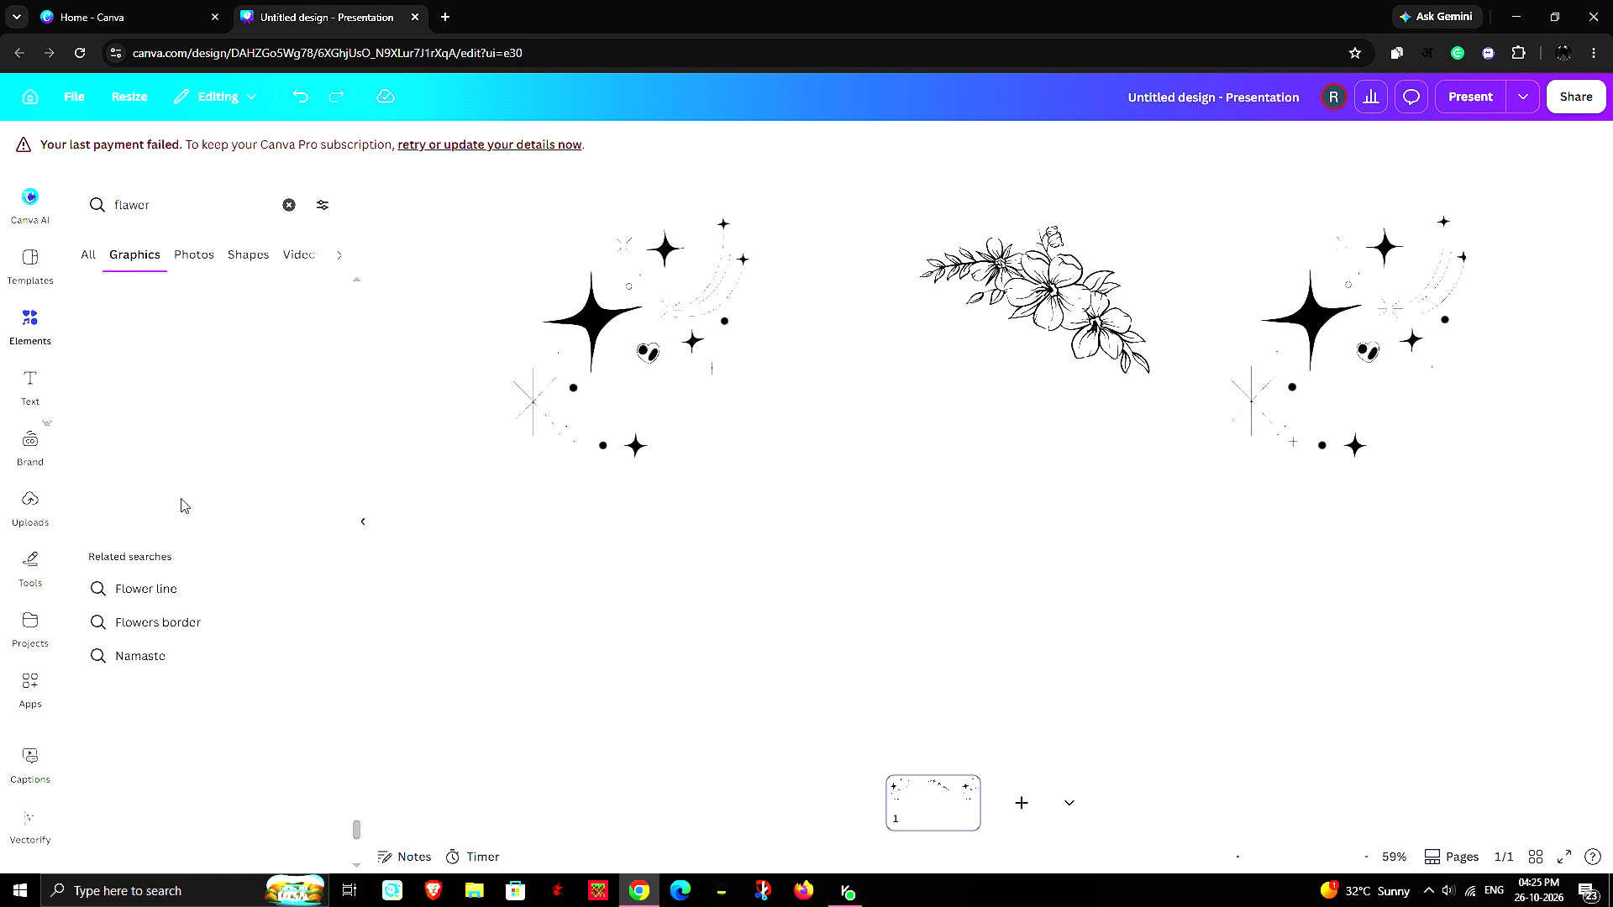
scroll(181, 498, "up", 5)
scroll(237, 495, "down", 5)
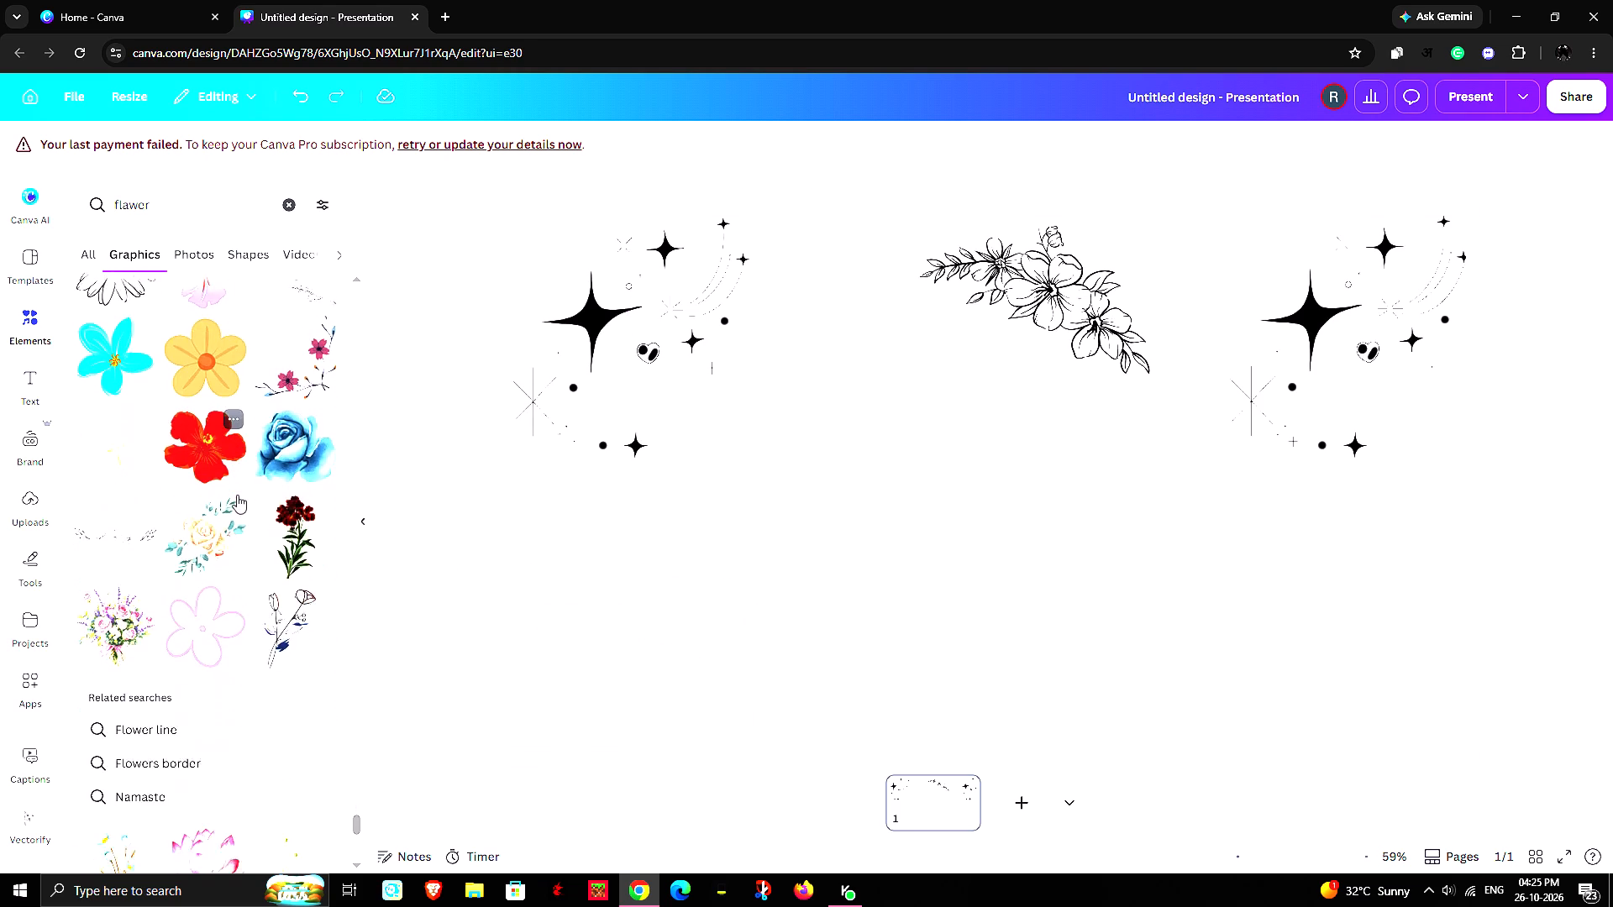
scroll(237, 495, "down", 7)
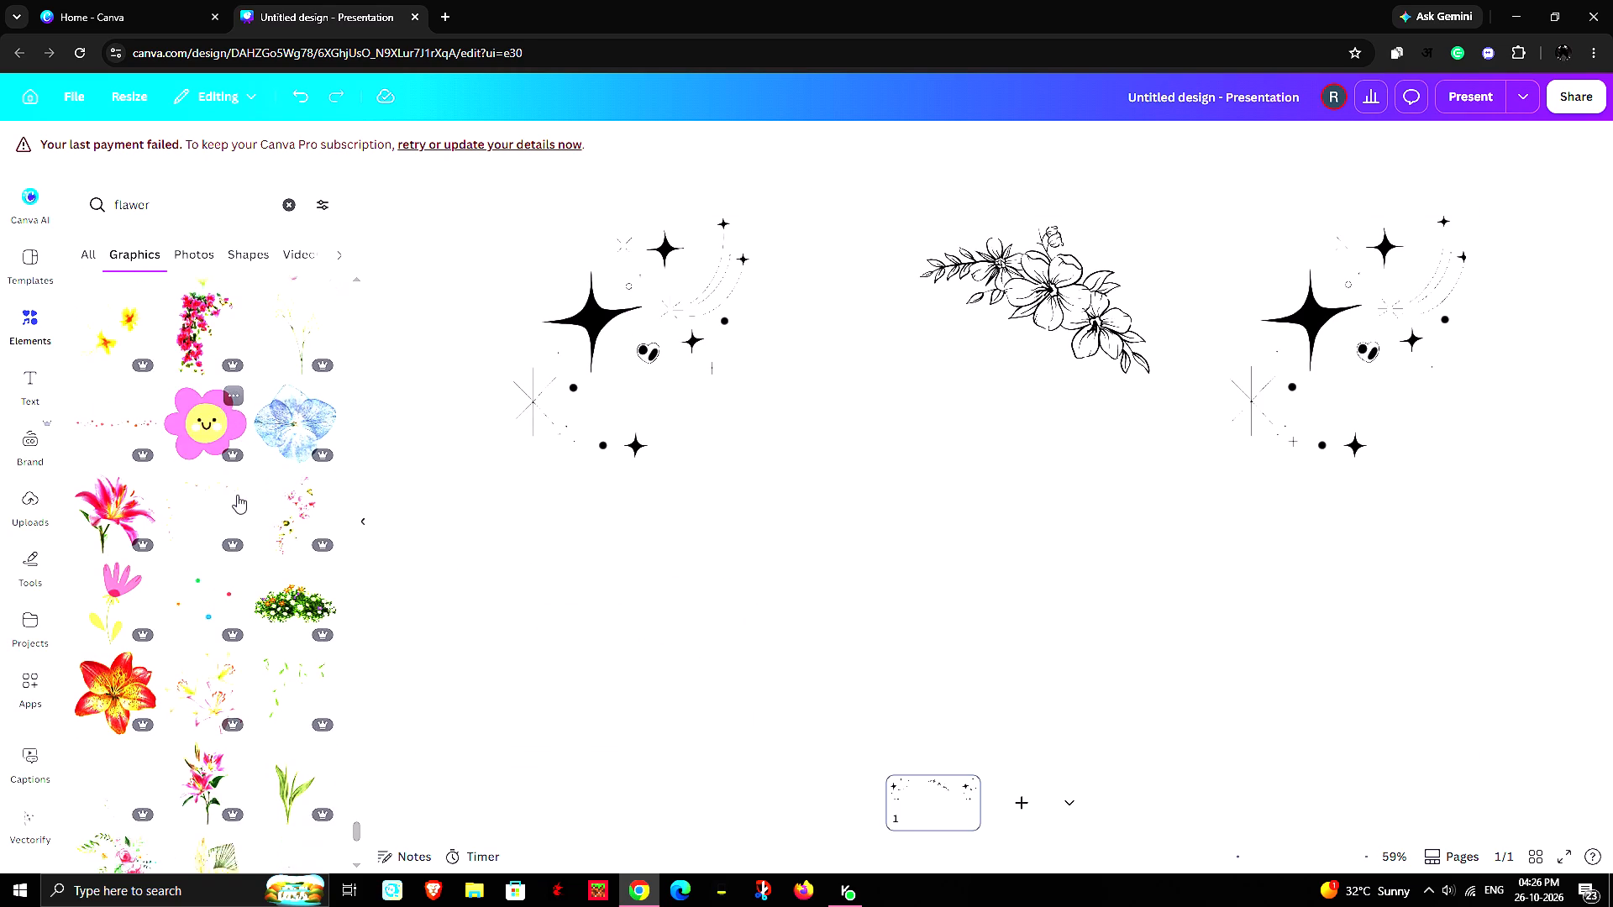
scroll(237, 495, "down", 2)
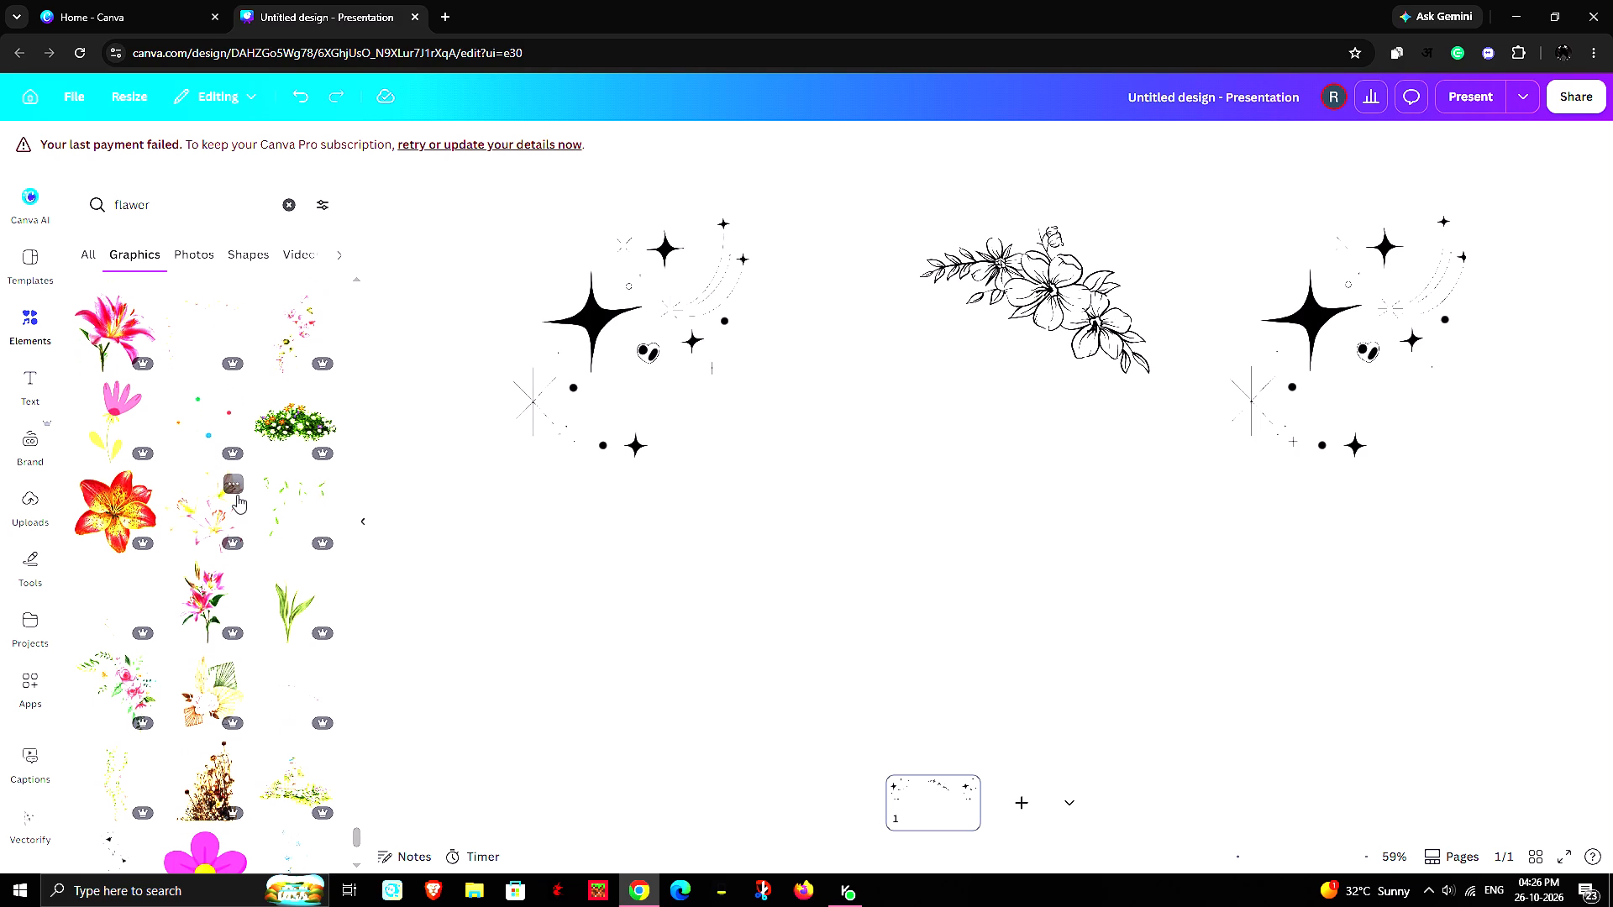
scroll(200, 519, "down", 3)
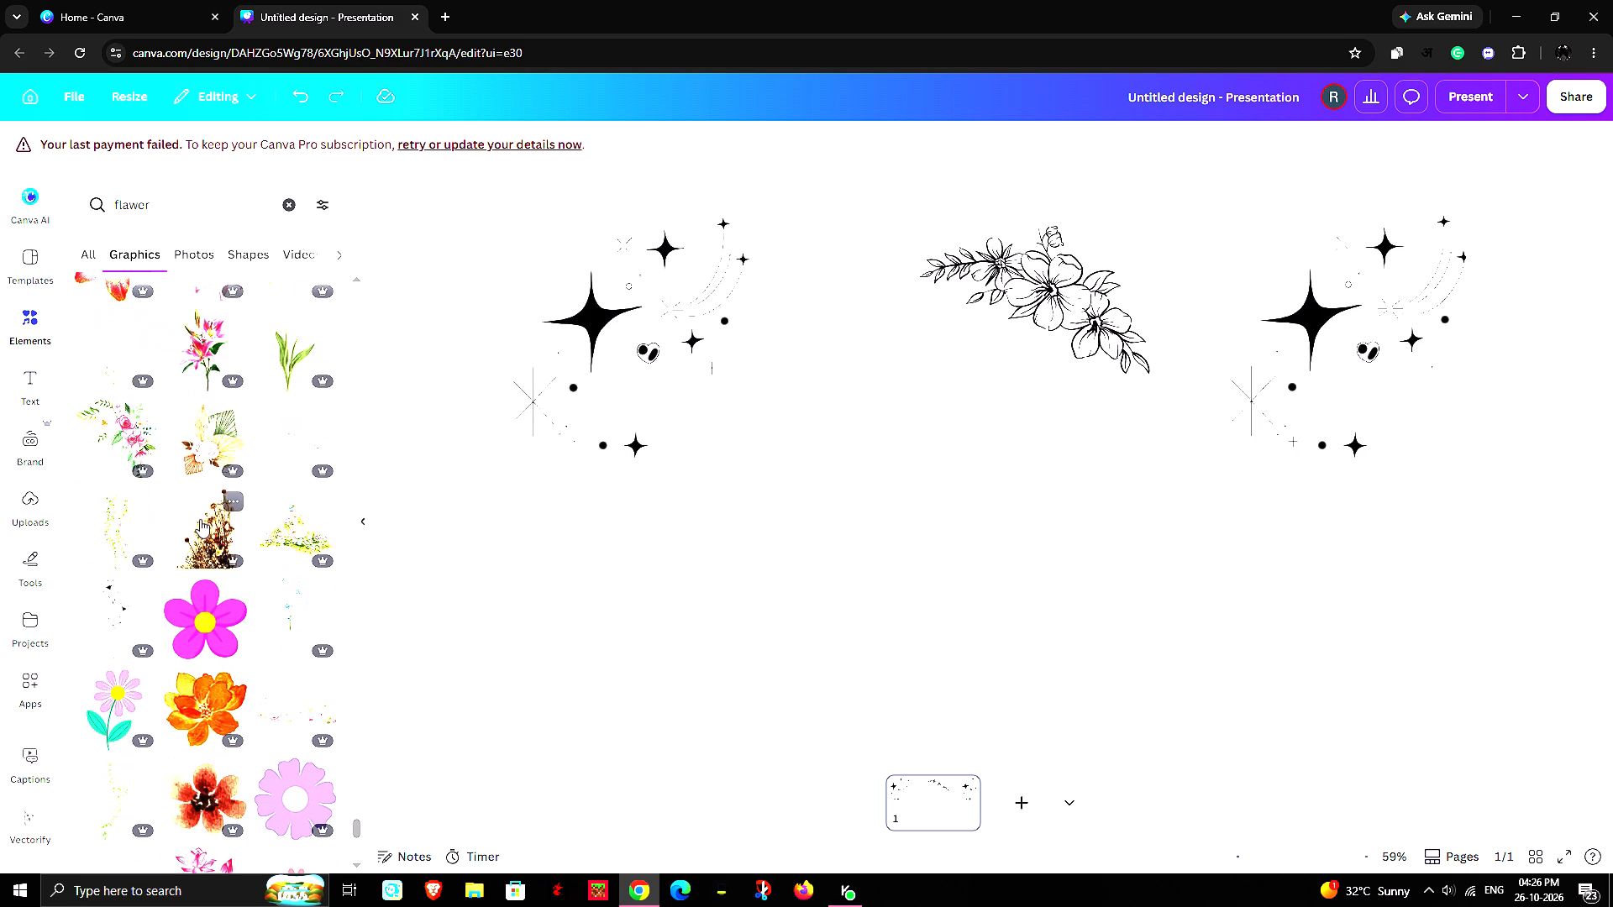
scroll(200, 519, "down", 4)
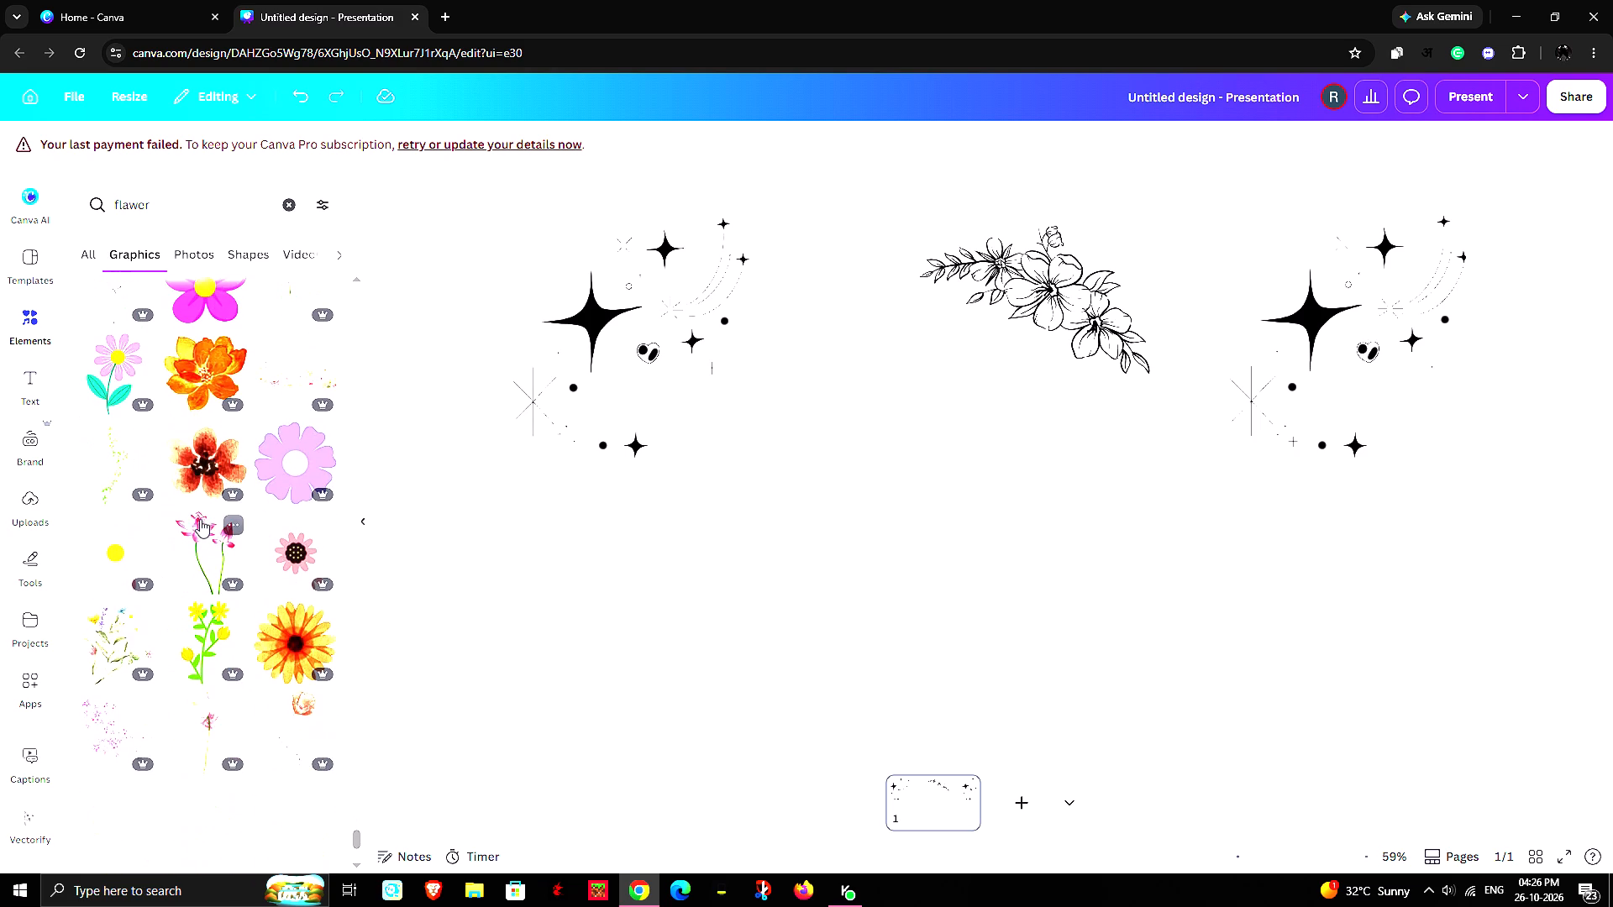
scroll(166, 625, "down", 3)
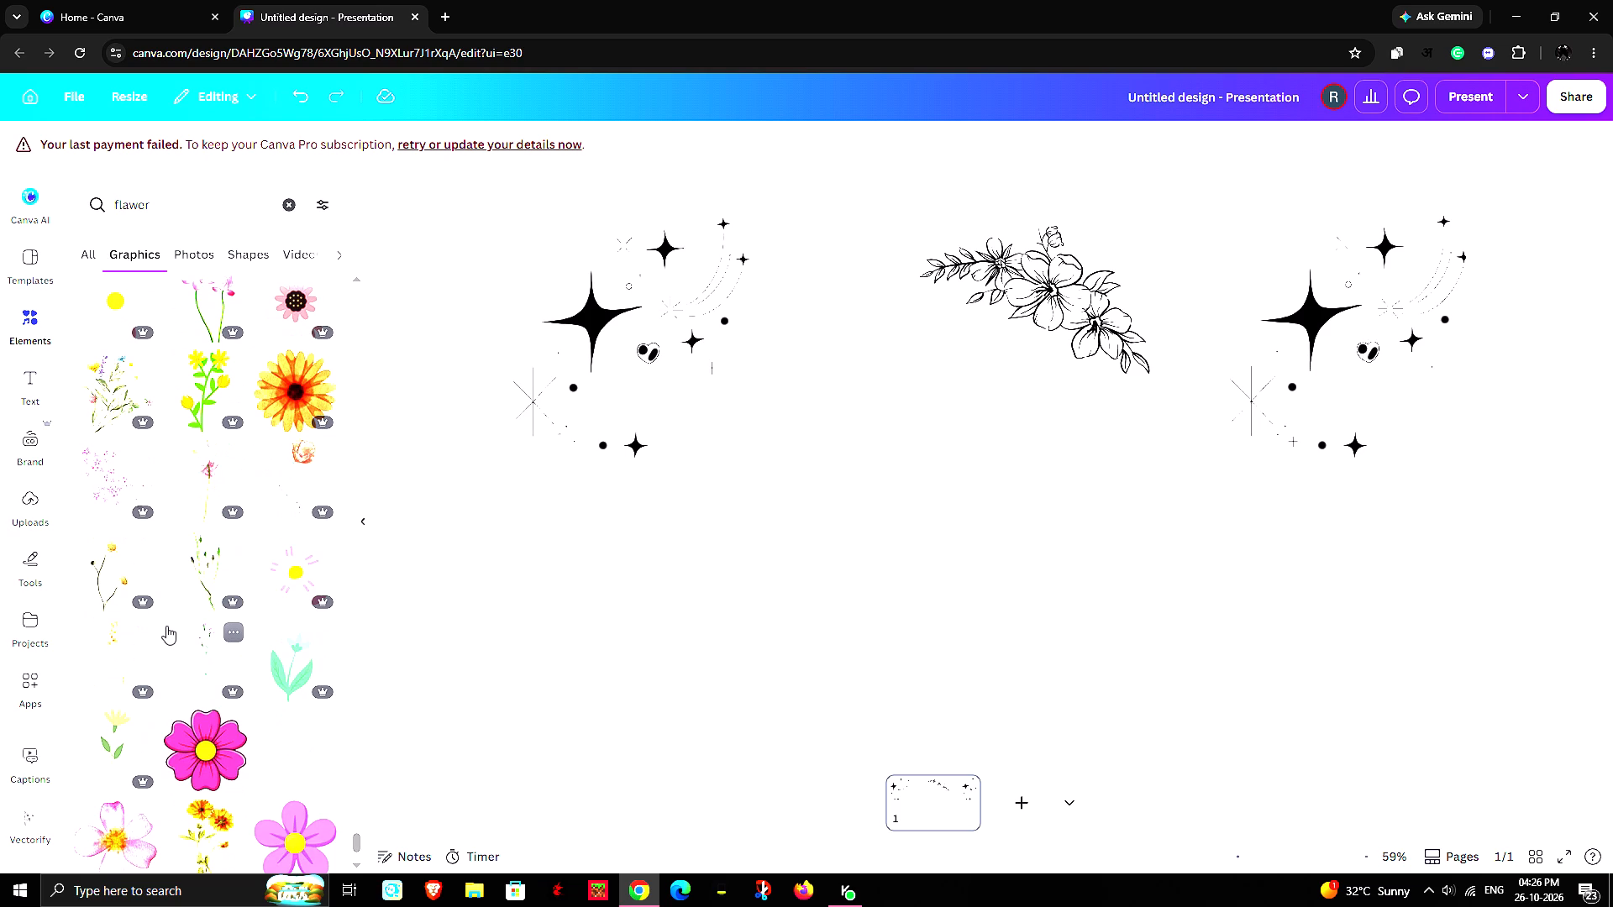
Add the tall, thin pale-purple wildflower stem, shrink it and place it against the page's left edge below the star graphic.
left_click(166, 626)
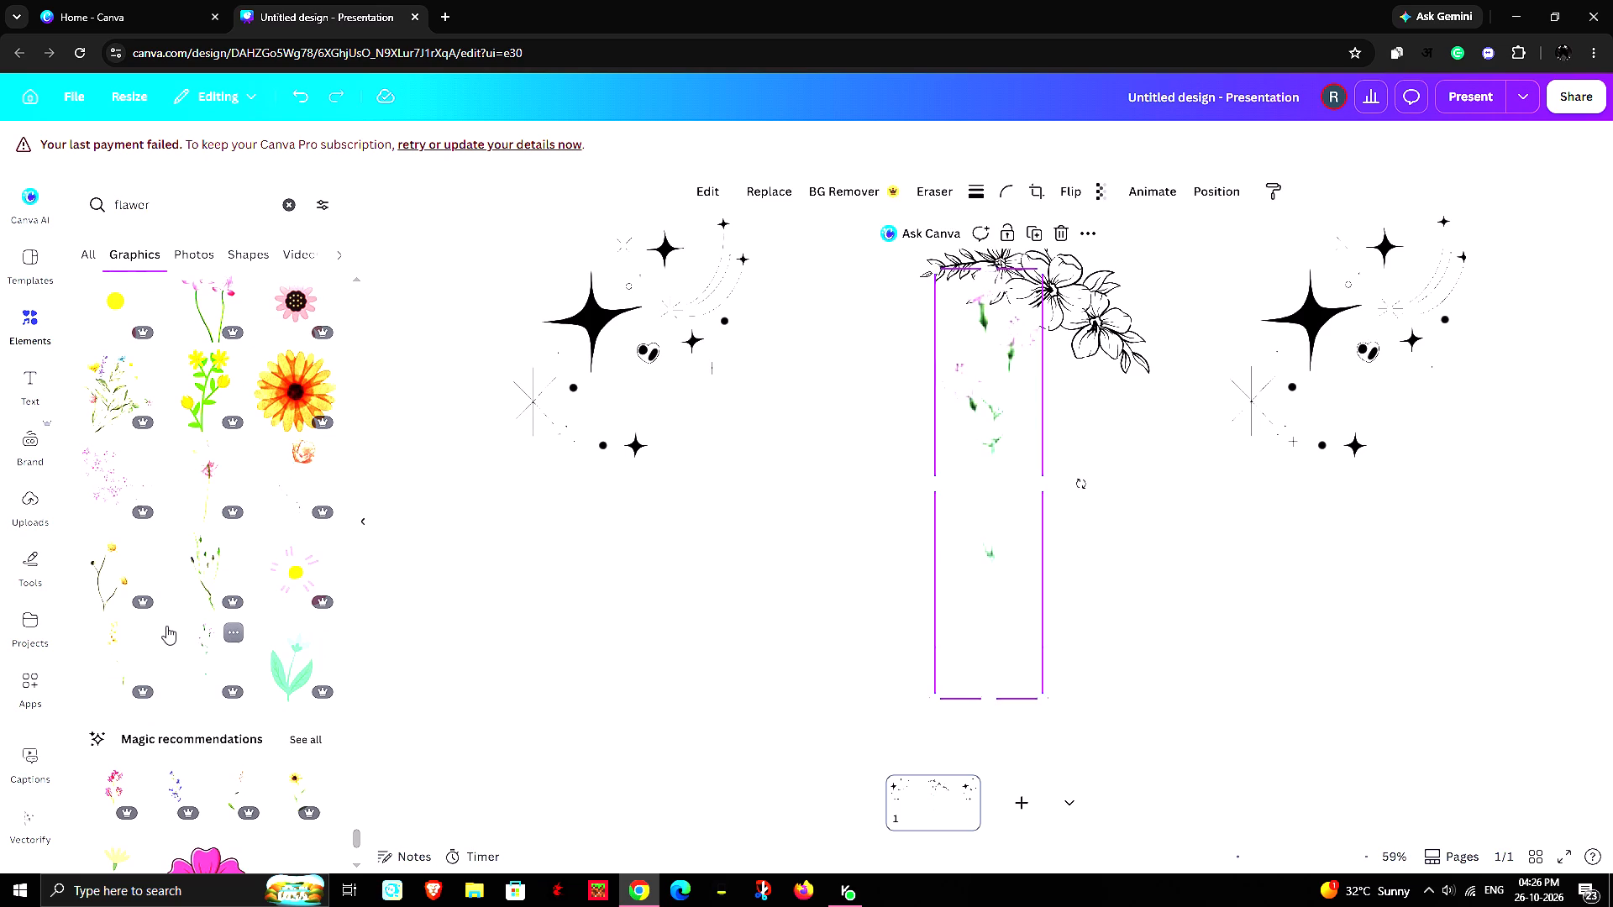
left_click_drag(990, 499, 977, 519)
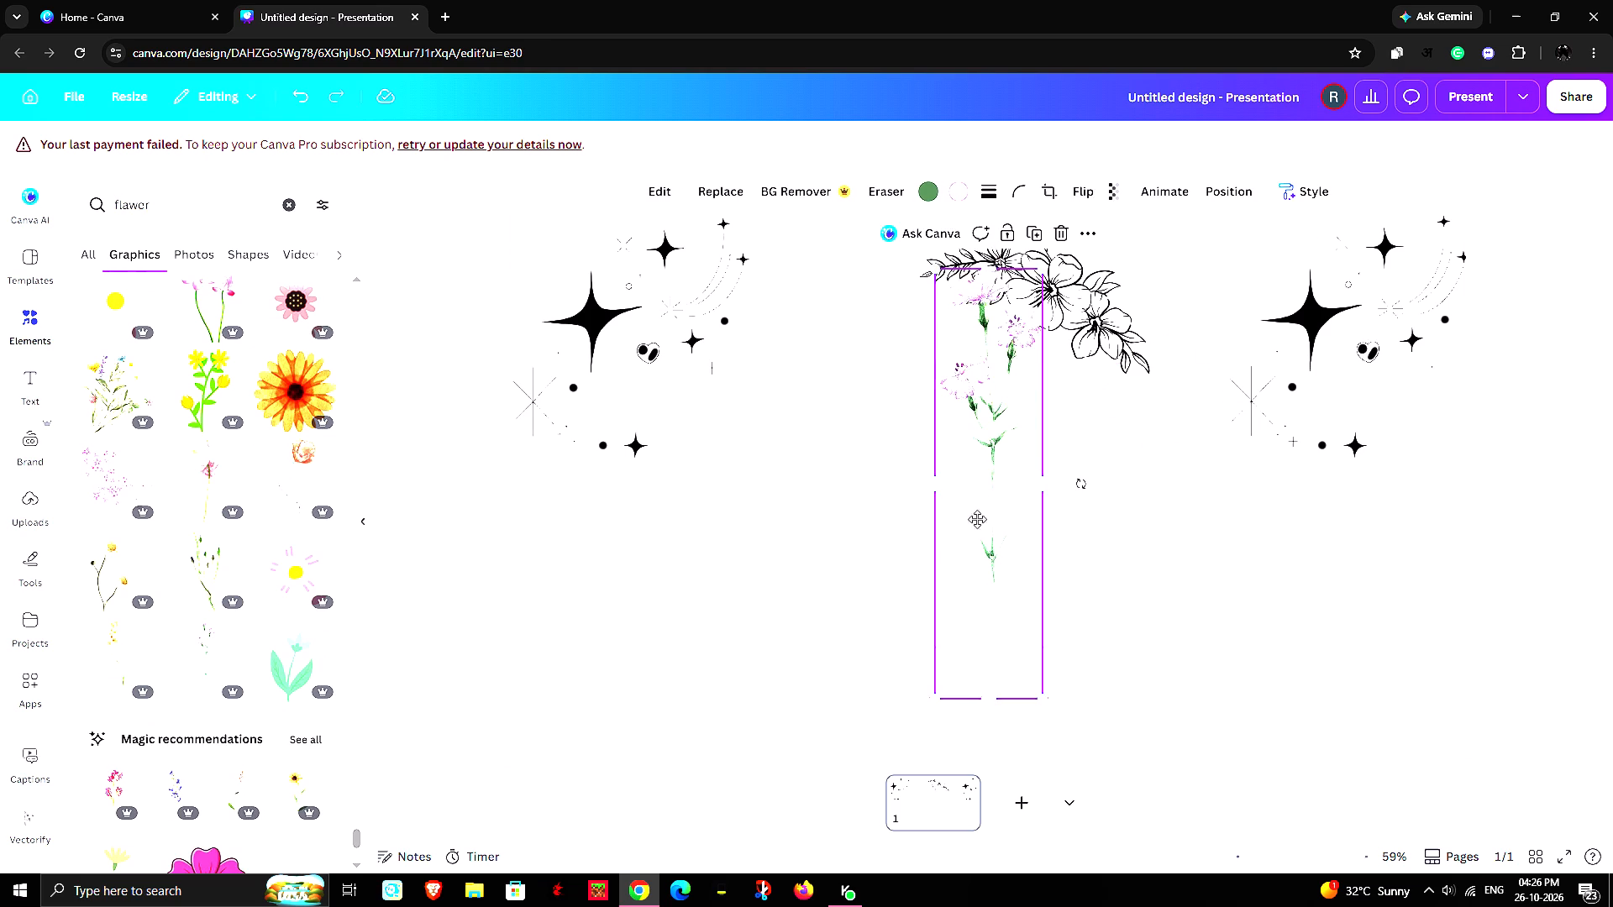
left_click_drag(977, 519, 568, 559)
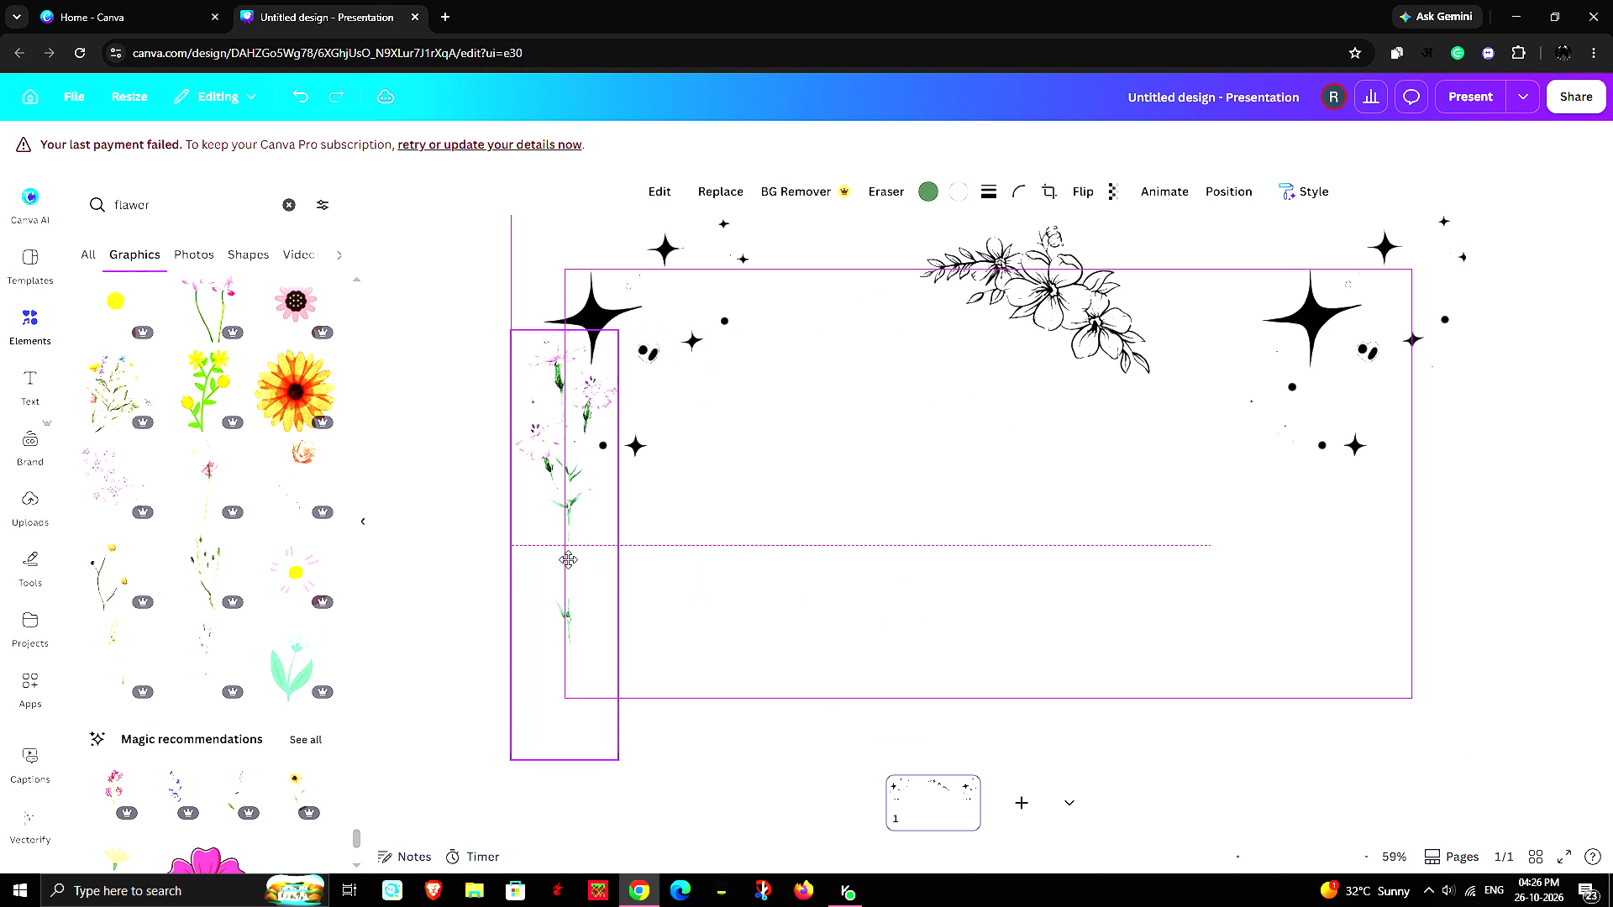
left_click_drag(568, 559, 585, 564)
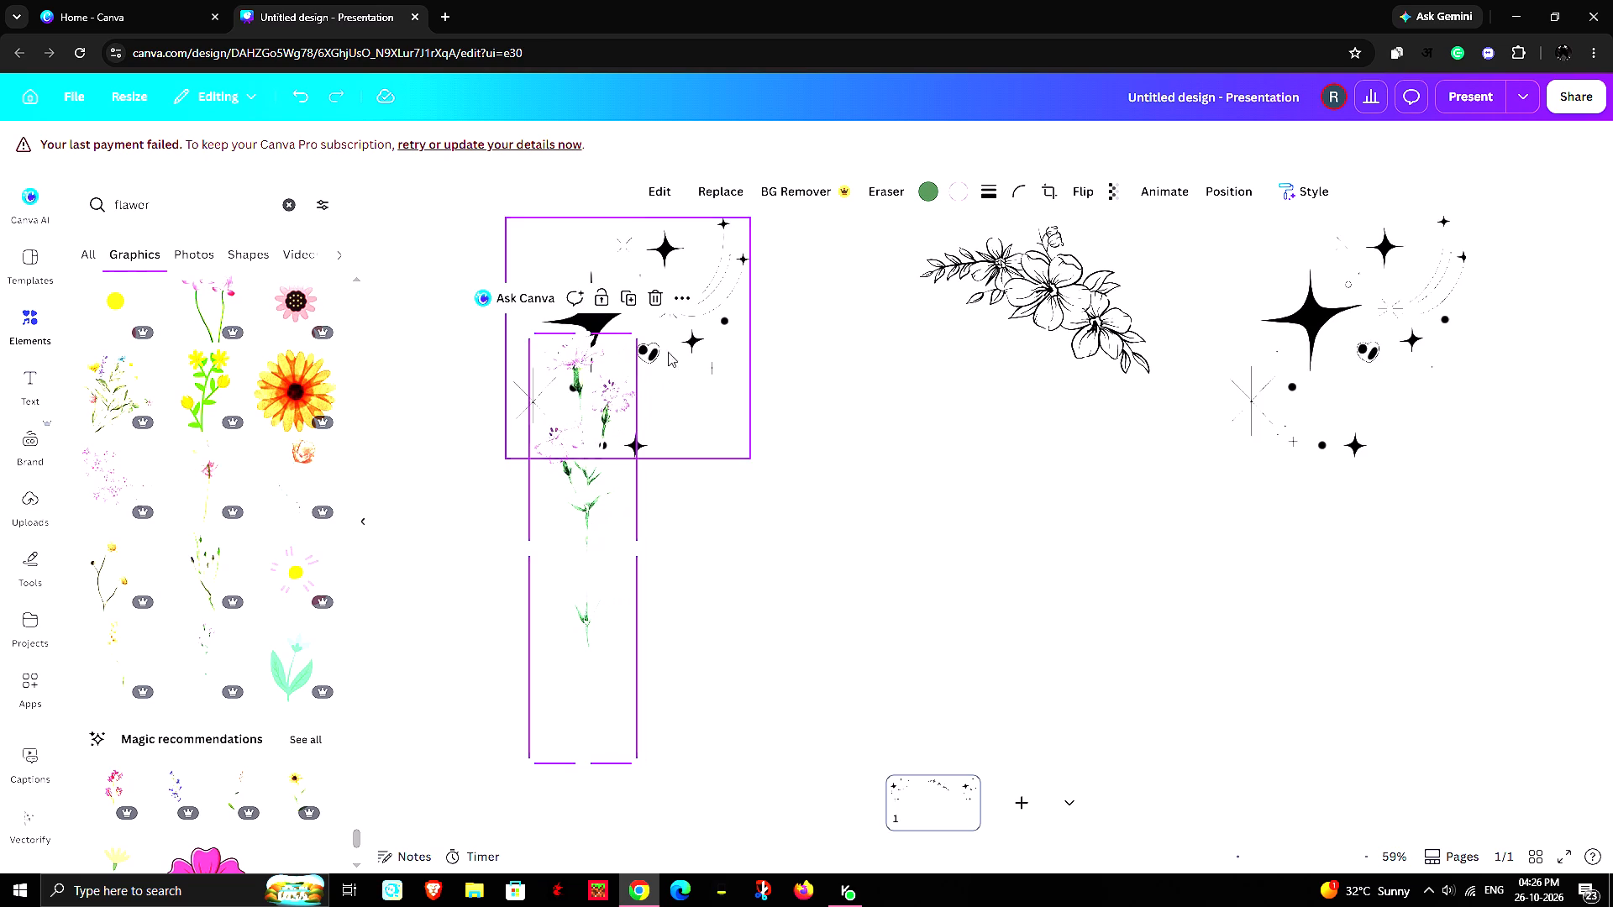
left_click_drag(638, 333, 592, 464)
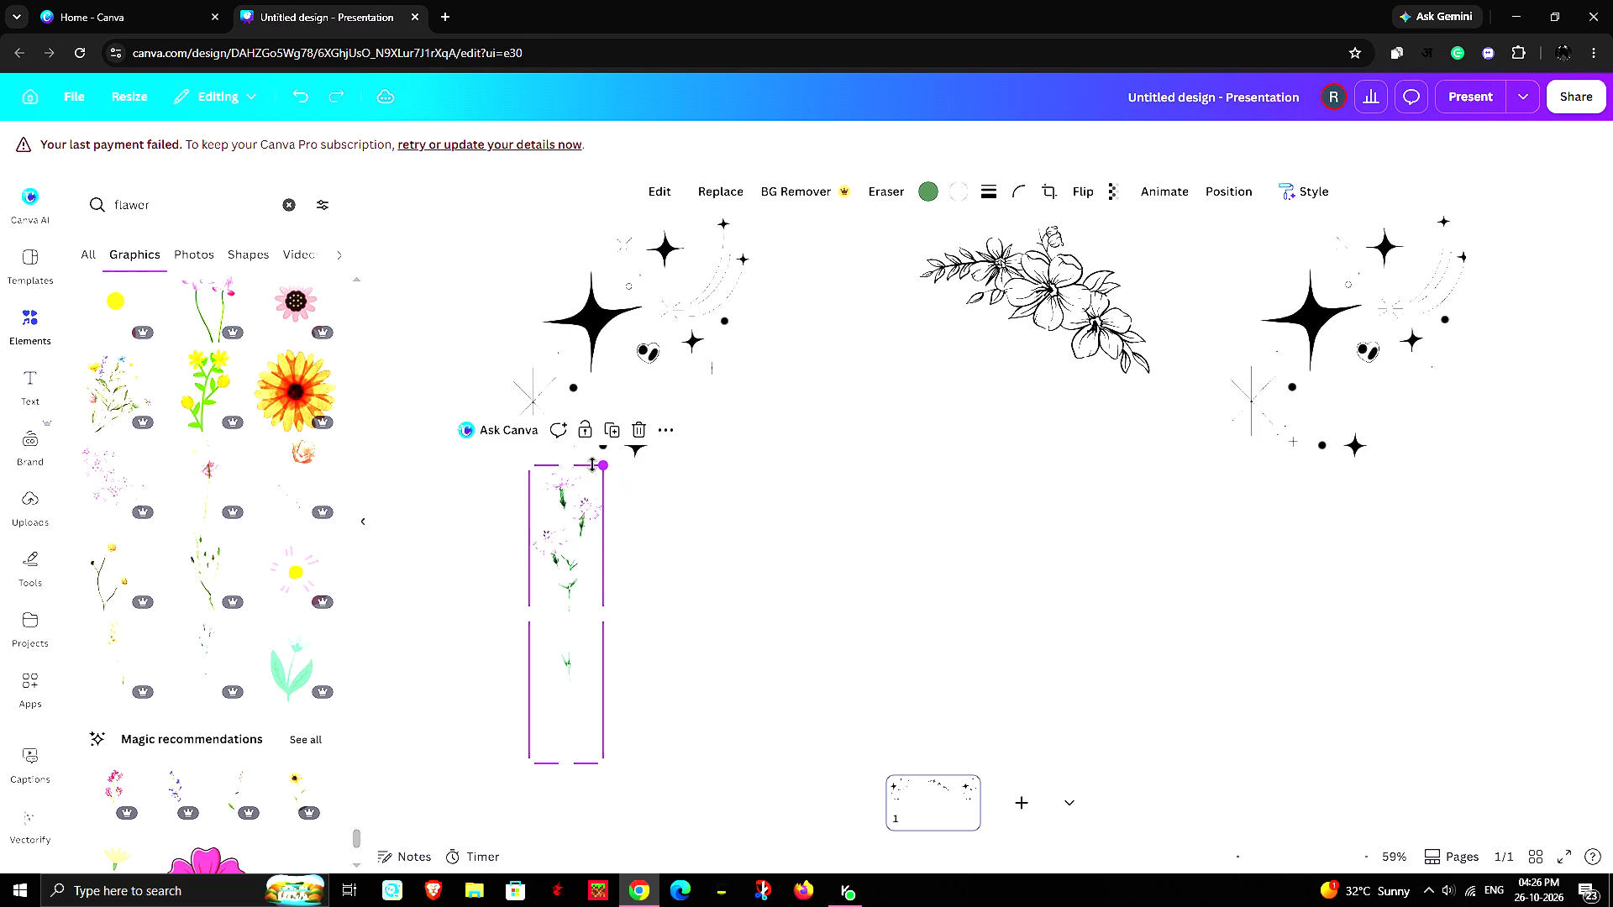
left_click(583, 595)
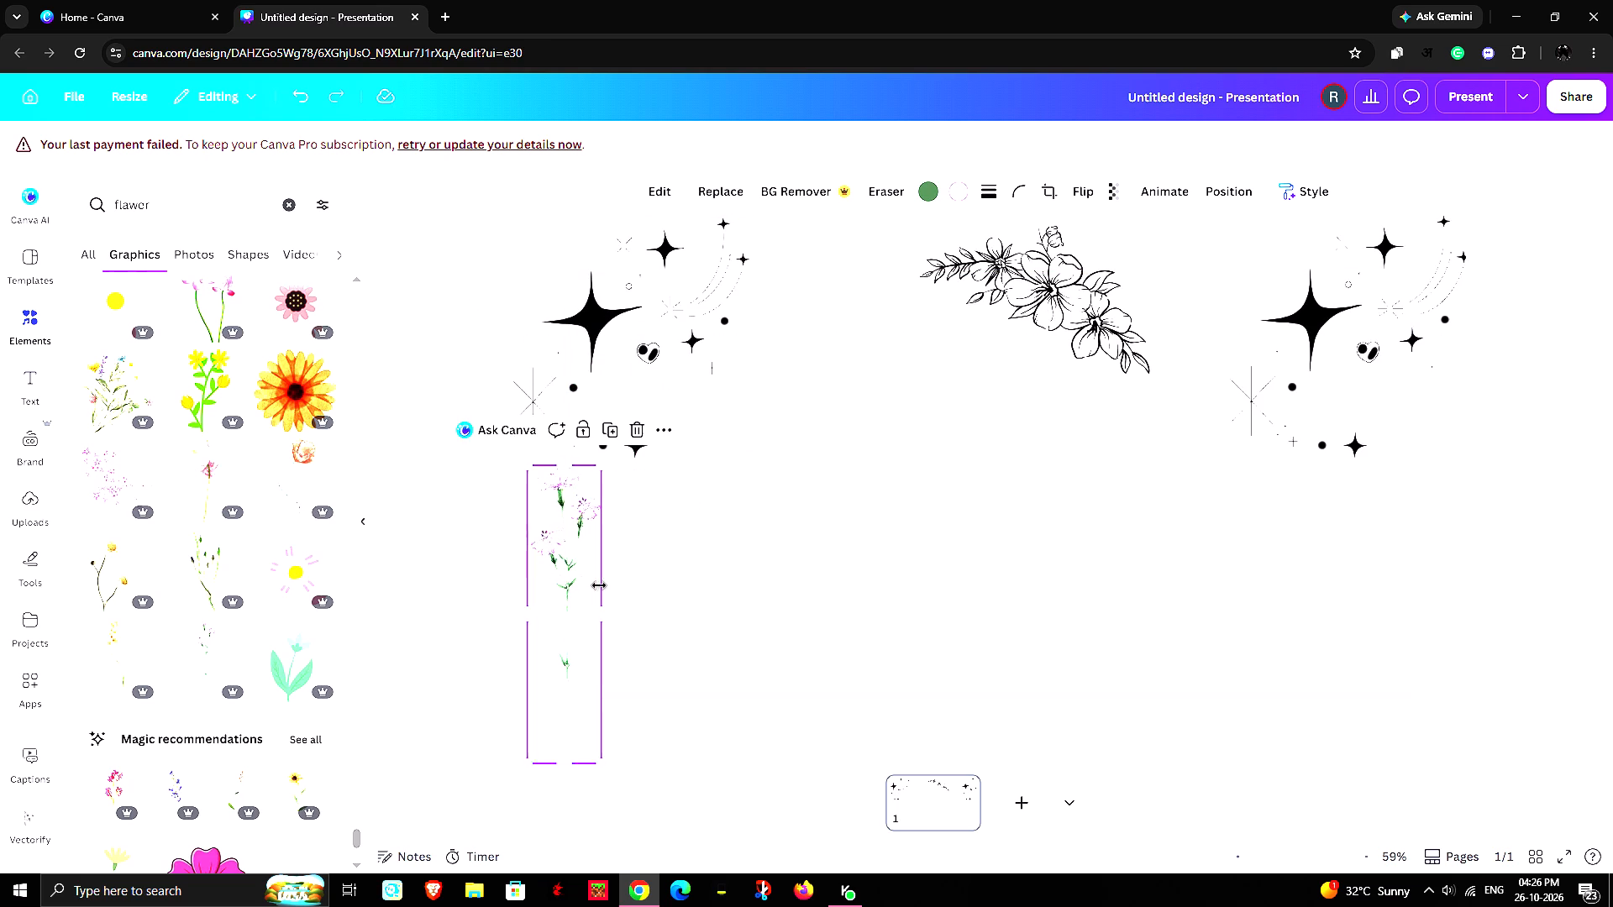
left_click_drag(578, 633, 565, 632)
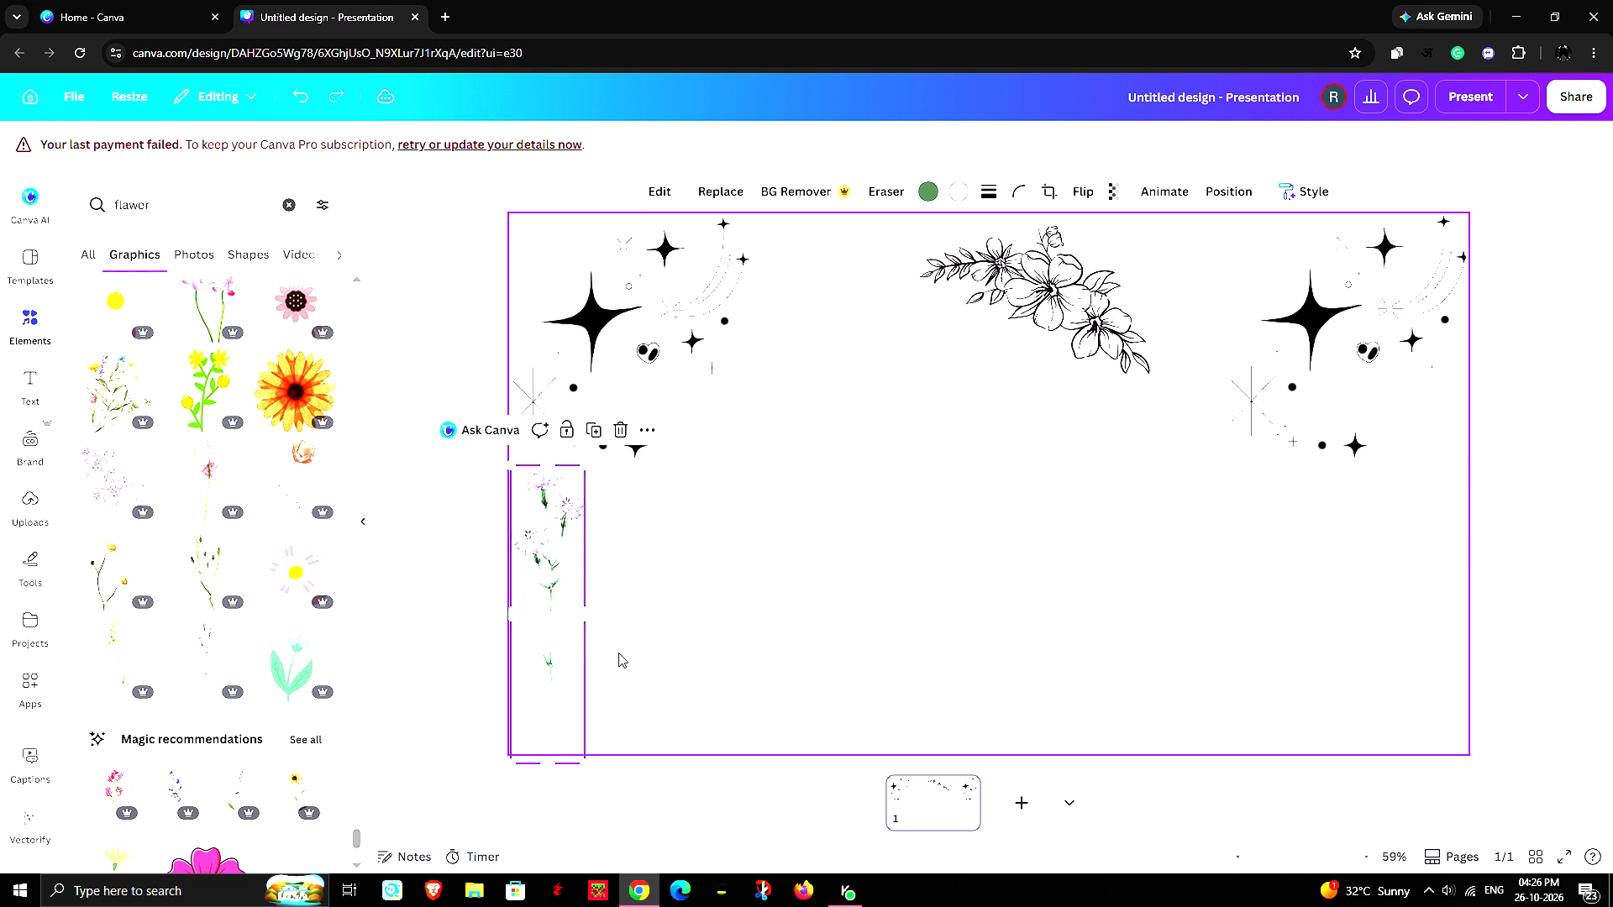
Duplicate the wildflower stem, place the copy against the page's right edge below the star graphic, and clear the selection.
right_click(554, 606)
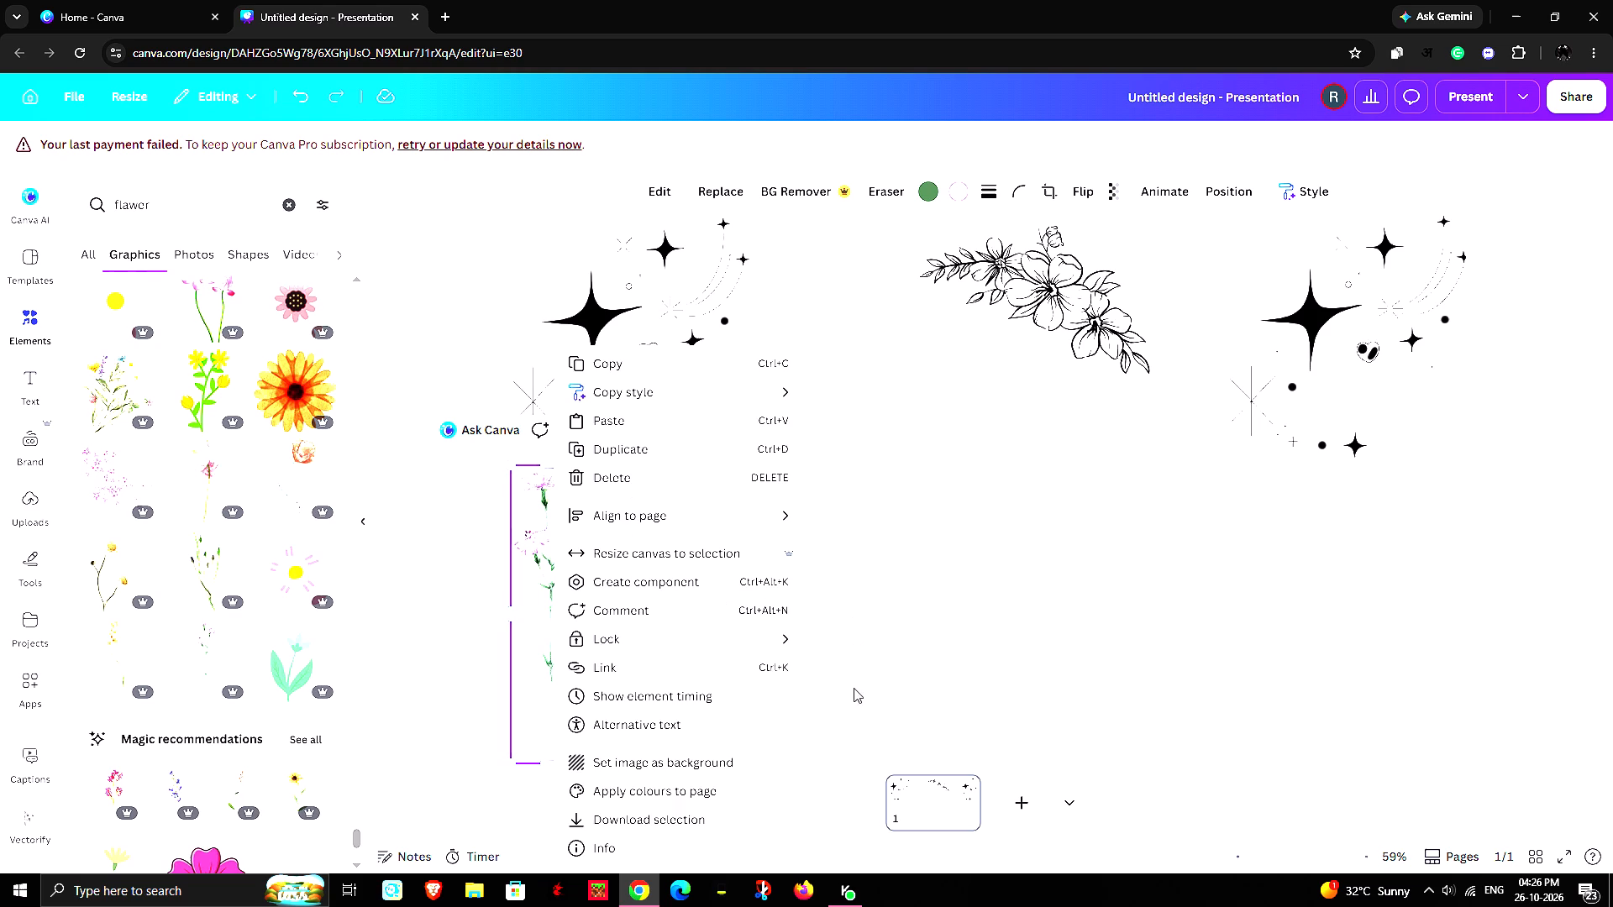
left_click(886, 708)
left_click(593, 431)
left_click_drag(562, 614, 565, 615)
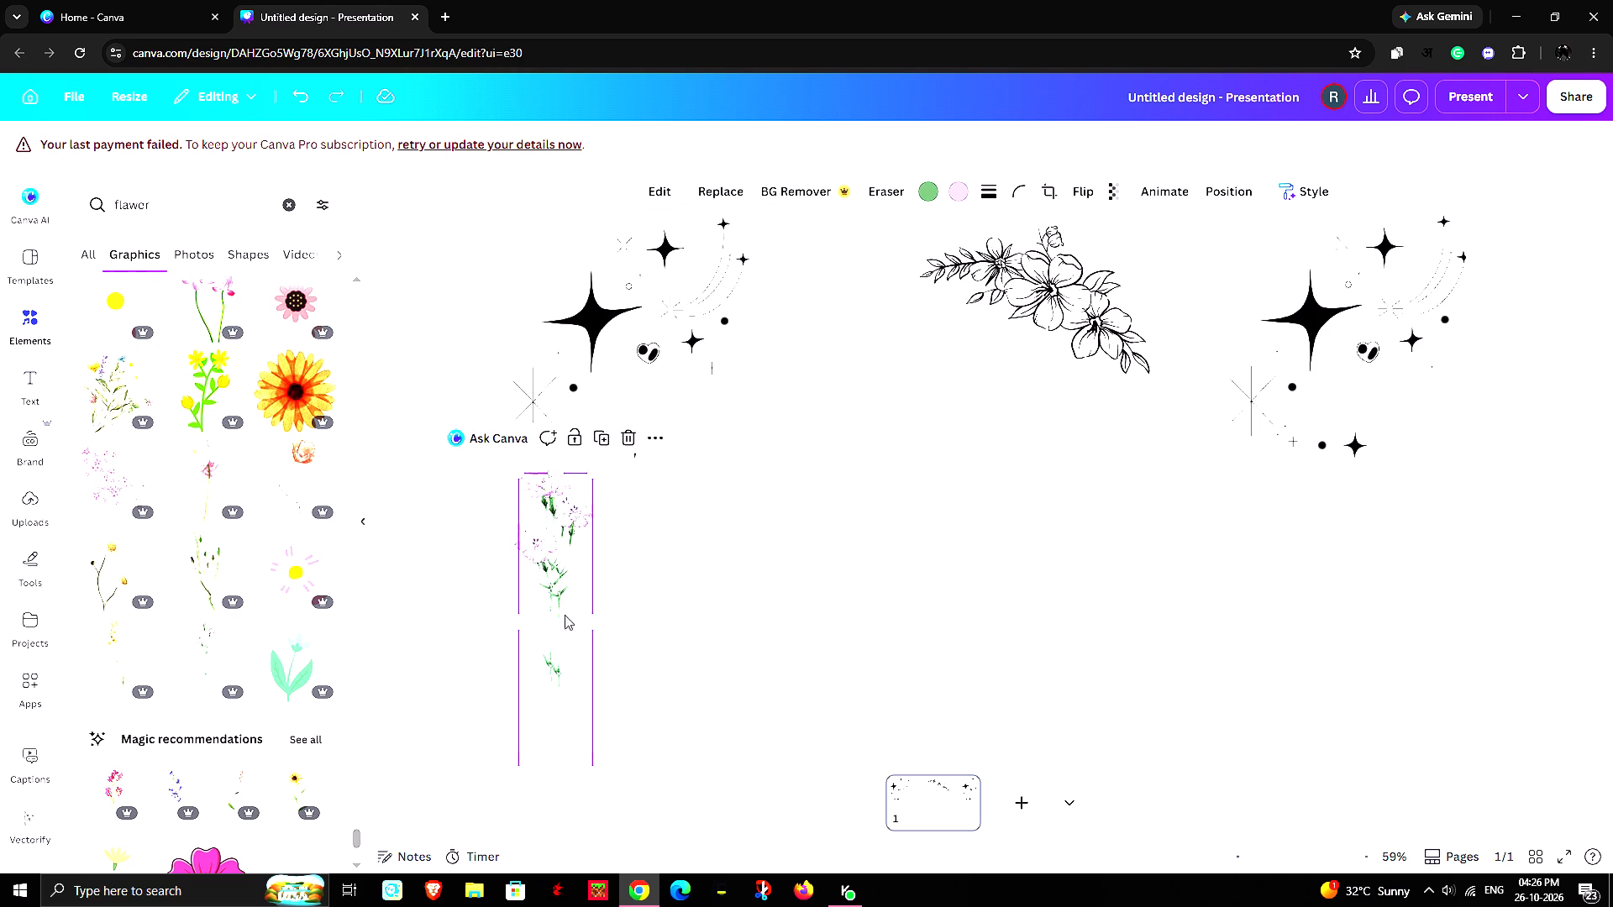
left_click_drag(565, 615, 1434, 595)
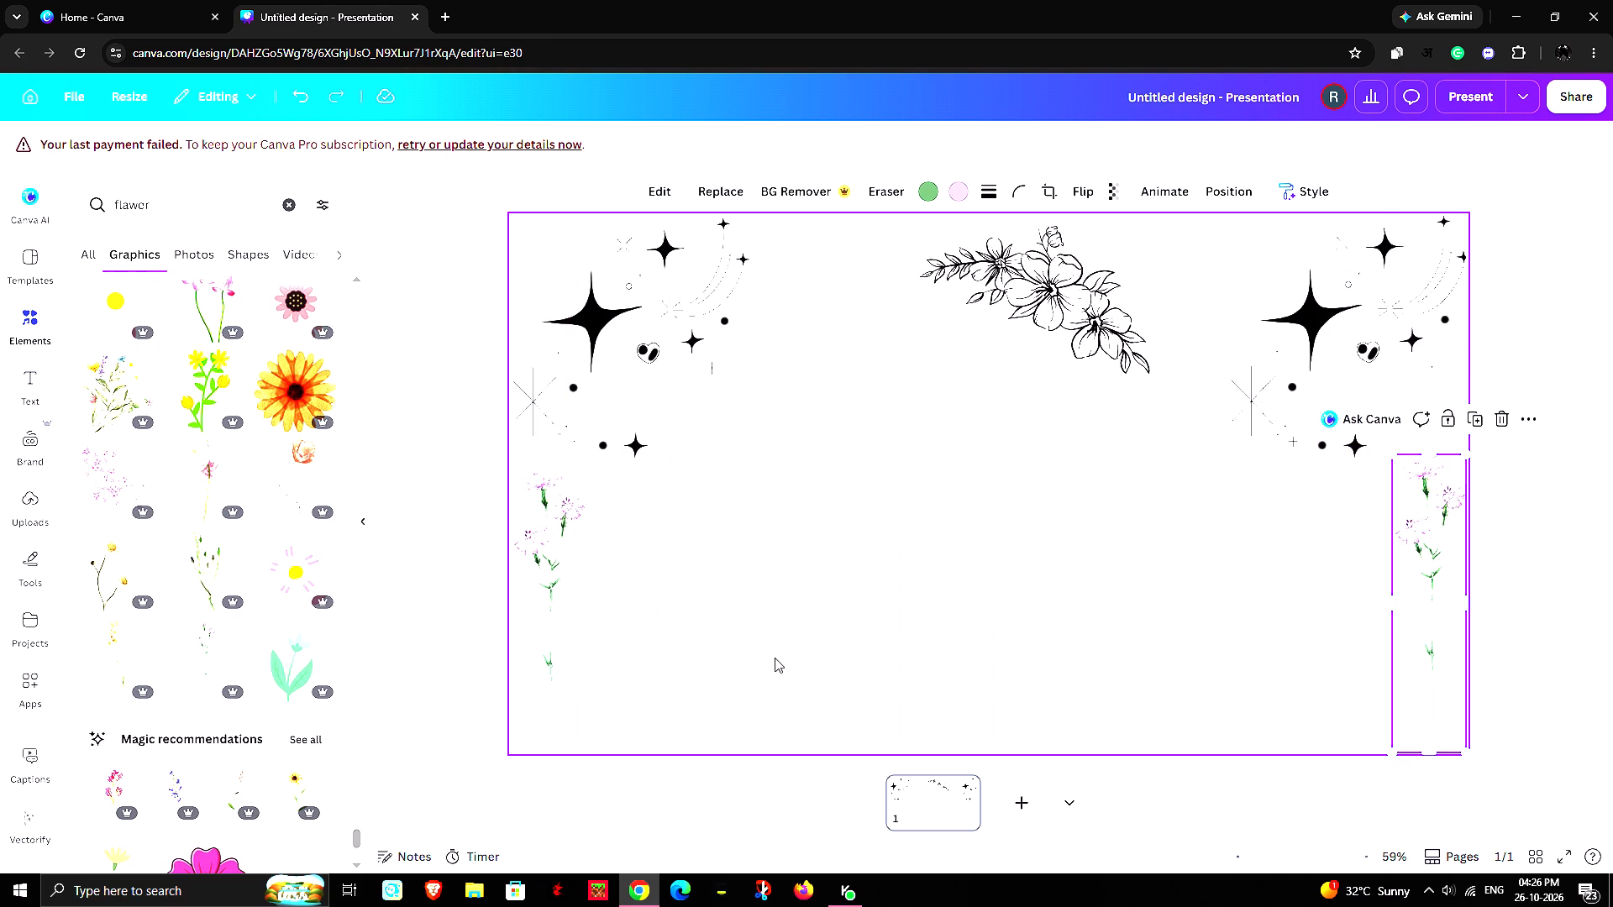
left_click(728, 645)
Slightly narrow the pale square shape between the upper-left star graphic and the black flower branch, and deselect it.
left_click(840, 421)
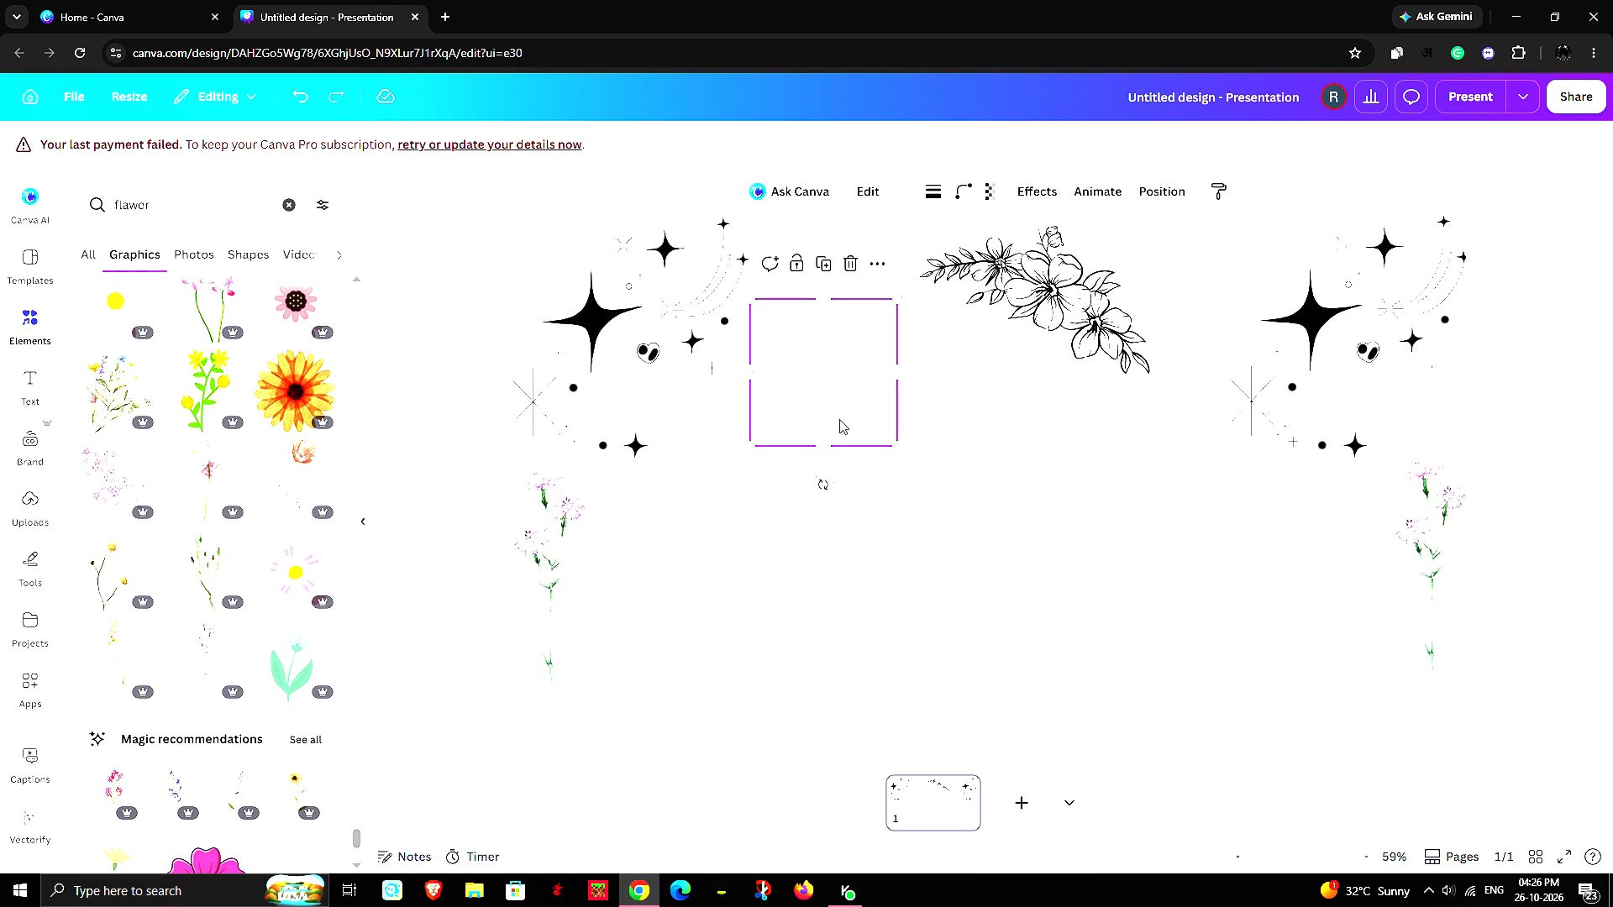
left_click_drag(895, 375, 864, 379)
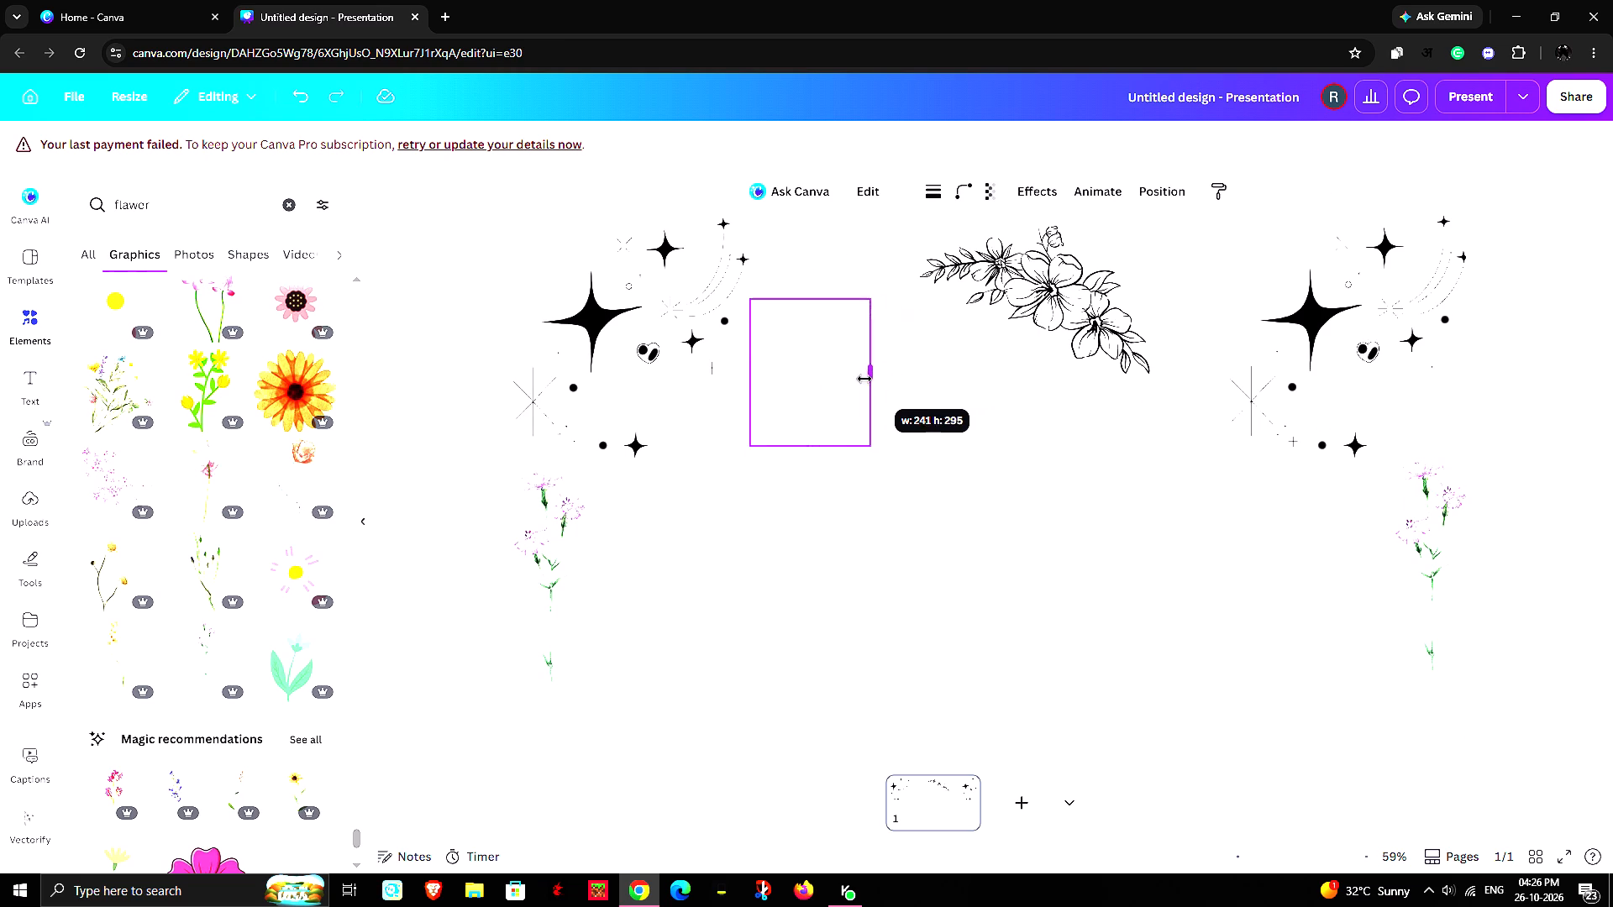
left_click_drag(864, 379, 896, 375)
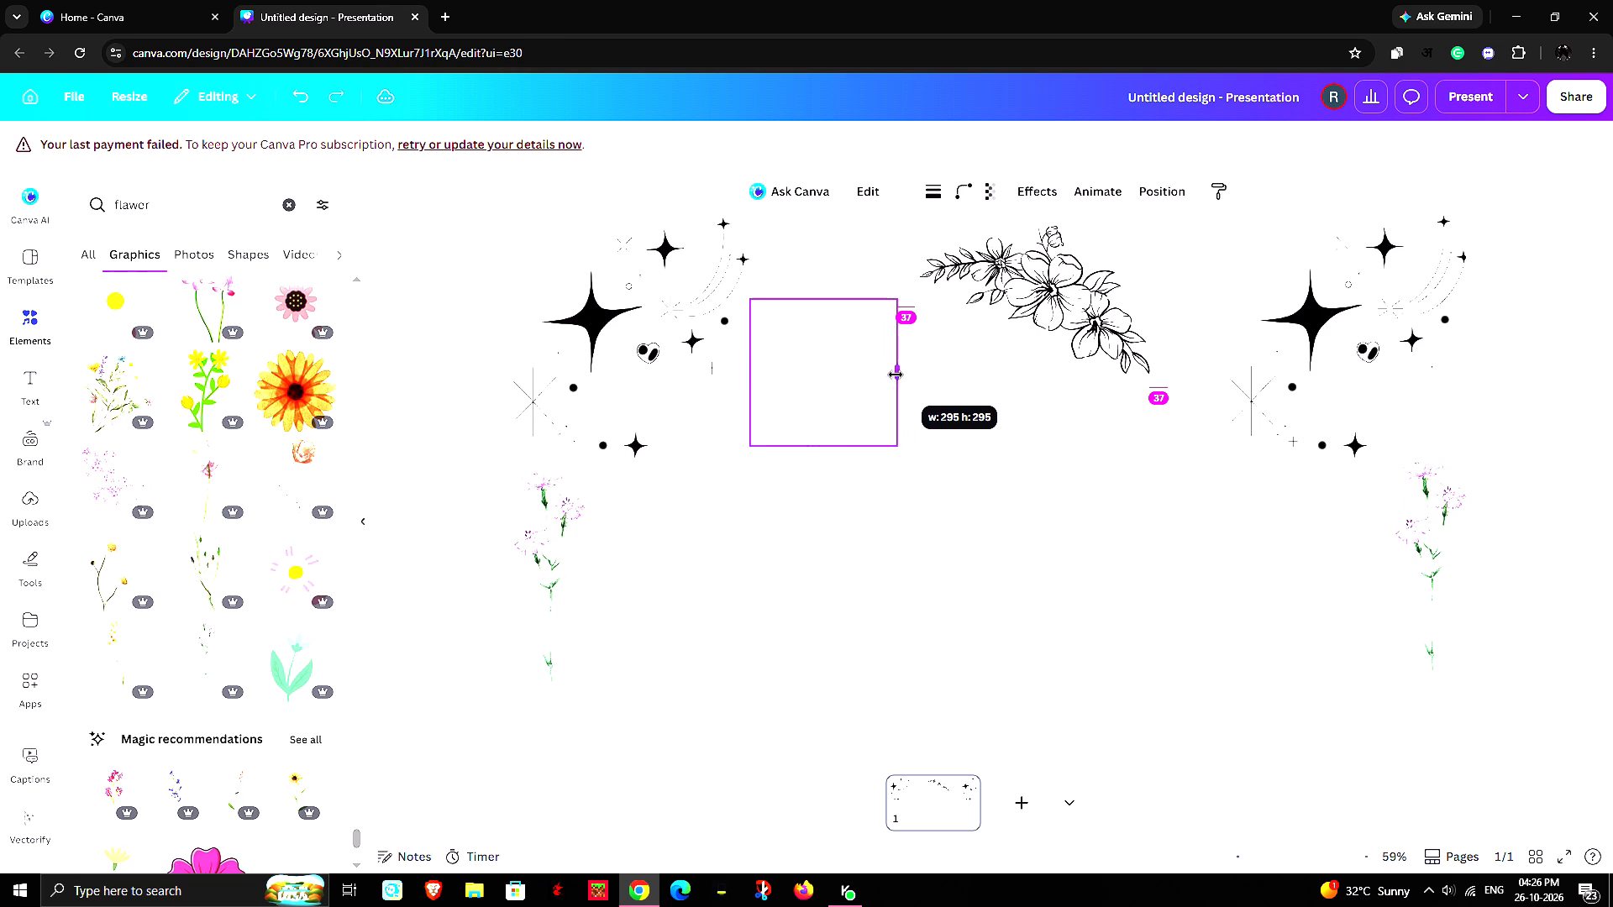
left_click_drag(896, 375, 907, 390)
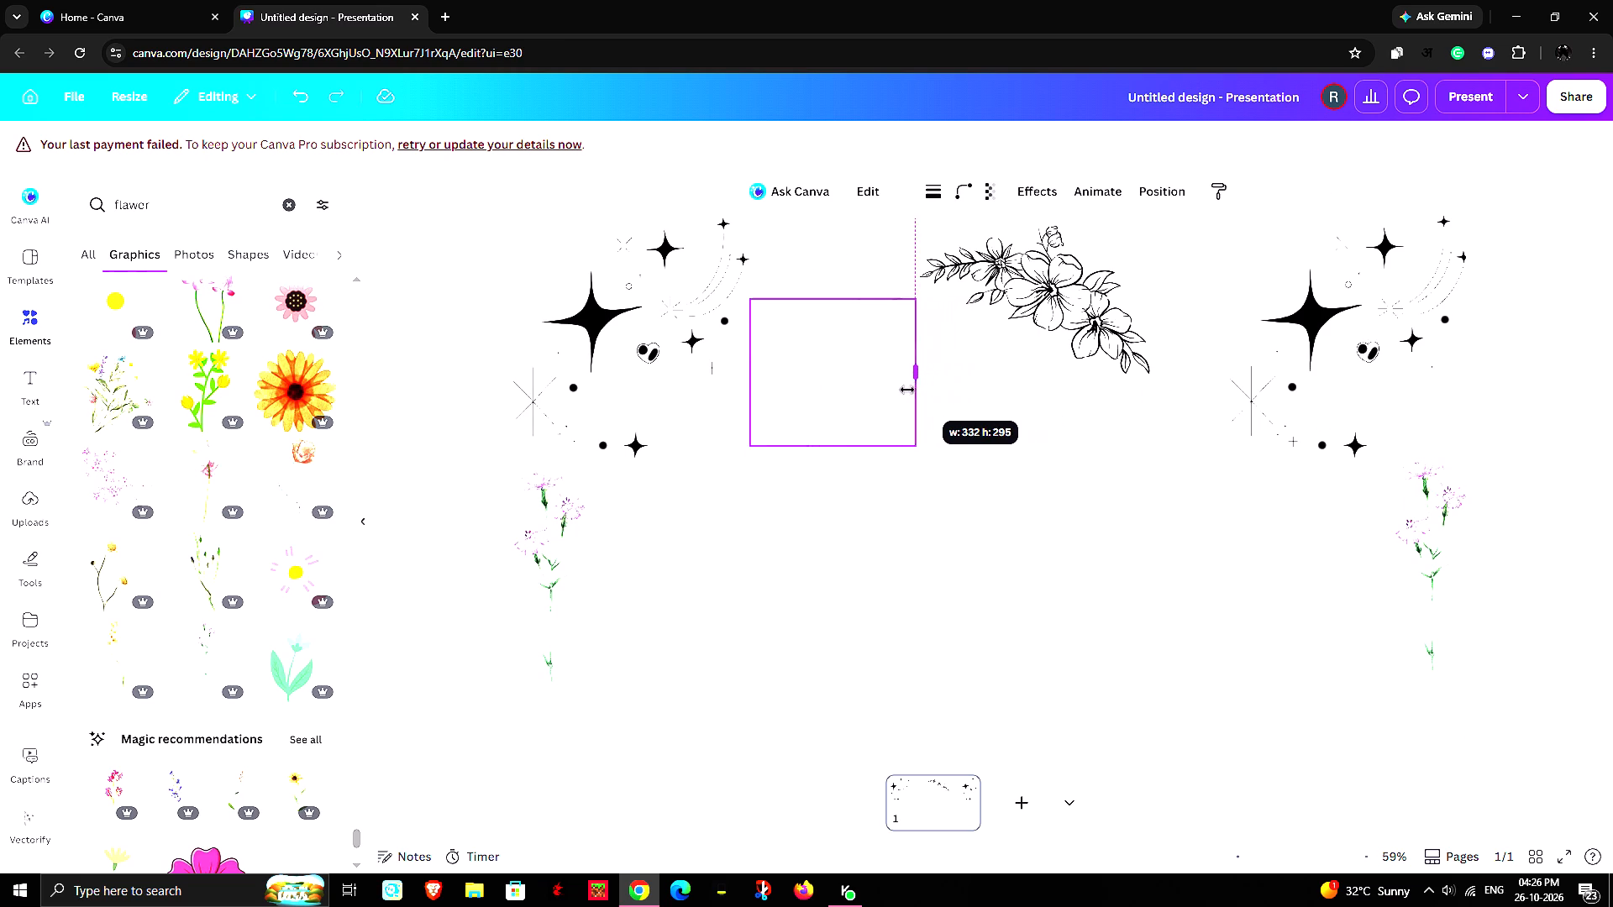
left_click_drag(907, 390, 888, 389)
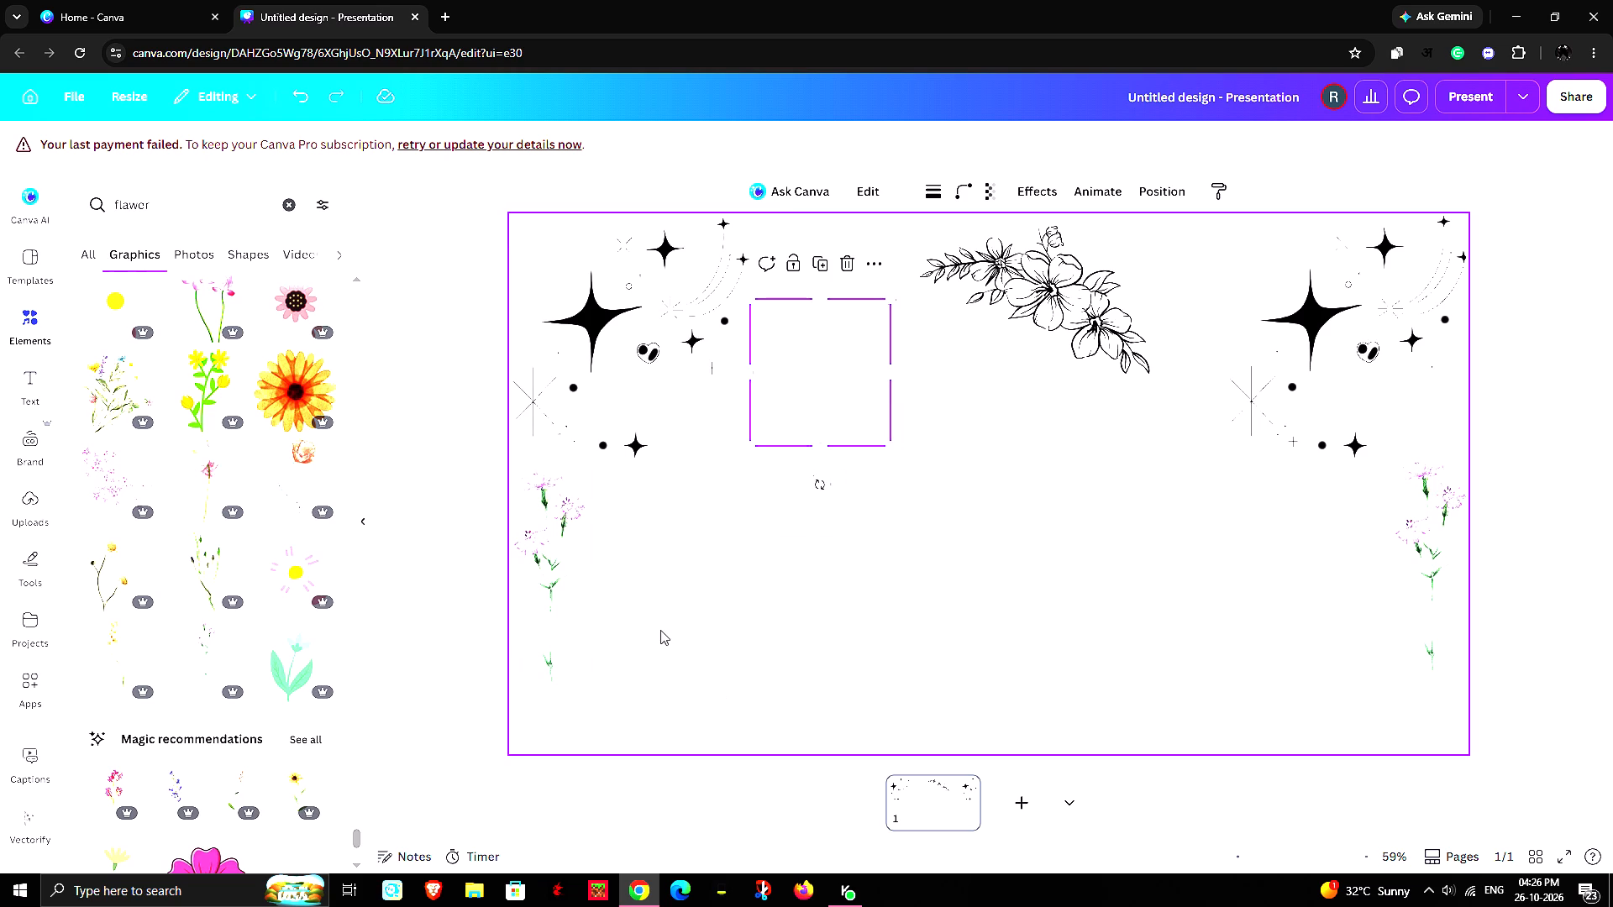
left_click(660, 630)
Look further through the flower graphics for another flower decoration suited to the page.
scroll(212, 608, "down", 9)
scroll(209, 619, "up", 5)
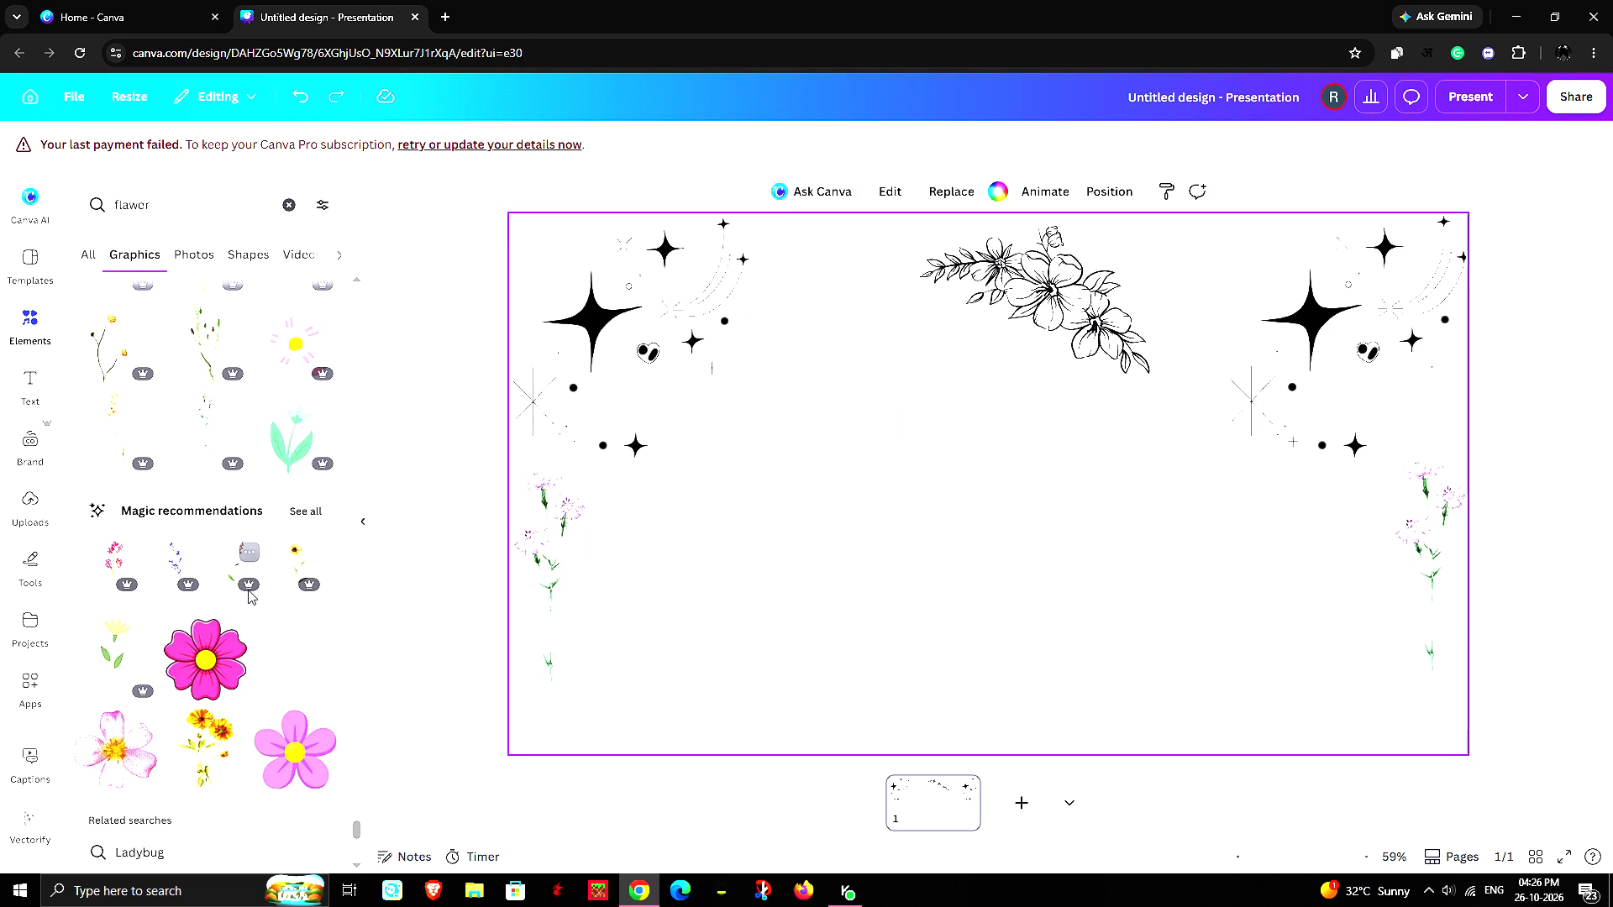
scroll(248, 590, "down", 9)
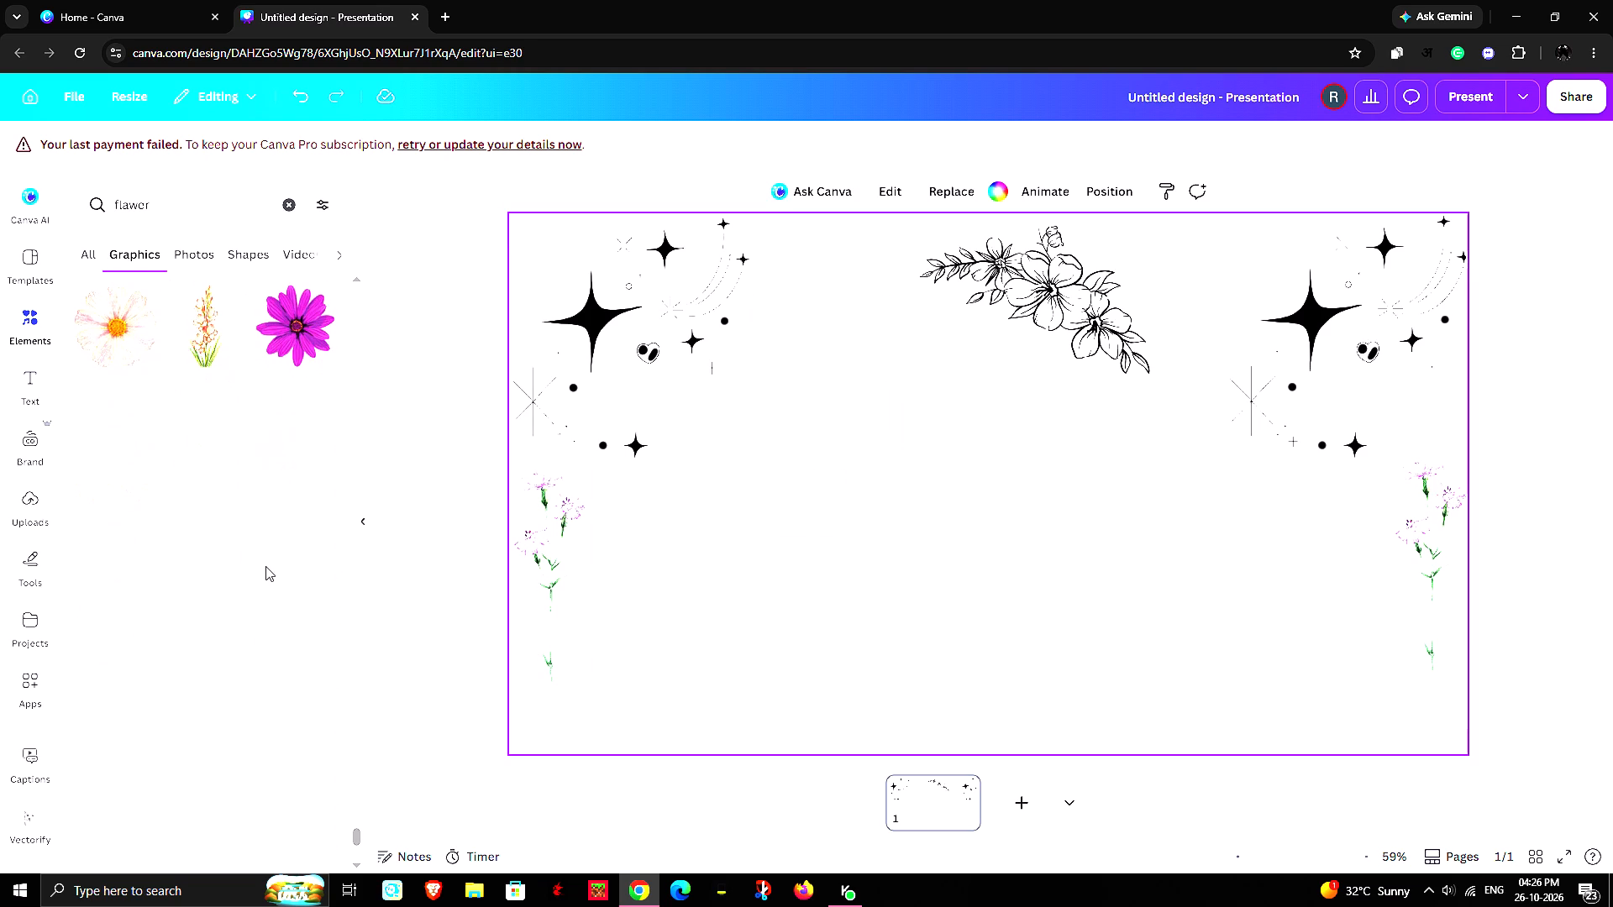
scroll(224, 553, "down", 10)
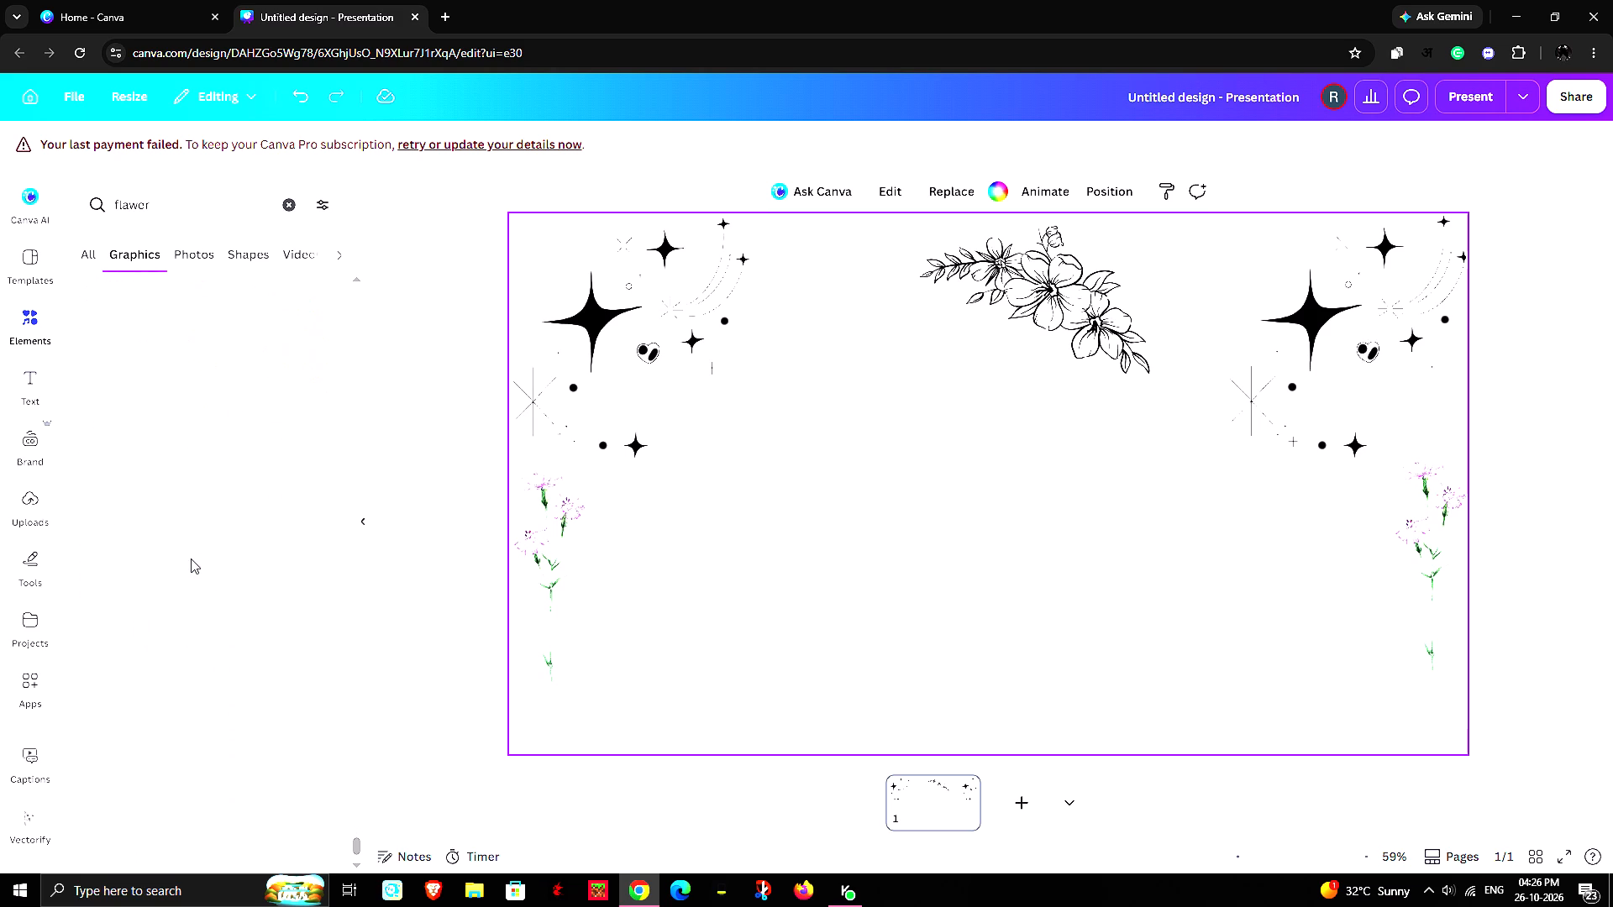
scroll(191, 558, "up", 5)
scroll(182, 564, "down", 4)
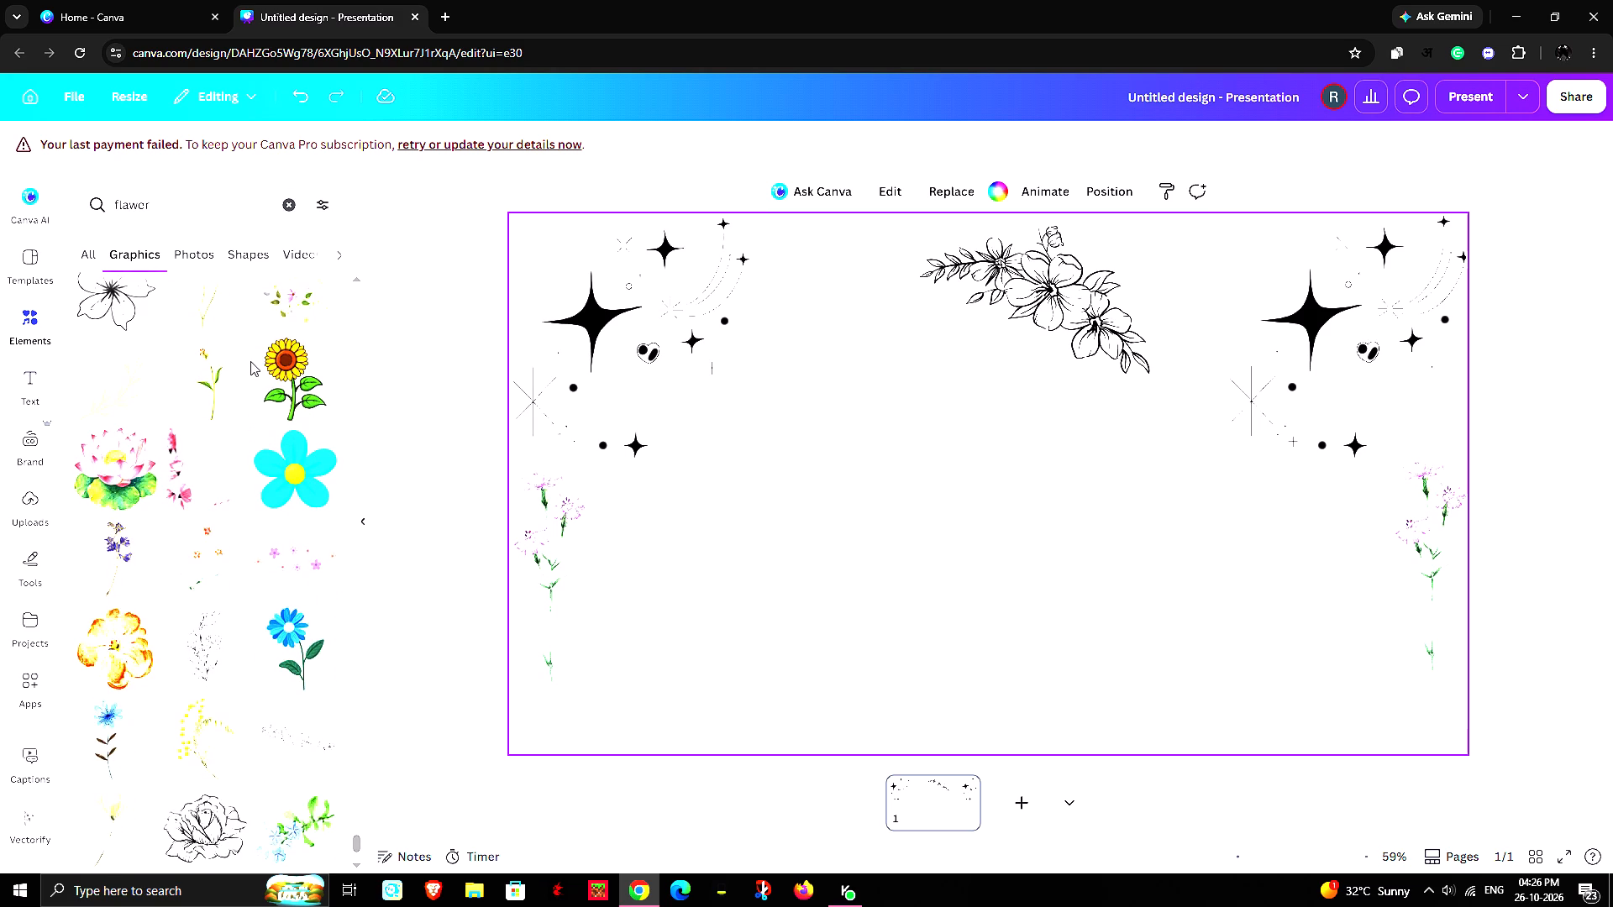
scroll(250, 403, "down", 3)
scroll(247, 608, "down", 5)
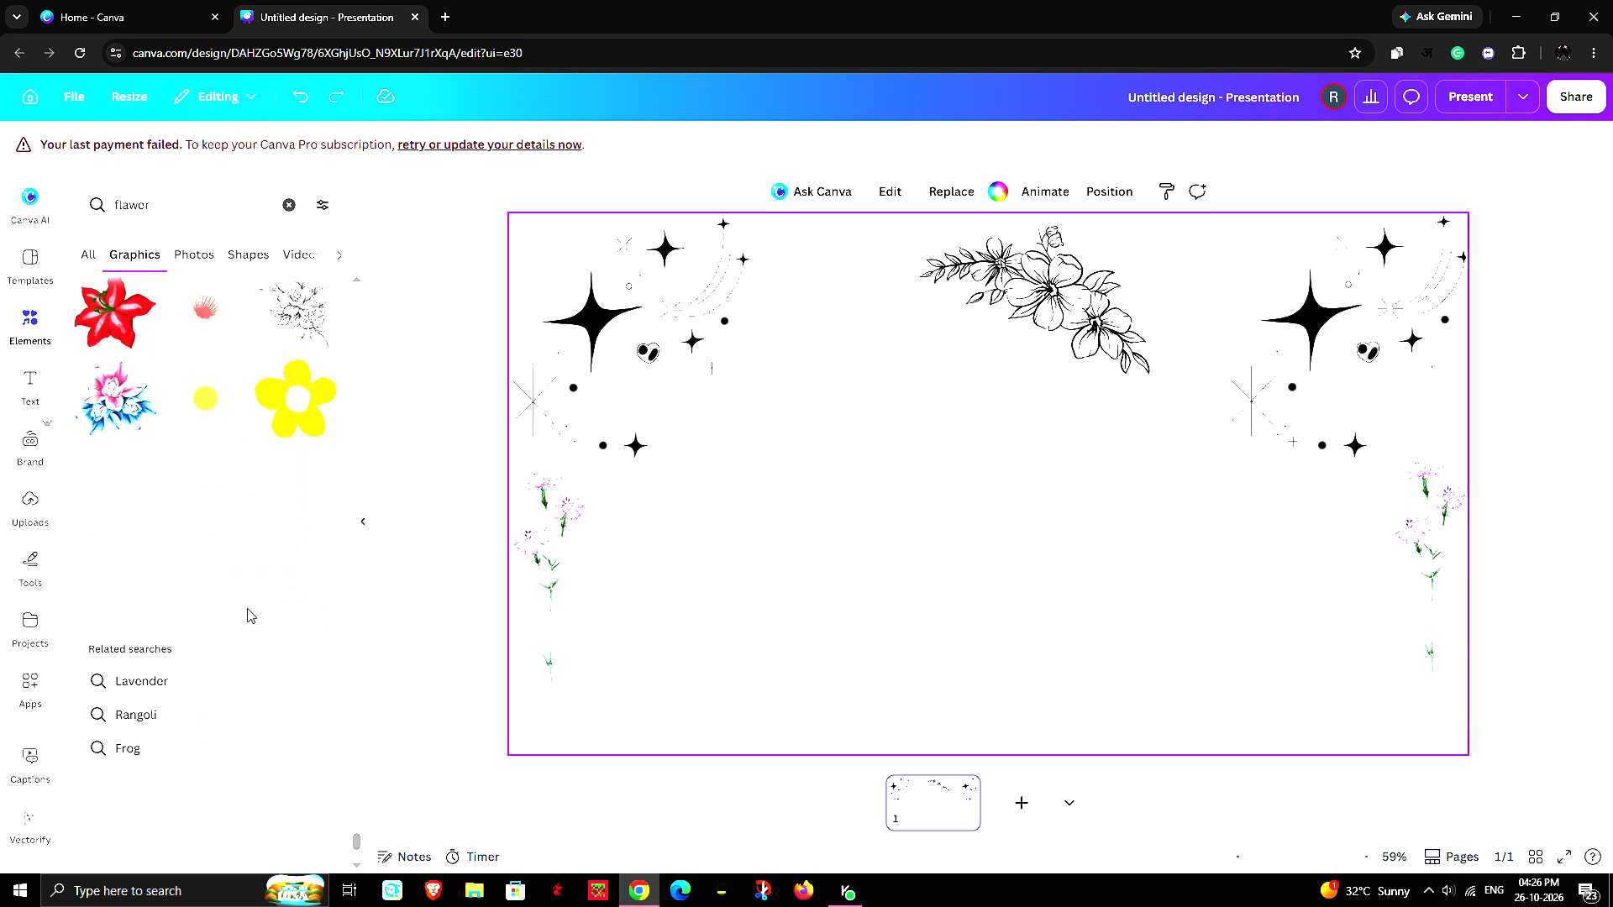
scroll(247, 608, "down", 2)
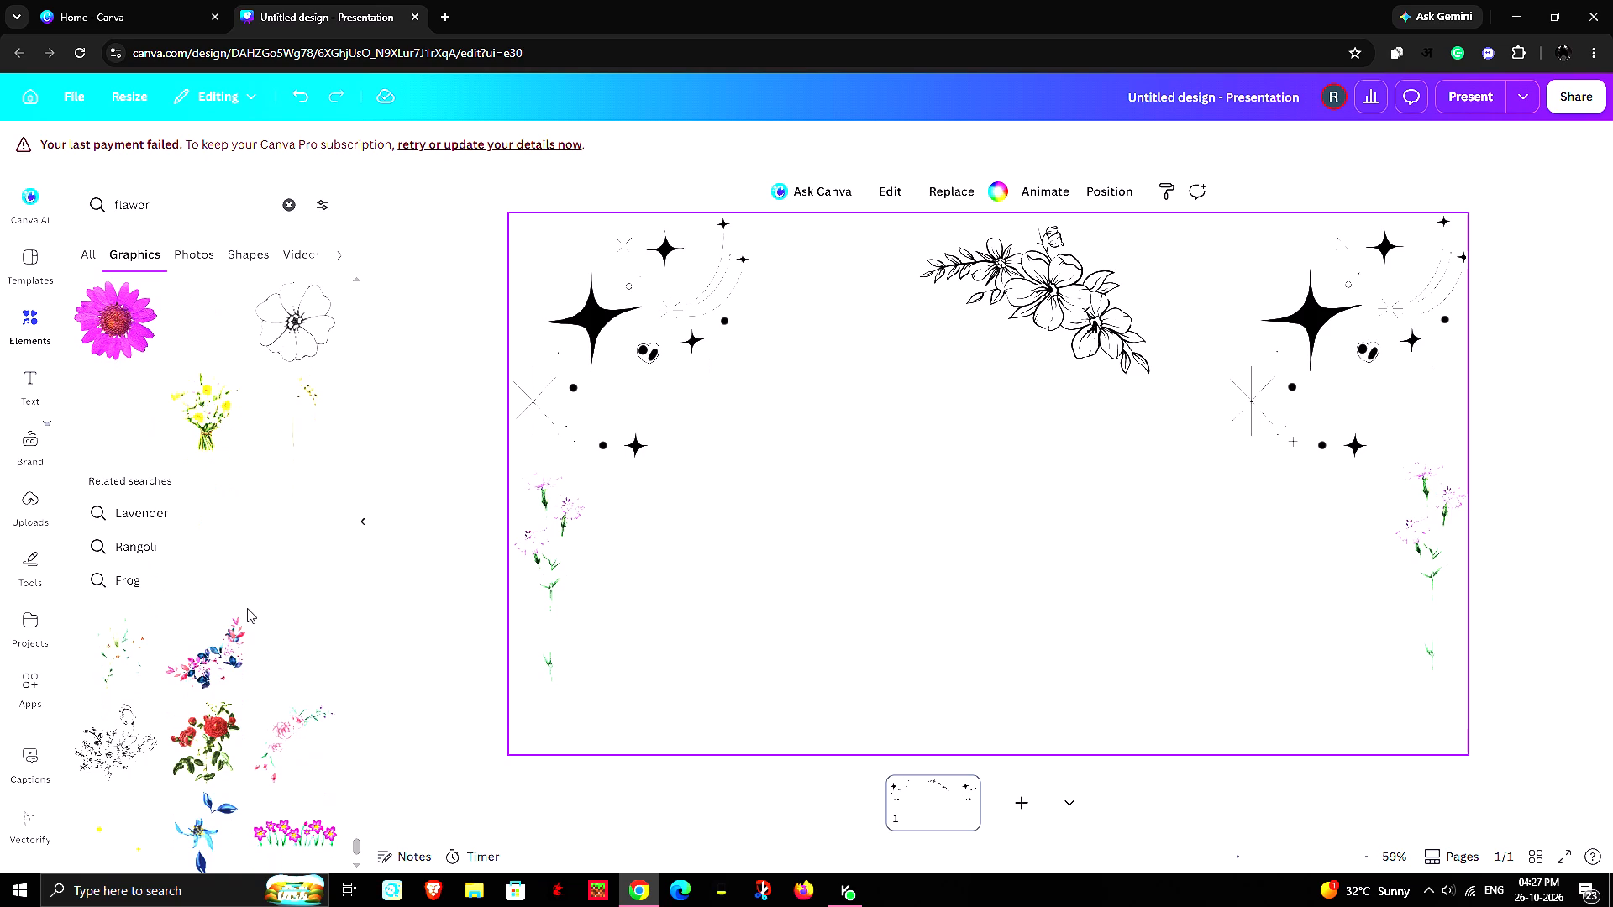
scroll(247, 608, "down", 4)
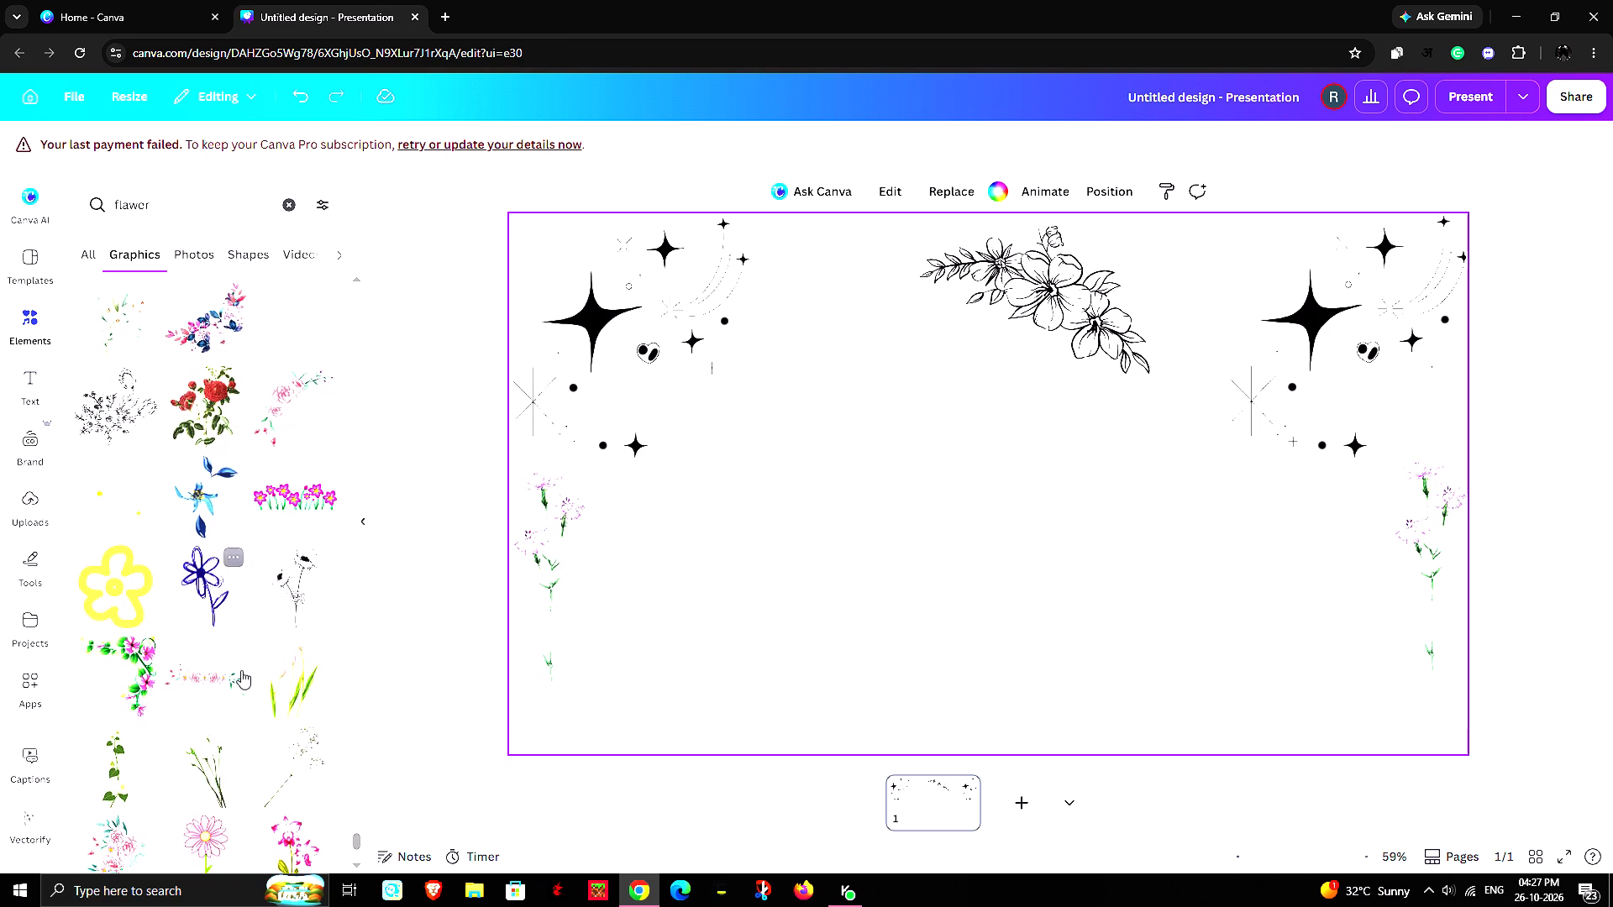
scroll(240, 668, "down", 2)
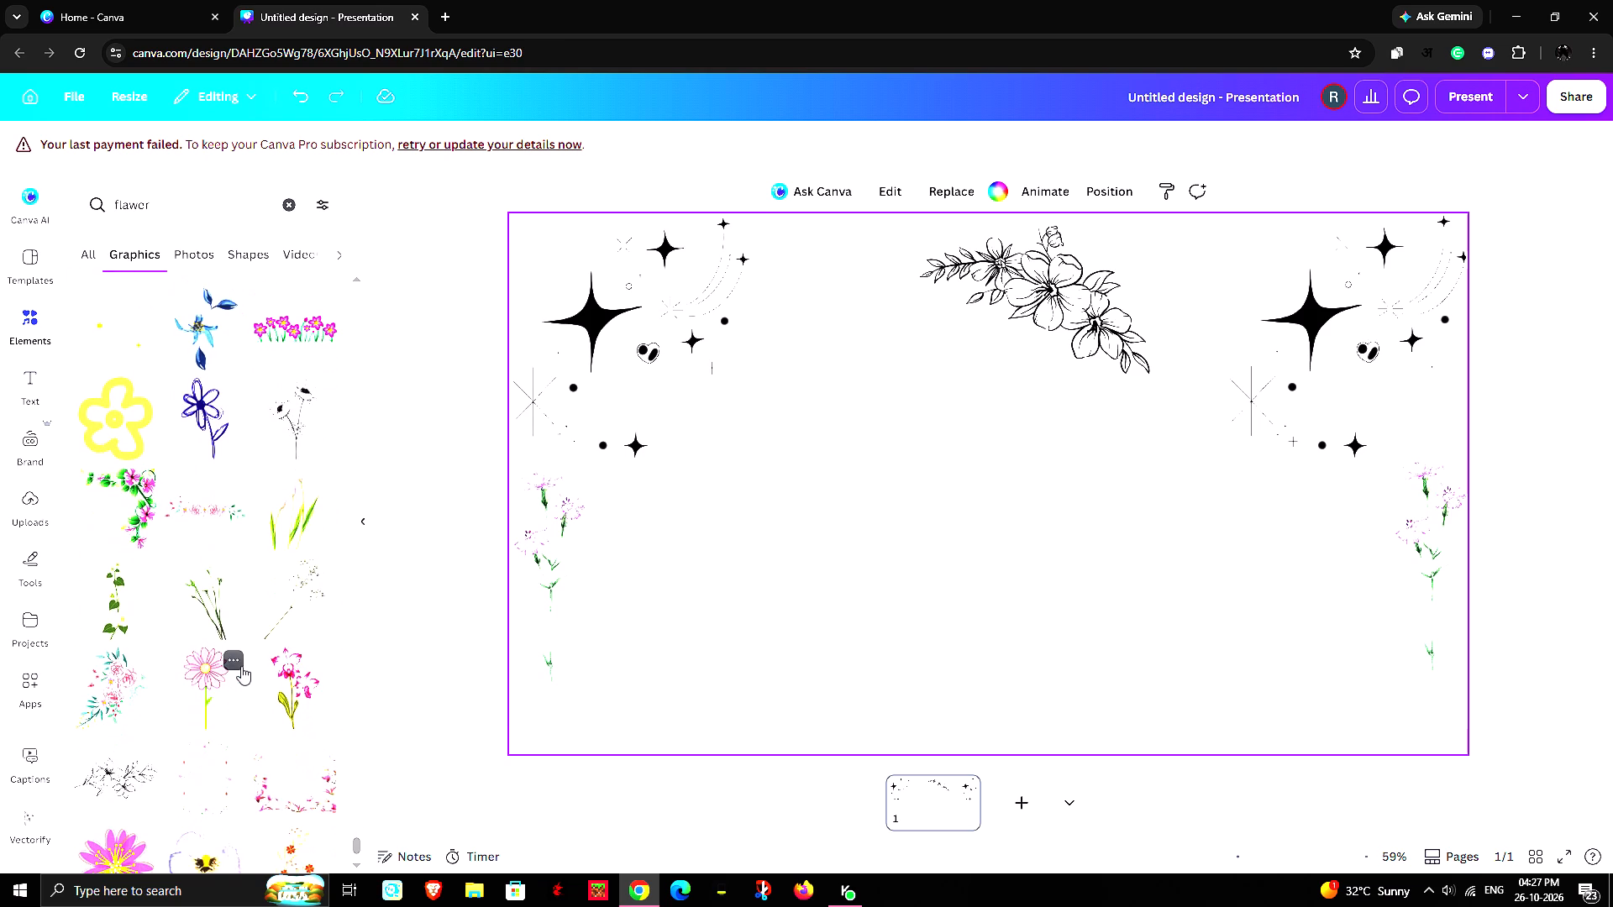
scroll(241, 666, "down", 3)
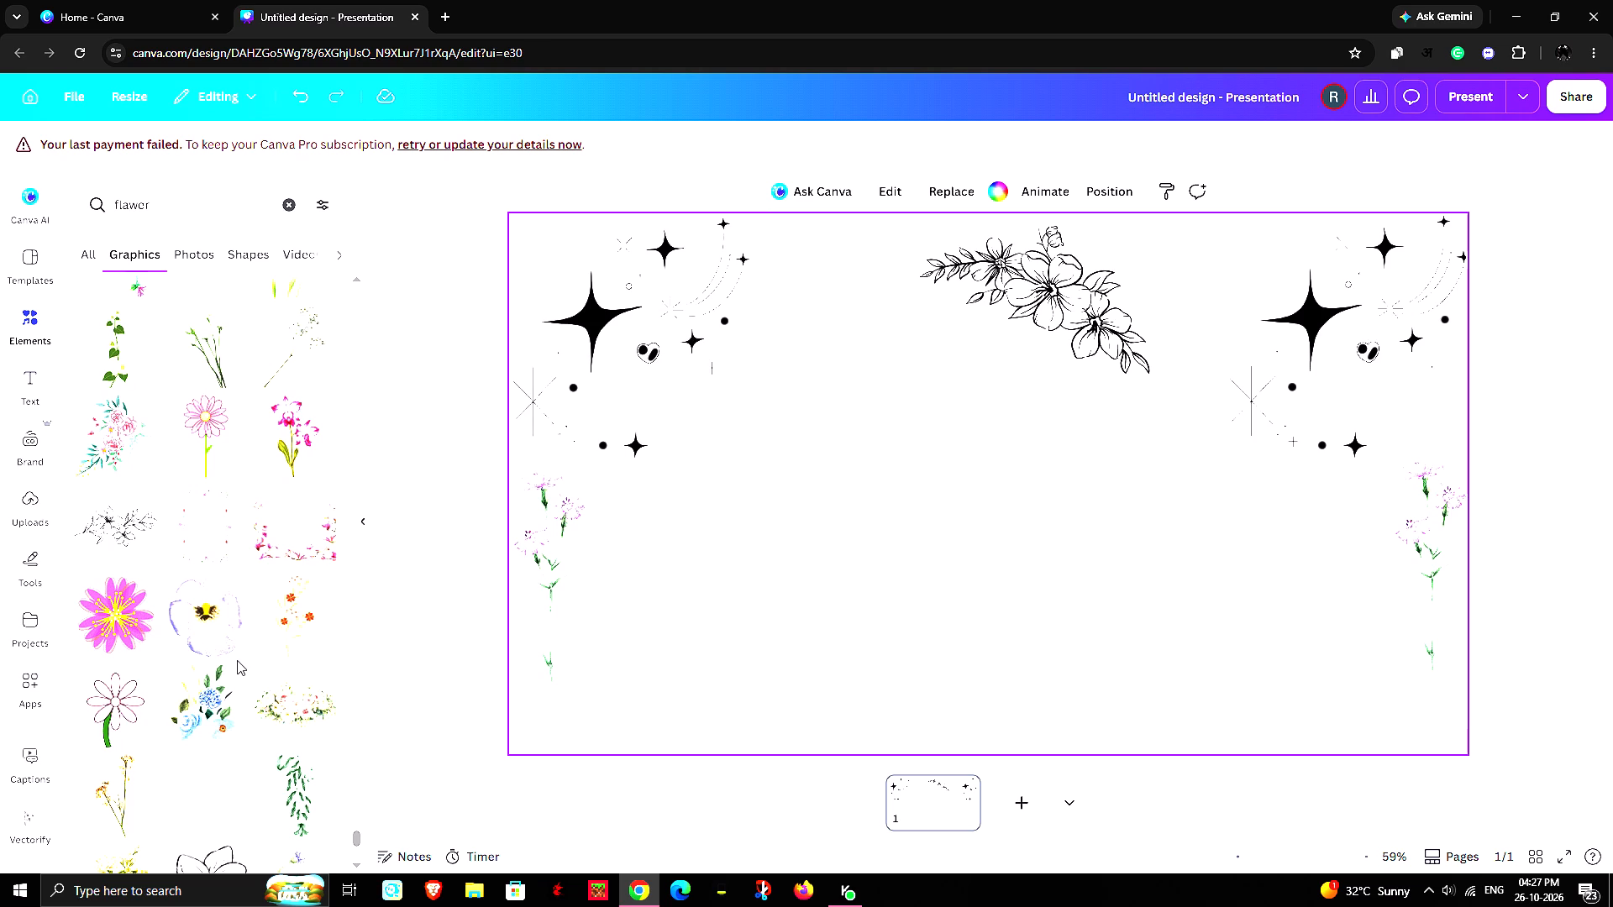
scroll(237, 660, "down", 1)
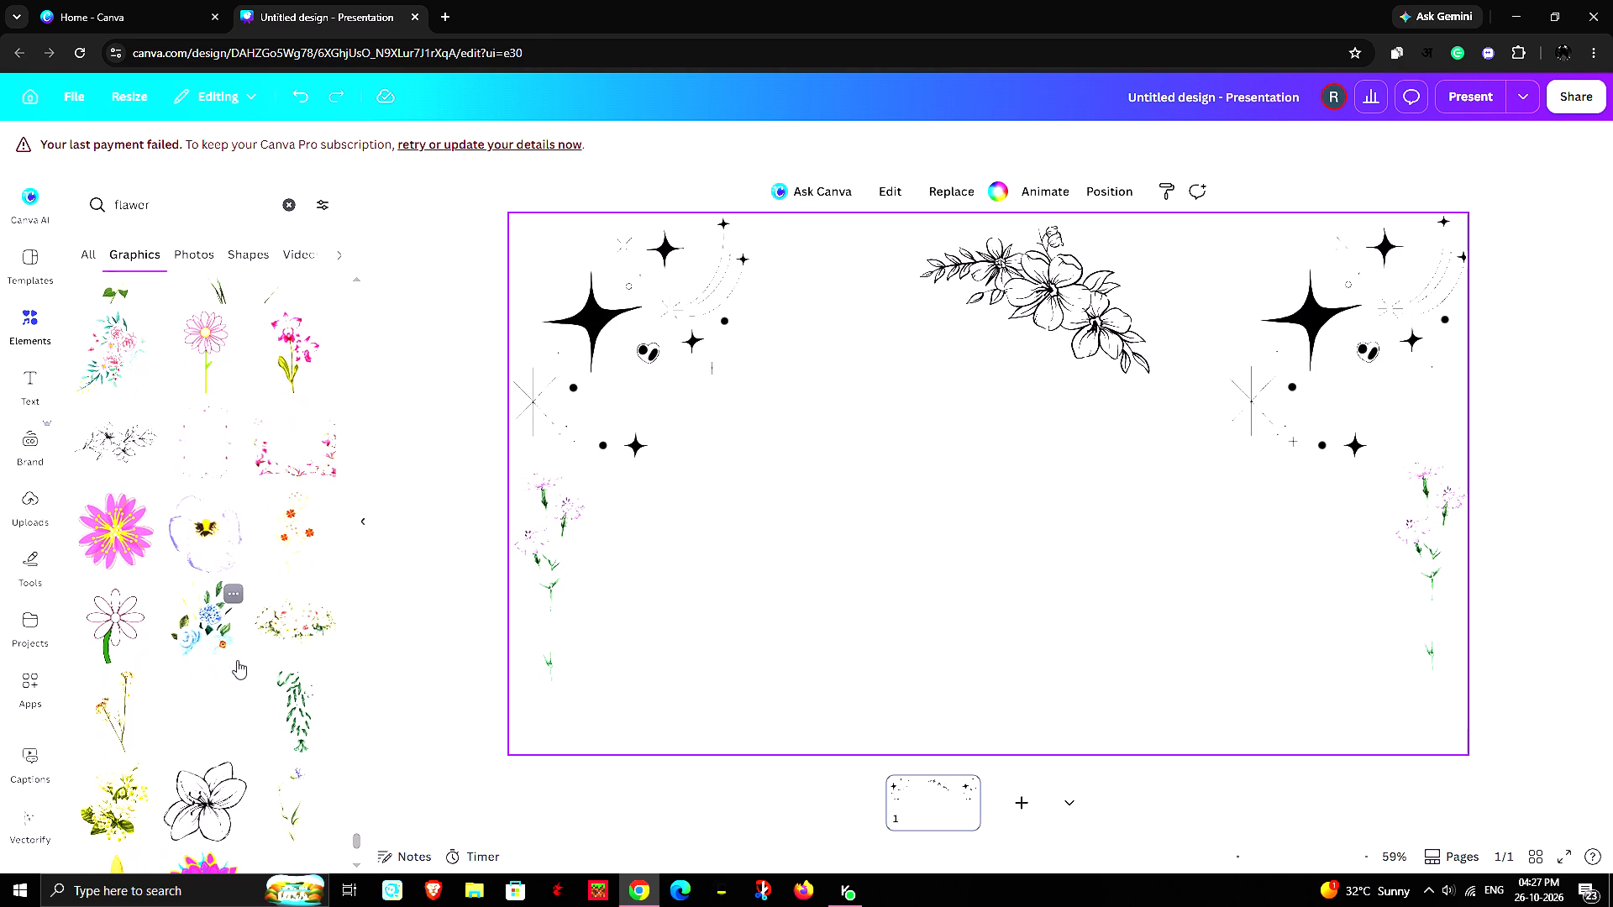
scroll(222, 595, "down", 2)
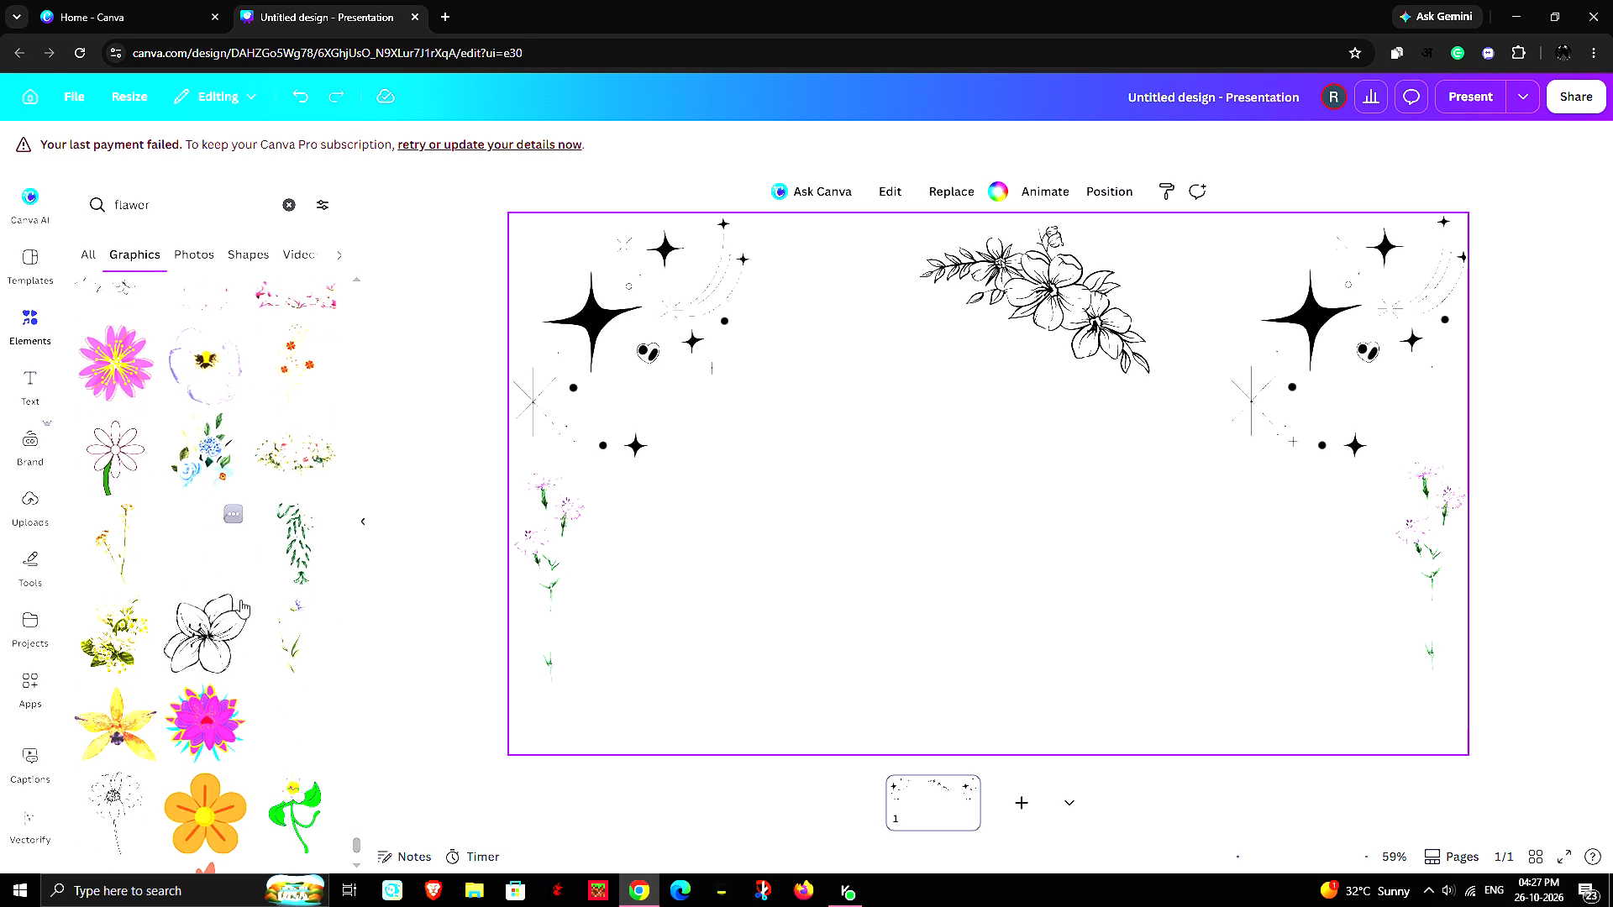
scroll(238, 635, "down", 4)
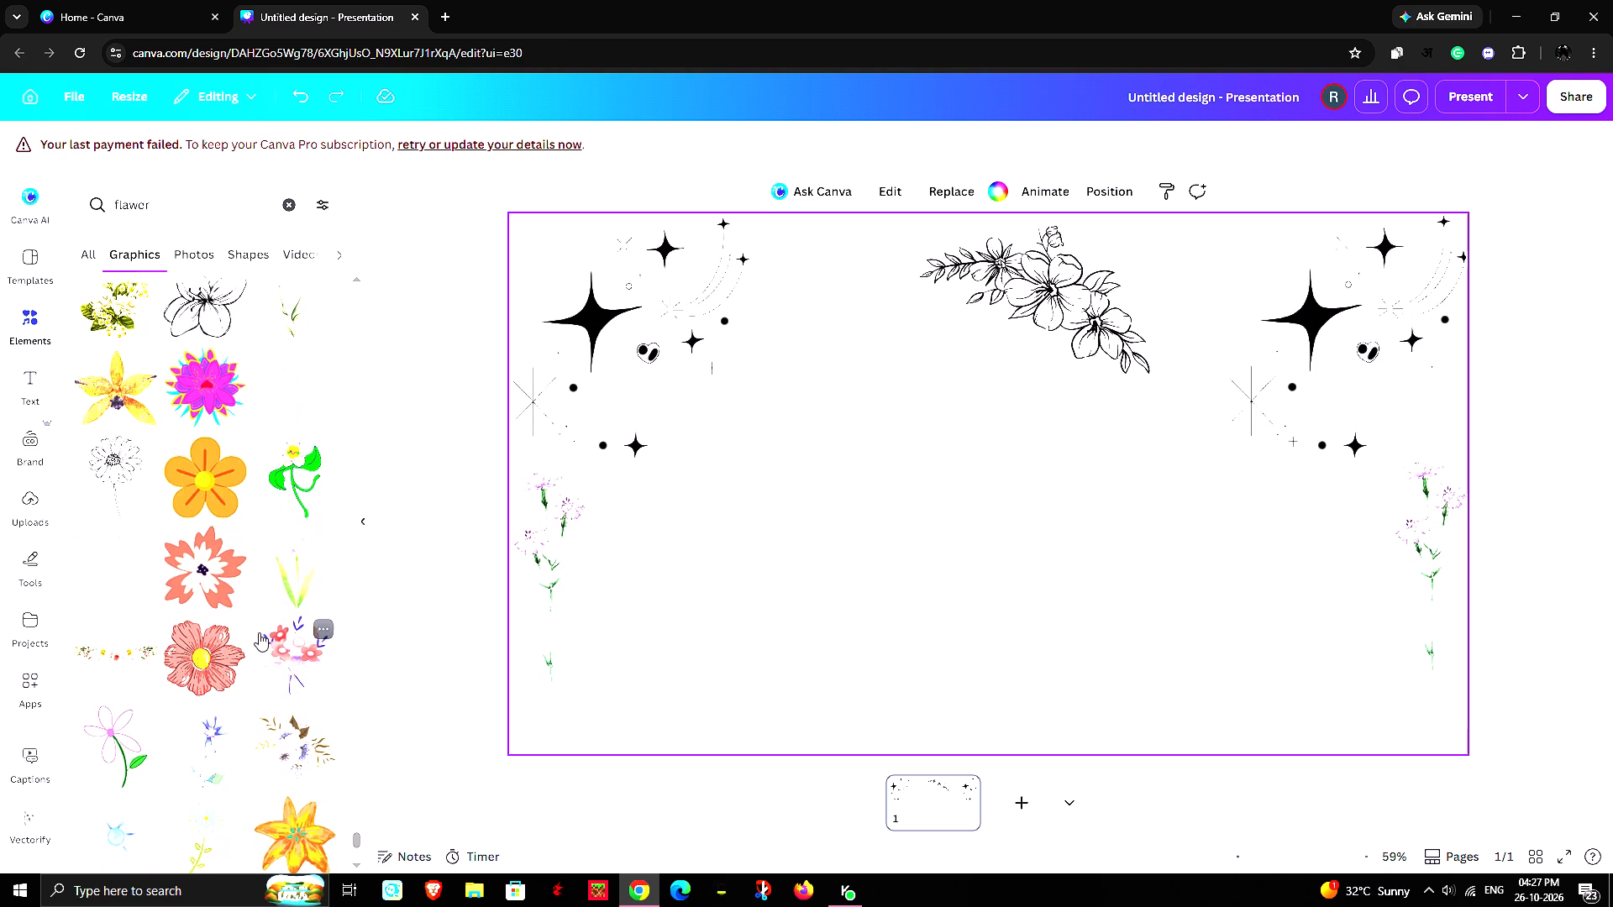
scroll(252, 432, "down", 2)
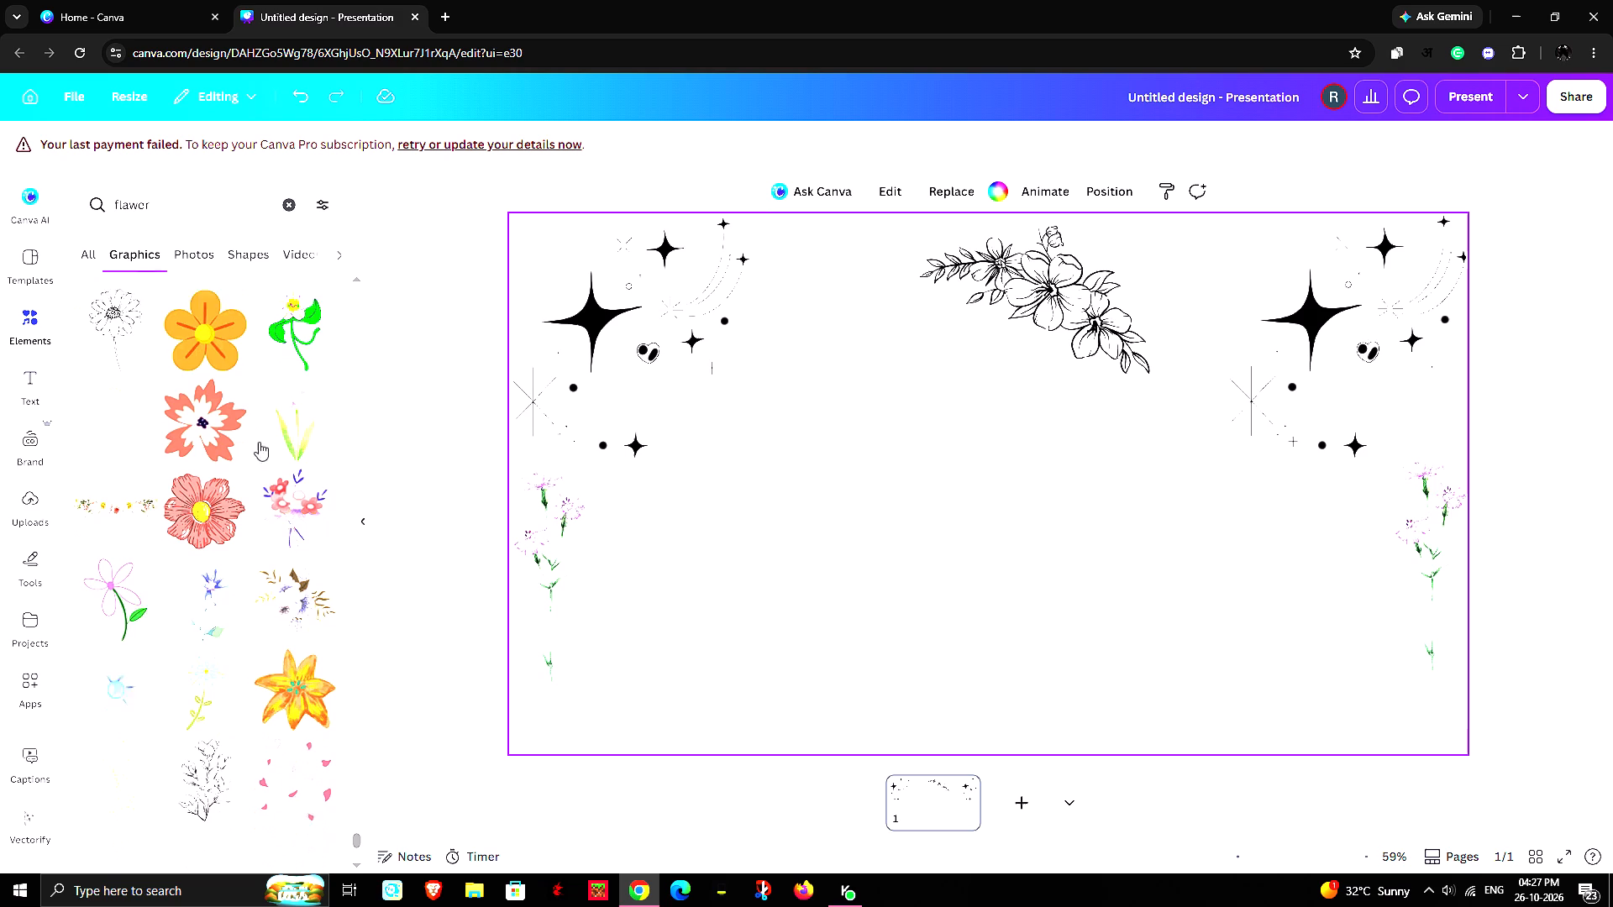
scroll(262, 489, "down", 1)
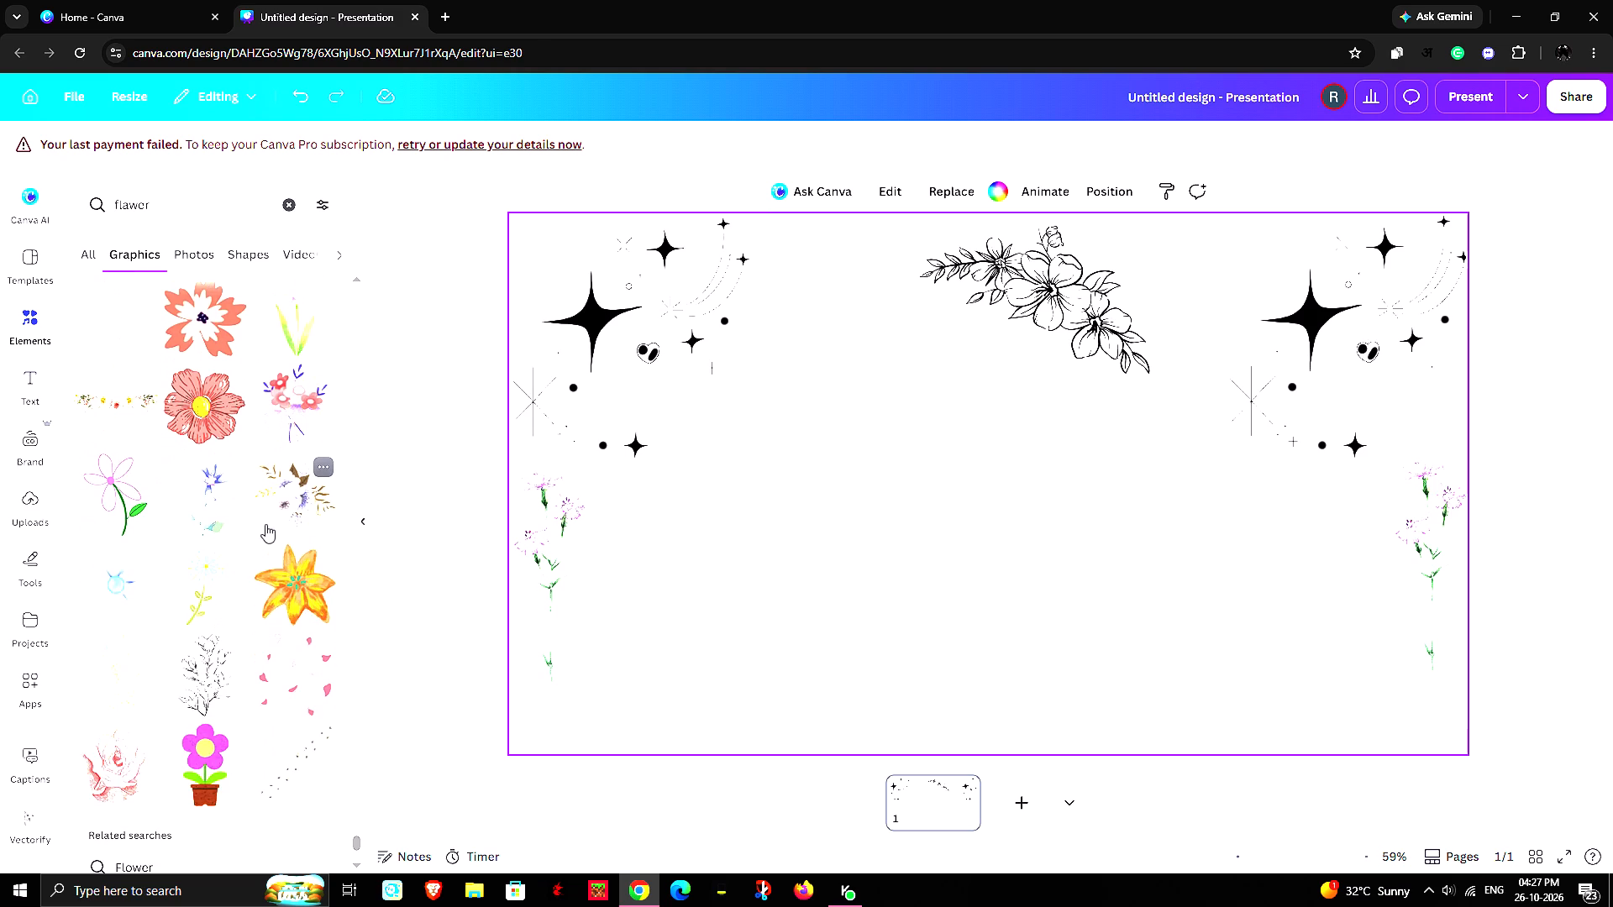
scroll(267, 610, "down", 1)
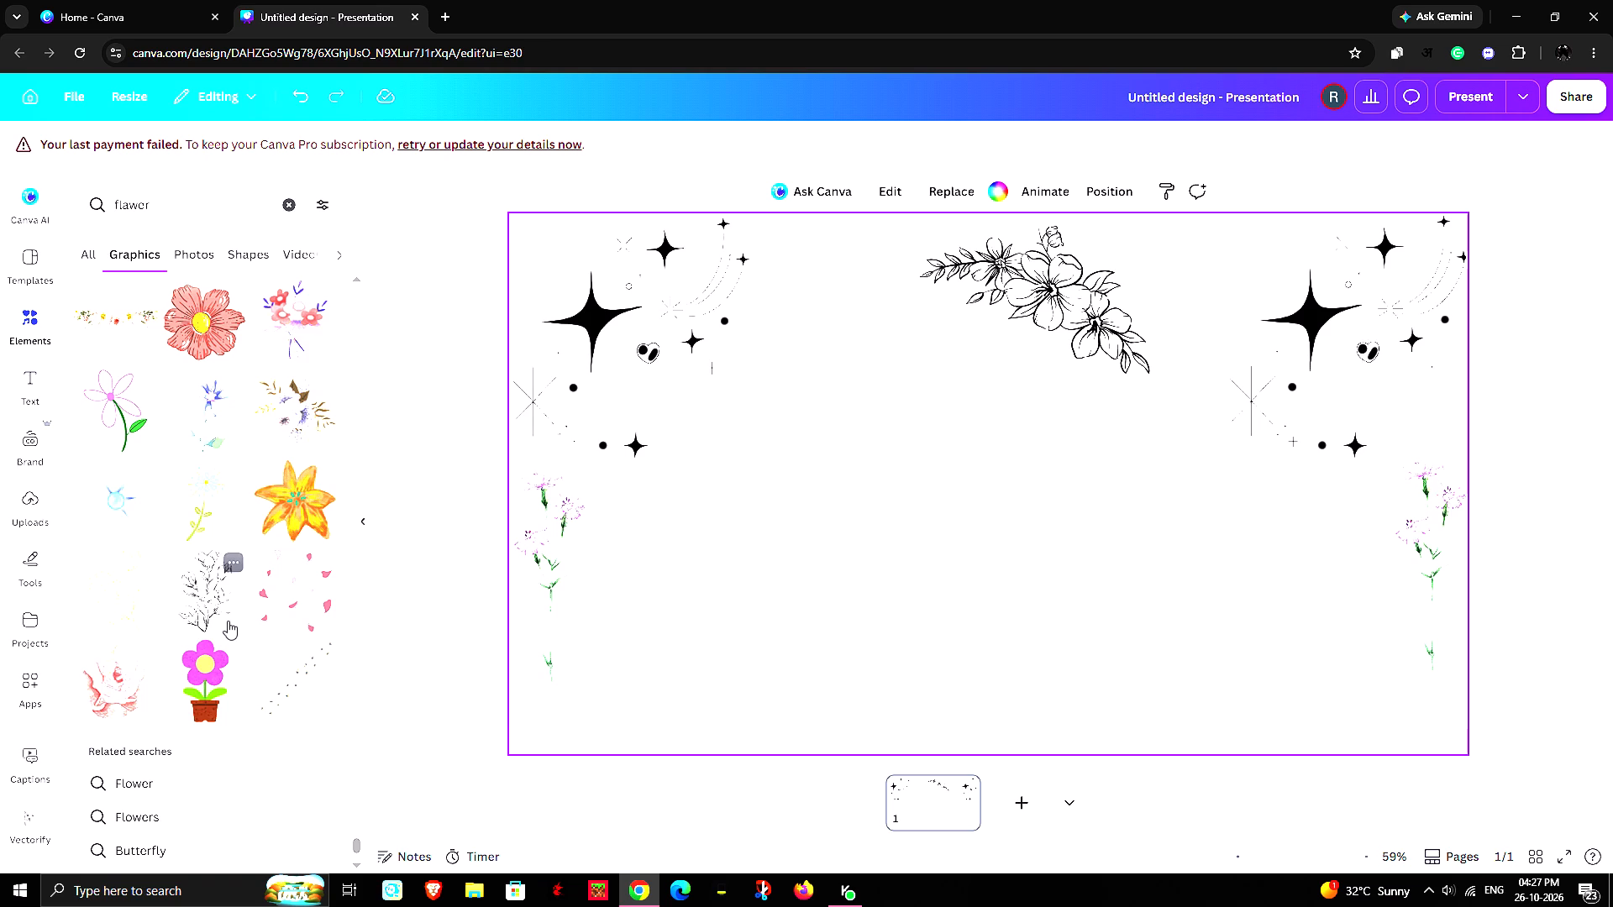
scroll(228, 621, "down", 1)
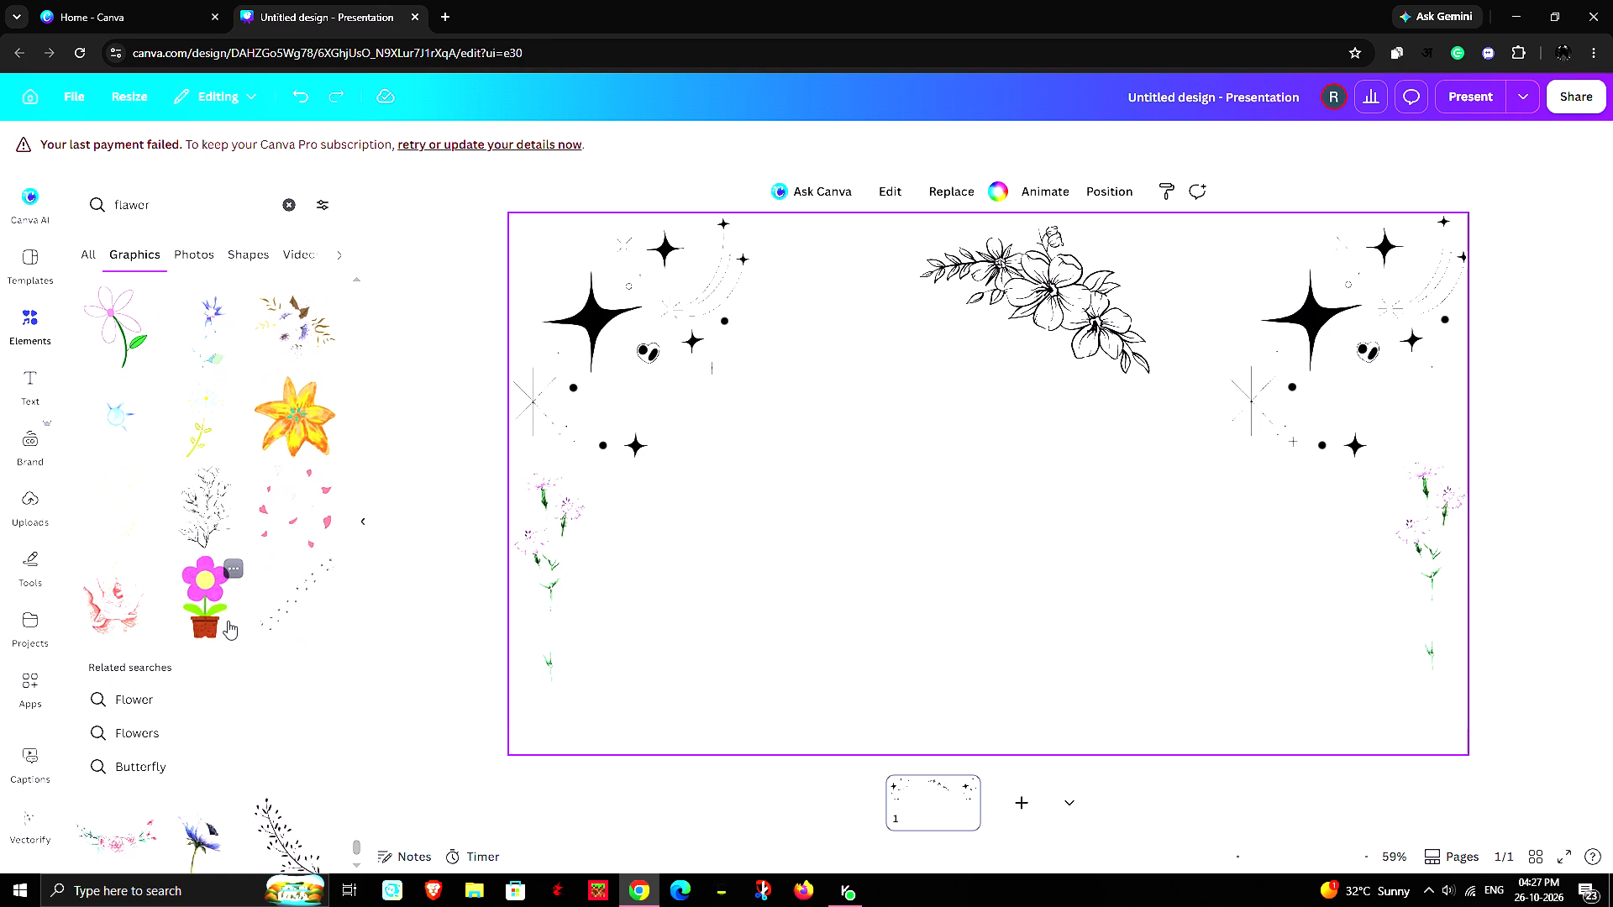
scroll(228, 621, "down", 1)
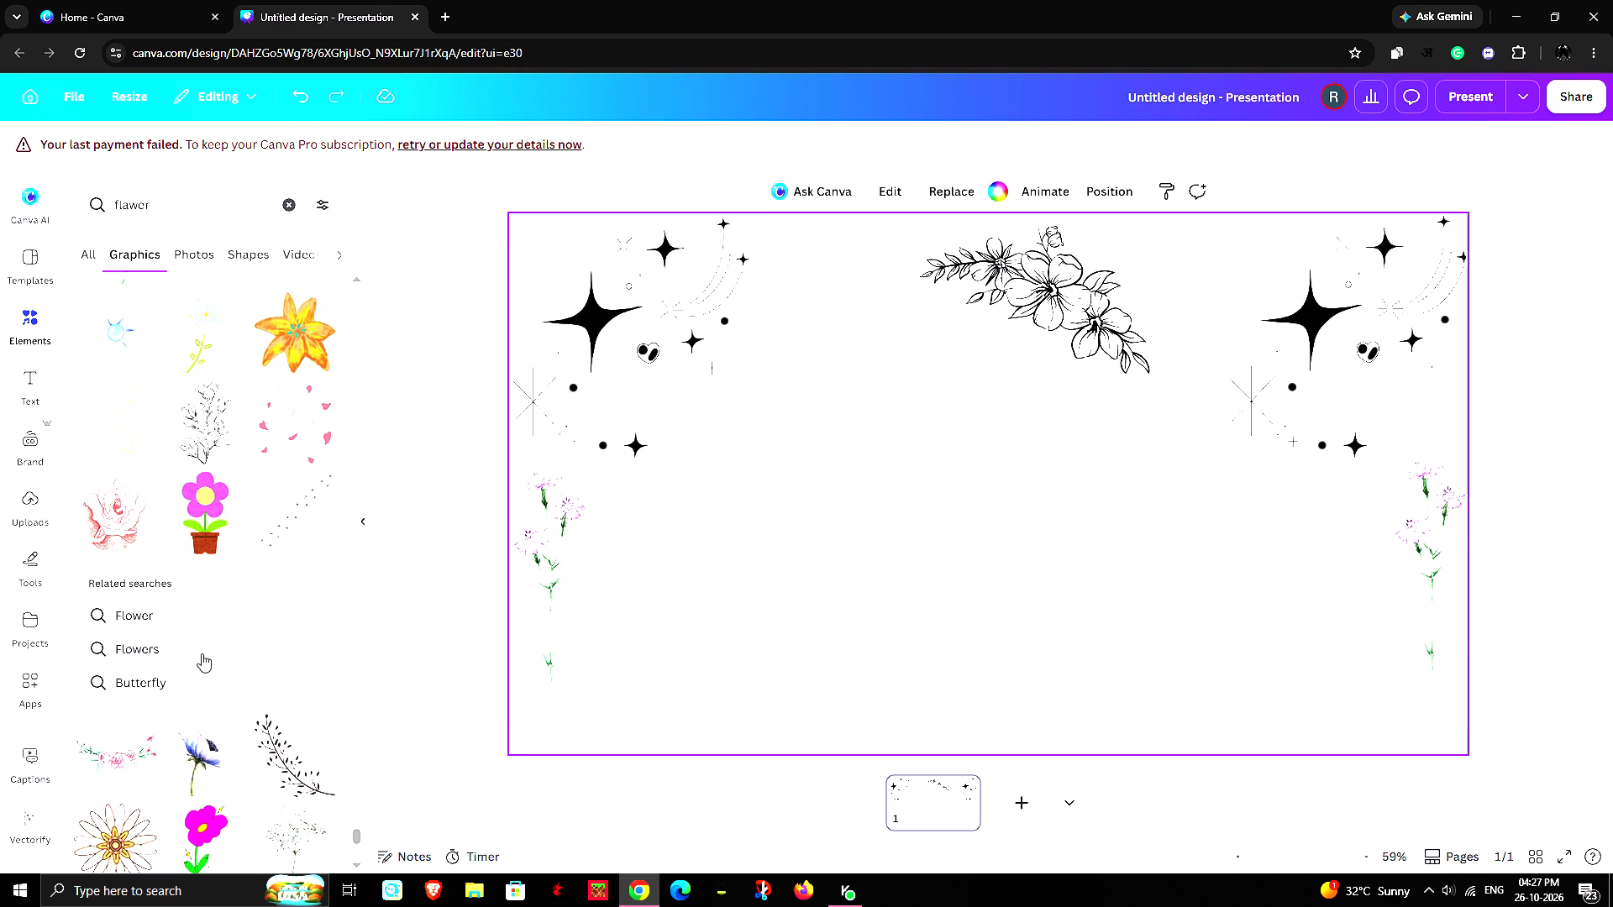
scroll(202, 653, "down", 1)
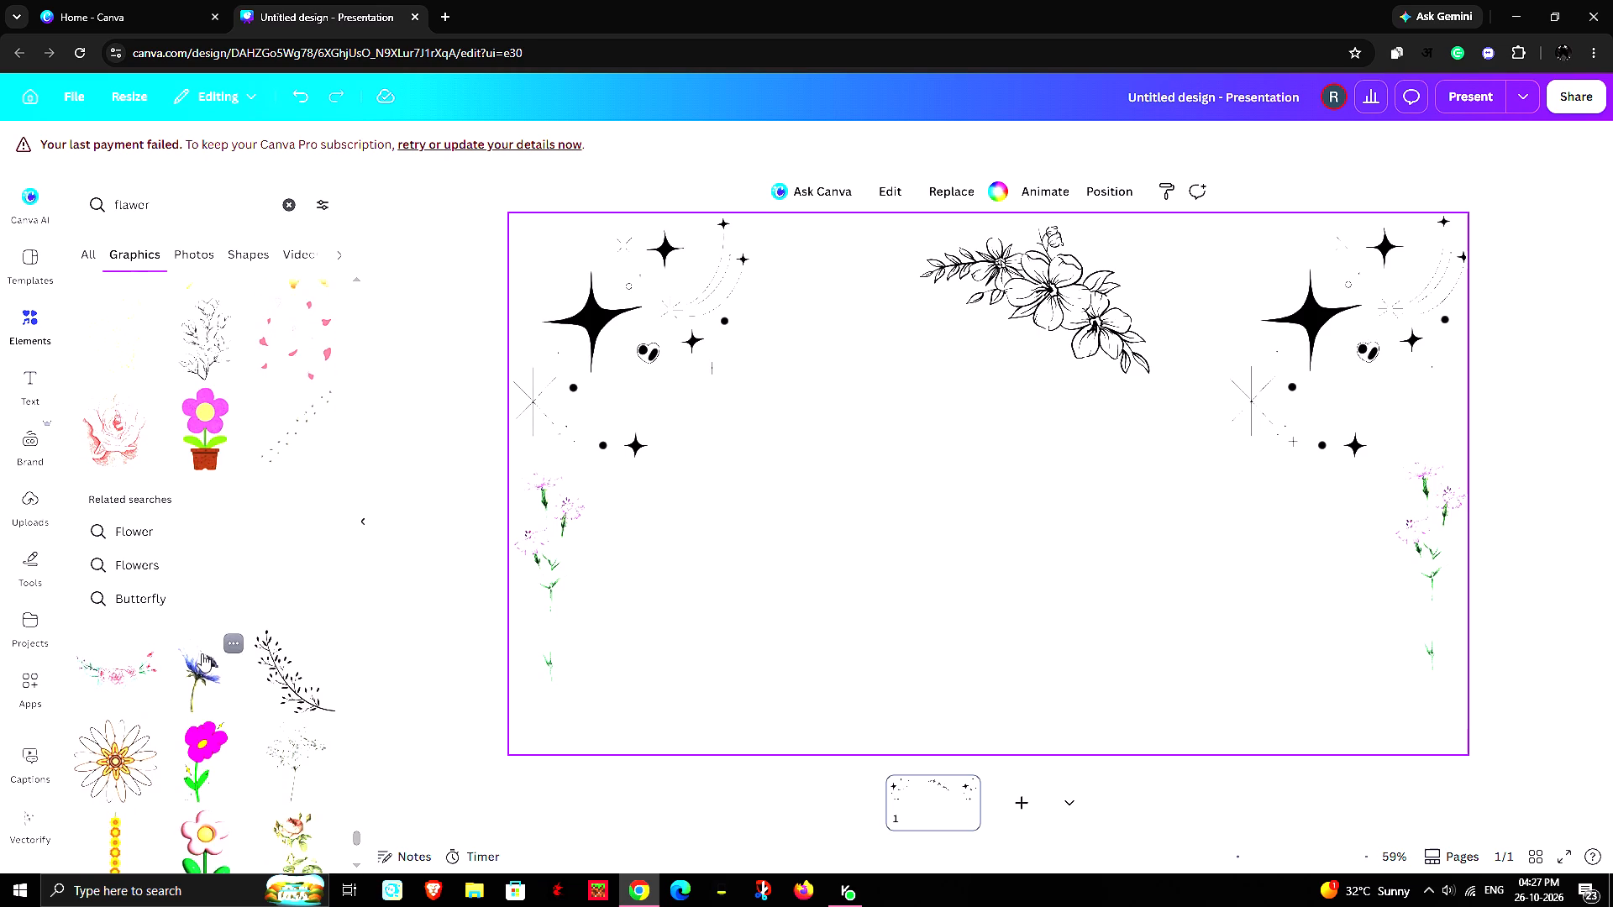
scroll(202, 653, "down", 3)
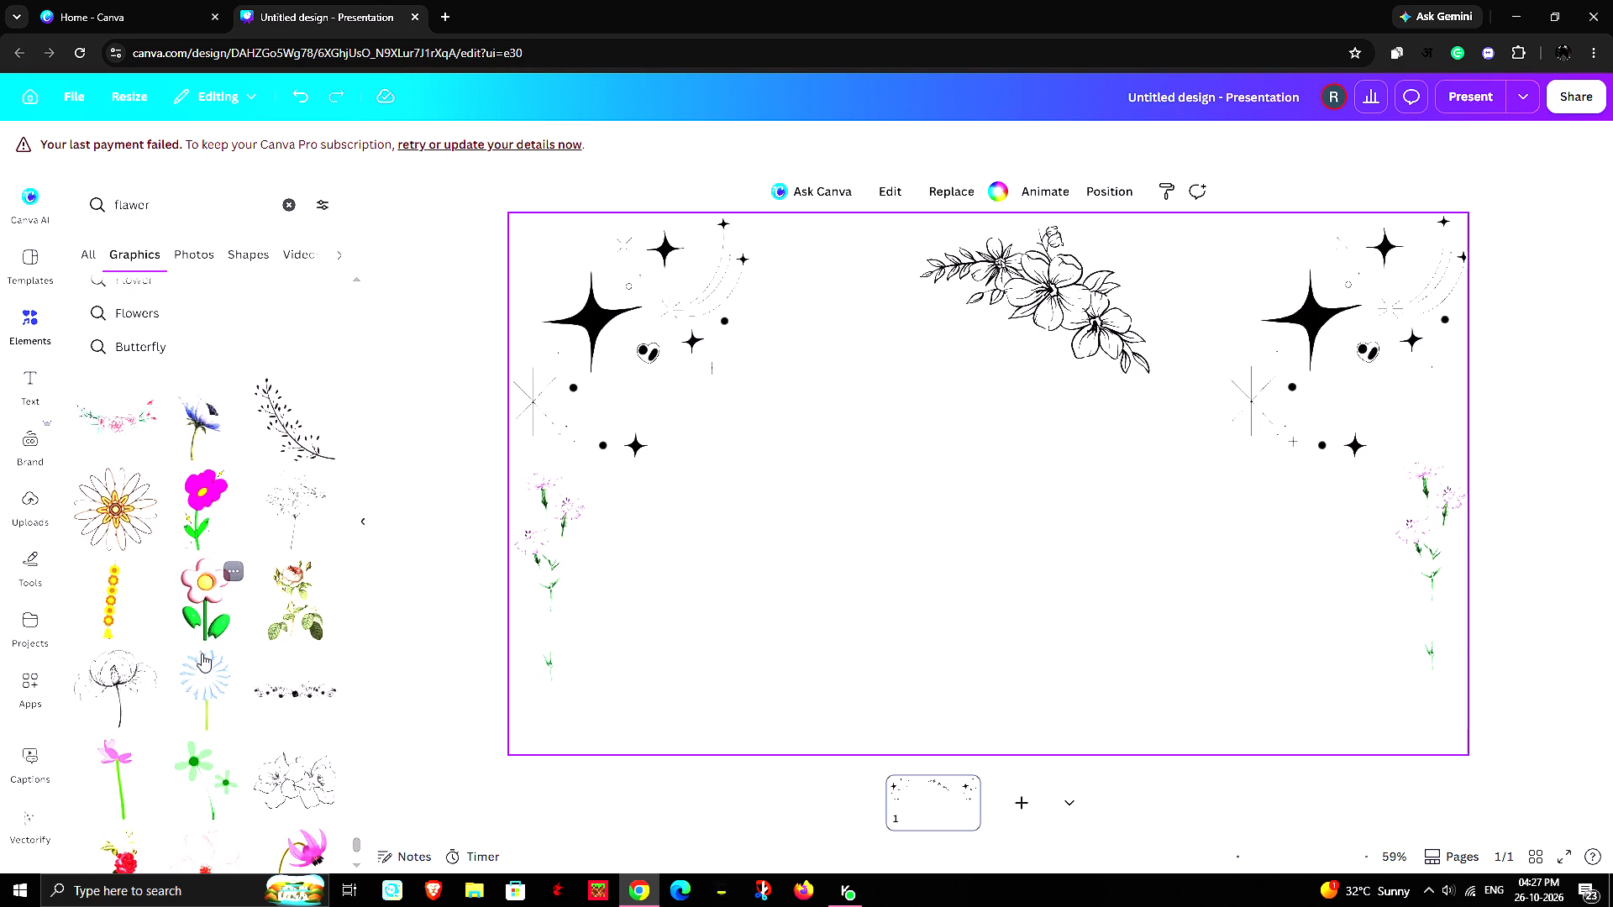
scroll(202, 653, "down", 1)
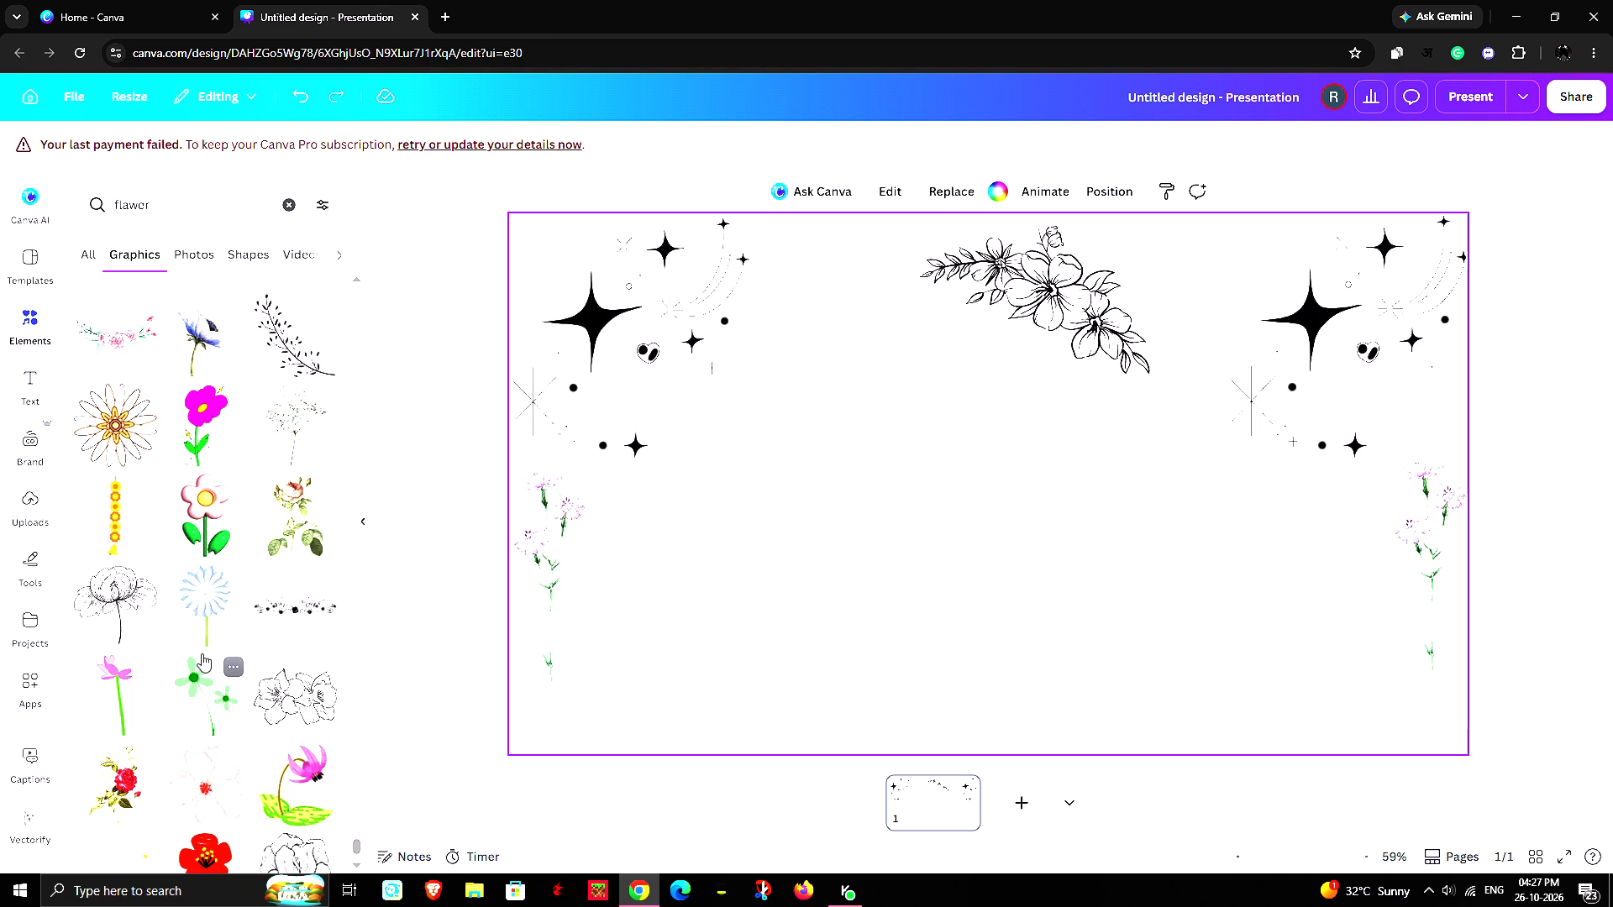
scroll(202, 653, "down", 4)
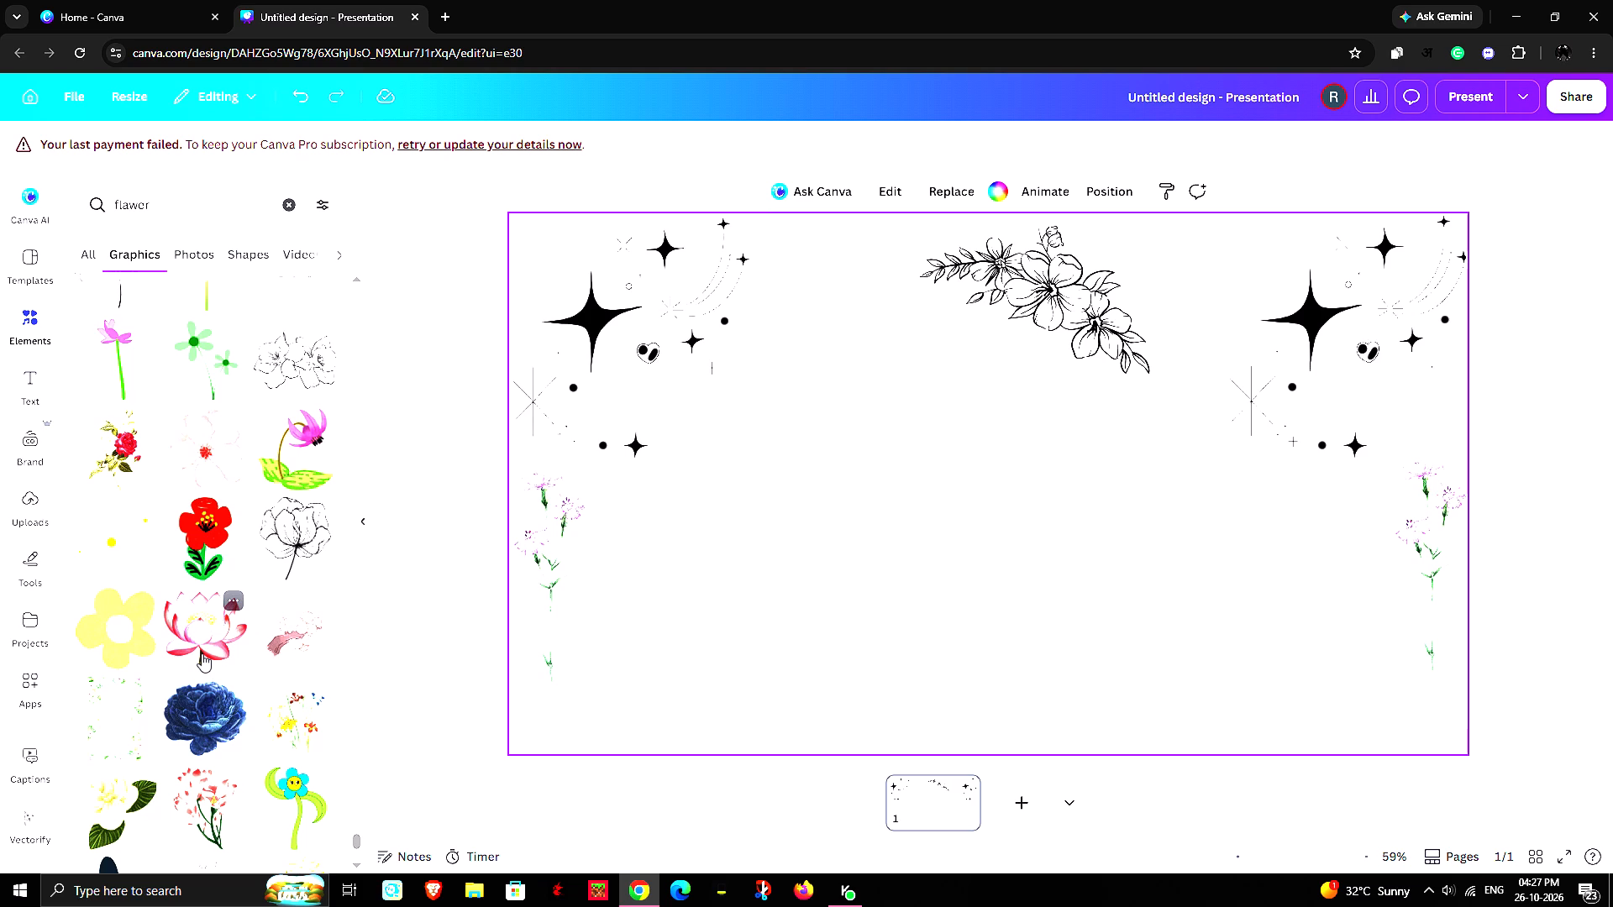
scroll(207, 741, "down", 9)
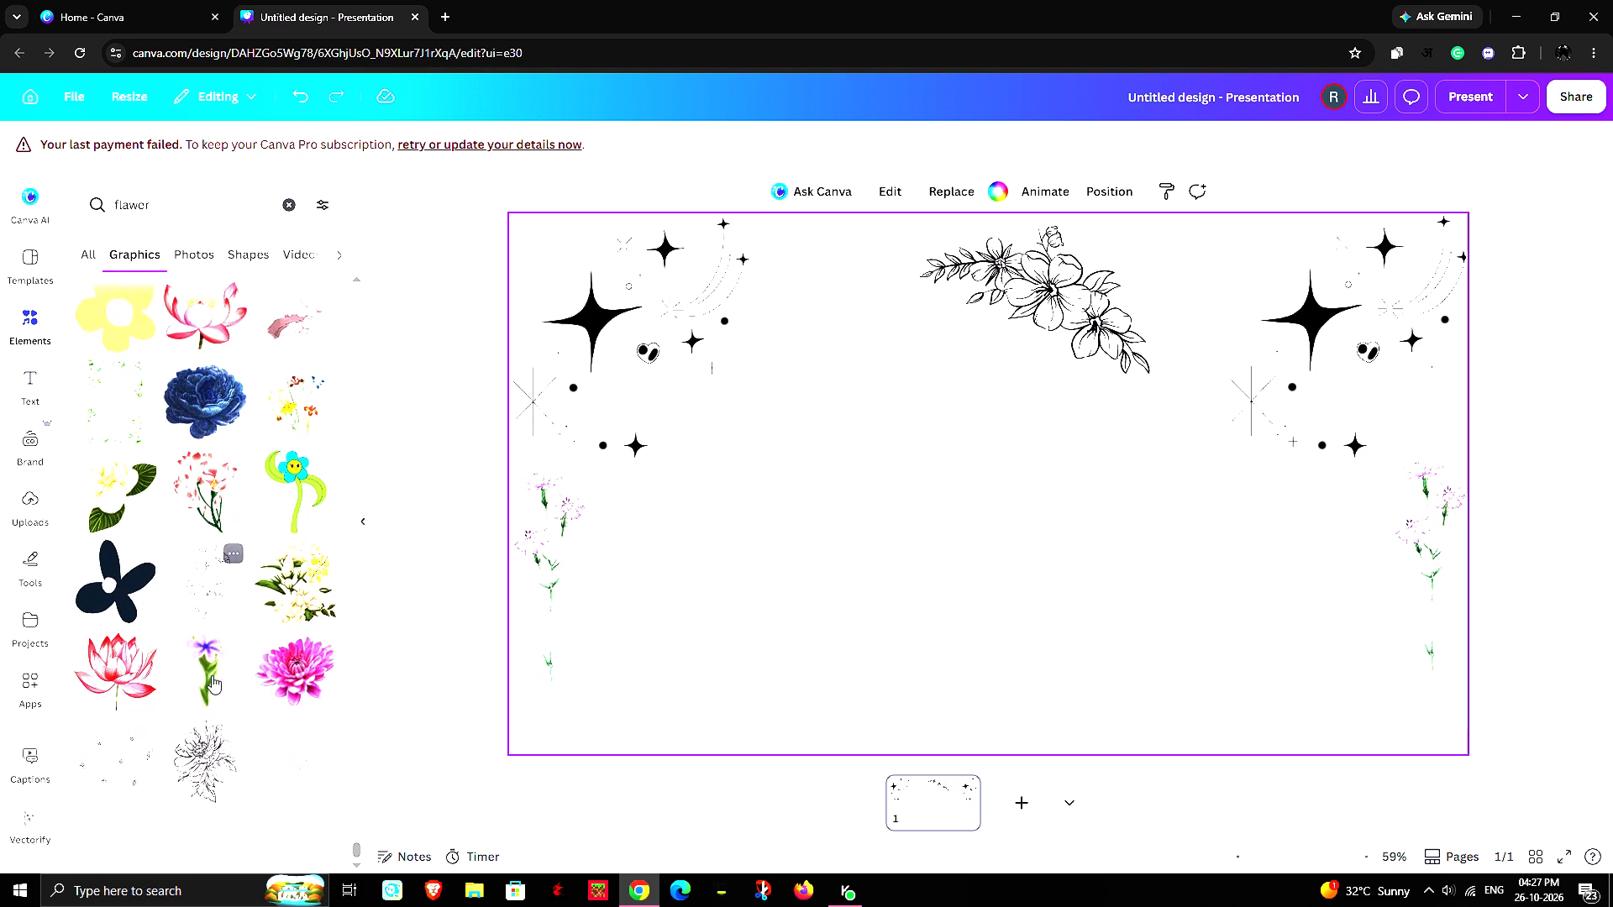
scroll(242, 610, "up", 15)
scroll(234, 575, "up", 9)
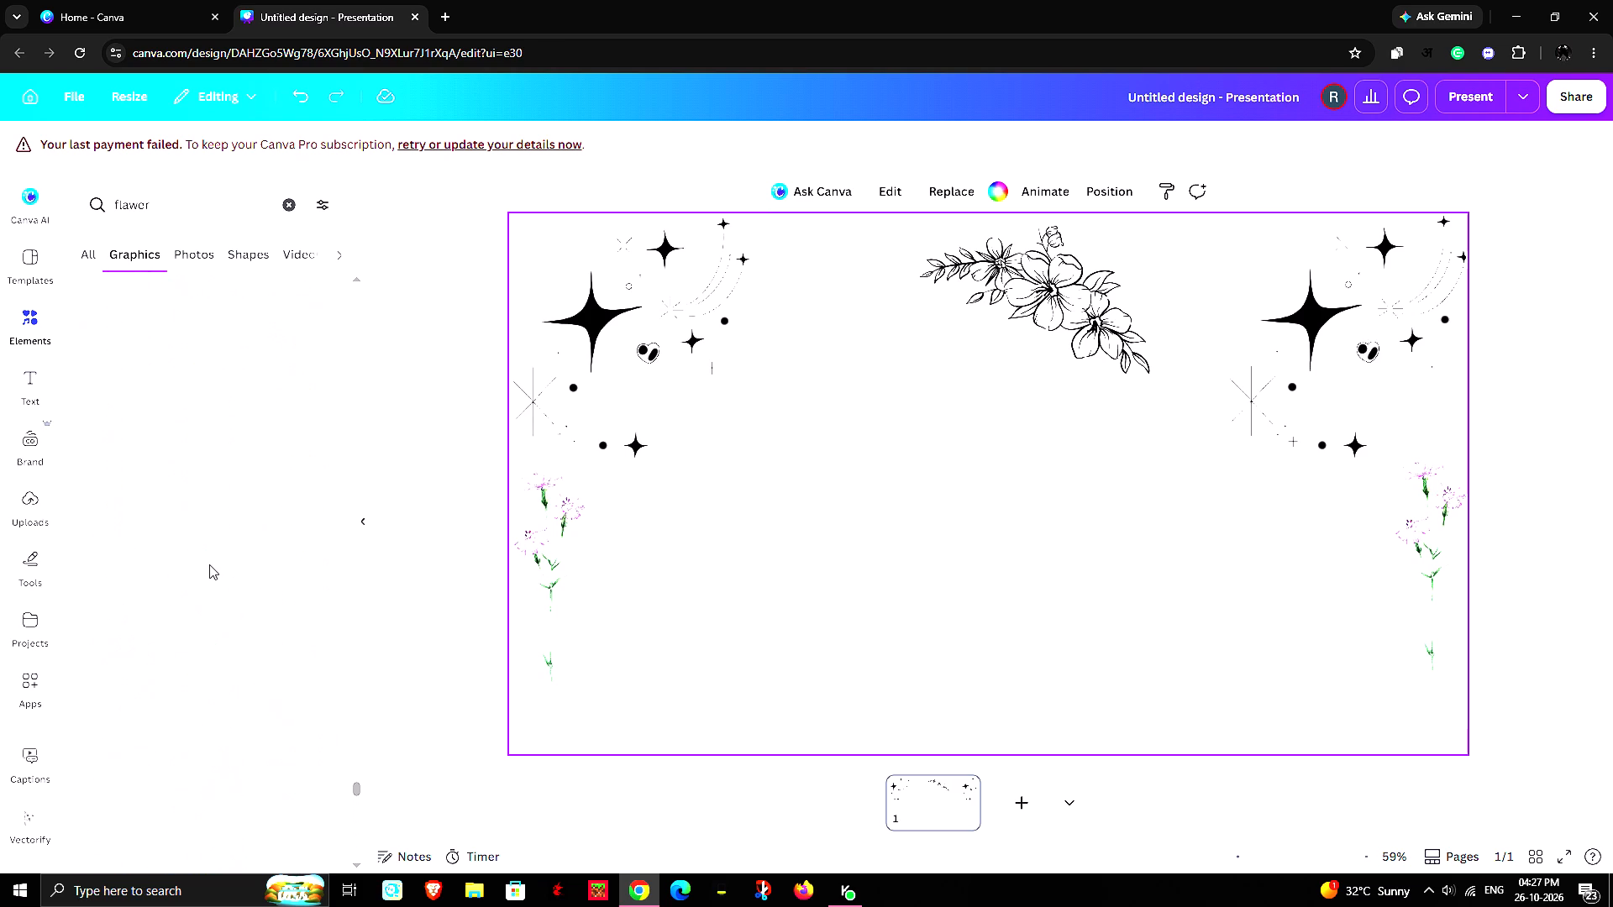
scroll(199, 561, "up", 5)
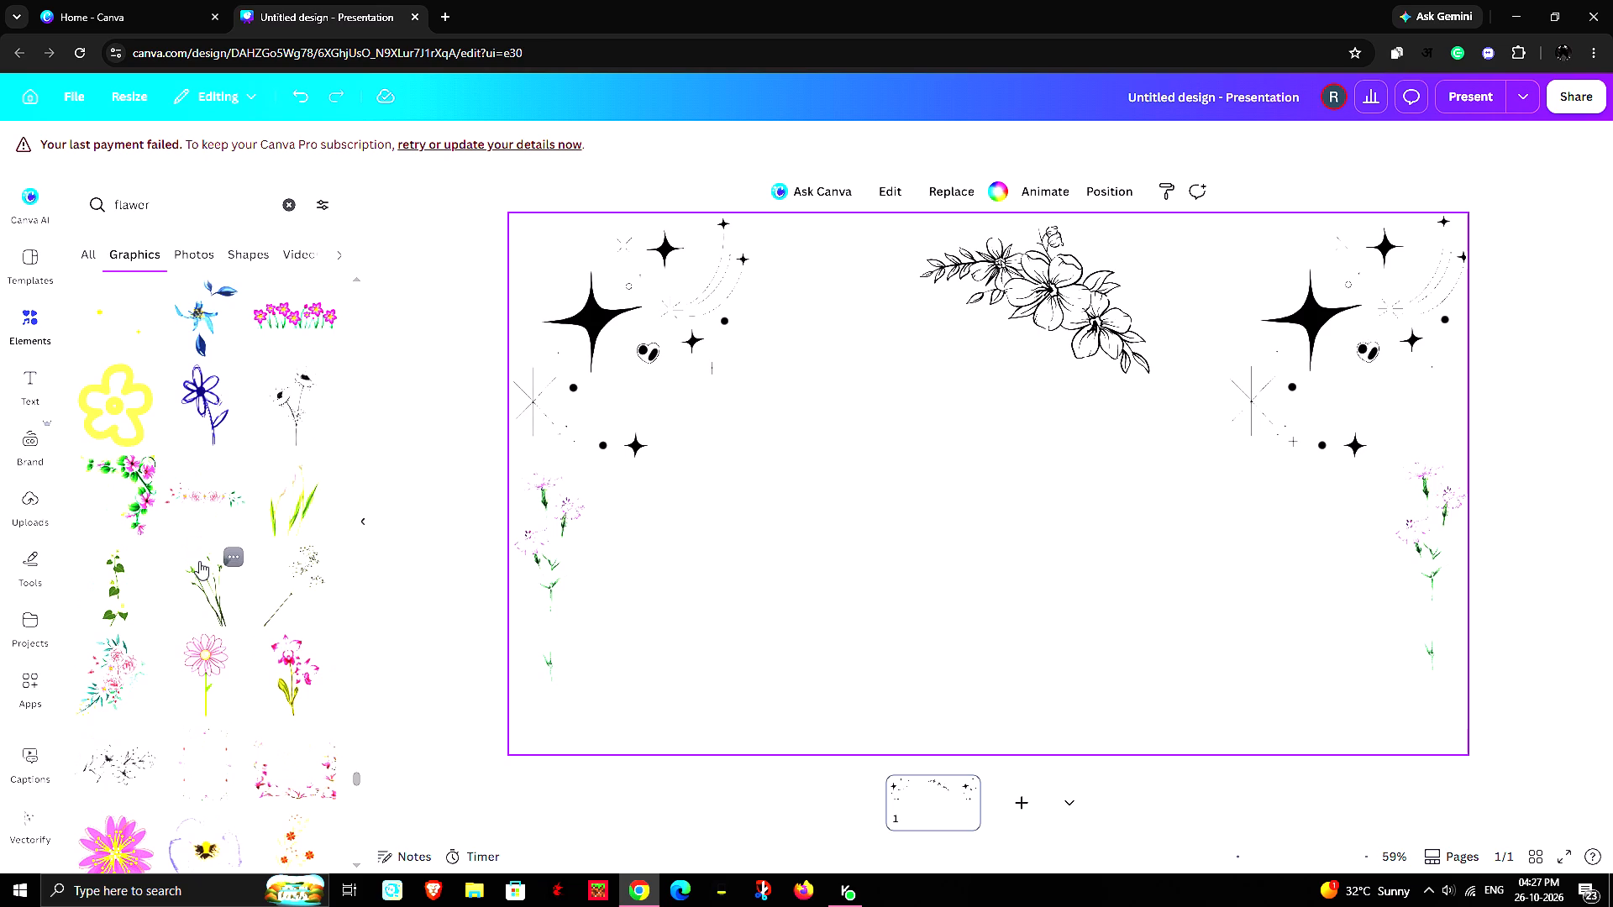
scroll(199, 561, "down", 3)
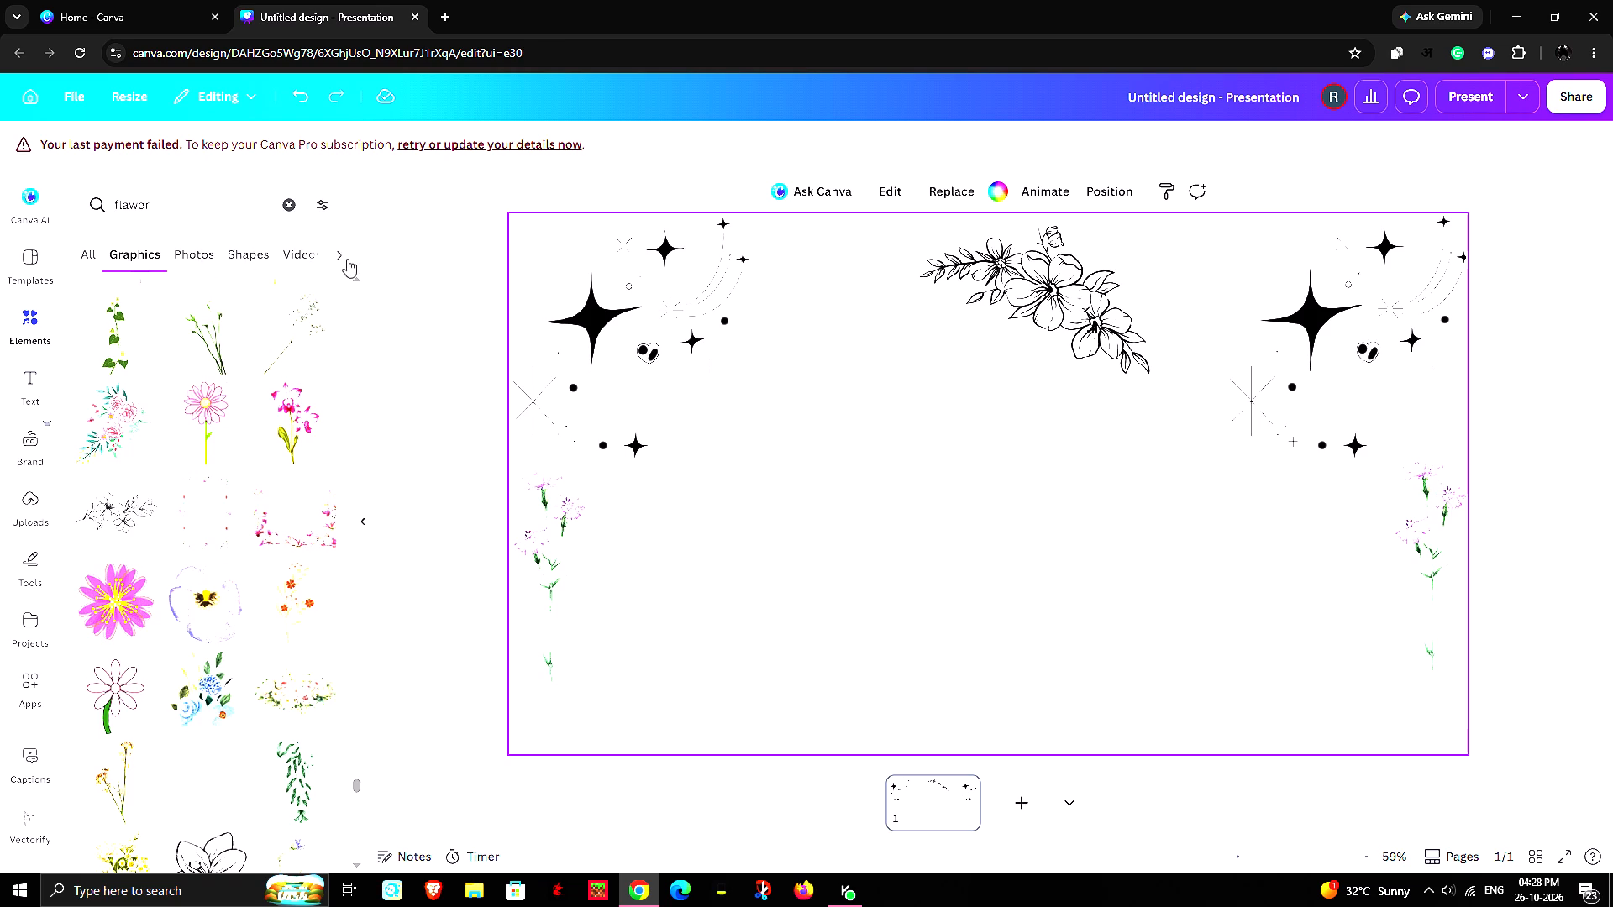
Look through all result categories for the flower search, returning to the full set of flower graphics.
left_click(81, 253)
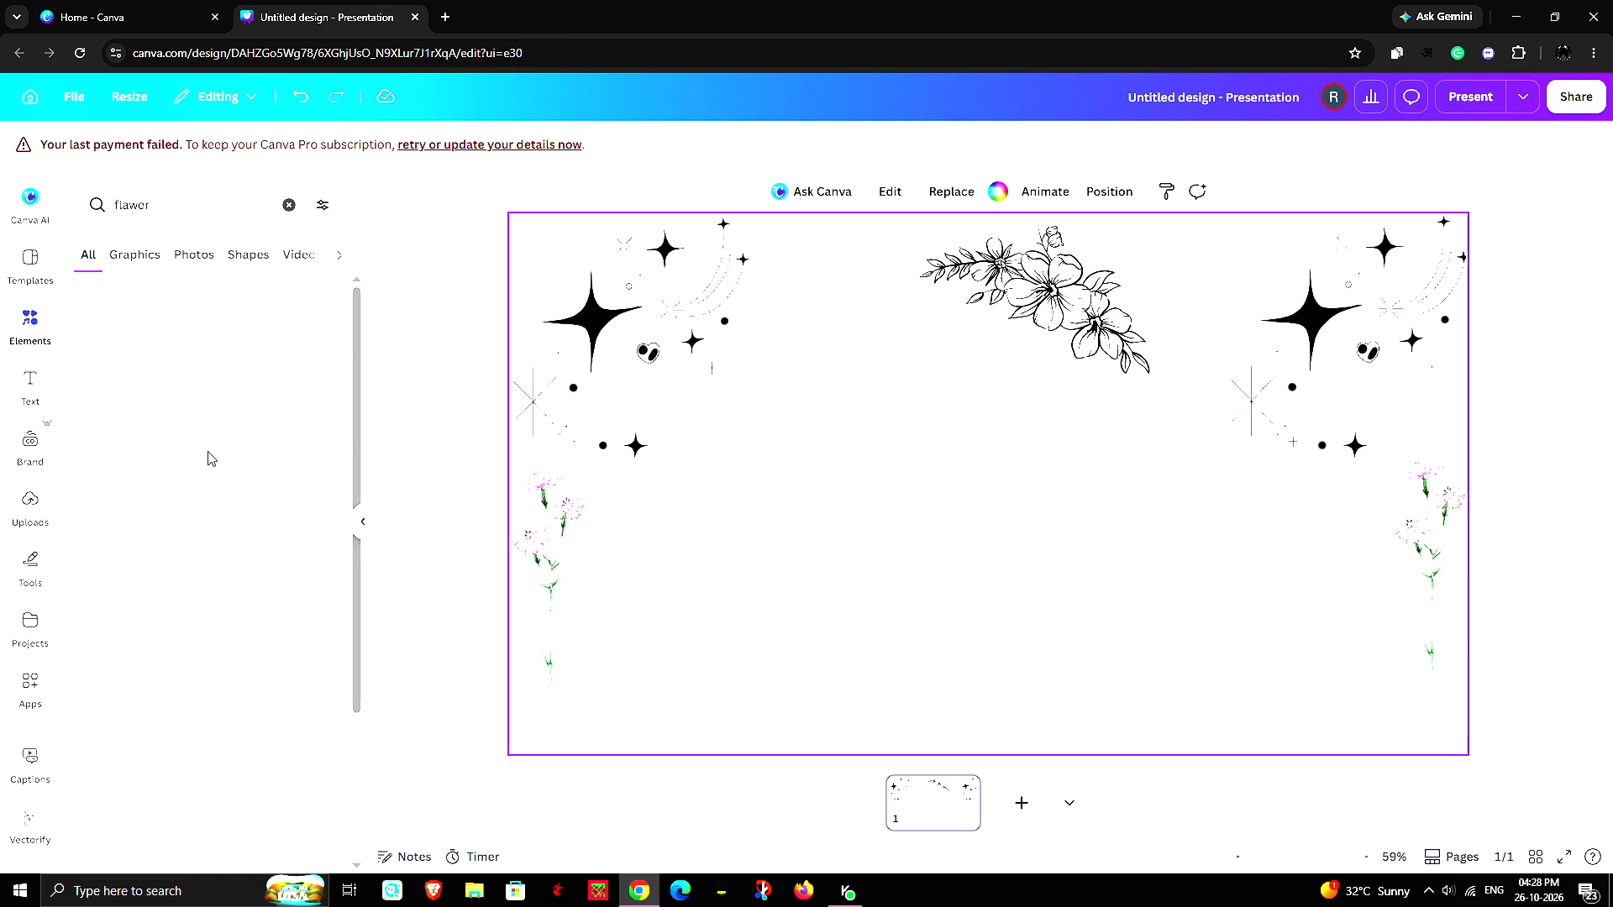
scroll(198, 469, "down", 7)
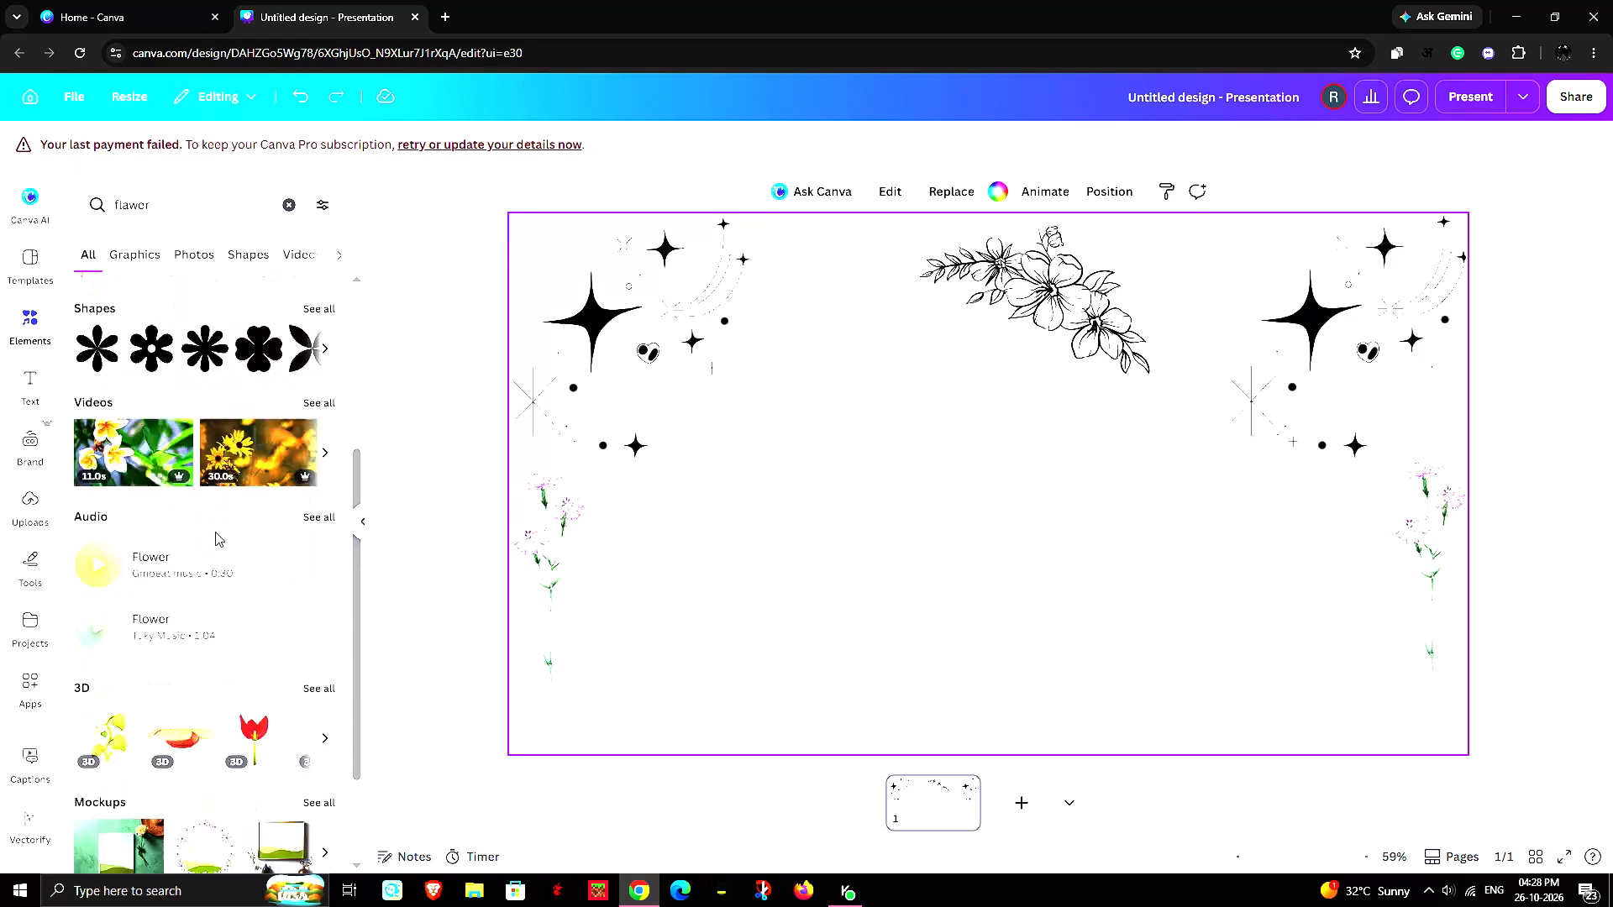
scroll(215, 532, "down", 6)
scroll(202, 527, "up", 7)
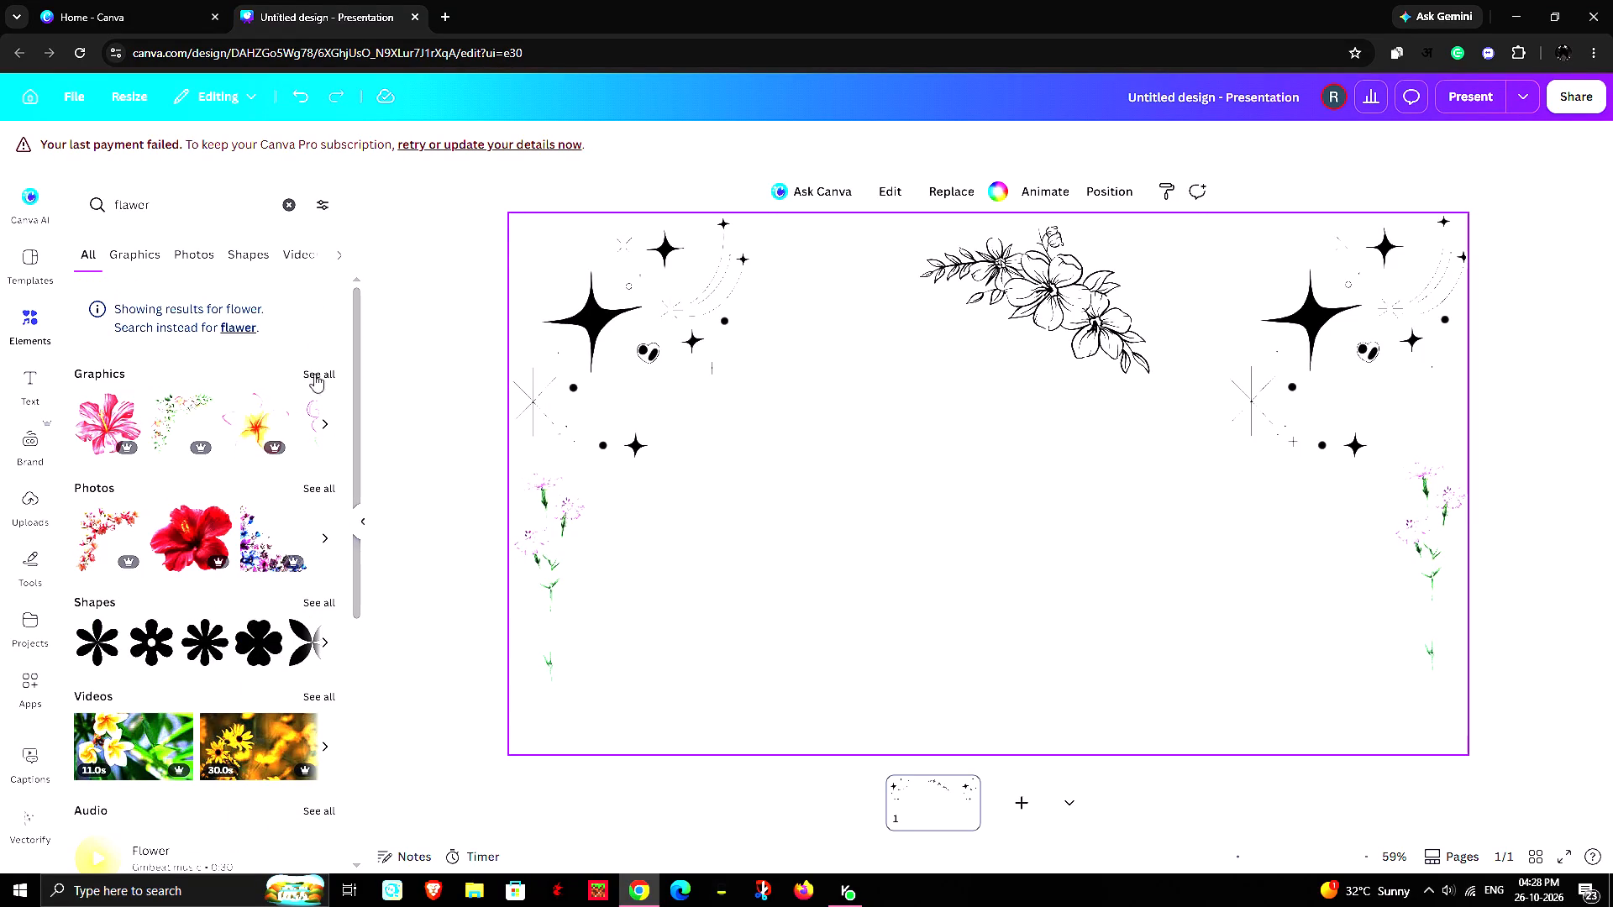
scroll(297, 428, "down", 5)
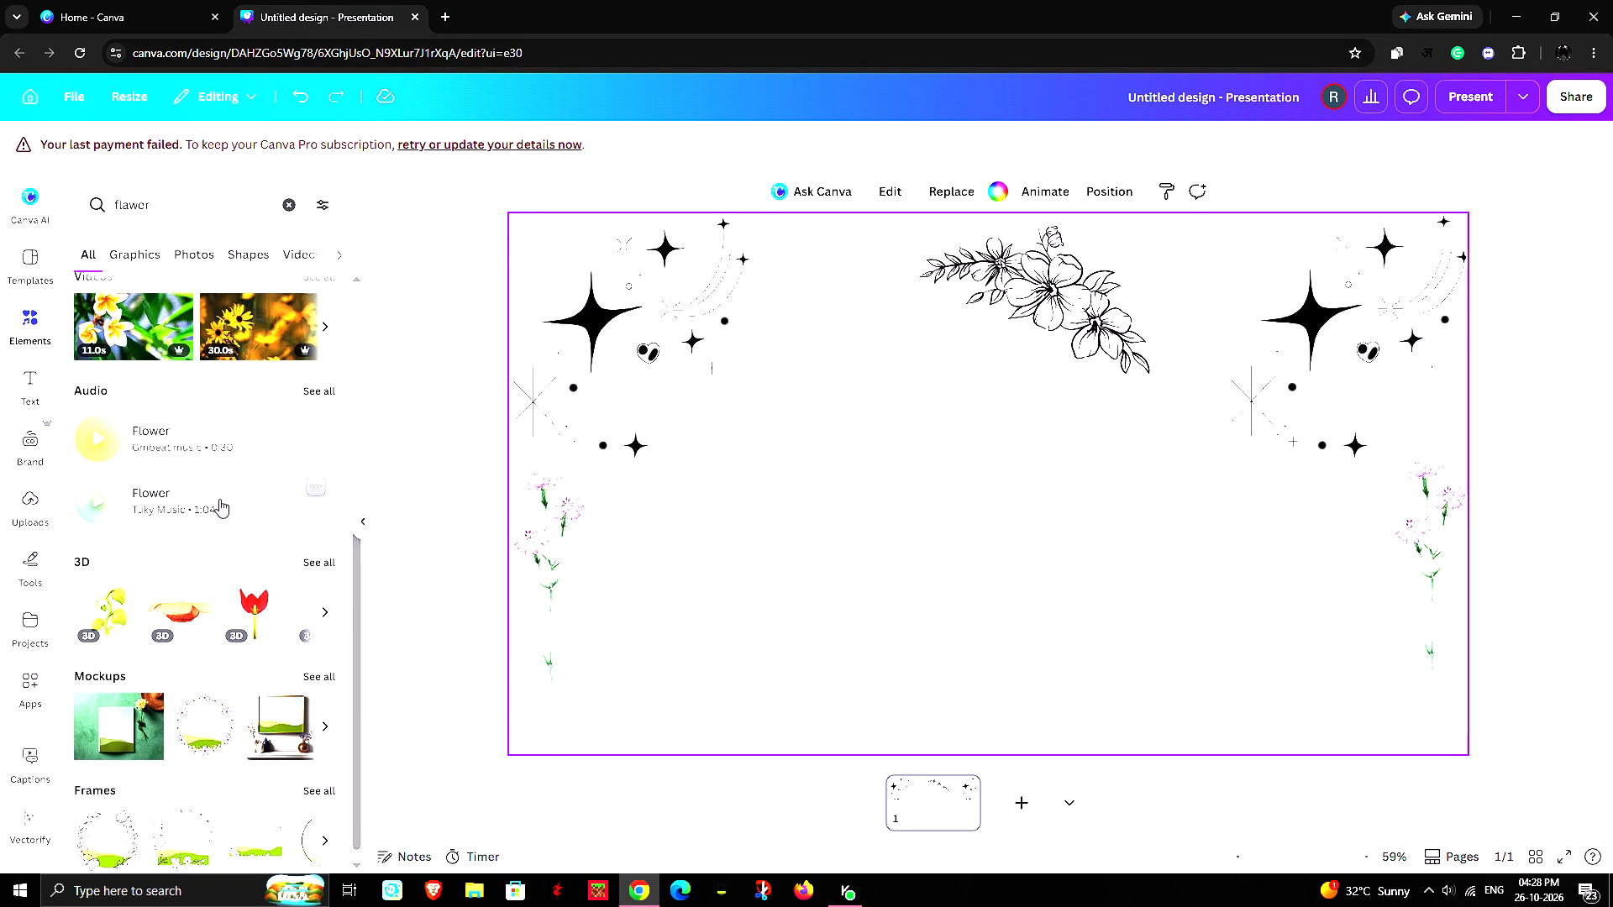
scroll(219, 500, "down", 4)
scroll(219, 500, "up", 1)
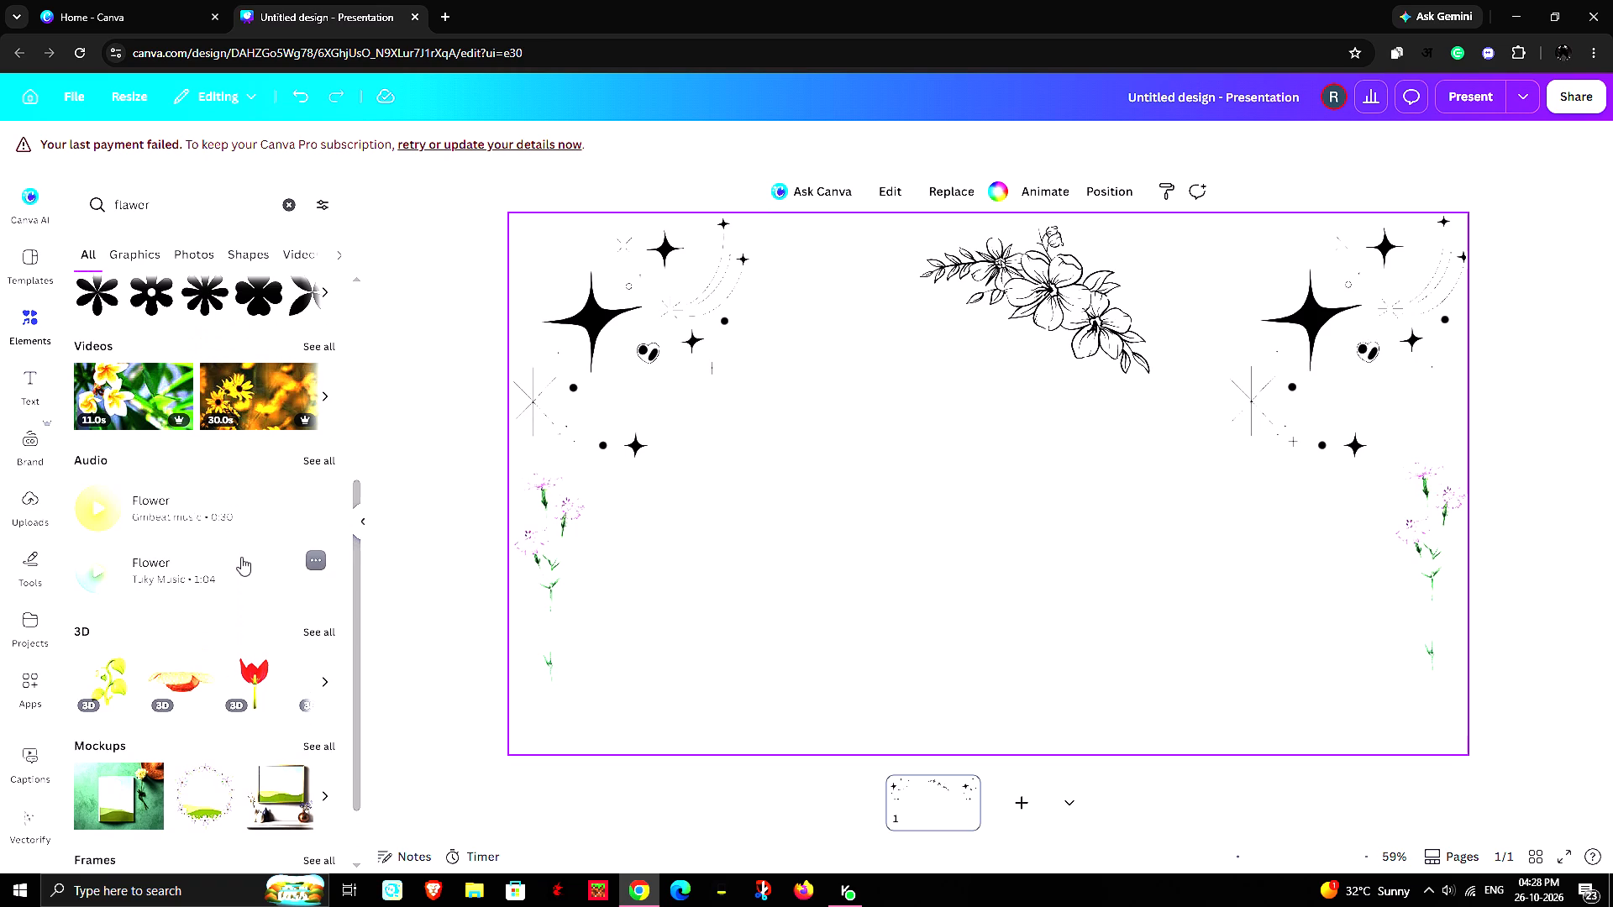
scroll(250, 545, "up", 7)
left_click(322, 373)
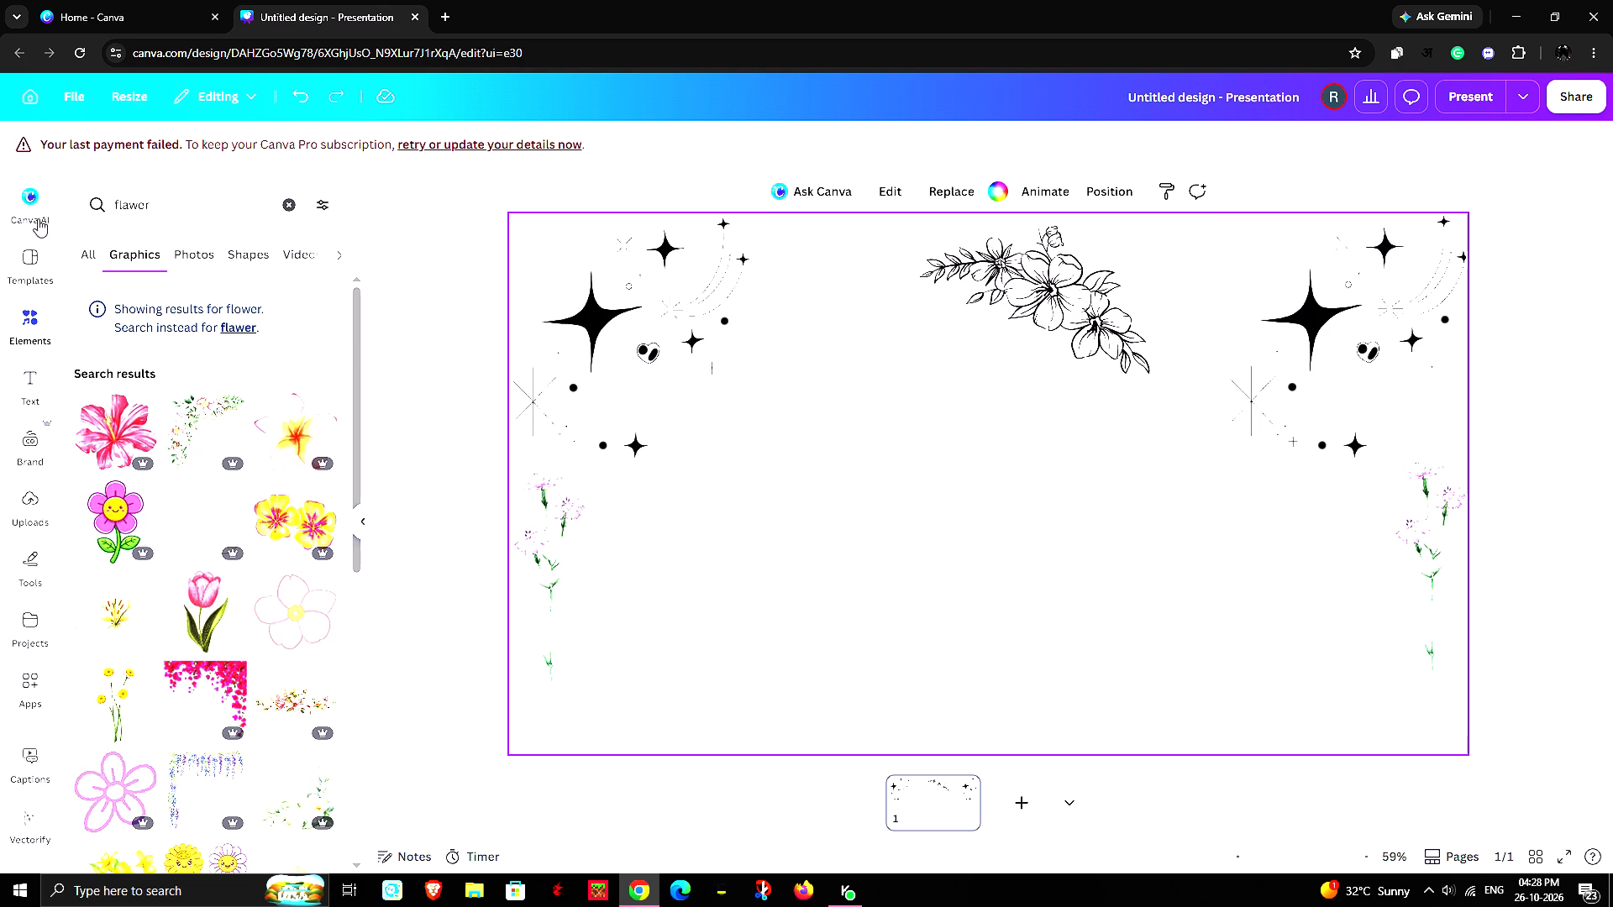
Clear the flower search and look through the recently used and recommended elements for another decoration.
left_click(36, 326)
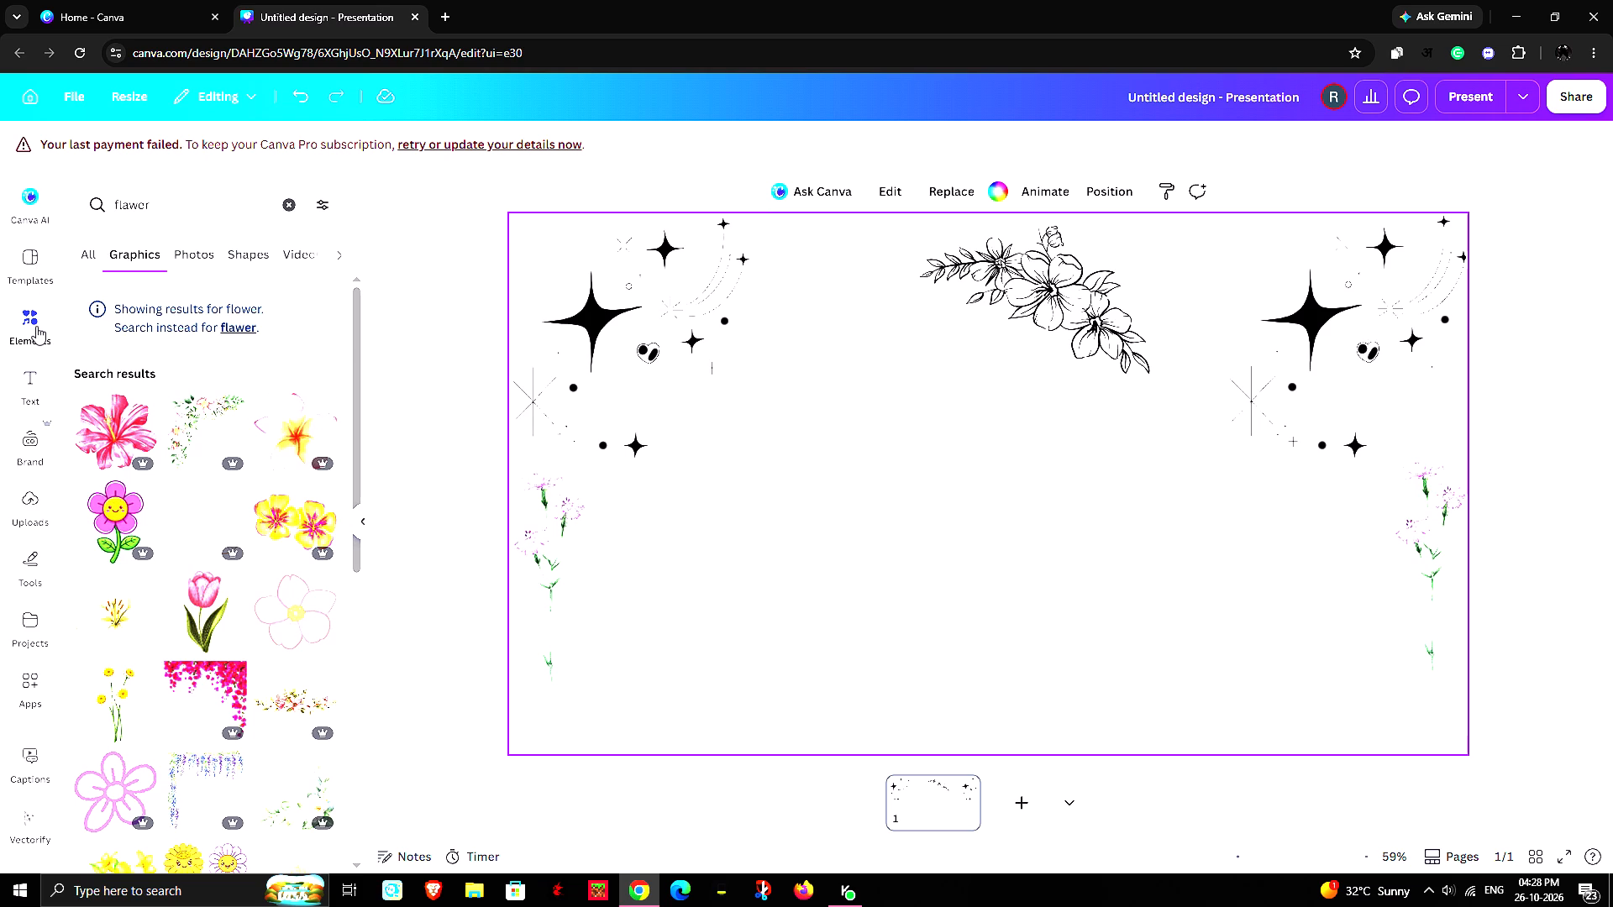
left_click(28, 318)
left_click(293, 204)
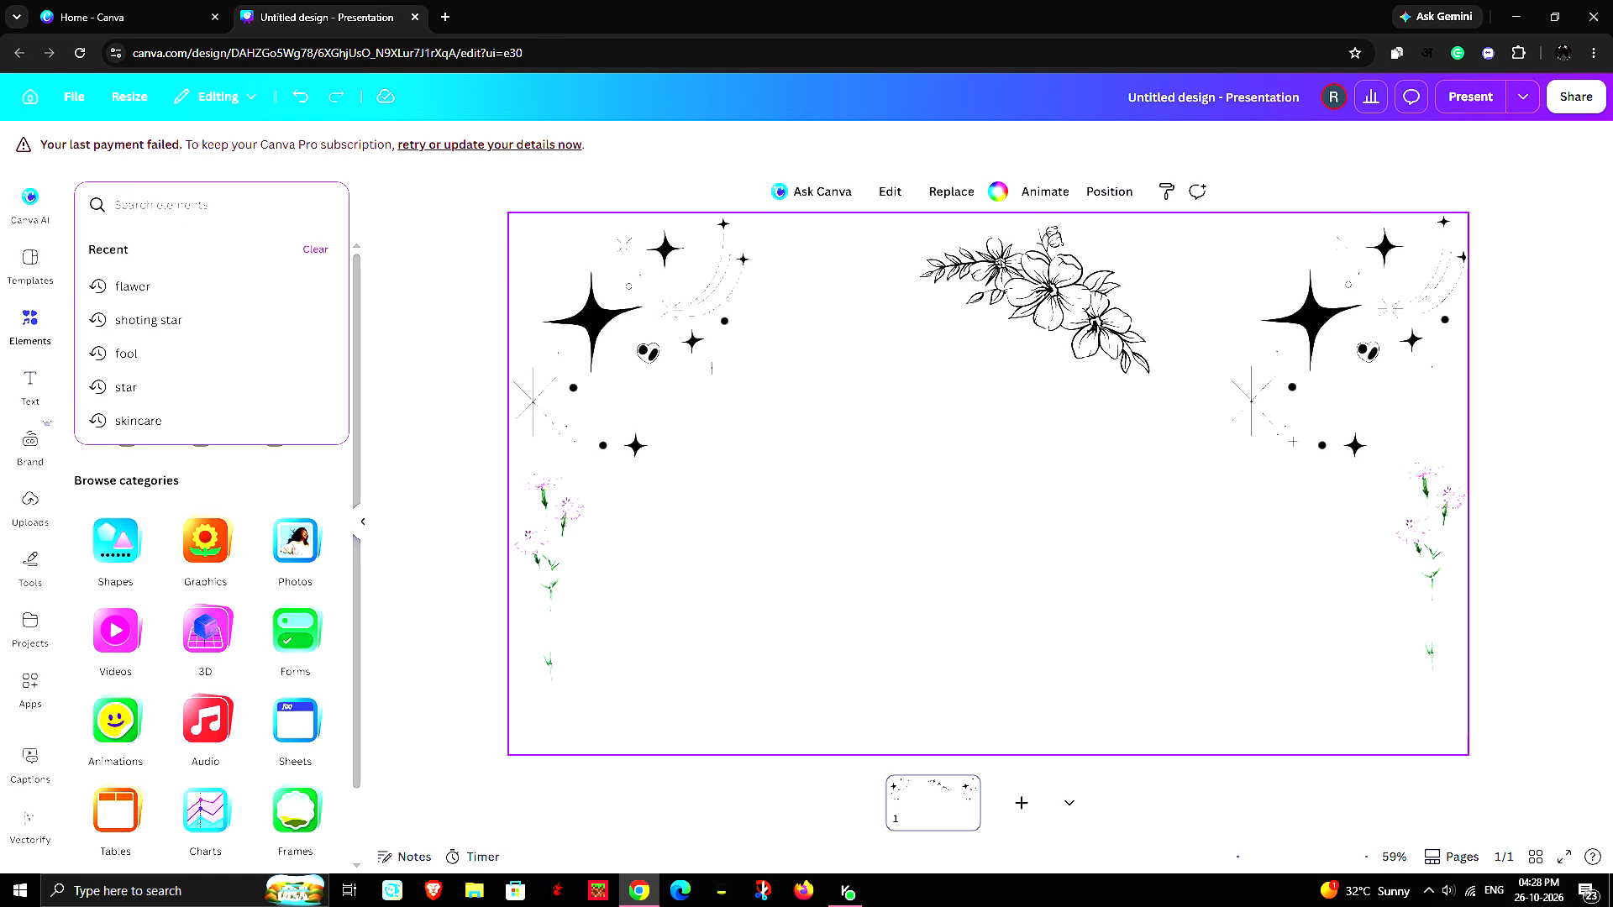
left_click(225, 479)
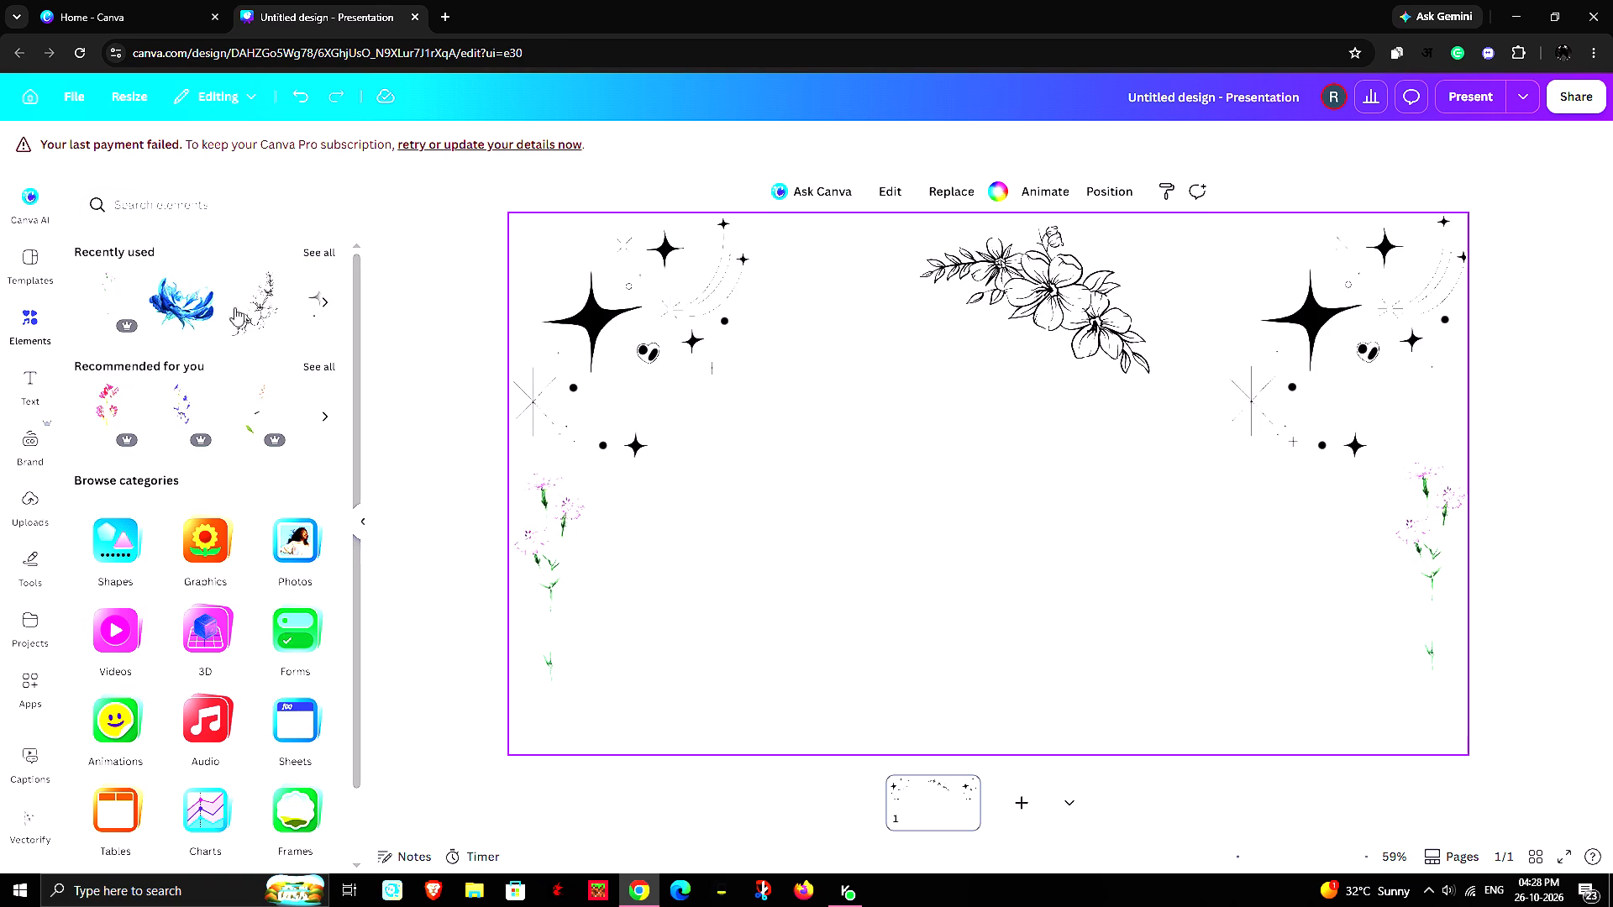
left_click(329, 416)
left_click(329, 416)
left_click(326, 300)
left_click(326, 300)
left_click(326, 300)
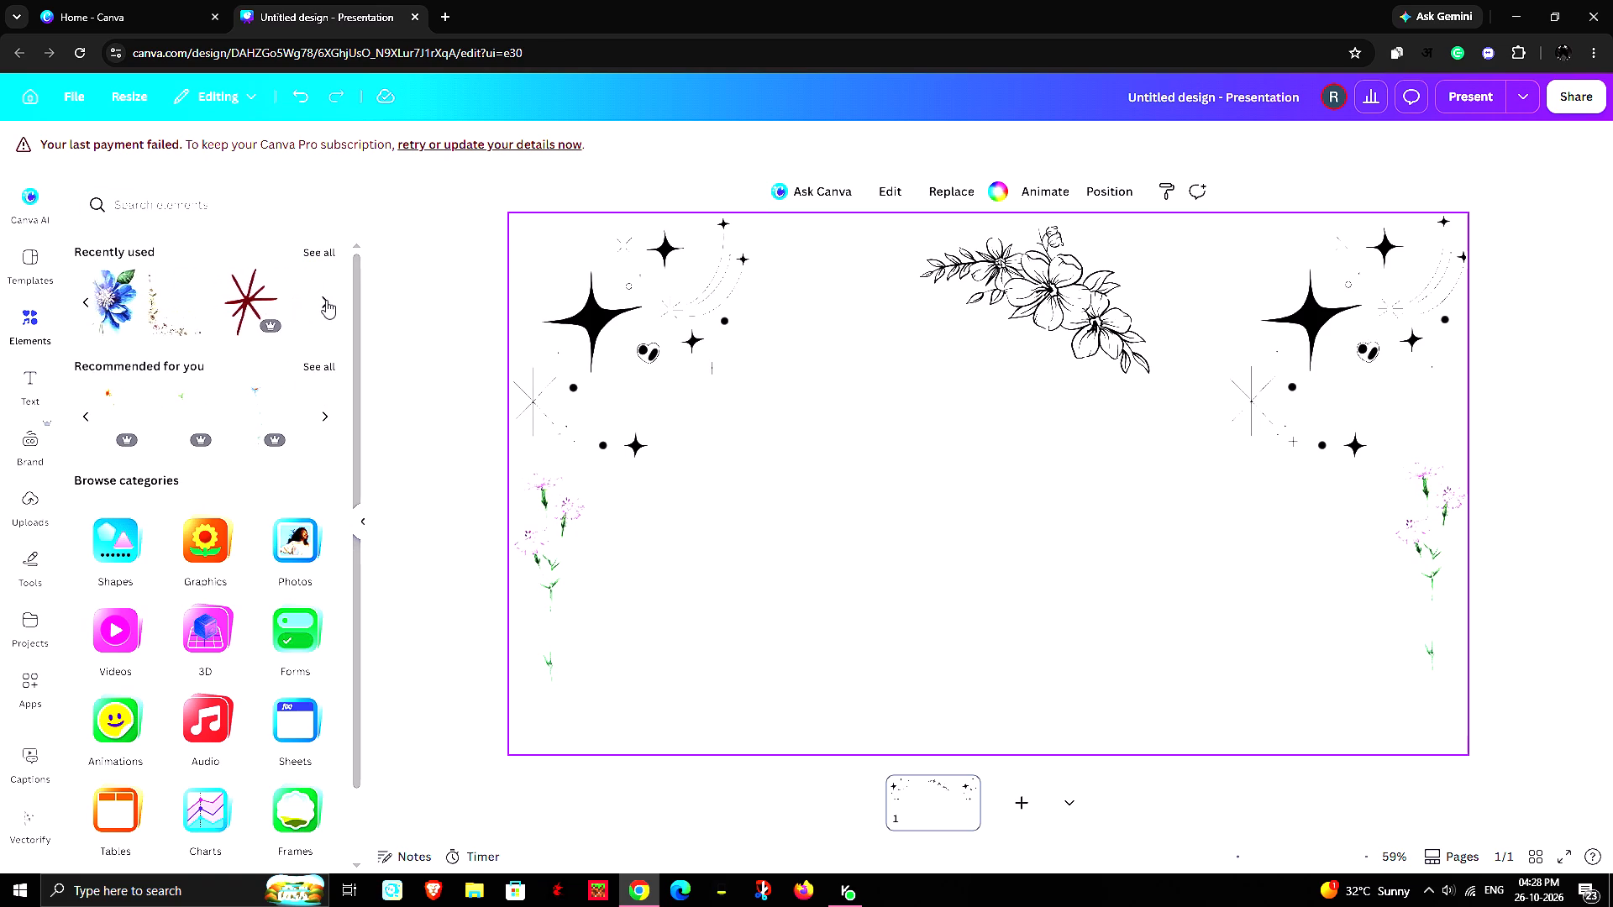
left_click(326, 300)
left_click(328, 413)
left_click(328, 413)
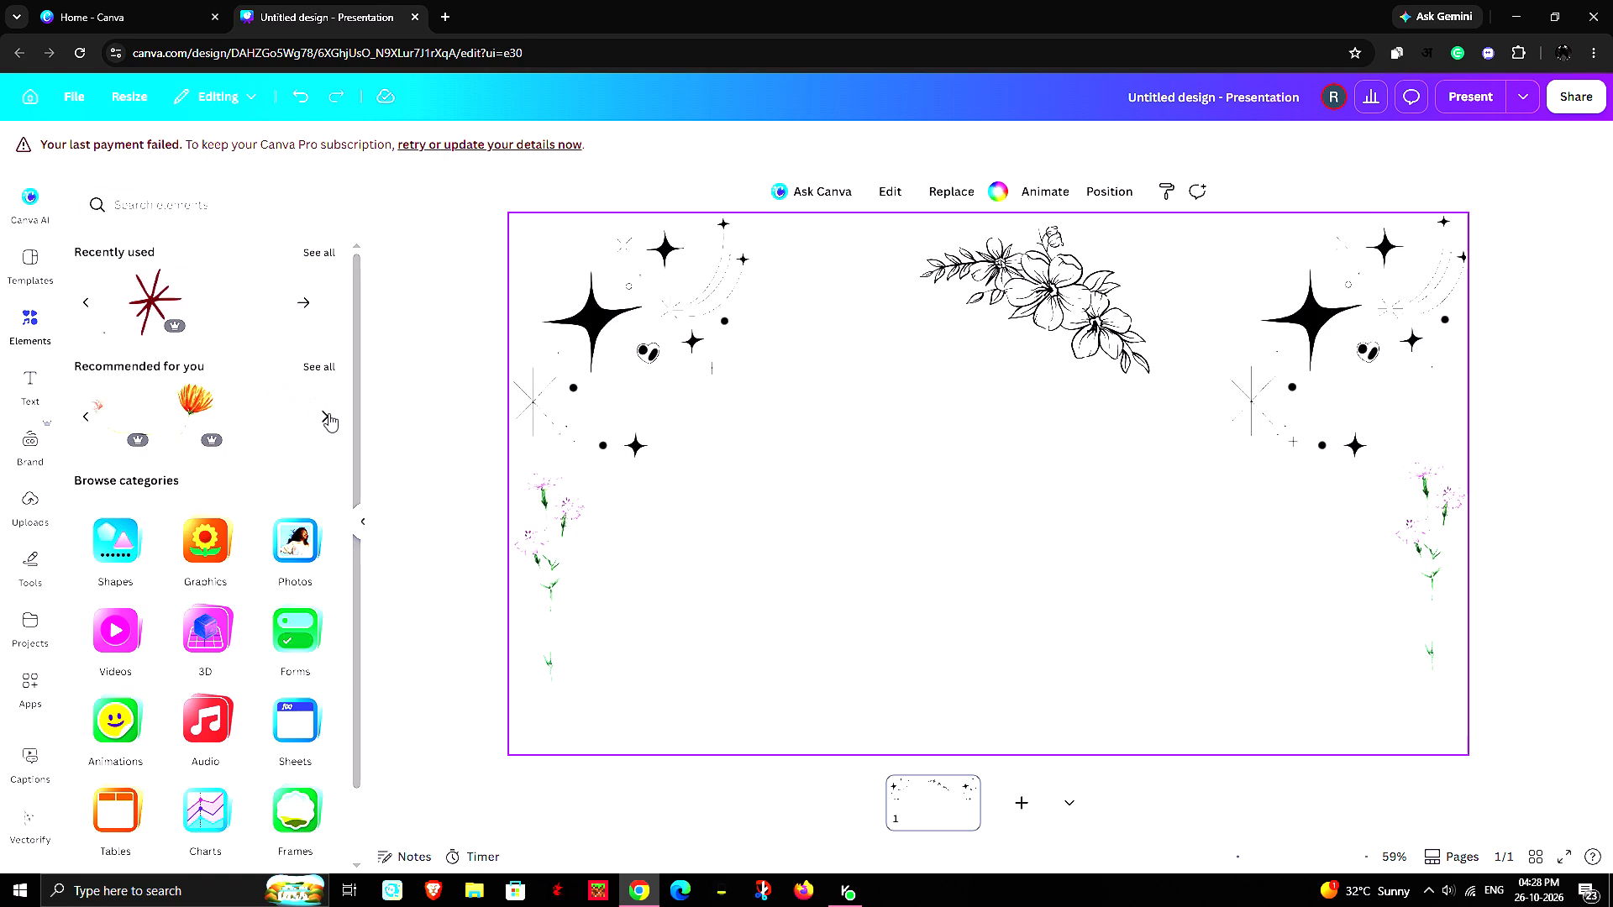
left_click(328, 413)
left_click(328, 413)
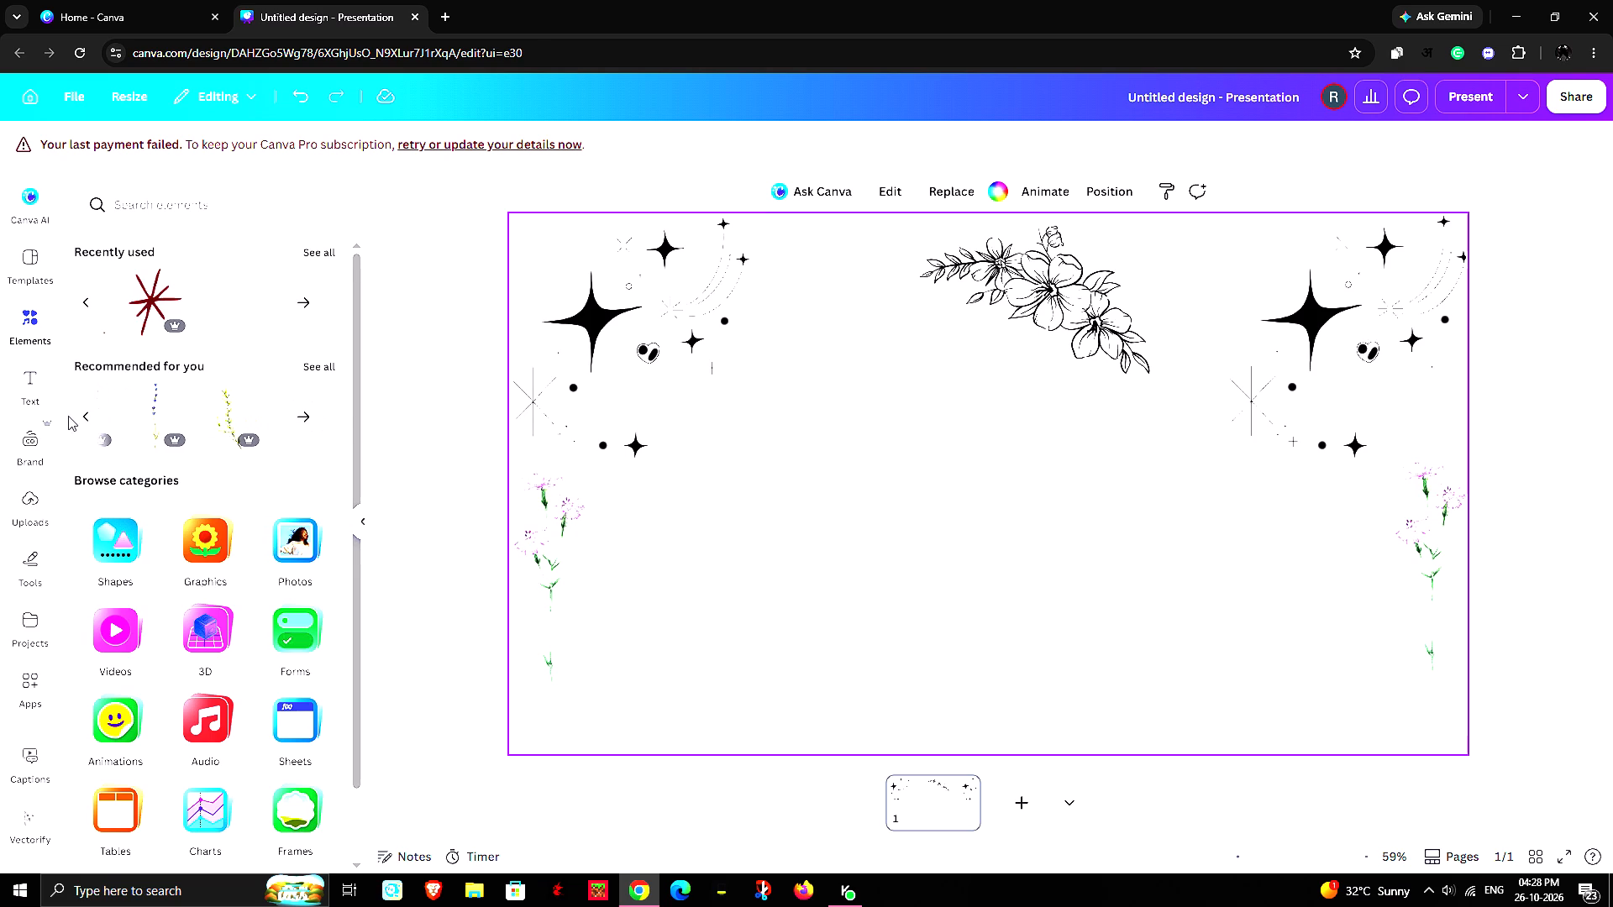
triple_click(87, 417)
triple_click(87, 417)
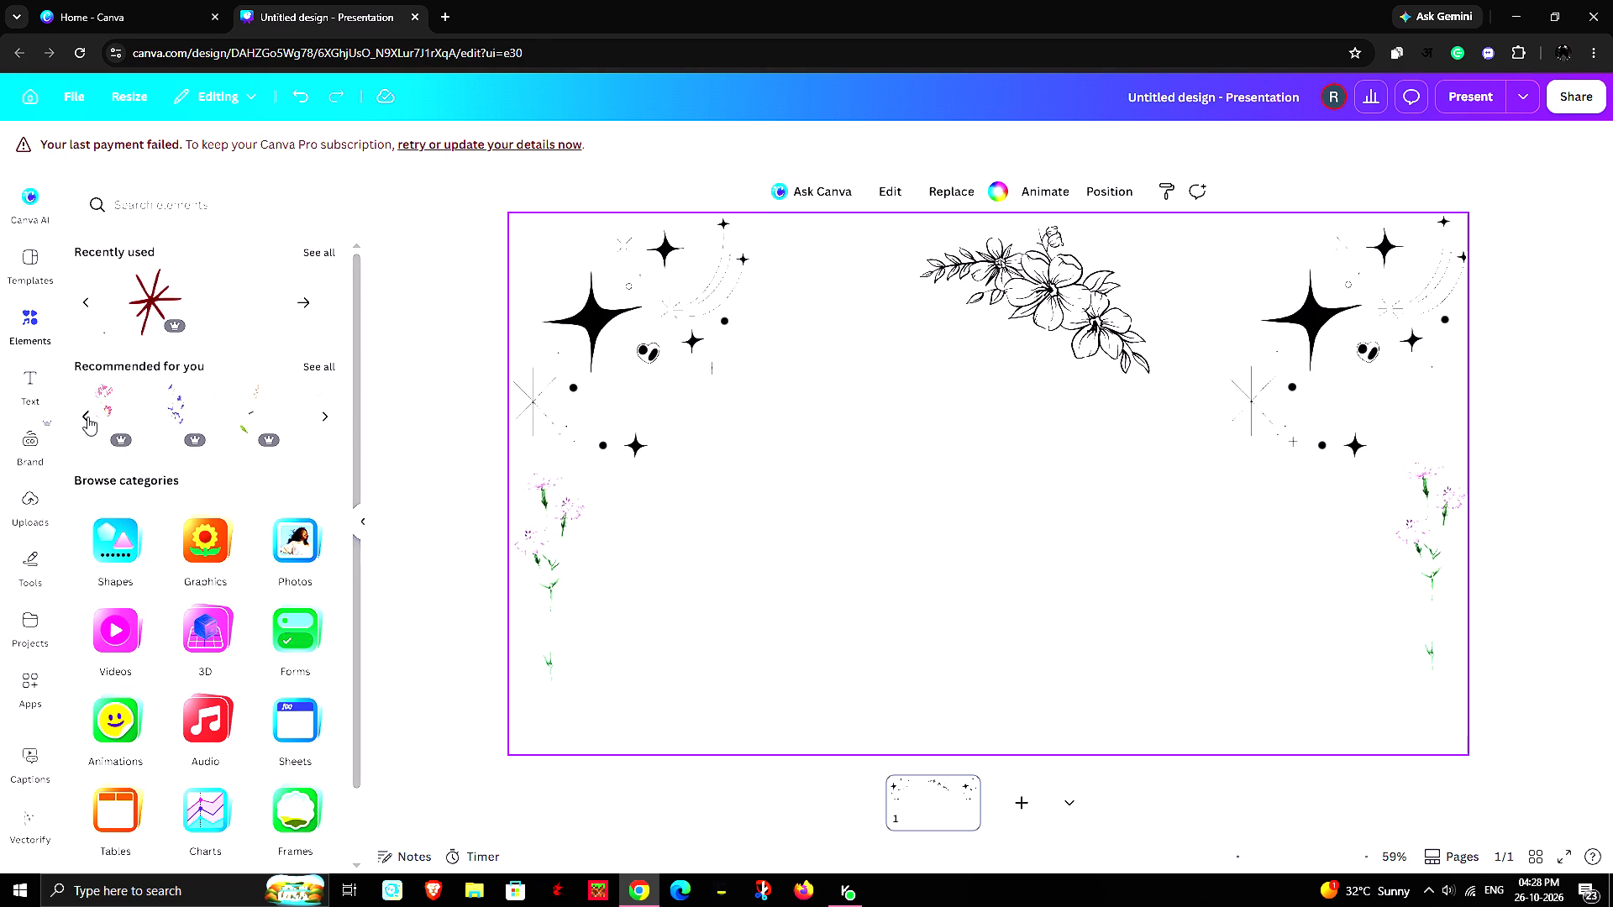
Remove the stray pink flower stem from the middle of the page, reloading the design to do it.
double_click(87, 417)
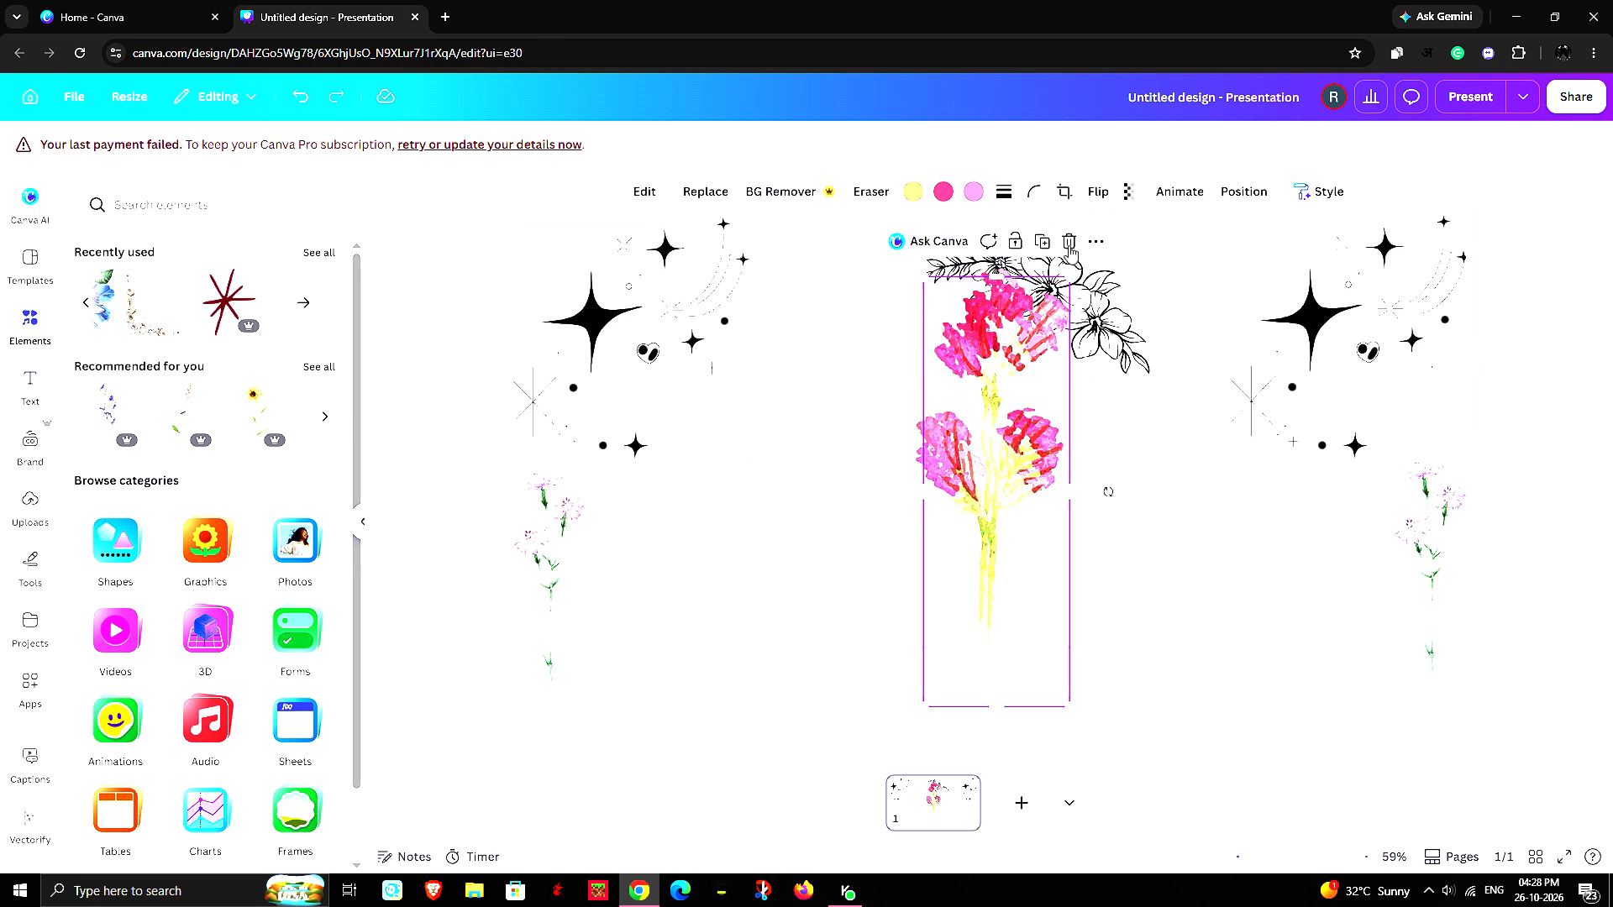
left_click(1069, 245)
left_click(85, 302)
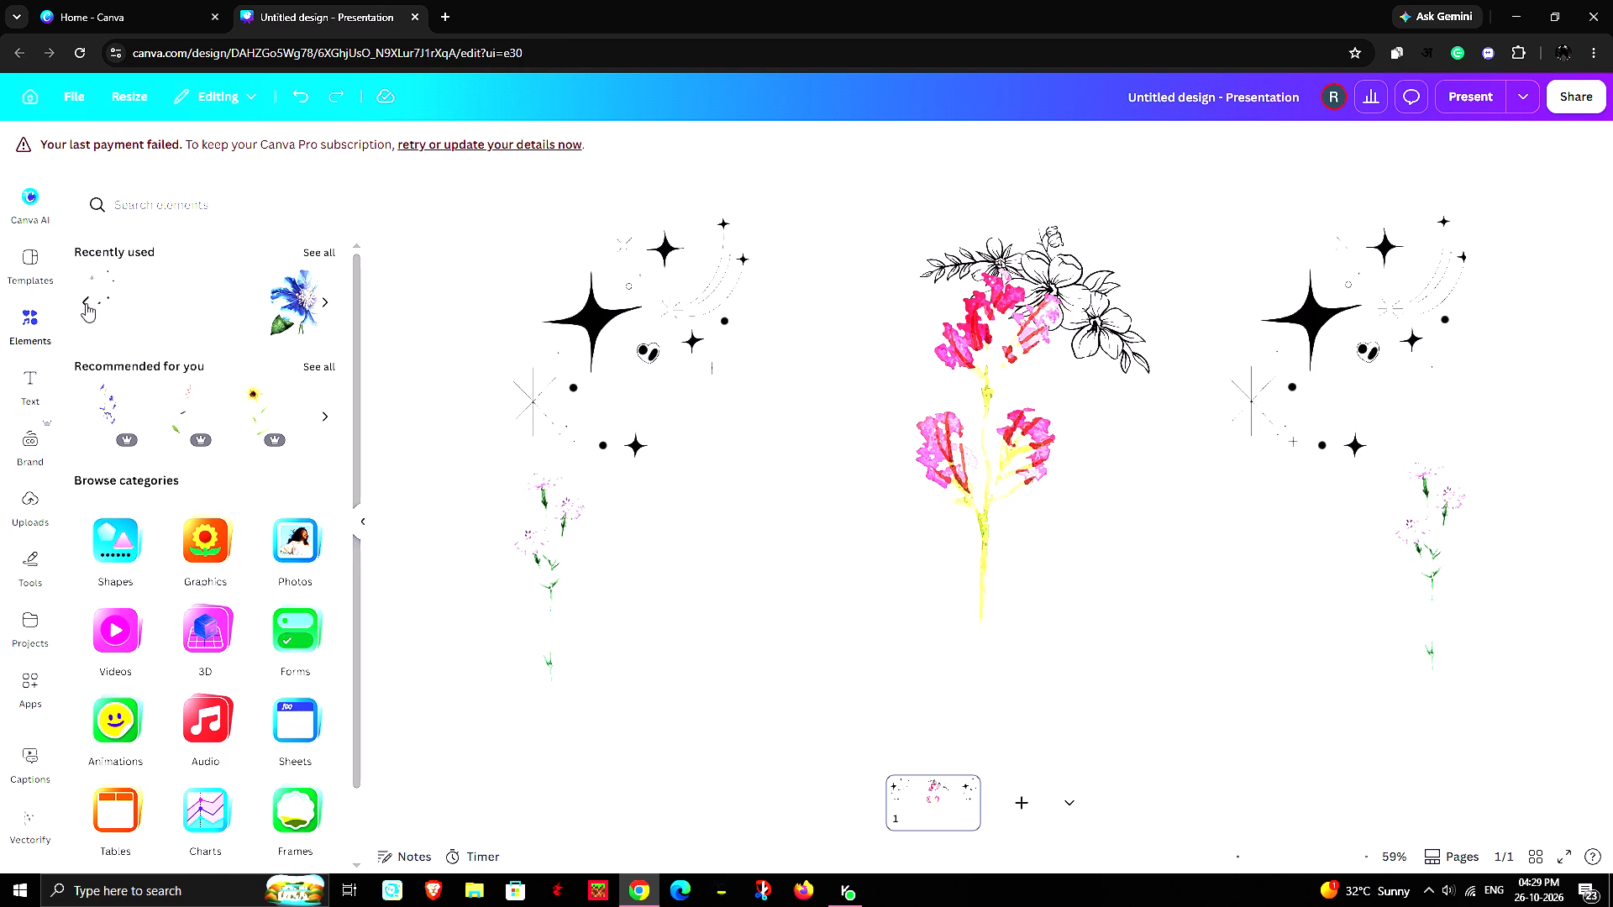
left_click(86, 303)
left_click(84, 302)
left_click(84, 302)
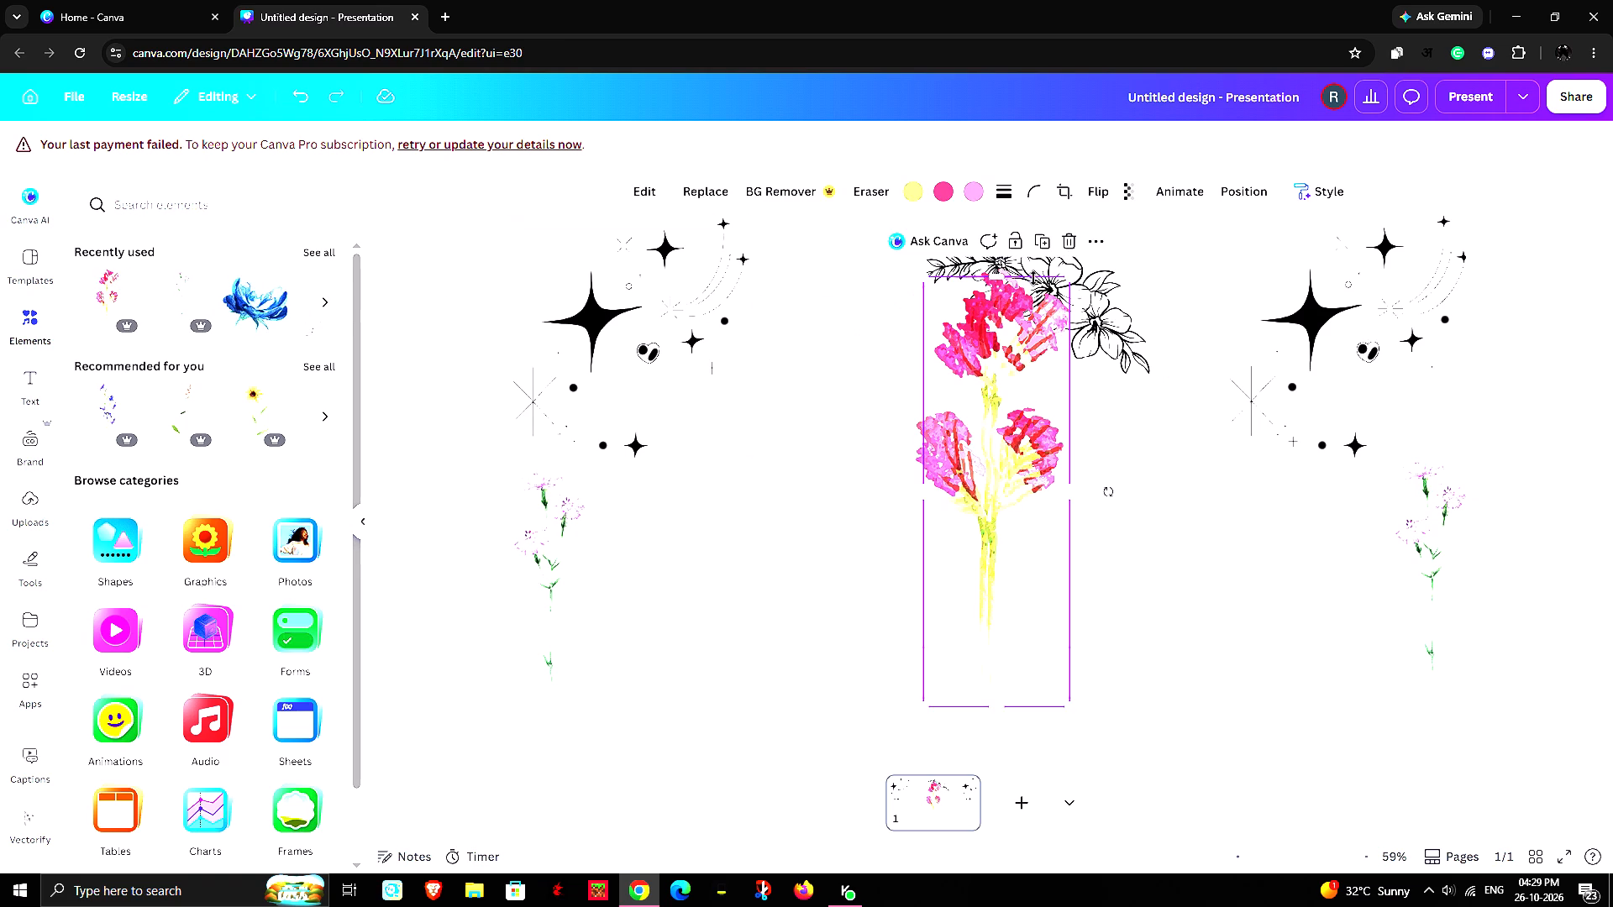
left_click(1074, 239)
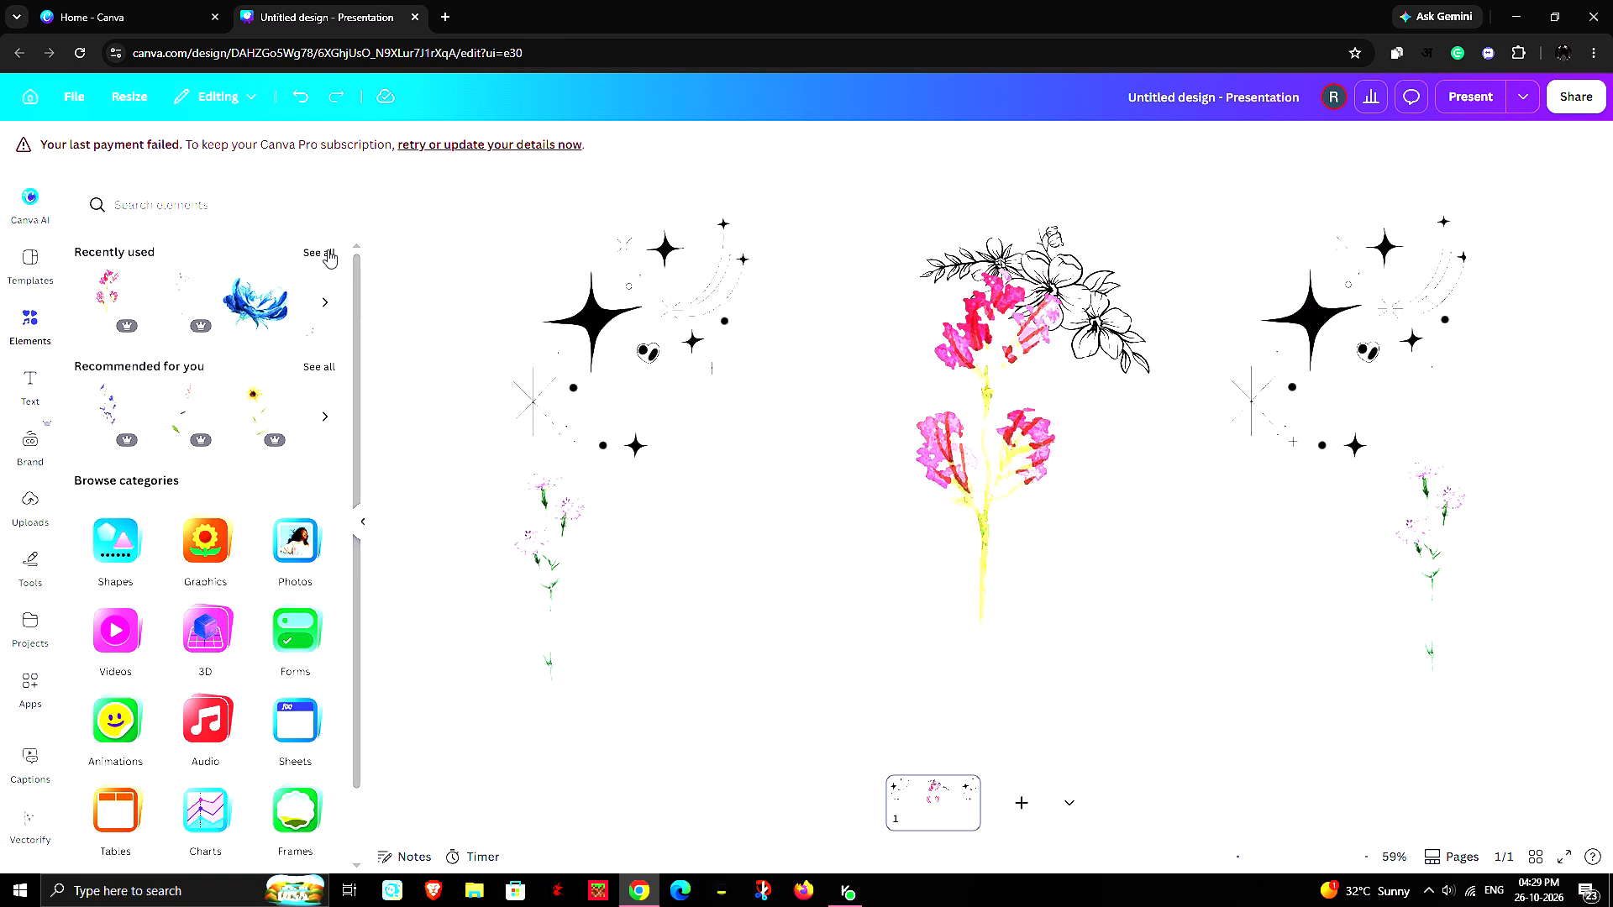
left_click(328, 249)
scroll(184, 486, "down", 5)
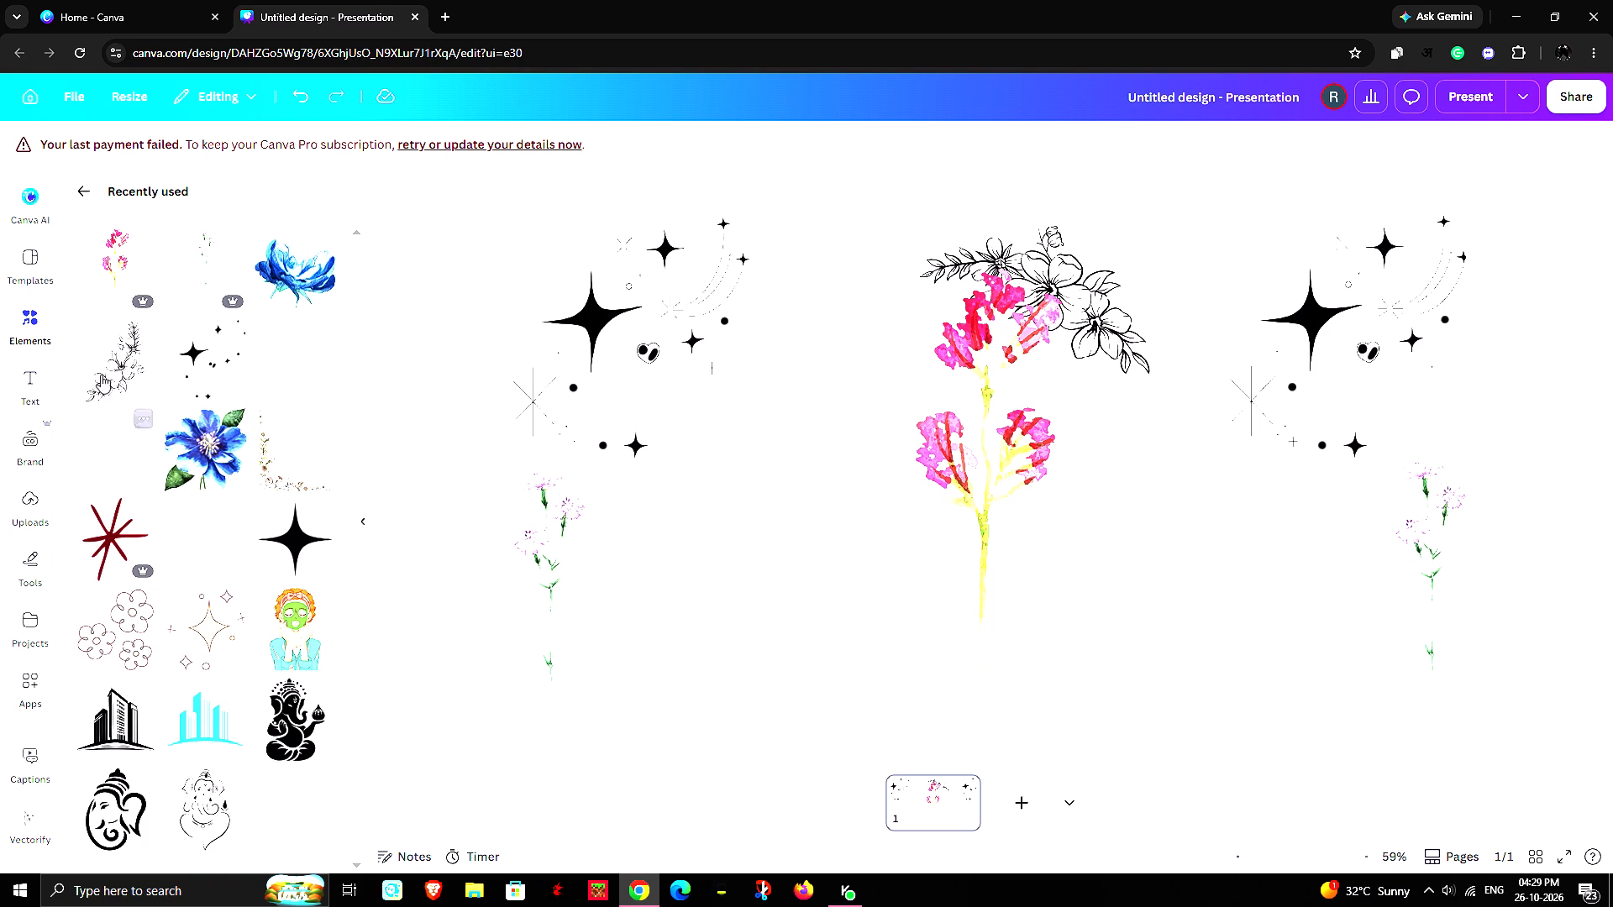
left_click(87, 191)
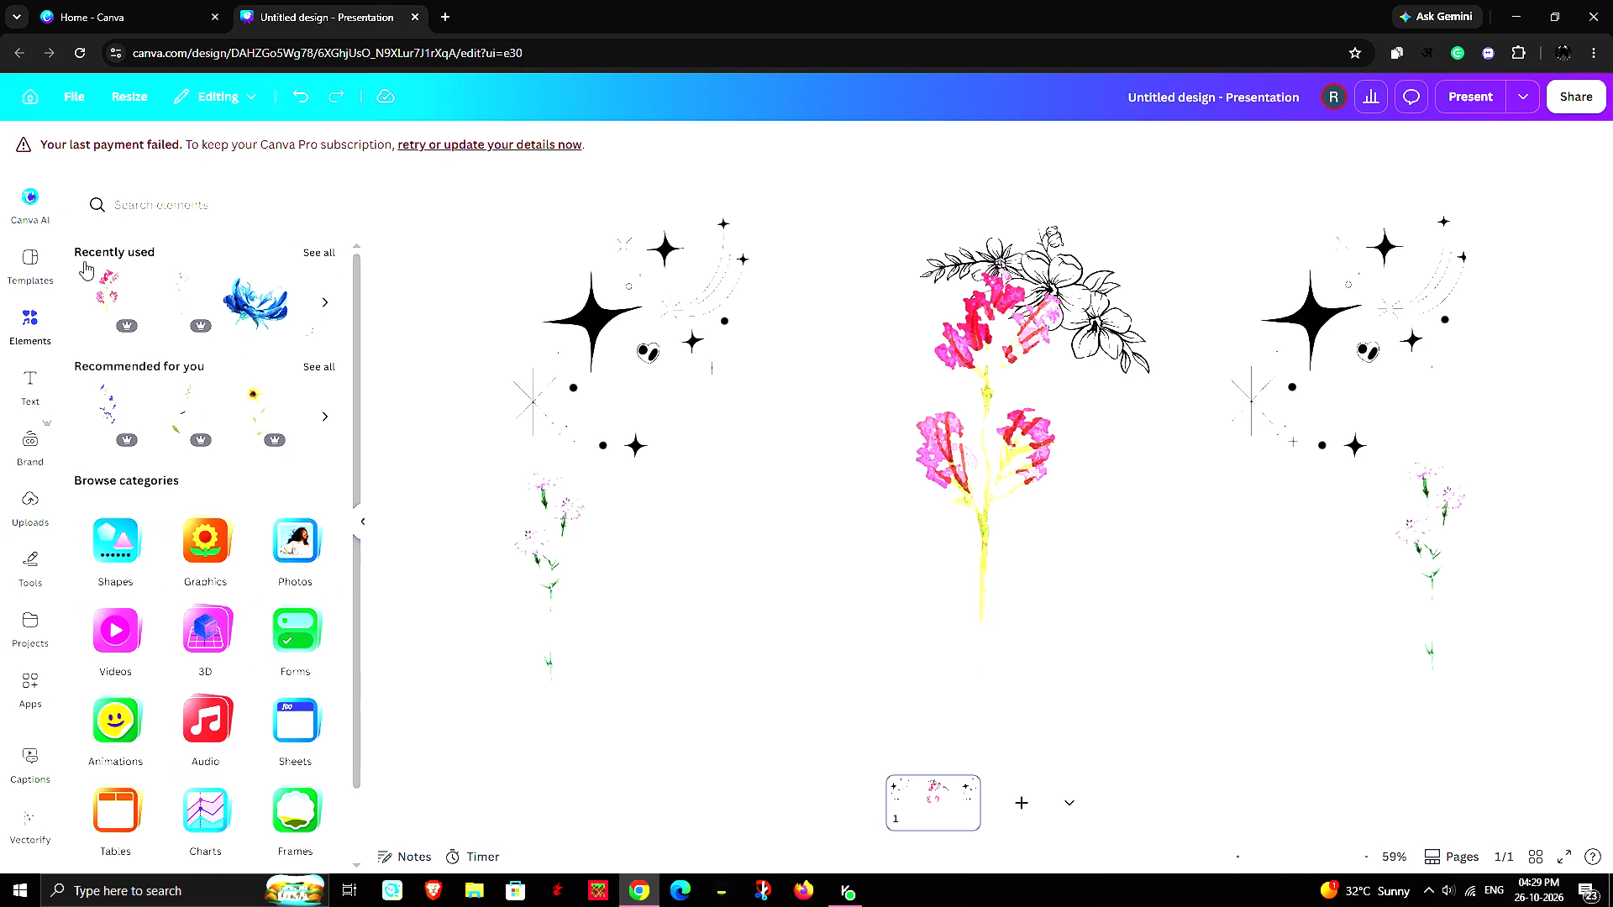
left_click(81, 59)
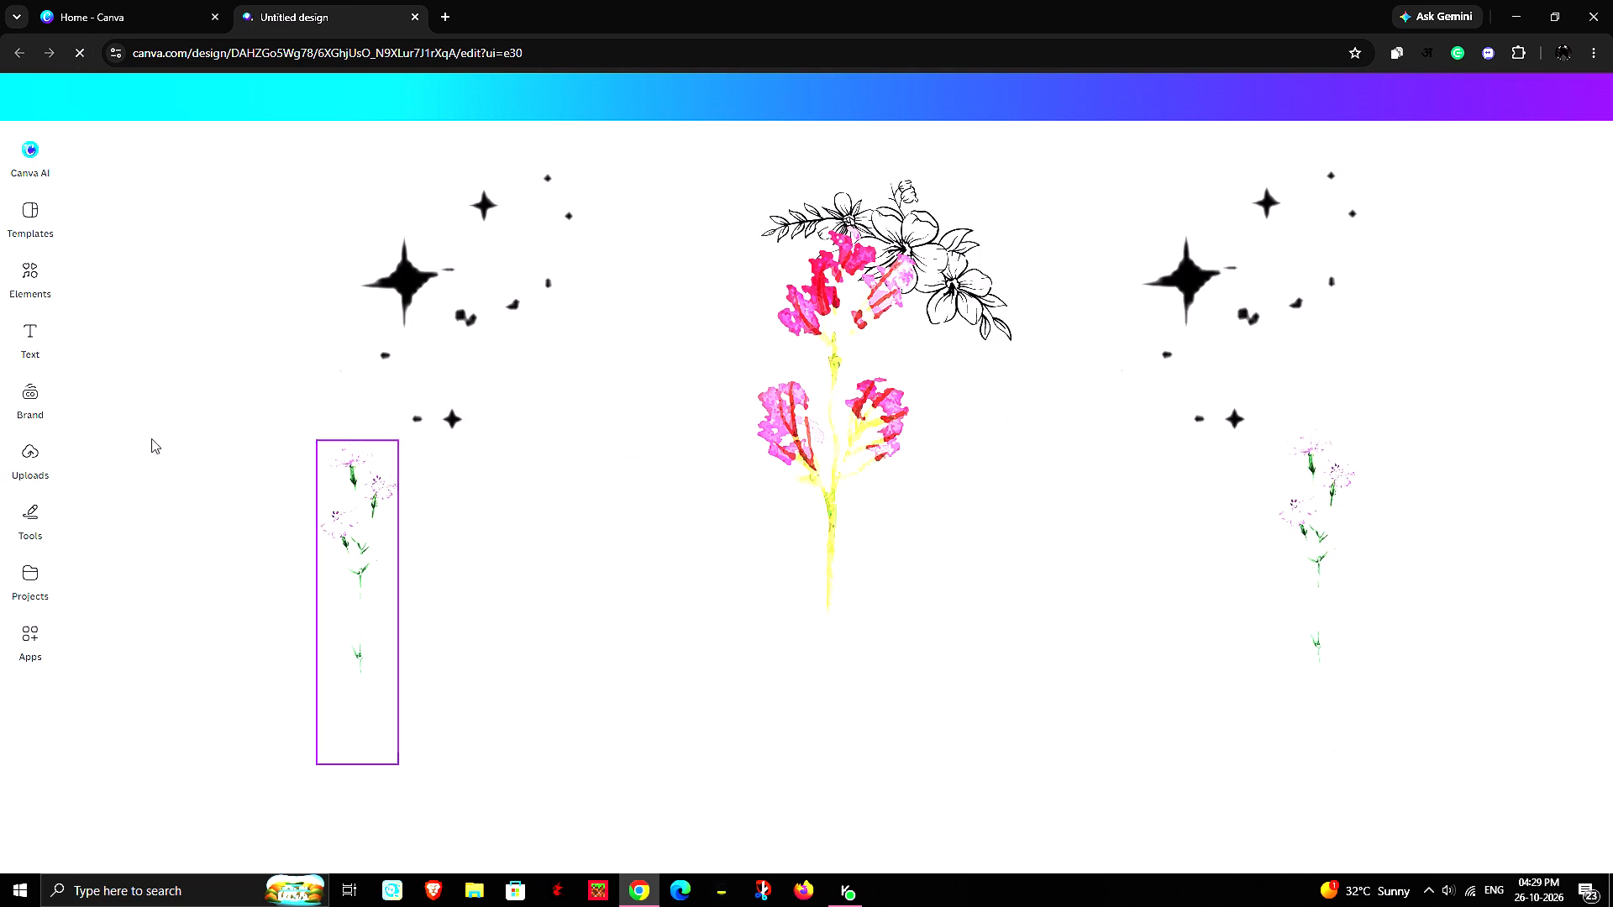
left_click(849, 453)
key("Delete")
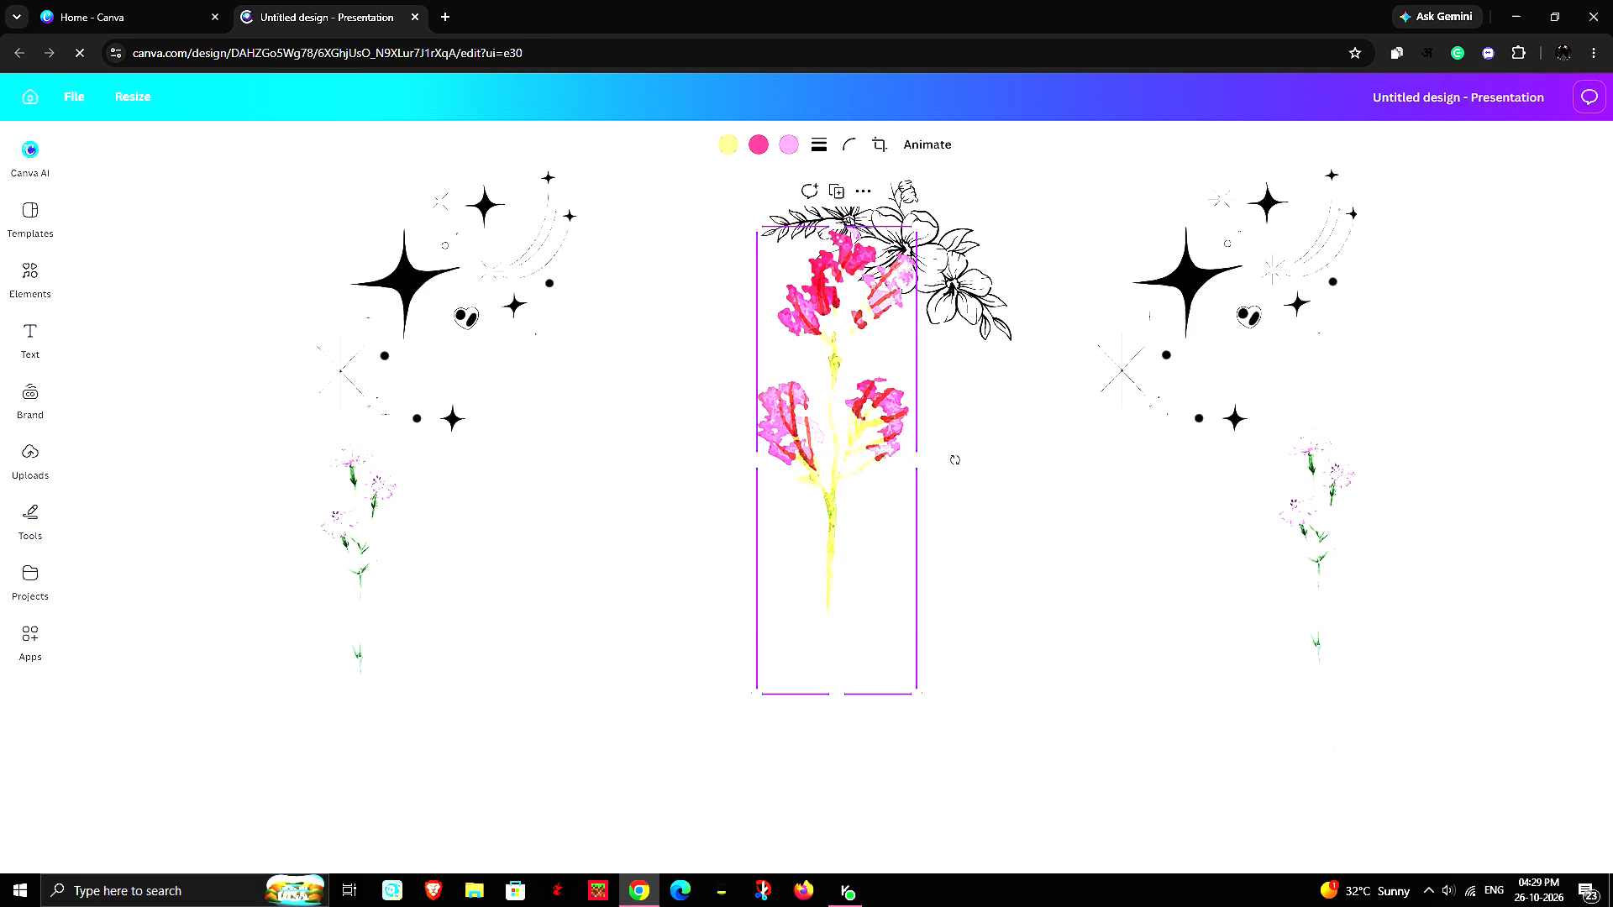
Look through the recently used and recommended elements and the element categories for a further decoration.
left_click(37, 267)
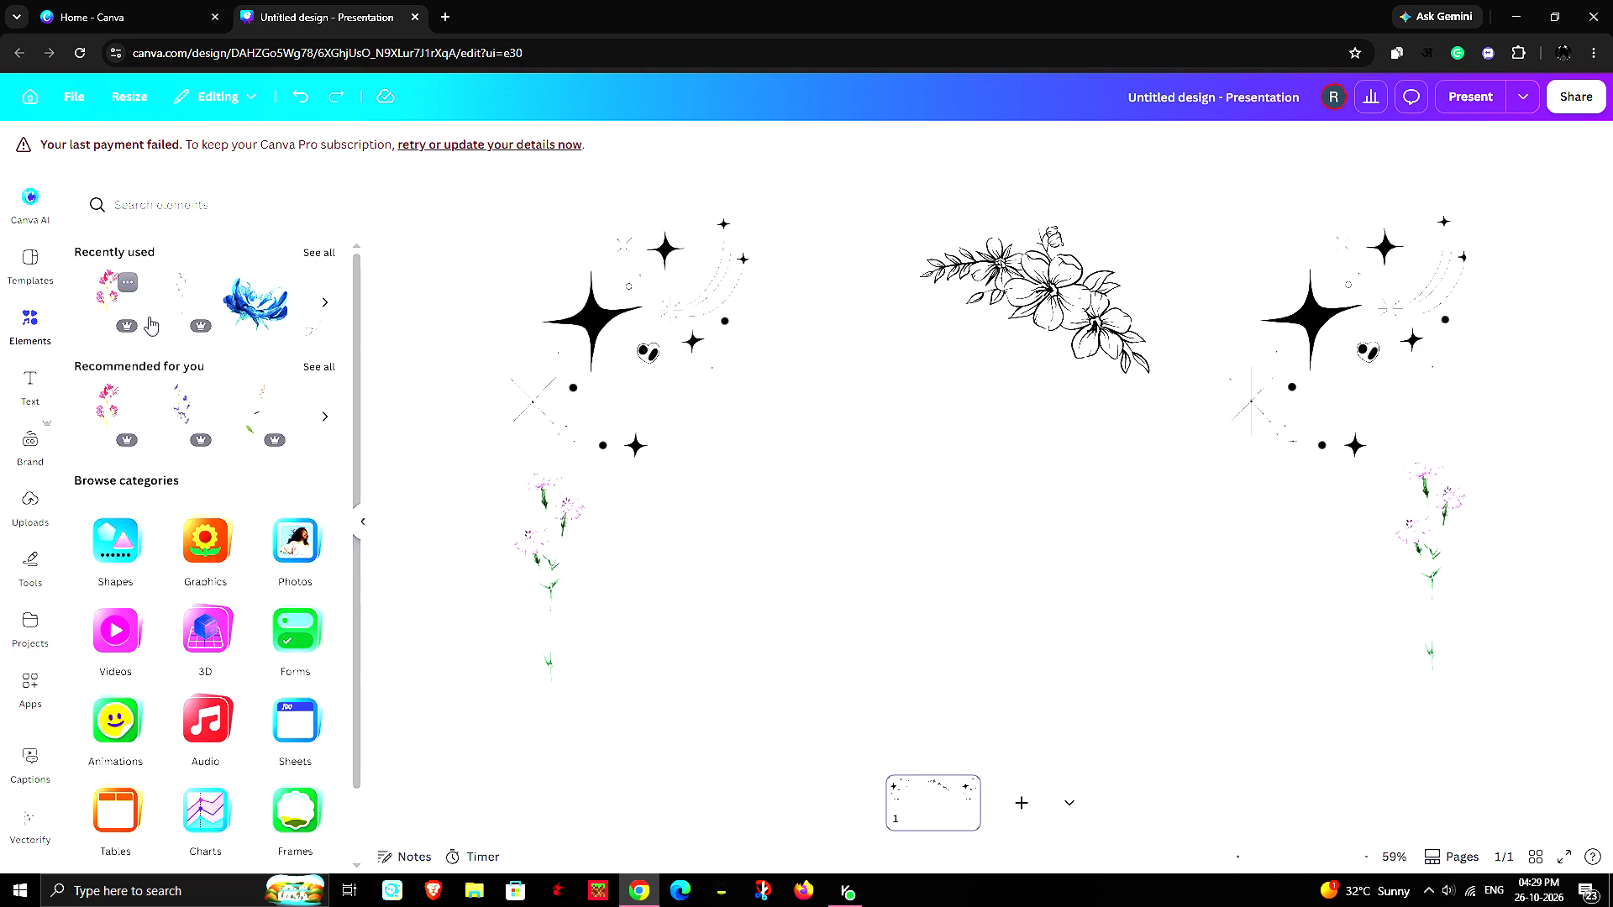
left_click(323, 297)
left_click(328, 296)
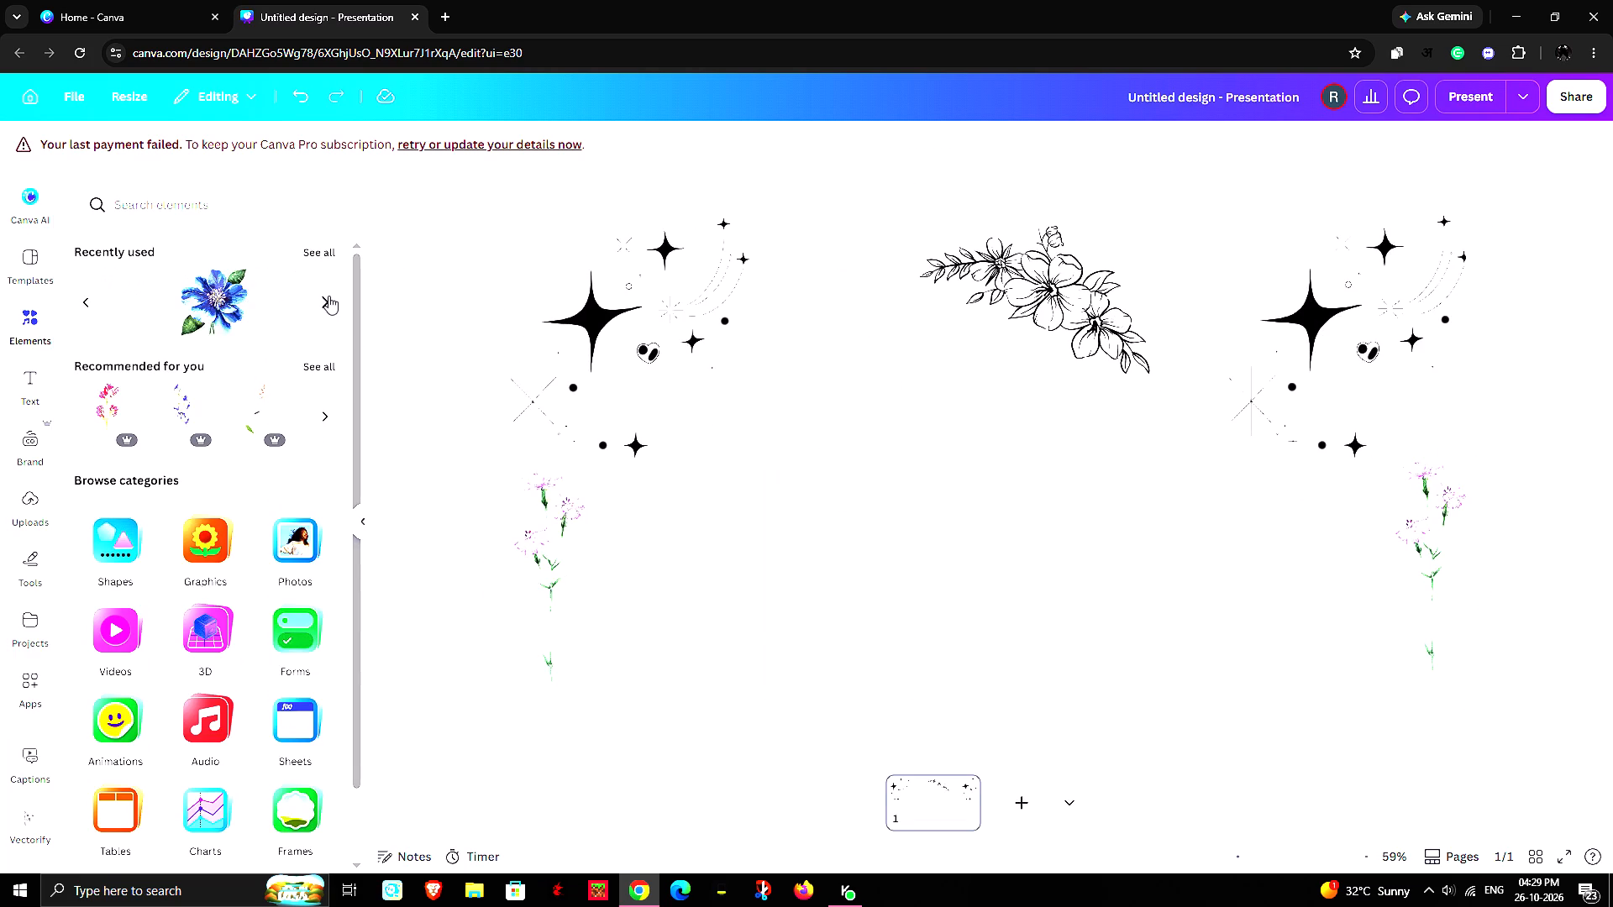
left_click(328, 296)
left_click(323, 418)
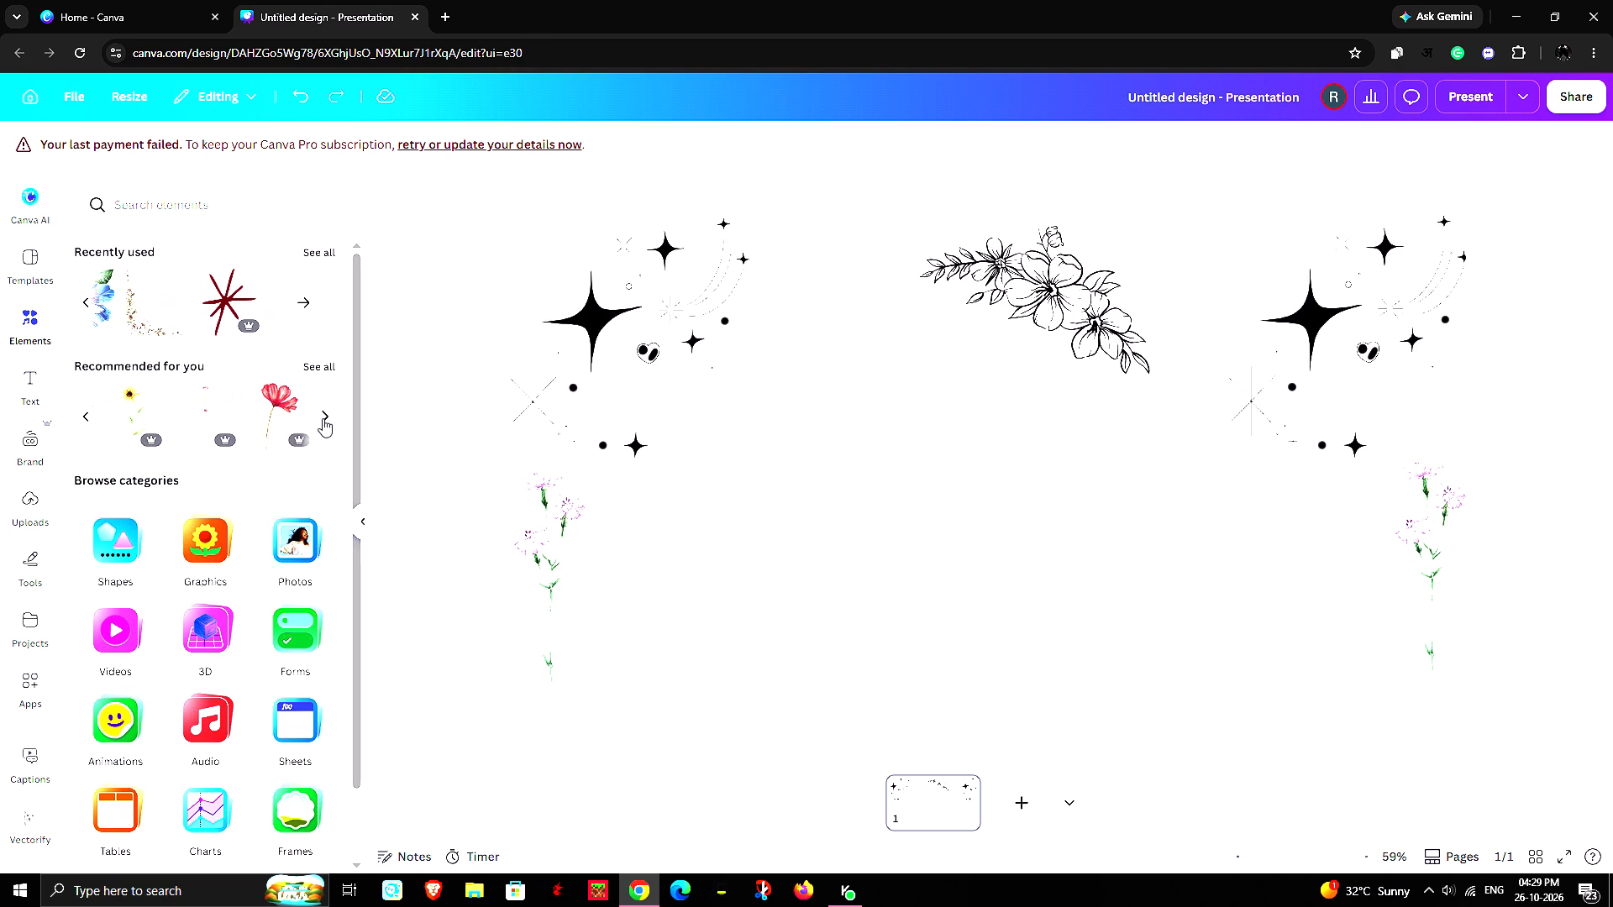
left_click(323, 418)
left_click(323, 418)
scroll(323, 418, "down", 1)
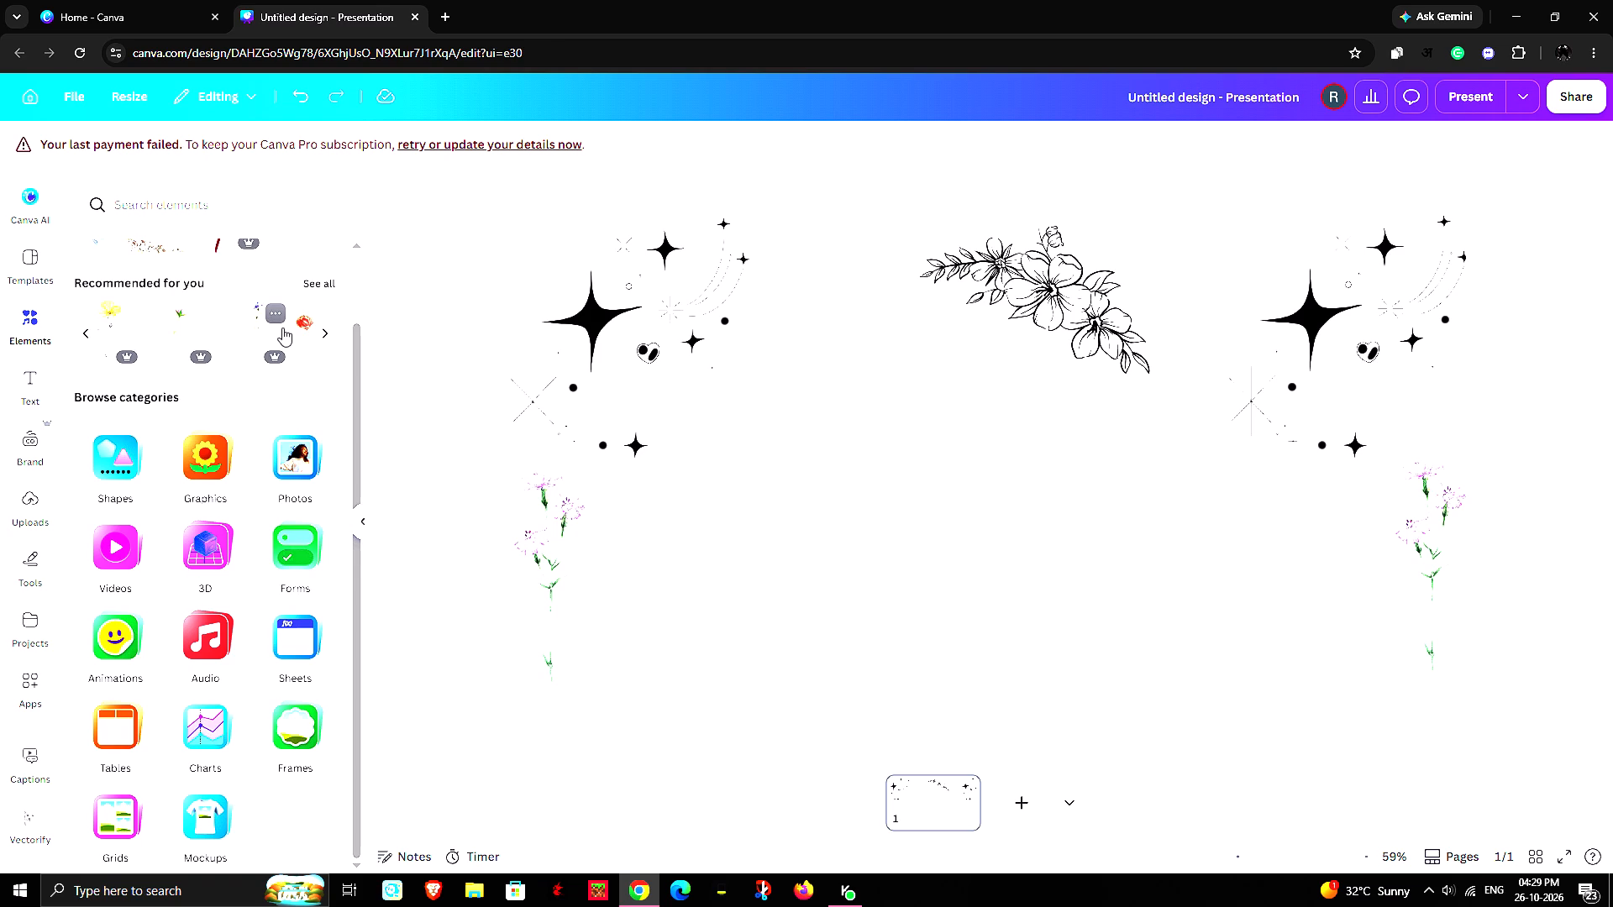
scroll(282, 328, "down", 3)
scroll(222, 494, "down", 2)
scroll(239, 585, "down", 2)
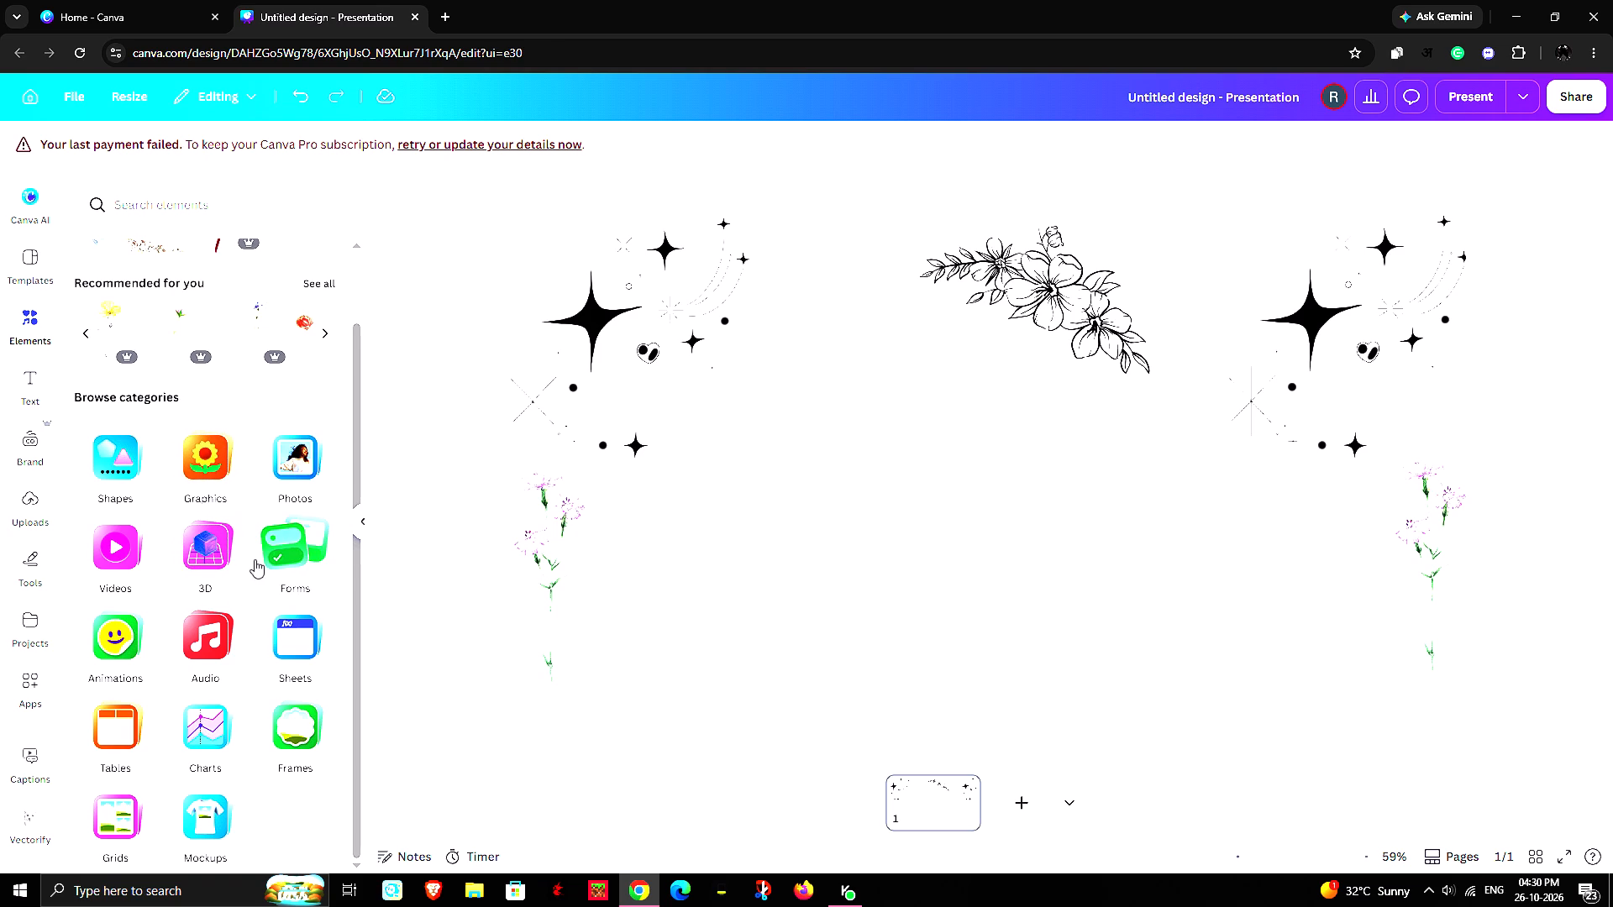
scroll(277, 520, "down", 5)
scroll(267, 527, "up", 6)
scroll(265, 527, "down", 5)
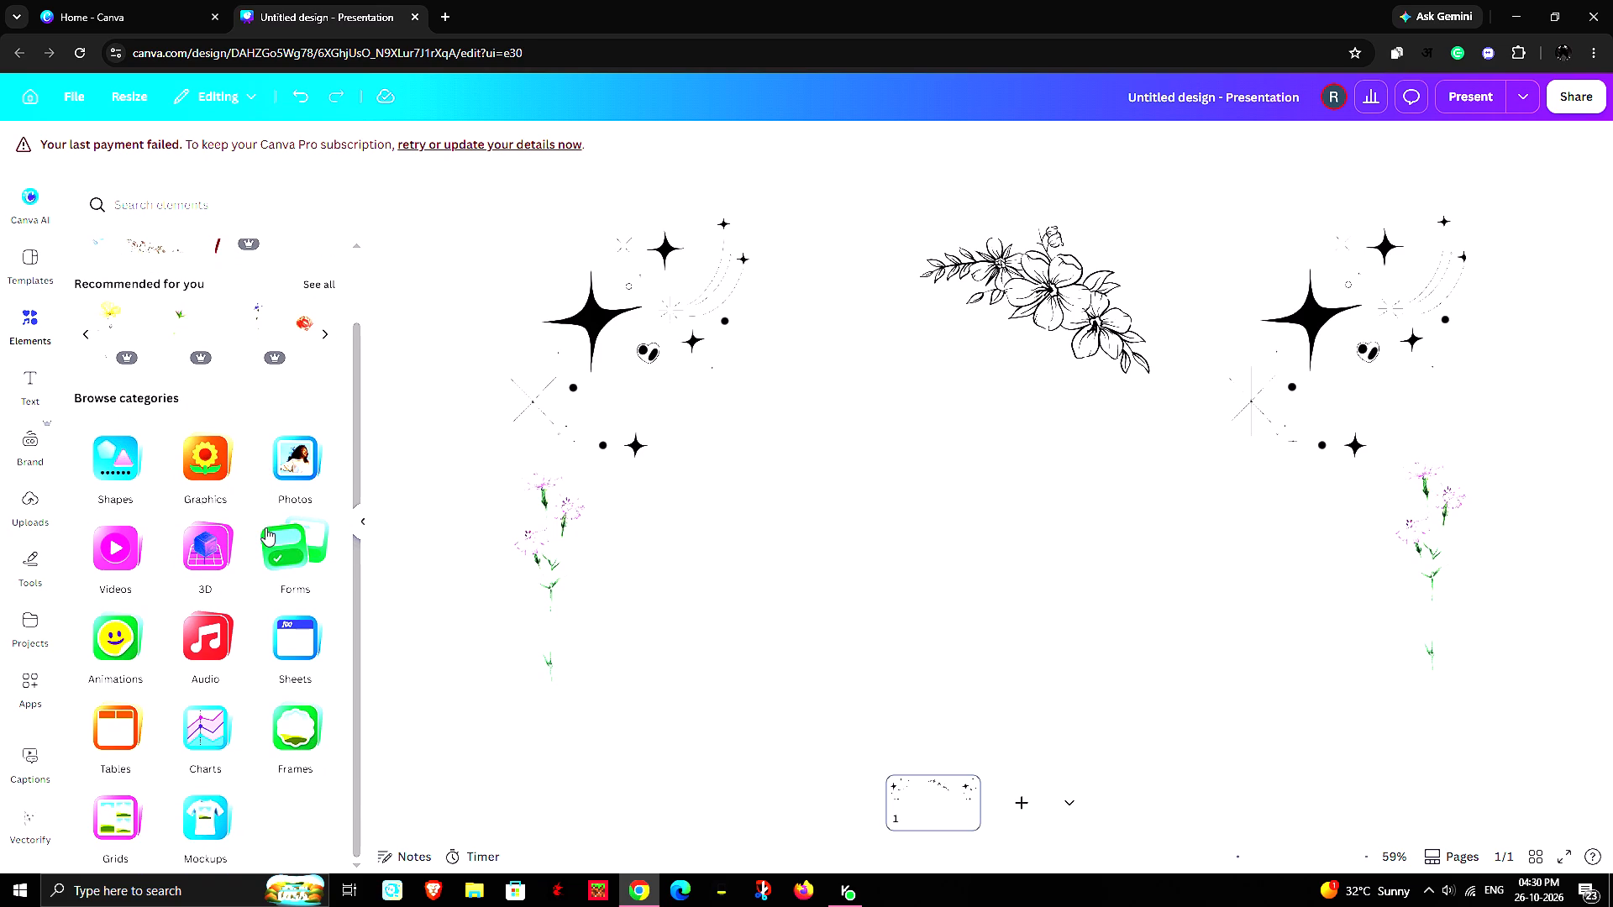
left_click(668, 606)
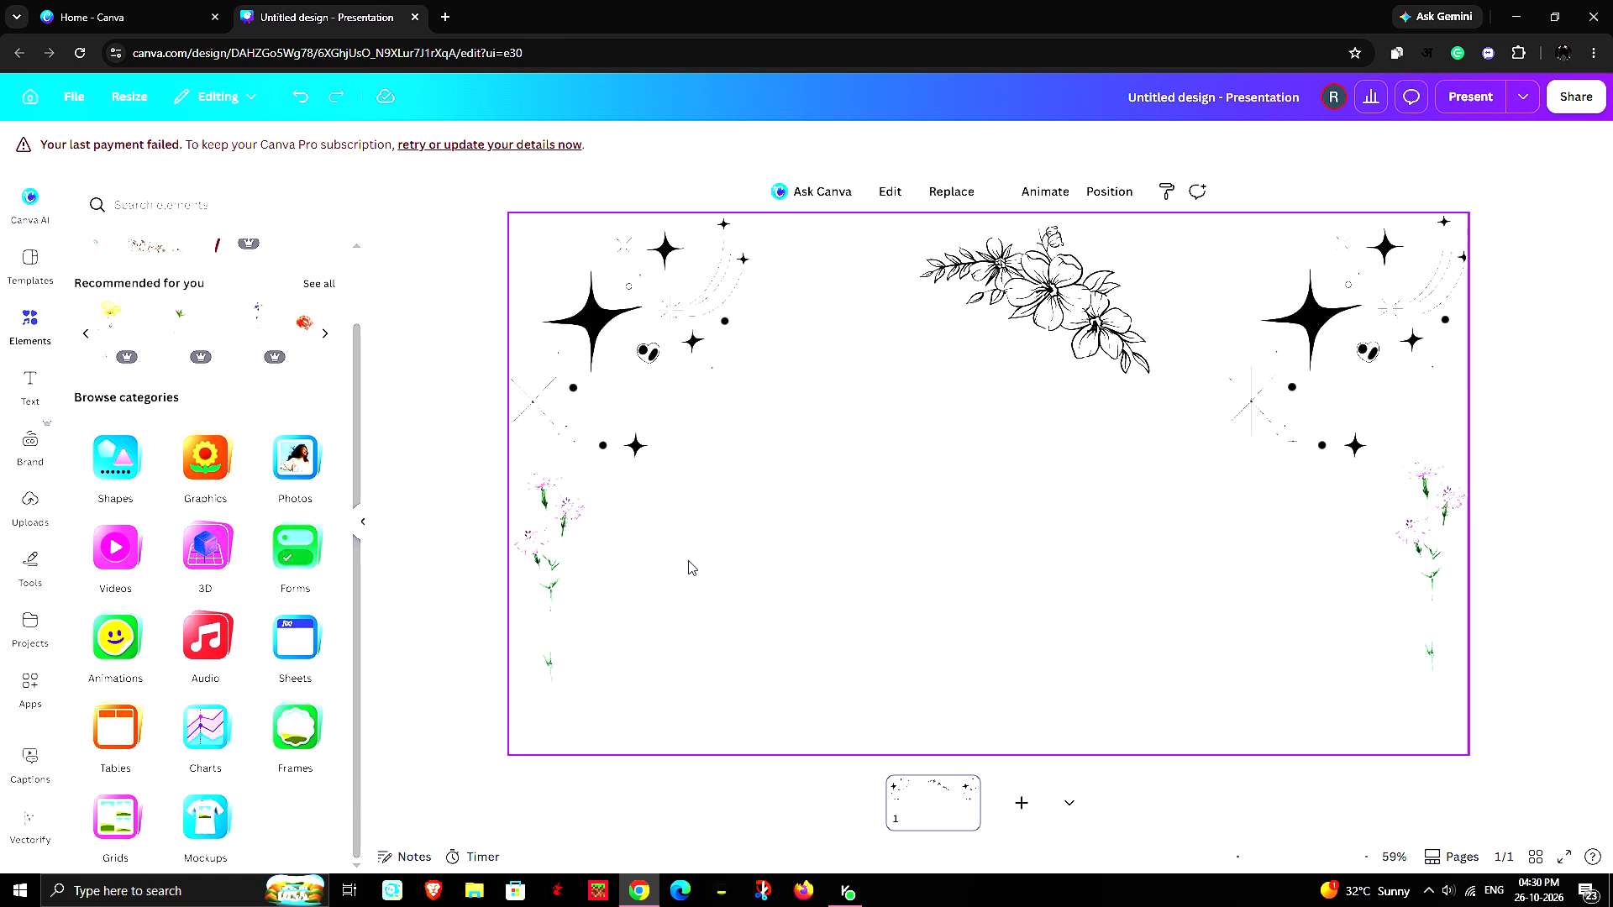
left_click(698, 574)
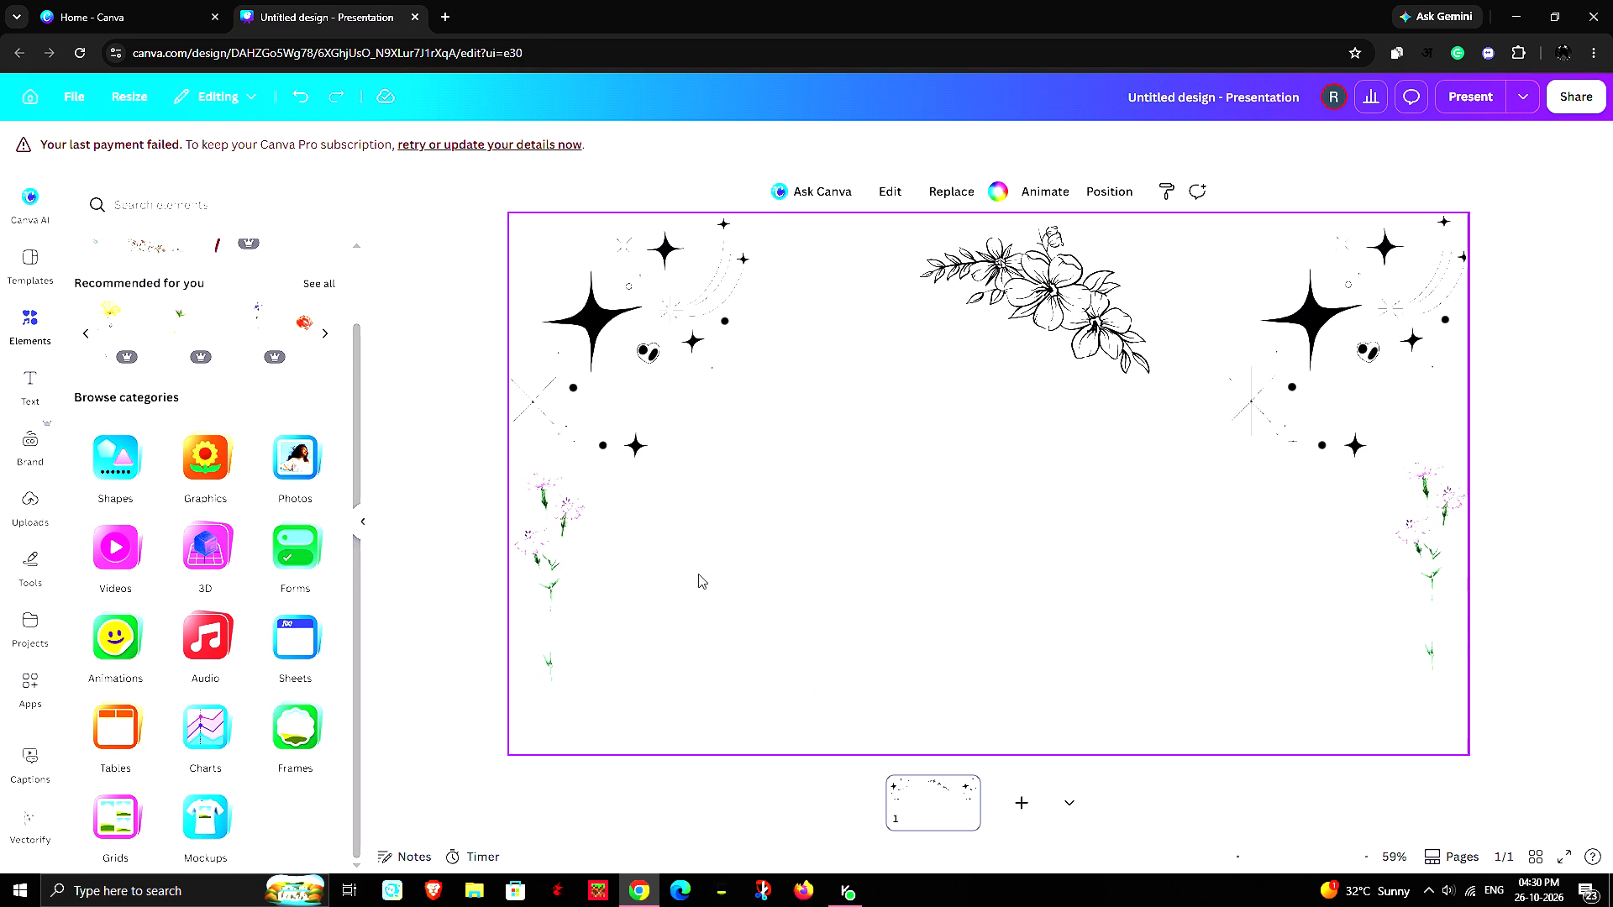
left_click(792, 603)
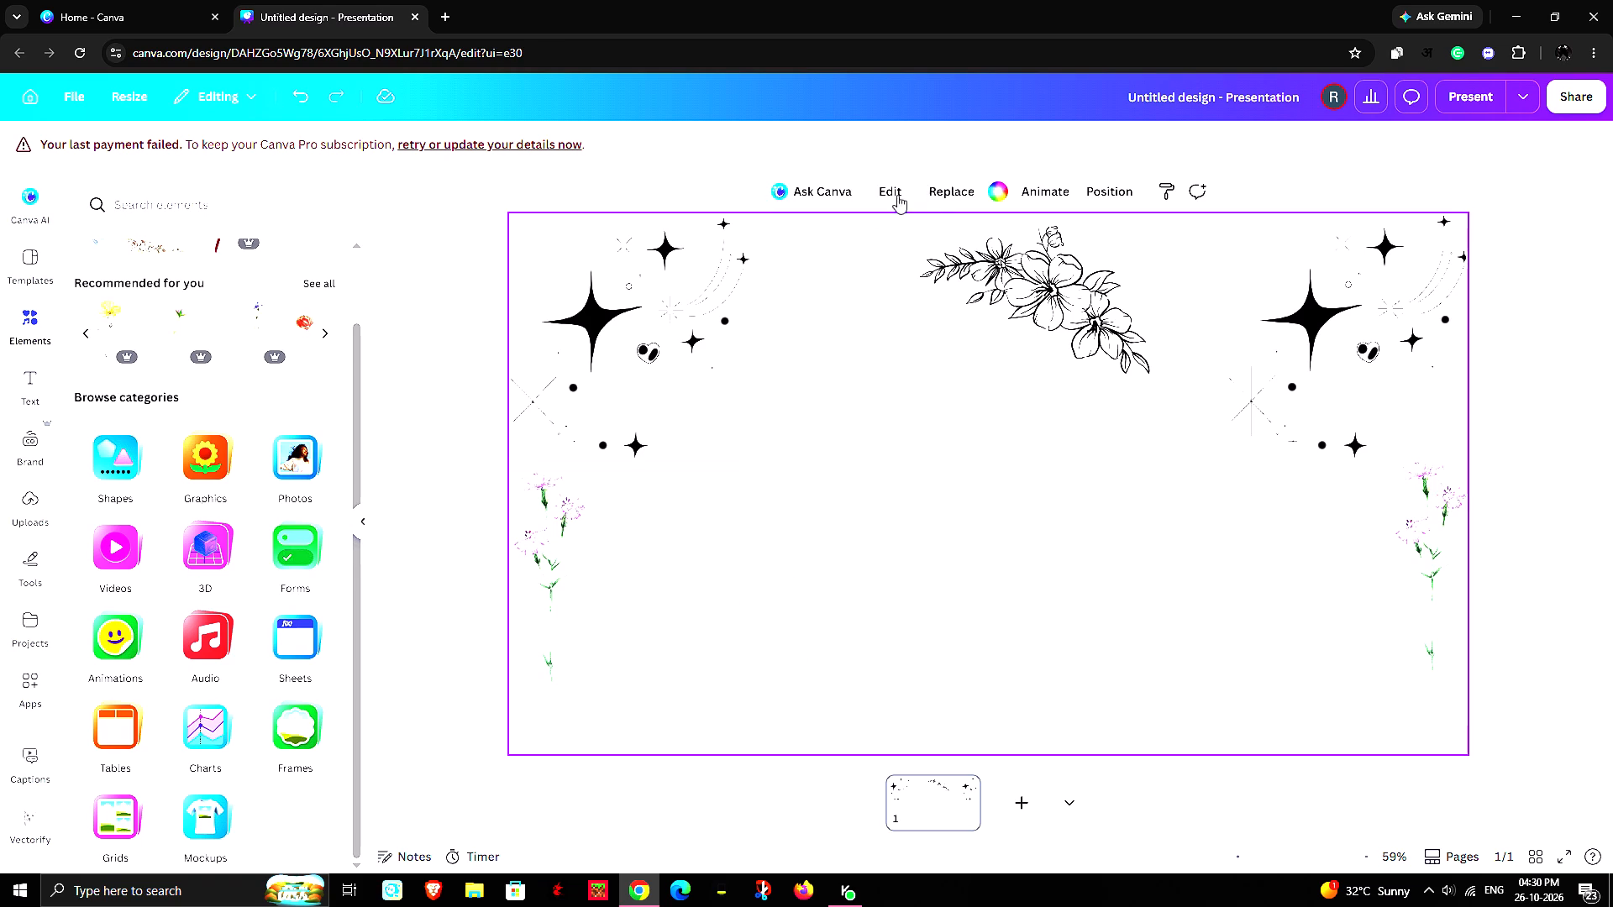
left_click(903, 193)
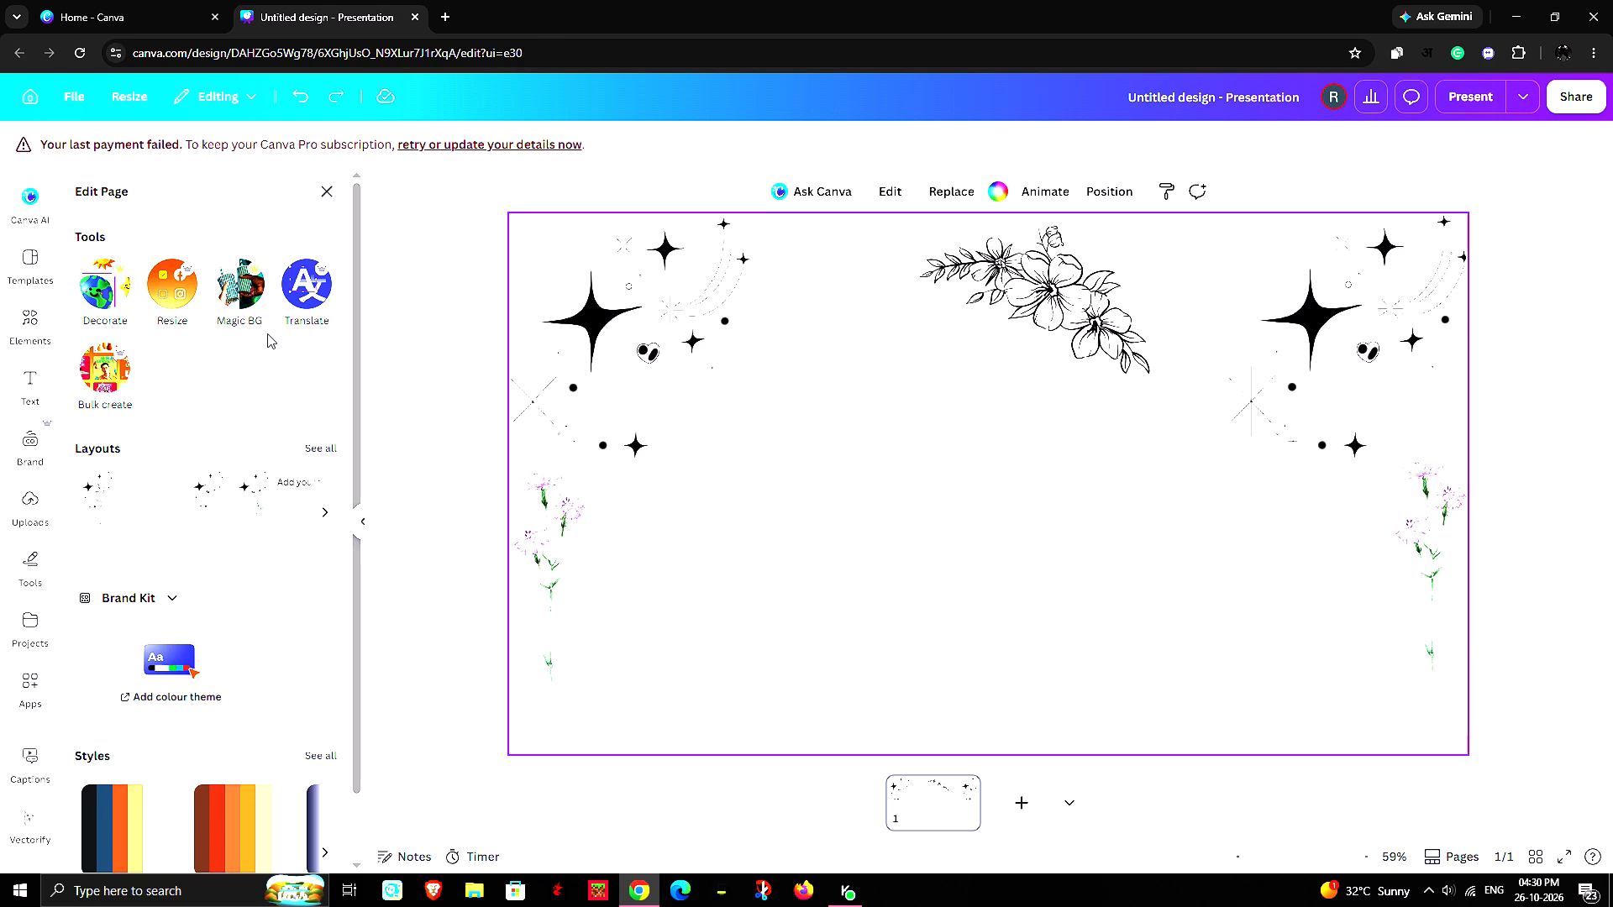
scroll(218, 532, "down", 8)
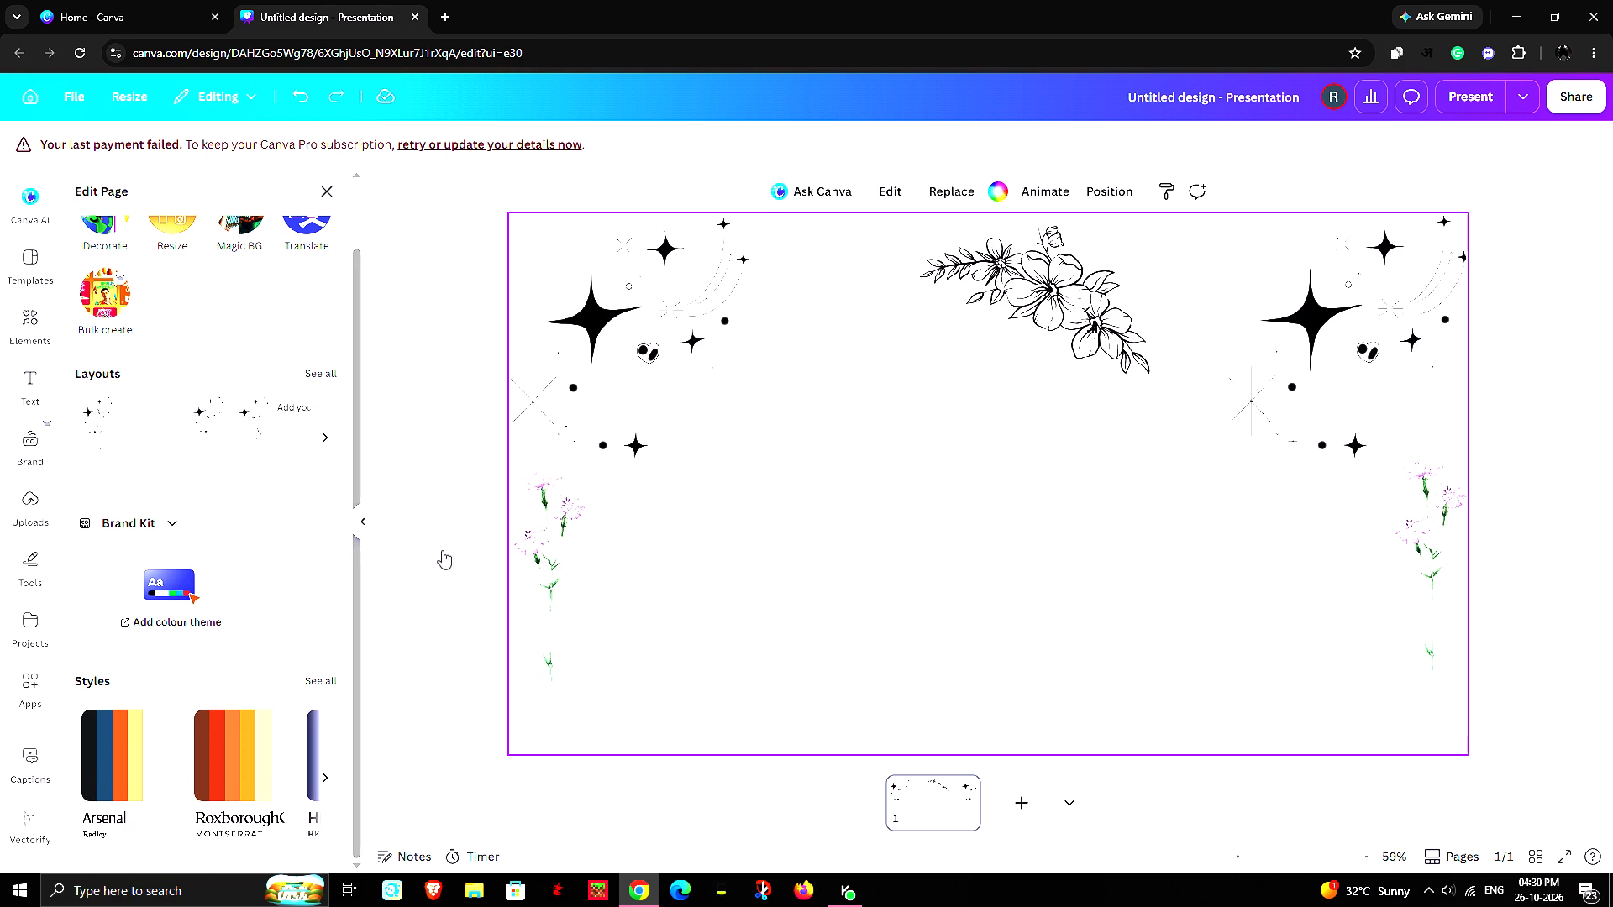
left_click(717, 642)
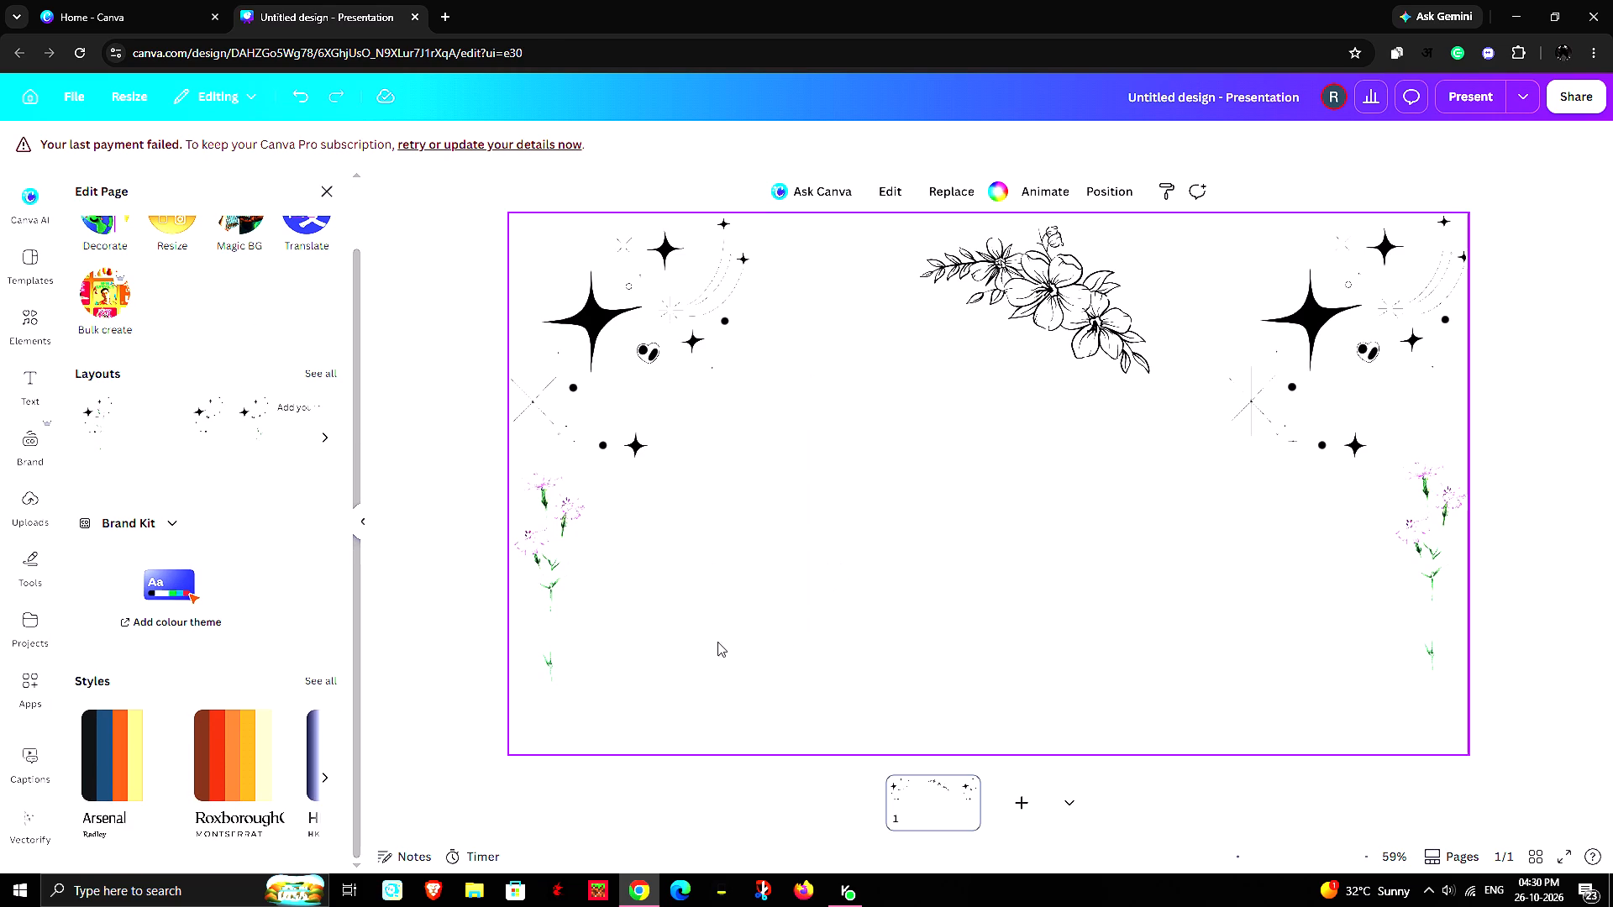
Add a text box in the middle of the page reading "Gaytri" with "project" on a second line.
left_click(8, 383)
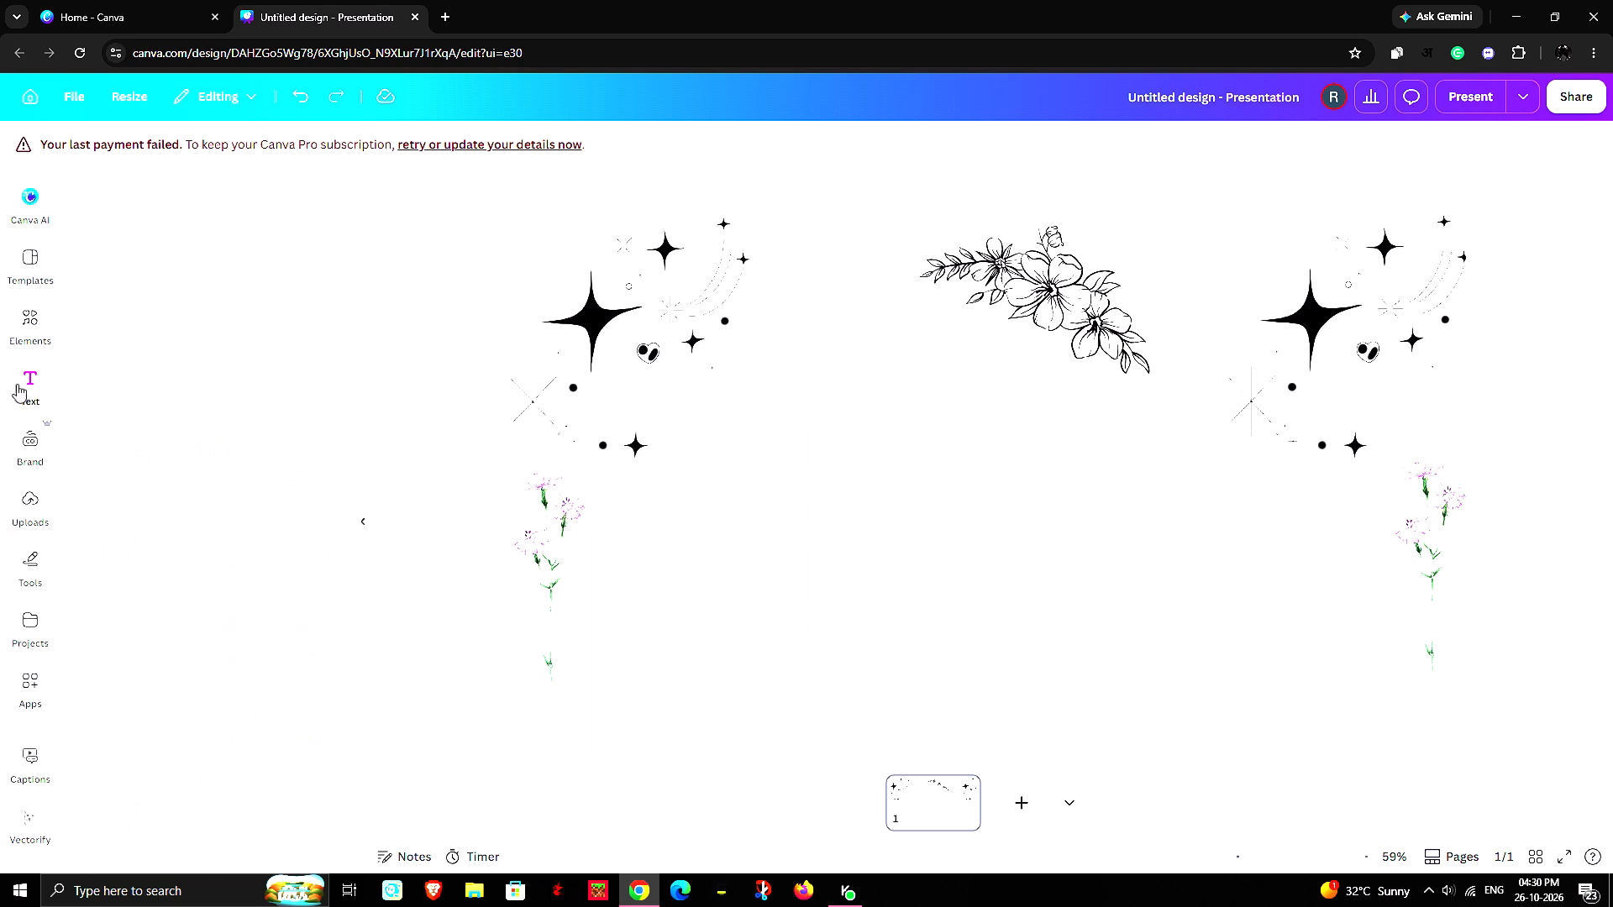
left_click(216, 255)
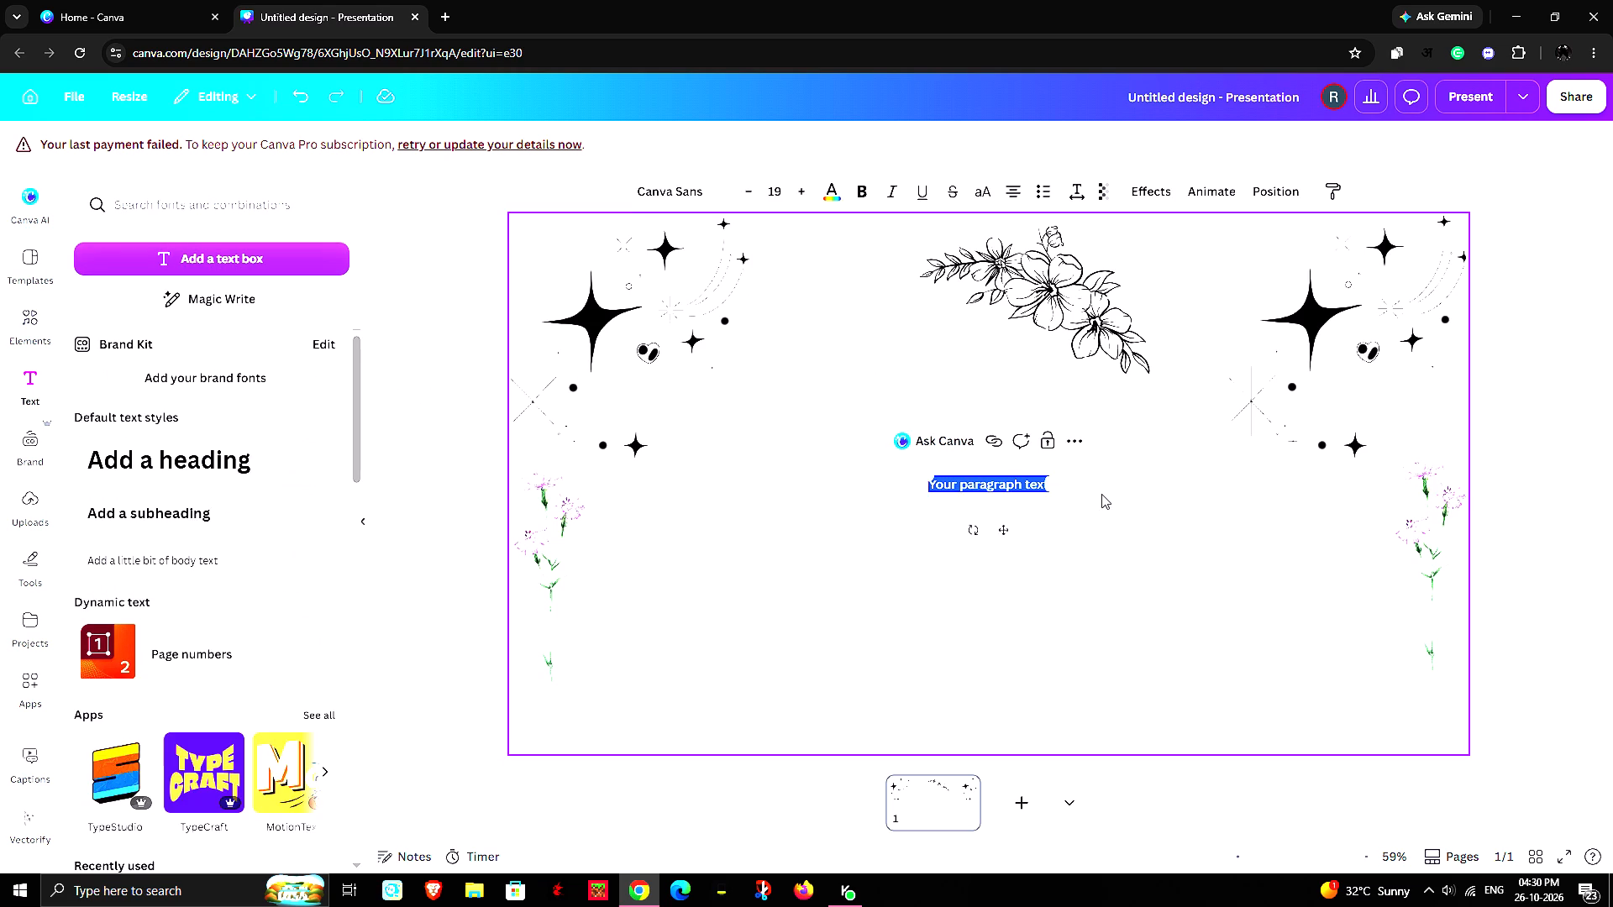
key("BackSpace")
key("BackSpace")
key("BackSpace")
key("BackSpace")
key("BackSpace")
key("BackSpace")
key("BackSpace")
key("BackSpace")
key("BackSpace")
key("BackSpace")
key("BackSpace")
key("BackSpace")
key("BackSpace")
key("BackSpace")
key("BackSpace")
key("BackSpace")
key("BackSpace")
key("BackSpace")
key("BackSpace")
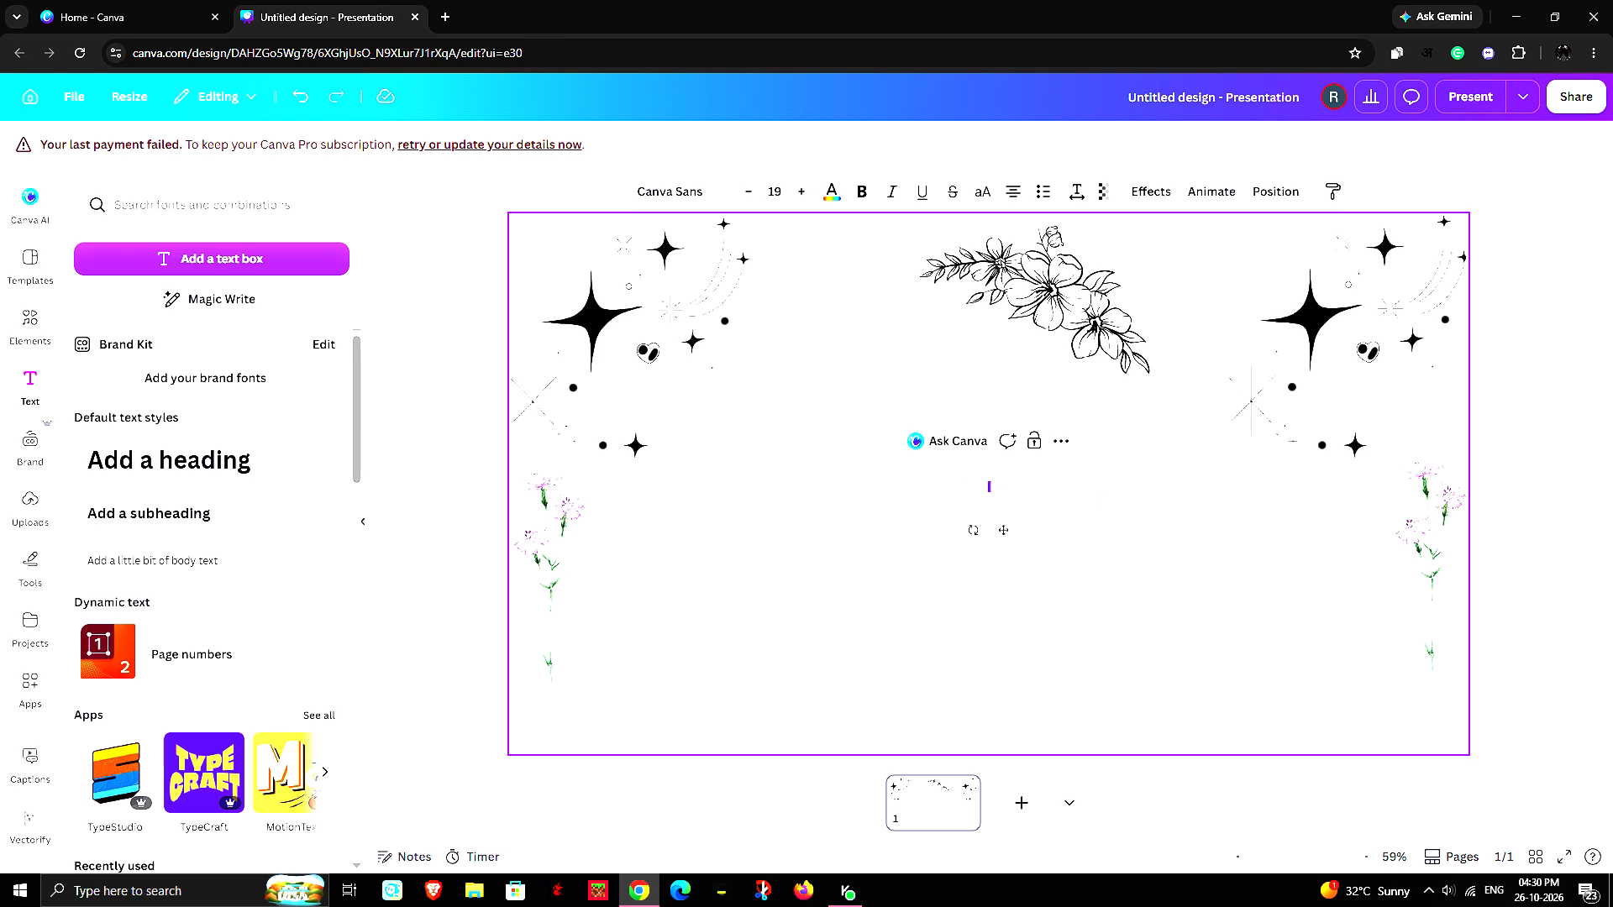
type("Gay")
key("t")
key("r")
key("i")
key("shift+Return")
type("pro")
type("ject")
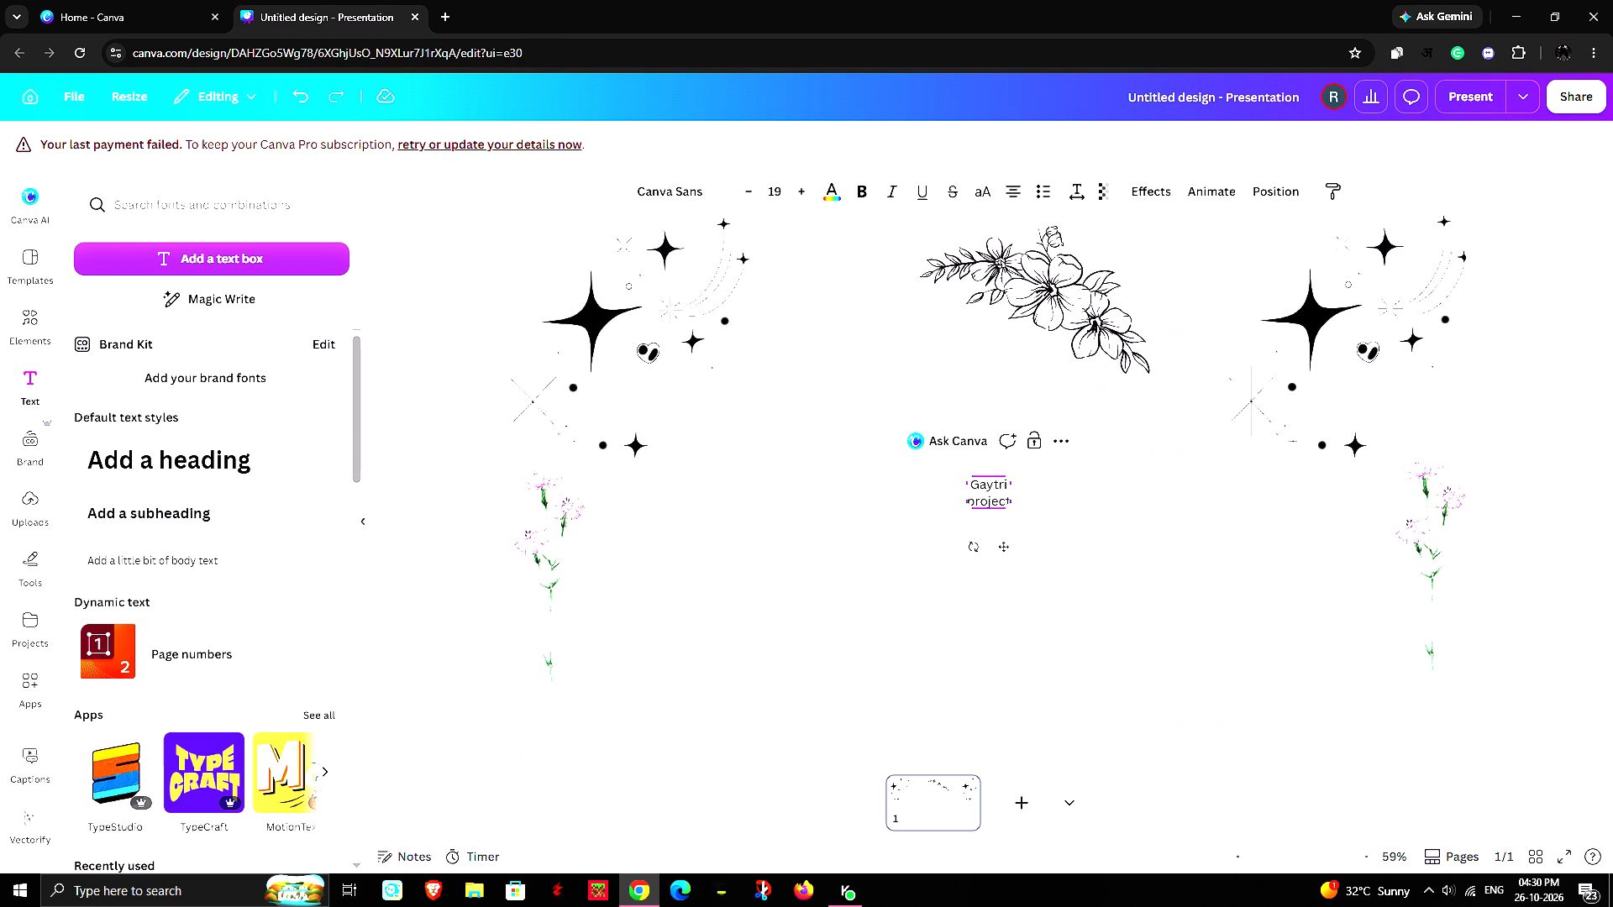
Enlarge the two-line text to a font size of about 122.
left_click_drag(1013, 511, 1116, 615)
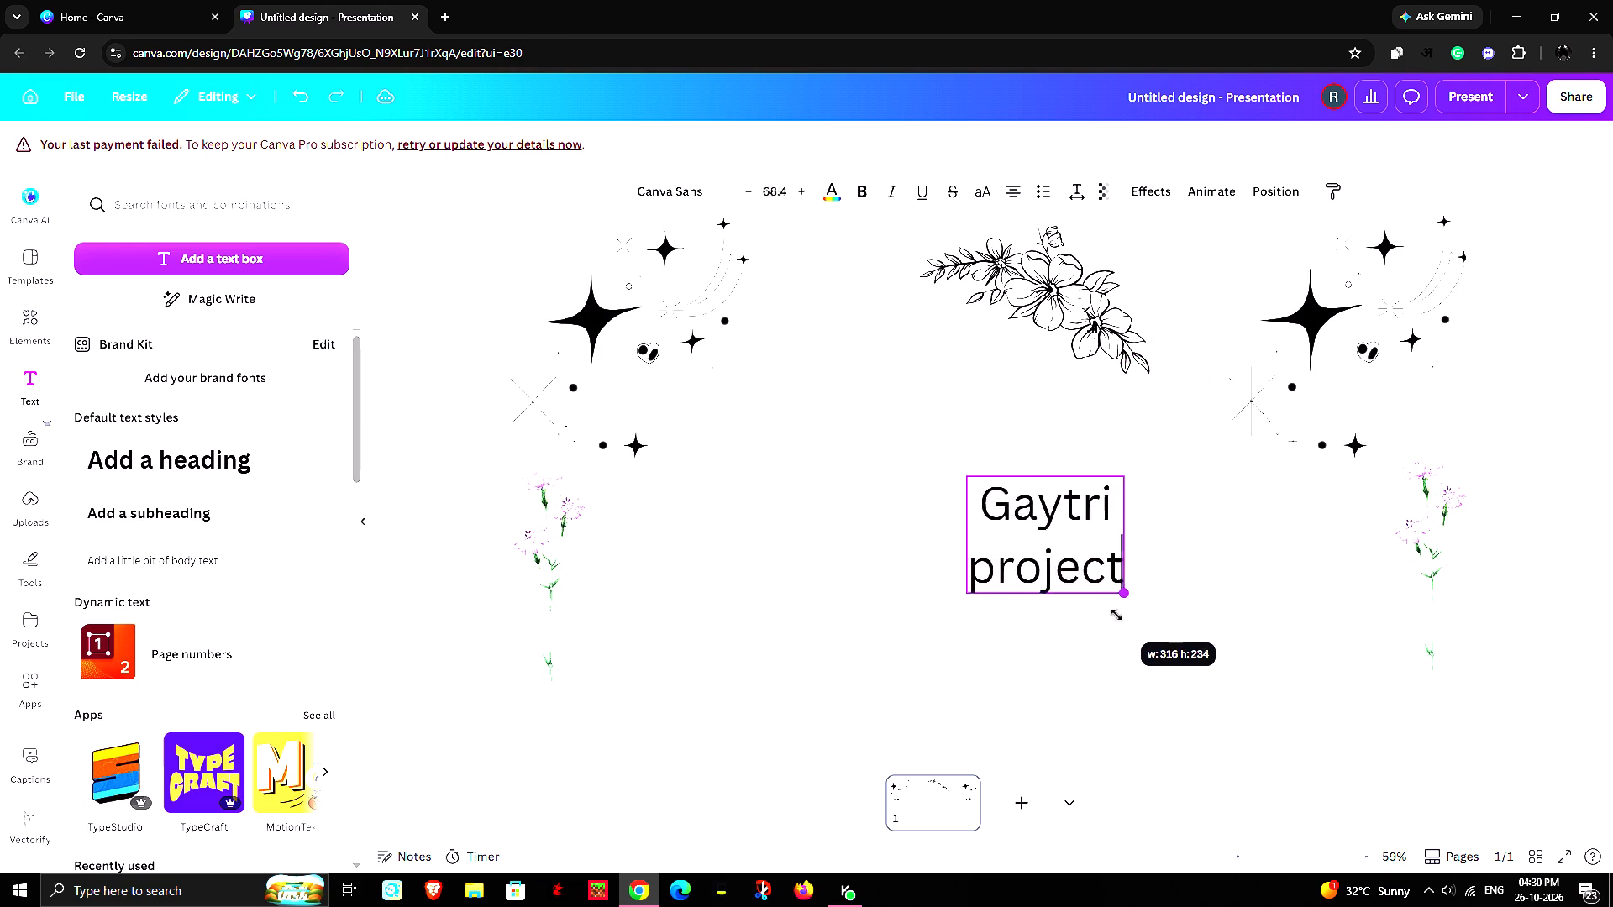
left_click_drag(1116, 615, 1237, 703)
Delete the second line "project" from the text box, keeping only "Gaytri".
left_click_drag(1134, 581, 1096, 549)
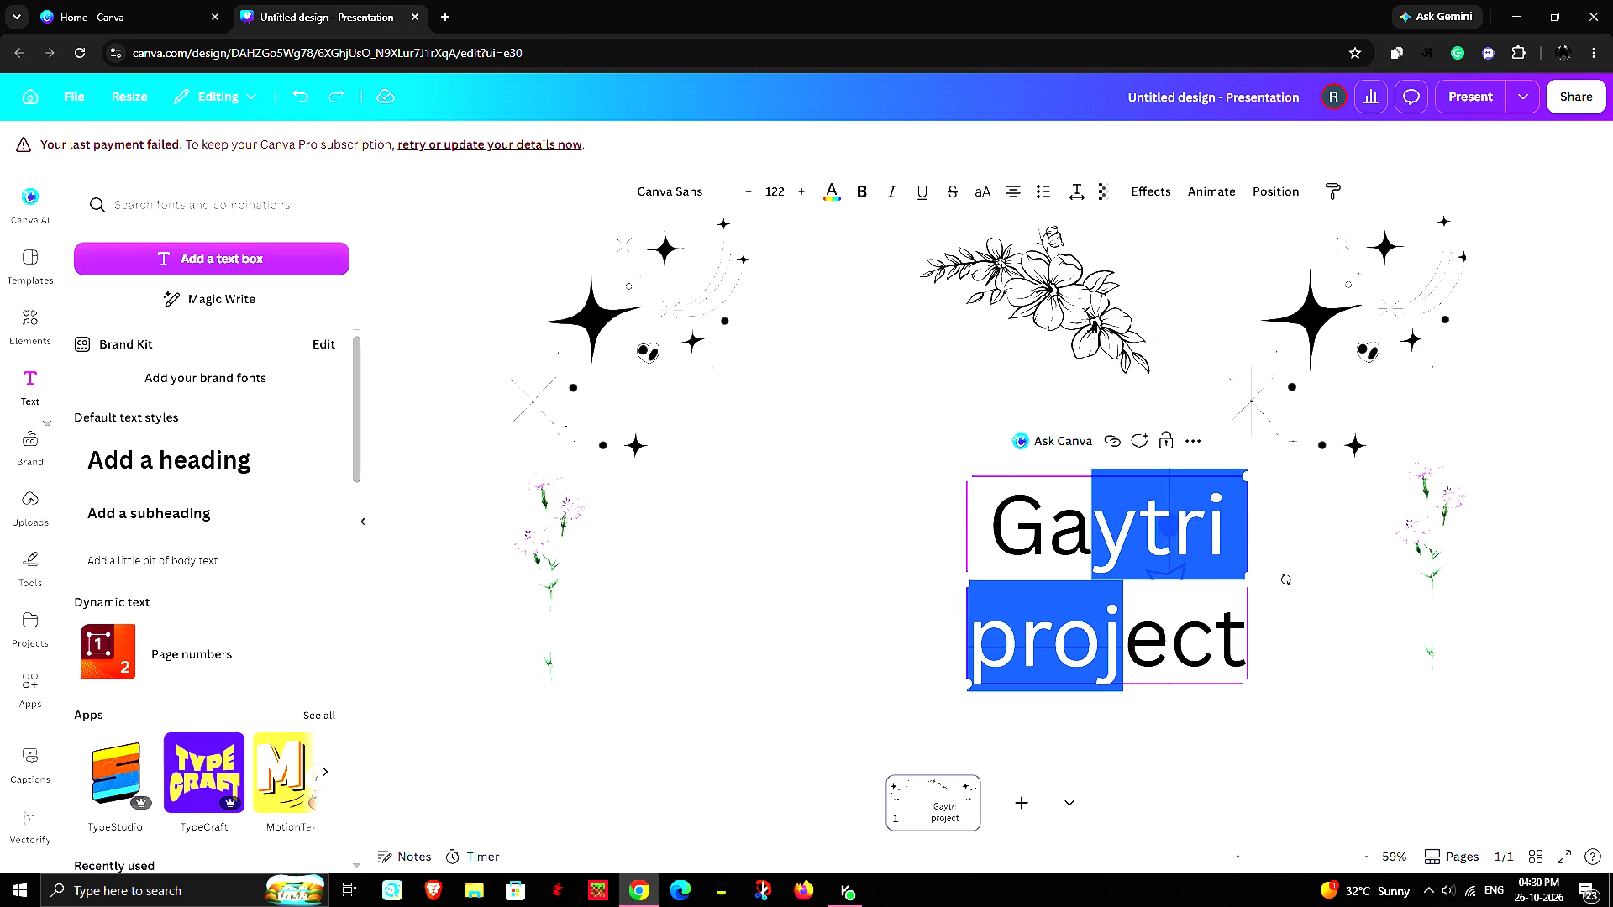
left_click(1185, 621)
left_click_drag(1238, 651, 965, 622)
key("BackSpace")
key("BackSpace")
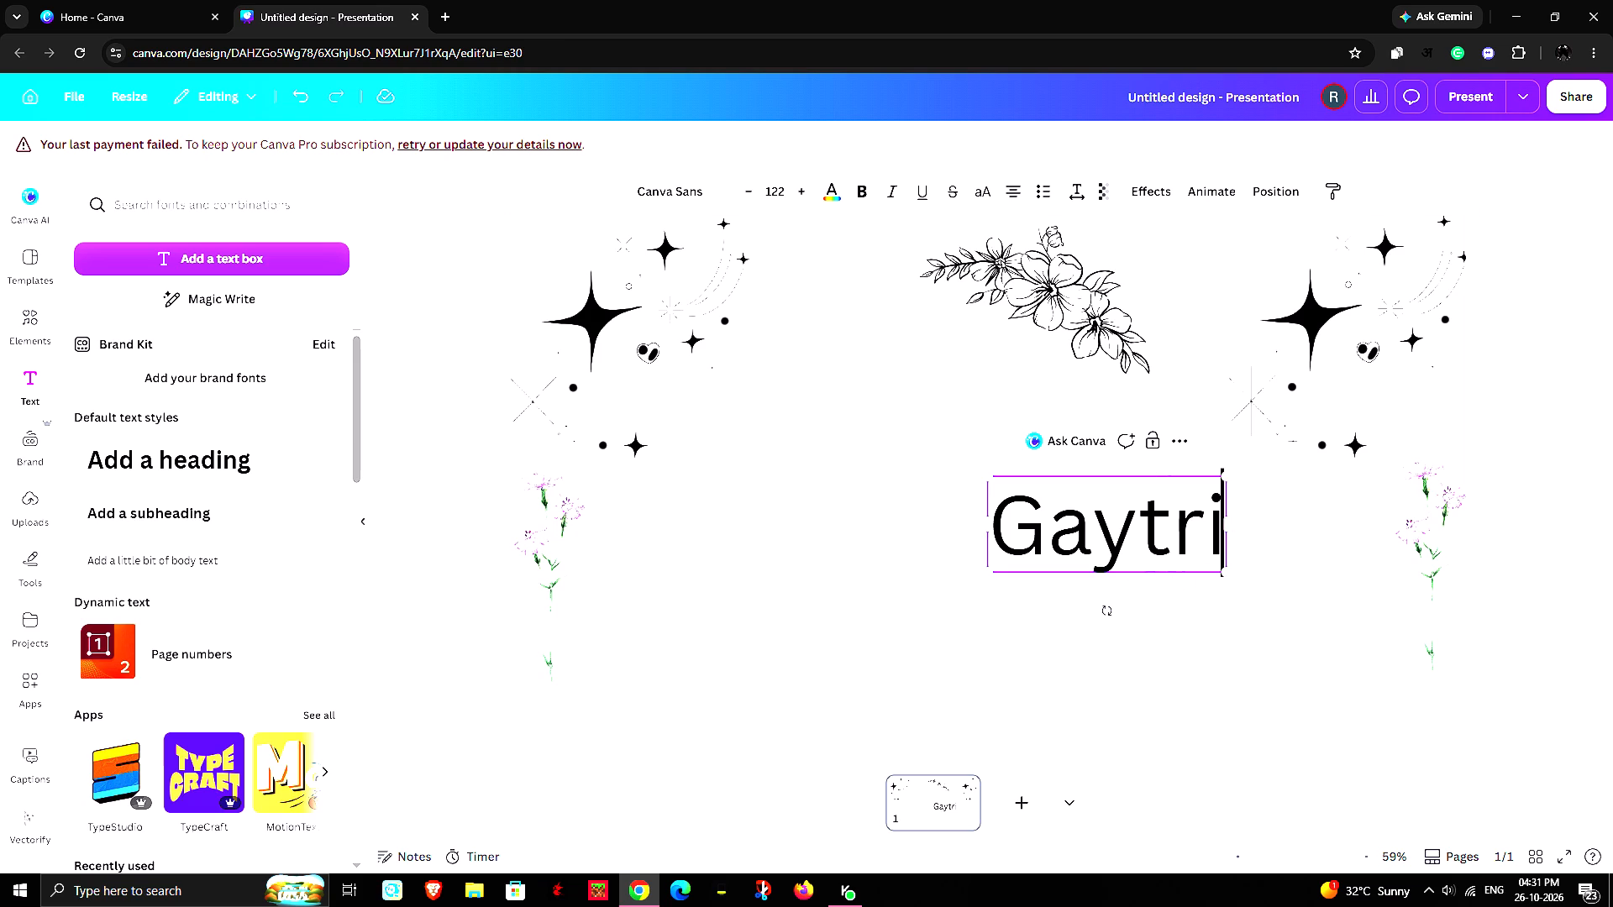
left_click(1089, 489)
left_click(1269, 640)
Move the "Gaytri" title up so it sits centred just beneath the black flower branch.
left_click_drag(1090, 508, 1041, 490)
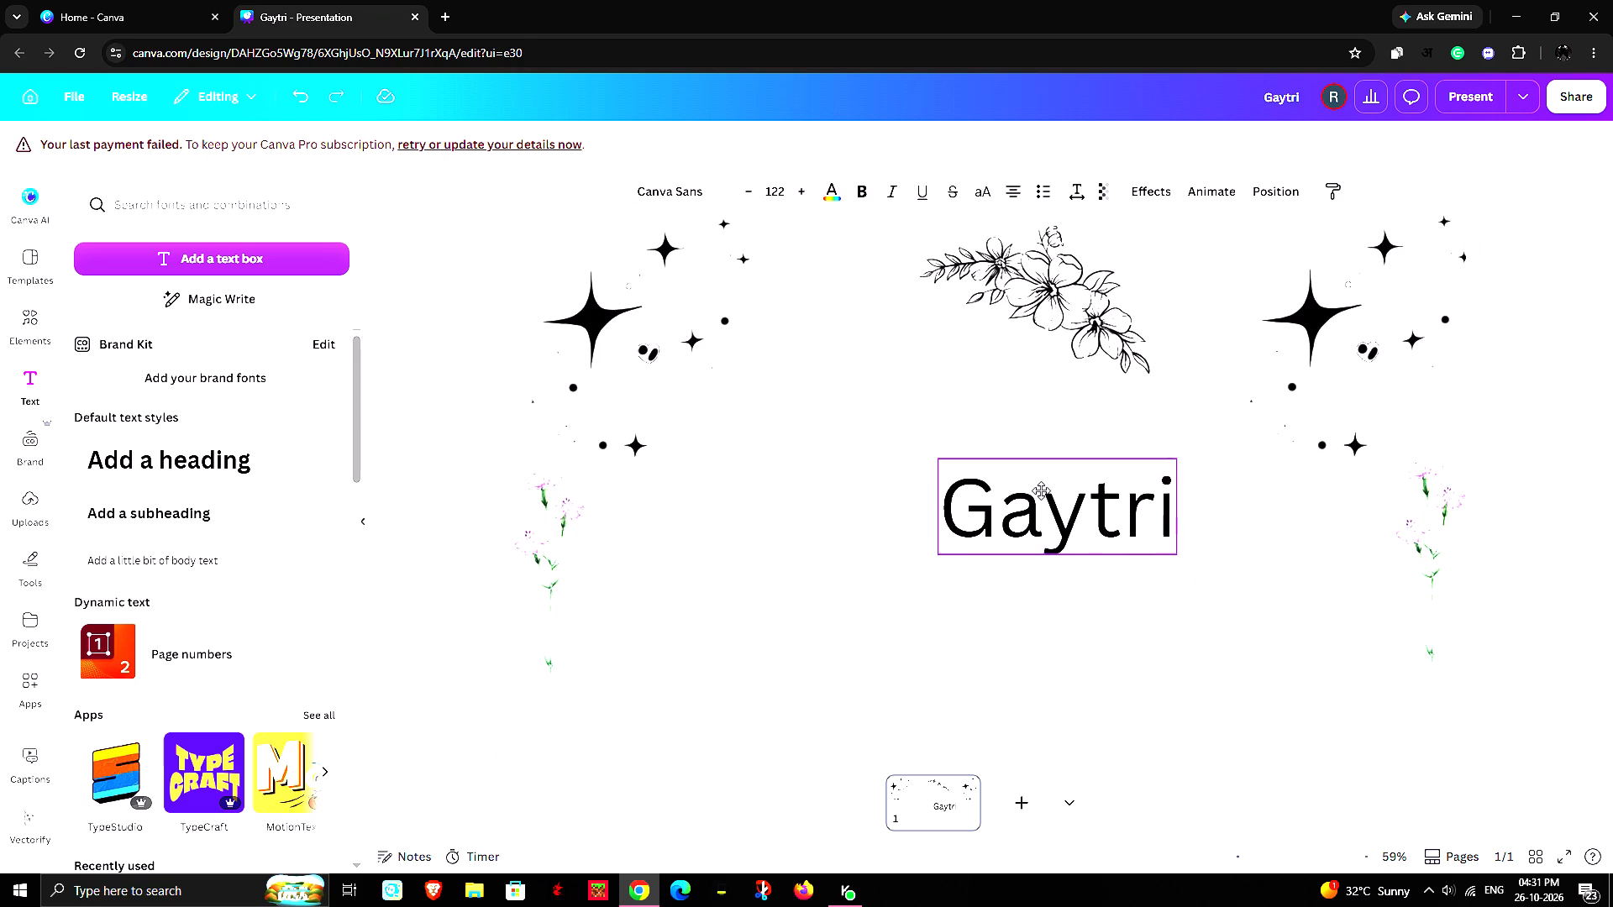
left_click_drag(1041, 490, 958, 448)
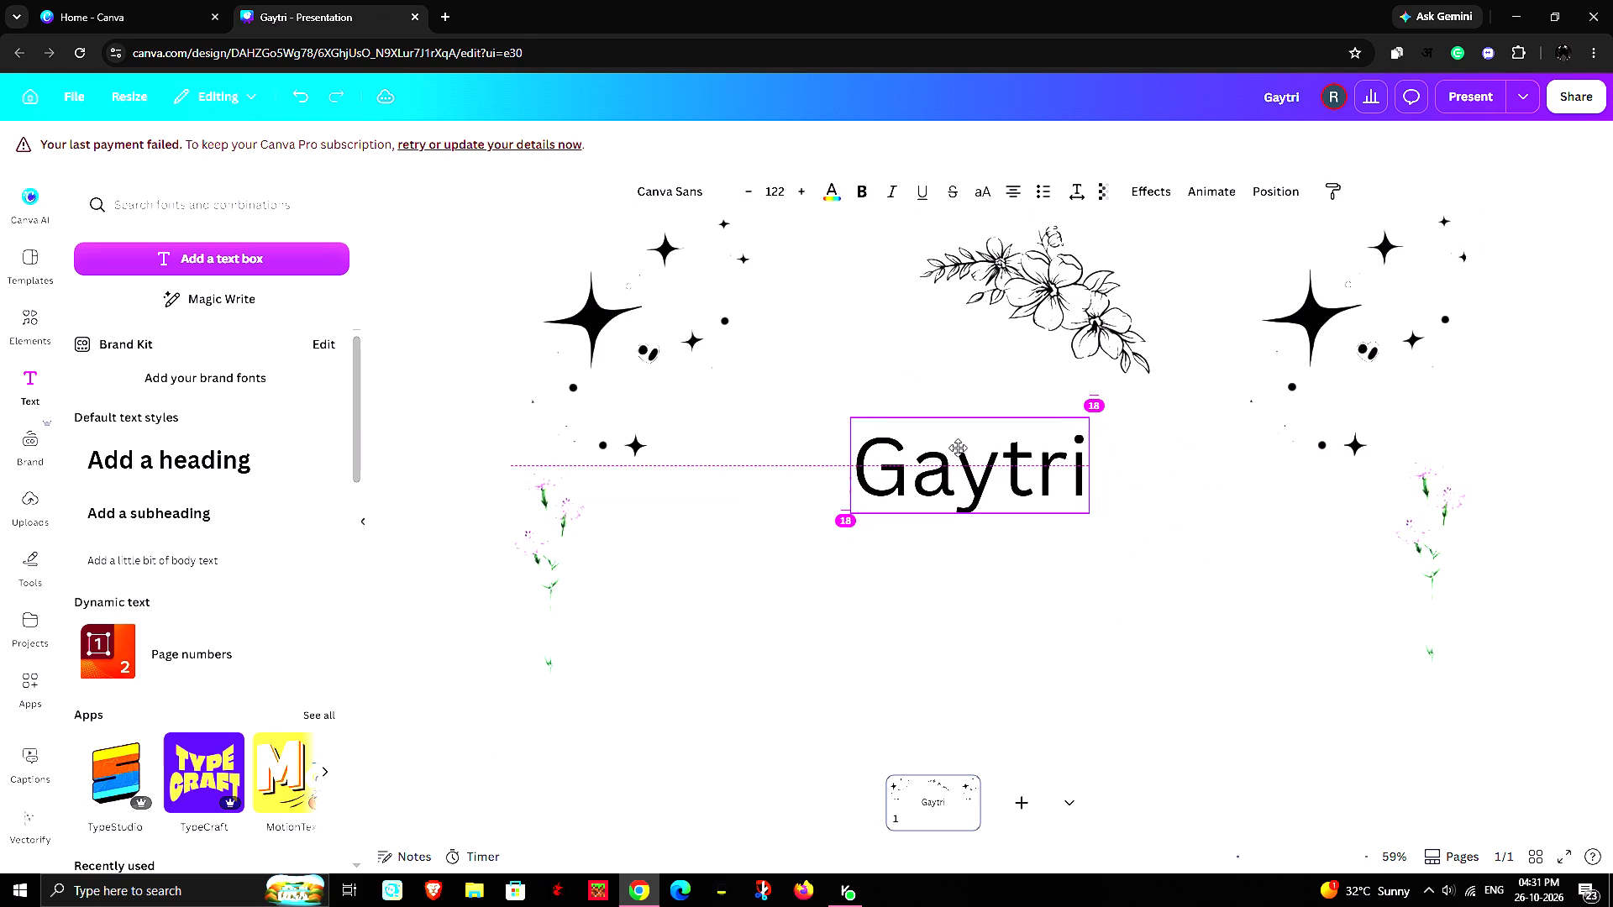
left_click_drag(958, 448, 943, 416)
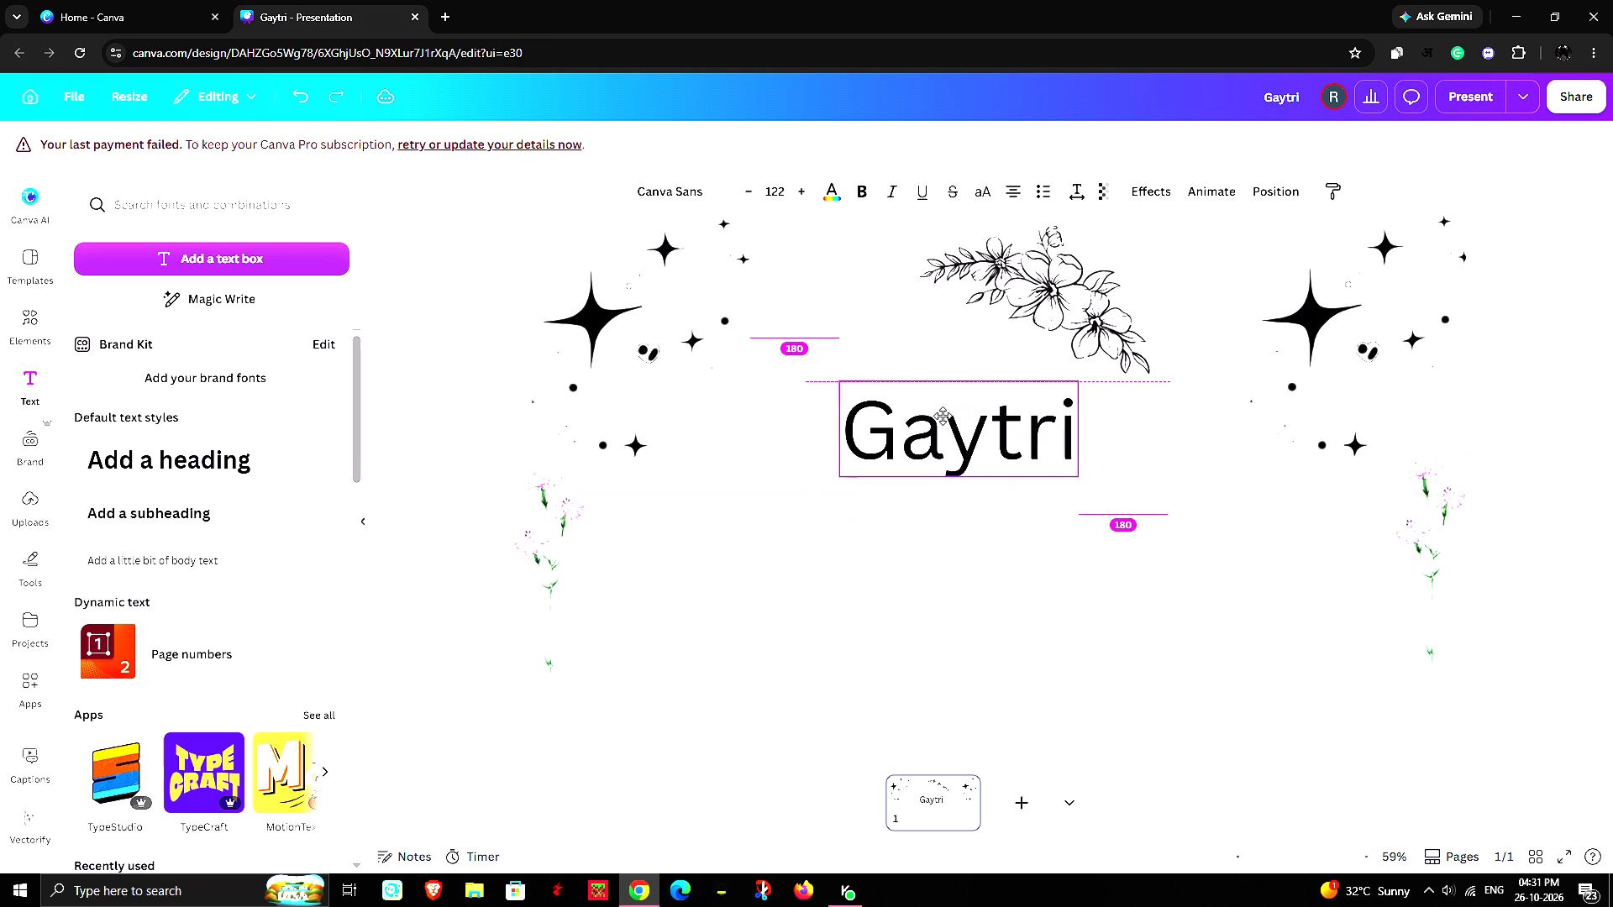
left_click_drag(943, 416, 975, 417)
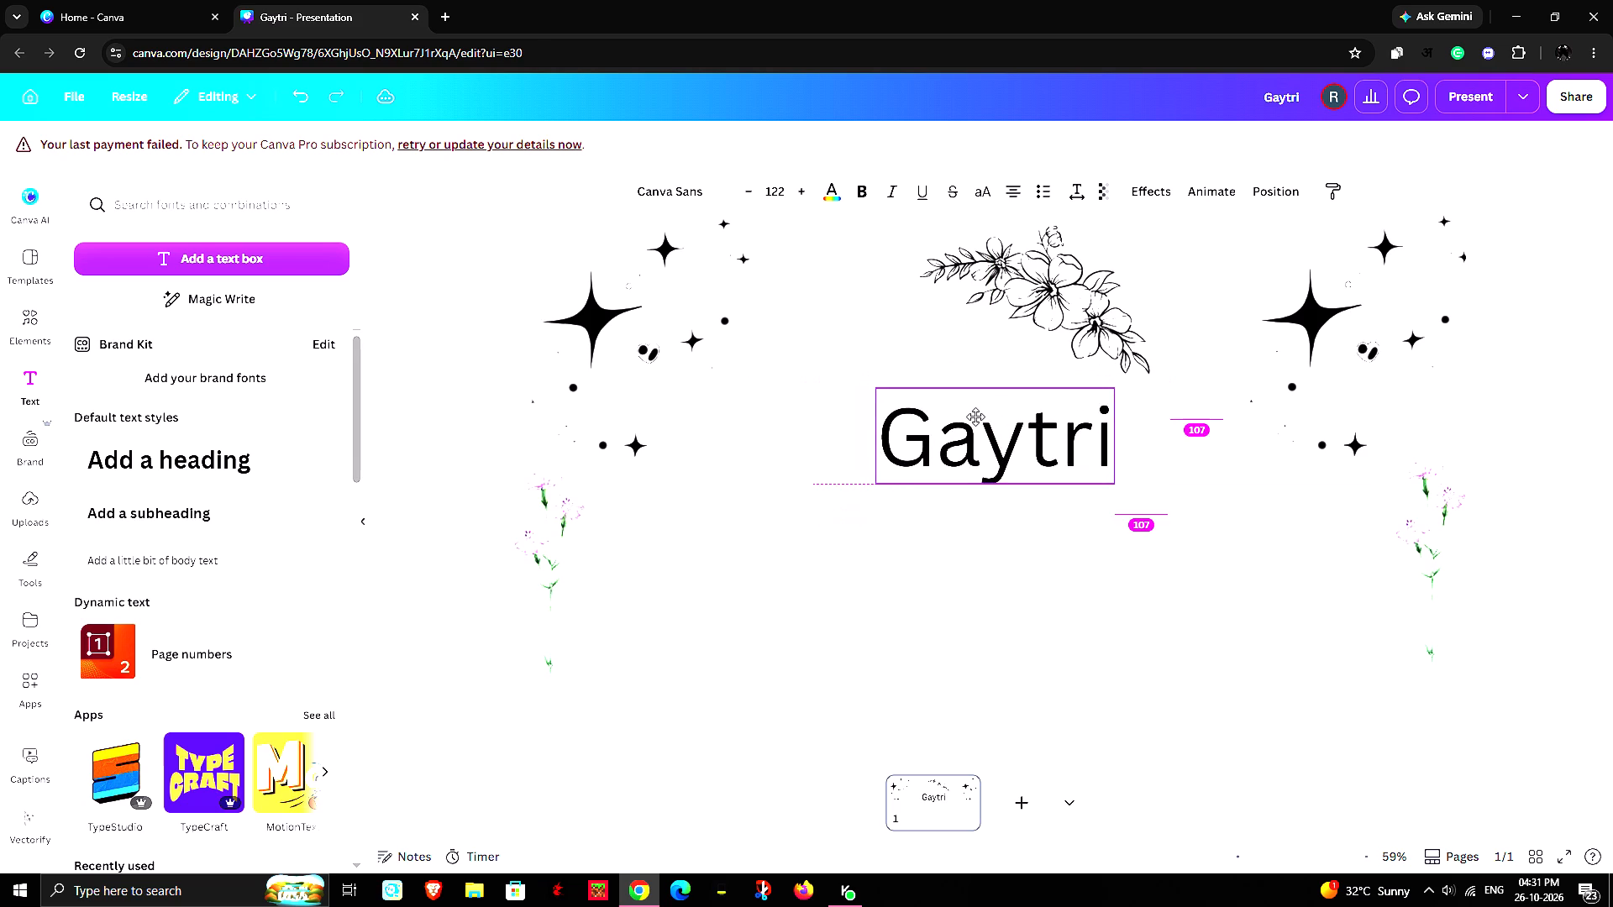
left_click_drag(975, 417, 975, 418)
left_click_drag(975, 418, 973, 418)
Enlarge the "Gaytri" title to a font size of about 135 and recentre it beneath the flower branch.
left_click_drag(1109, 484, 1115, 485)
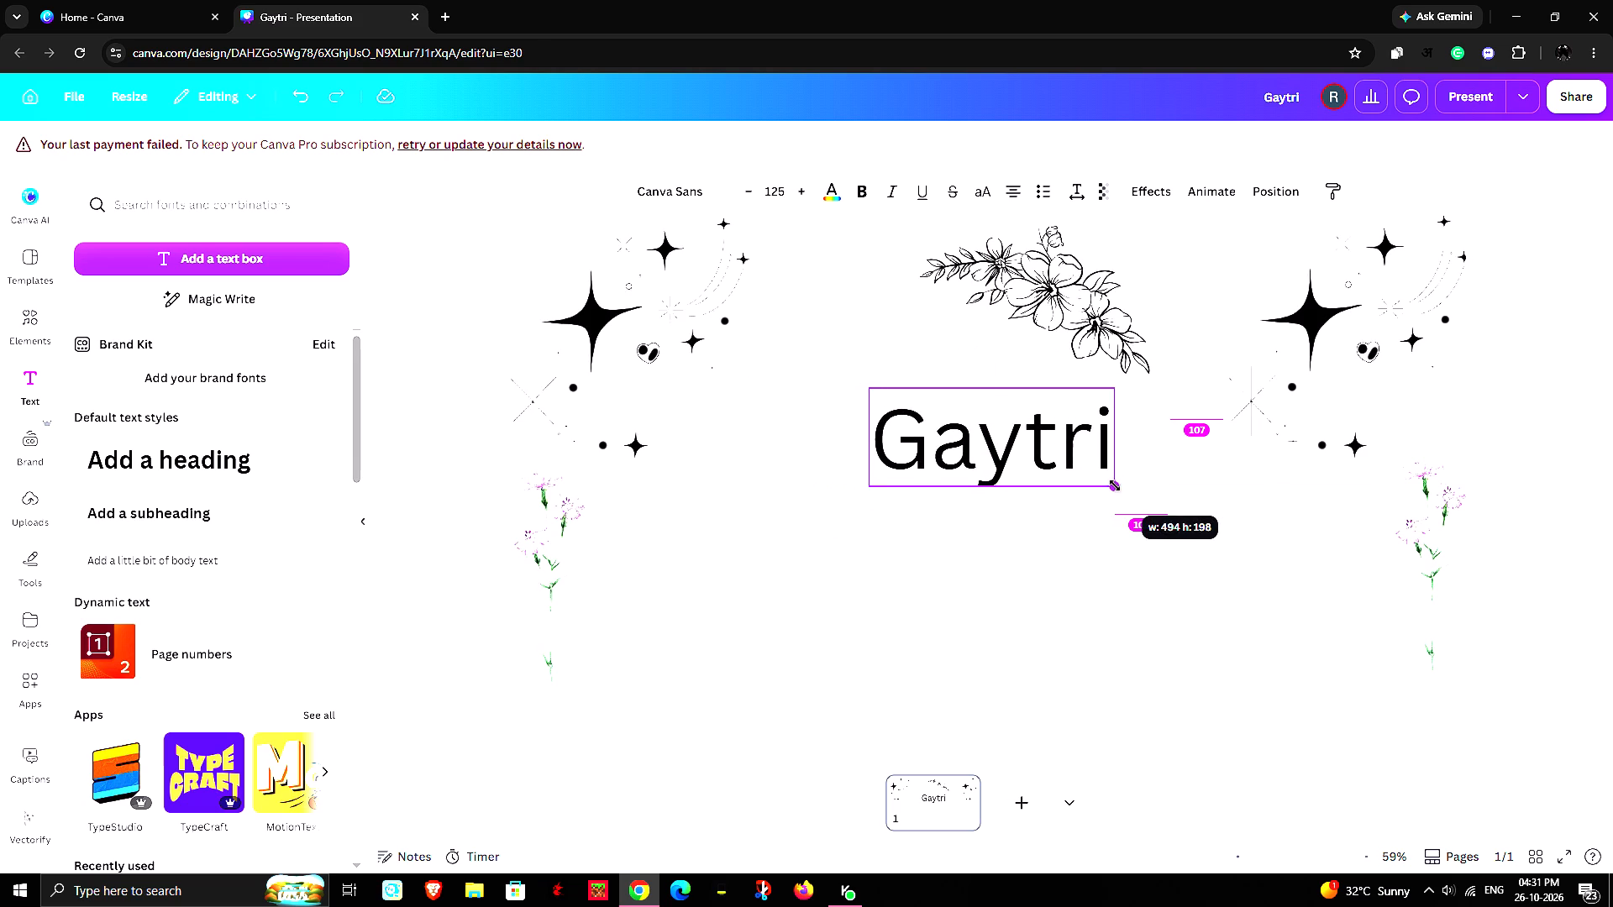
left_click_drag(1115, 485, 1137, 495)
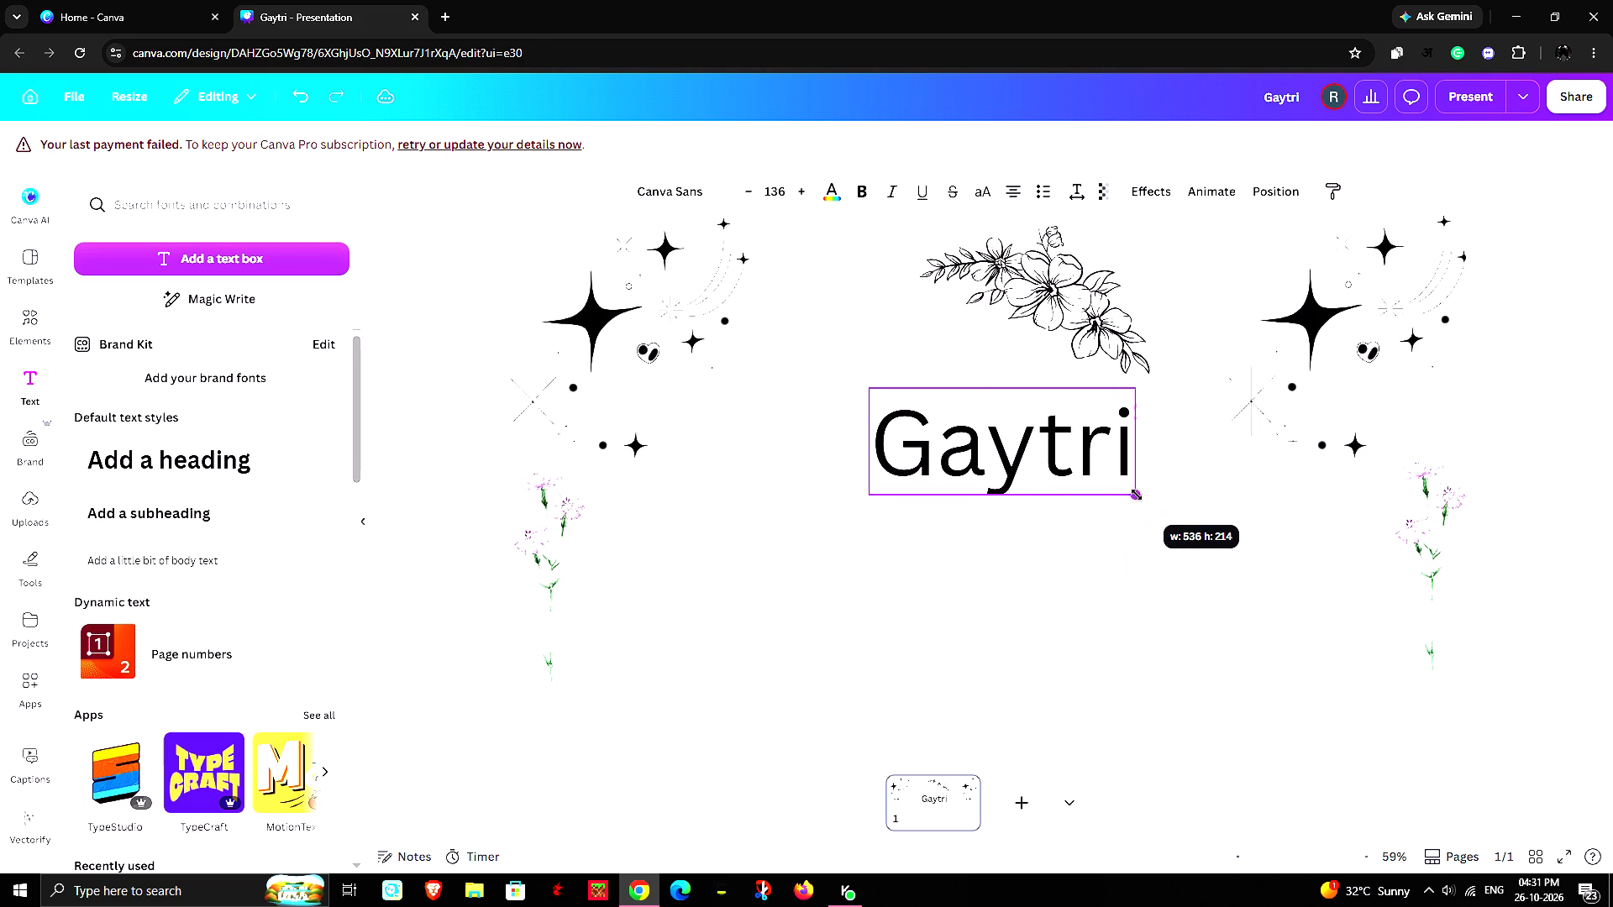
left_click_drag(1137, 495, 1132, 494)
left_click_drag(1014, 447, 1003, 445)
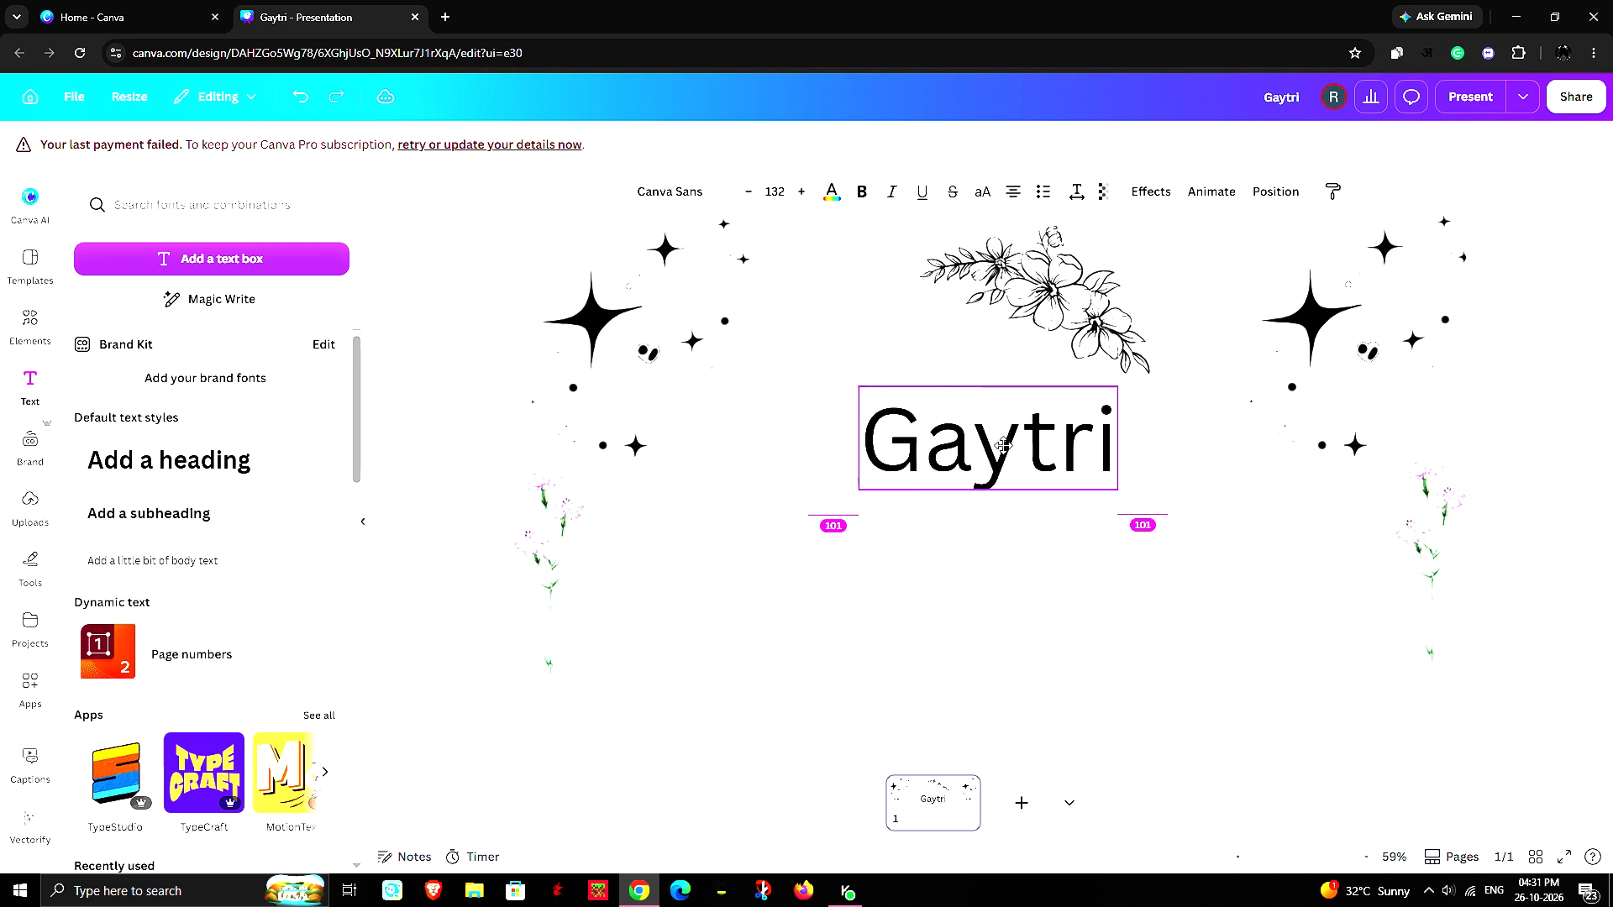
left_click_drag(1003, 445, 1002, 448)
left_click(1114, 495)
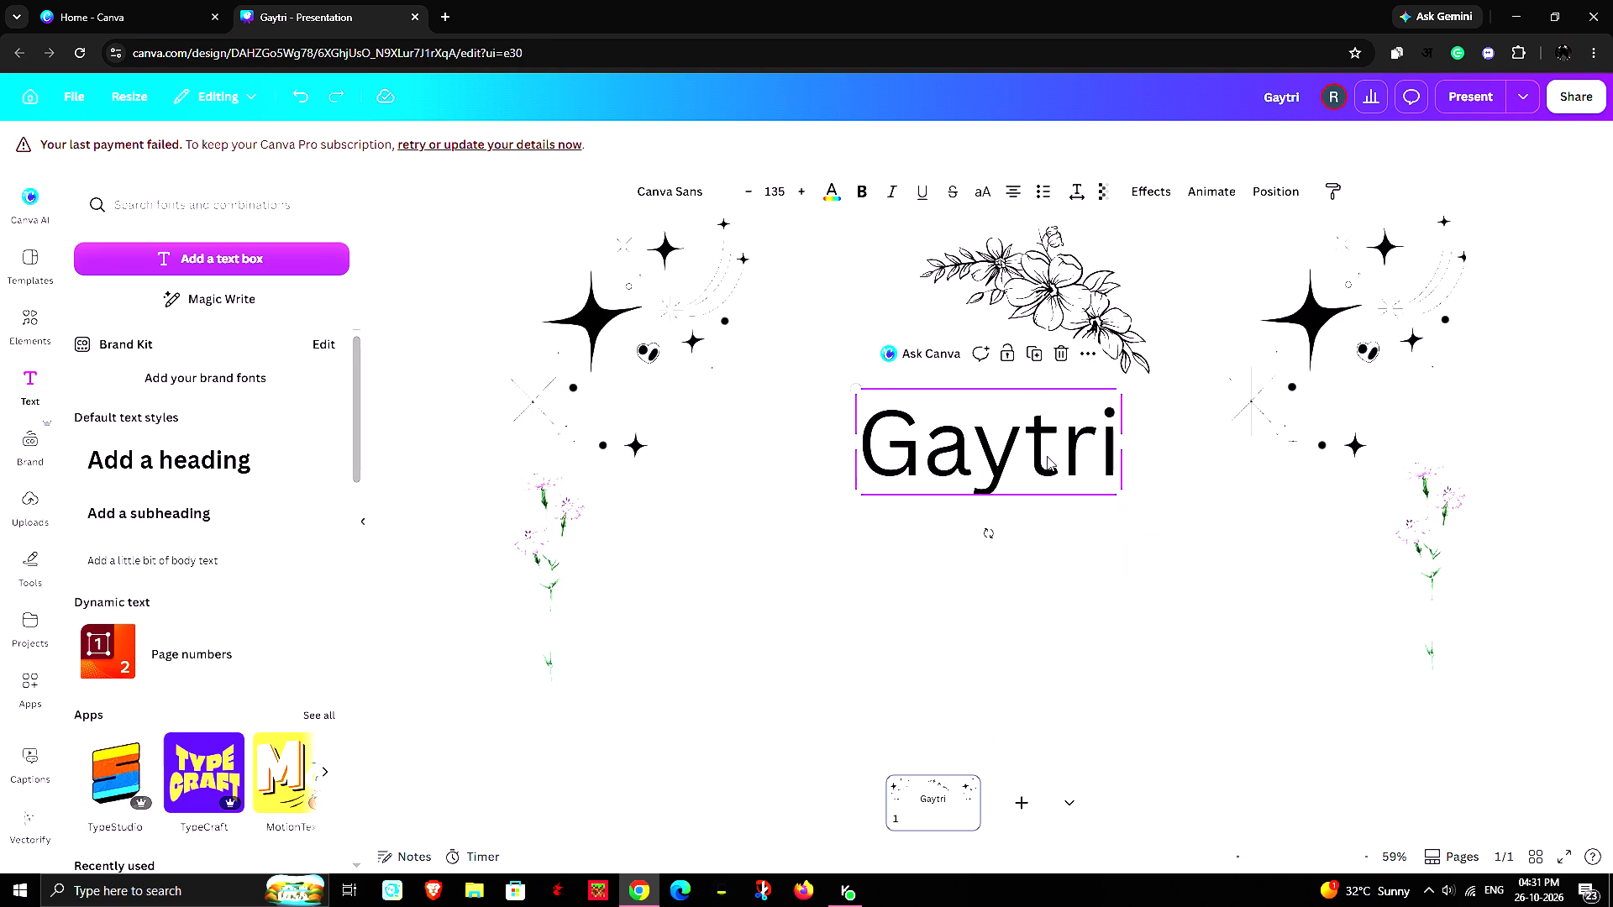
left_click_drag(1054, 461, 1045, 456)
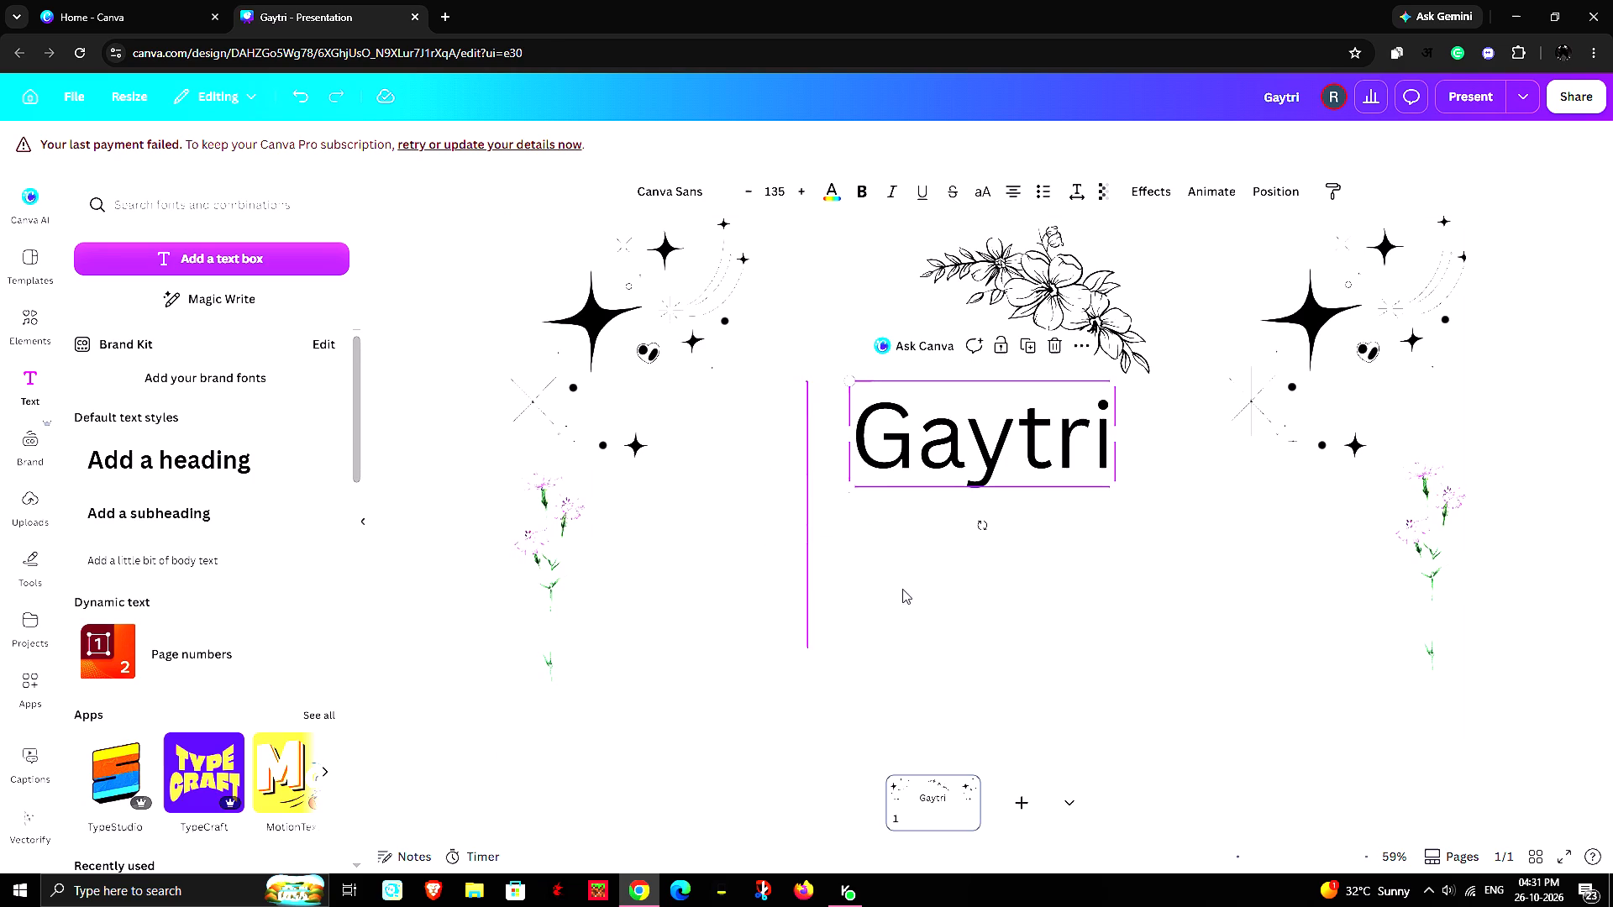
left_click(902, 589)
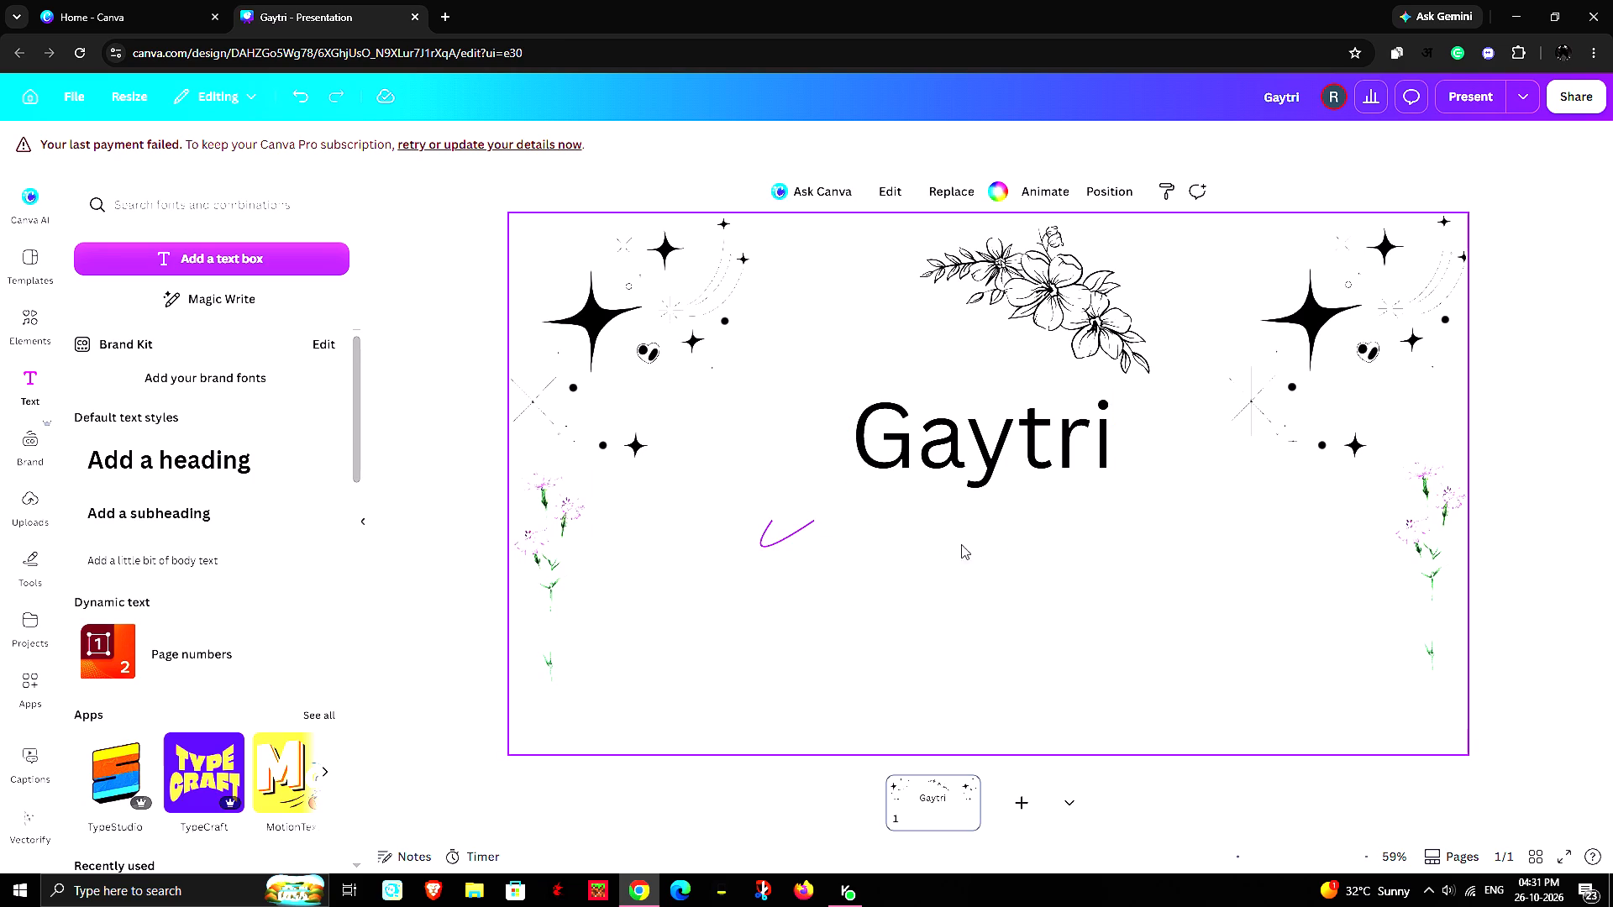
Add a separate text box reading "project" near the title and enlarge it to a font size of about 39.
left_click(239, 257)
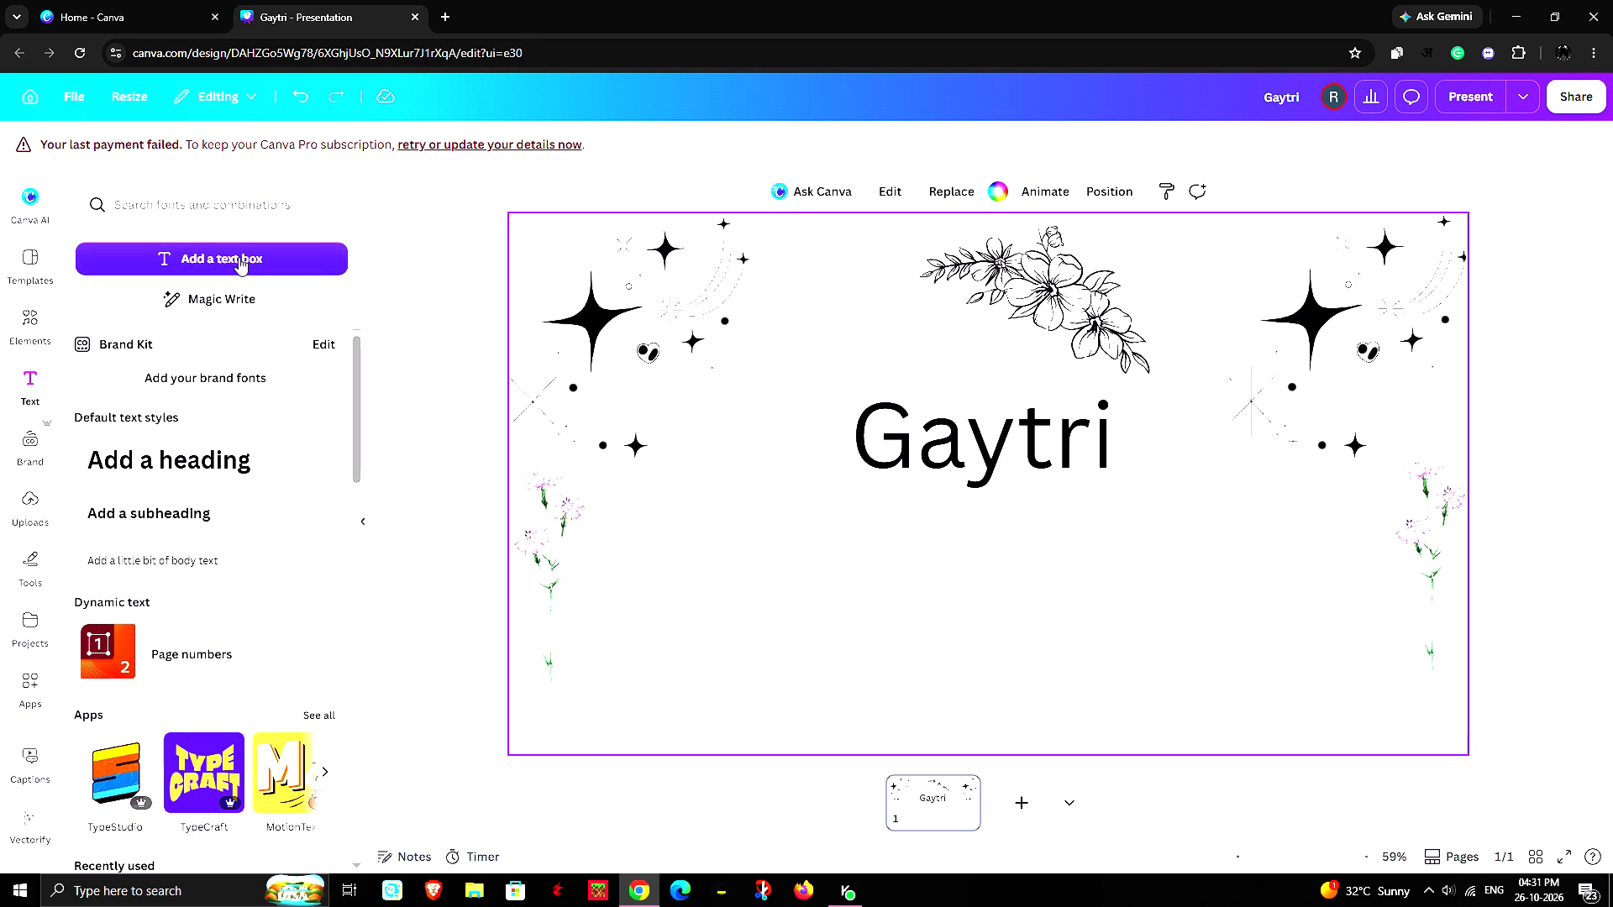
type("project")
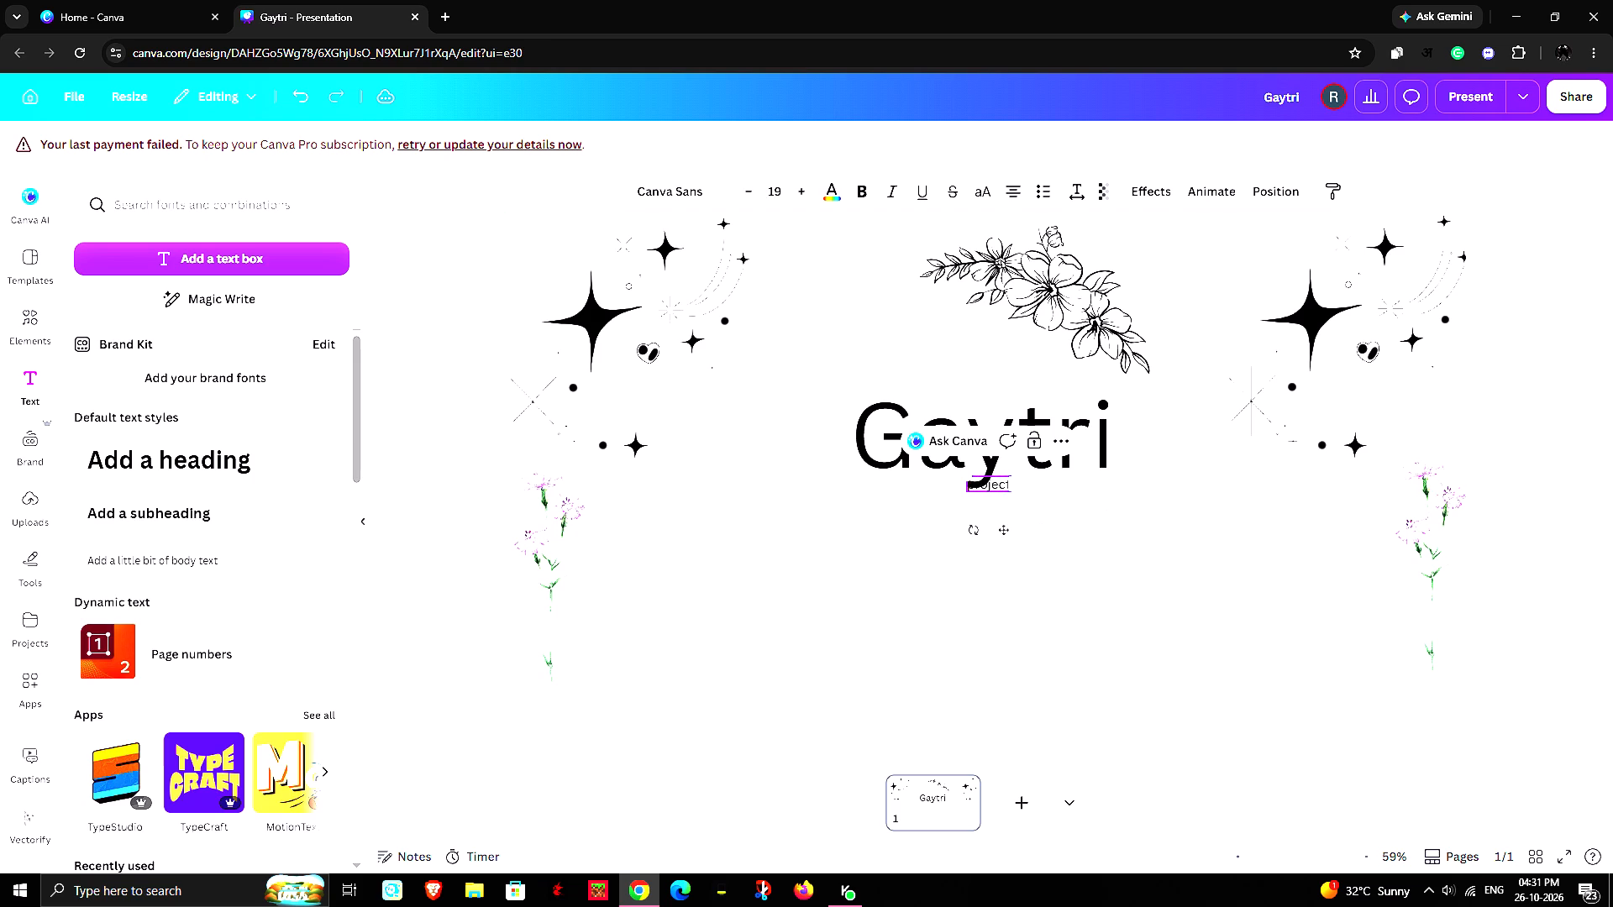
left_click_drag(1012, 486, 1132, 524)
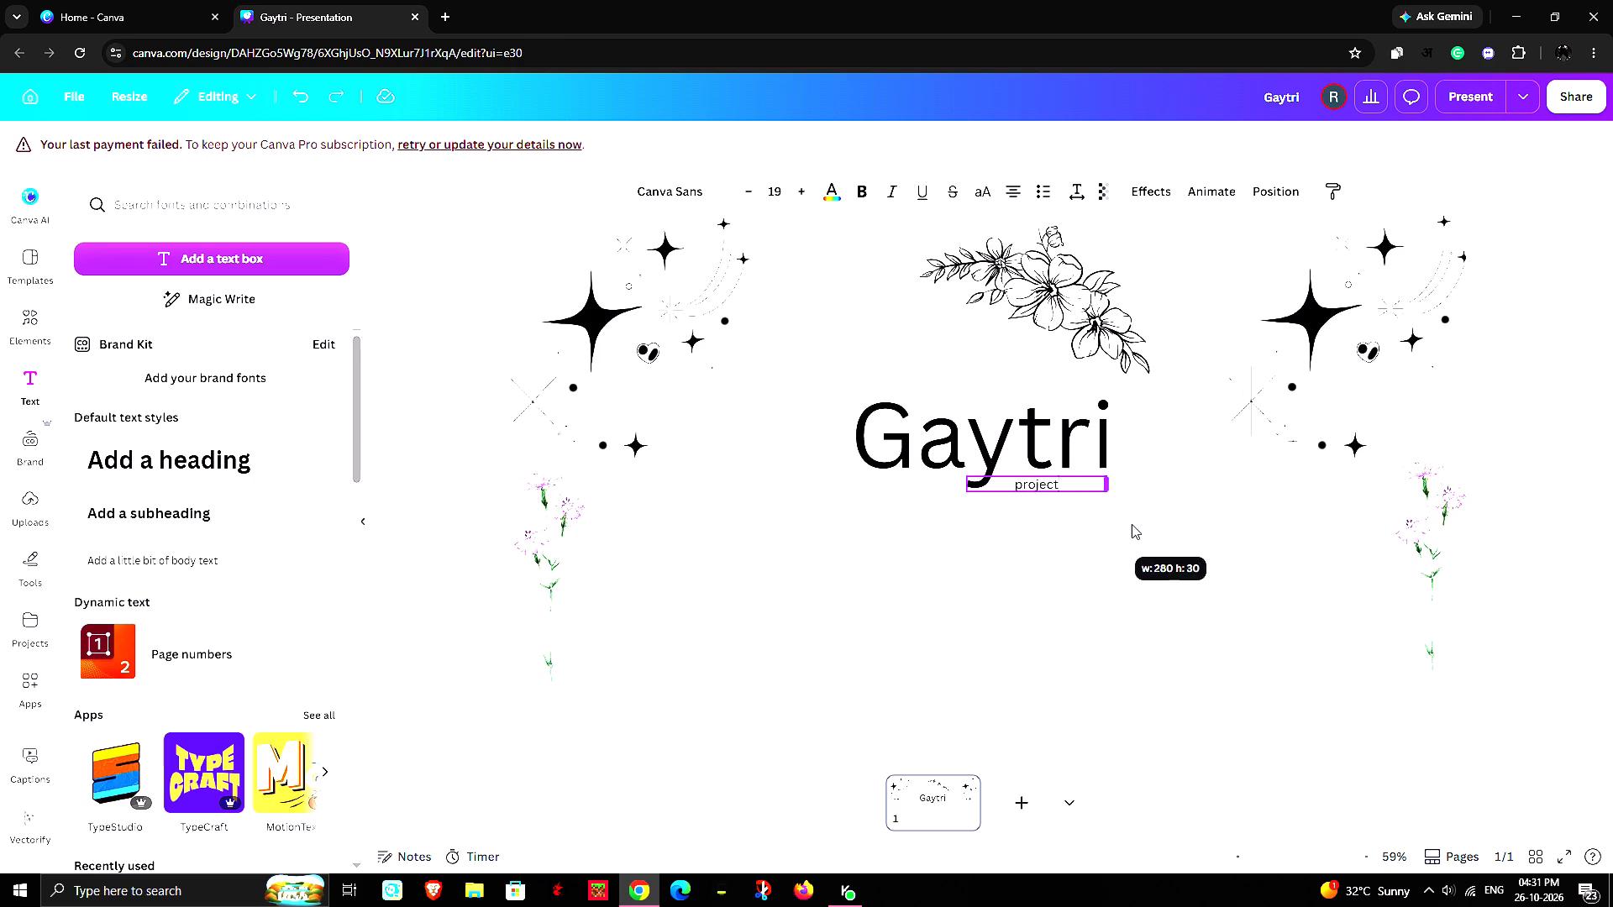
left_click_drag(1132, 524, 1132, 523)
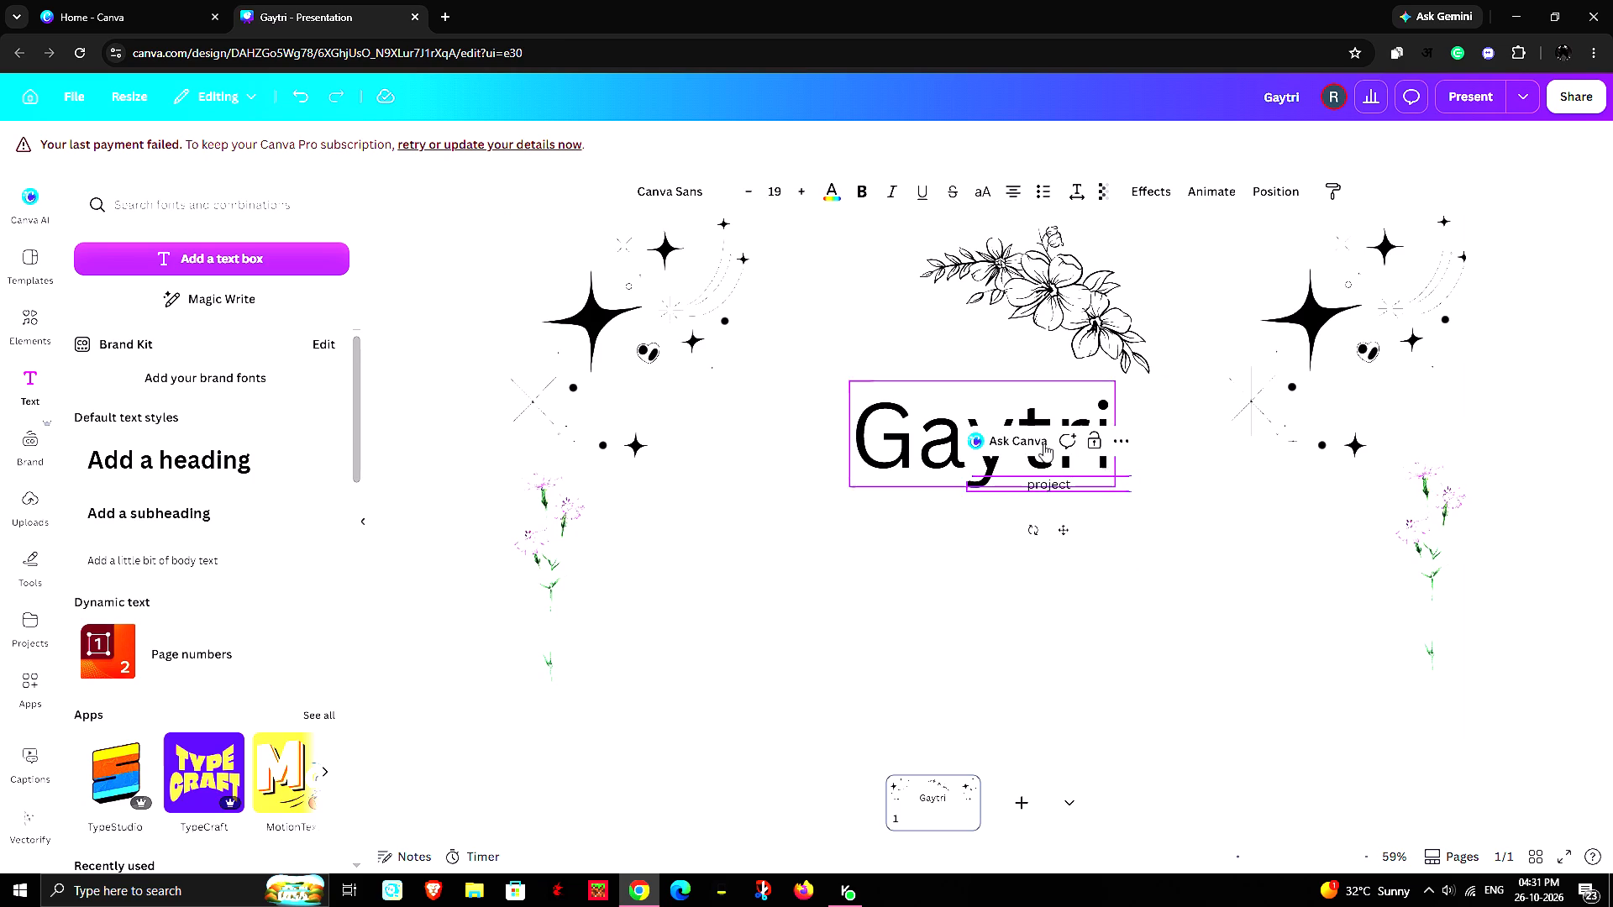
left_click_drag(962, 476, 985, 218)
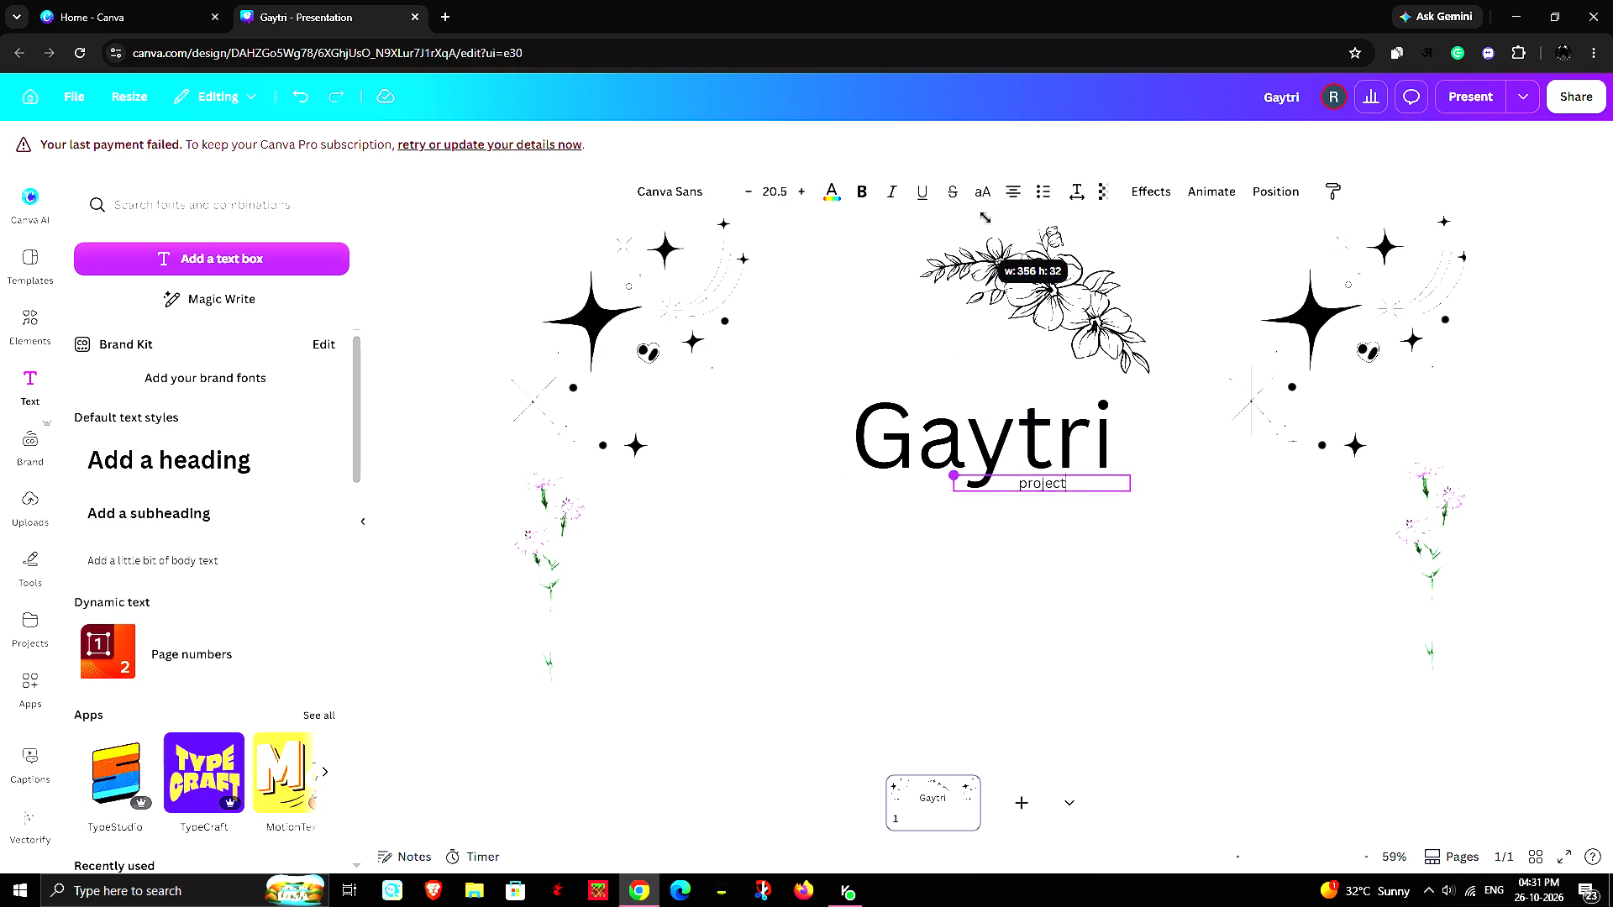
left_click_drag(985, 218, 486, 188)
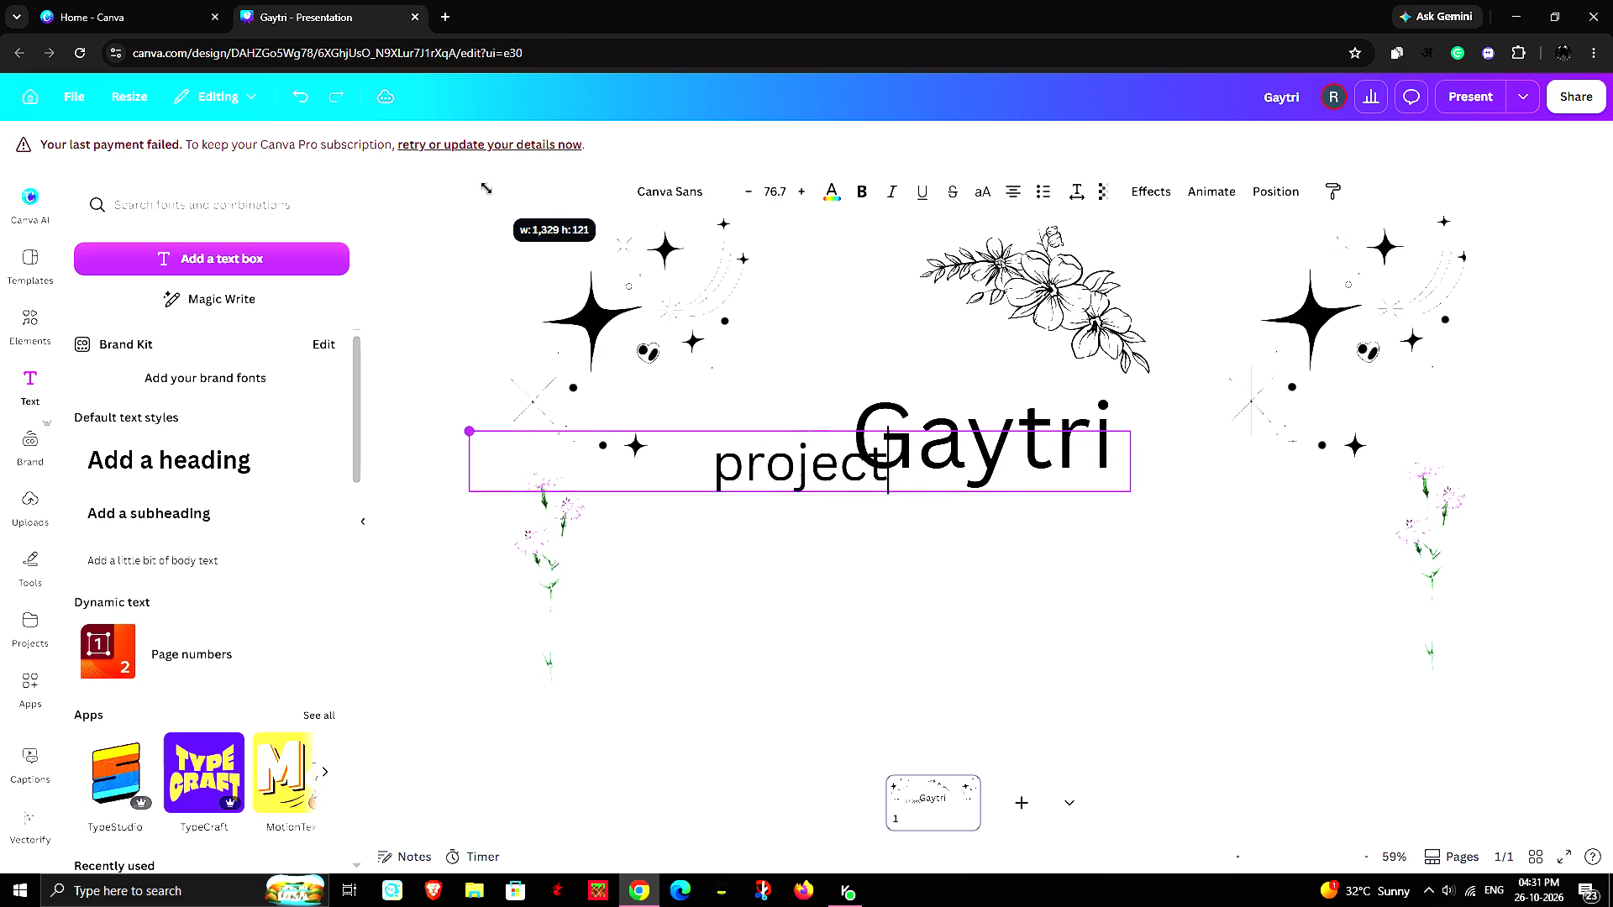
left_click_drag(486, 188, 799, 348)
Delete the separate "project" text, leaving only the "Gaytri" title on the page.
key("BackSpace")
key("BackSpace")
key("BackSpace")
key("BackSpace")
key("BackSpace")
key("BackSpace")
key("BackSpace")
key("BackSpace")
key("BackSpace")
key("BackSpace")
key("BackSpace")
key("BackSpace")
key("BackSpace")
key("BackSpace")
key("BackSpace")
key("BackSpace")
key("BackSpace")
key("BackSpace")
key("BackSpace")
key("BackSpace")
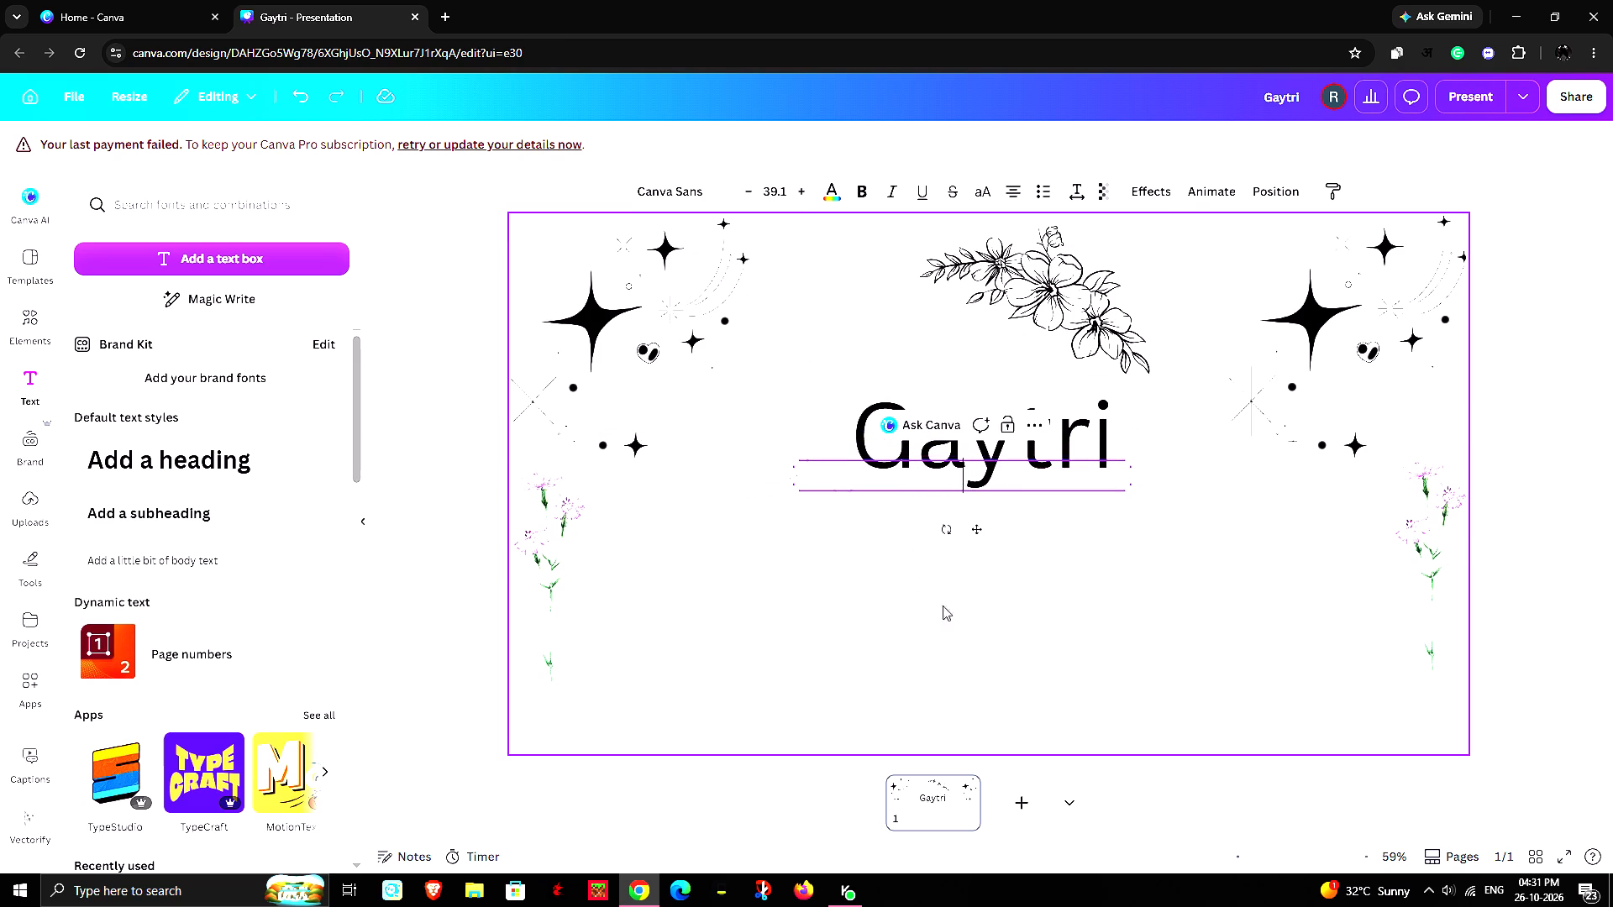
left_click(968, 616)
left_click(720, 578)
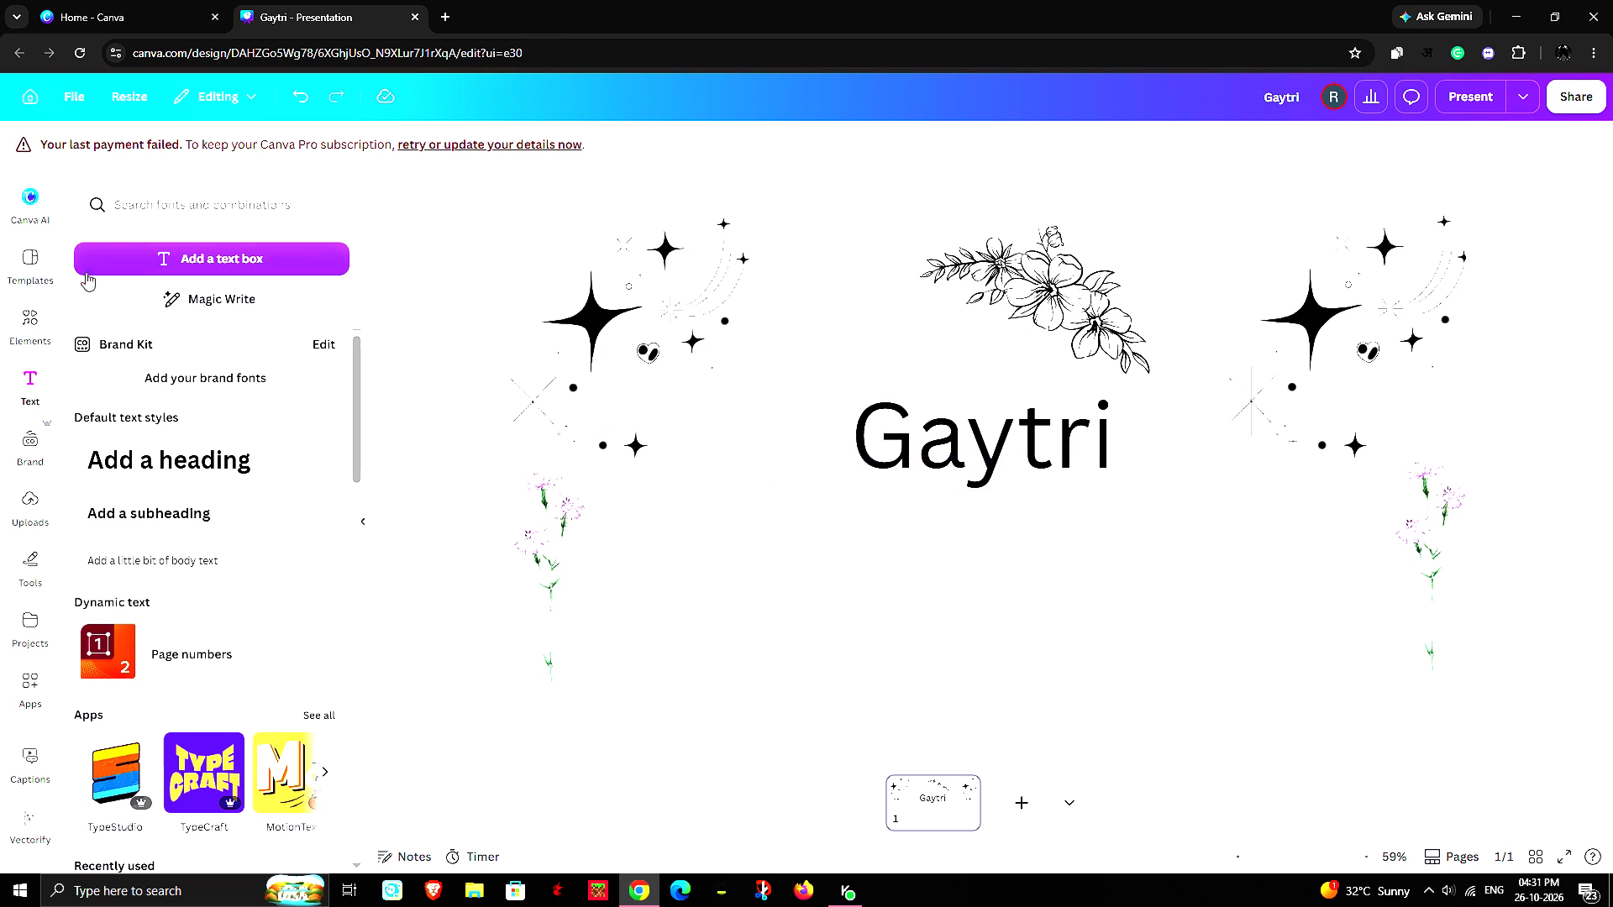
Add a new text box reading "PROJECT" in capital letters over the lower part of the "Gaytri" title.
left_click(33, 393)
left_click(33, 393)
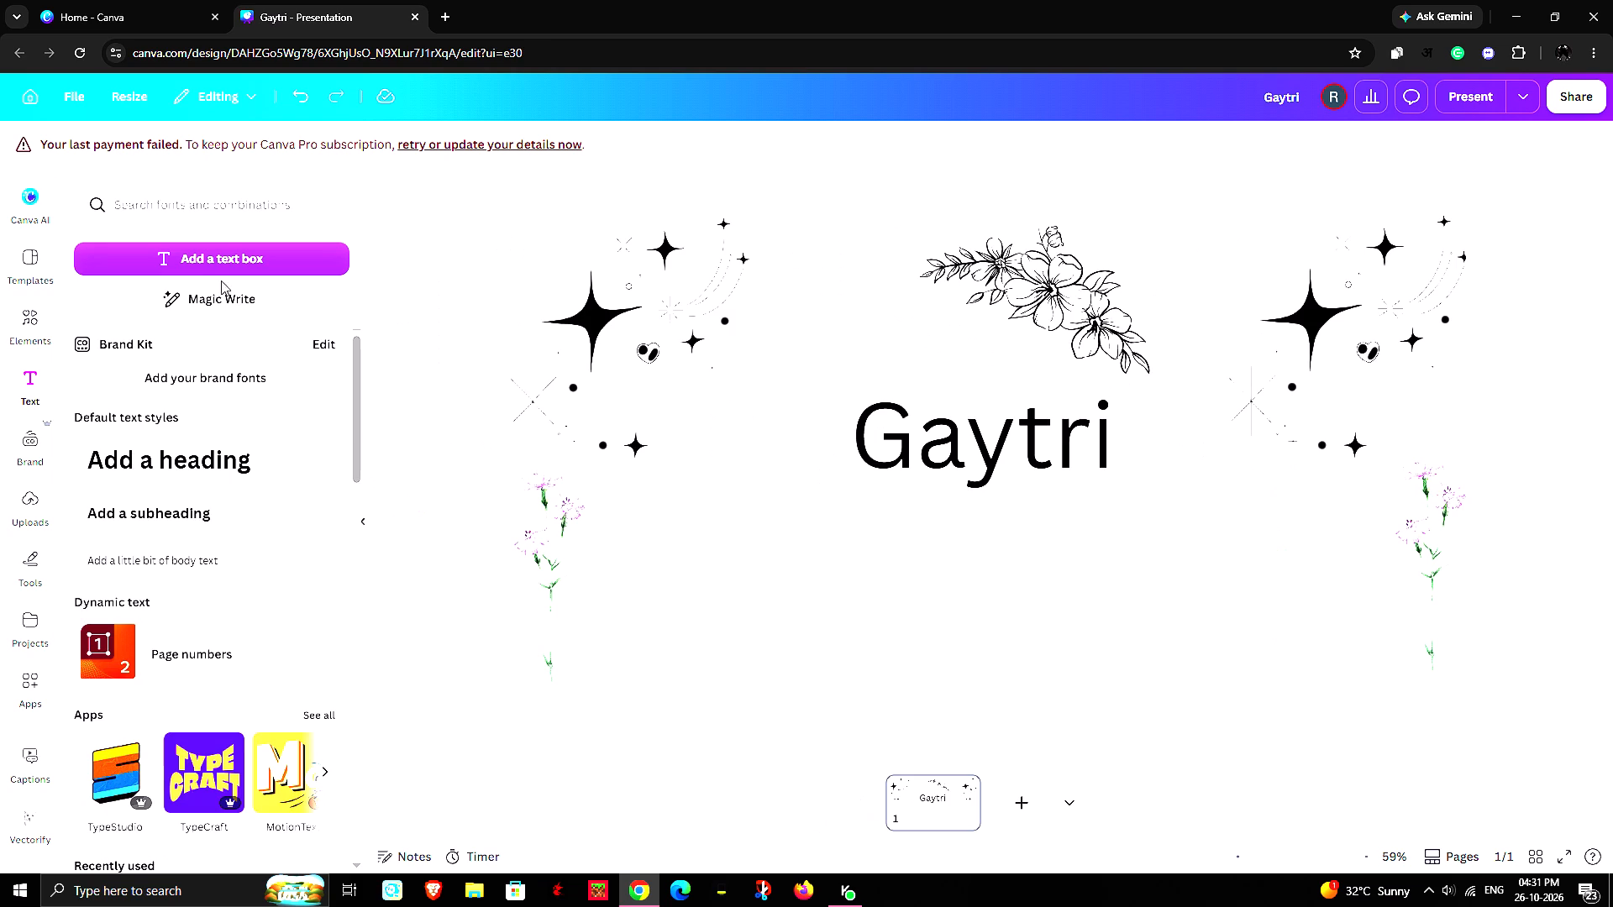
left_click(29, 313)
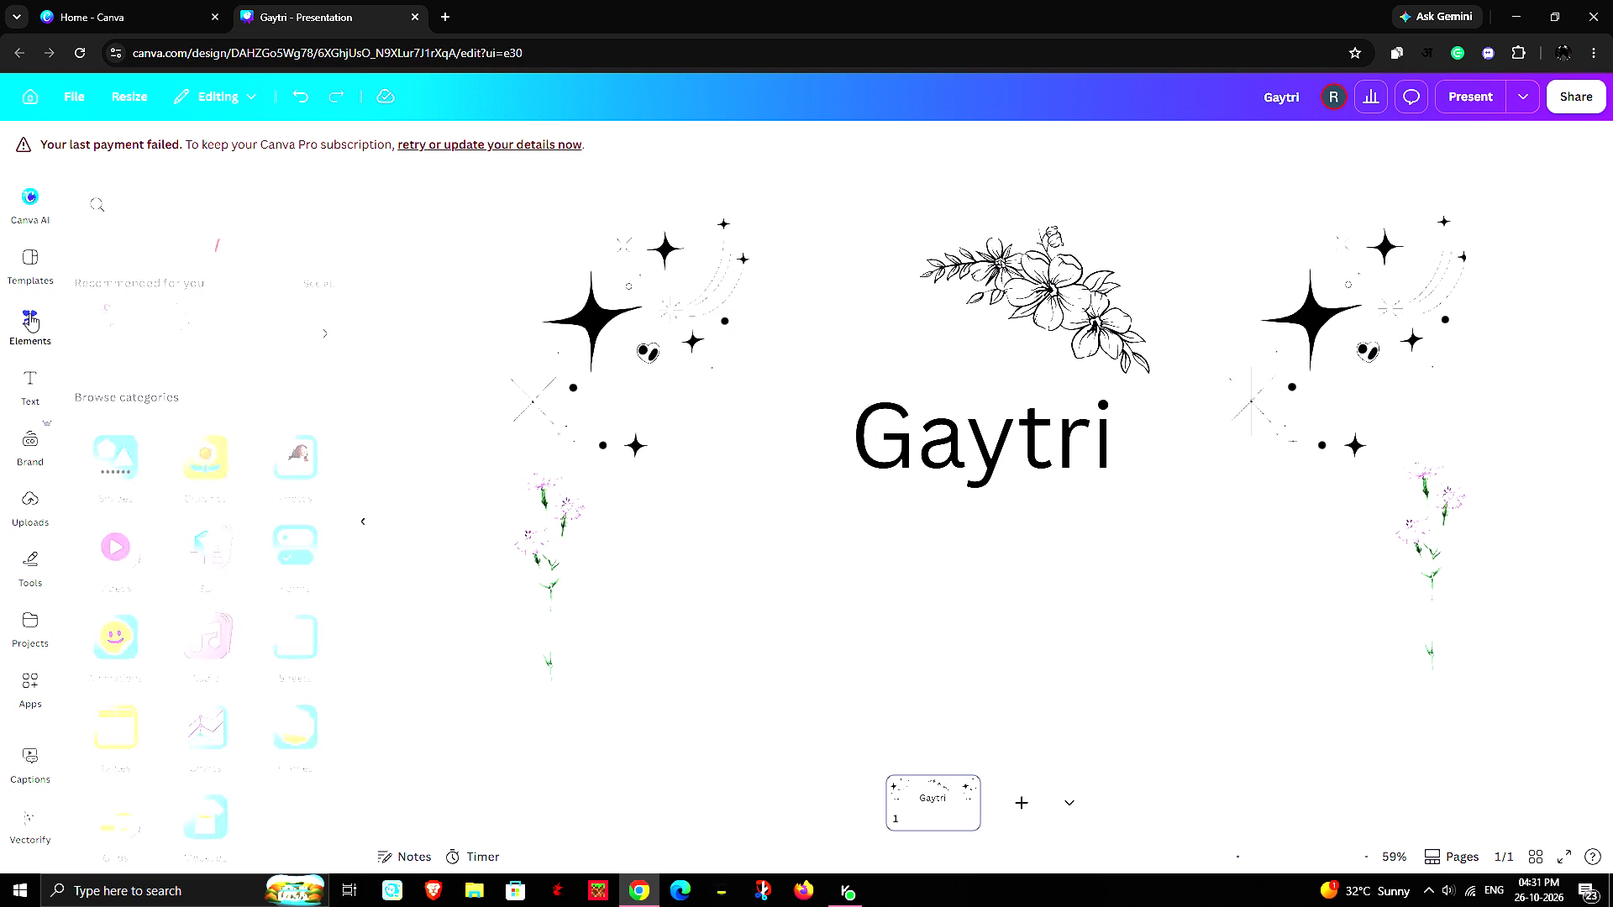
left_click(26, 373)
left_click(217, 247)
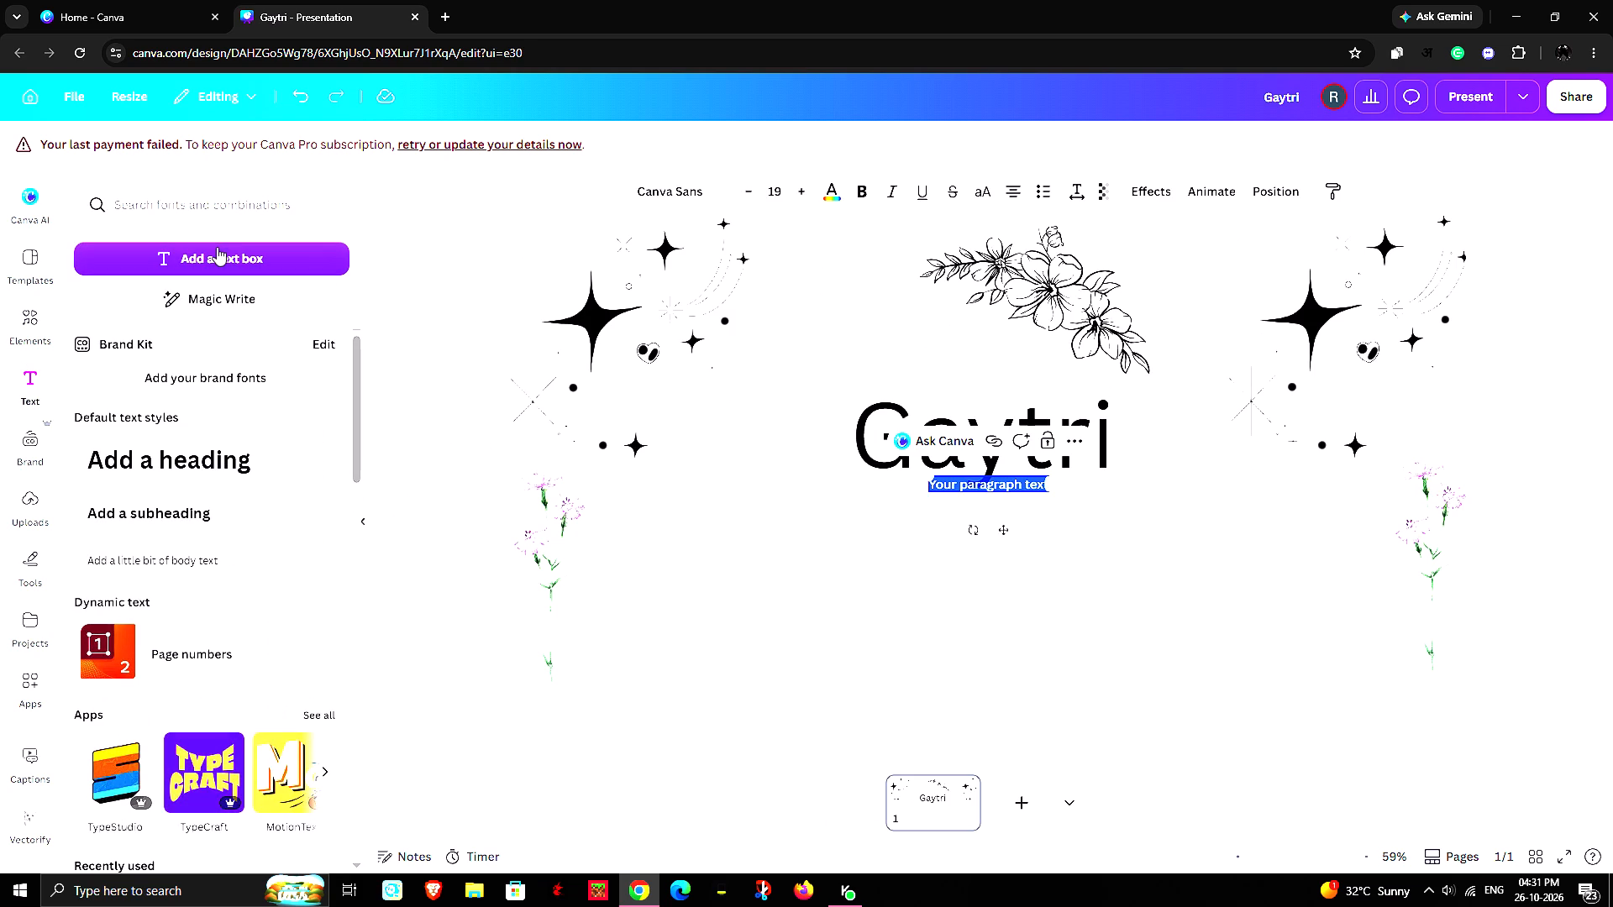
type("pro")
key("BackSpace")
key("BackSpace")
key("BackSpace")
key("BackSpace")
key("BackSpace")
key("BackSpace")
key("BackSpace")
key("BackSpace")
key("BackSpace")
key("BackSpace")
key("BackSpace")
key("BackSpace")
key("BackSpace")
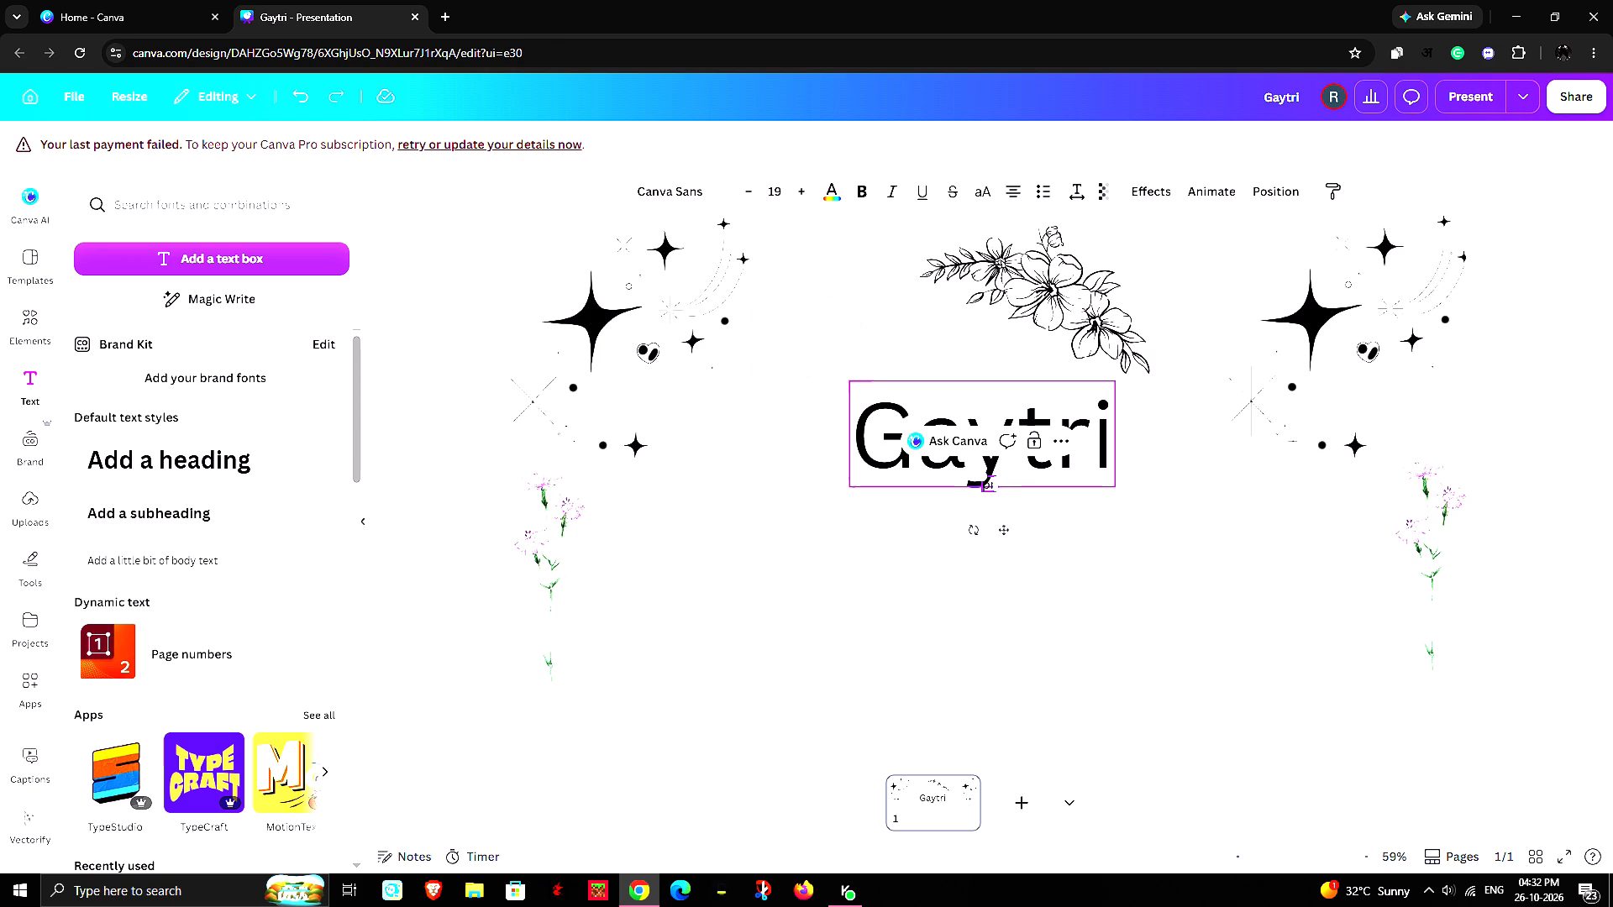
key("shift+p")
type("RO")
type("JECT")
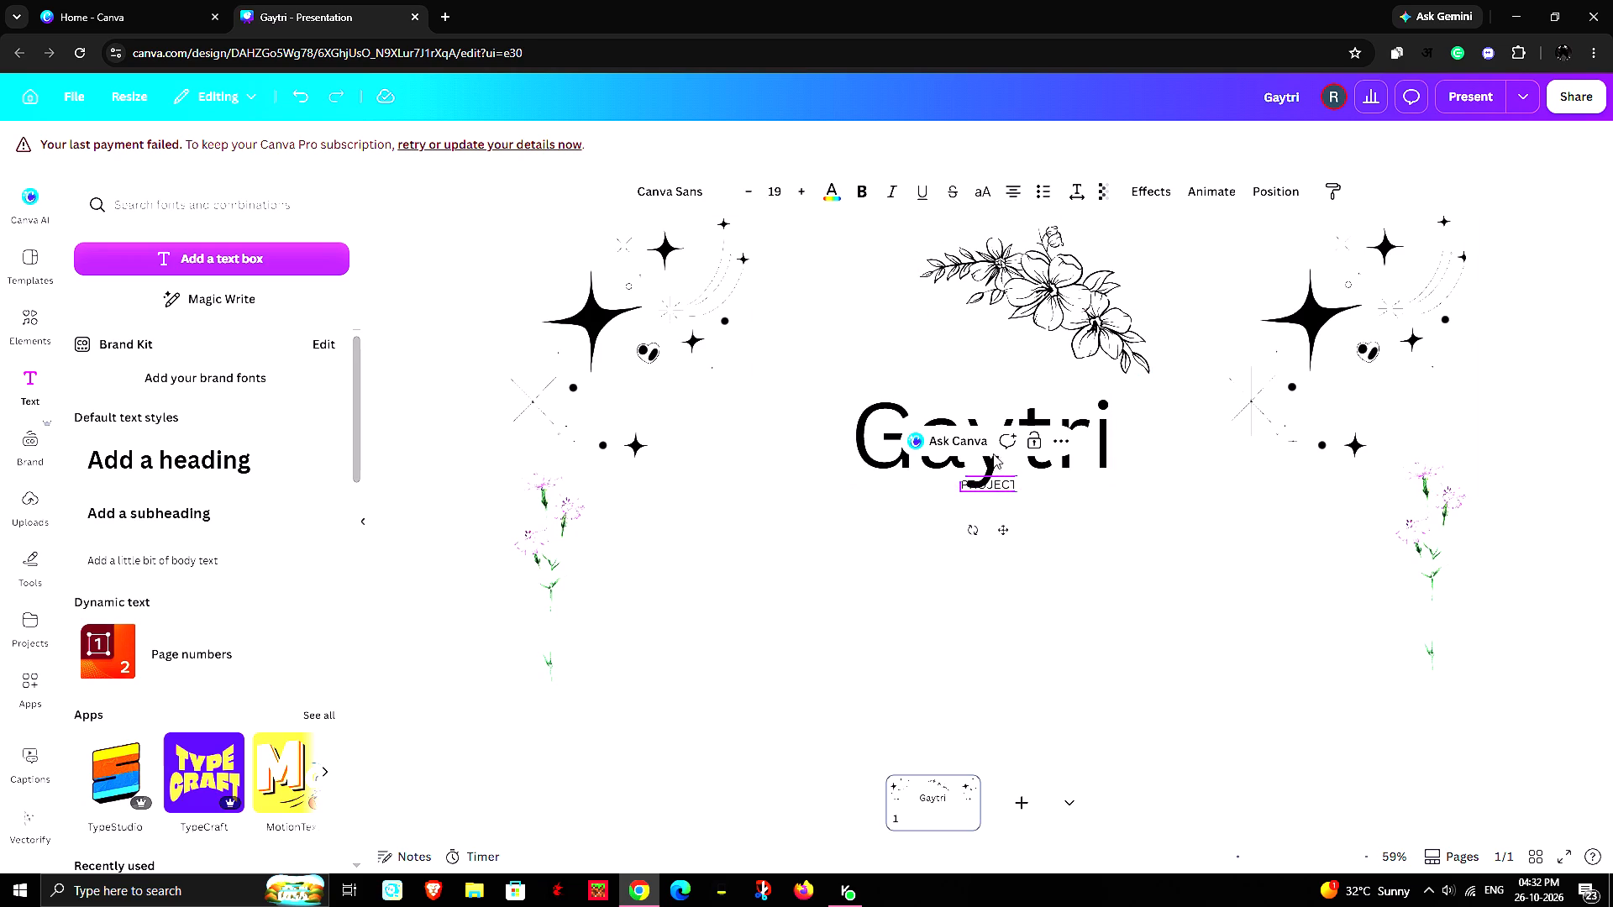
left_click(1048, 532)
Move the "PROJECT" text below the "Gaytri" title and enlarge it to a font size of about 104.
left_click(996, 480)
left_click_drag(996, 480, 1006, 509)
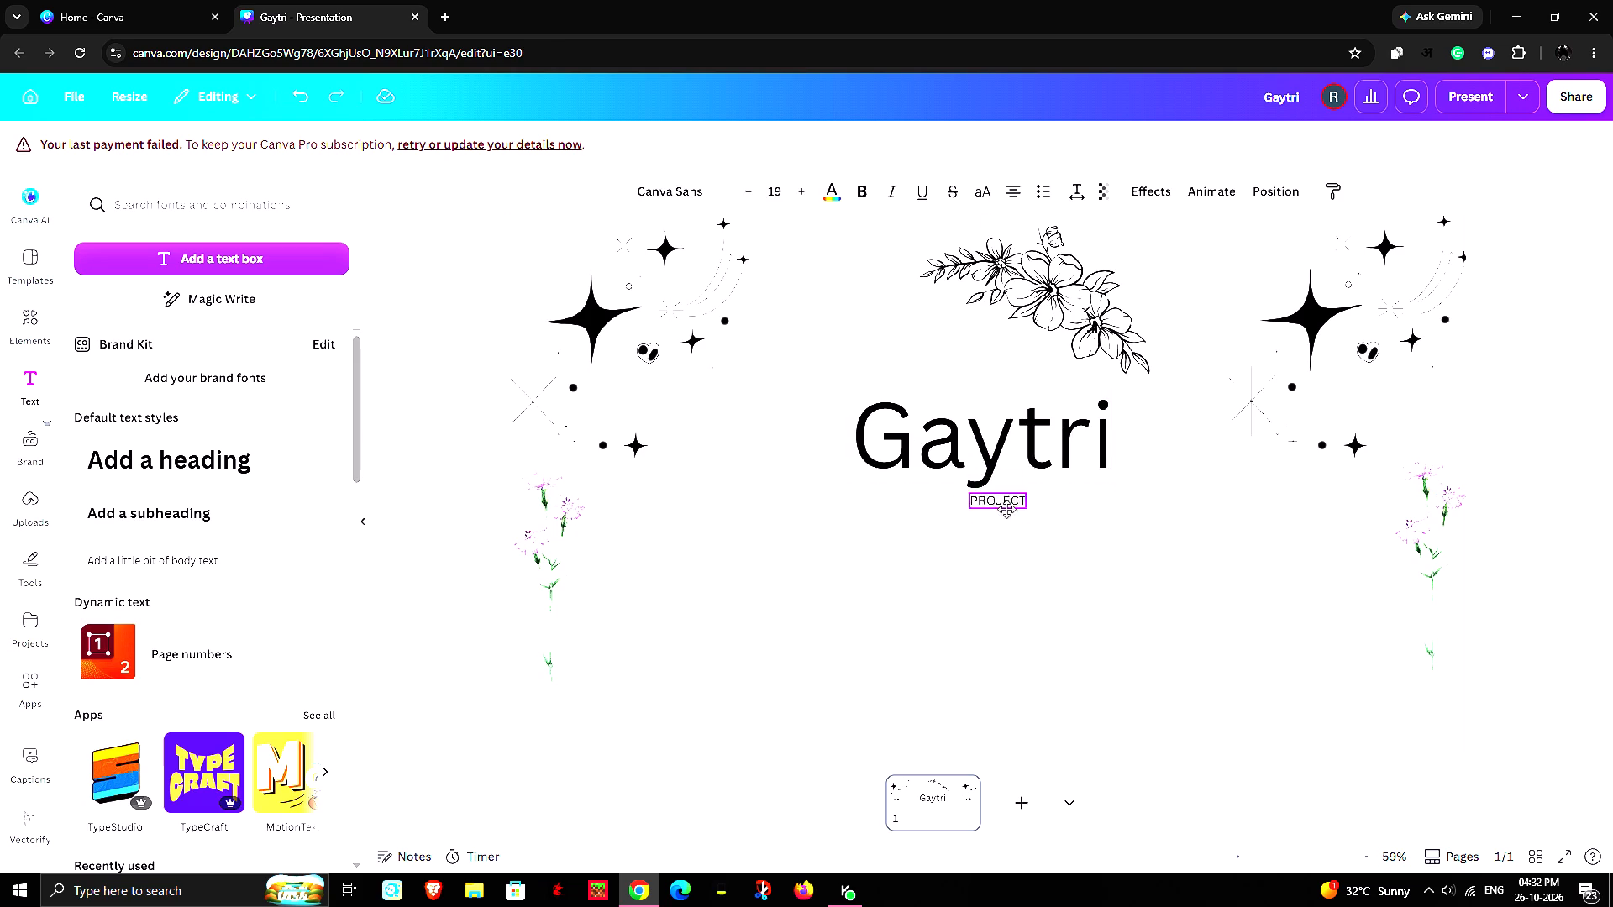
left_click_drag(1006, 509, 1008, 524)
left_click_drag(971, 516, 972, 481)
left_click_drag(972, 481, 811, 98)
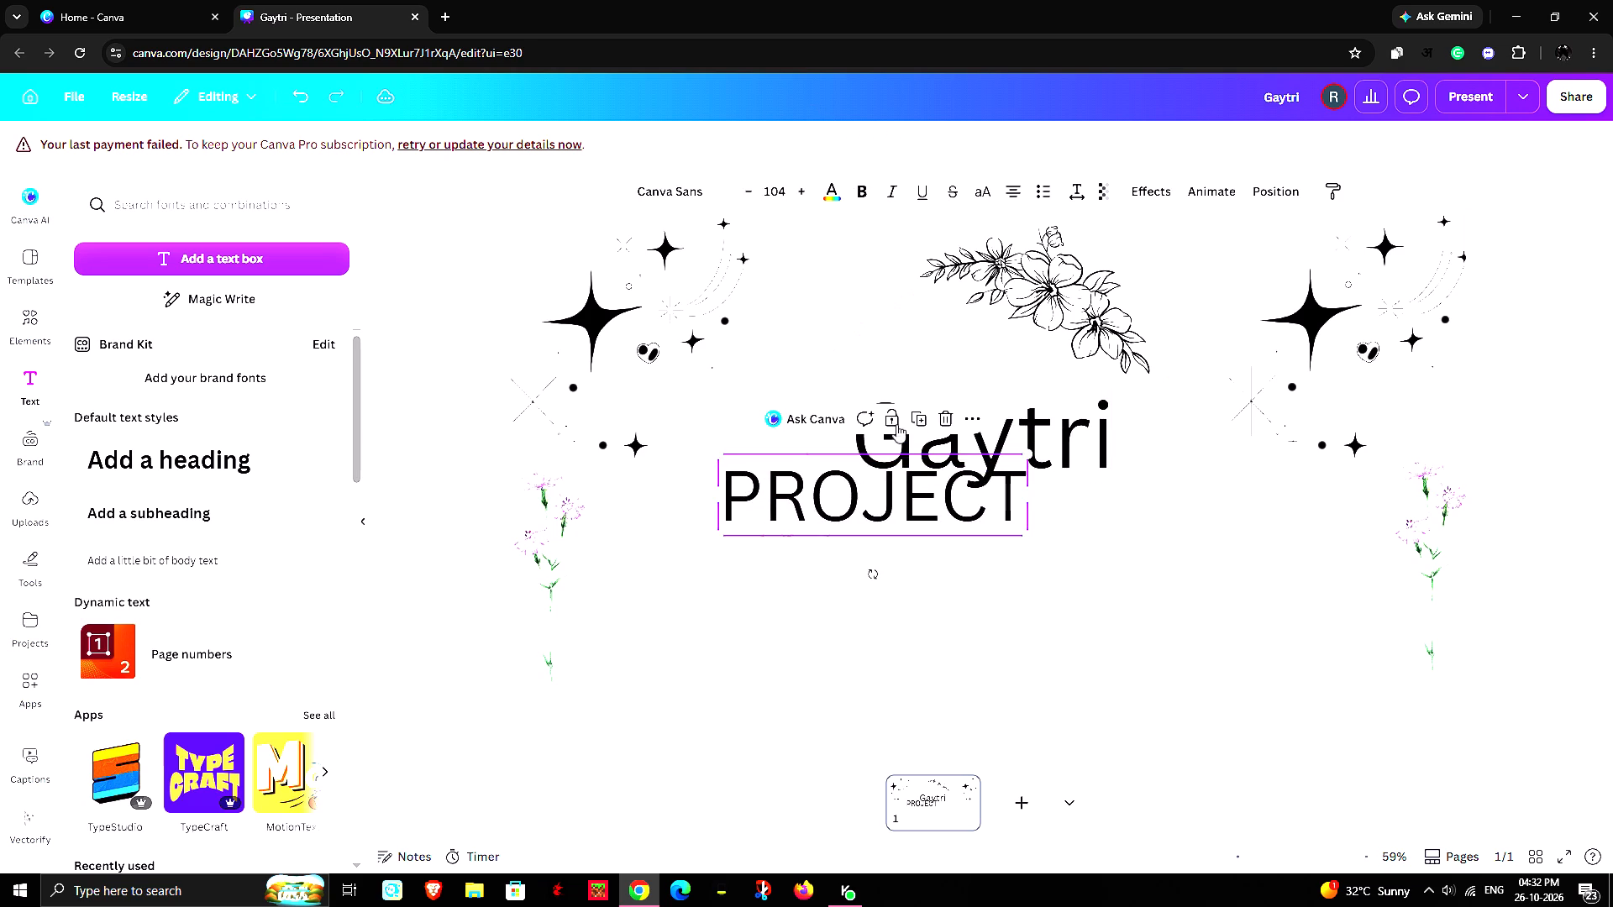
Reposition the enlarged "PROJECT" text so it sits roughly centred directly beneath the "Gaytri" title.
left_click_drag(880, 494, 997, 541)
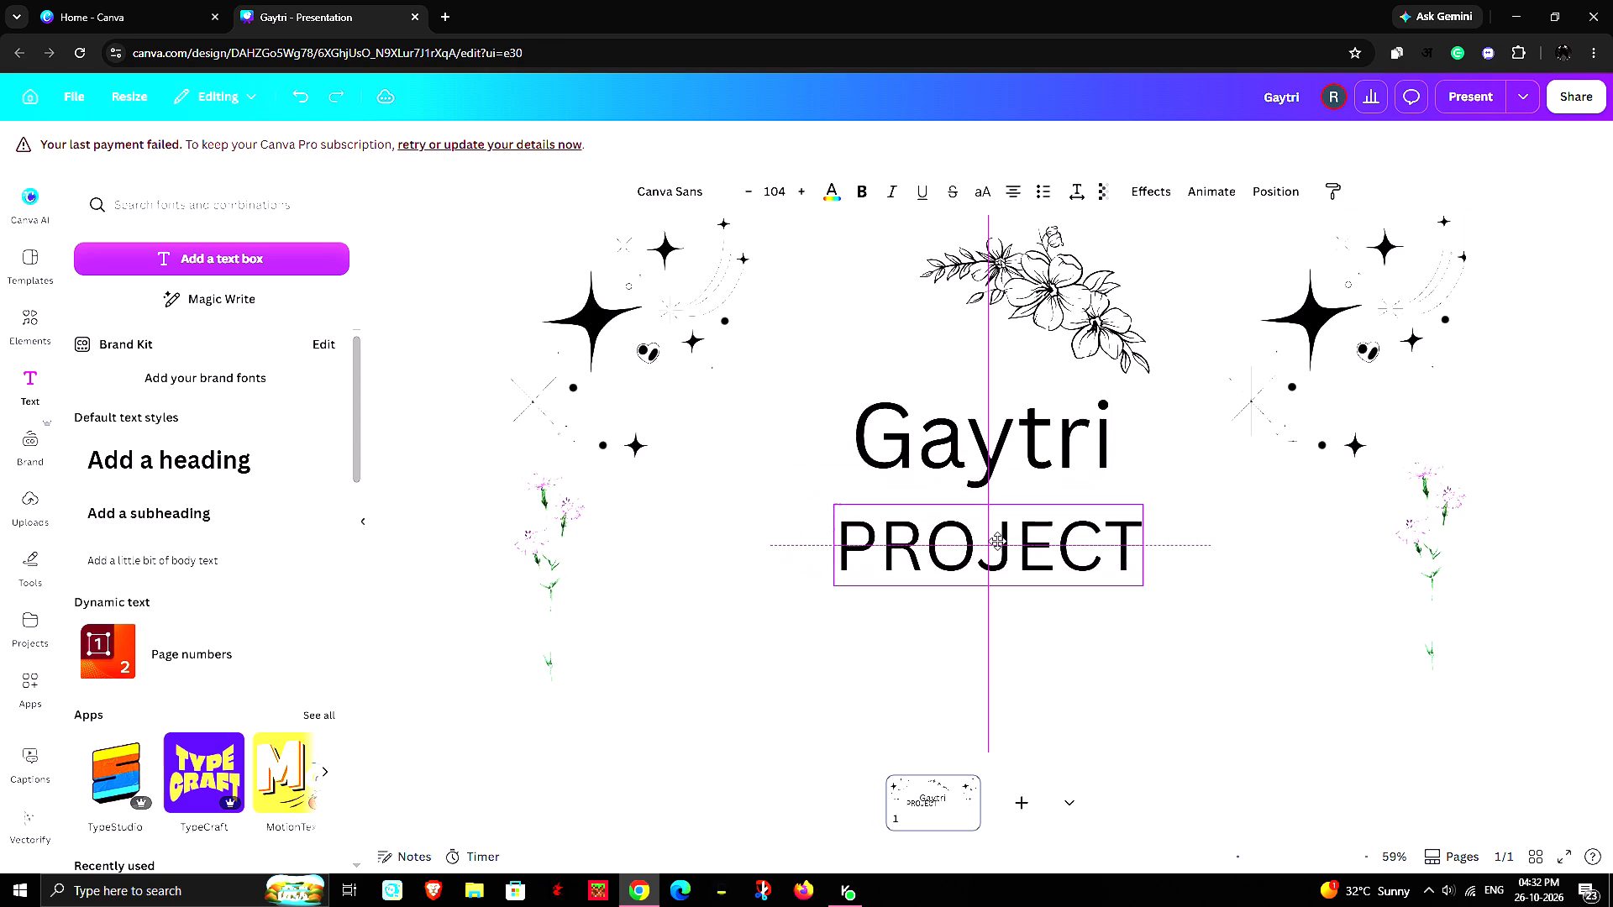
left_click_drag(997, 541, 1001, 542)
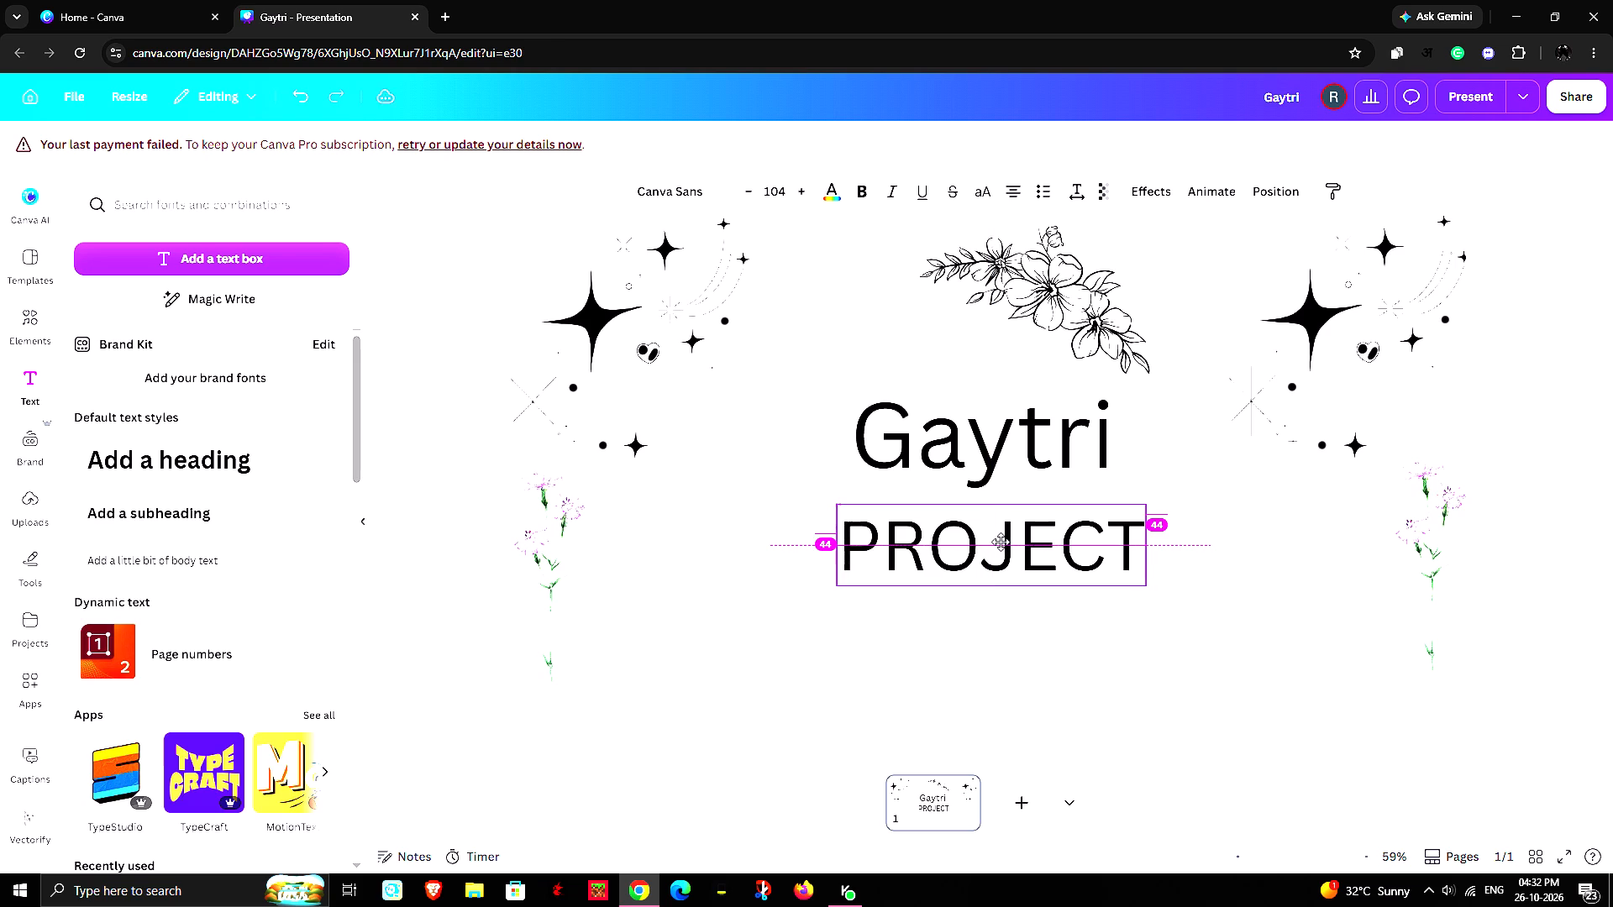
left_click_drag(1001, 542, 1003, 539)
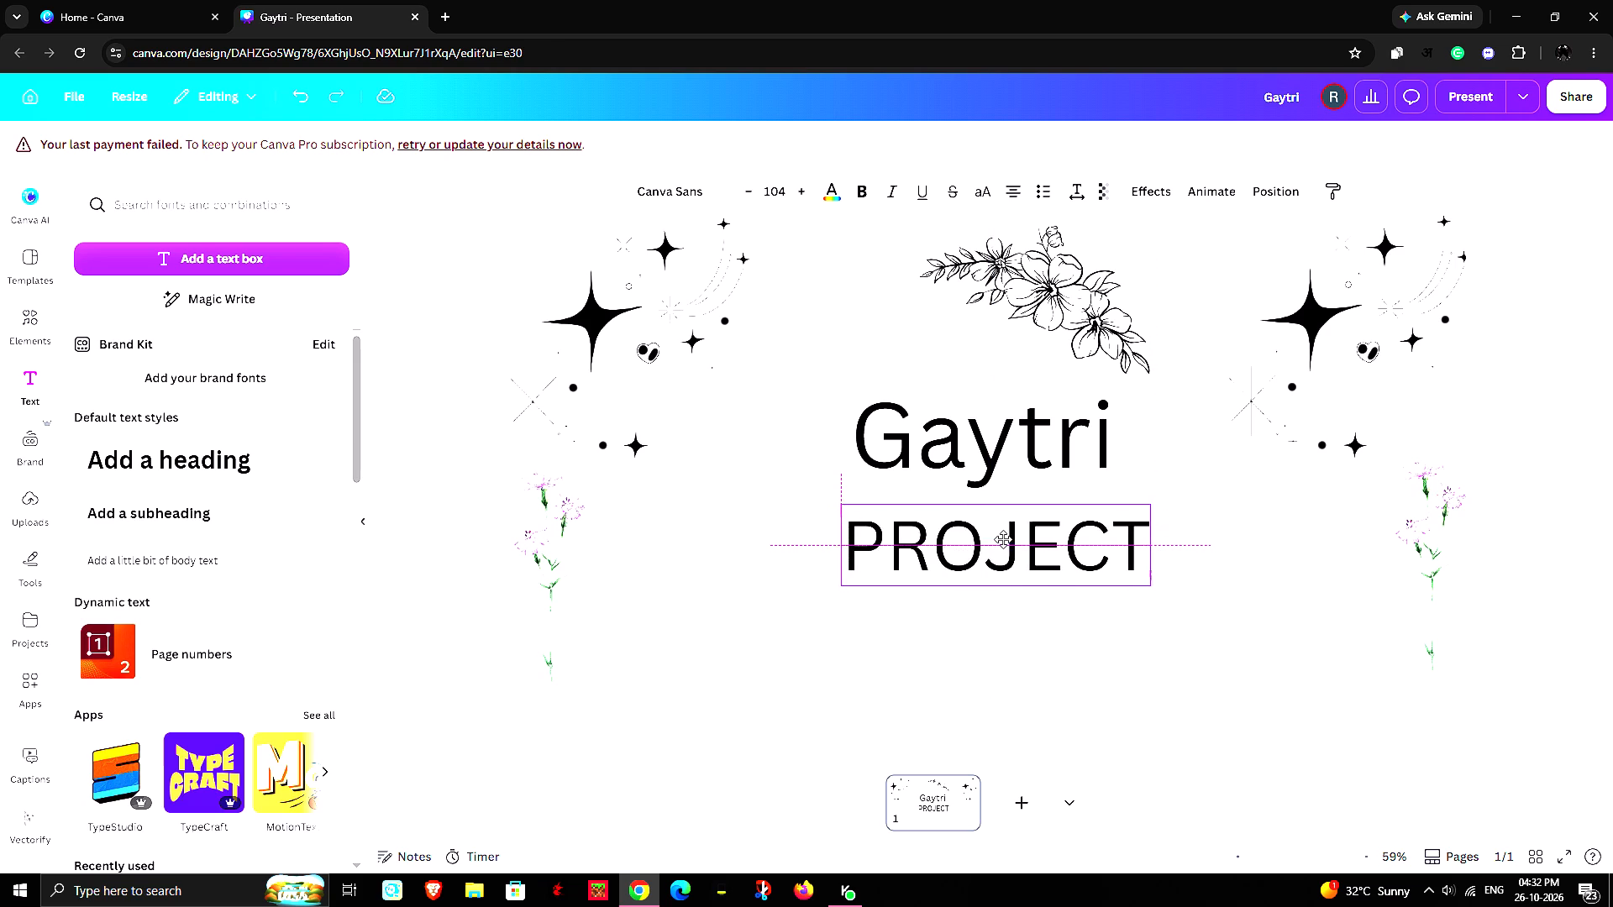
left_click_drag(1003, 539, 1005, 539)
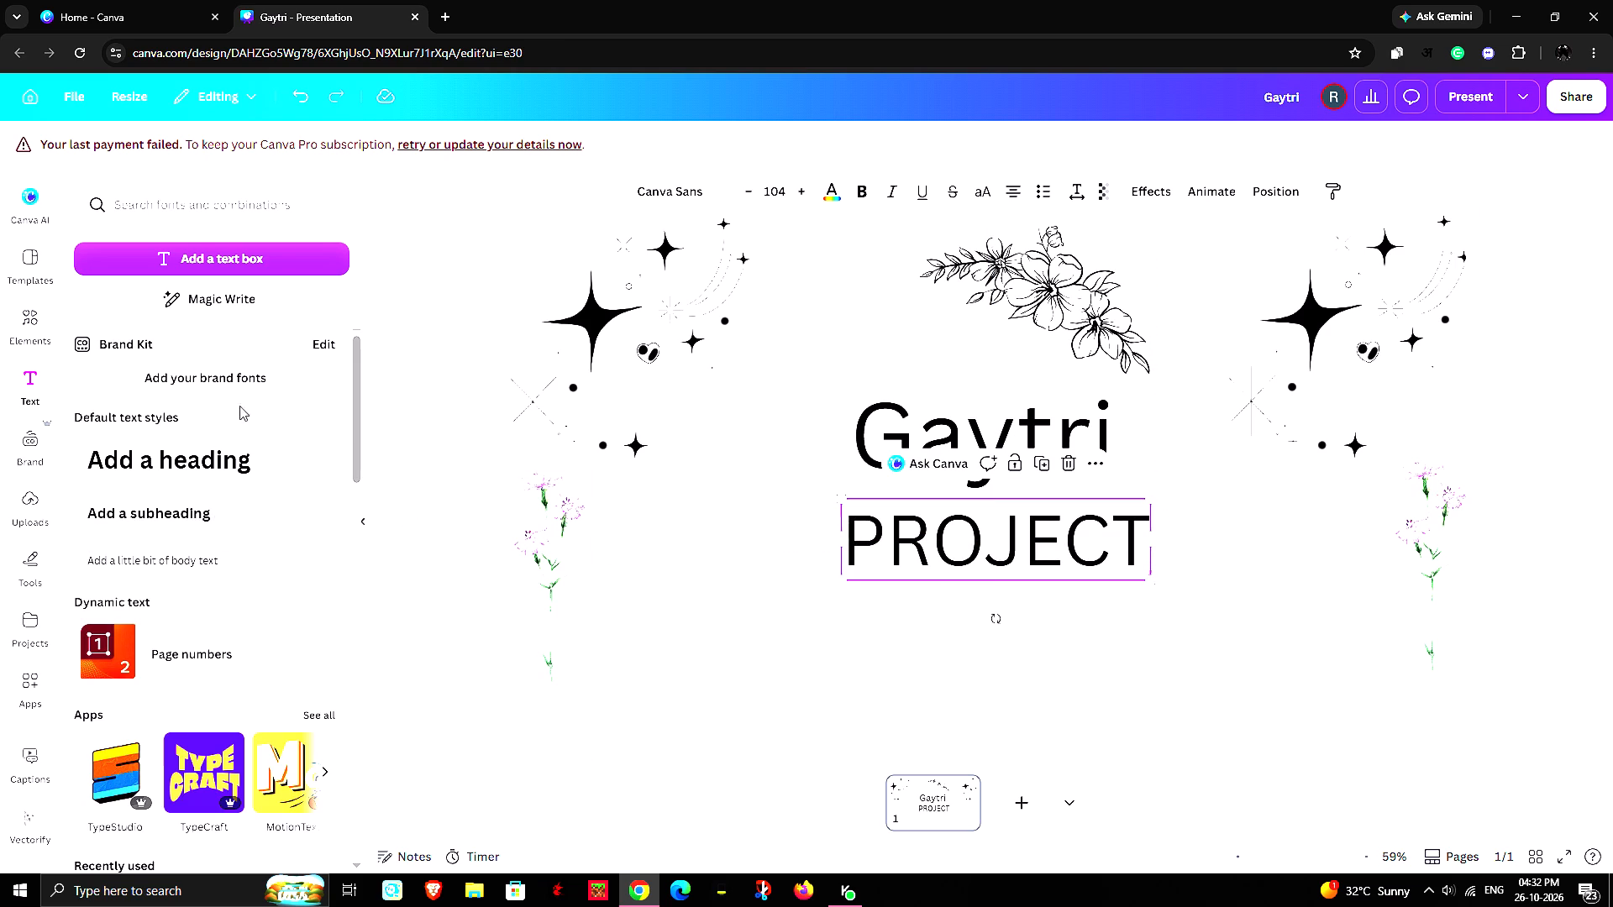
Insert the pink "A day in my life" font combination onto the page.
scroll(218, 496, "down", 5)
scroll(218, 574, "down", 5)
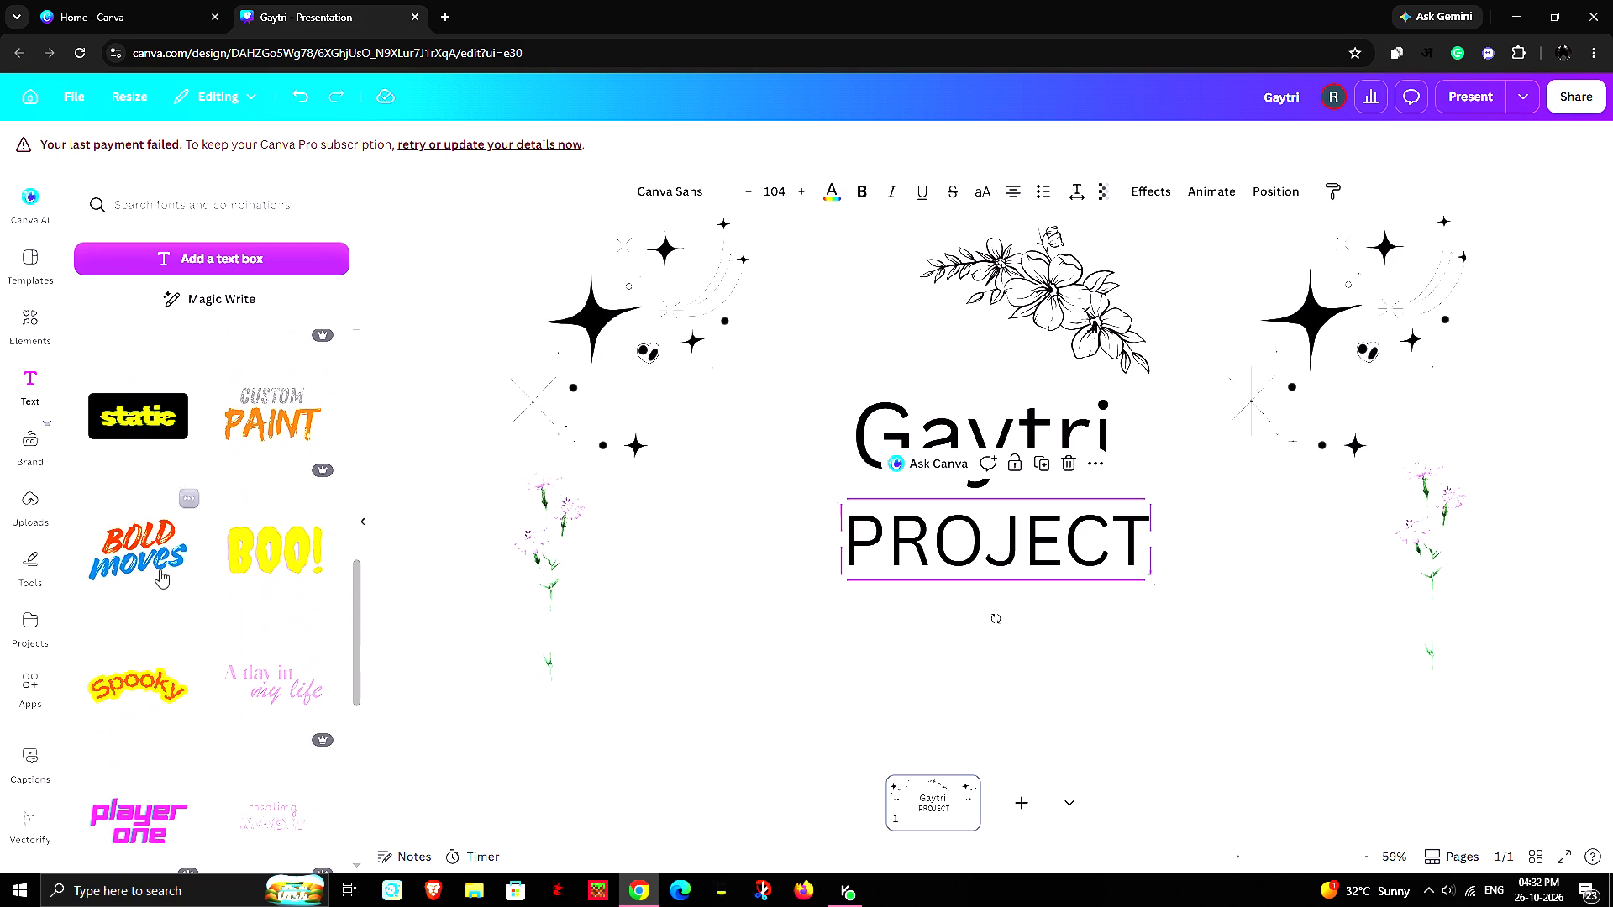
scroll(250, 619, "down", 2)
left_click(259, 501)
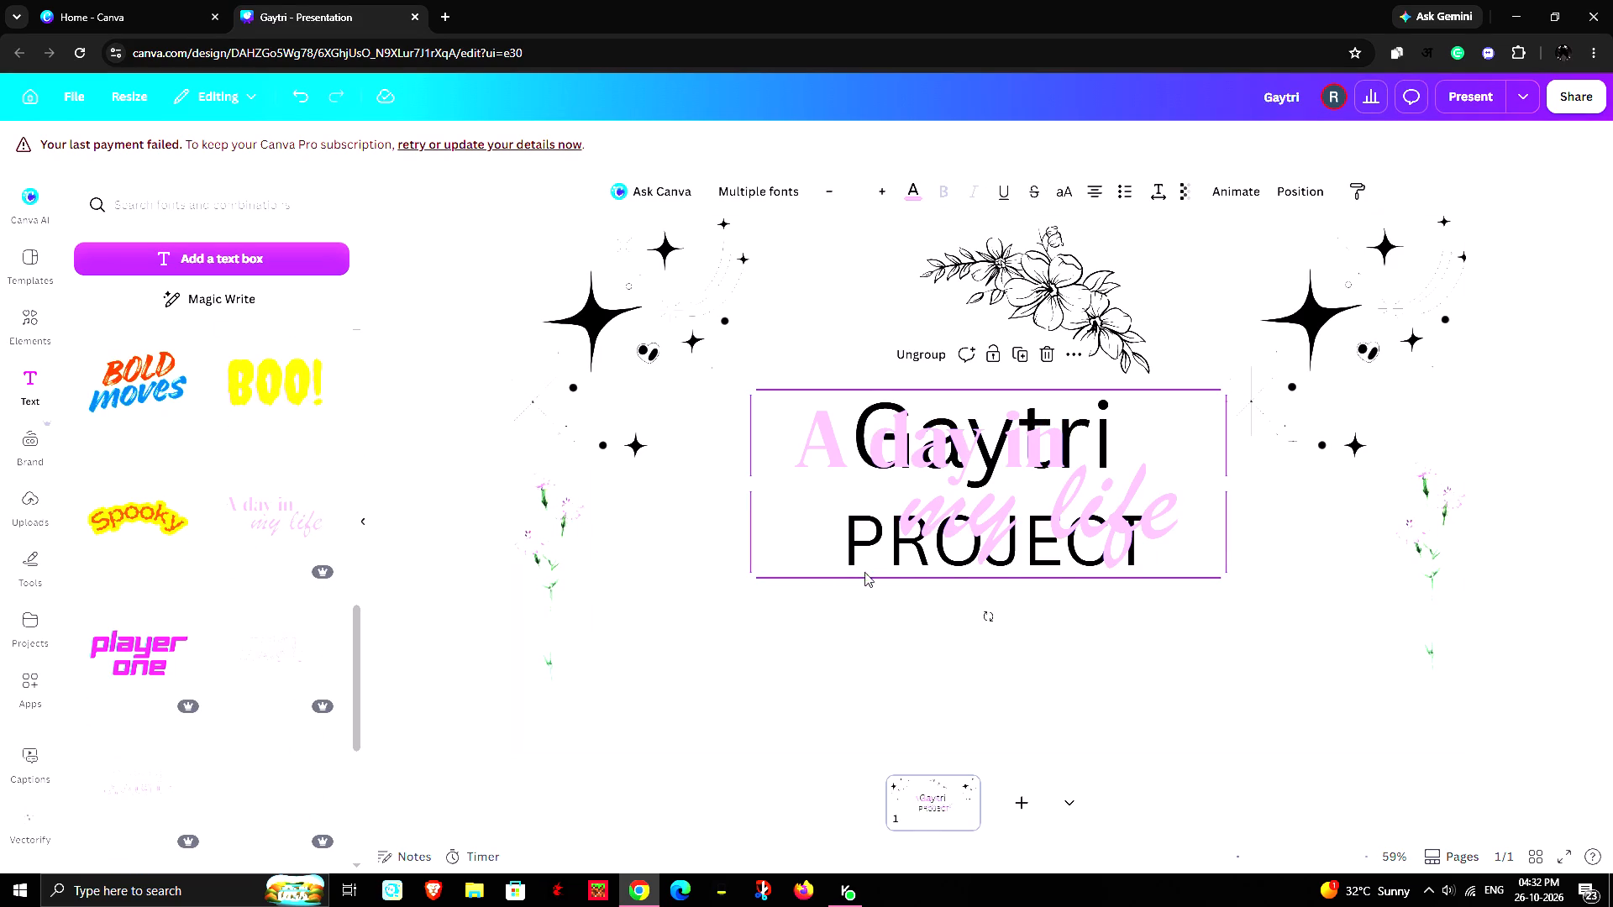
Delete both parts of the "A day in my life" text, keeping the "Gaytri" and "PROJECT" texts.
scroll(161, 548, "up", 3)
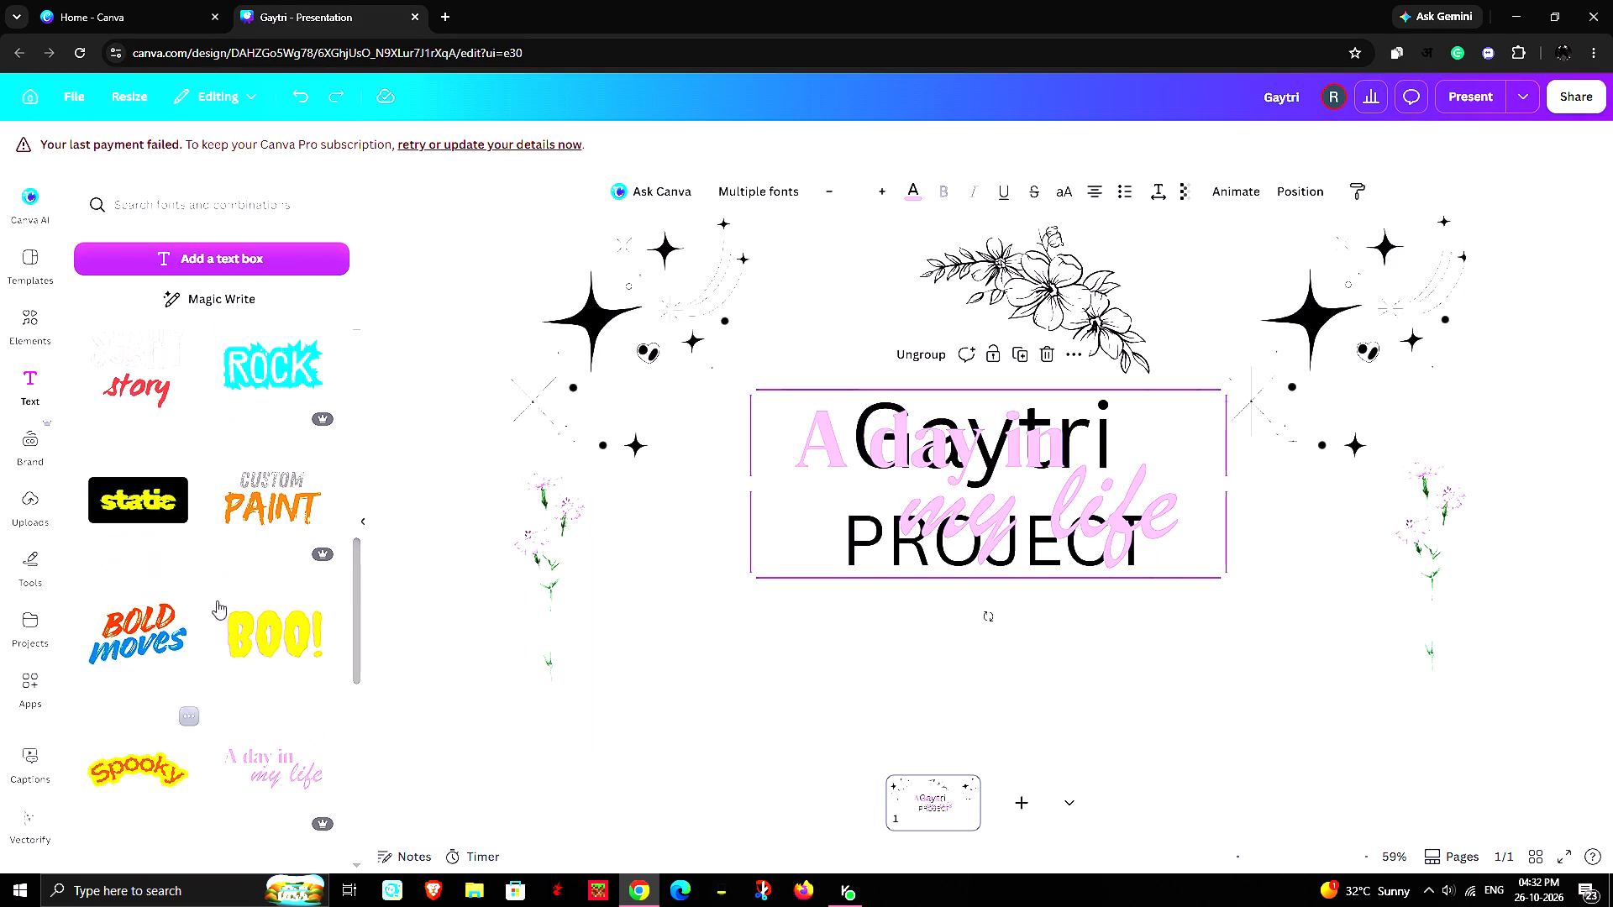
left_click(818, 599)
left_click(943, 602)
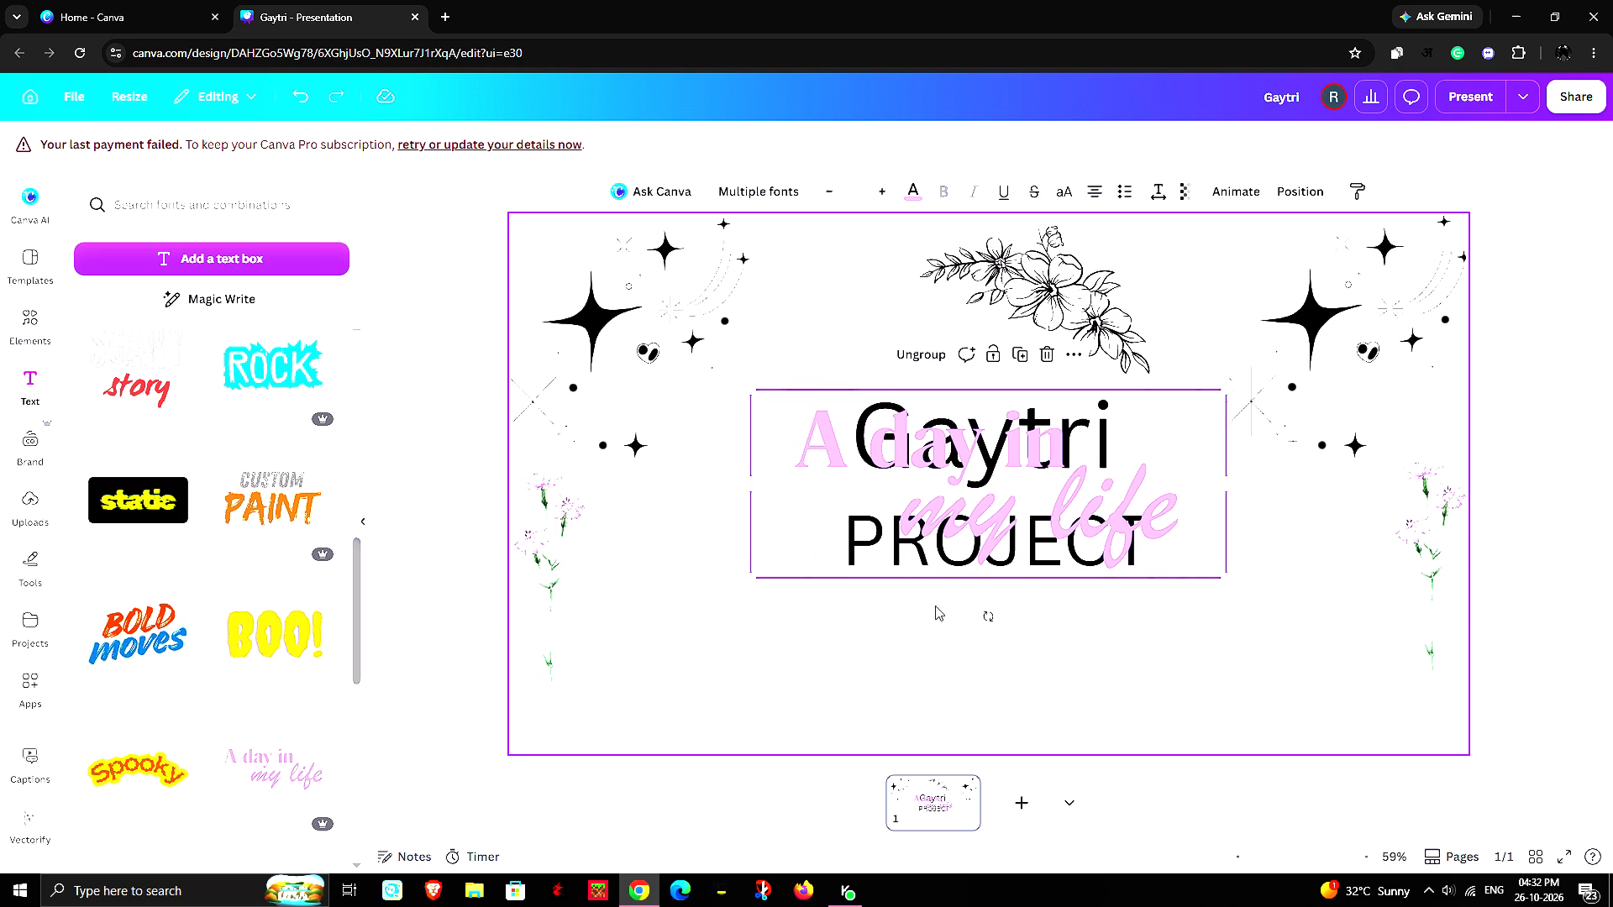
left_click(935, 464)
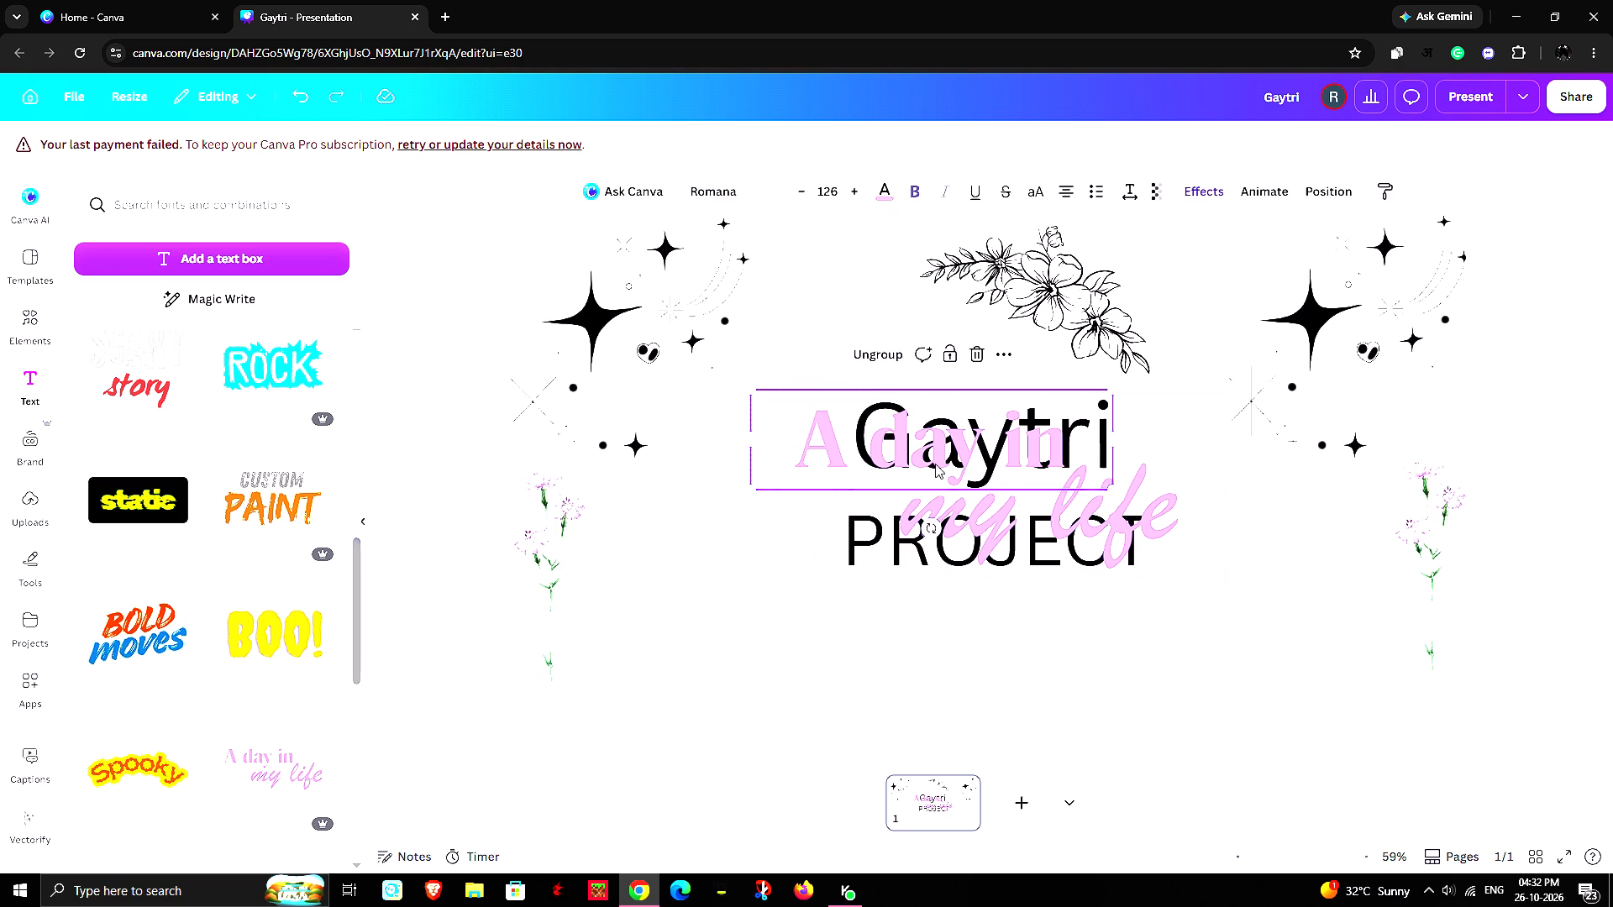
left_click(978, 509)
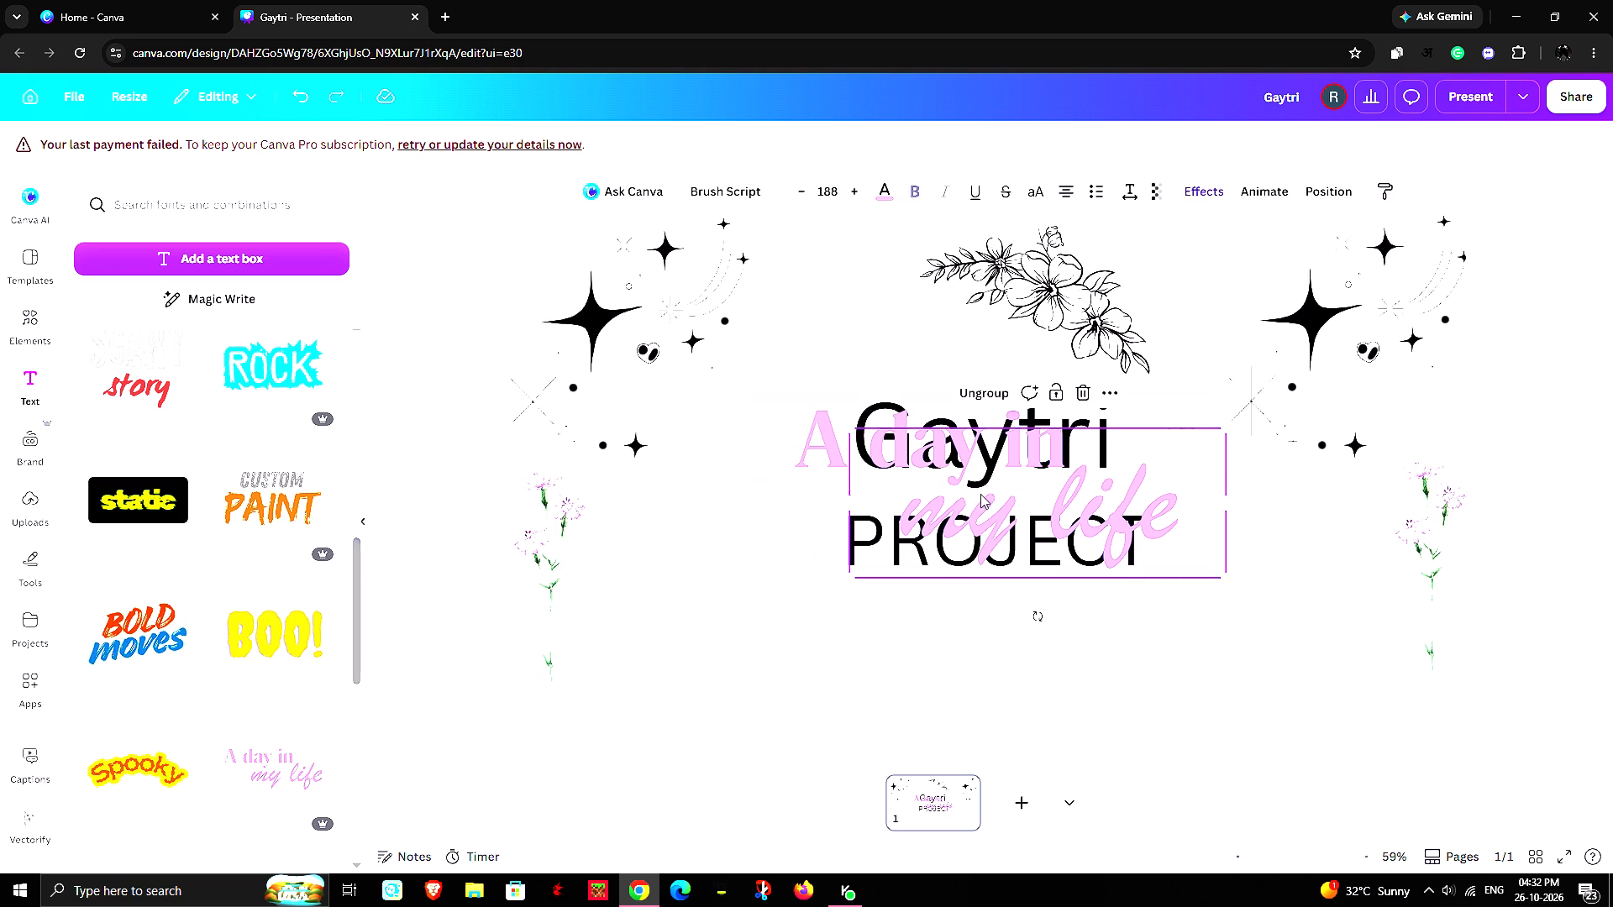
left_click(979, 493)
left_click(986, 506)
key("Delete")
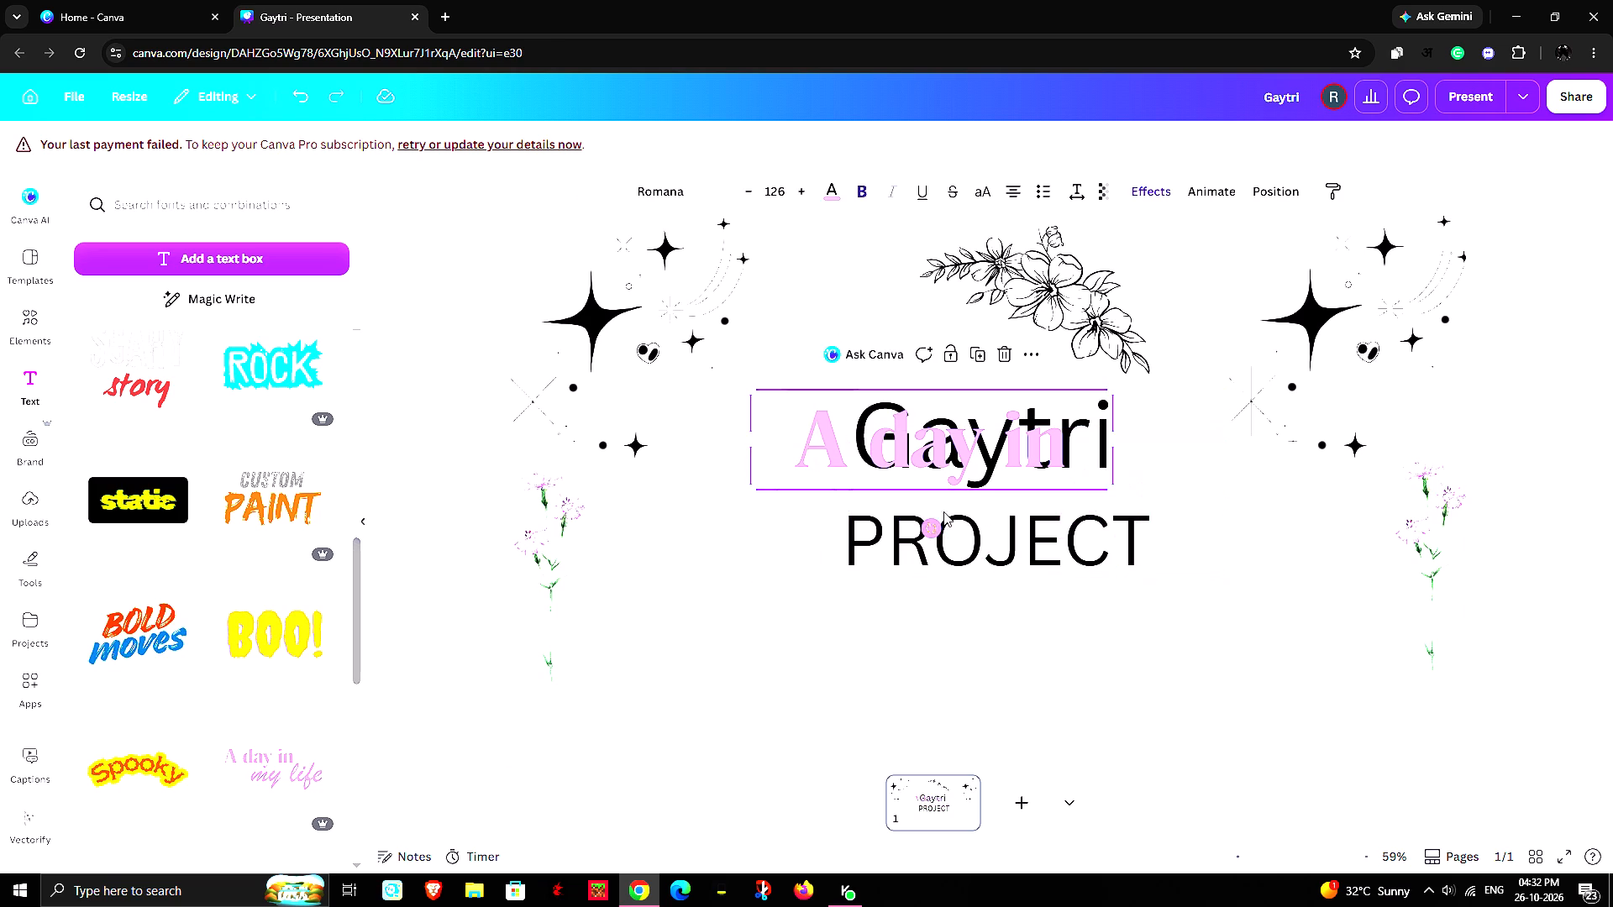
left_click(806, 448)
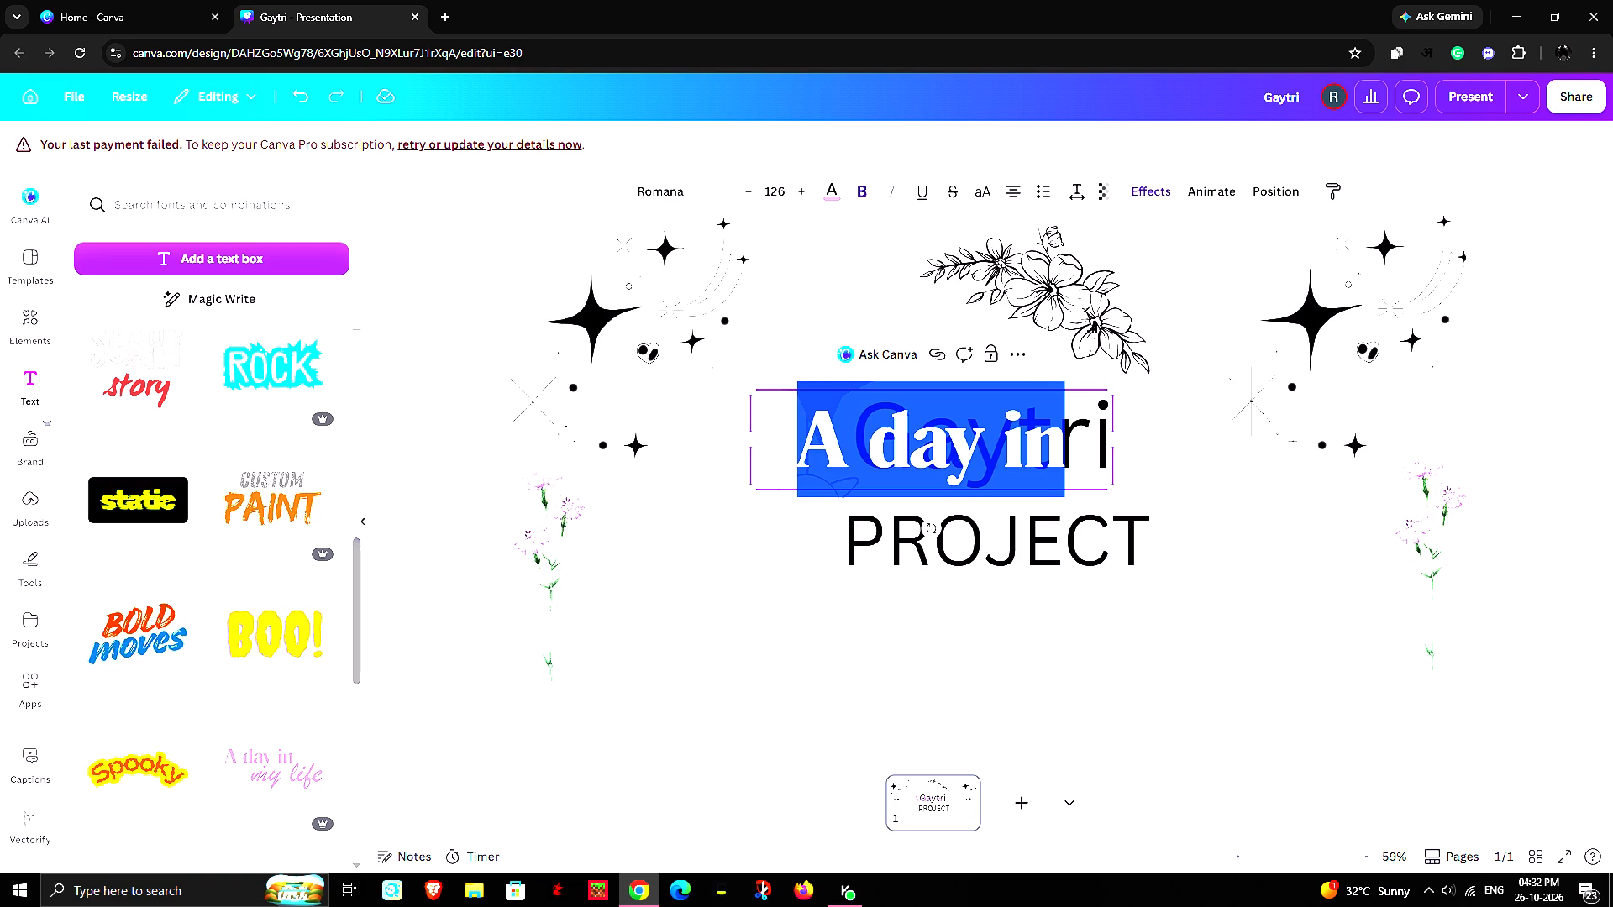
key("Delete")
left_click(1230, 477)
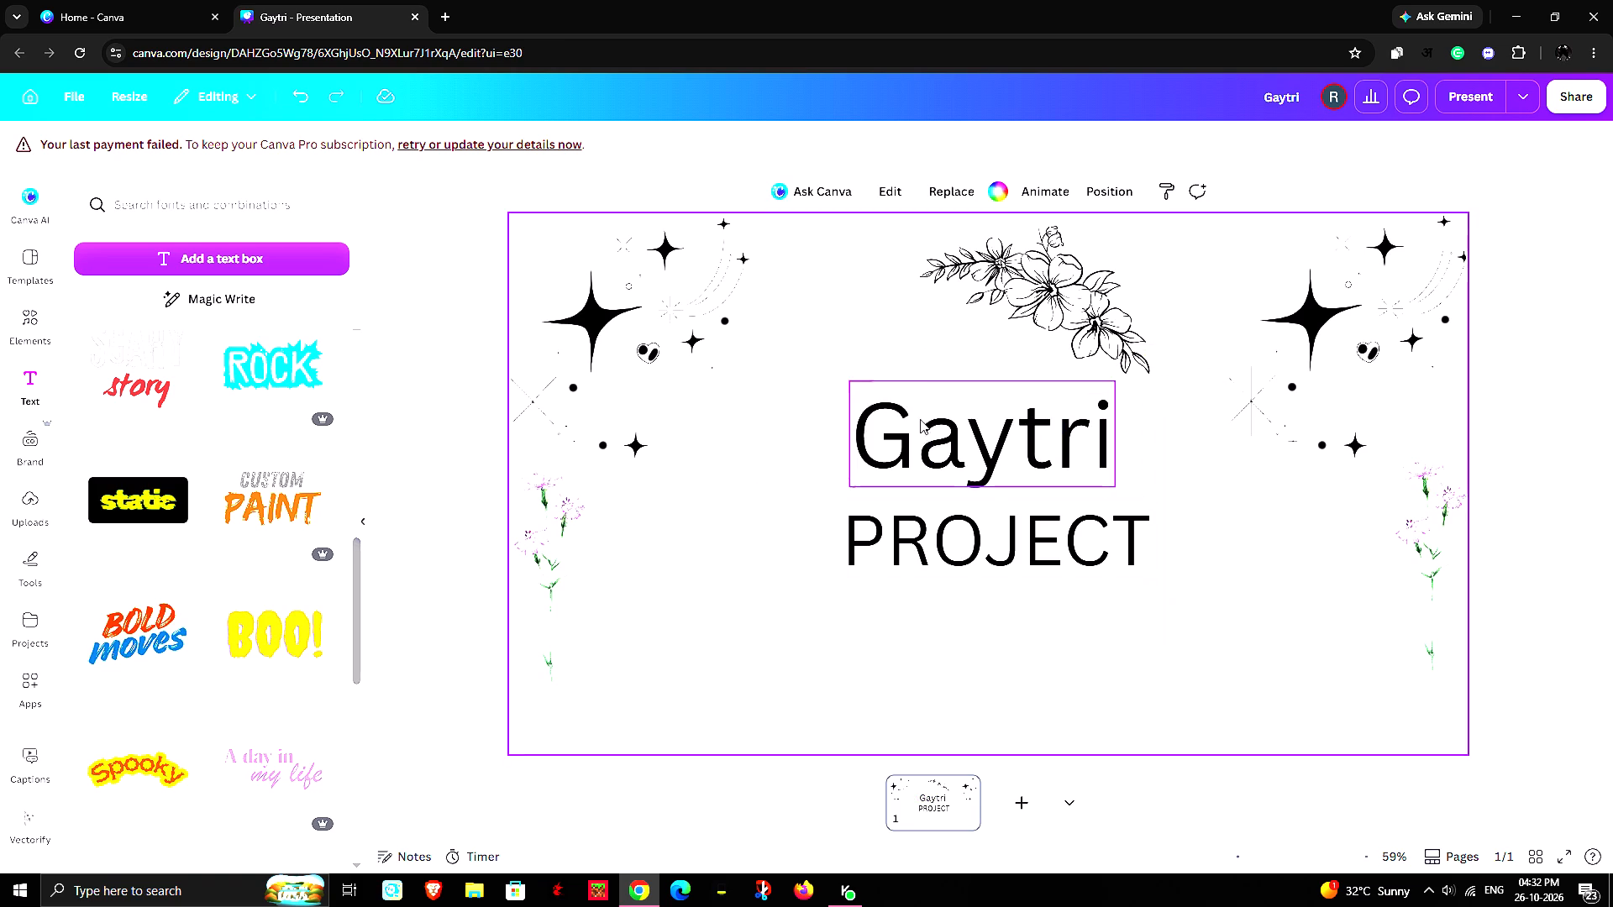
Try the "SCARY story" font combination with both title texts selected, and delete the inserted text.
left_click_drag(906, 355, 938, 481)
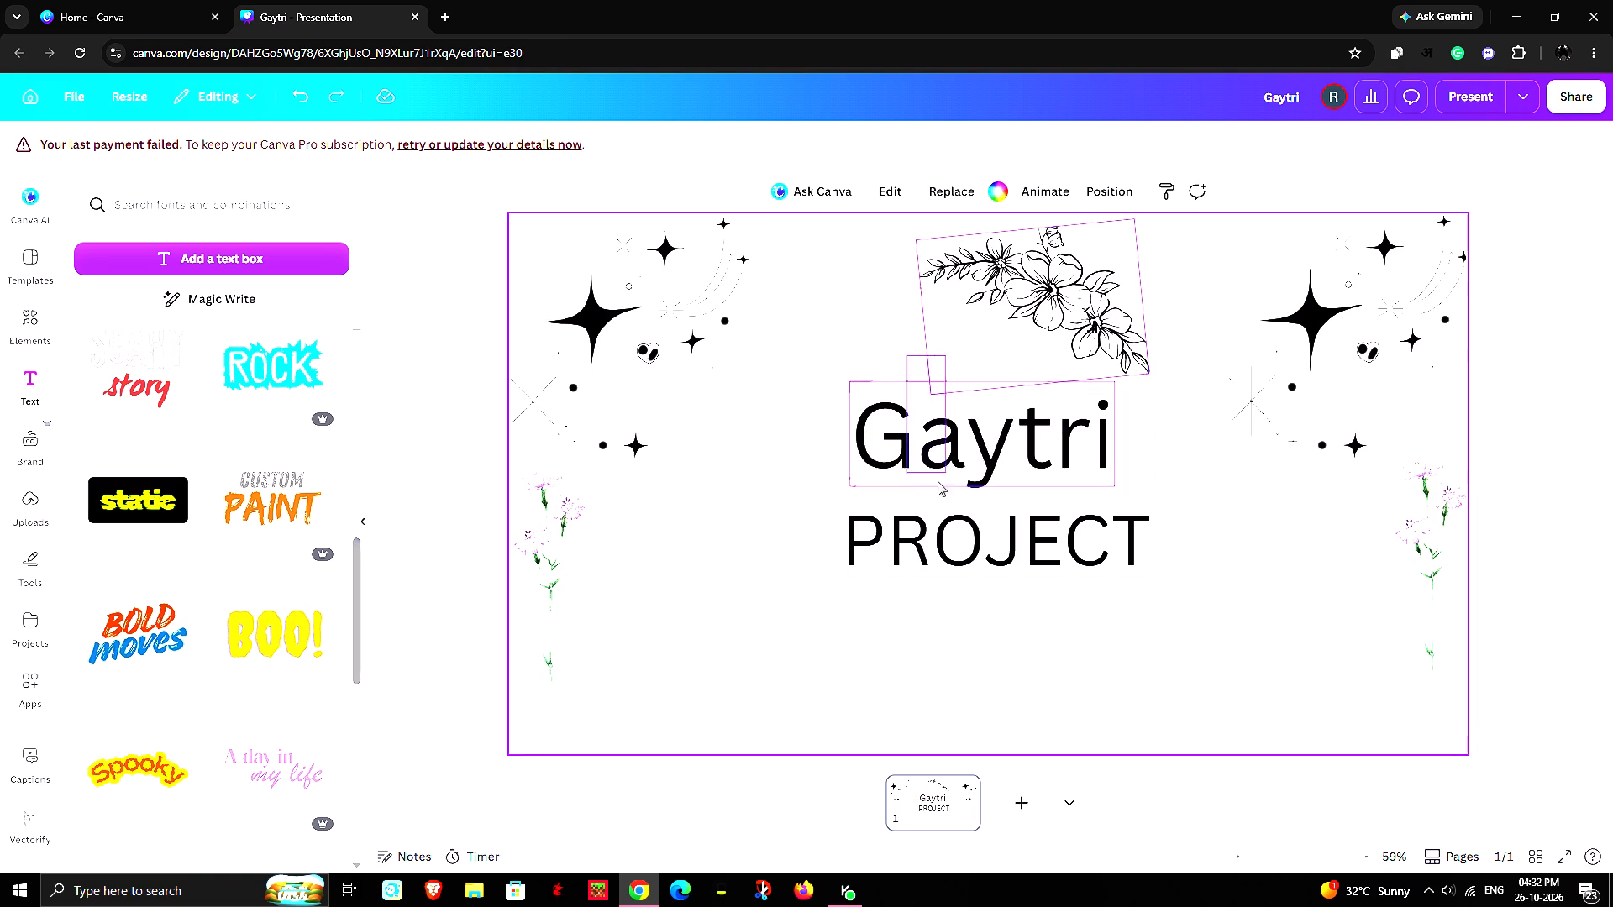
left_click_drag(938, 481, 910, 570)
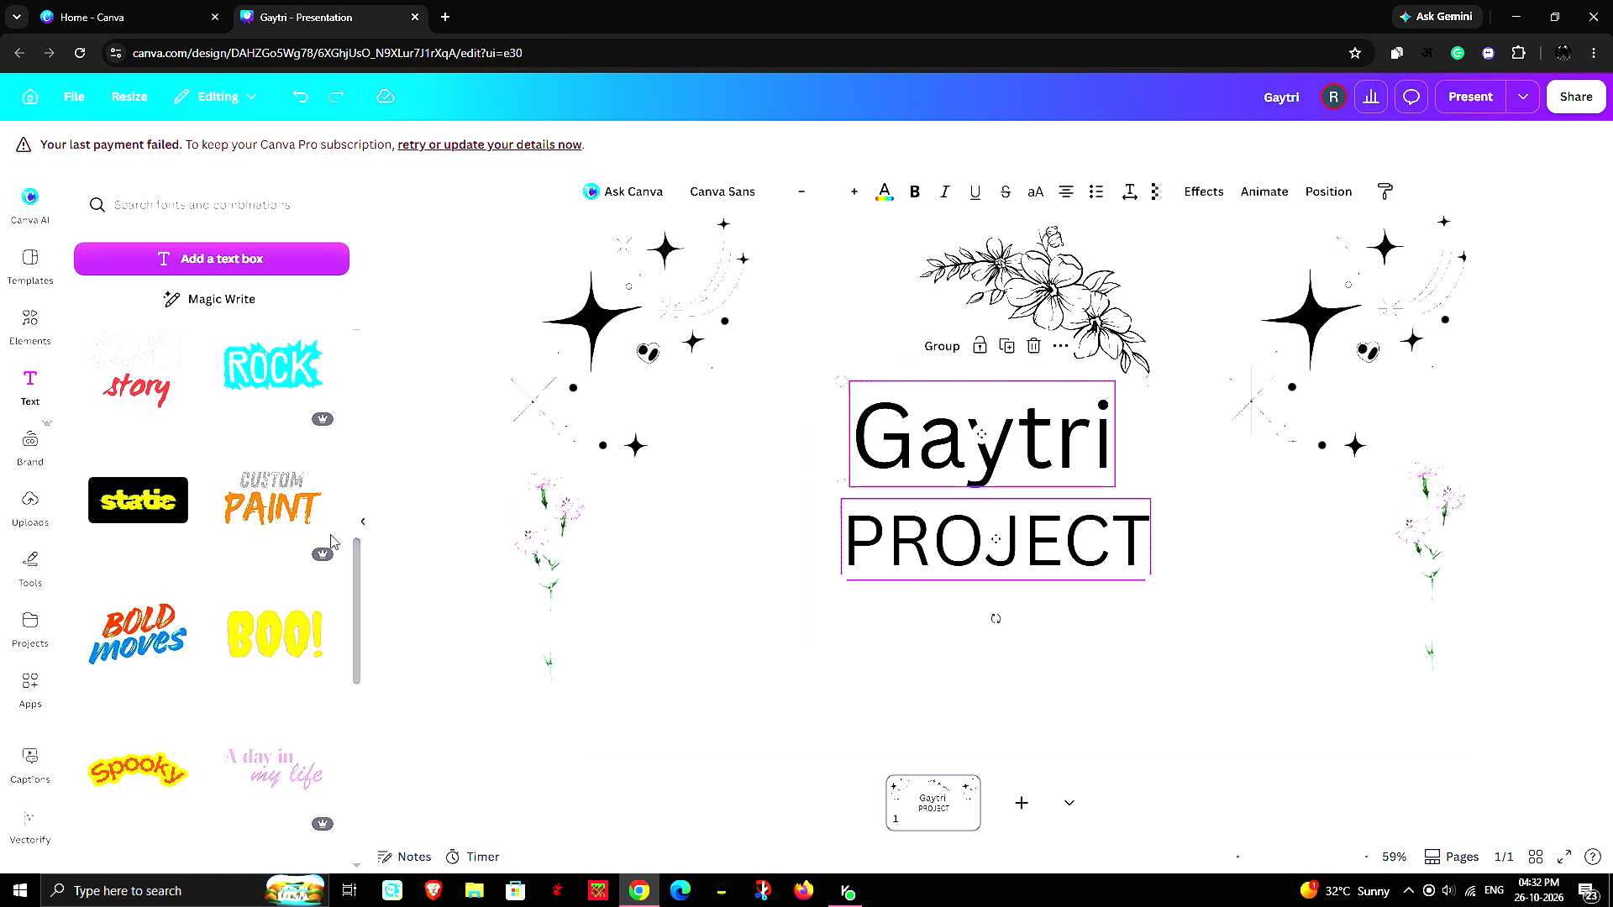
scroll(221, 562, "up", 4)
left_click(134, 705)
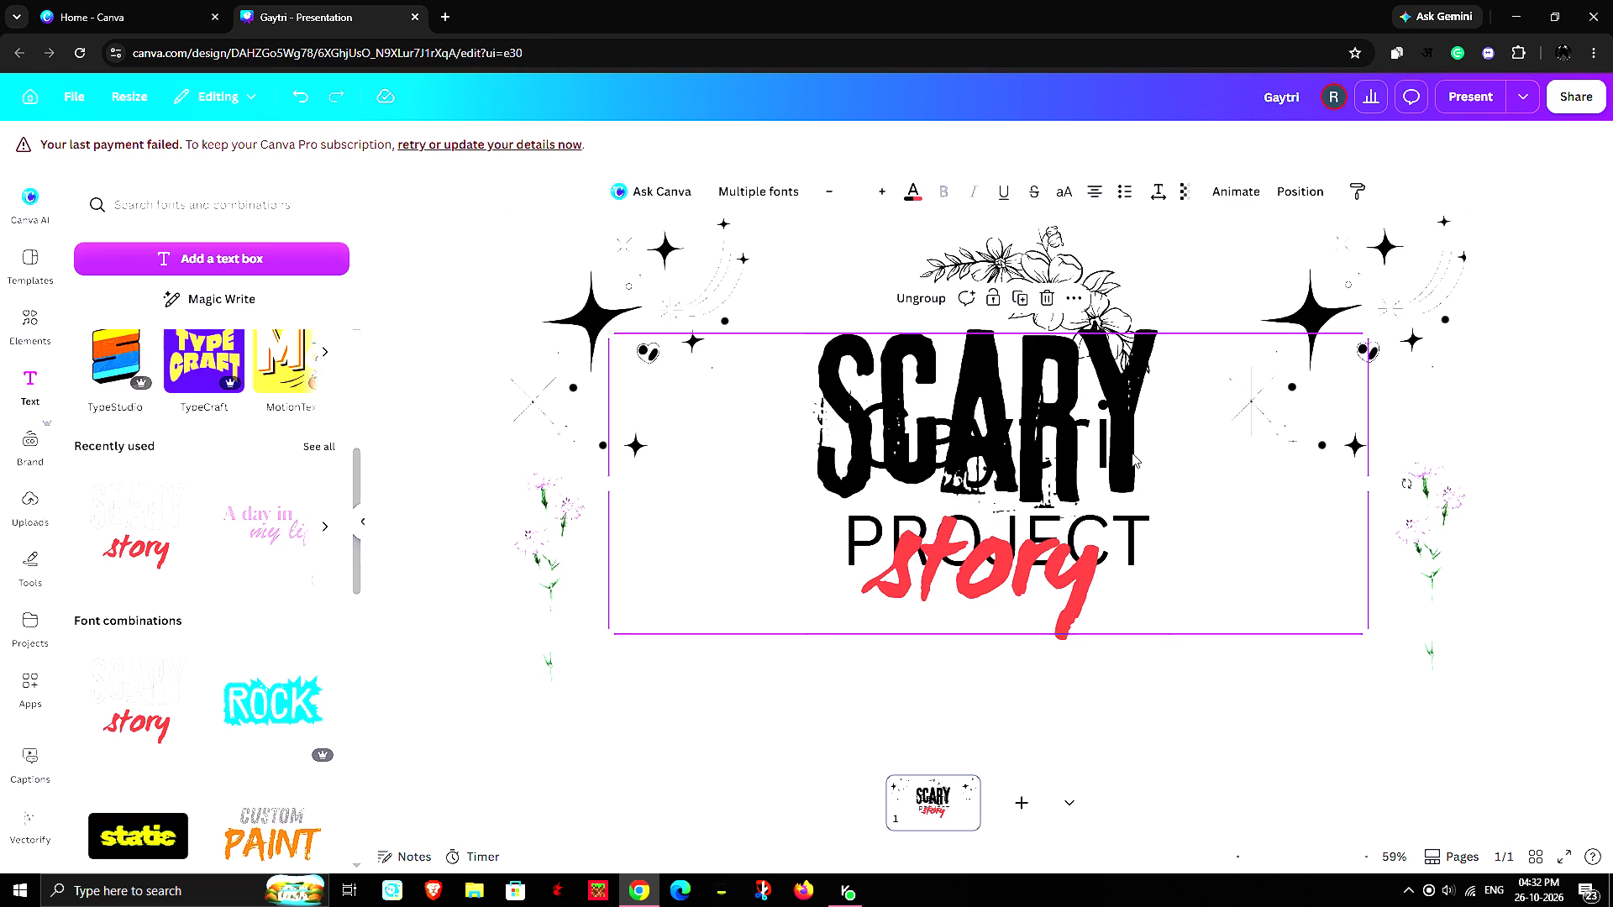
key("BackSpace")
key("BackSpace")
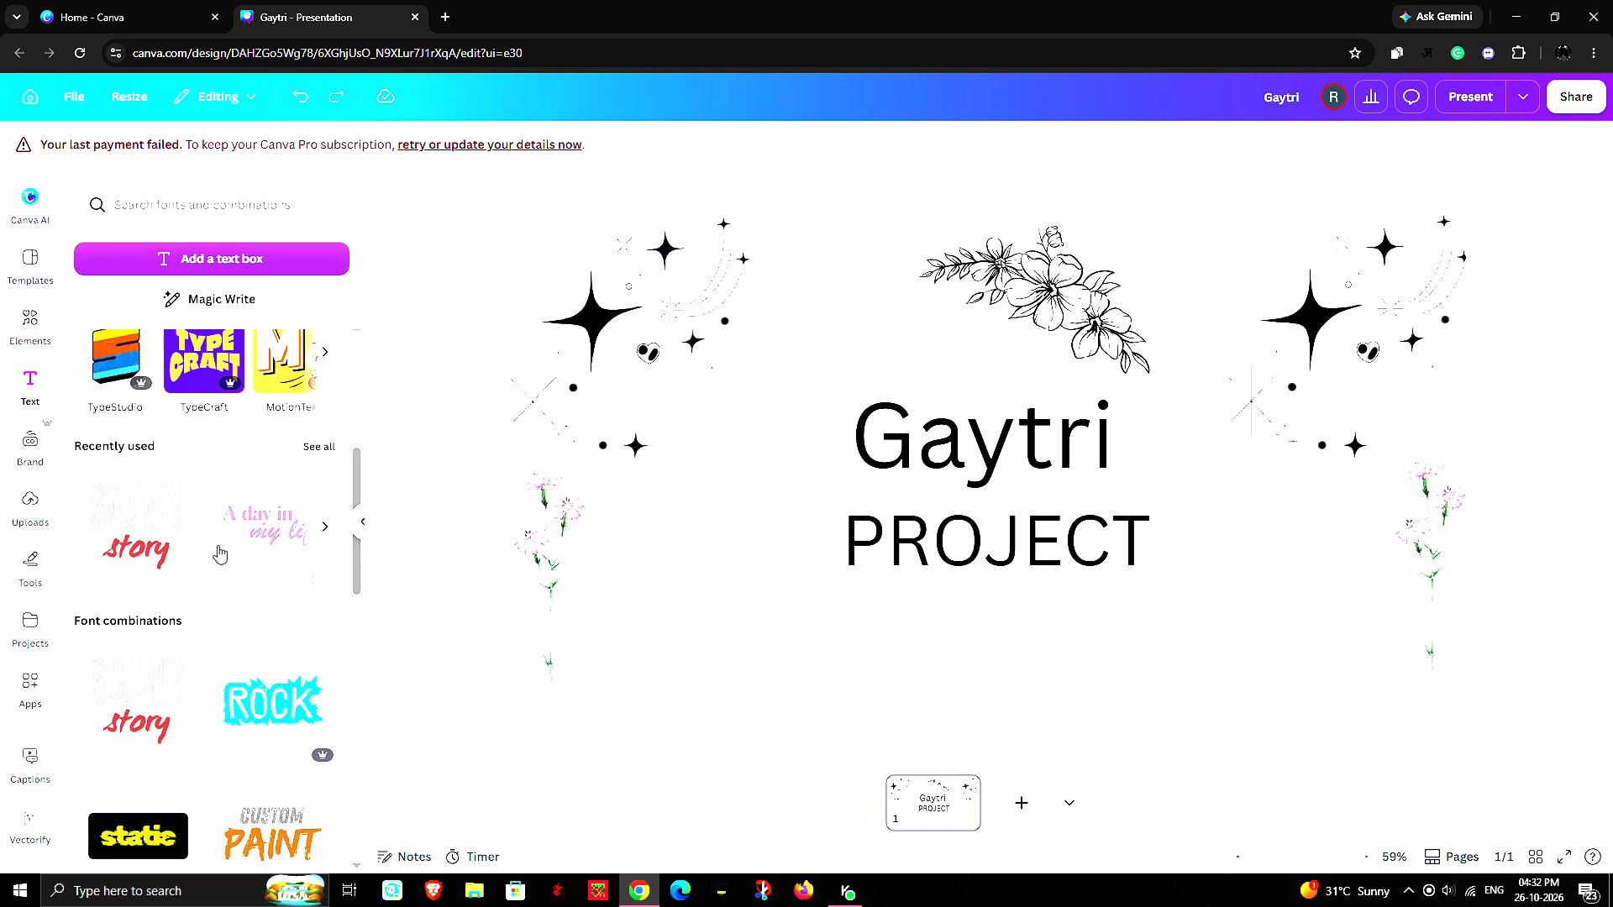
Insert the green "Profit PLAN" font combination onto the title page.
scroll(225, 578, "down", 20)
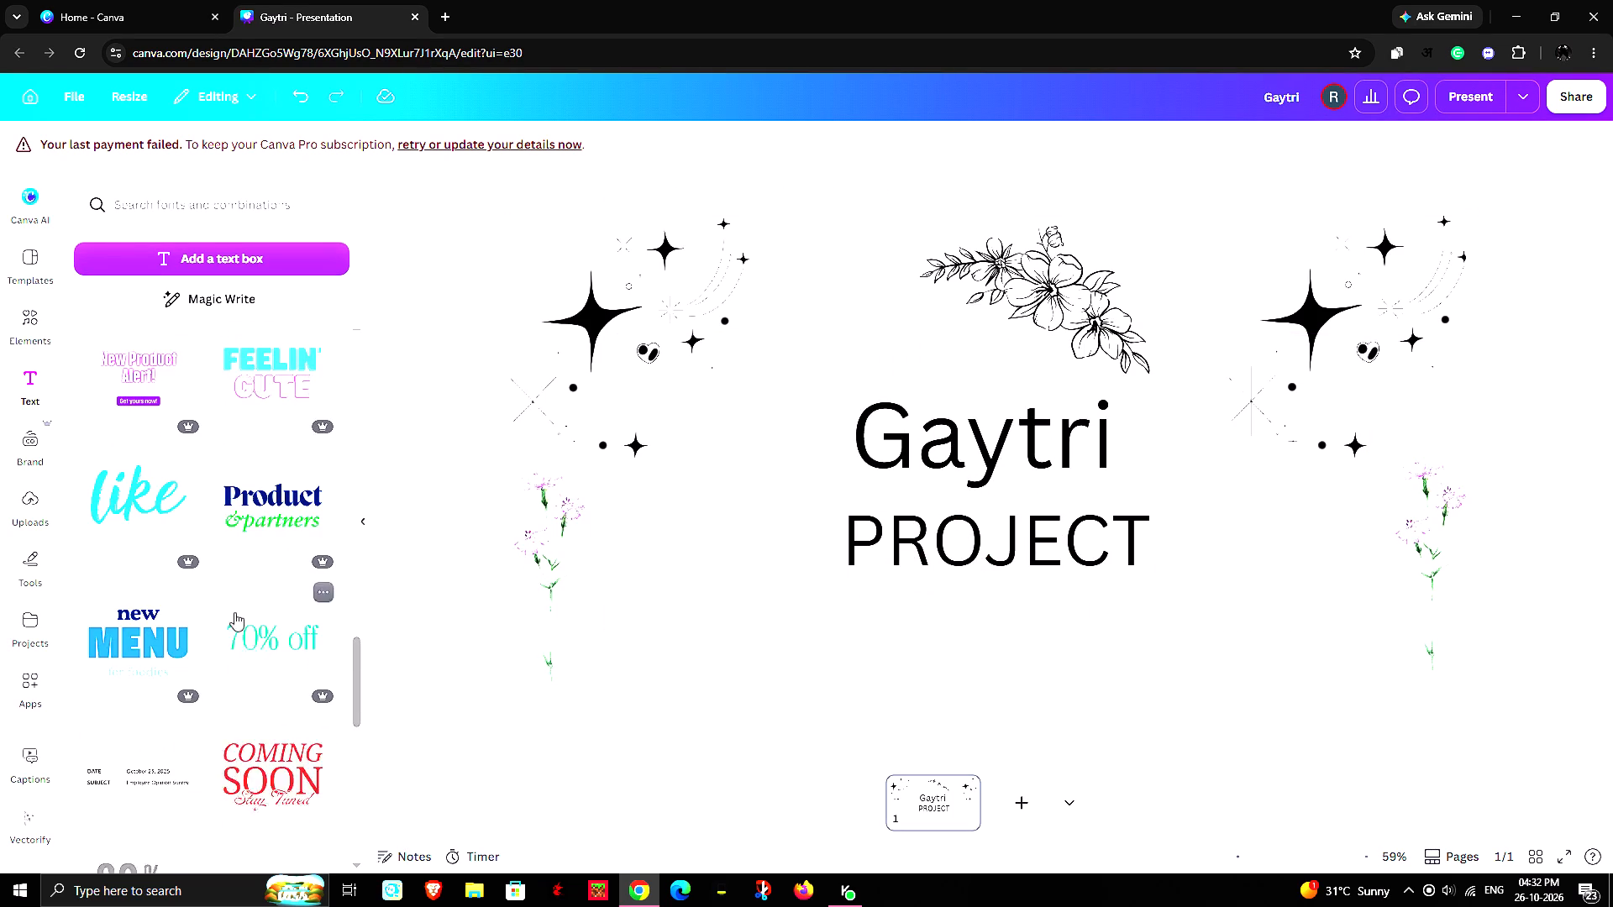
scroll(161, 481, "down", 7)
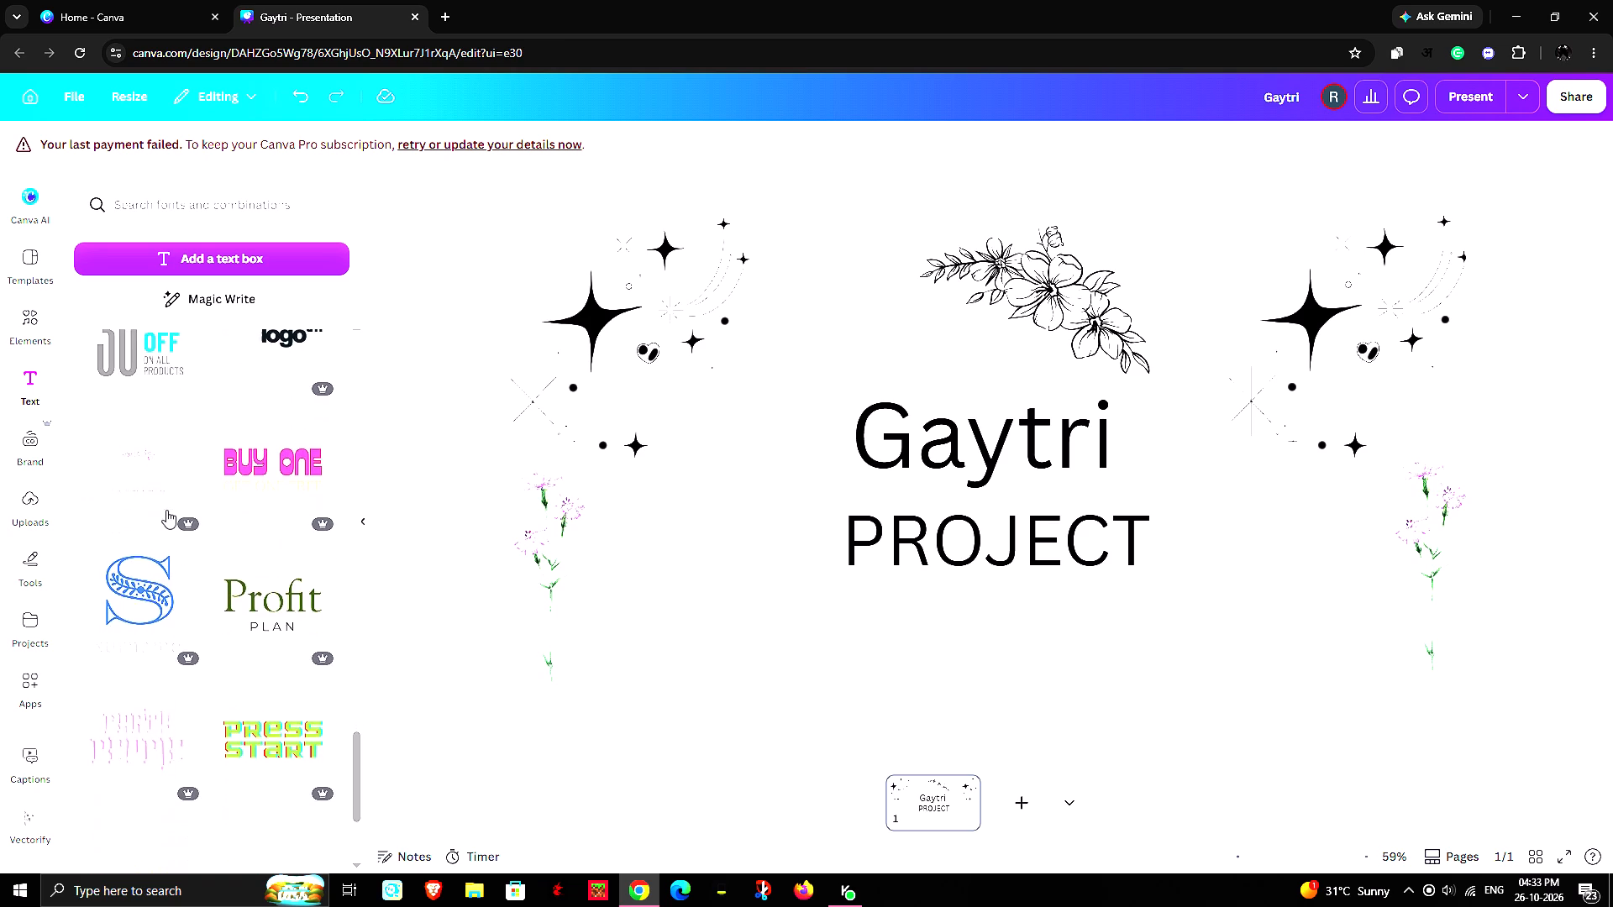
scroll(226, 533, "down", 2)
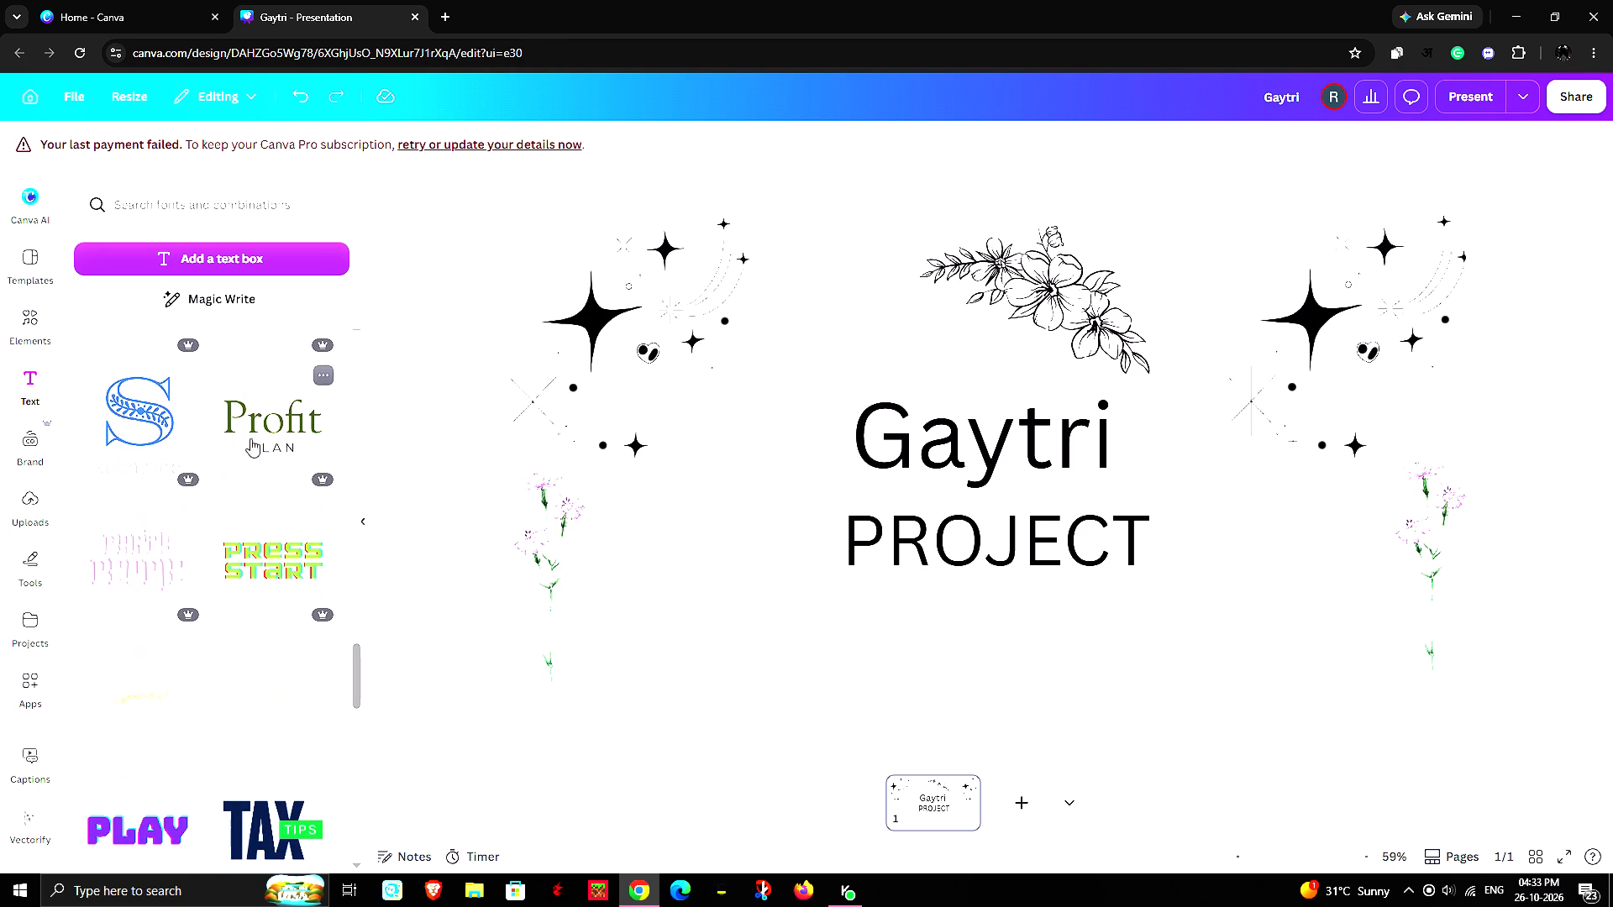
left_click(260, 427)
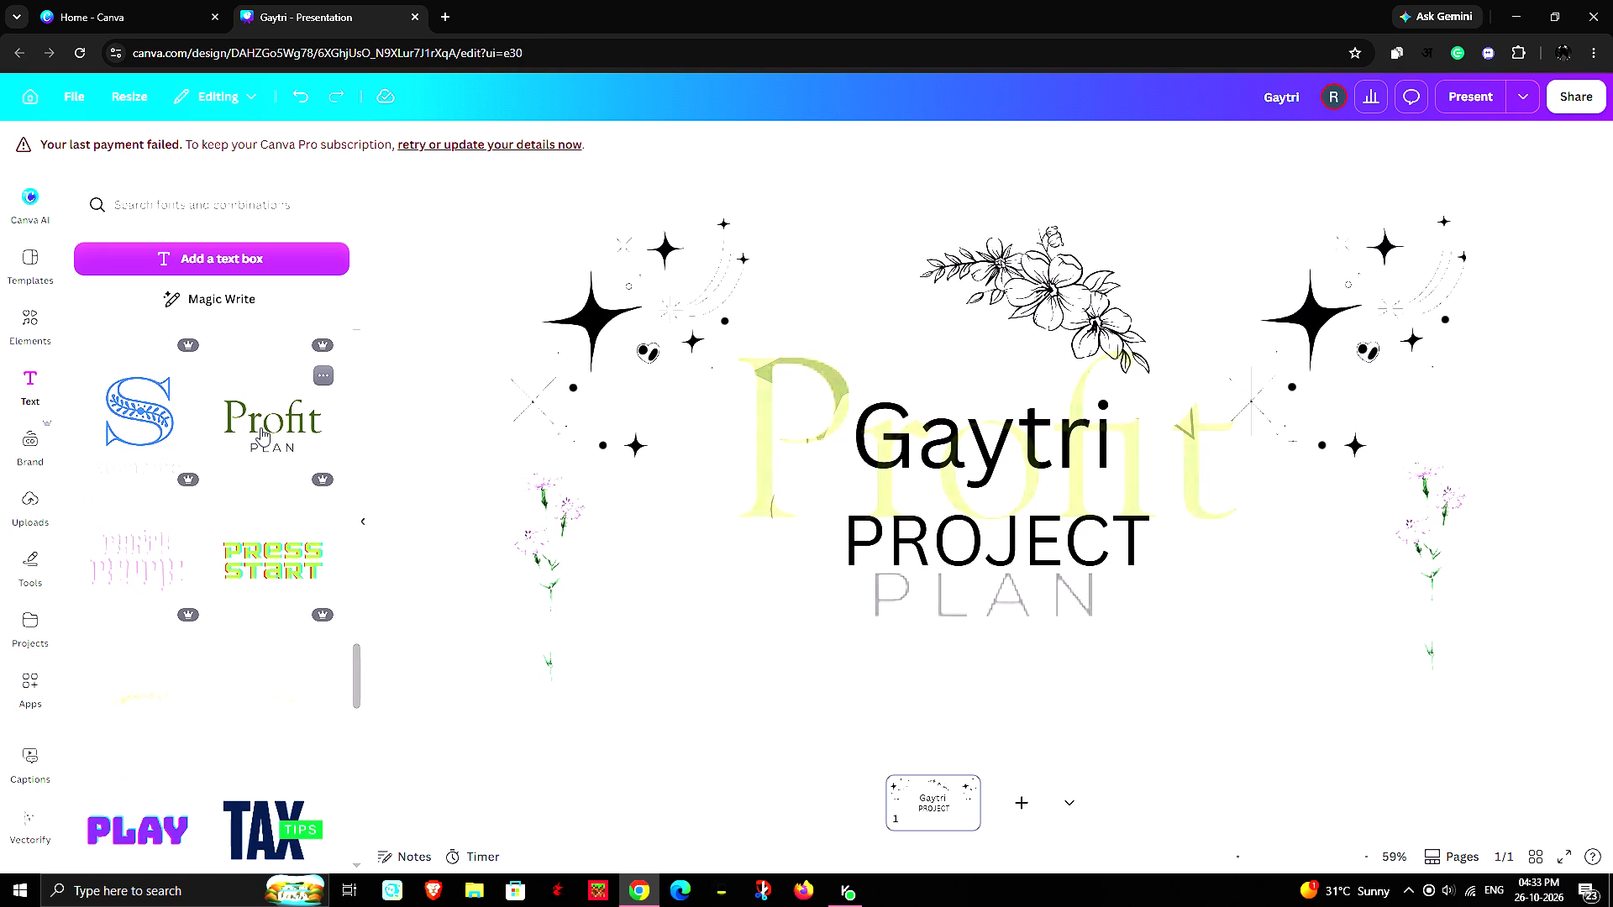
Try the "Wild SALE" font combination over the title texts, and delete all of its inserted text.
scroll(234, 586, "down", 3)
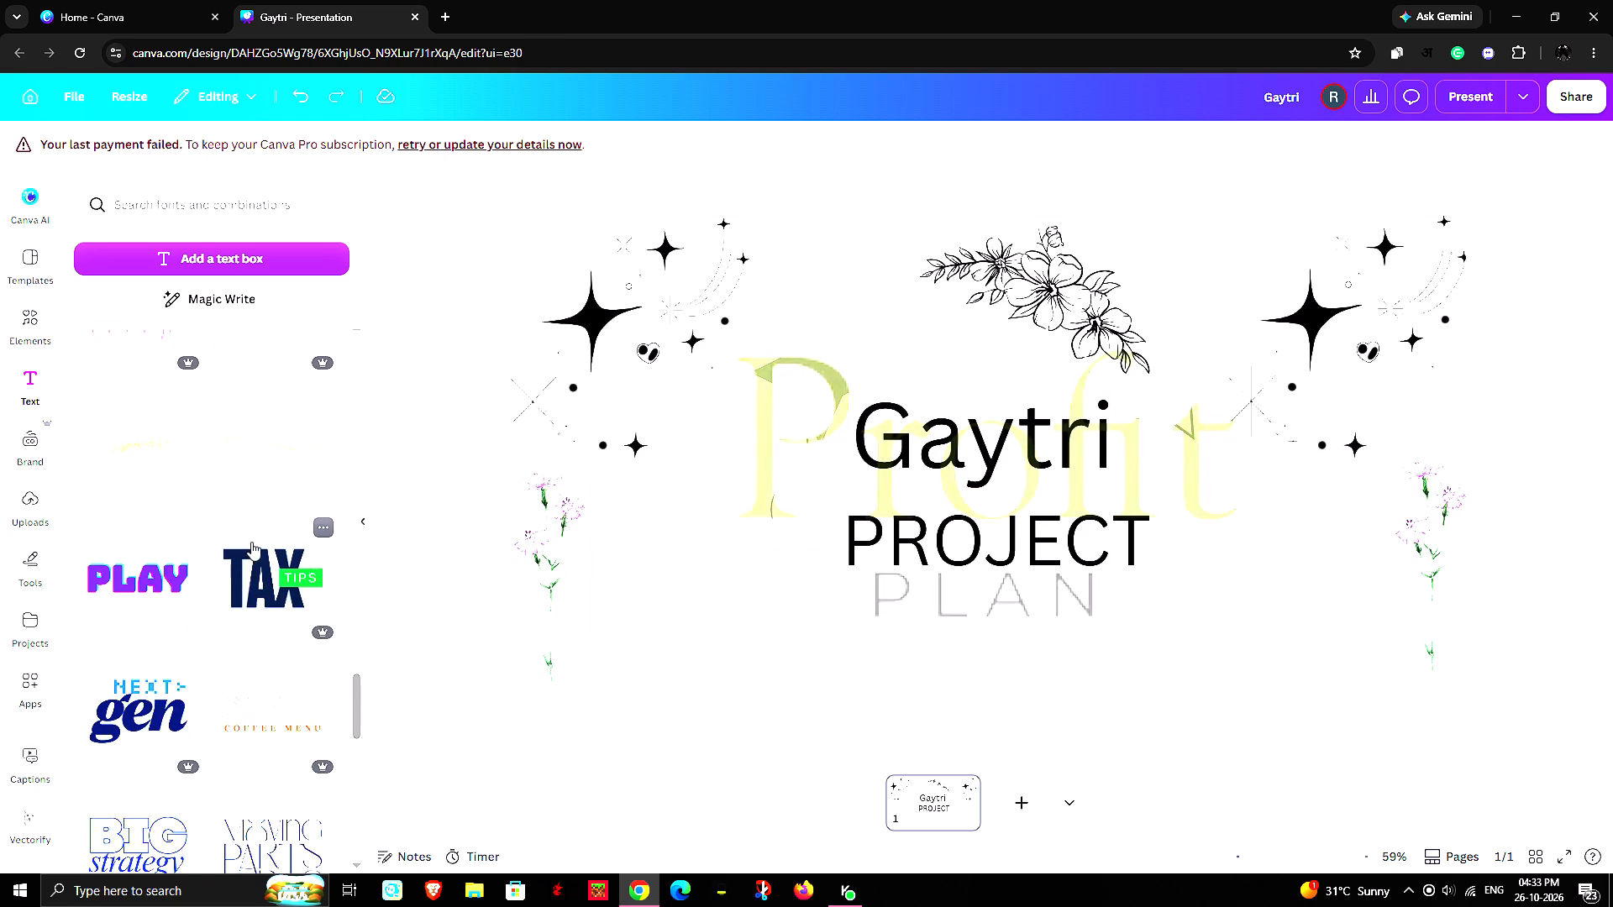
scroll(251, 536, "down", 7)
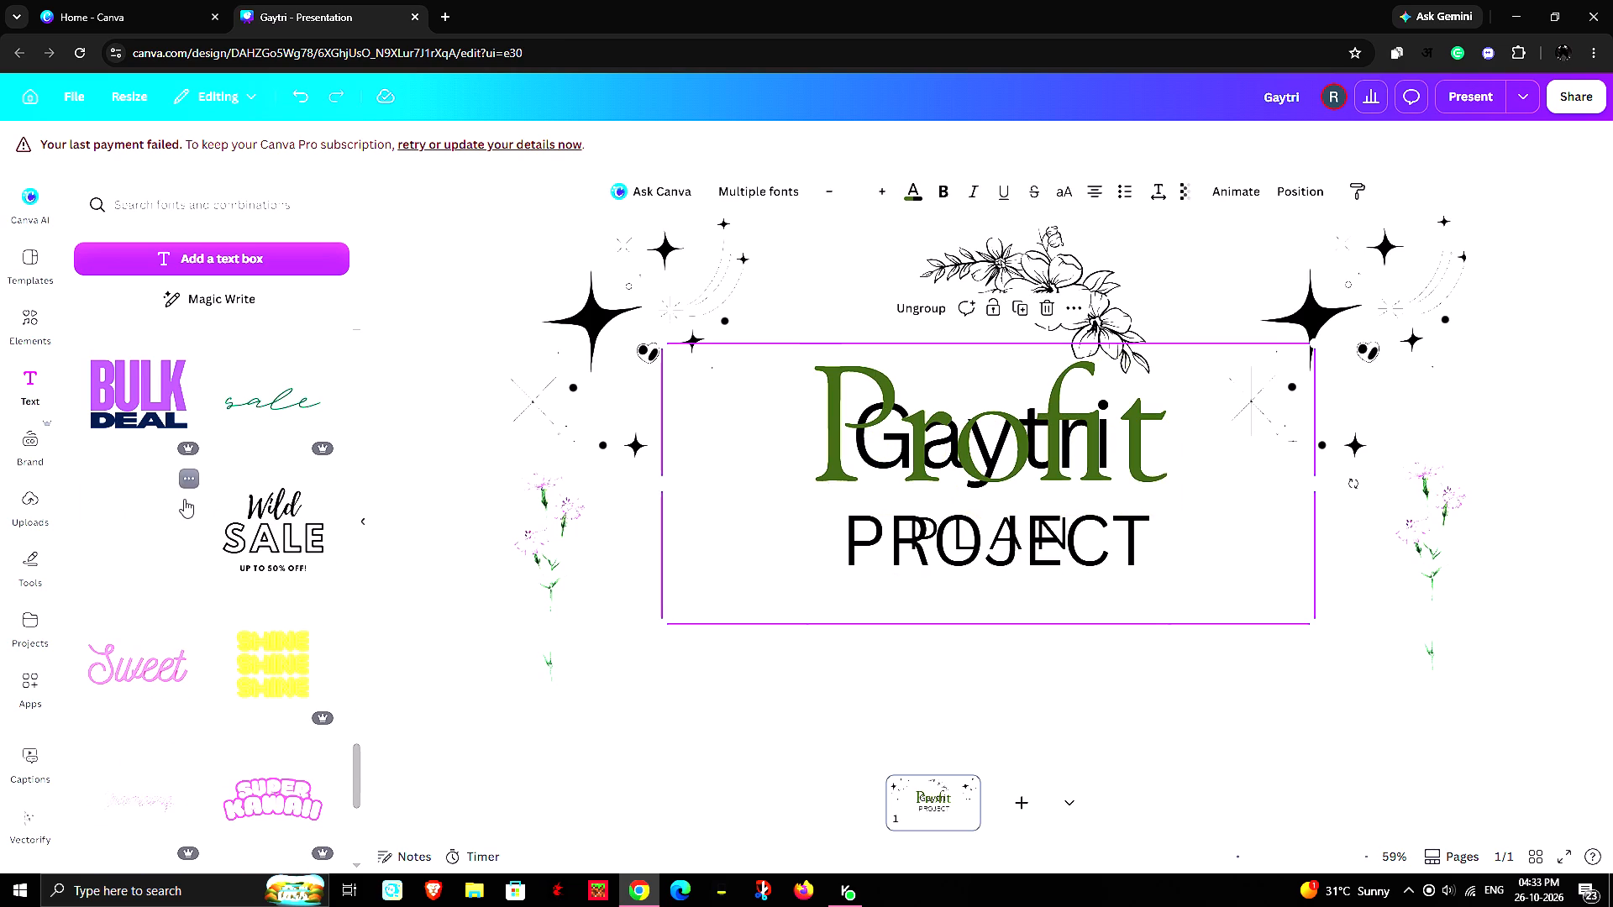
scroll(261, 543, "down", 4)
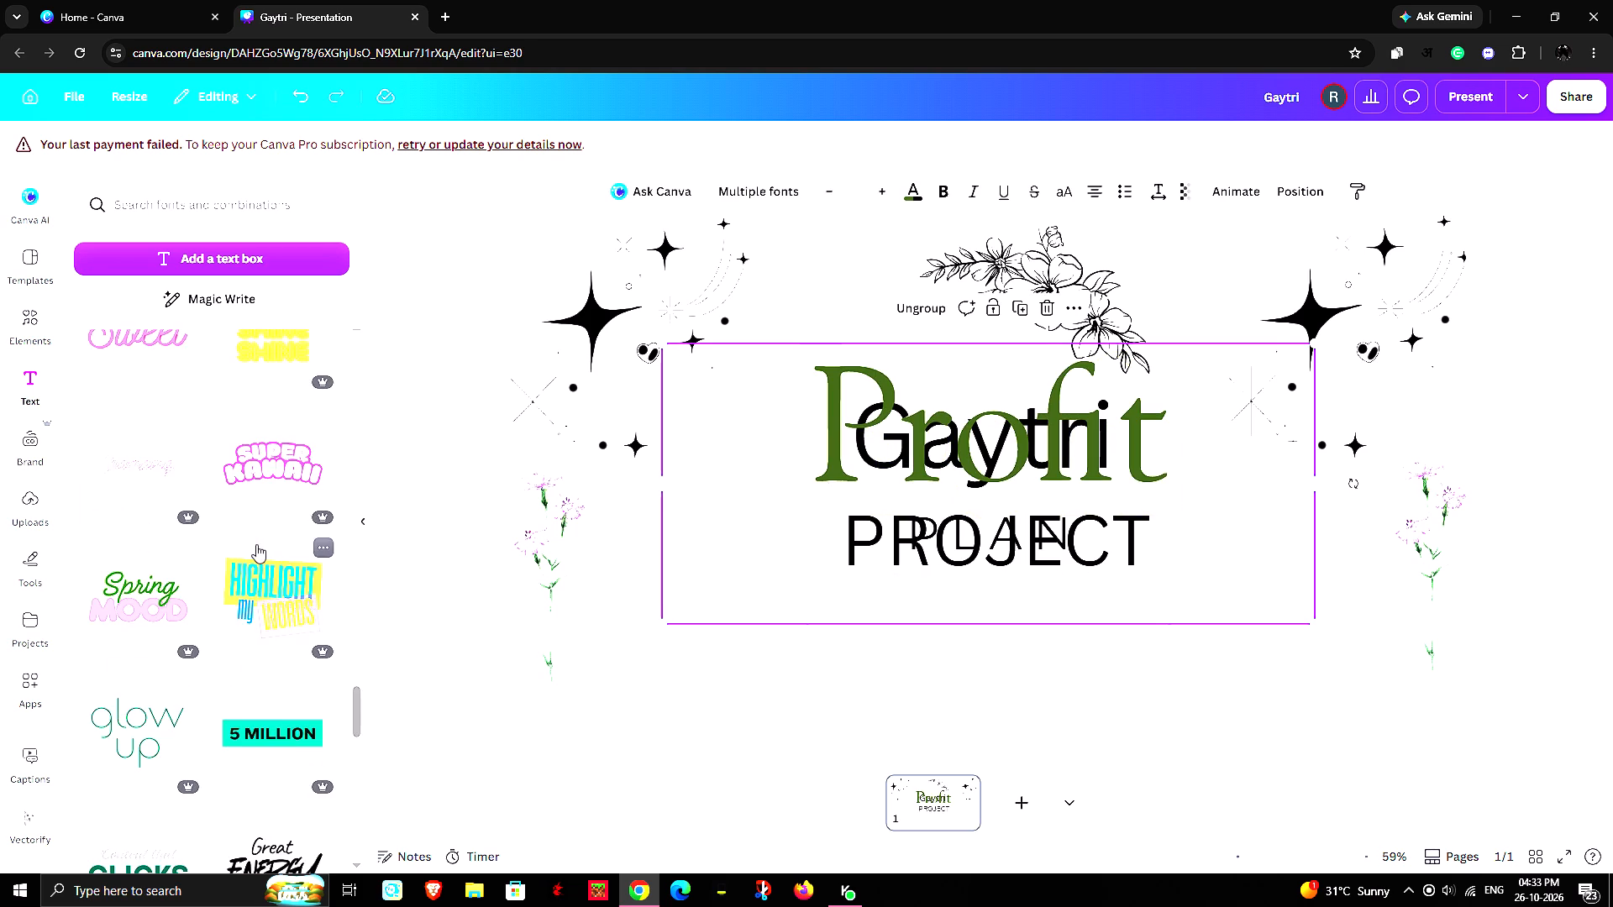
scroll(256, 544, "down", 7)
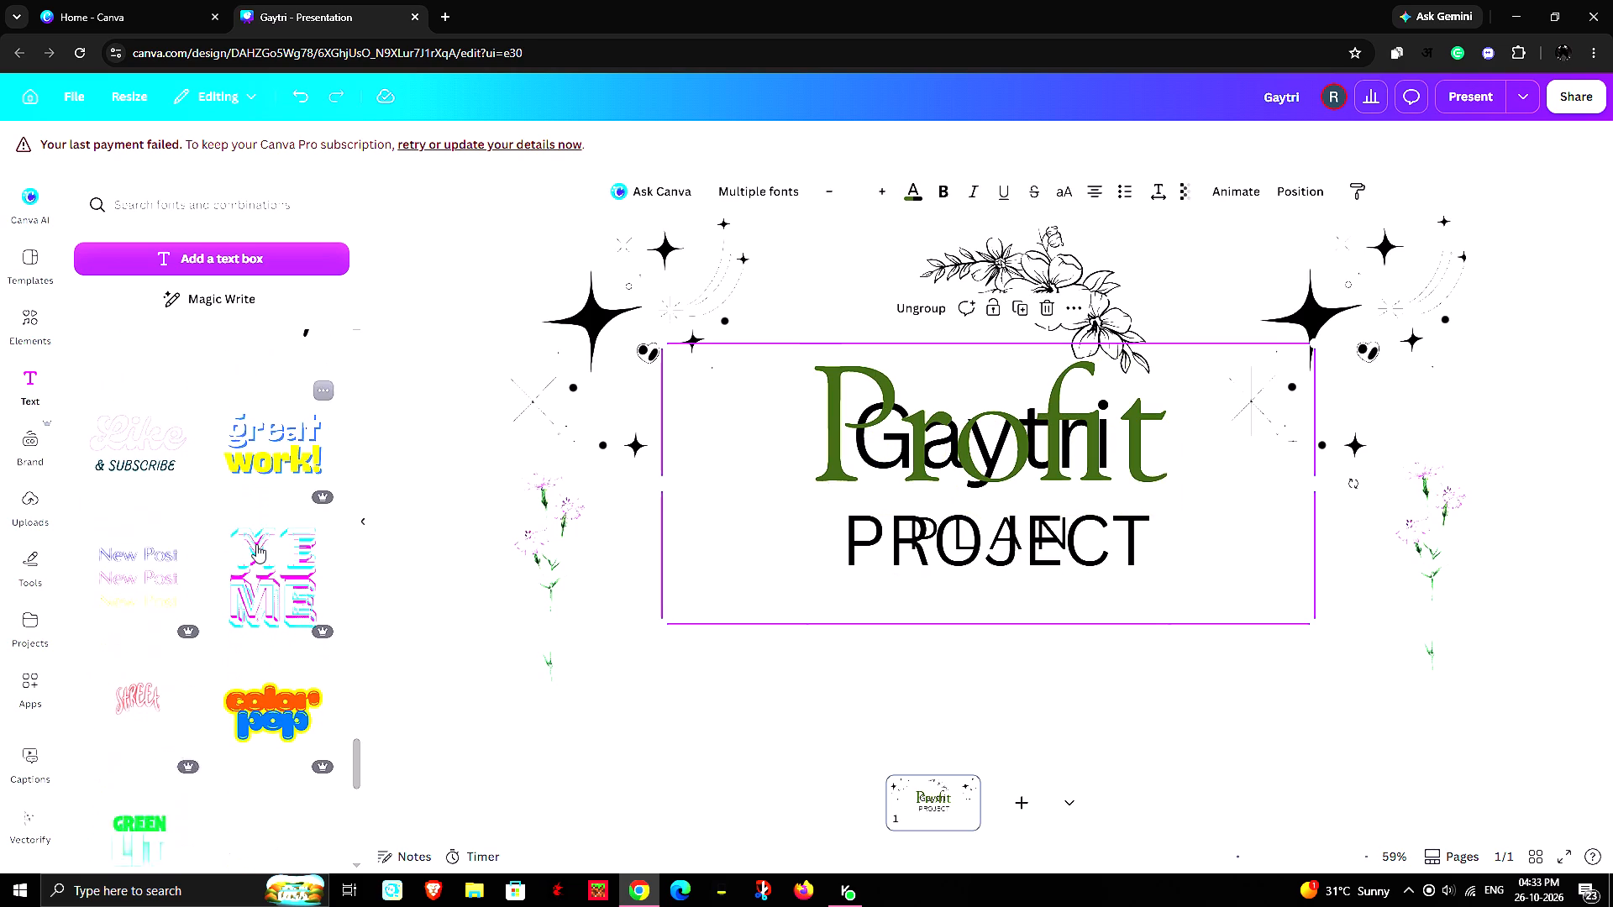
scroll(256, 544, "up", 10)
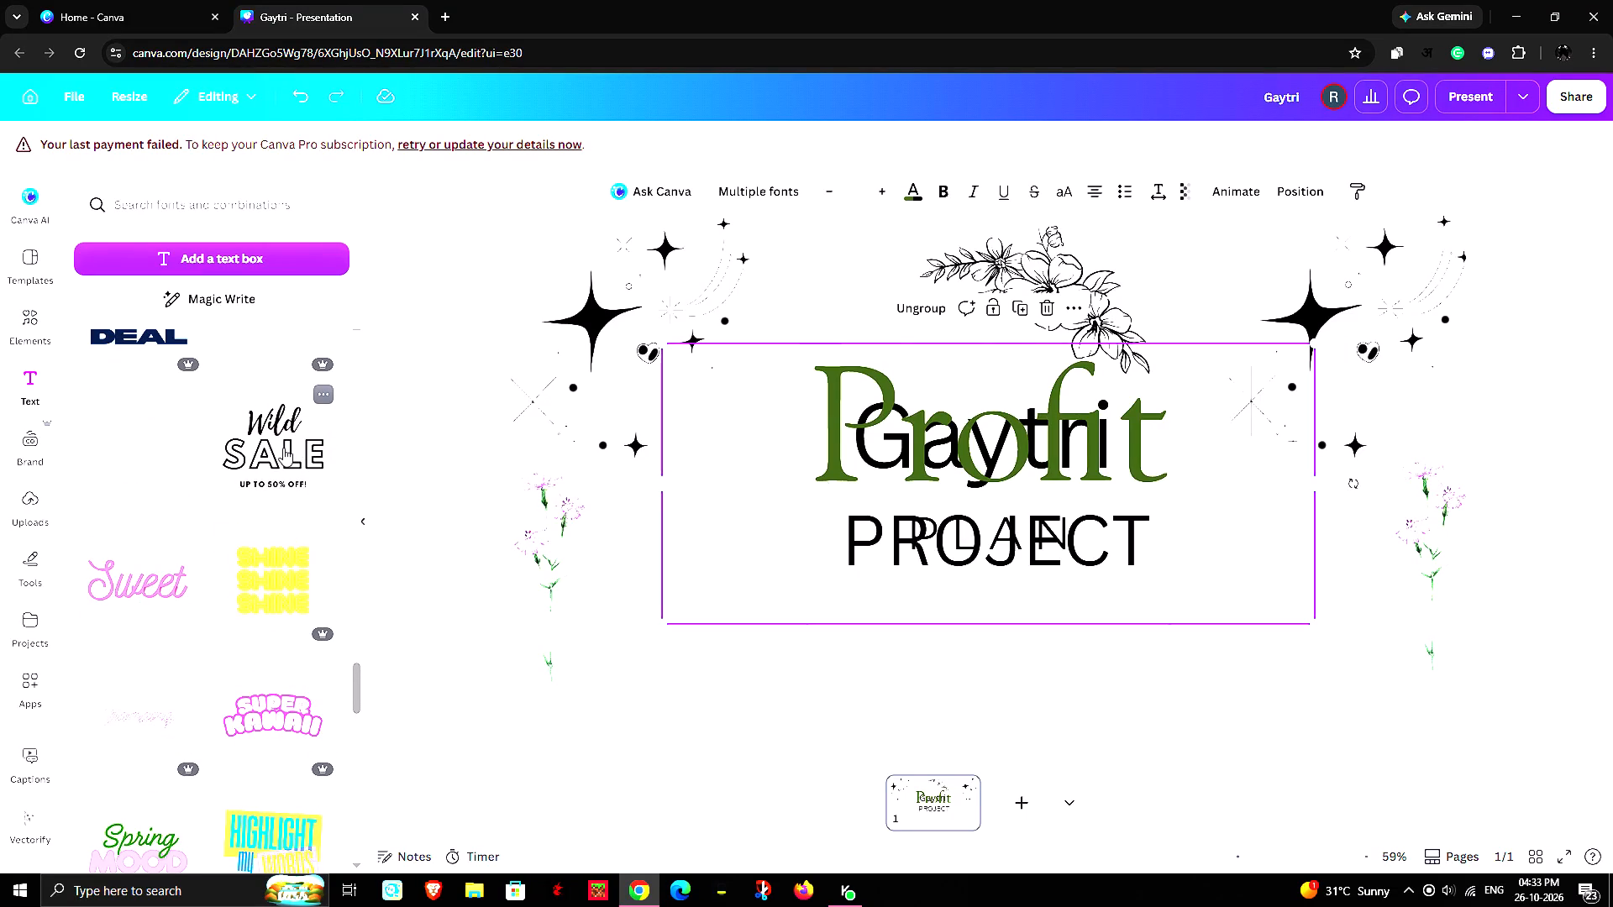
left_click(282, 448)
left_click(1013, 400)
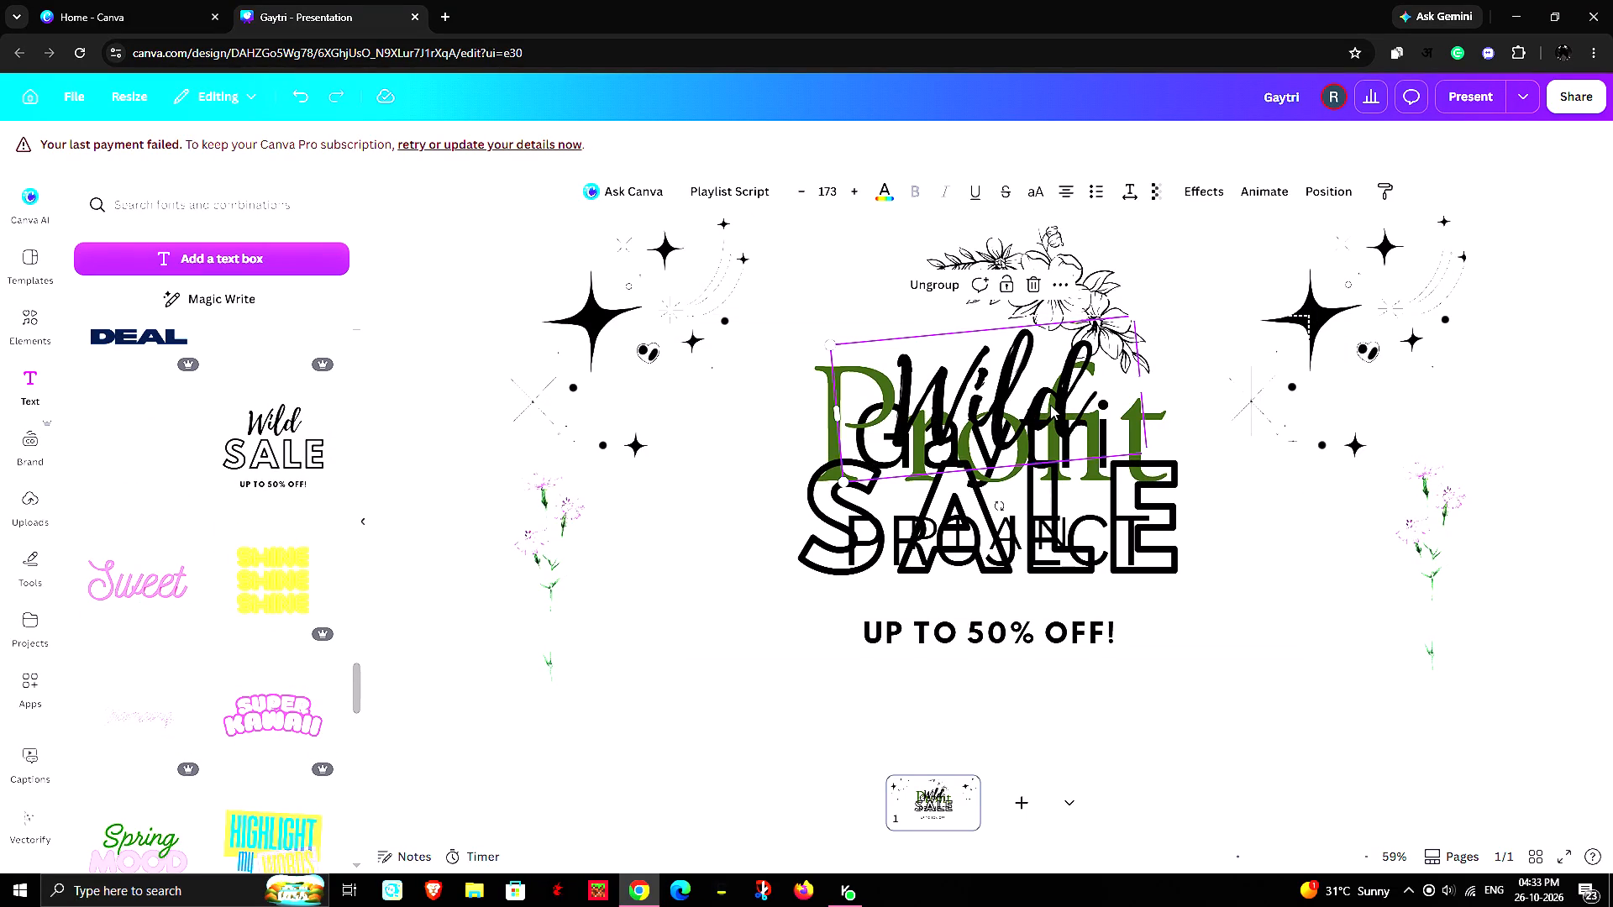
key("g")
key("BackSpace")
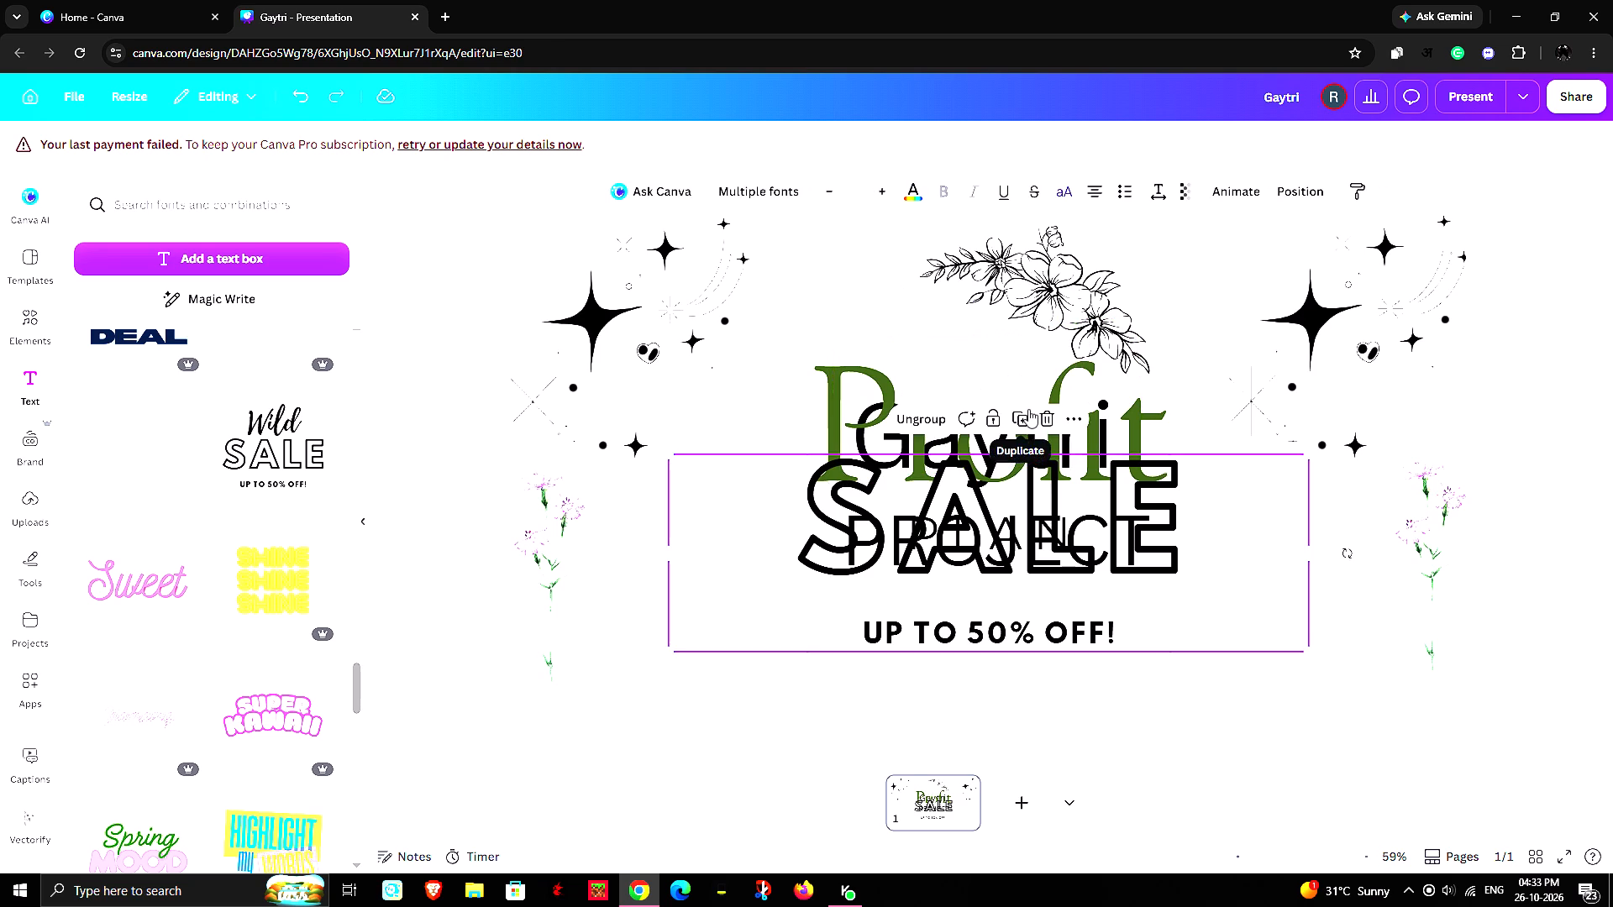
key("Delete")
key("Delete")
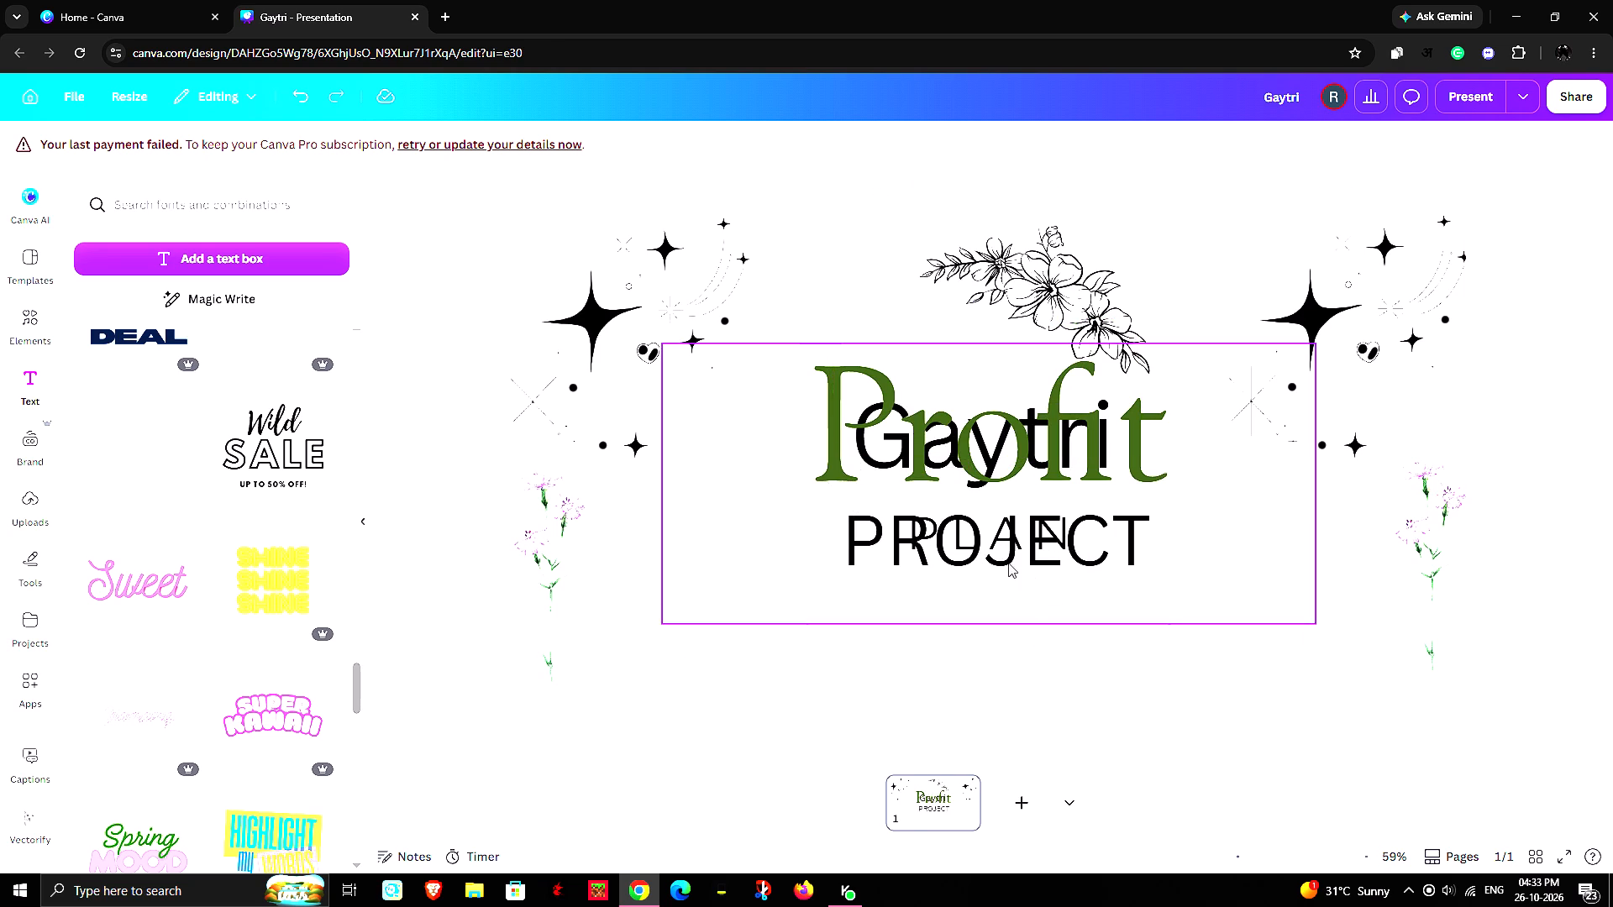
Delete the green "Profit" and the "PLAN" texts, keeping the "Gaytri" and "PROJECT" texts.
key("Delete")
key("Delete")
key("Delete")
left_click(1170, 500)
left_click(1033, 433)
key("Delete")
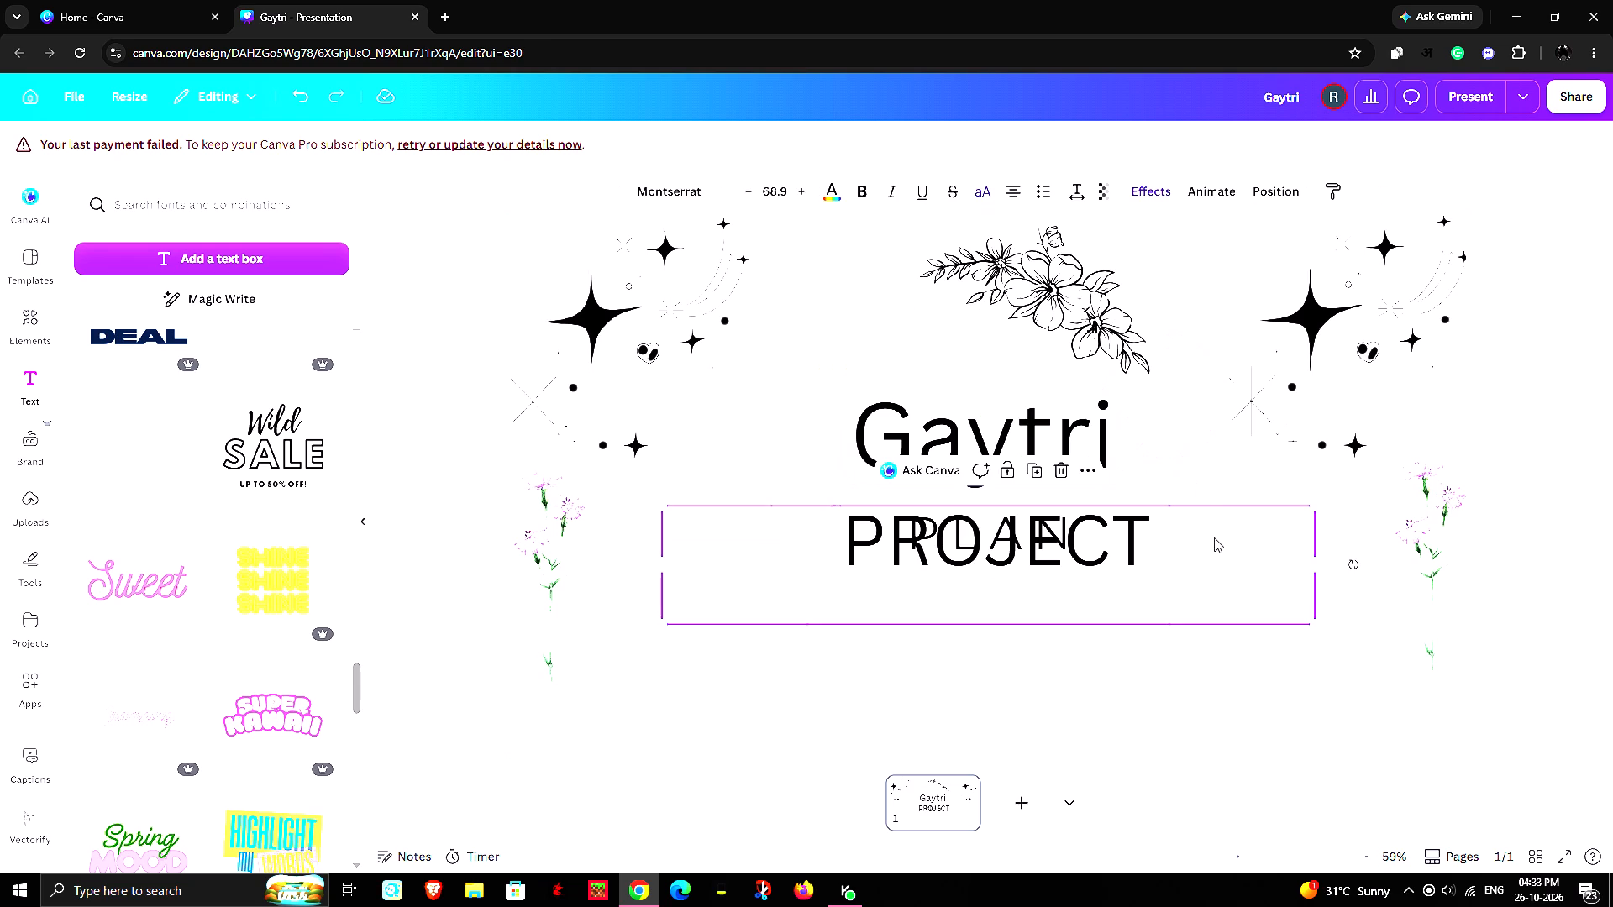
left_click(1278, 661)
left_click(983, 515)
left_click_drag(989, 543, 994, 617)
key("Delete")
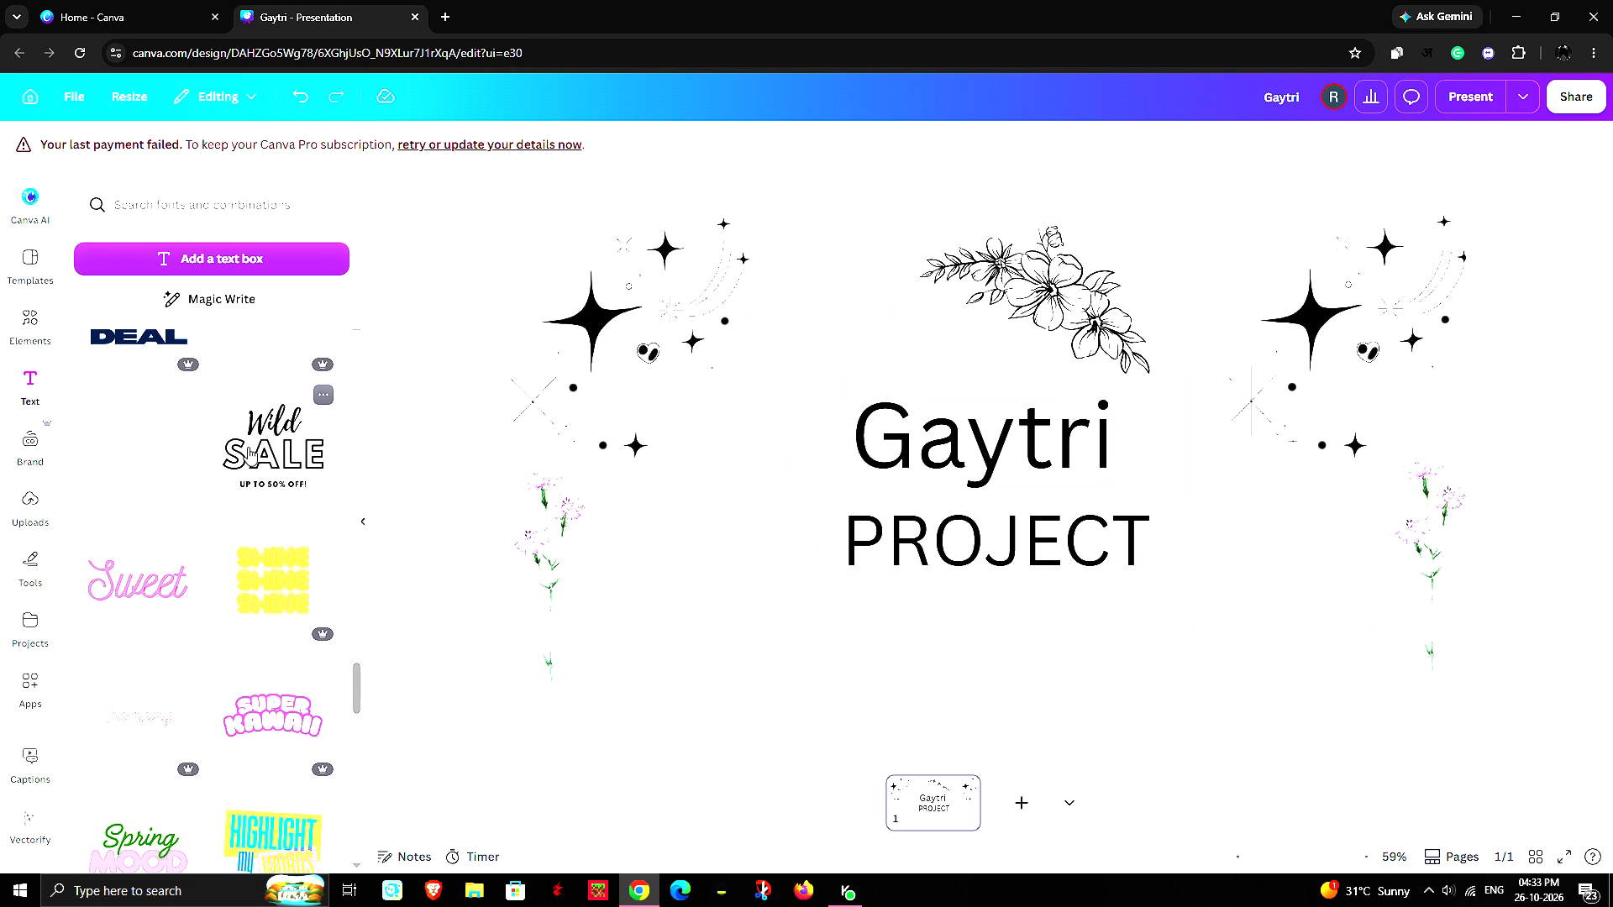
Insert the "Wild SALE" font combination again and move it beside the "Gaytri PROJECT" title, over the left-hand flower stem.
left_click(248, 447)
left_click_drag(1019, 393, 751, 510)
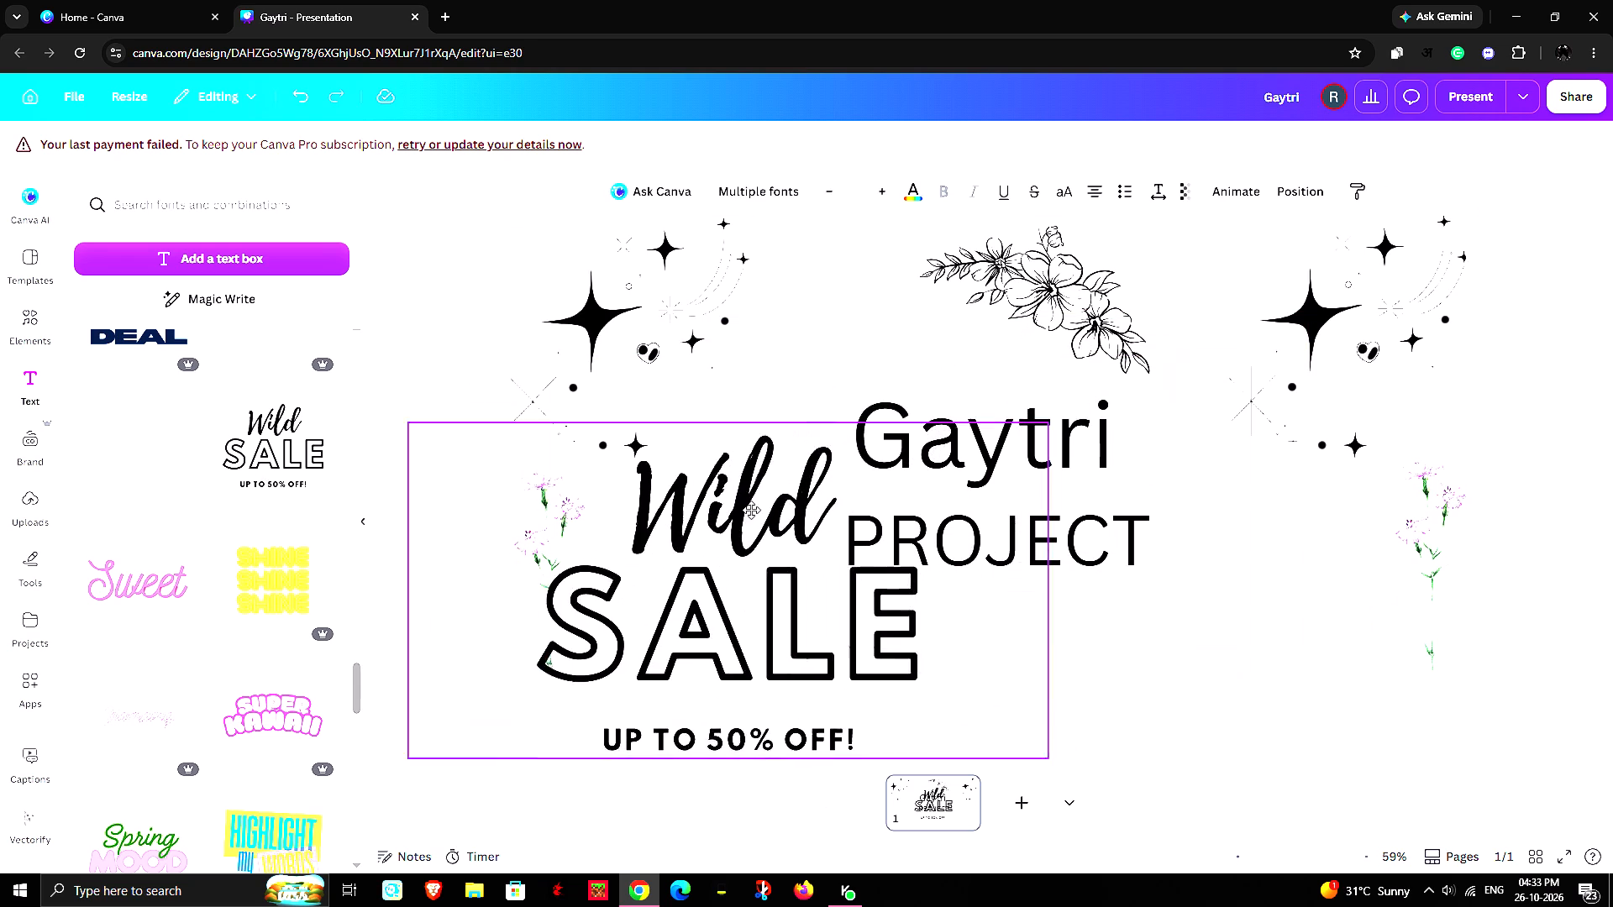
left_click_drag(751, 510, 739, 403)
left_click(697, 701)
left_click(671, 481)
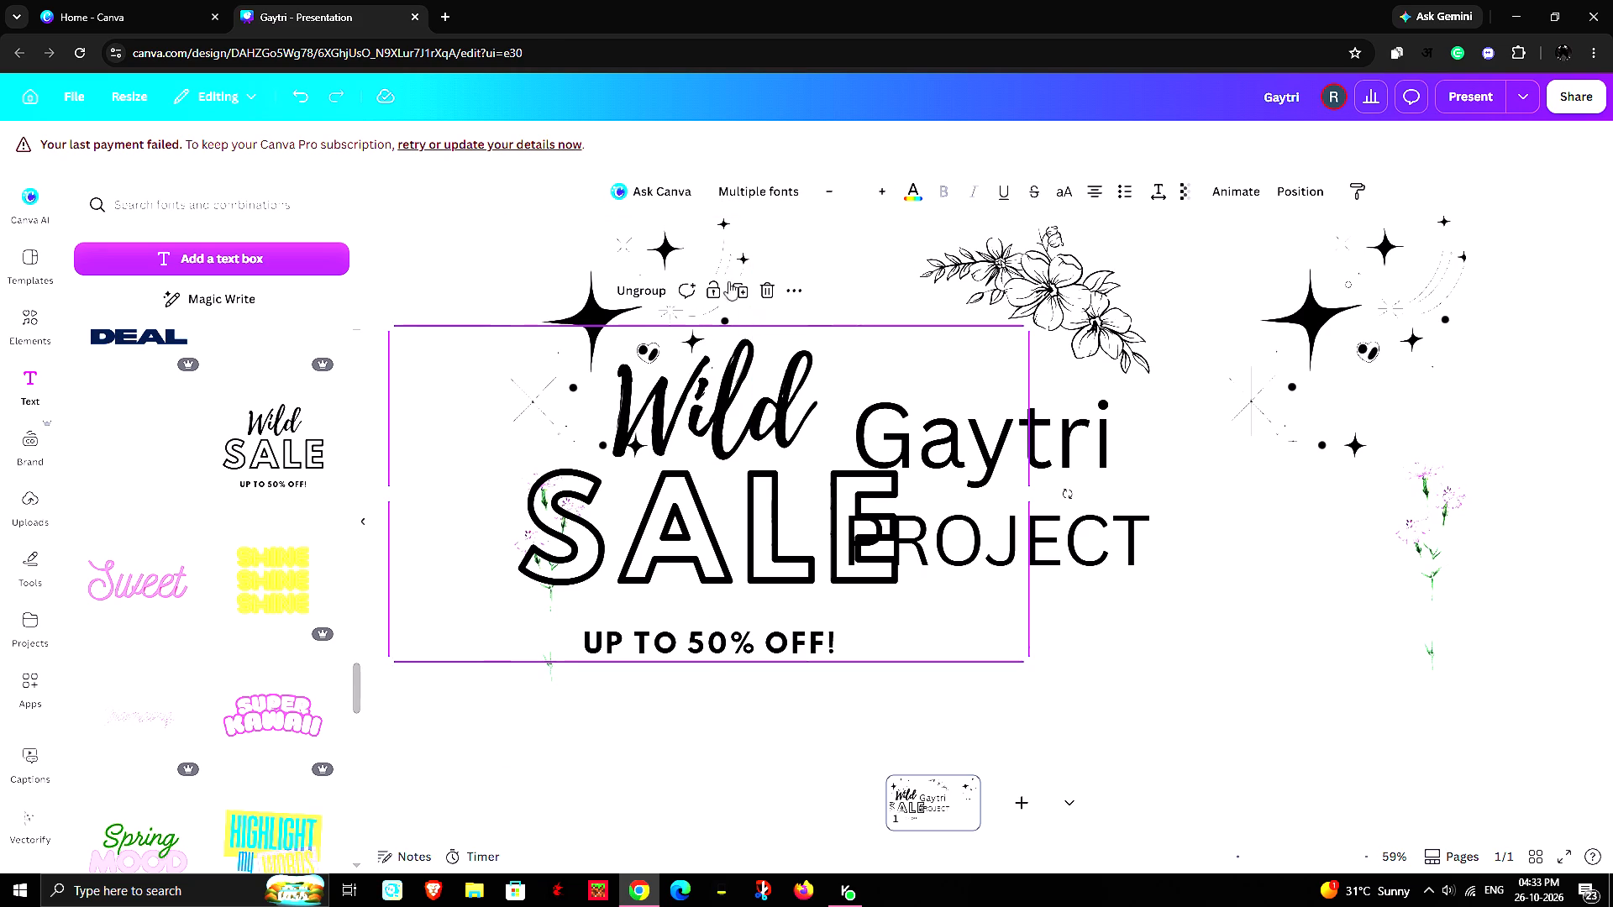
right_click(718, 422)
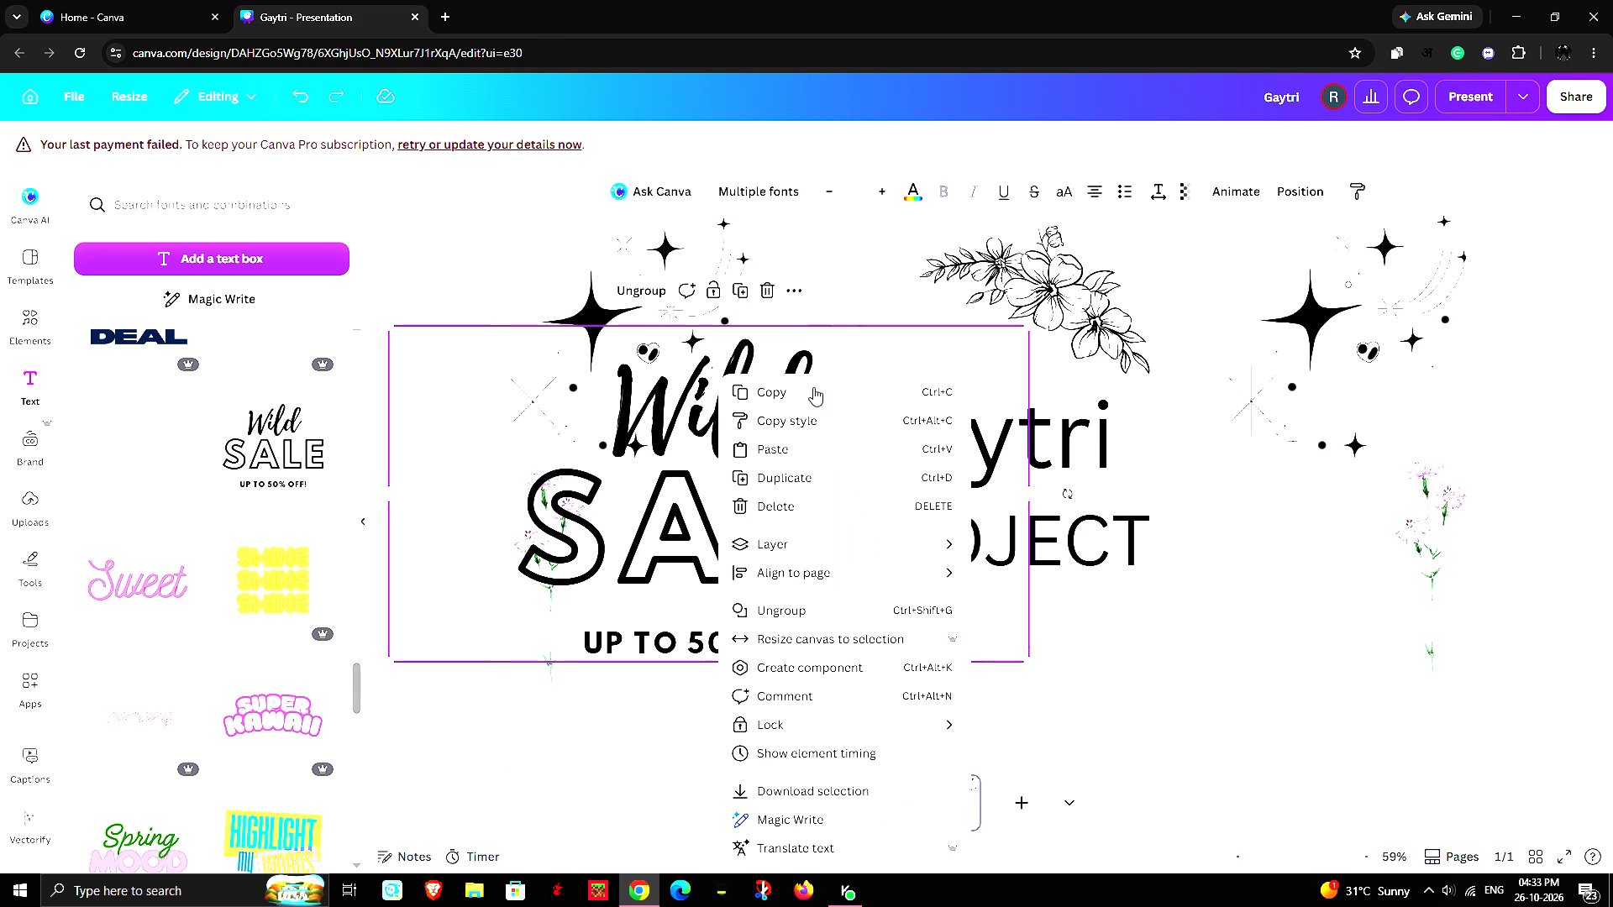
left_click(650, 574)
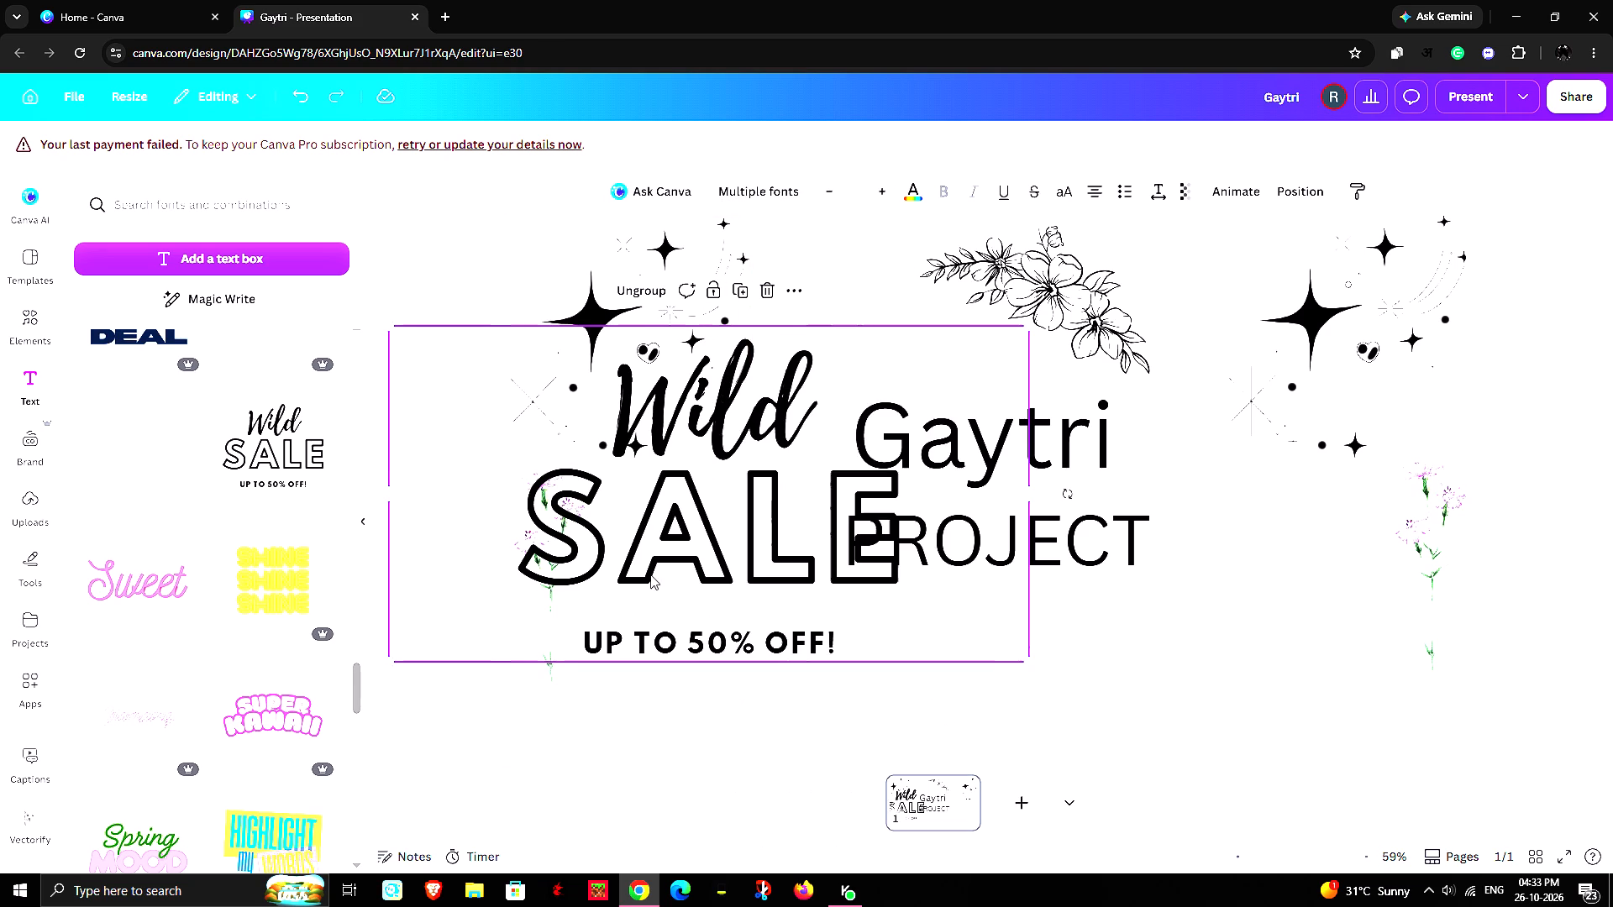
Replace the script word "Wild" with "gayatRI" and widen its text box so the word fits on one line.
left_click(710, 439)
left_click(728, 423)
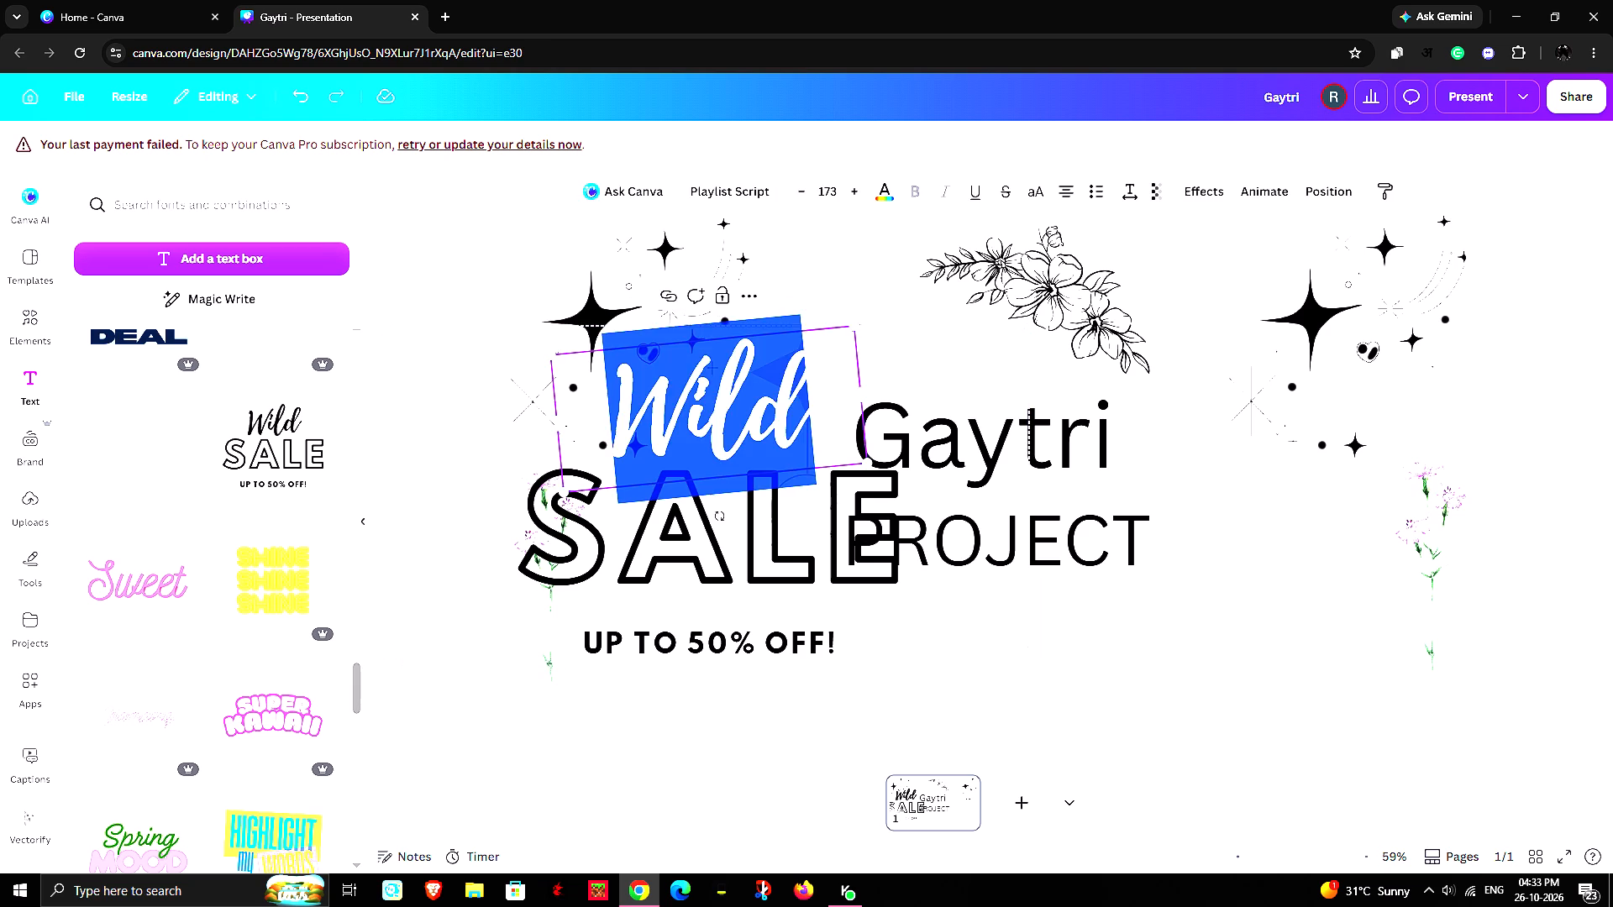
triple_click(728, 423)
key("BackSpace")
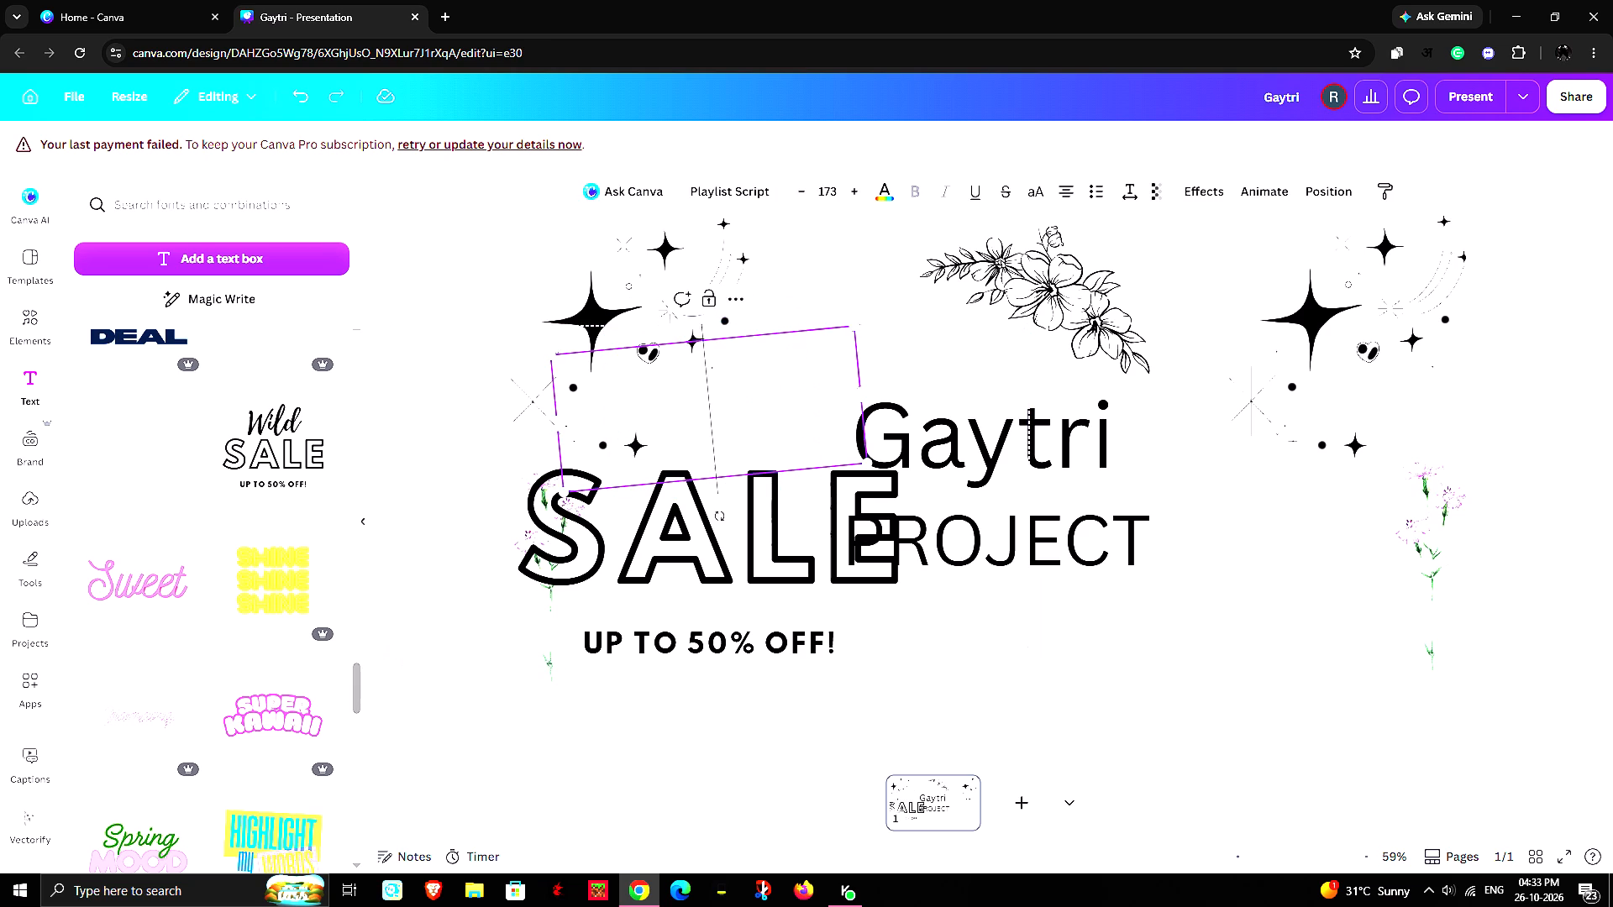
key("shift+g")
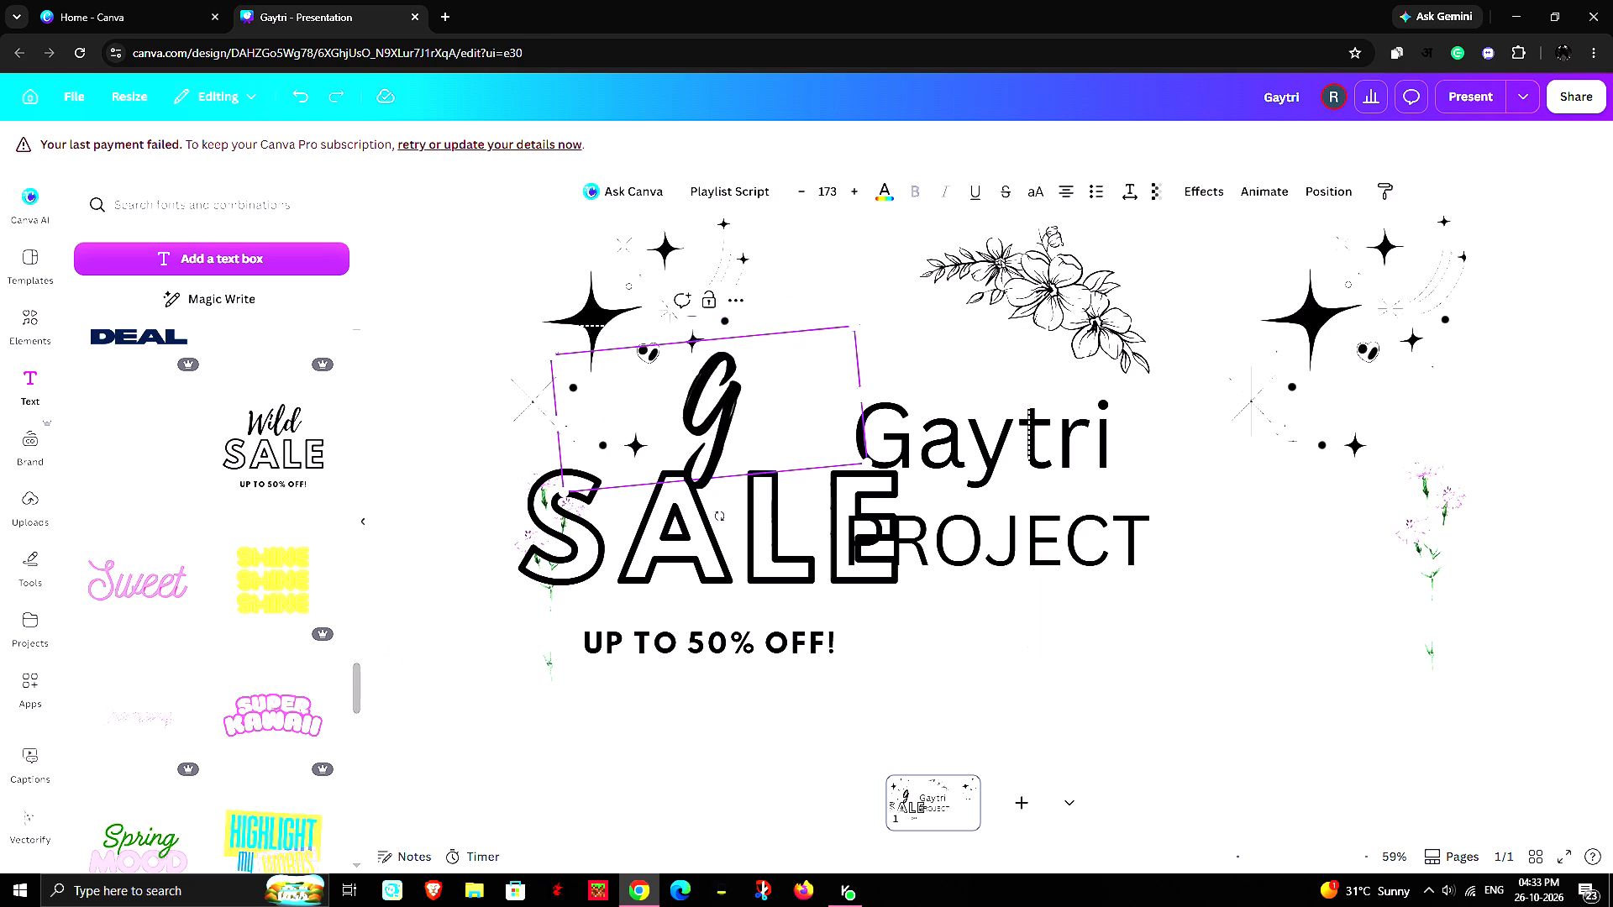
key("shift+a")
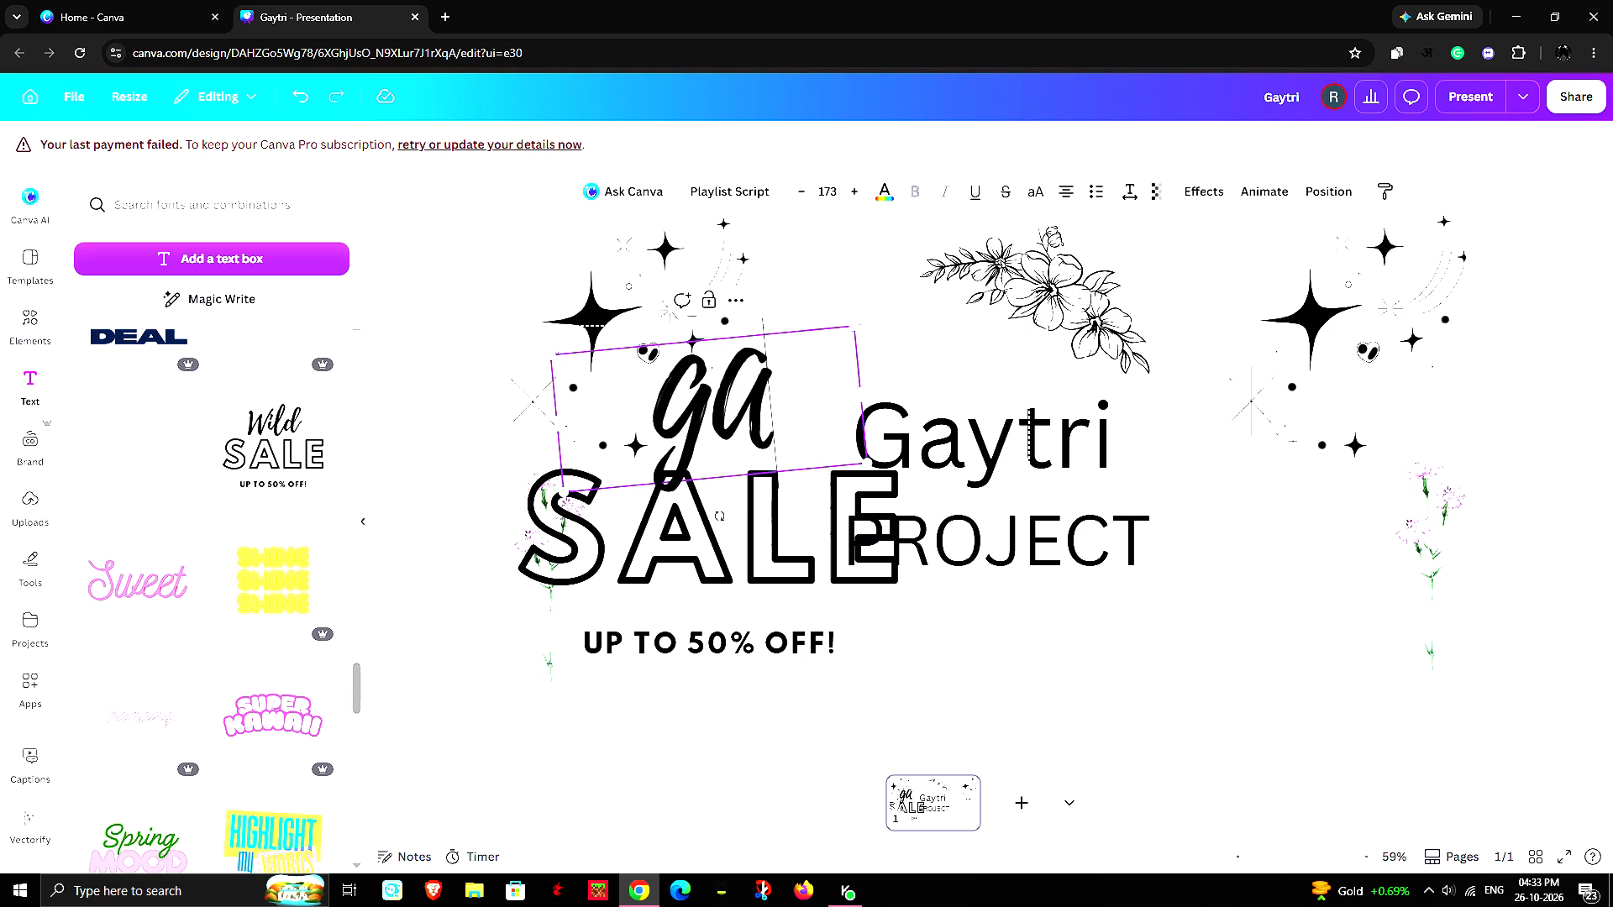
type("YA")
type("TR")
key("shift+i")
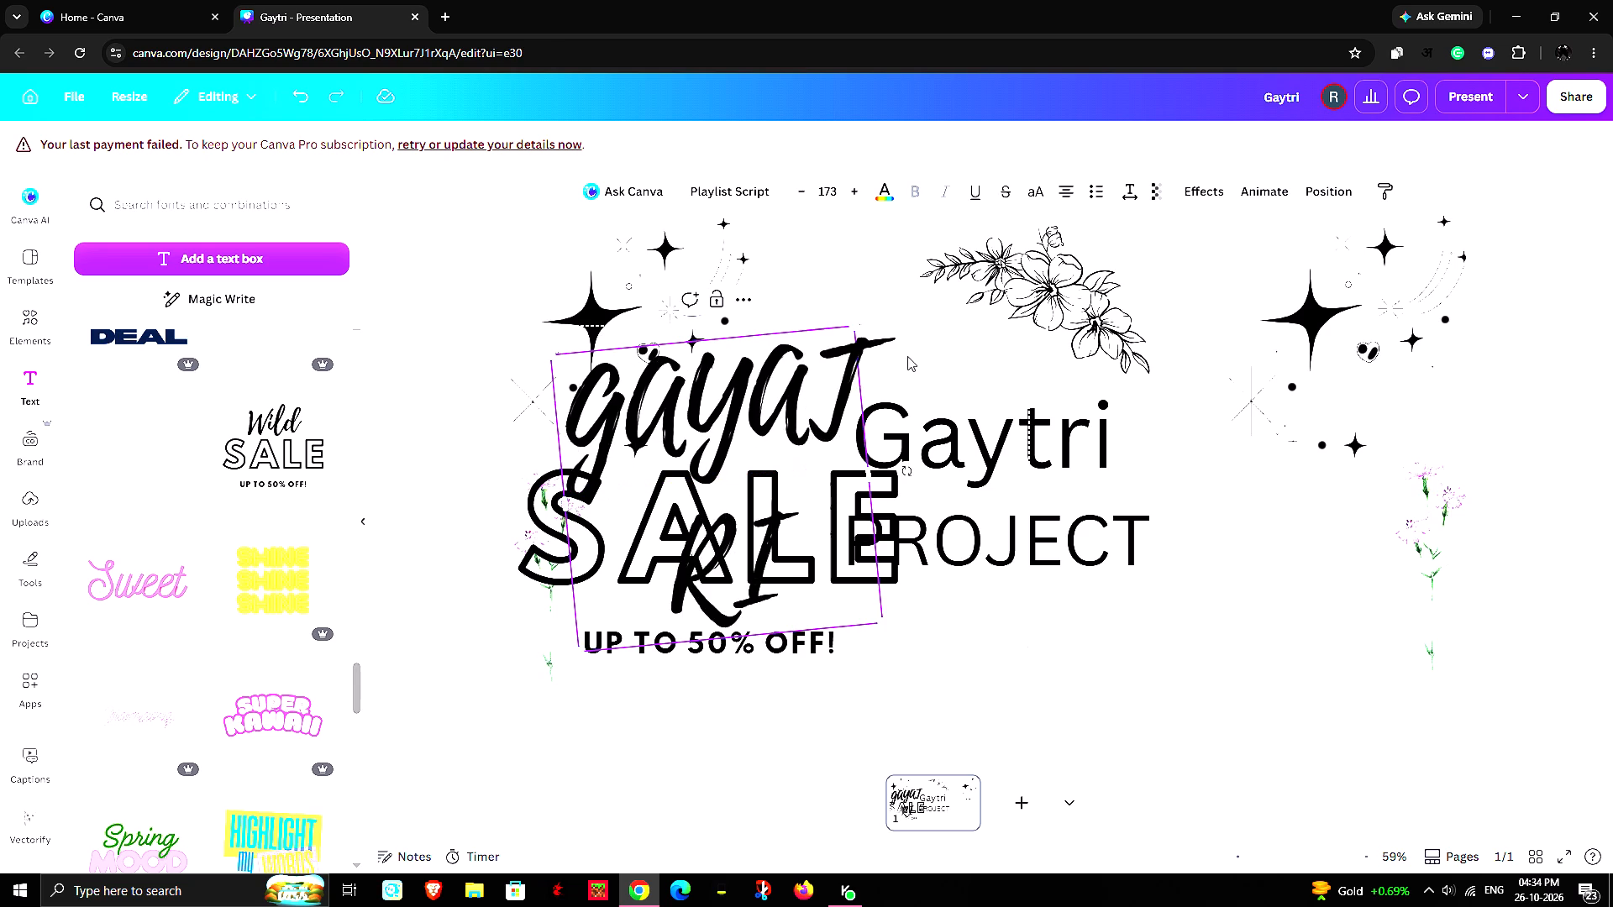
key("Left")
key("Left")
key("BackSpace")
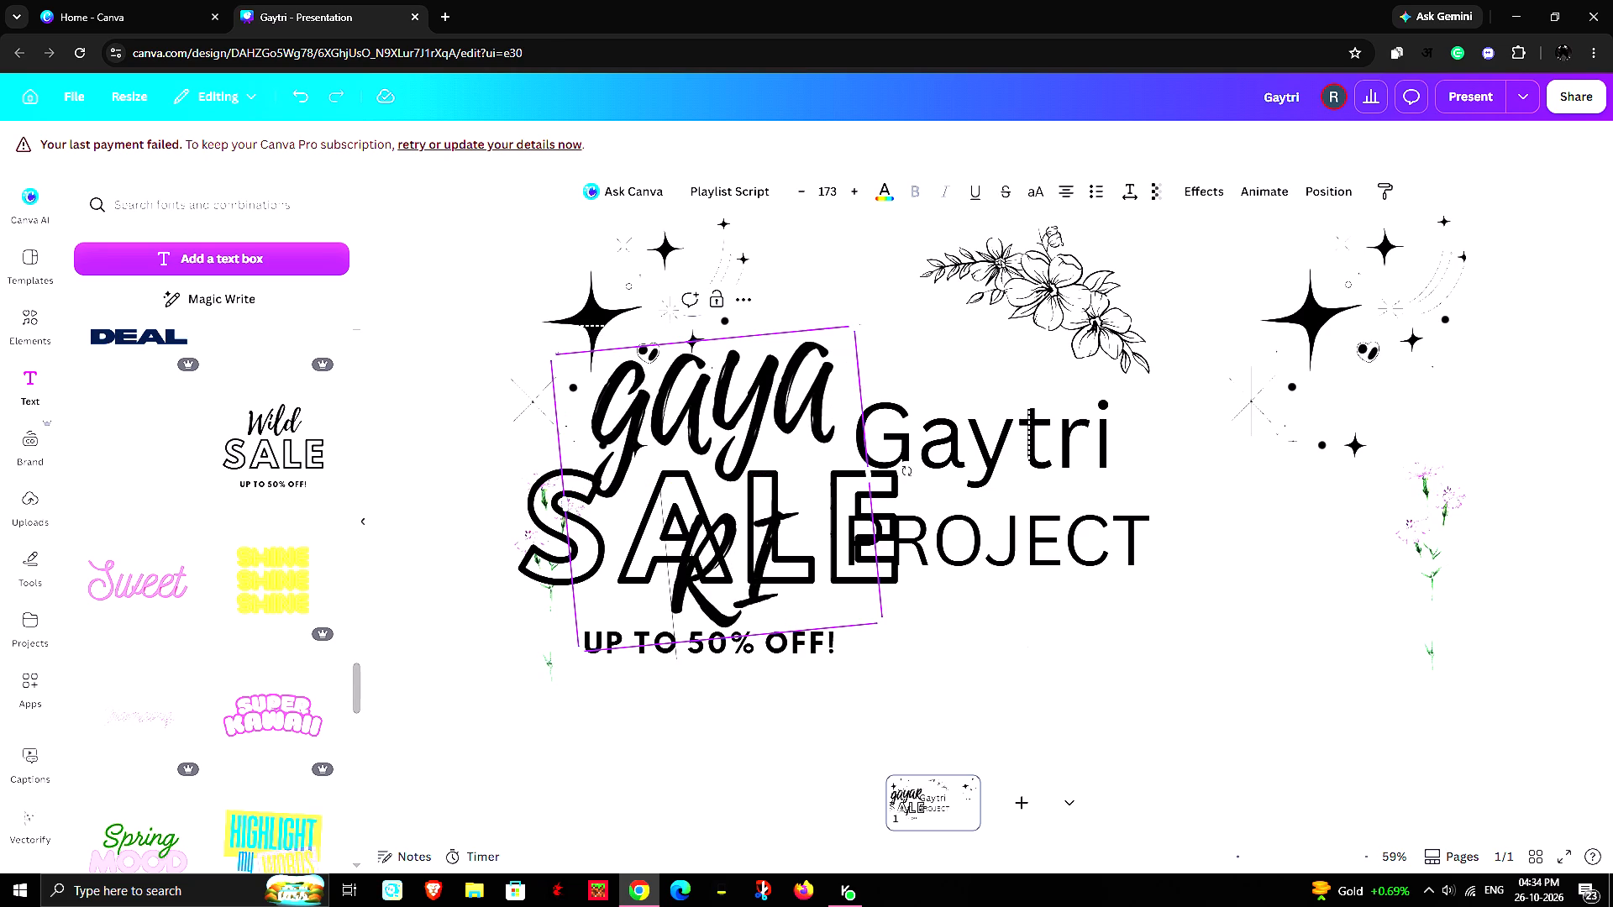
key("t")
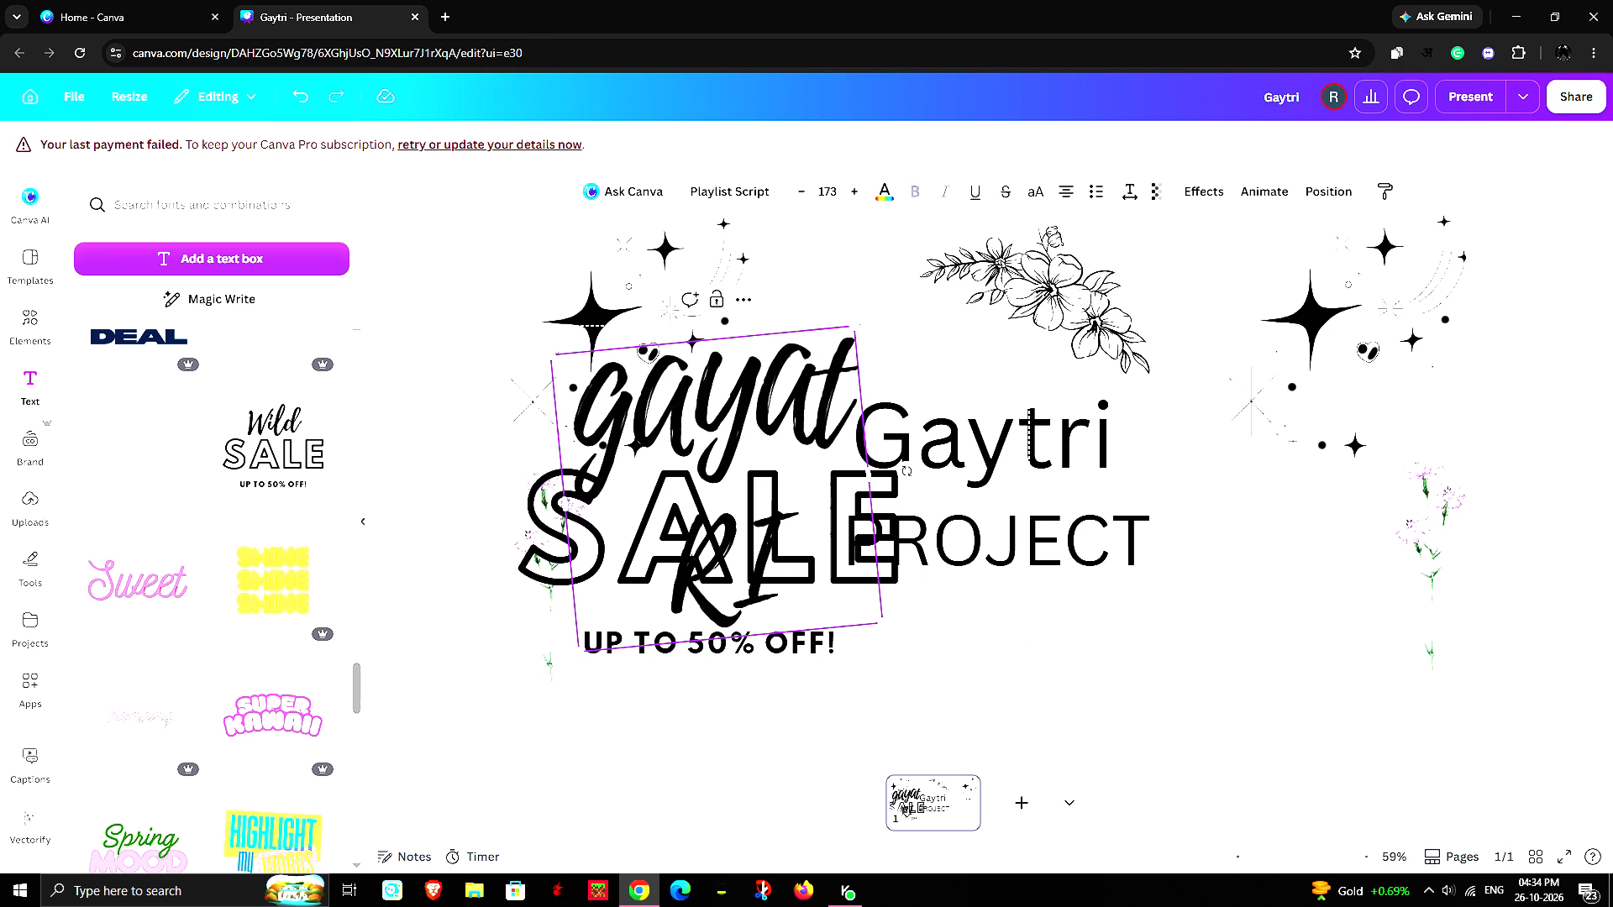
left_click_drag(873, 480, 981, 456)
left_click_drag(749, 406, 854, 406)
Shrink the script "gayatRI" text to font size 118 and place it just right of "PROJECT".
left_click(947, 399)
left_click(943, 597)
left_click(755, 383)
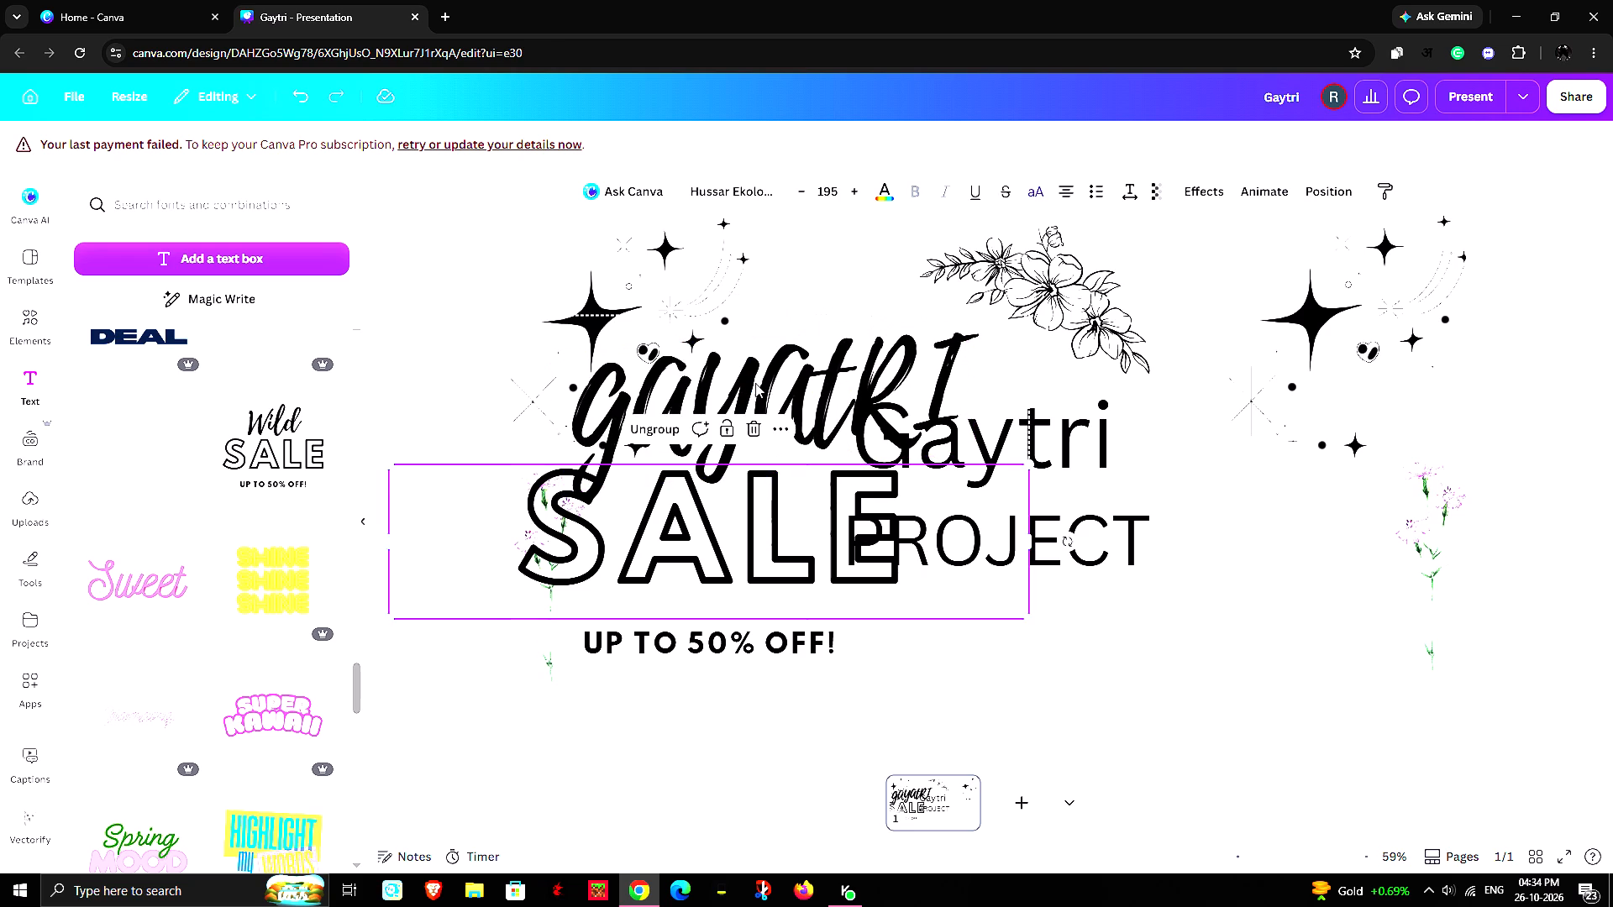
left_click_drag(757, 381, 994, 412)
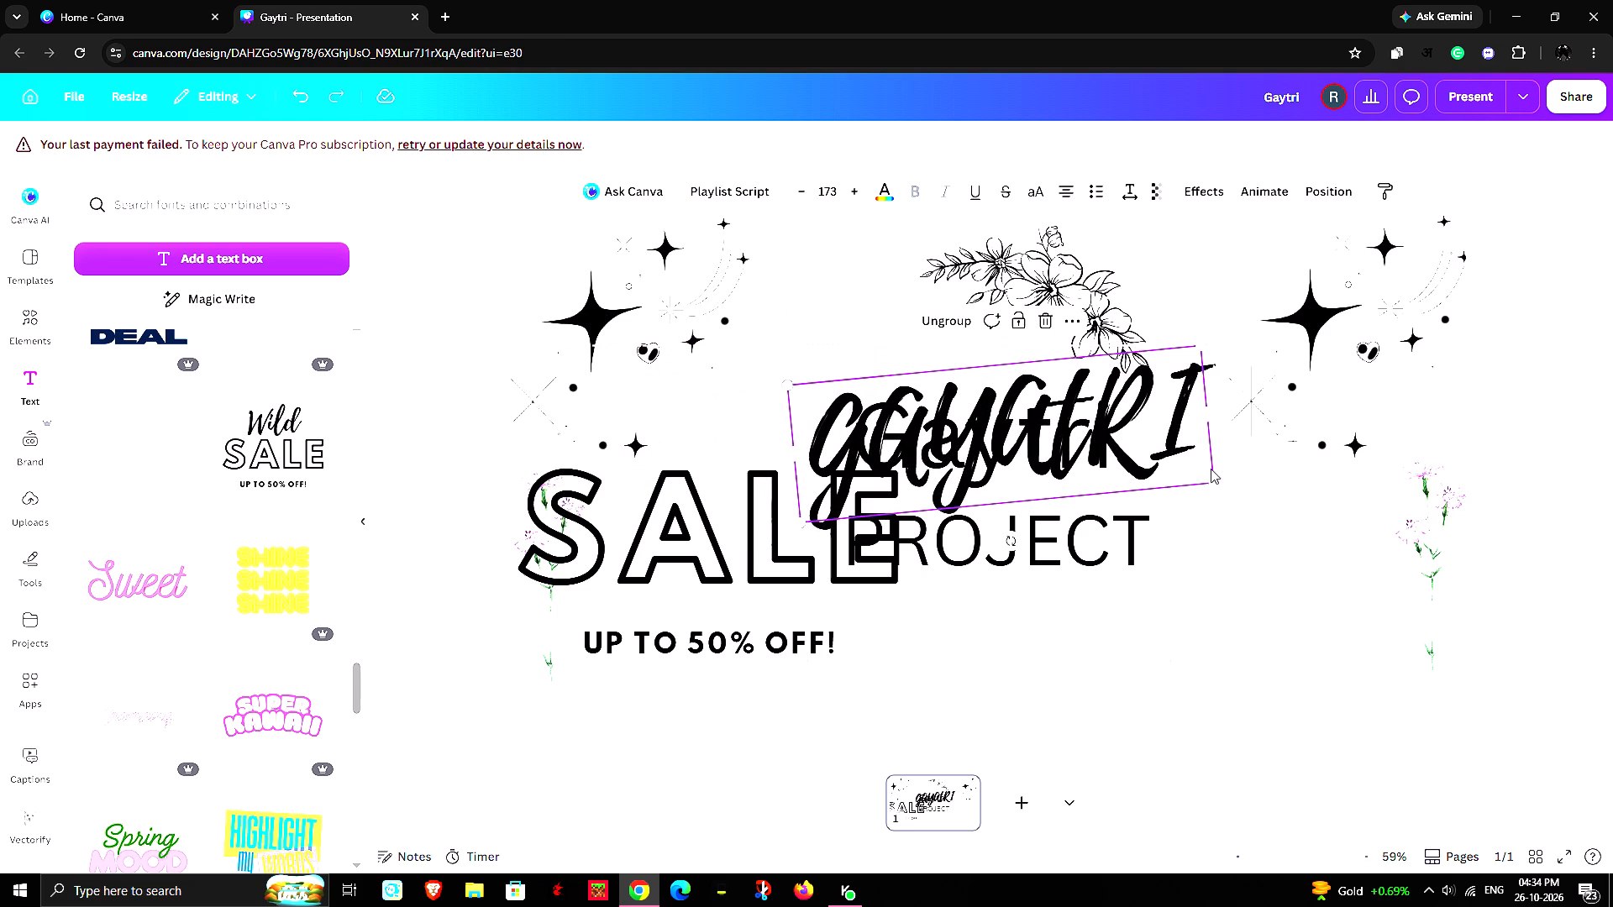
left_click_drag(1216, 484, 1081, 451)
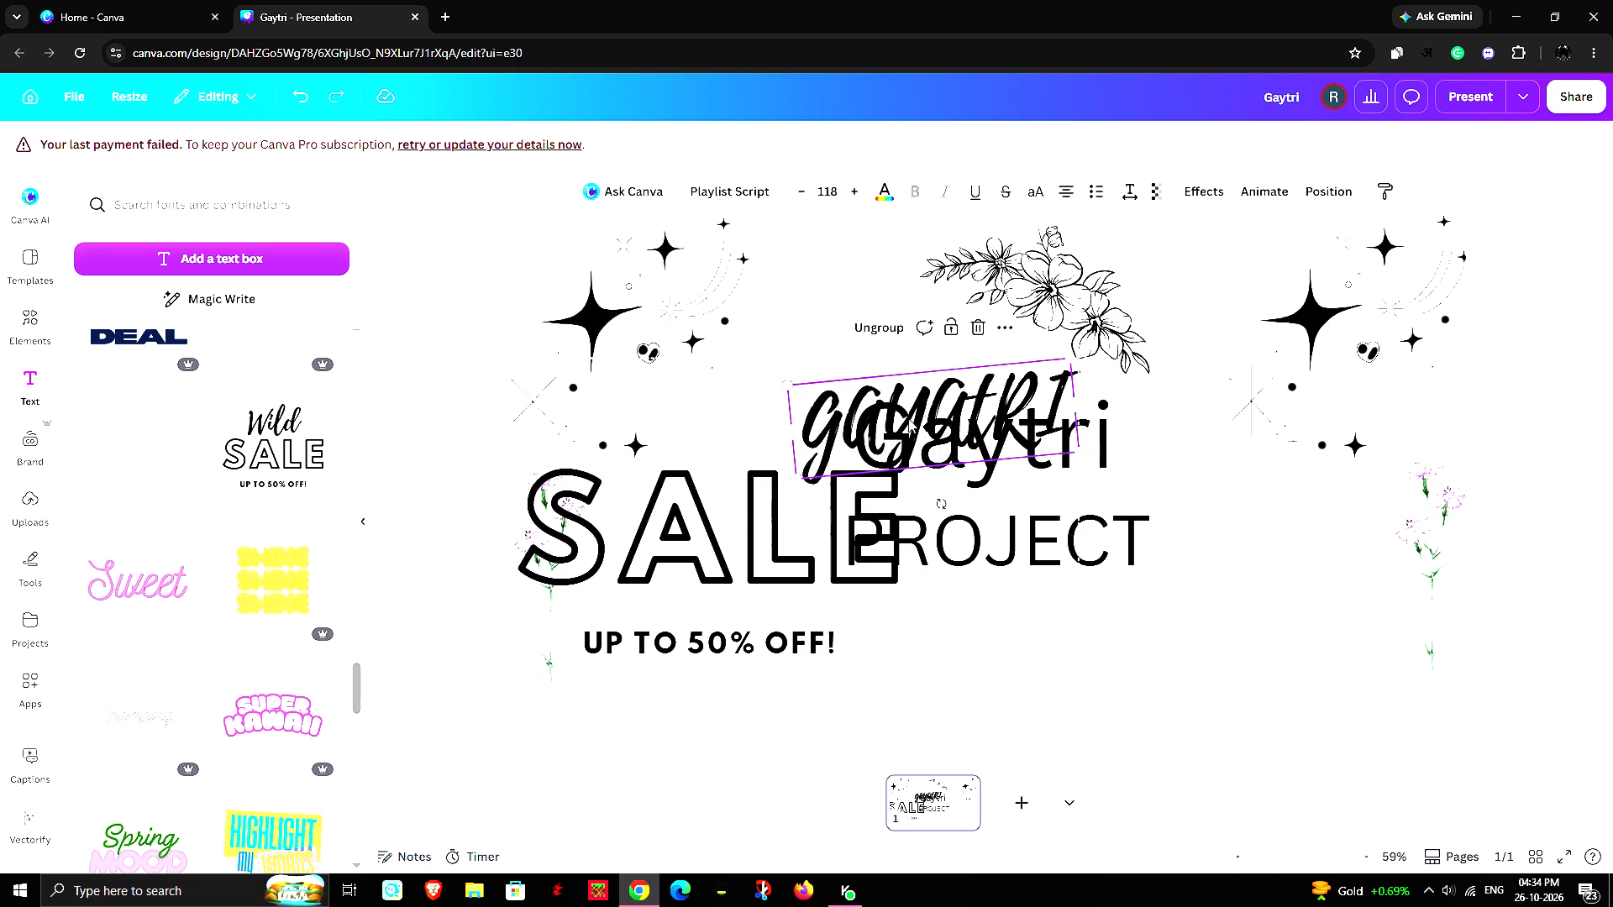
left_click_drag(940, 412, 1283, 530)
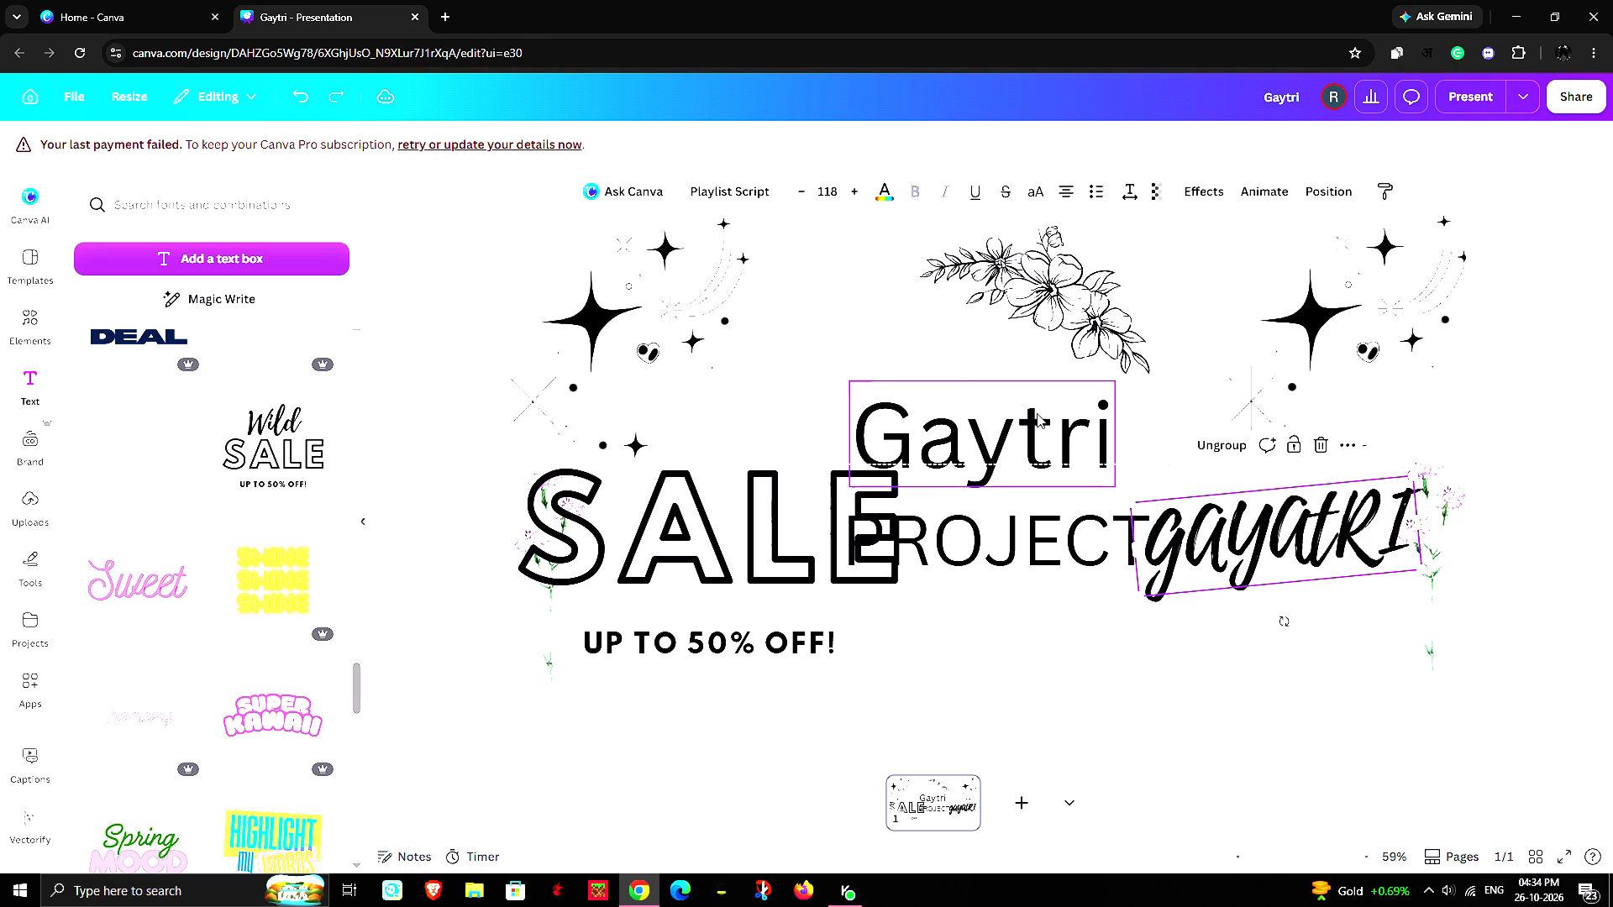
Delete the plain "Gaytri" title text above "PROJECT".
left_click_drag(917, 365, 940, 481)
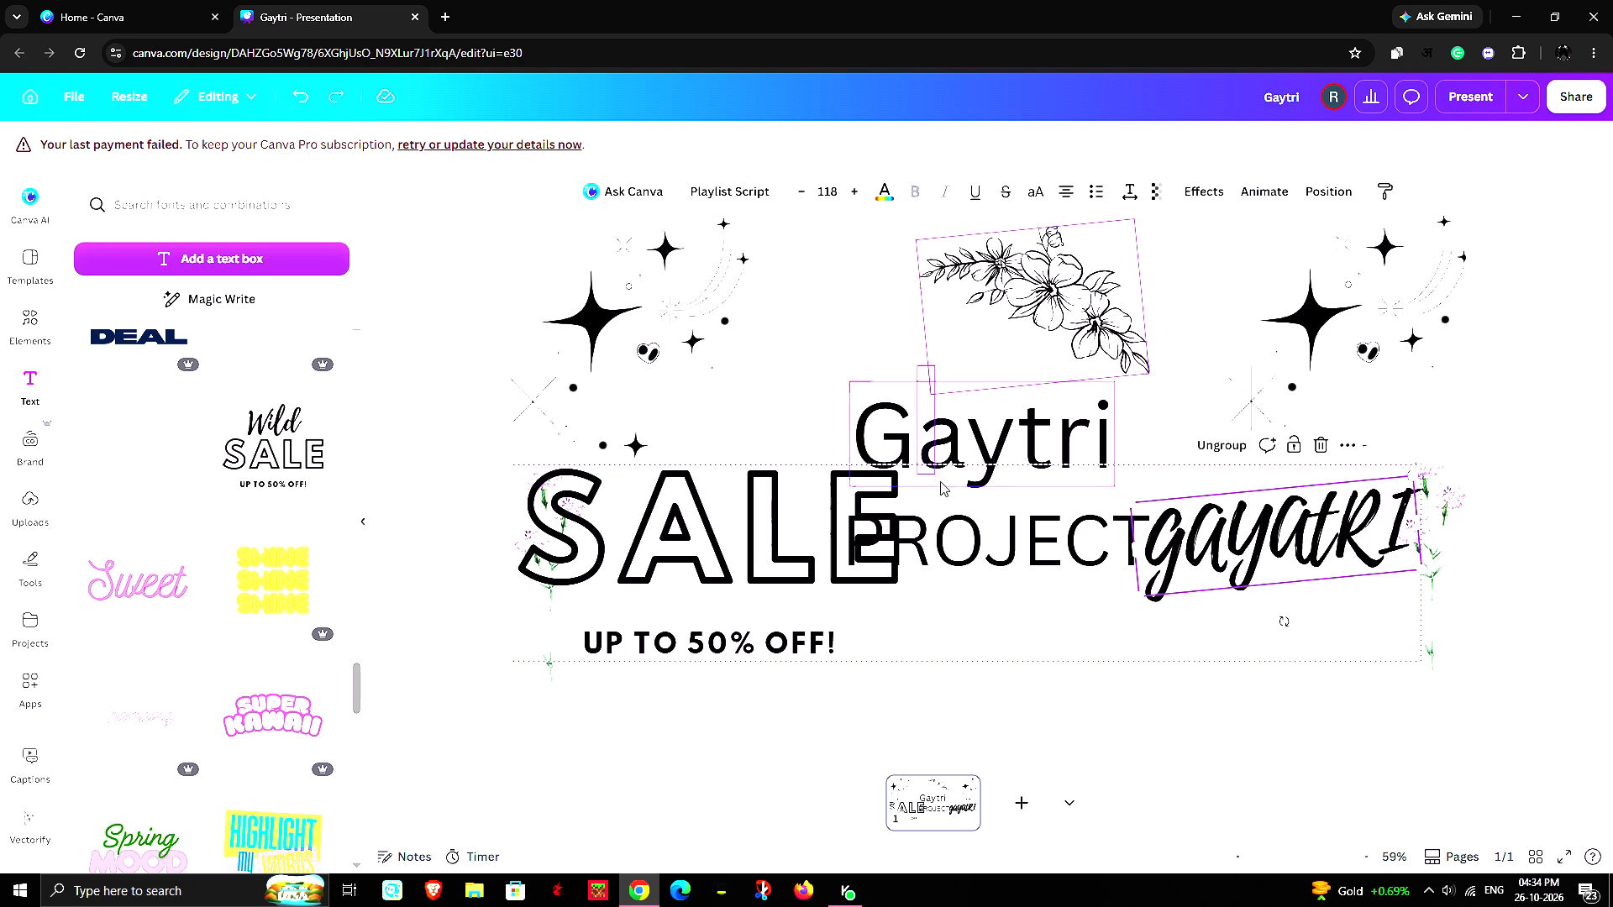
left_click_drag(940, 481, 915, 431)
key("Delete")
Move the "gayatRI SALE" lettering down clear of the plain "PROJECT" text, and delete "PROJECT".
left_click(1014, 595)
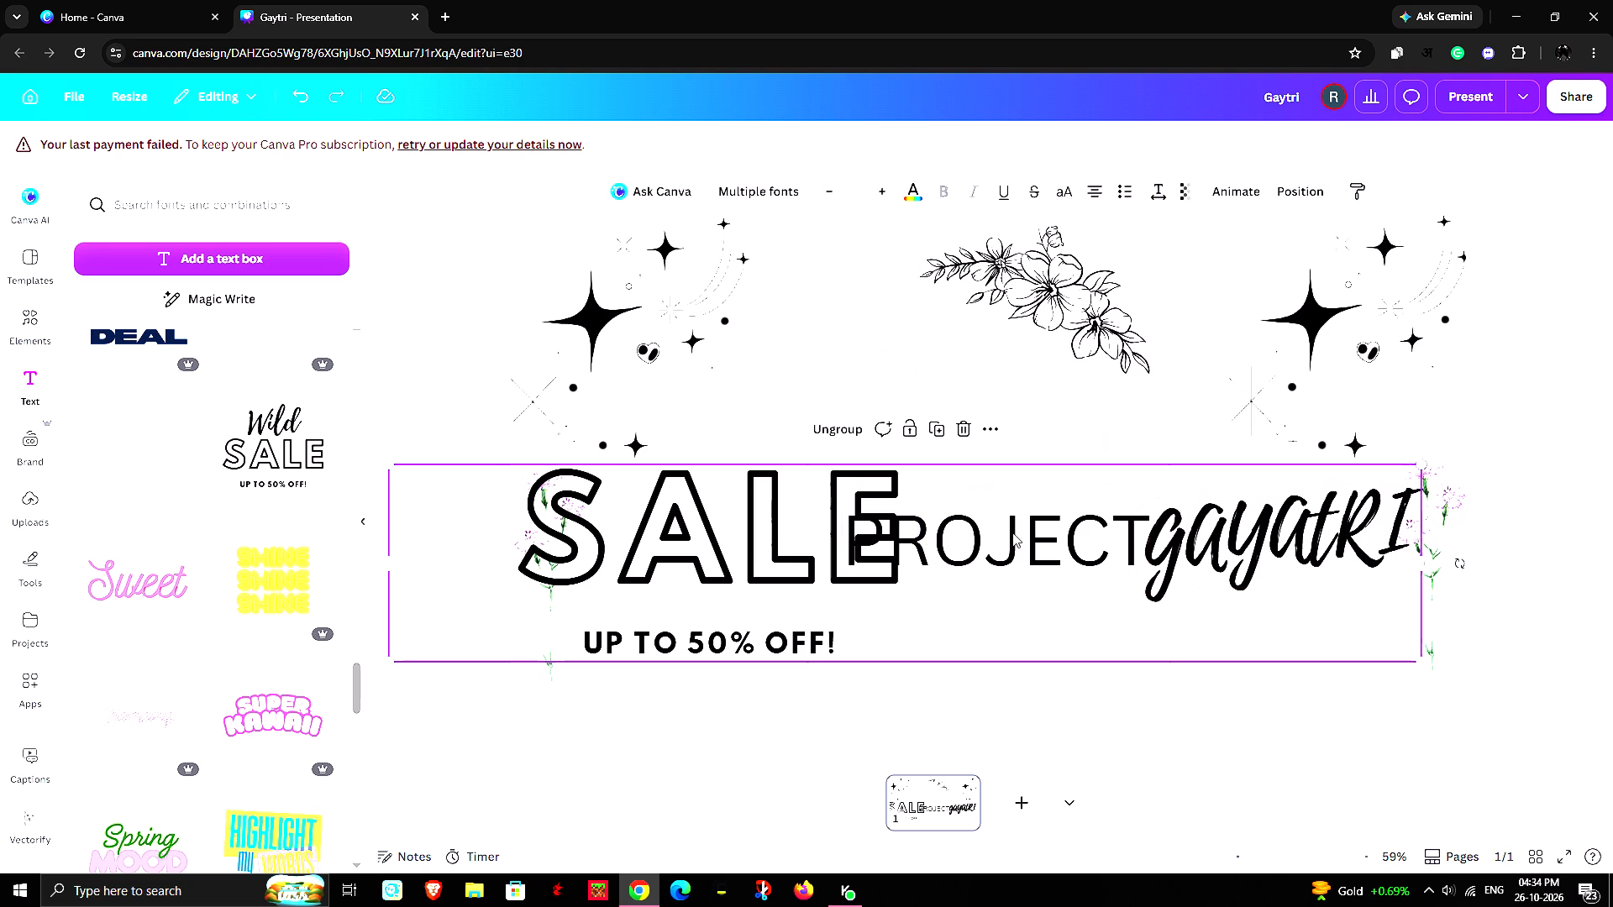
left_click(1012, 532)
left_click(1079, 532)
left_click(1063, 553)
left_click_drag(1307, 541, 1085, 733)
left_click(1036, 537)
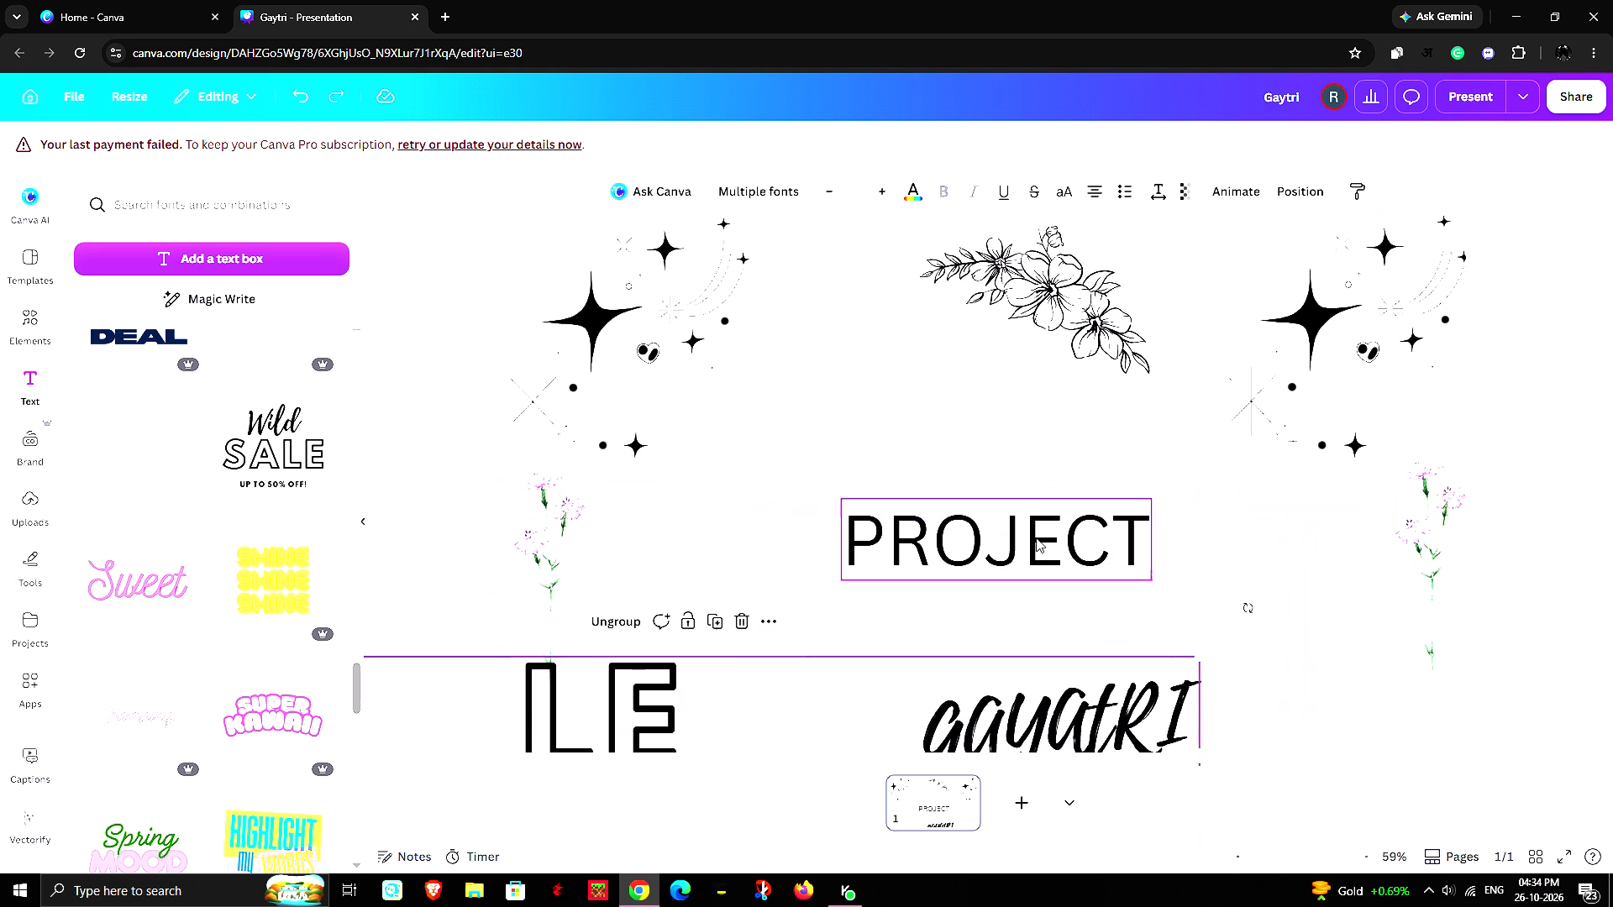
key("Delete")
Bring the "SALE" lettering back up onto the page and centre the script "gayatRI" text just below the black flower branch.
left_click(1038, 705)
left_click_drag(1045, 726, 1050, 489)
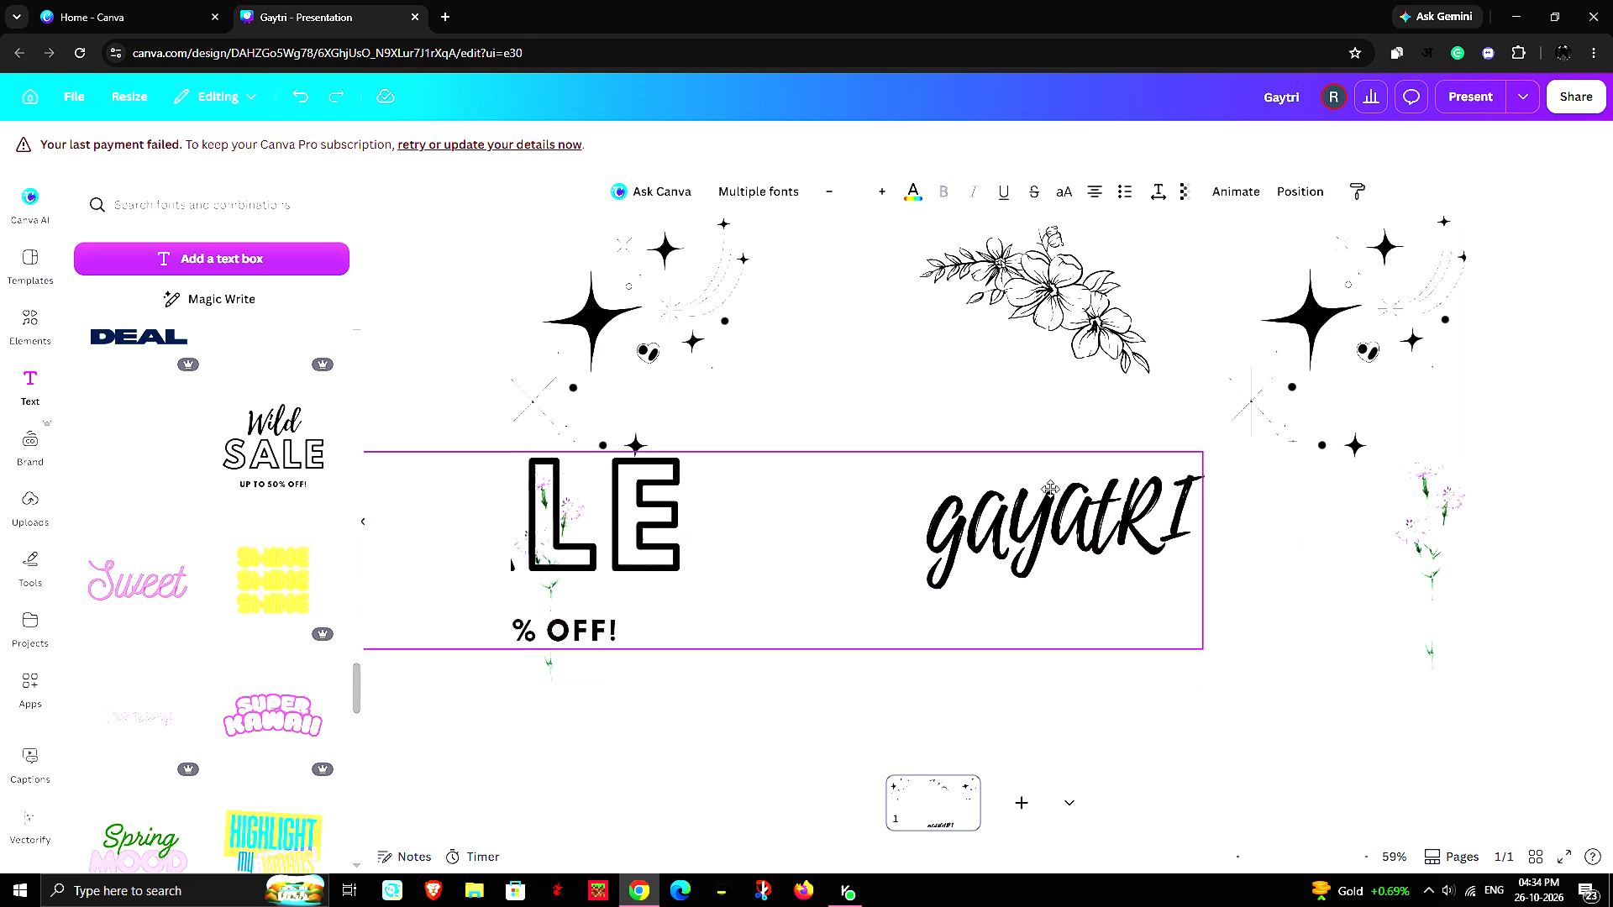
left_click_drag(1050, 489, 1286, 533)
left_click(1290, 557)
left_click_drag(1298, 544, 988, 432)
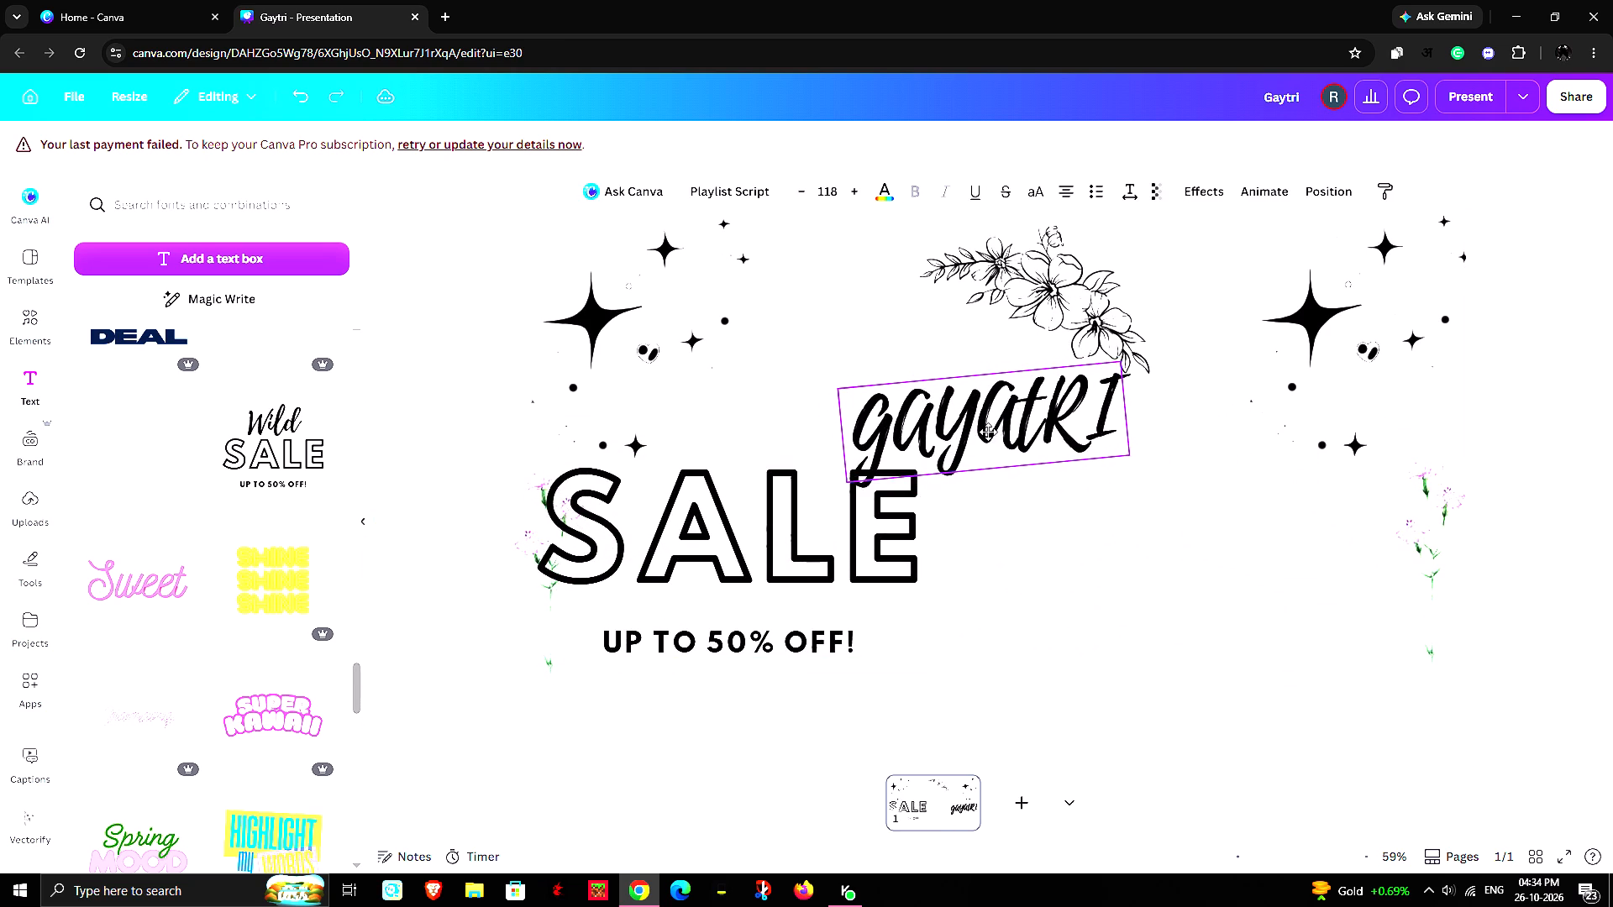
left_click_drag(988, 432, 992, 433)
Shrink the outlined "SALE" text to font size 137 and centre it directly beneath the script "gayatRI" text.
left_click(691, 575)
left_click_drag(688, 548, 688, 548)
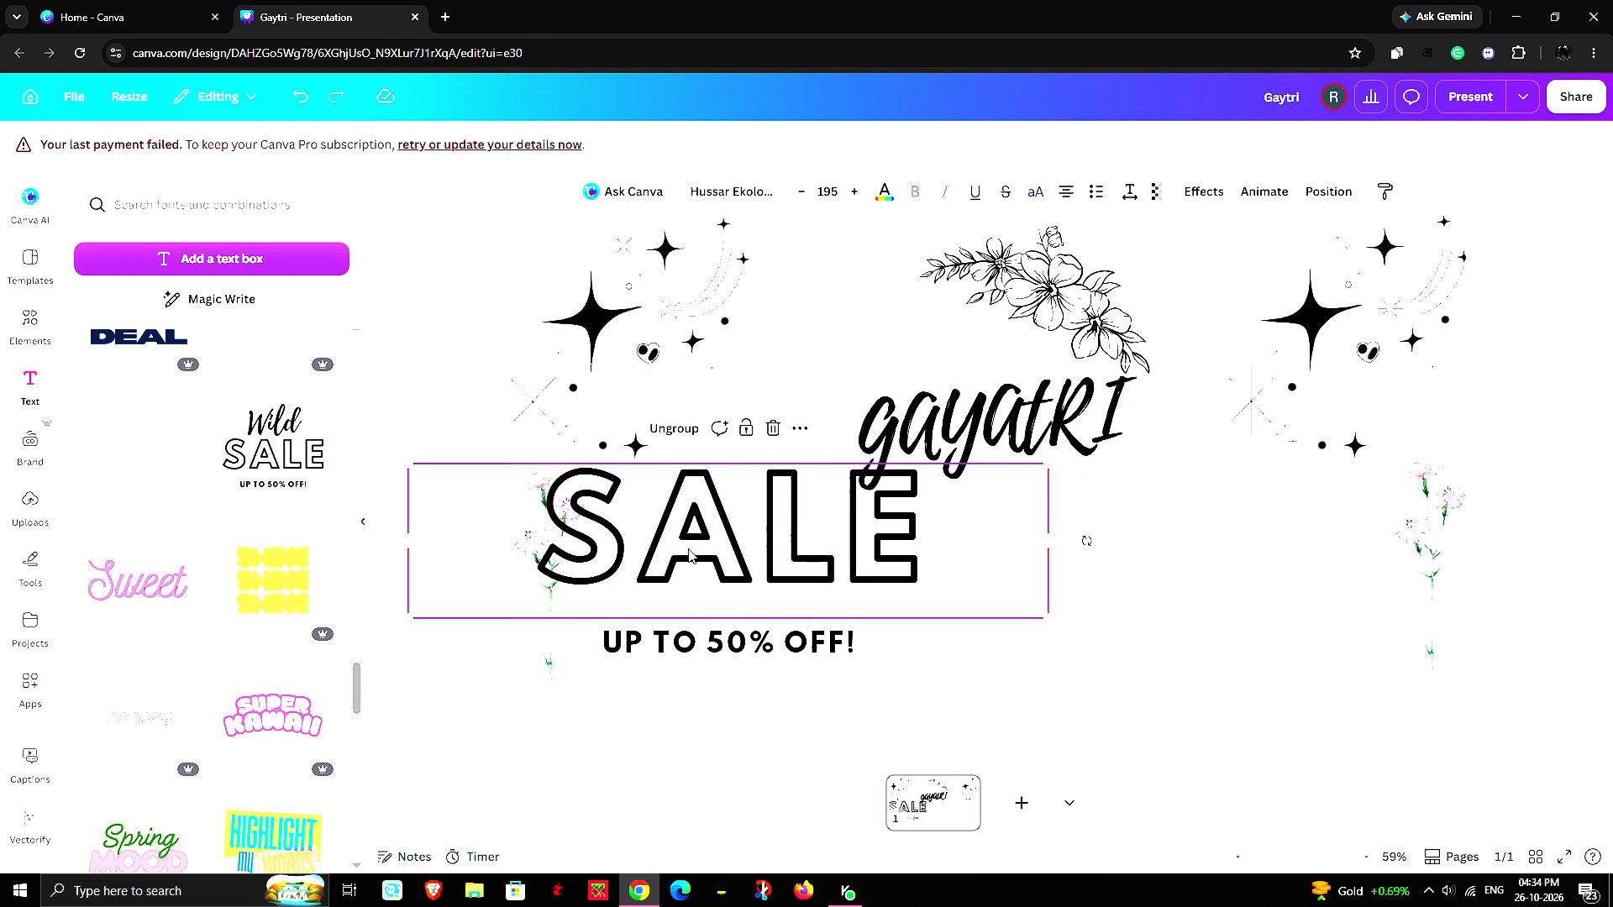
left_click_drag(688, 548, 939, 564)
left_click_drag(1295, 639, 1274, 632)
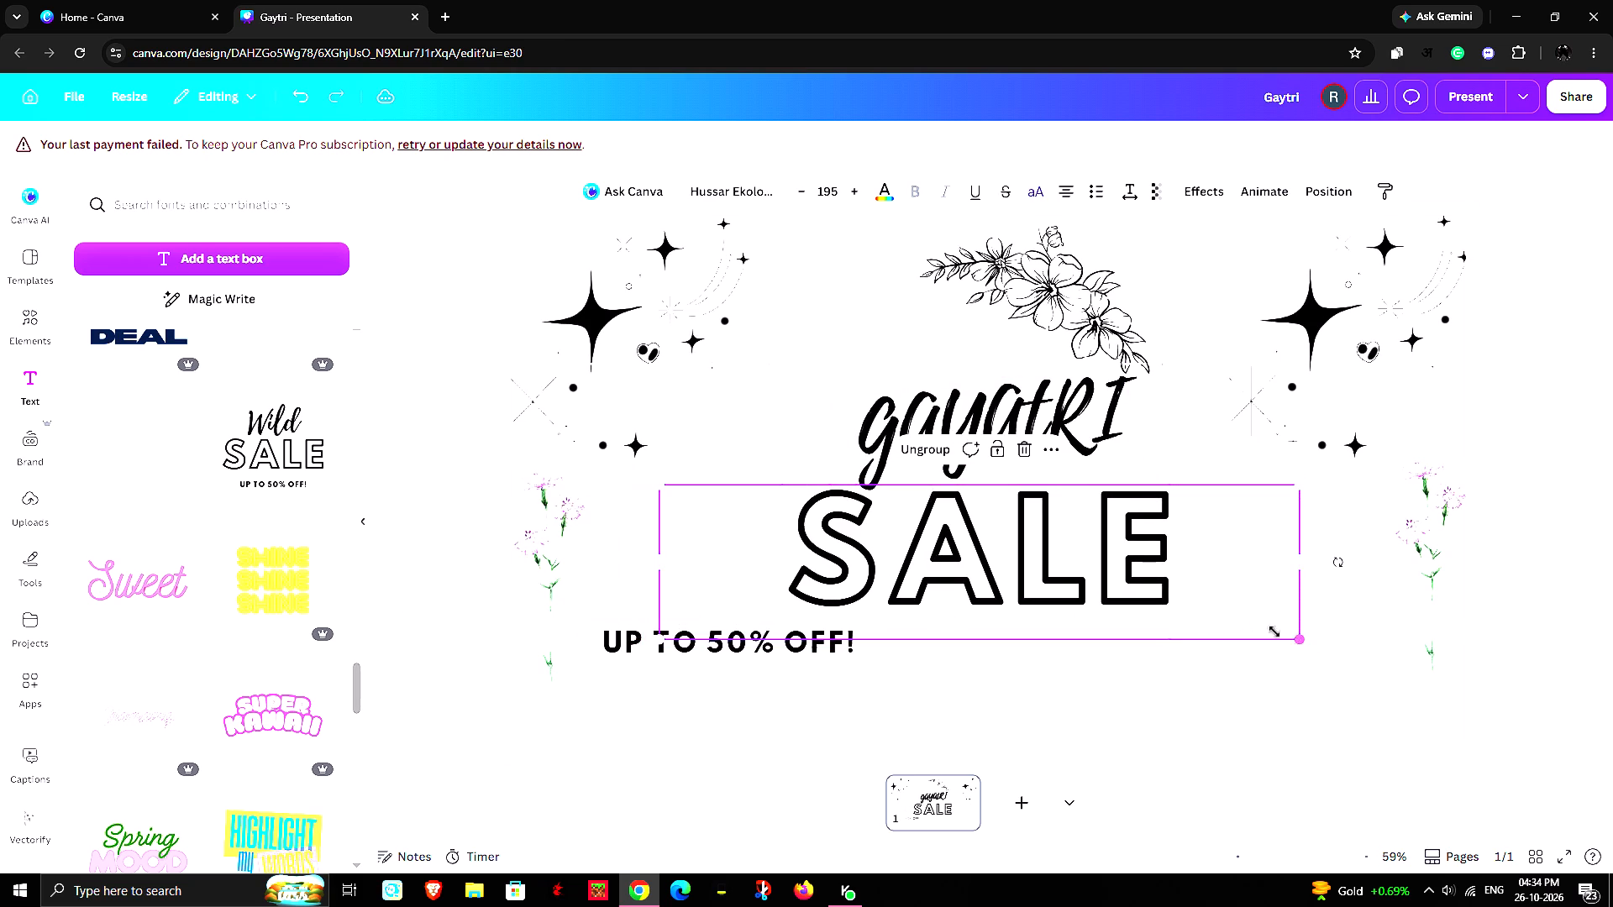
left_click_drag(1274, 632, 1103, 599)
left_click_drag(832, 542, 933, 554)
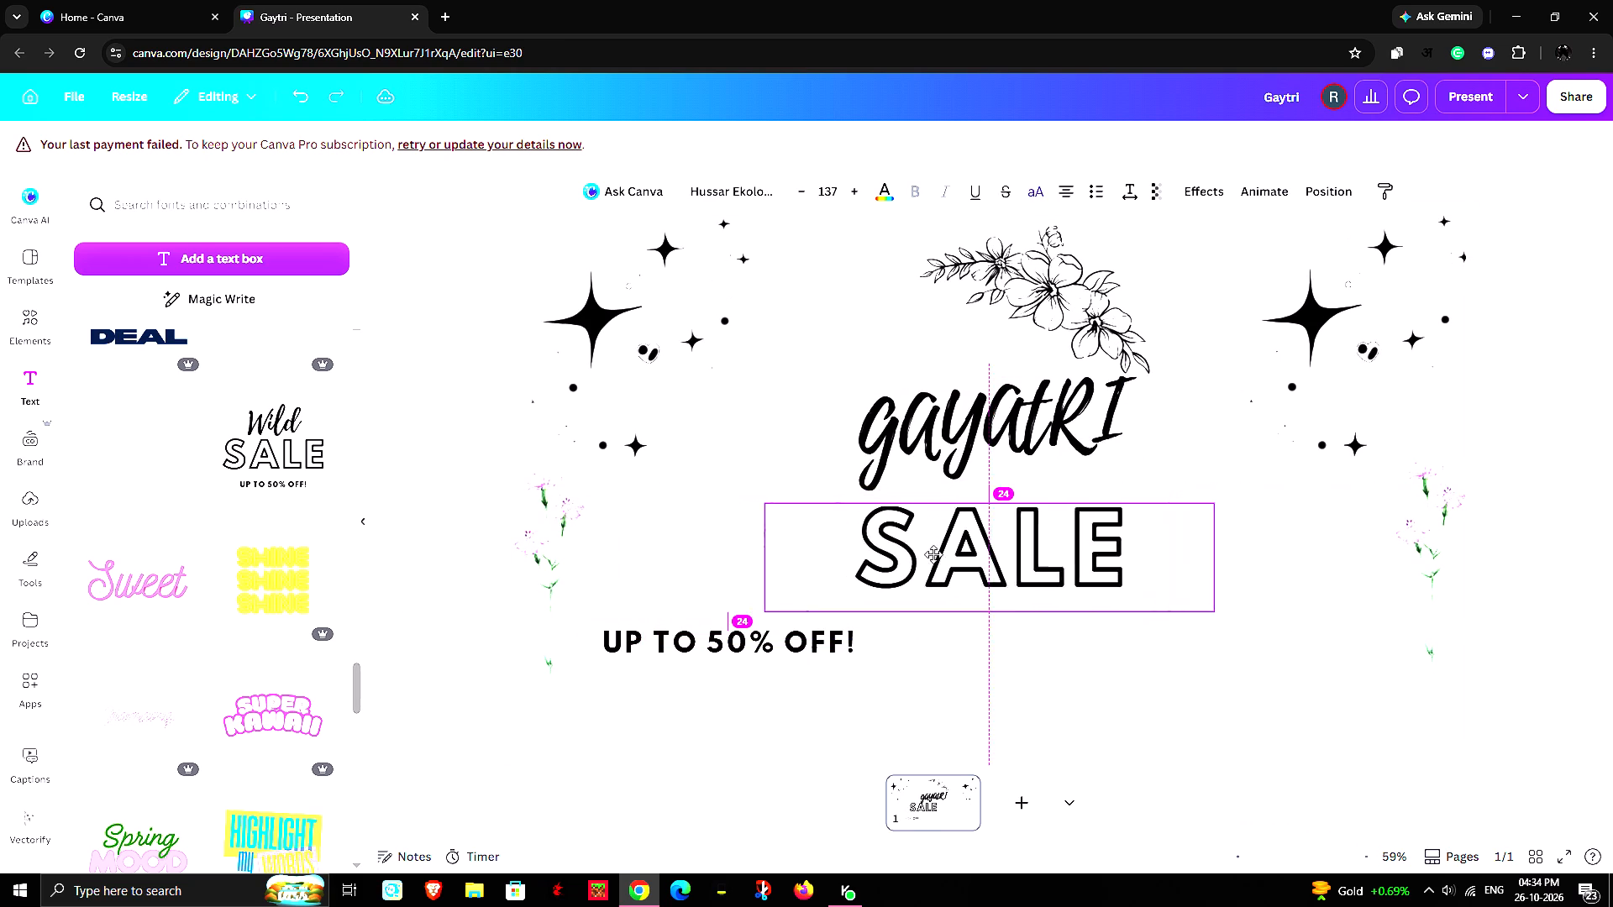
left_click_drag(933, 554, 945, 544)
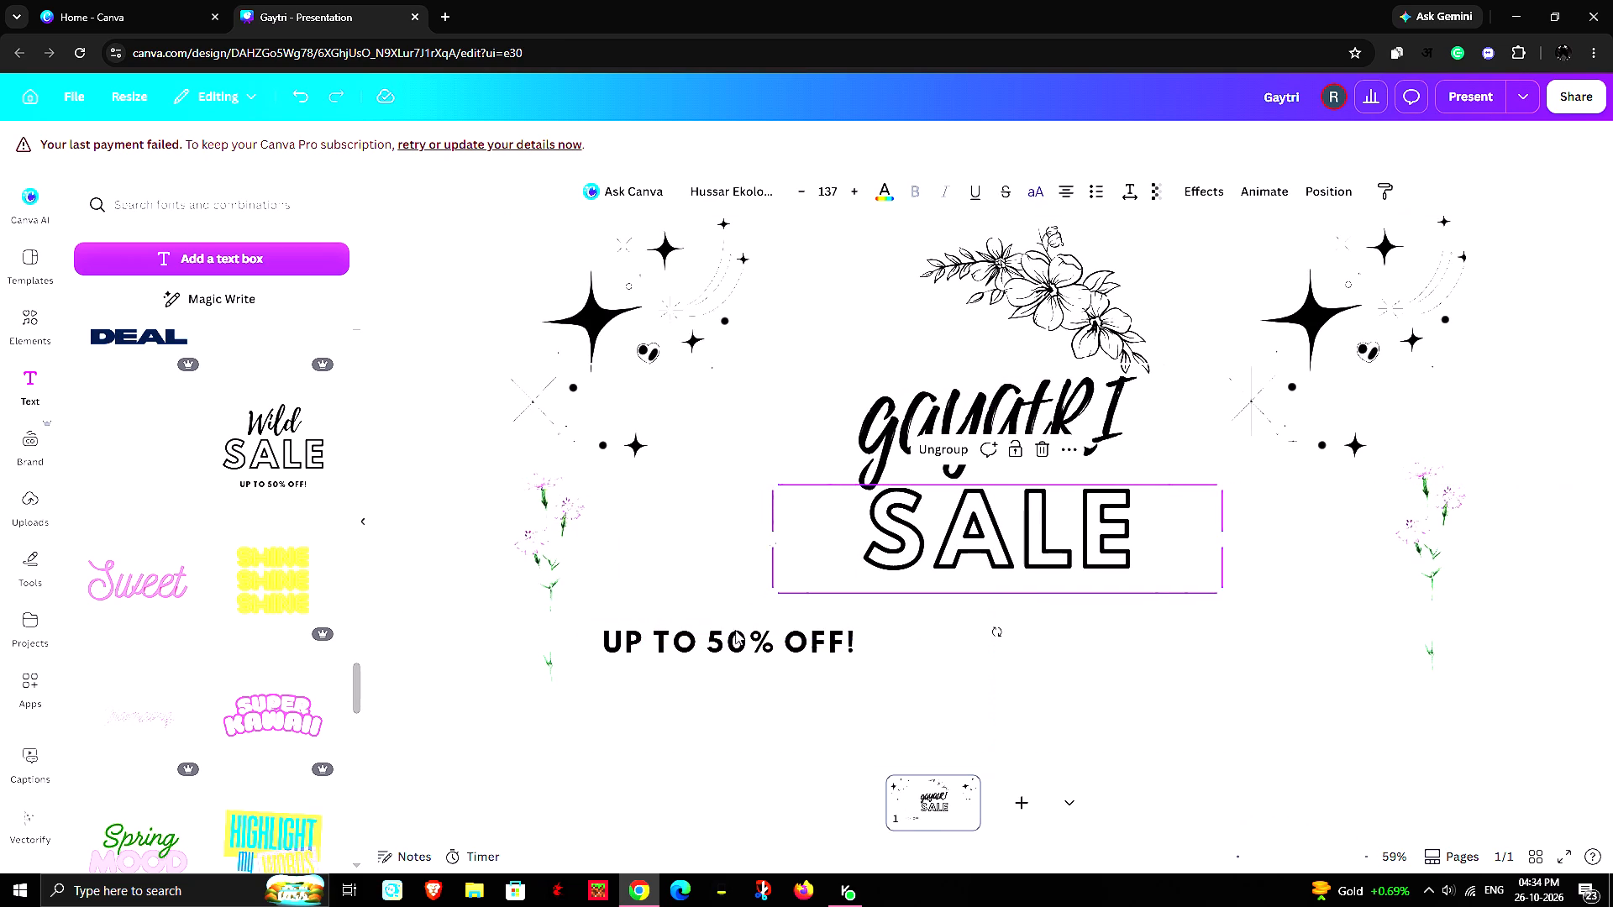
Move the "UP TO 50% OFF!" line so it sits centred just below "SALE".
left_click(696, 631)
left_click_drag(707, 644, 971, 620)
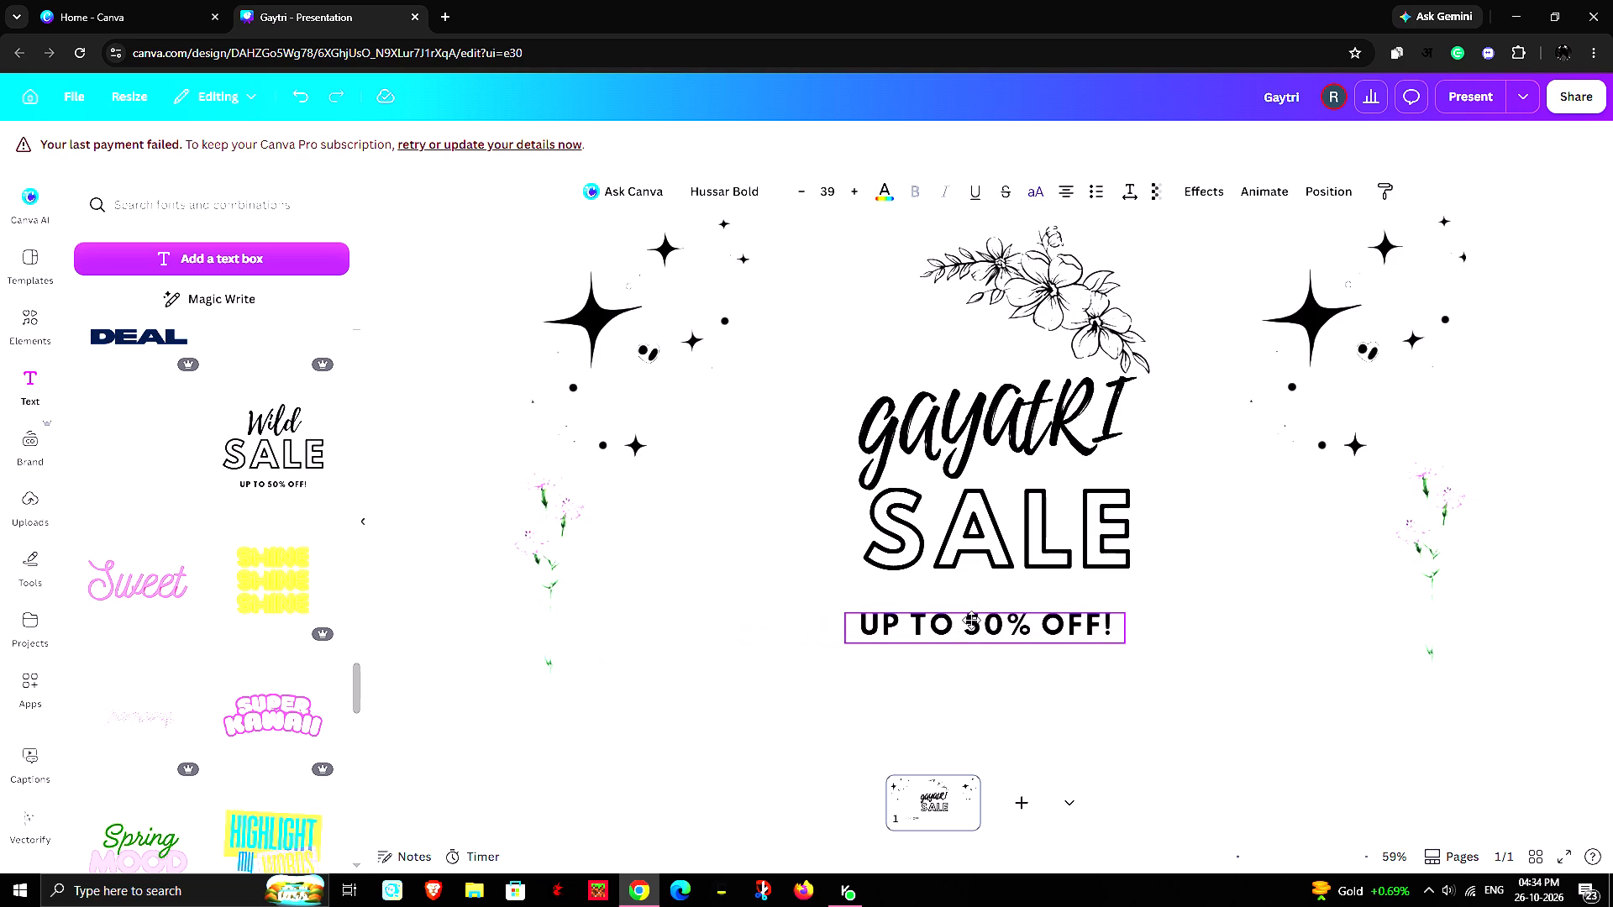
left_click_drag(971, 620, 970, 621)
Replace the outlined "SALE" text with "project" on a single line at font size 102.
left_click(1001, 494)
double_click(1006, 524)
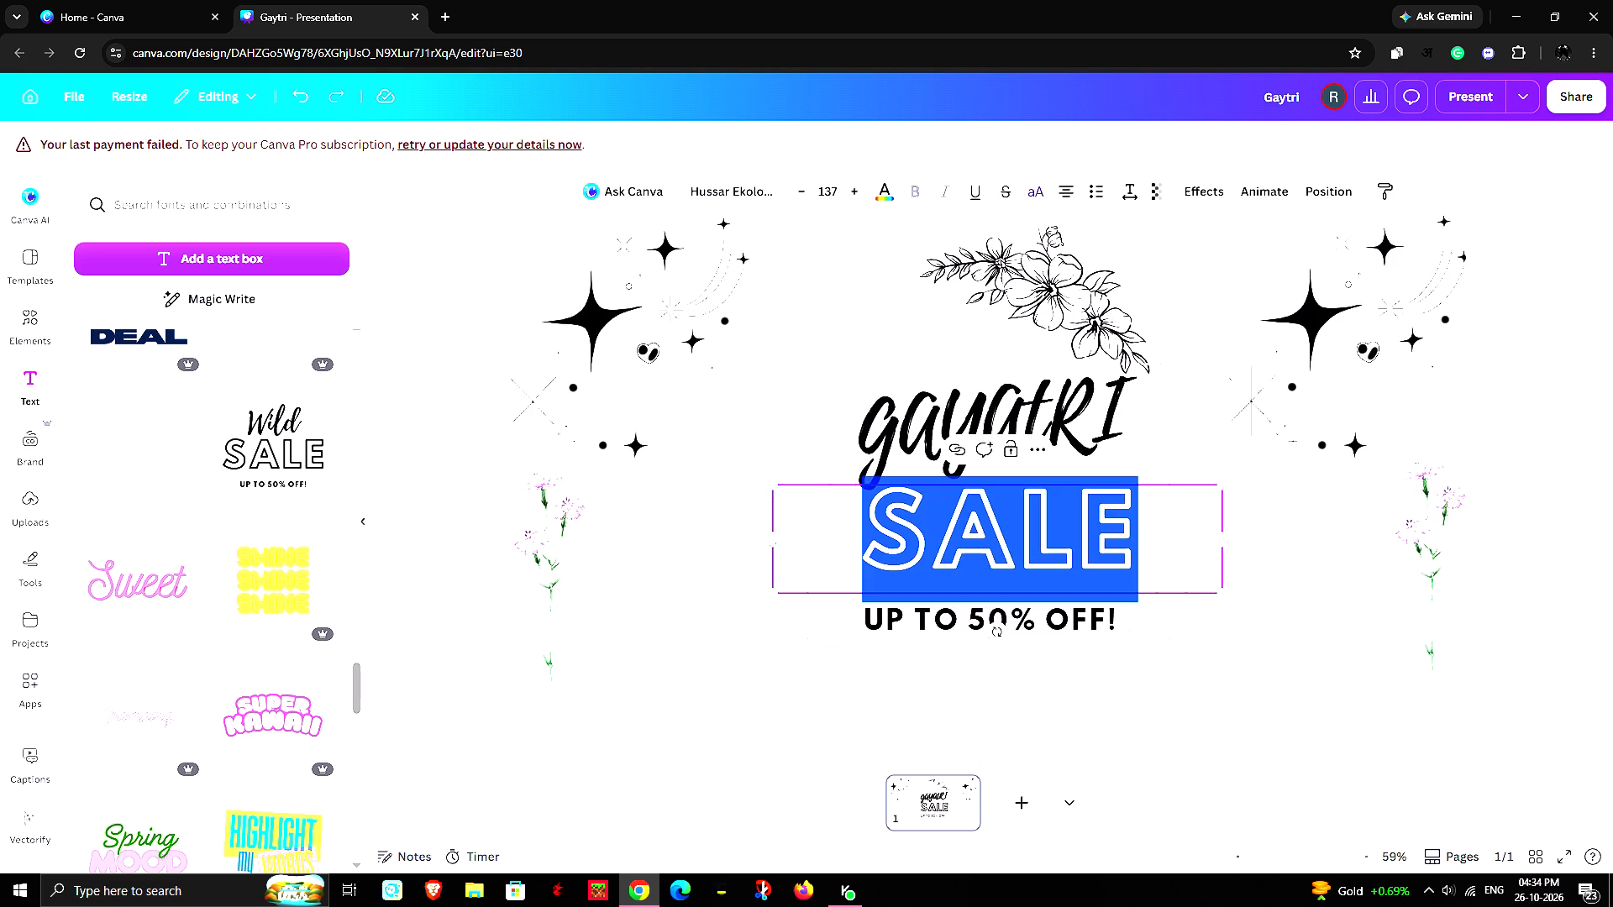
type("pro")
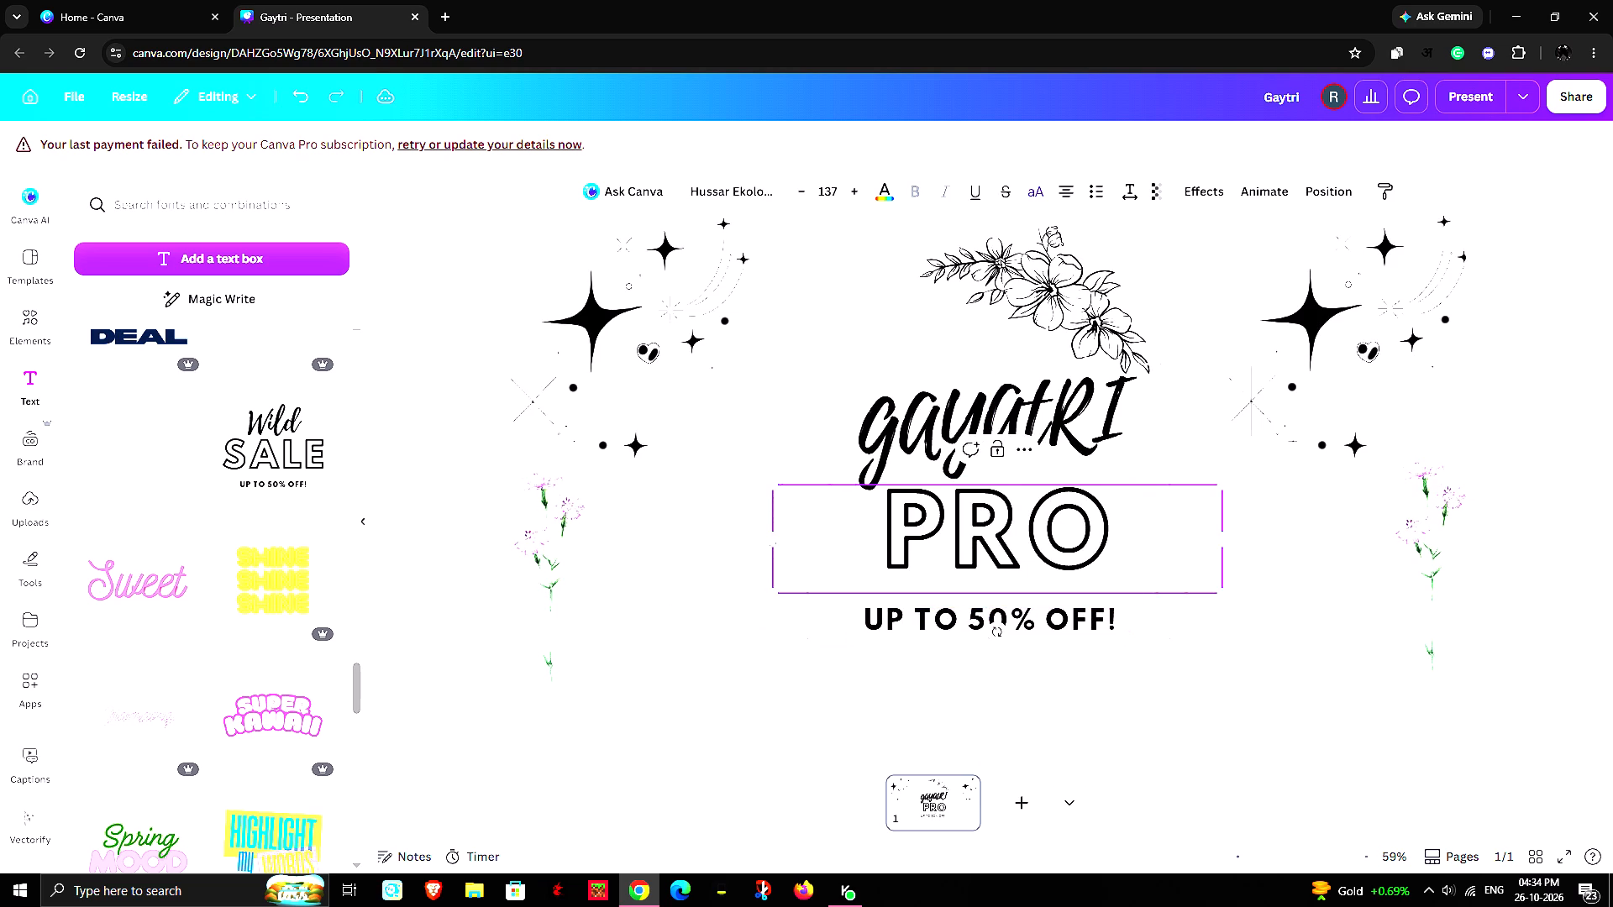
type("ject")
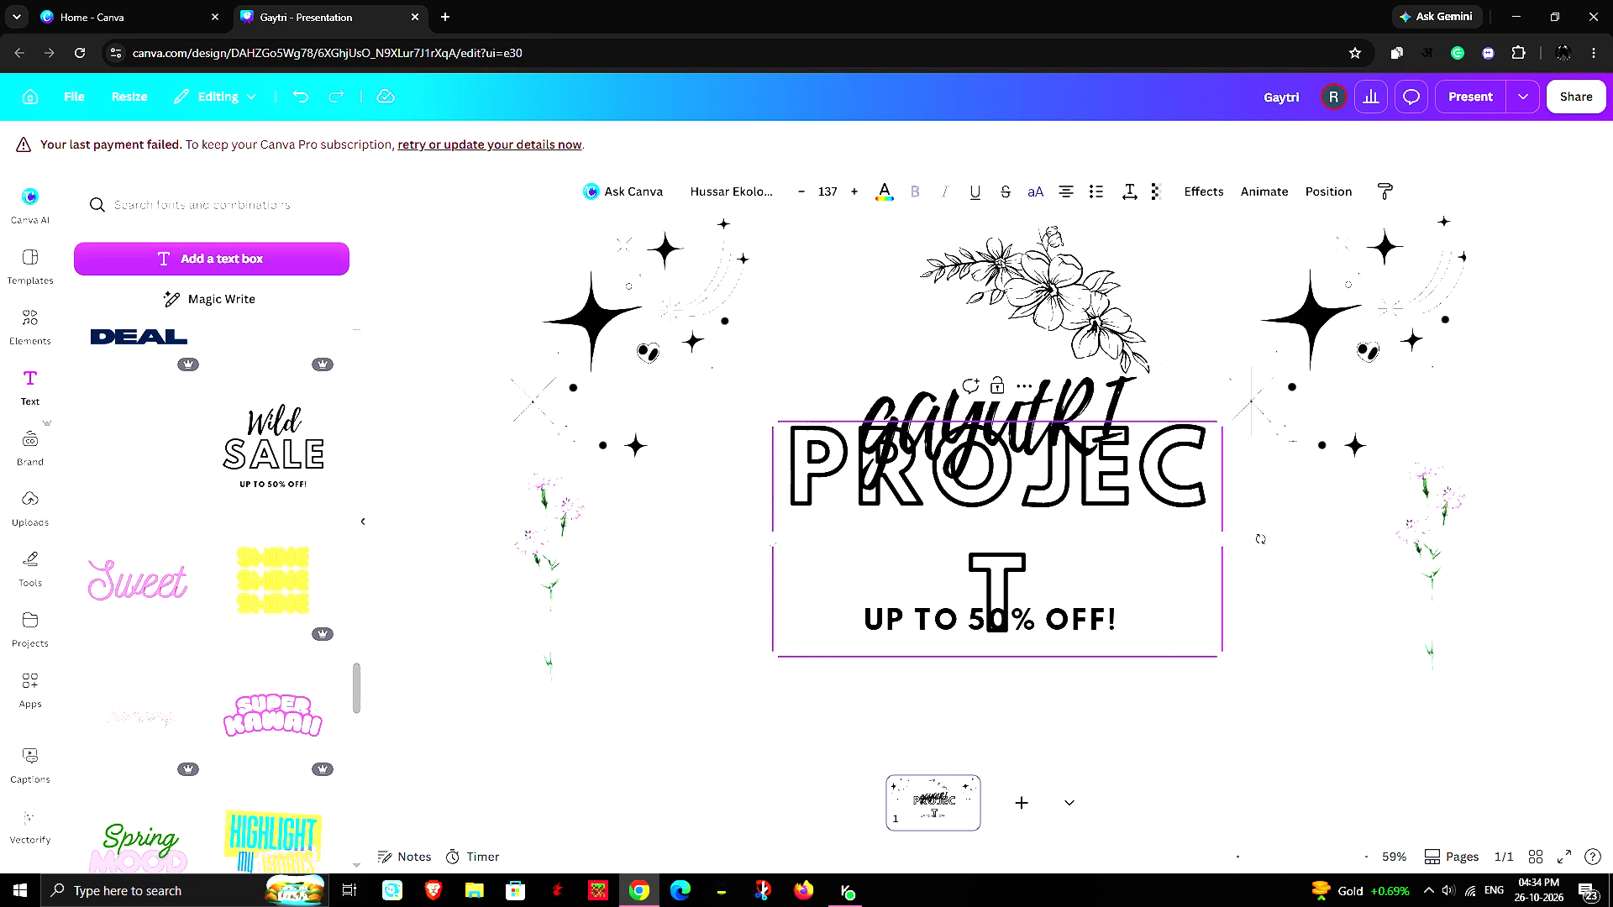
left_click_drag(1228, 532, 1293, 527)
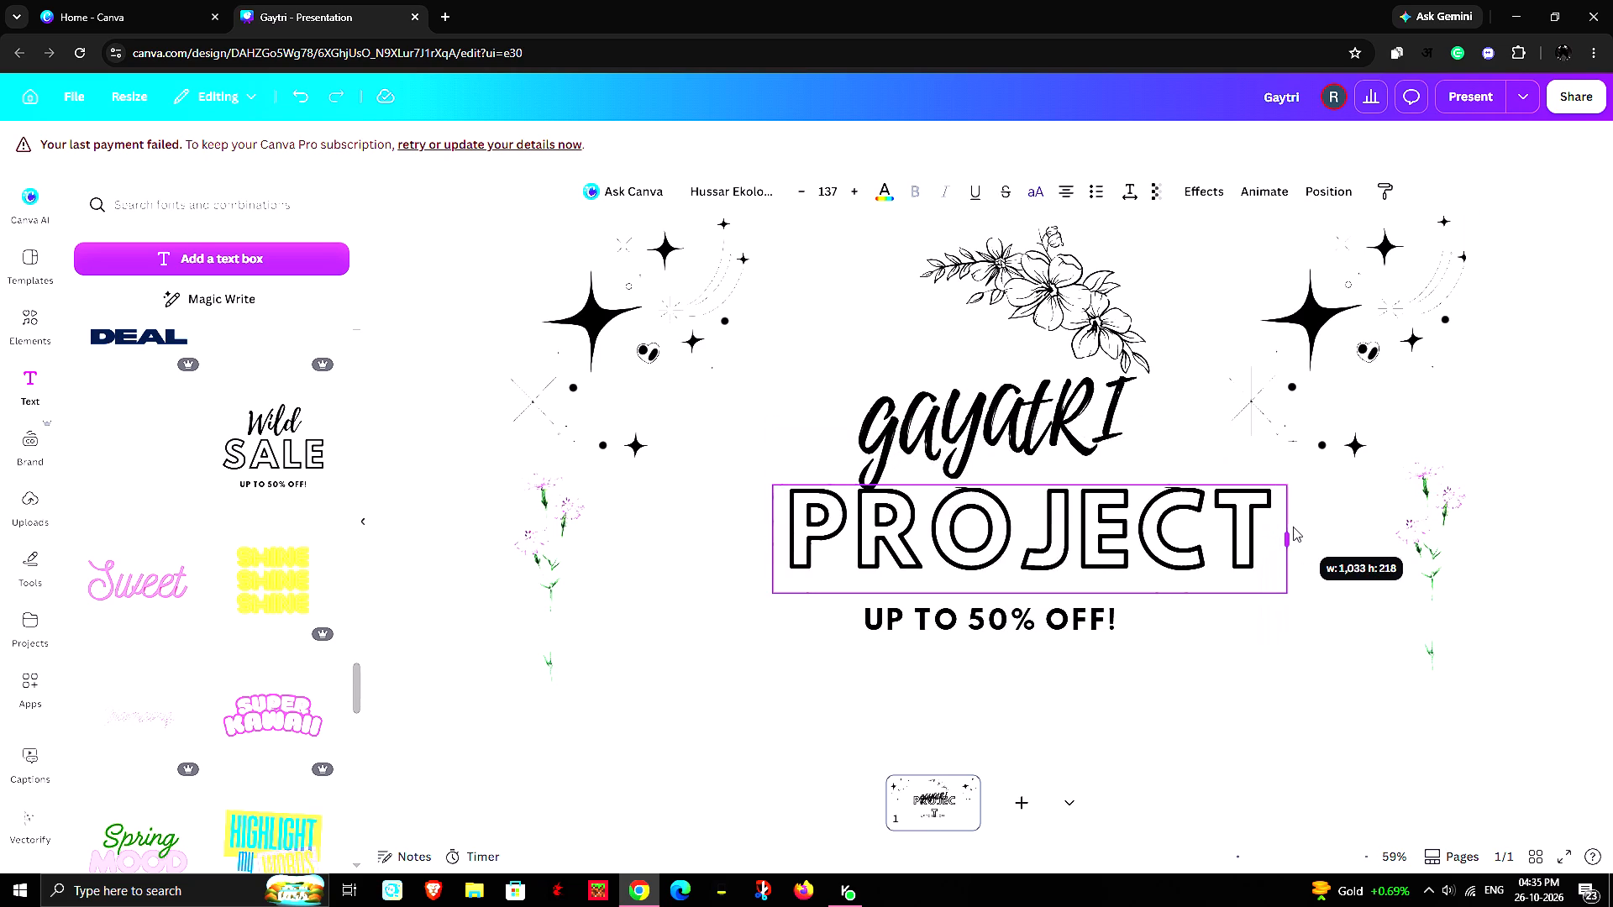
left_click_drag(1293, 527, 1288, 529)
left_click_drag(1283, 595, 1197, 550)
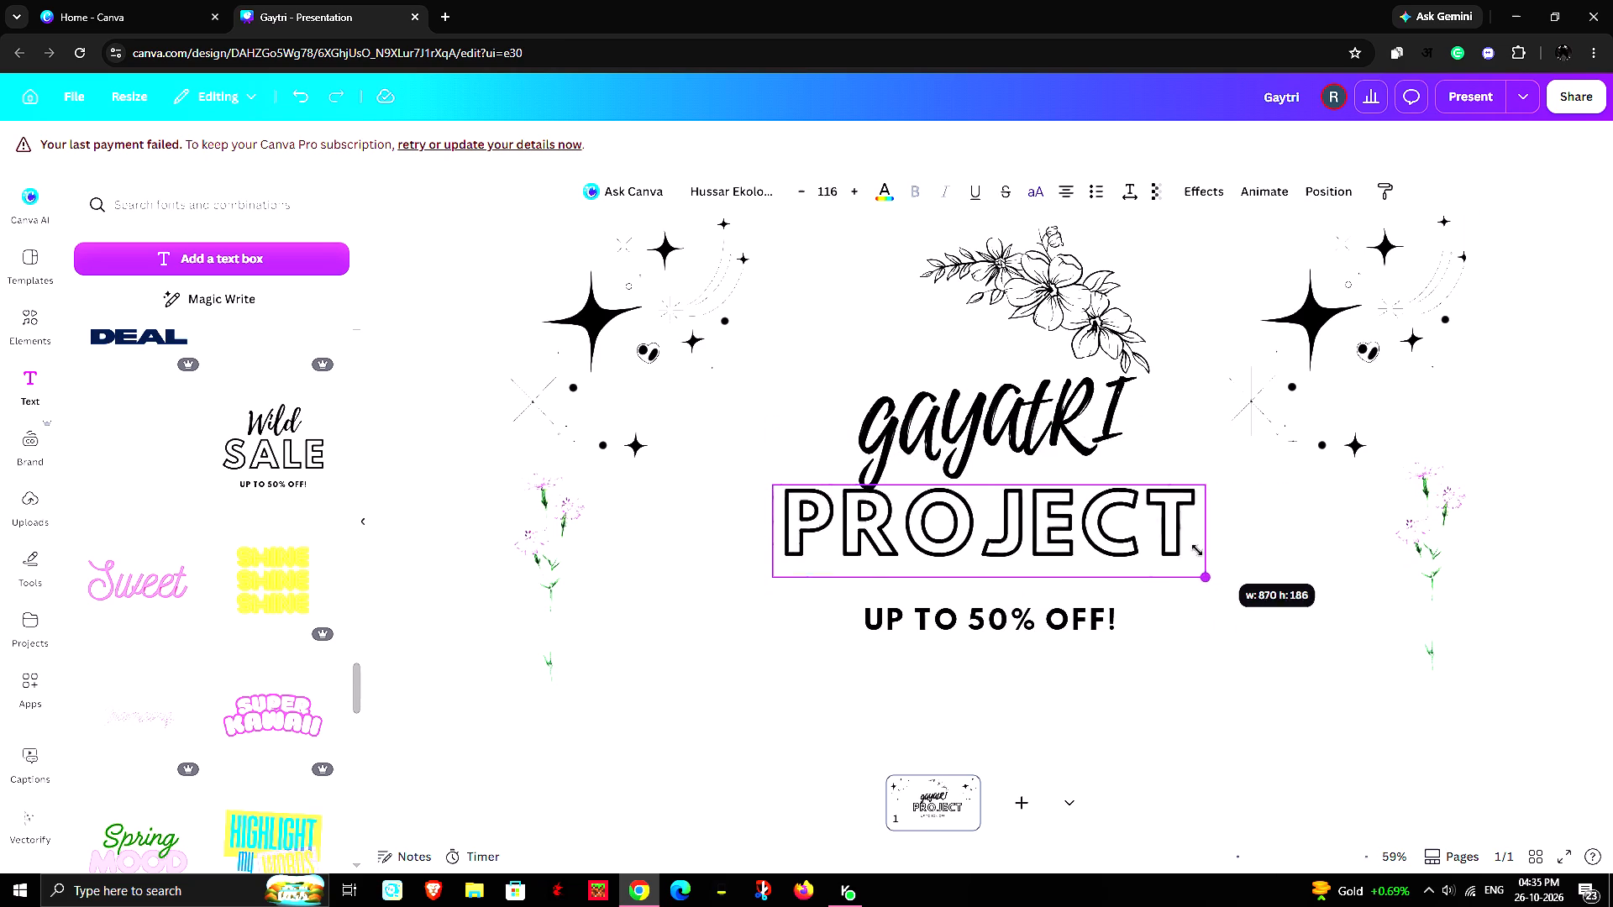
left_click_drag(1197, 550, 1152, 571)
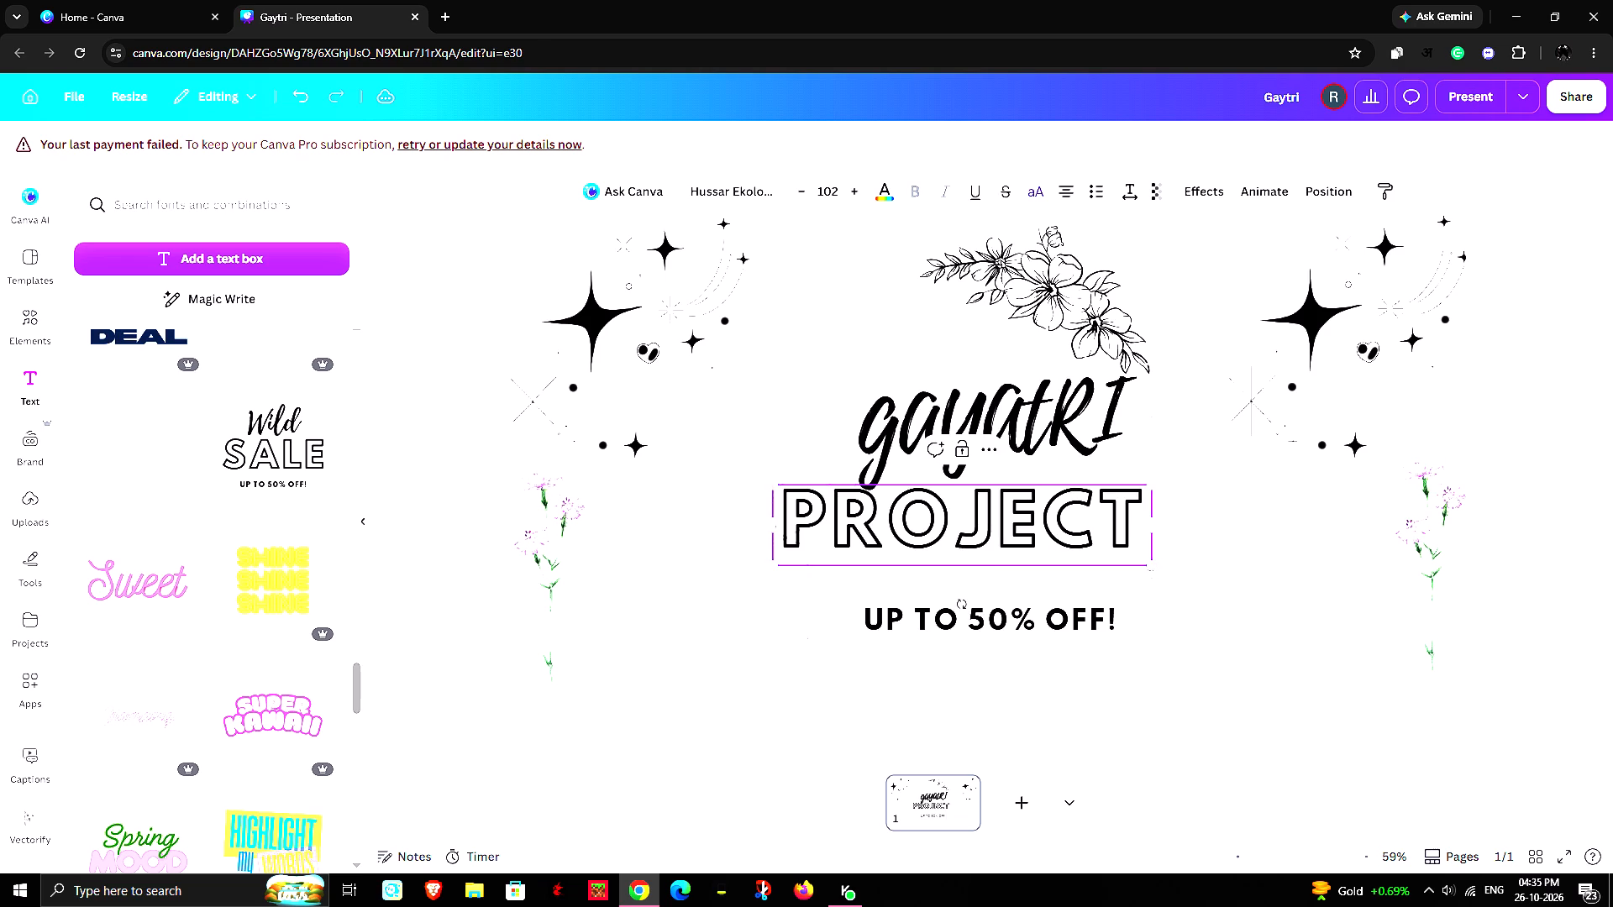
Shift the whole grouped title lettering slightly right and down, towards the middle of the page.
left_click_drag(956, 525, 983, 536)
left_click(1070, 539)
left_click(927, 577)
left_click_drag(917, 520, 940, 539)
left_click(1070, 589)
left_click(1022, 526)
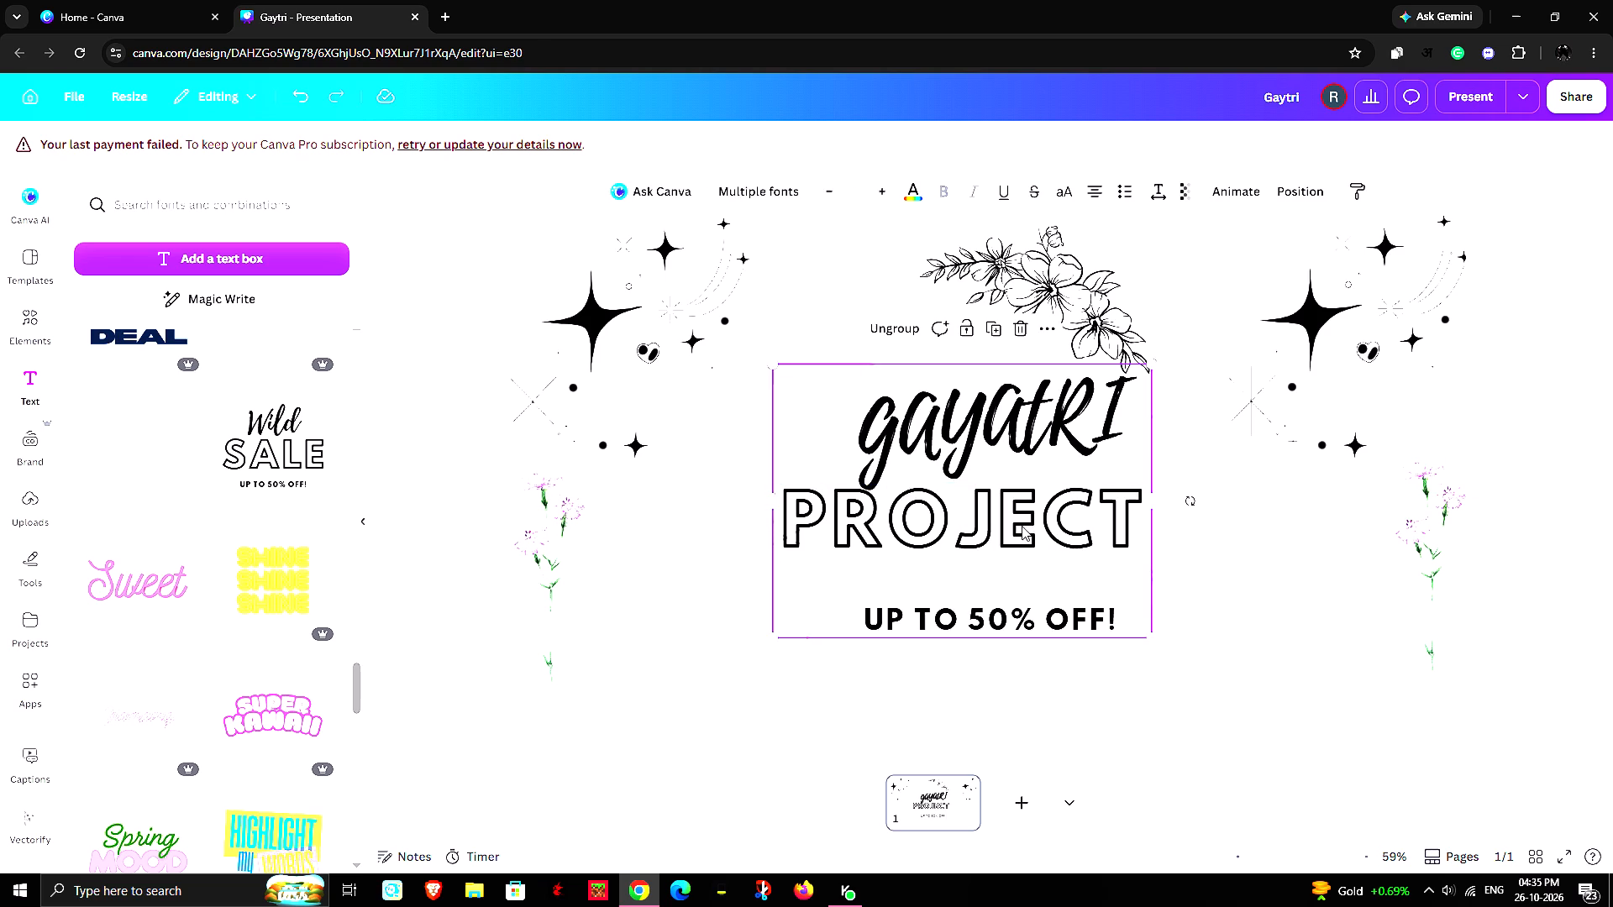
left_click_drag(1022, 522, 1059, 529)
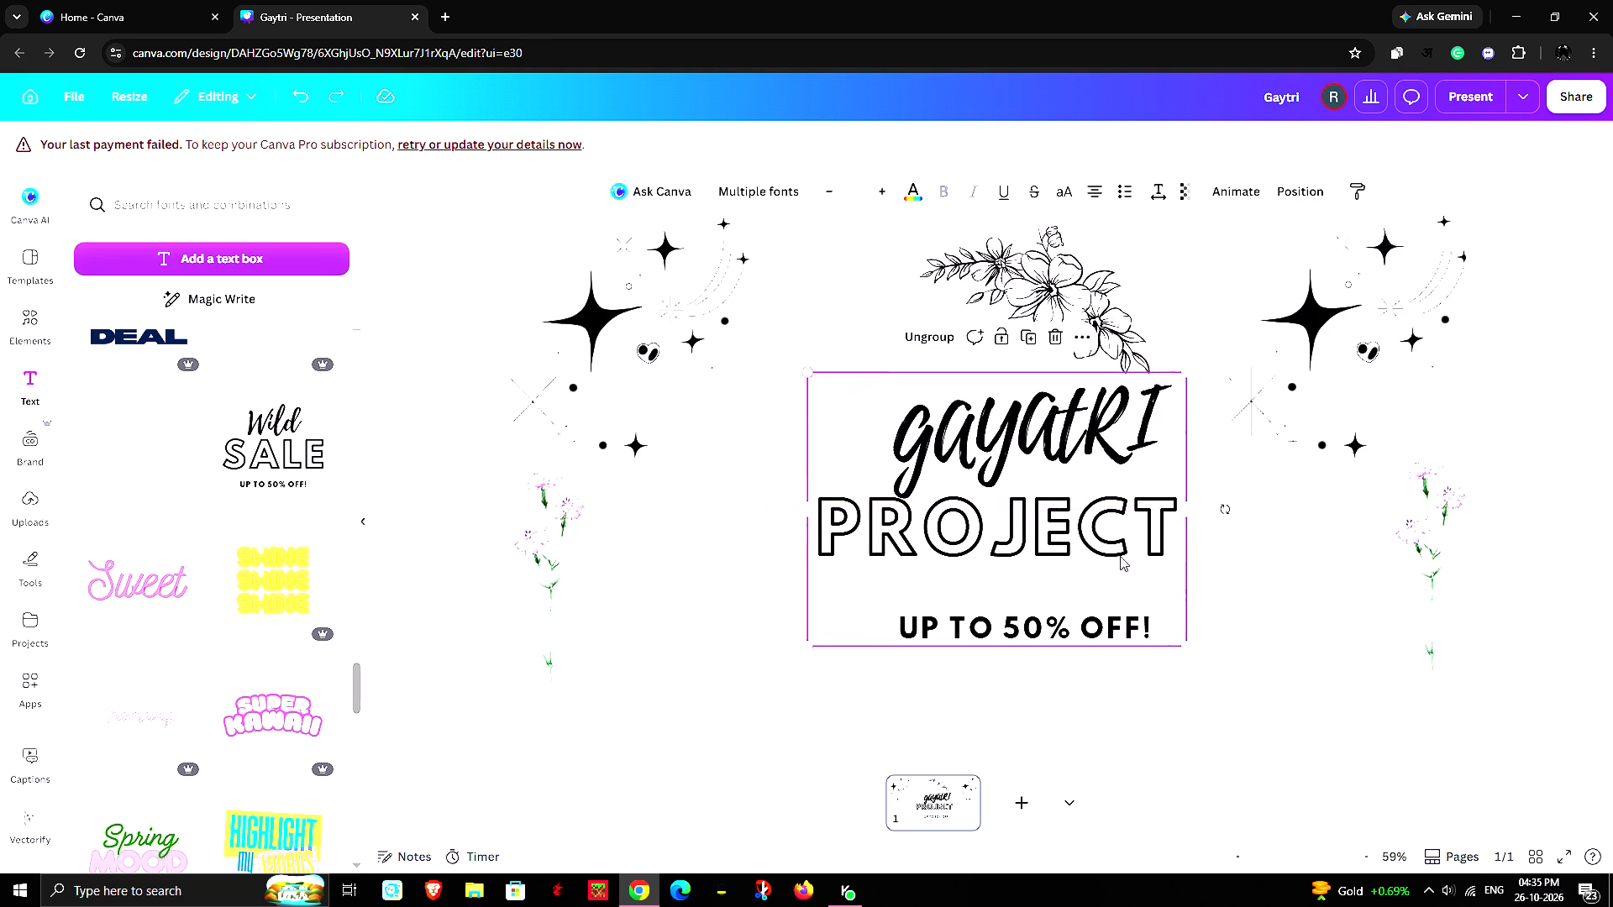
Shrink "PROJECT" to font size 86.8 and set it slightly lower, clear of the script "gayatRI" text.
left_click(1085, 529)
left_click_drag(1187, 574, 1180, 572)
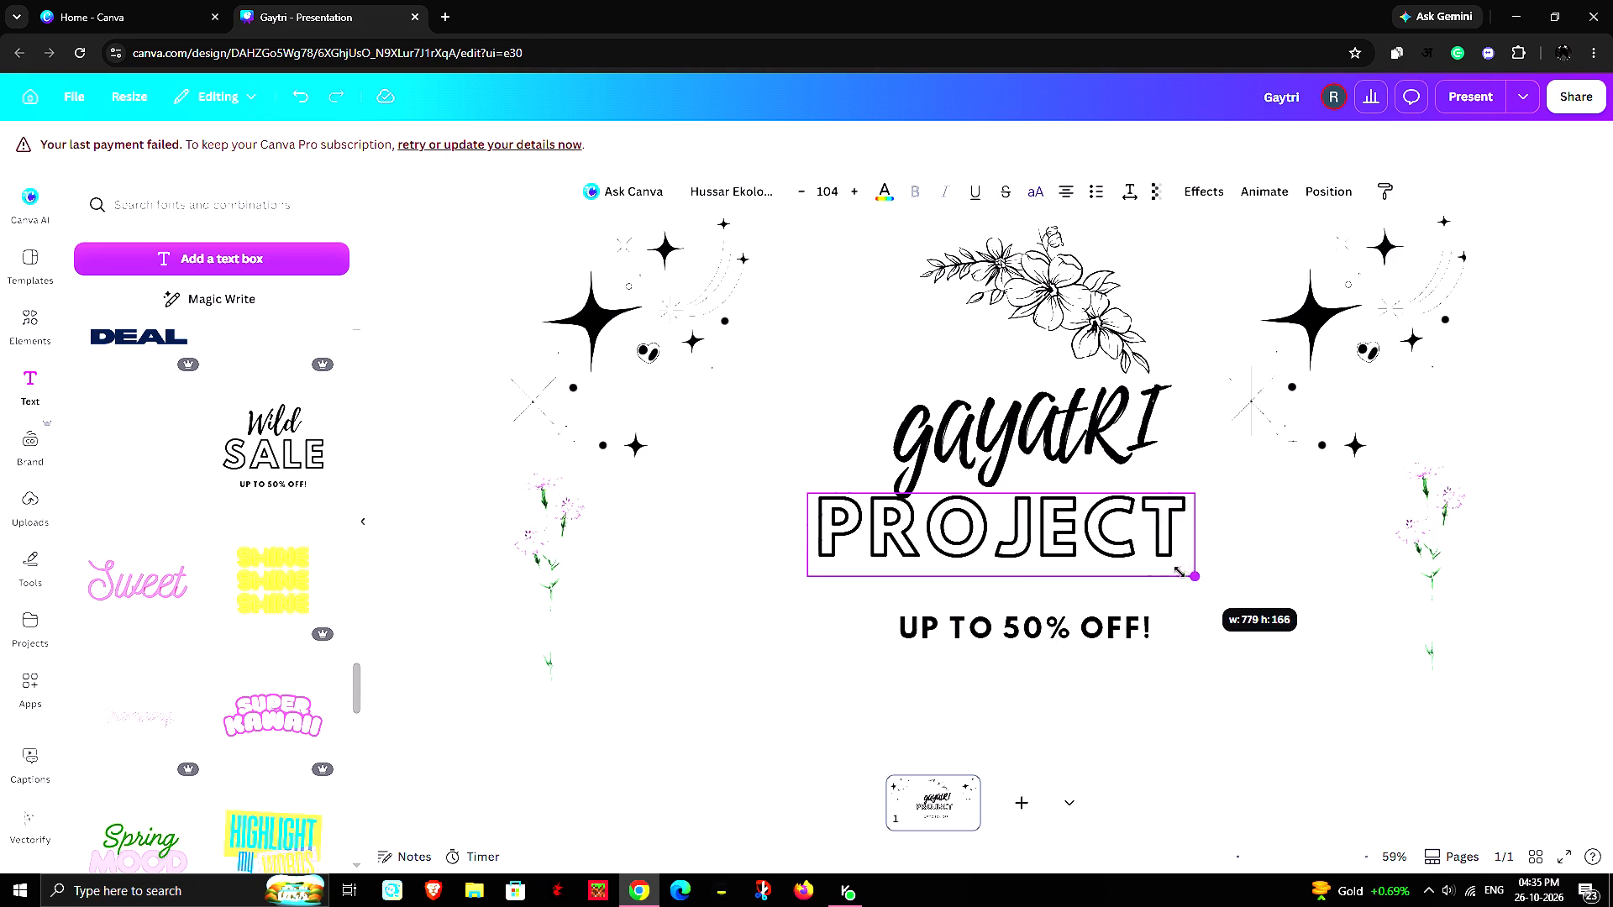
left_click_drag(1180, 572, 1132, 559)
left_click_drag(960, 525, 993, 525)
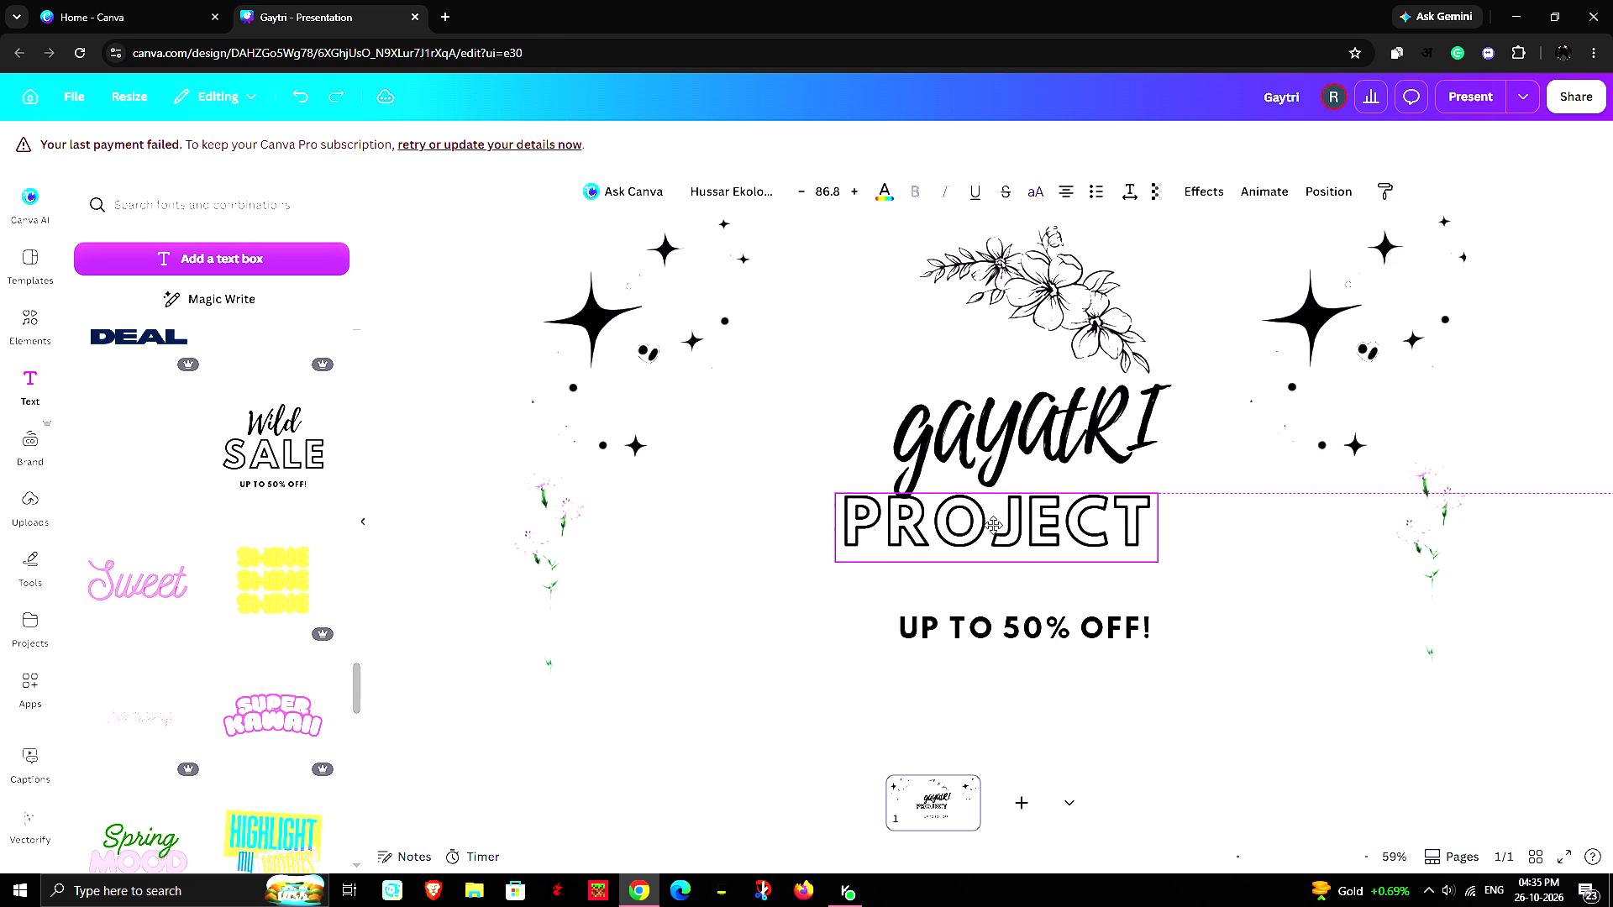
left_click_drag(993, 525, 988, 543)
Nudge the script "gayatRI" text left and down so it sits centred just above "PROJECT".
left_click_drag(1041, 439, 1026, 437)
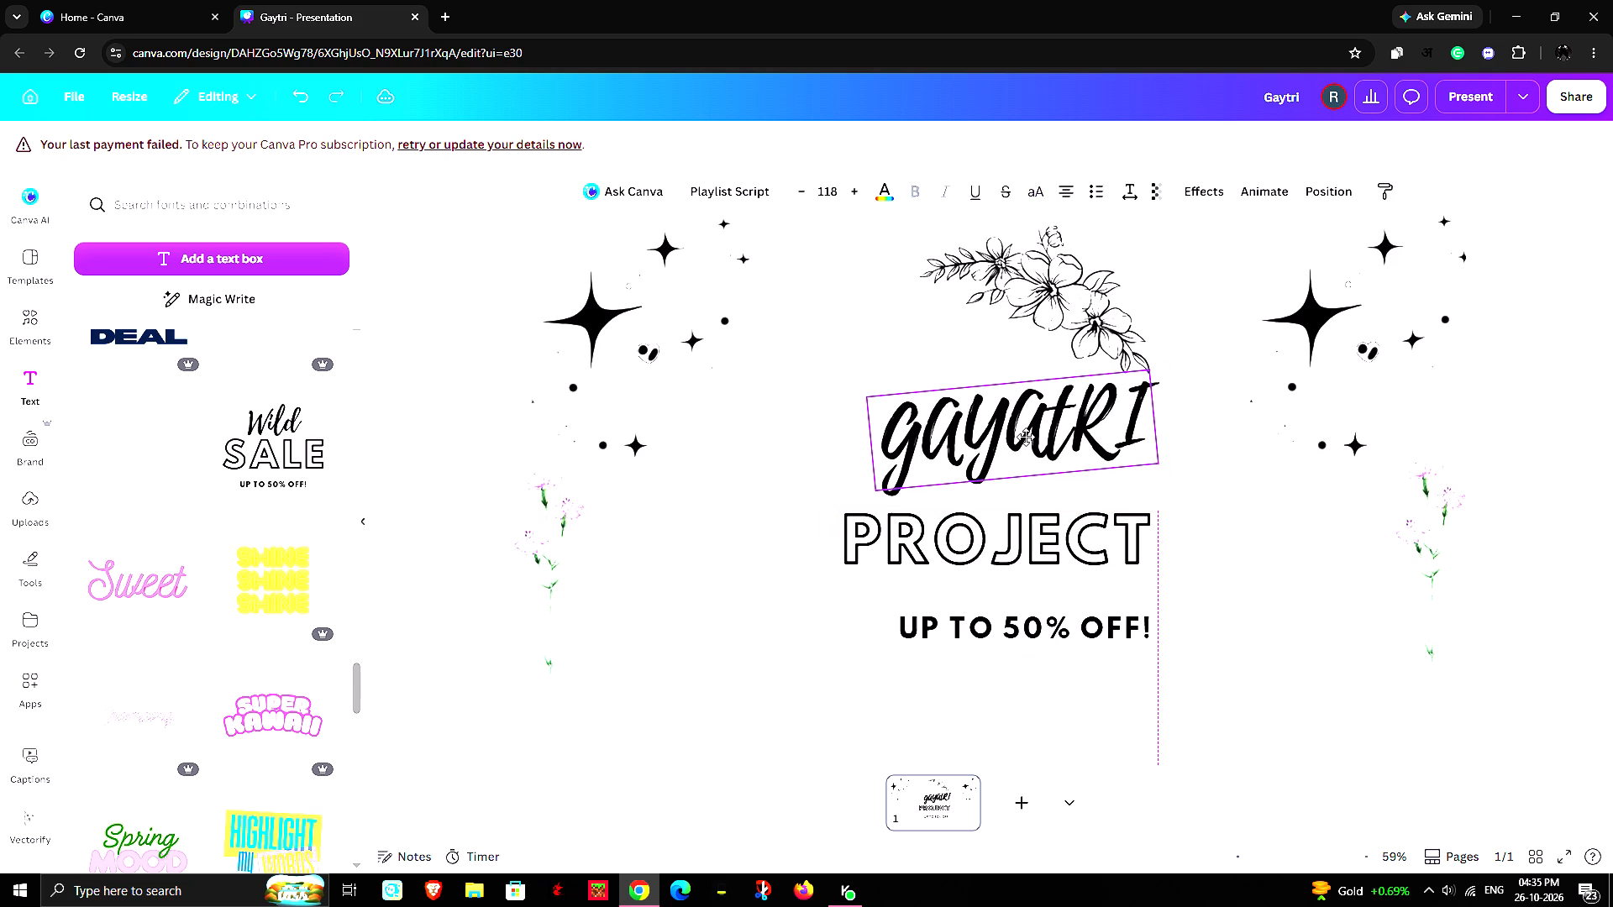
left_click_drag(1026, 437, 1011, 446)
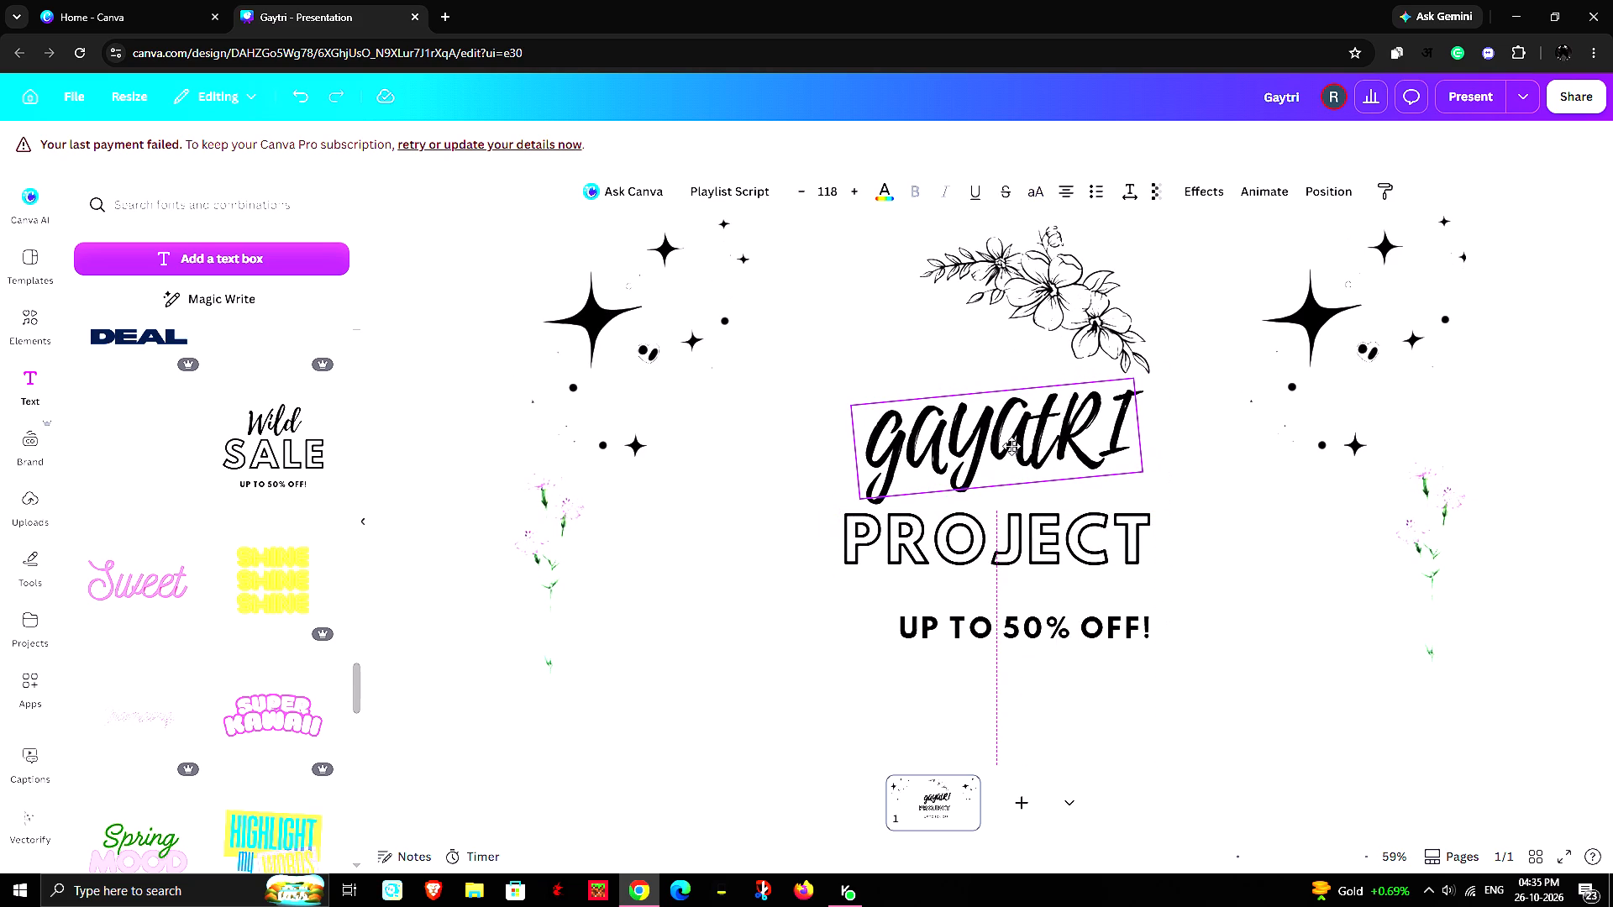
left_click_drag(1011, 446, 1016, 448)
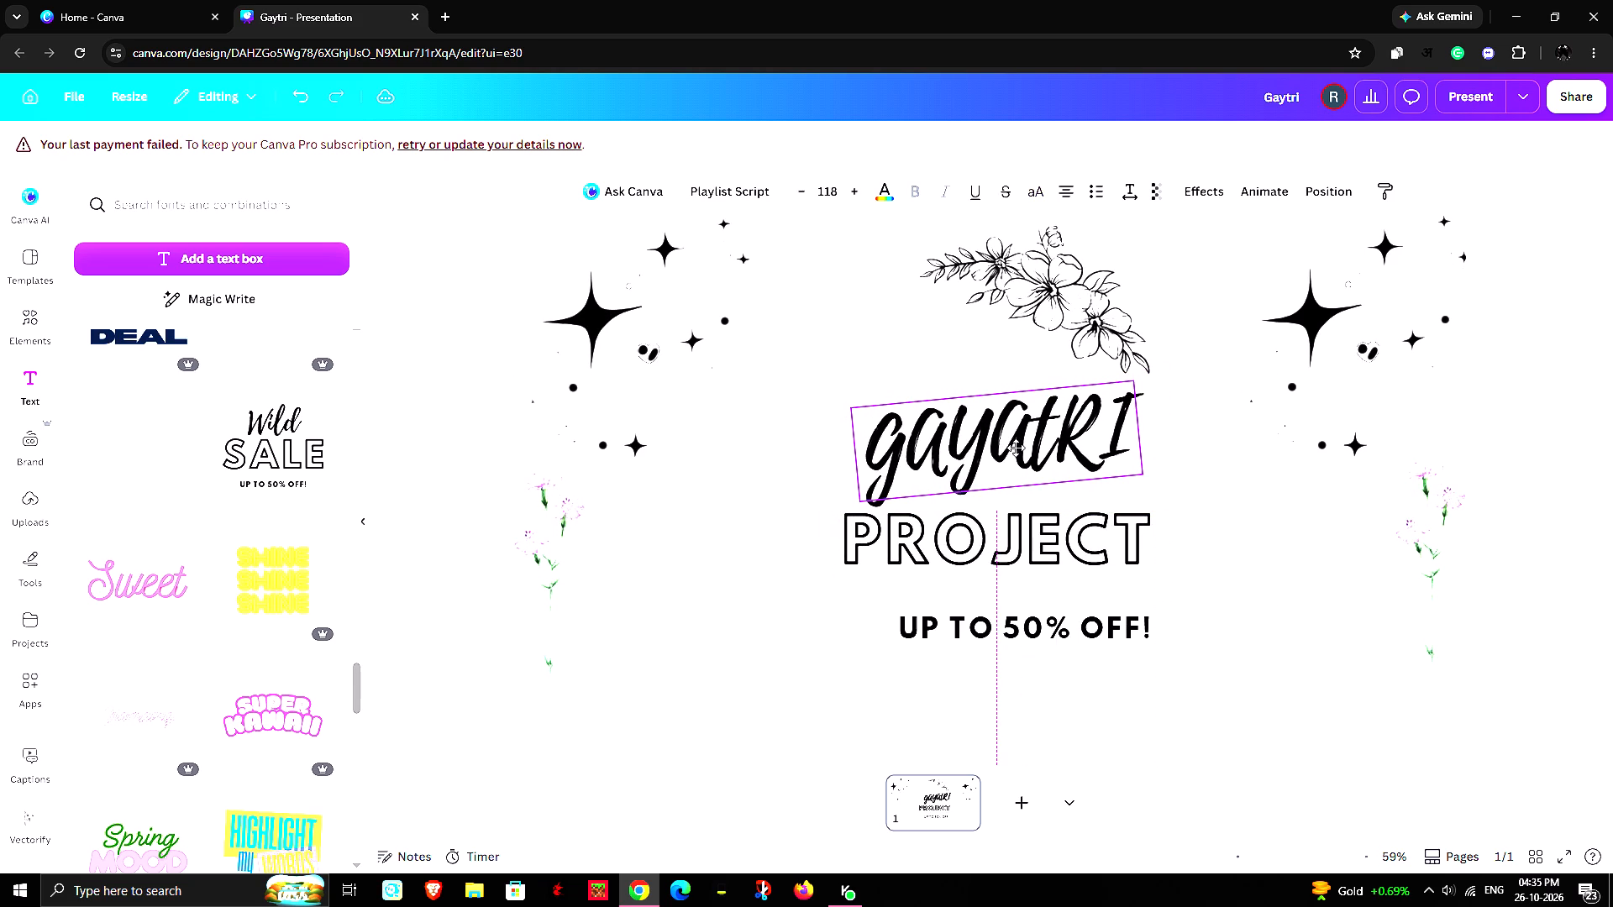
left_click_drag(1016, 448, 1019, 448)
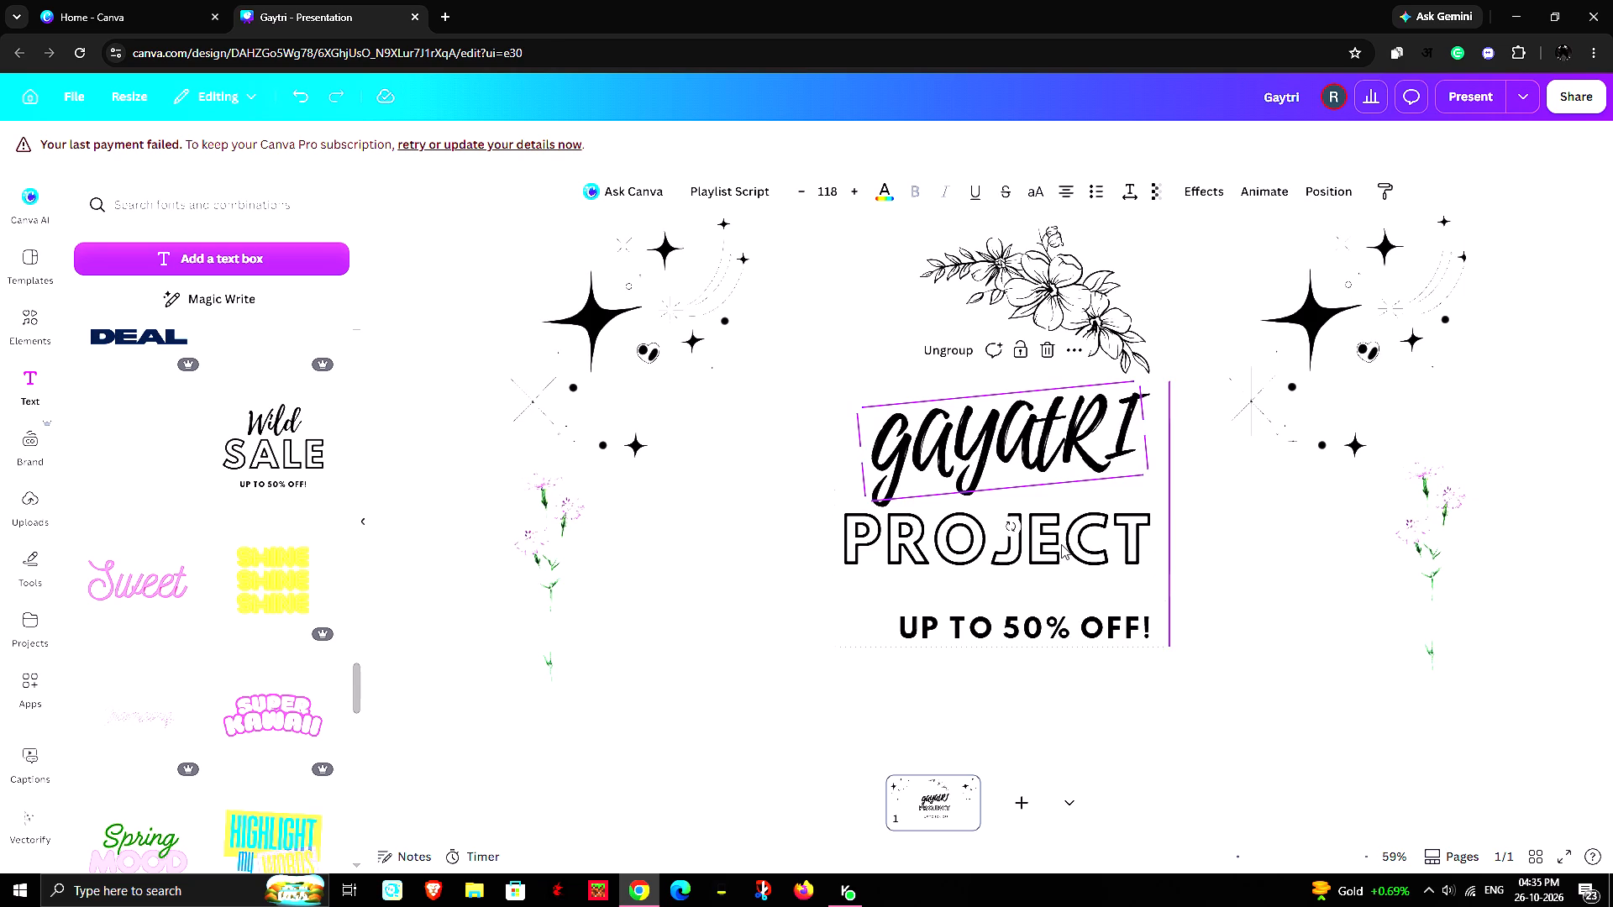
left_click(1061, 544)
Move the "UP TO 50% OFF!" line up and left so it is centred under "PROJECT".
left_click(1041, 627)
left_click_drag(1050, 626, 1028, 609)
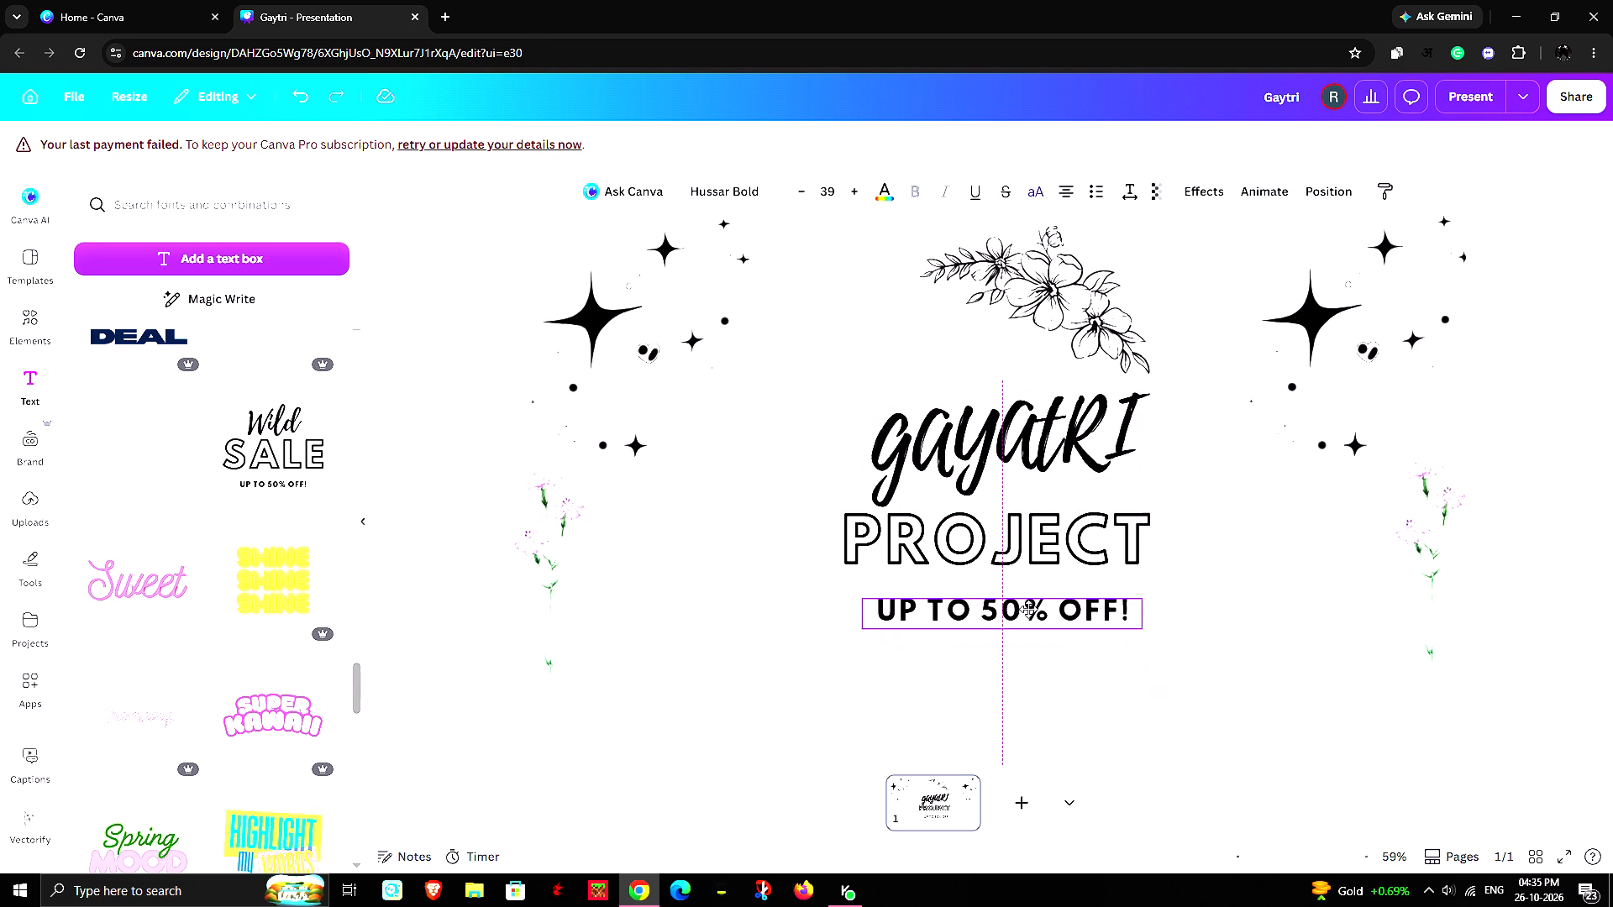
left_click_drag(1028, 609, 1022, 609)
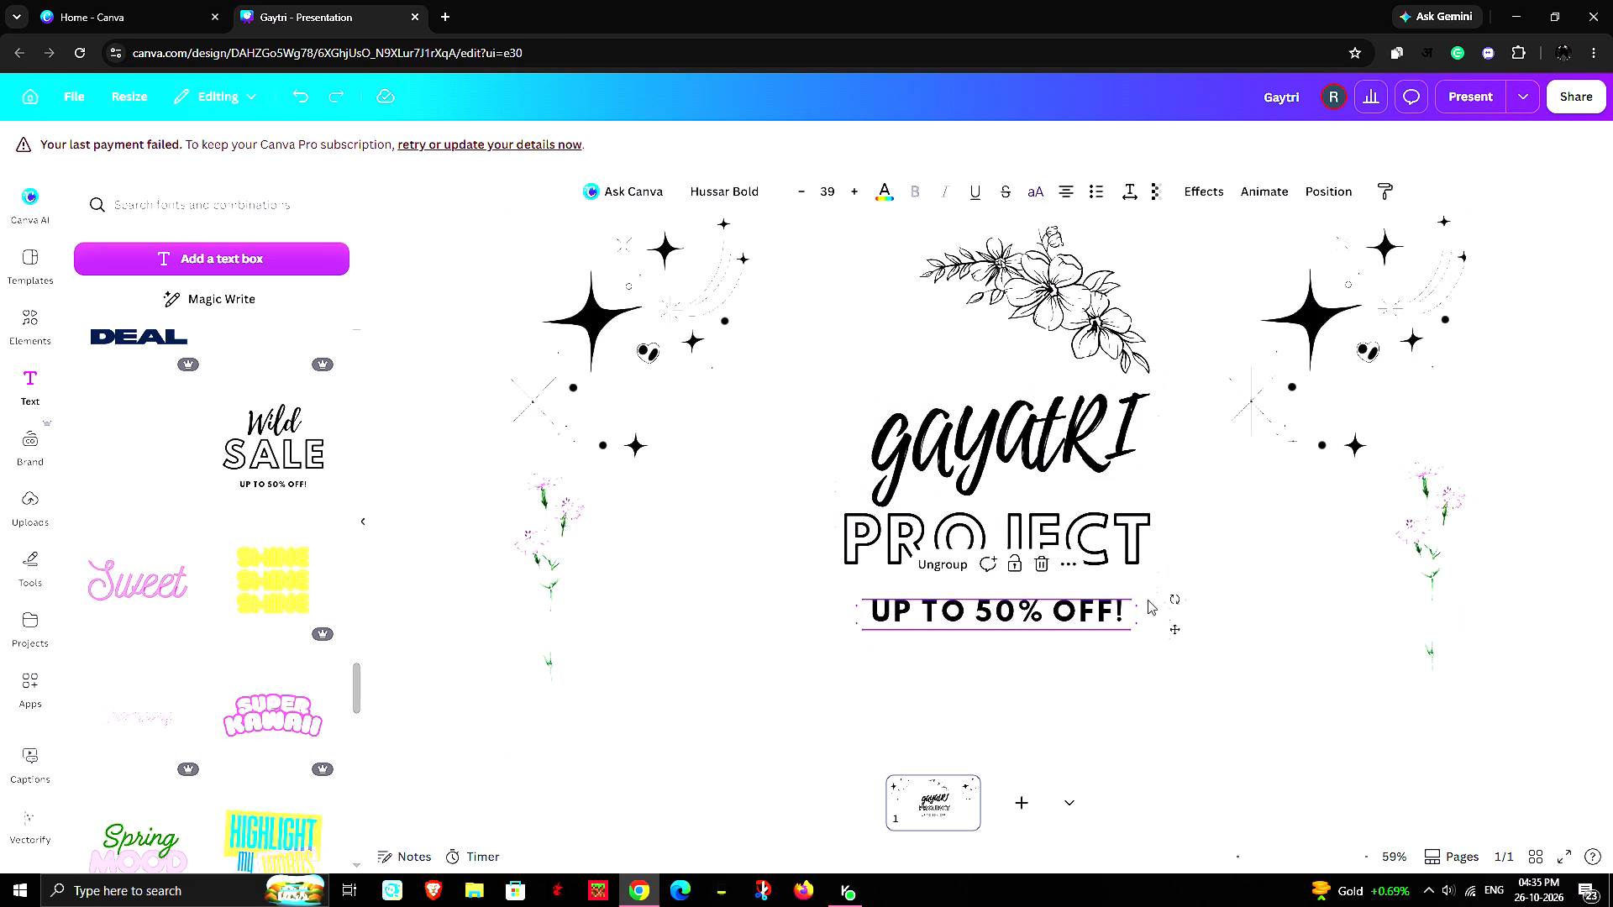
Clear the "UP TO 50% OFF!" text below "PROJECT".
double_click(1060, 613)
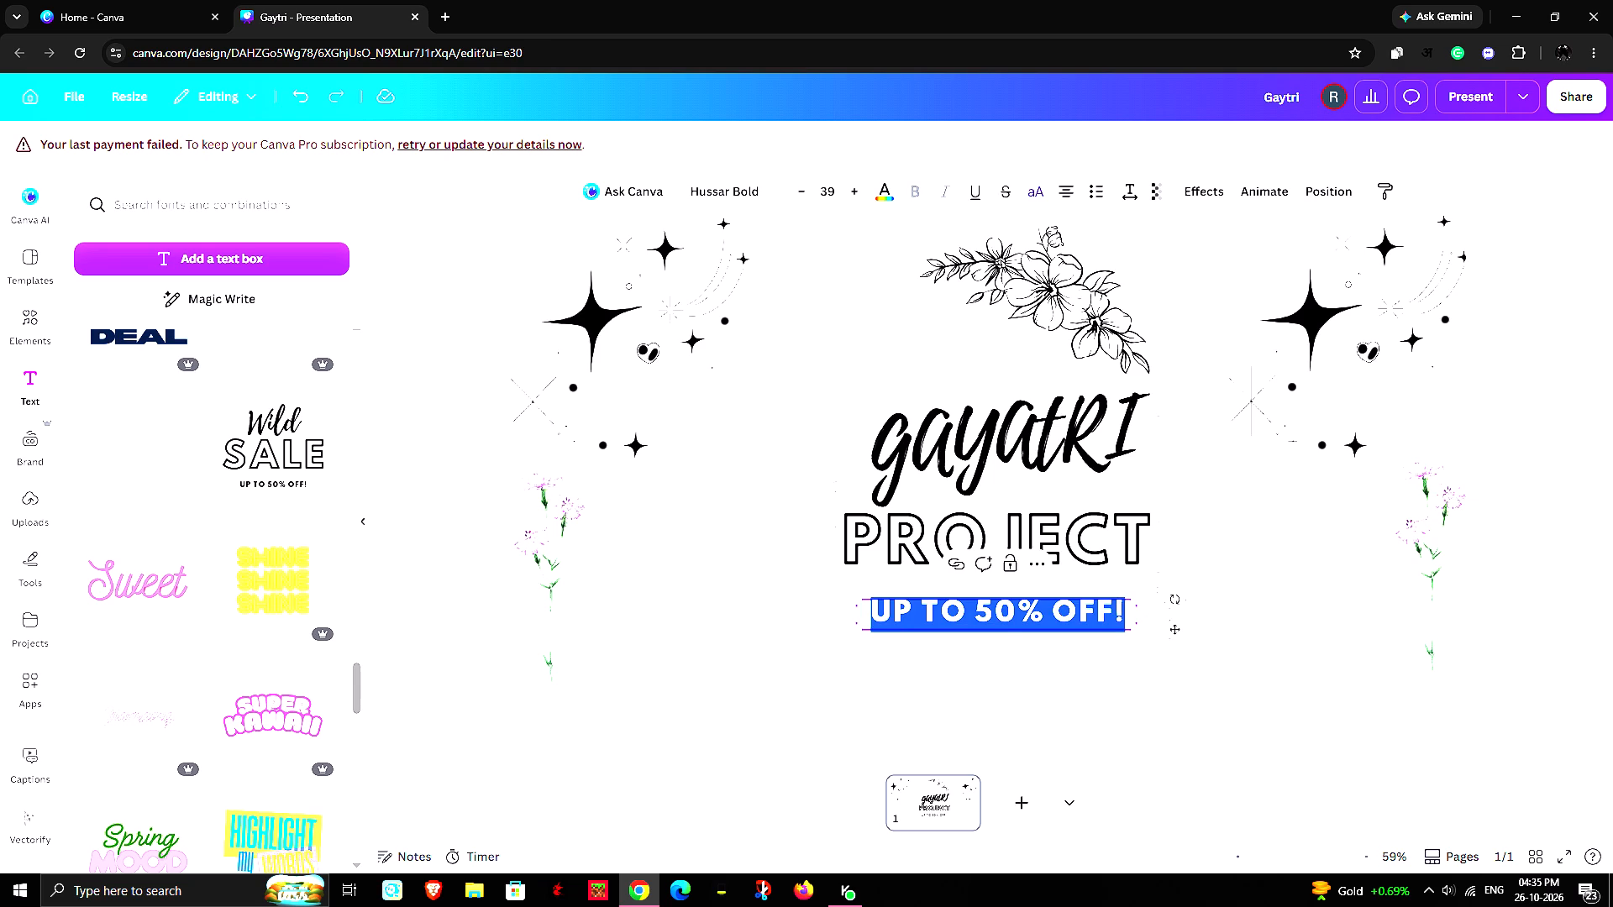
key("BackSpace")
left_click(1309, 626)
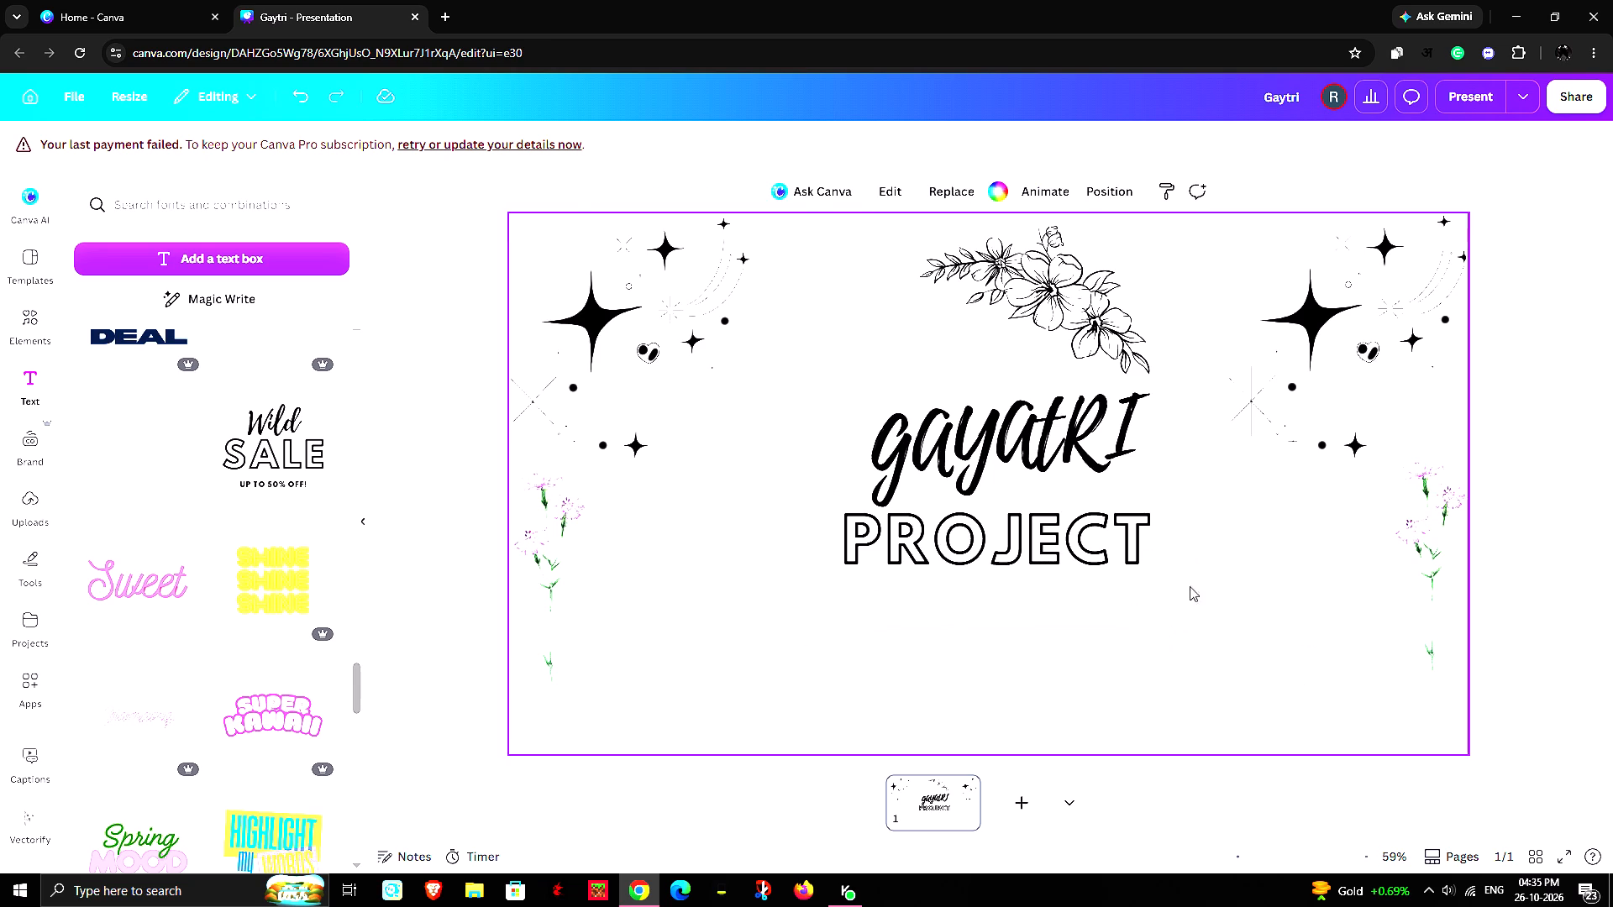
Move the grouped "gayatRI PROJECT" title slightly down and left to centre it on the page below the flower branch.
left_click(1006, 511)
left_click_drag(1006, 478, 1001, 494)
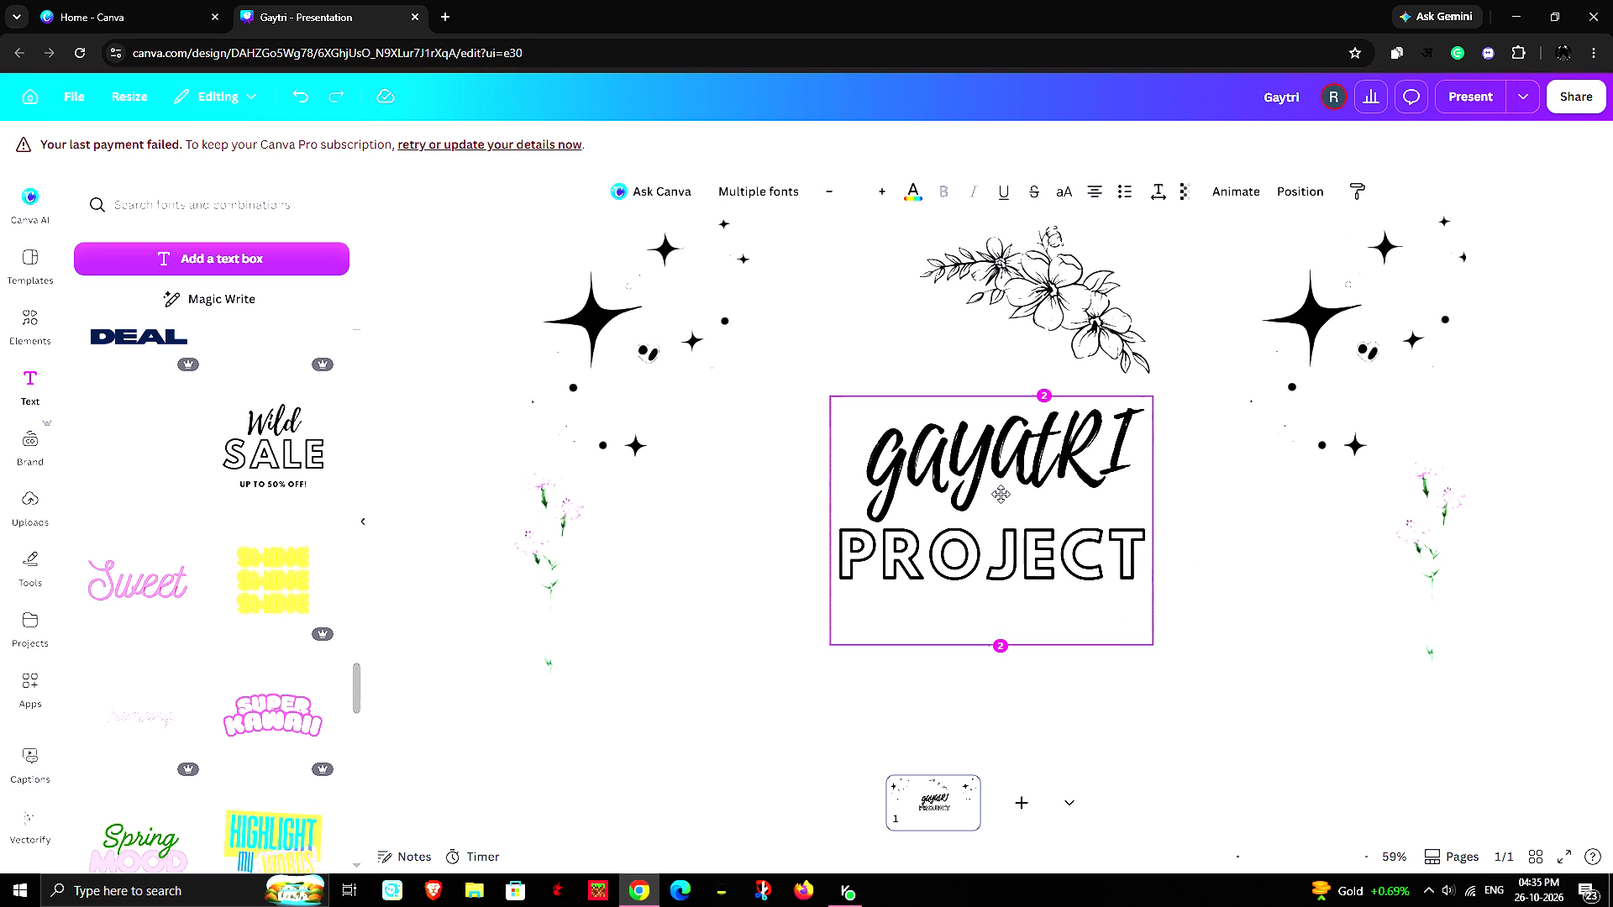
left_click_drag(1001, 494, 993, 490)
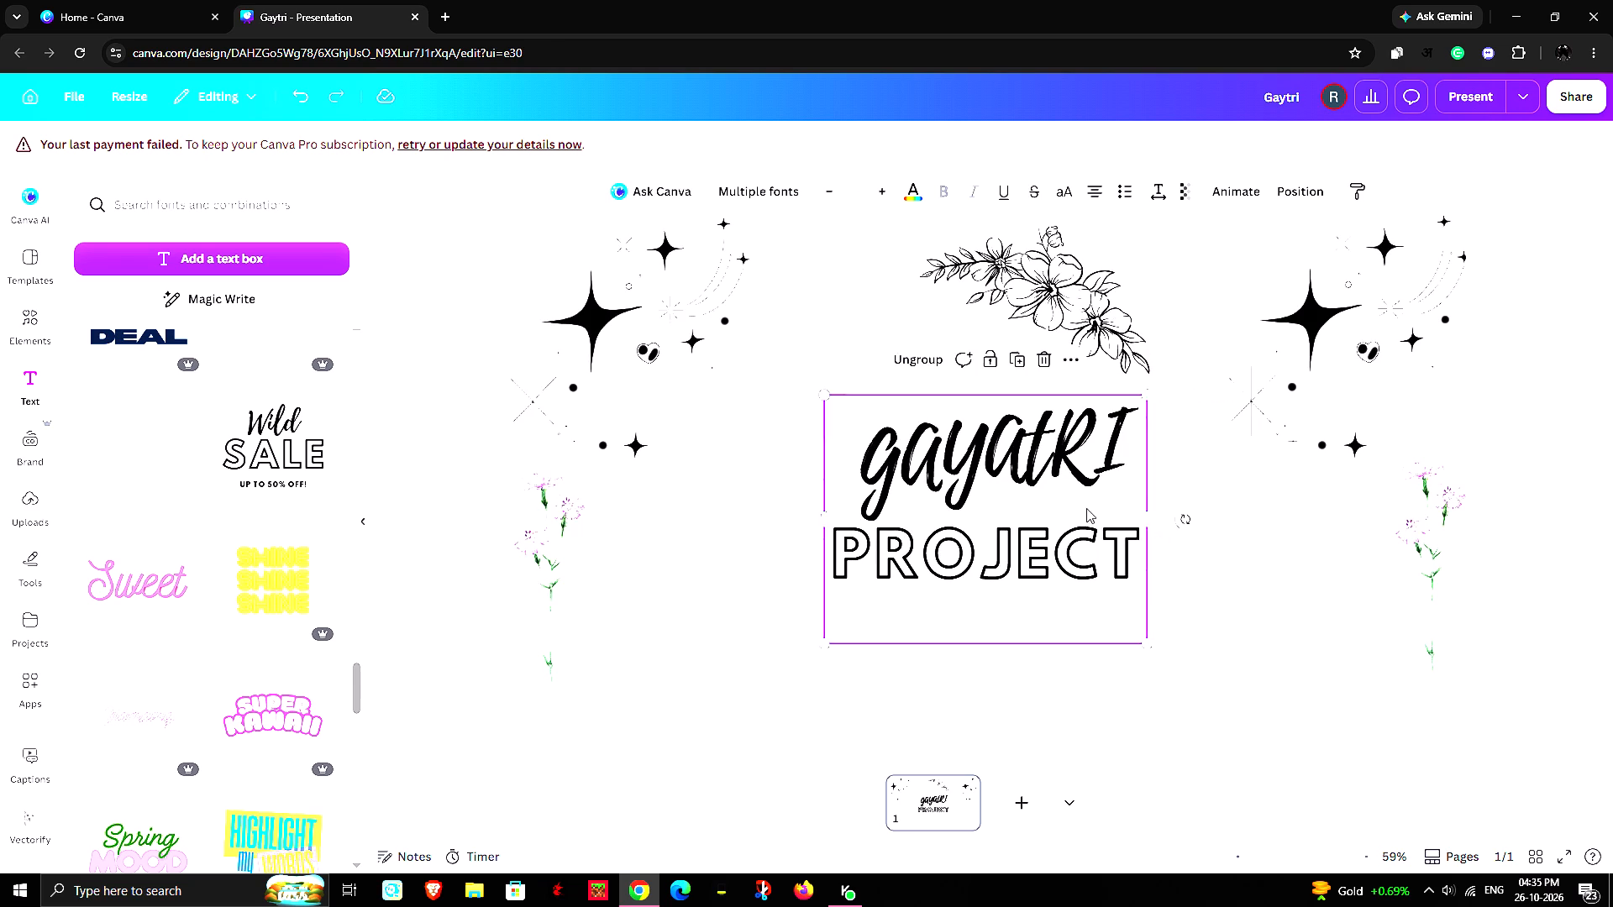
left_click(1283, 606)
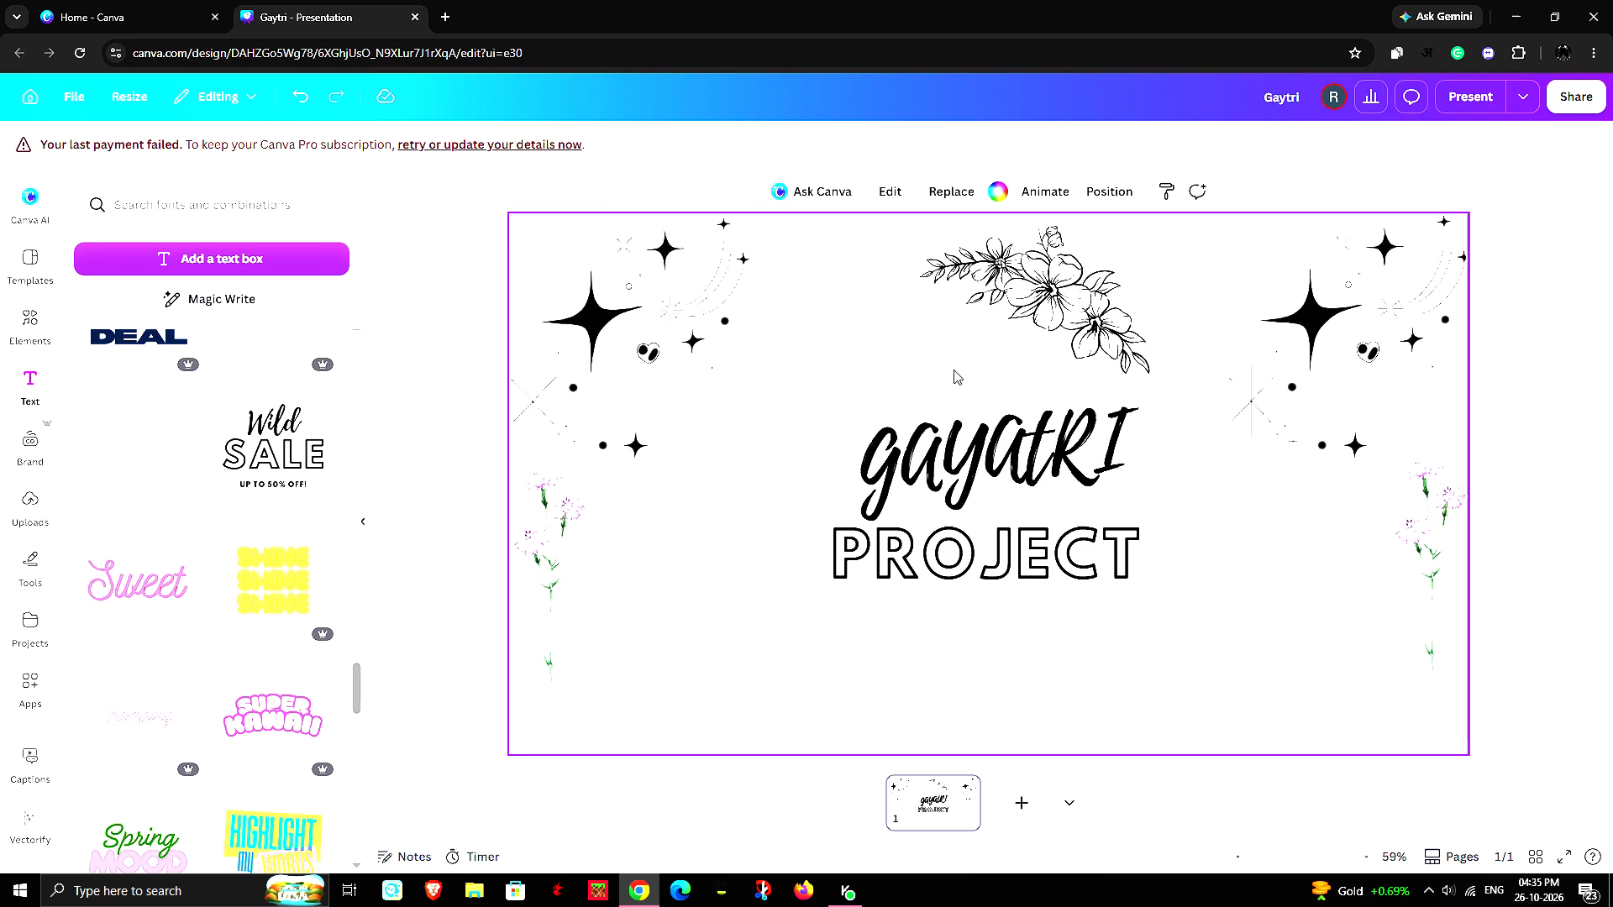
Show the page's layers and move the "gayatRI PROJECT" title group to the bottom of the layer order.
left_click_drag(917, 365, 915, 581)
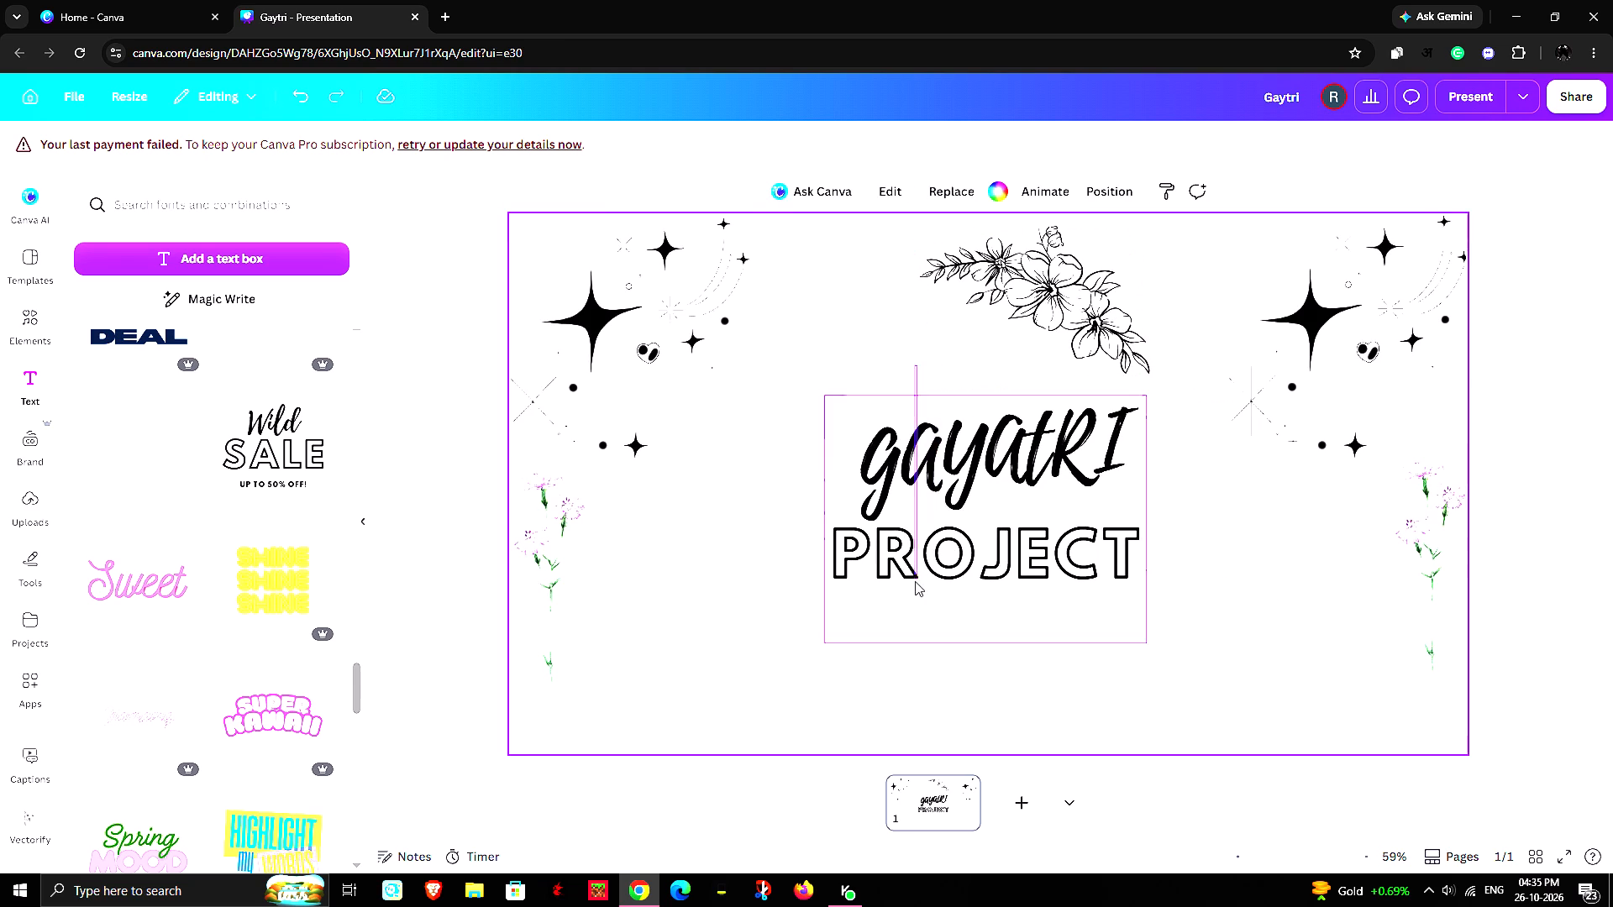
left_click_drag(915, 581, 915, 585)
right_click(945, 526)
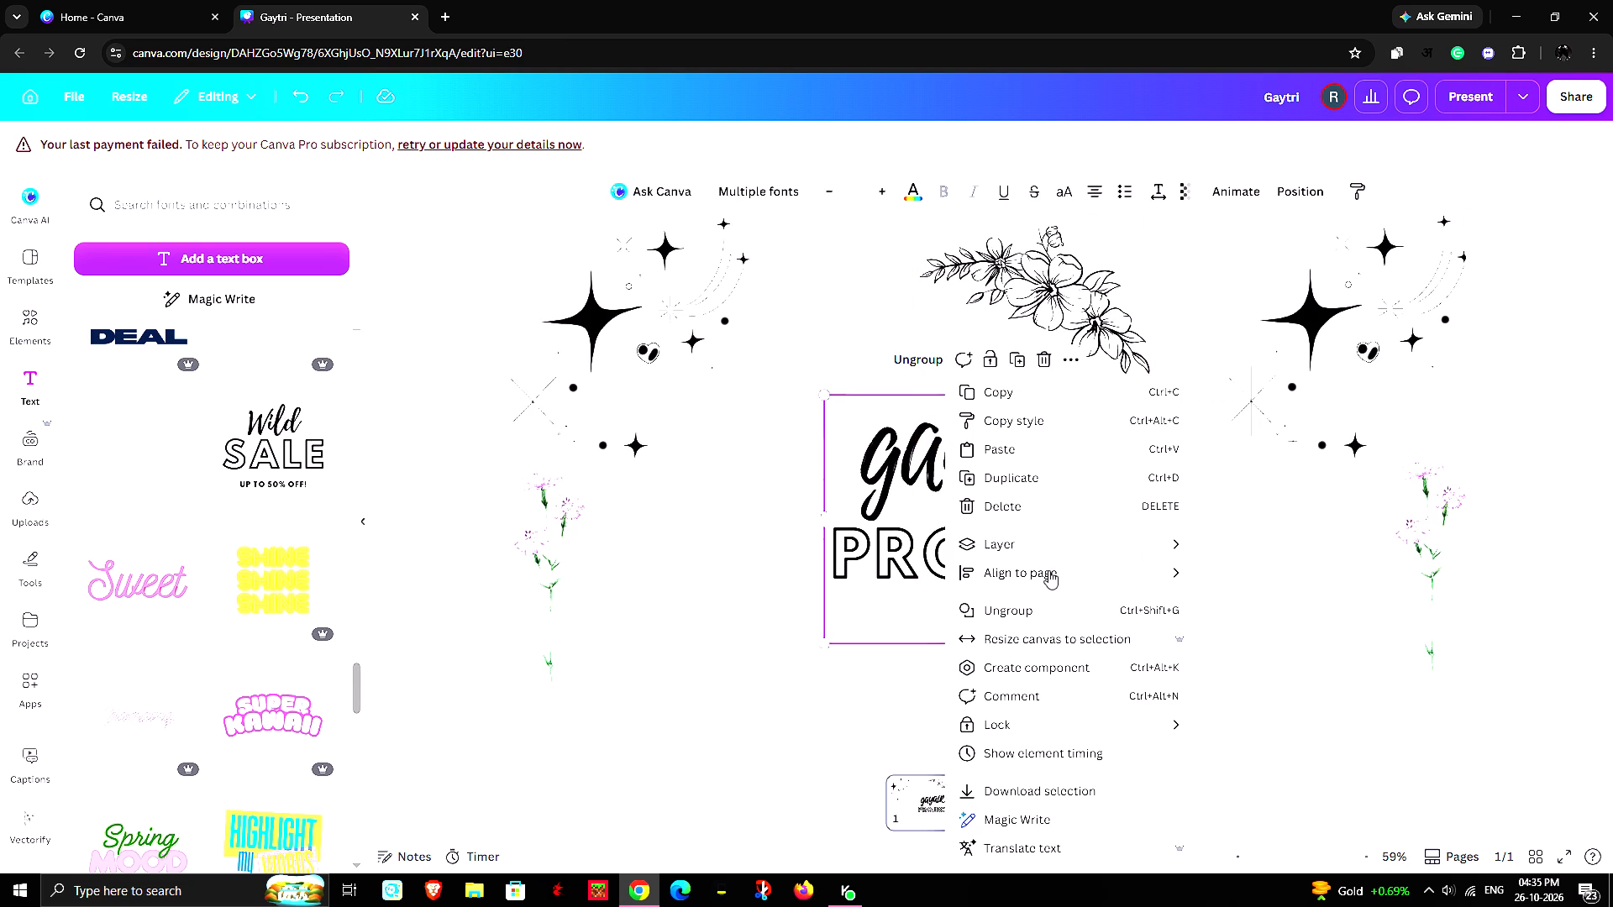
left_click(1250, 664)
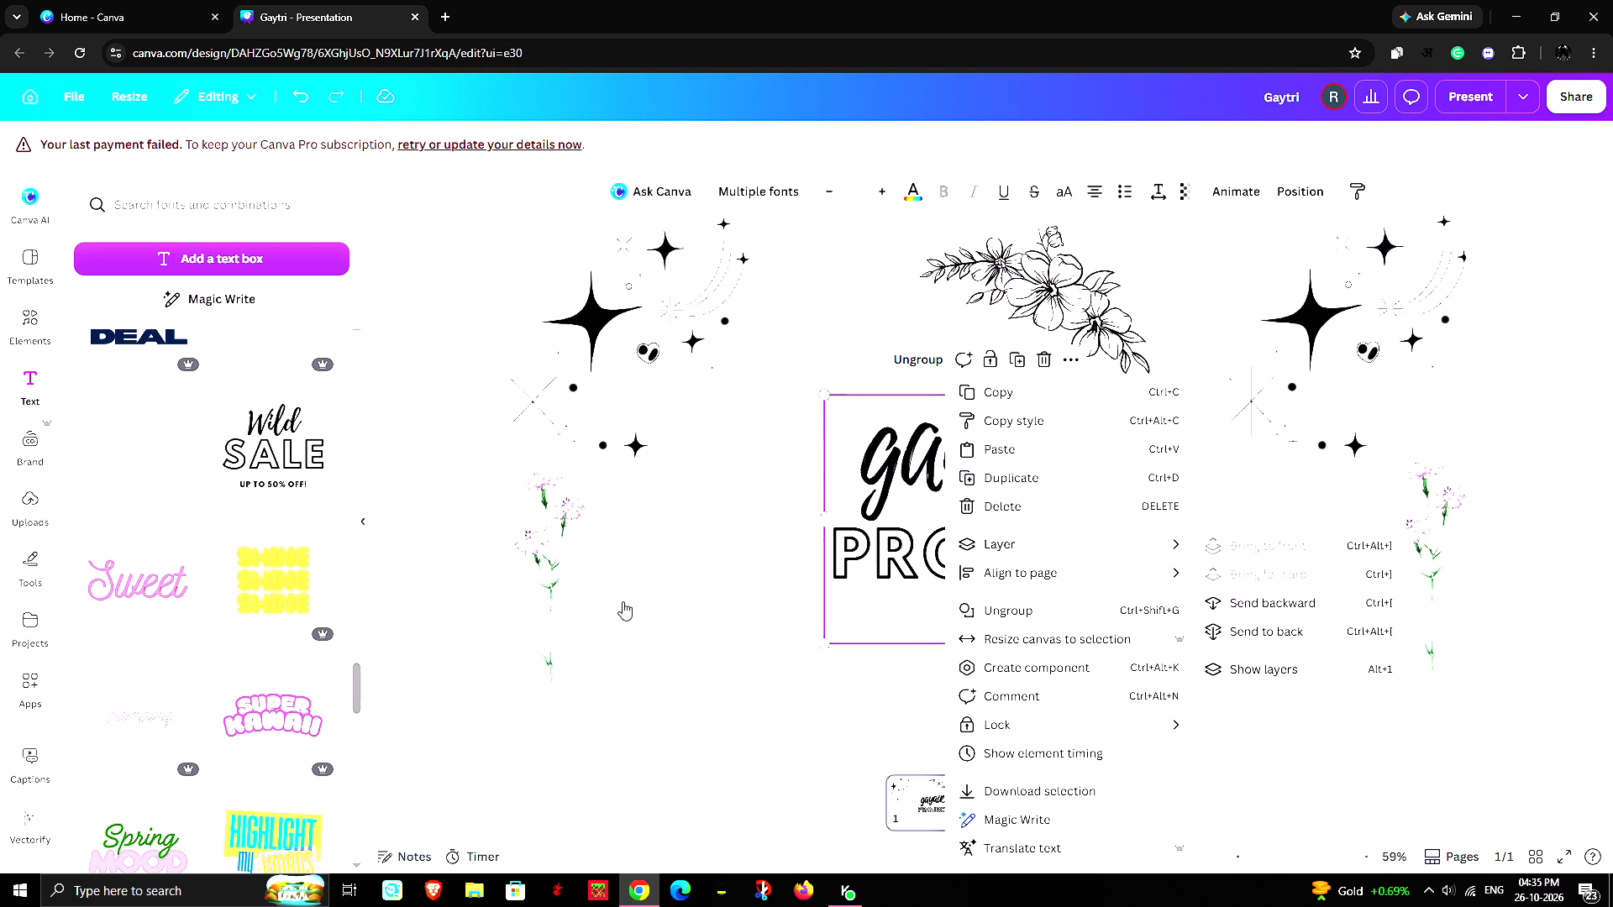
left_click_drag(89, 335, 90, 469)
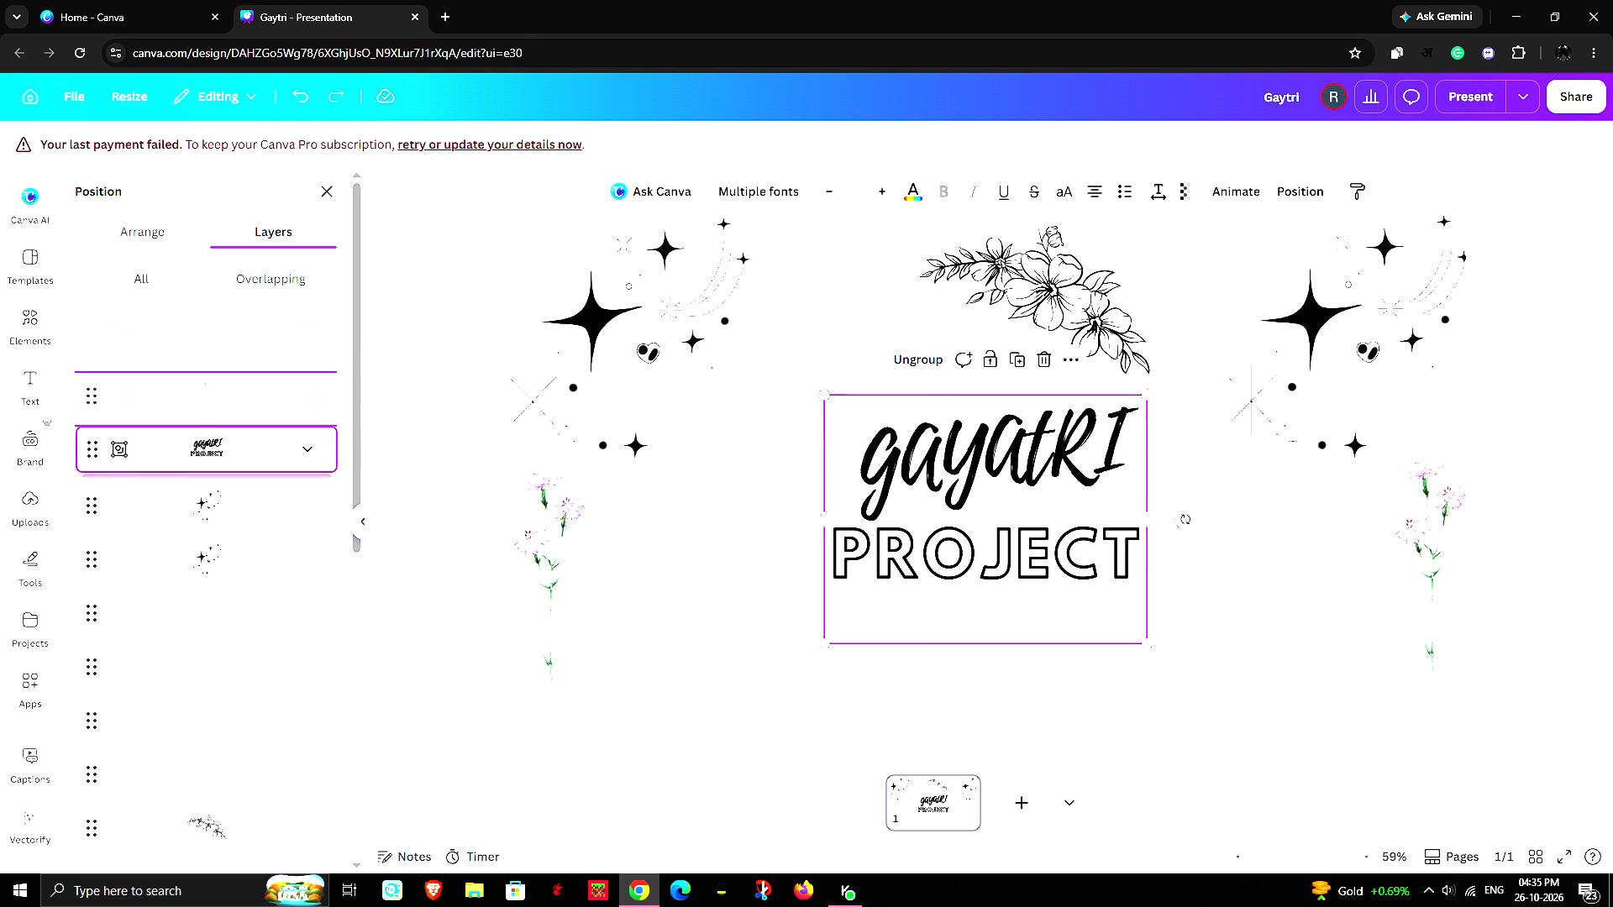
left_click_drag(90, 469, 83, 792)
scroll(93, 646, "down", 12)
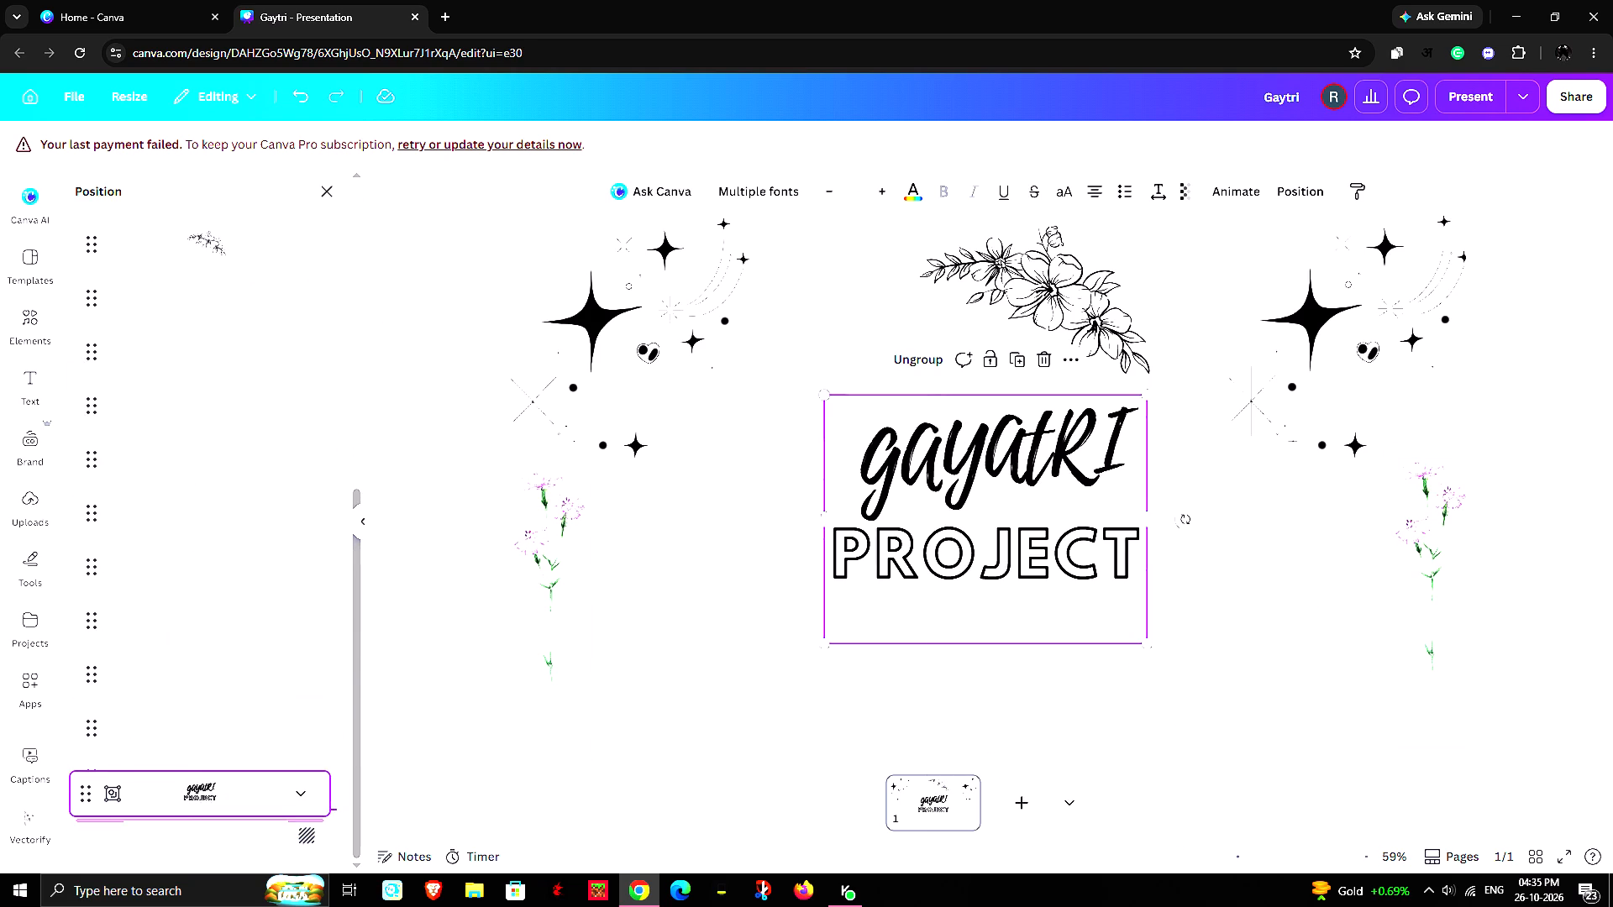
left_click_drag(83, 792, 83, 806)
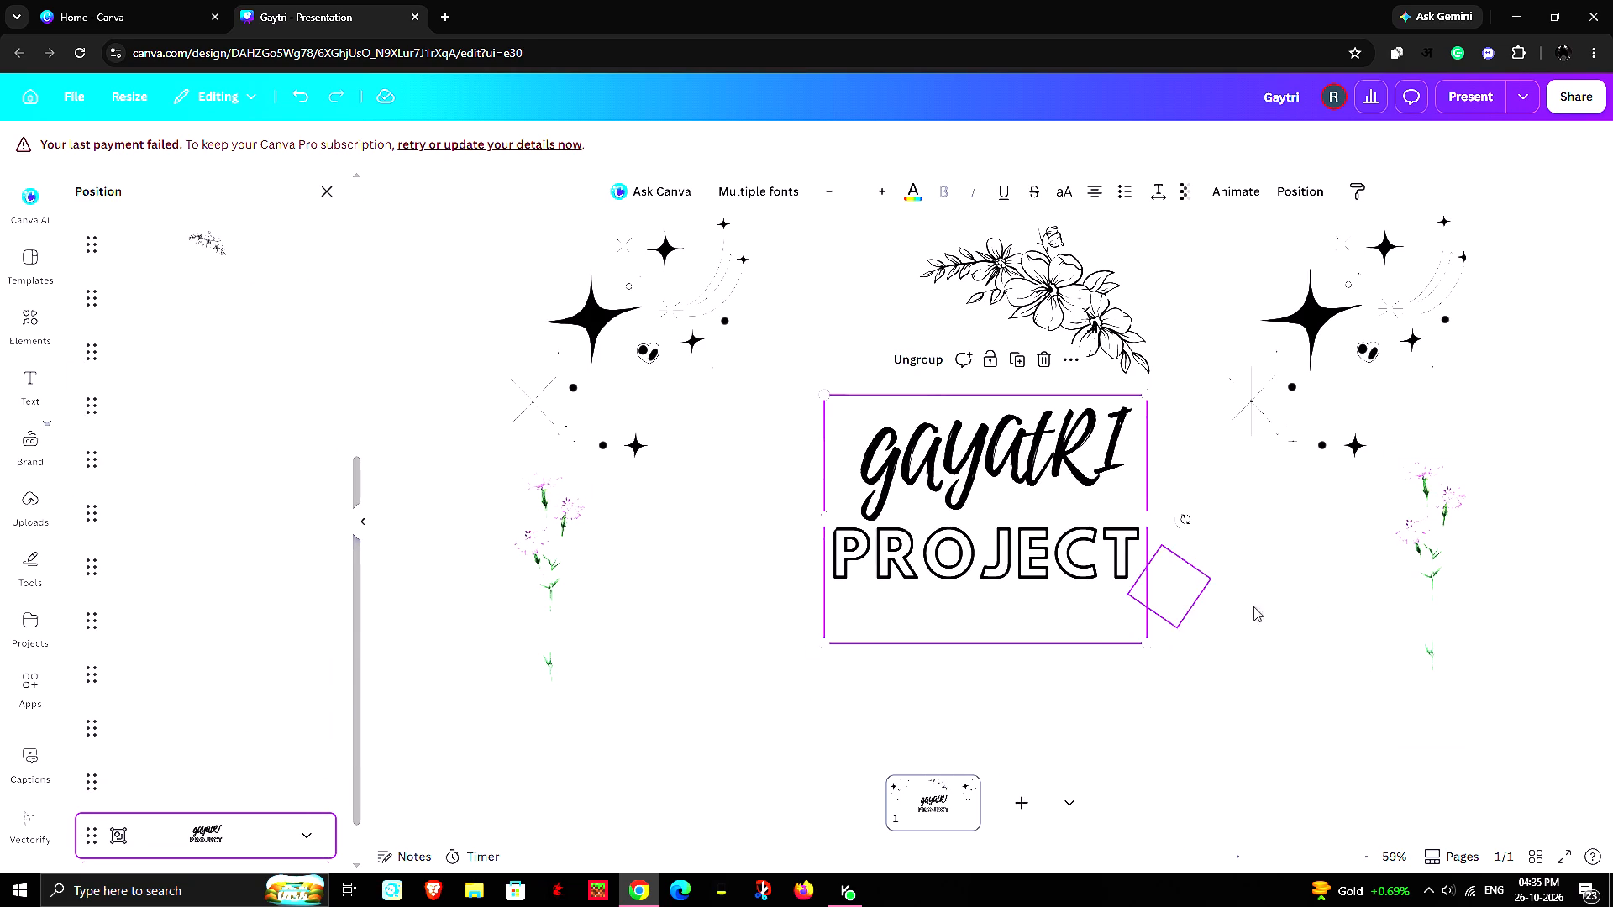
left_click(1293, 609)
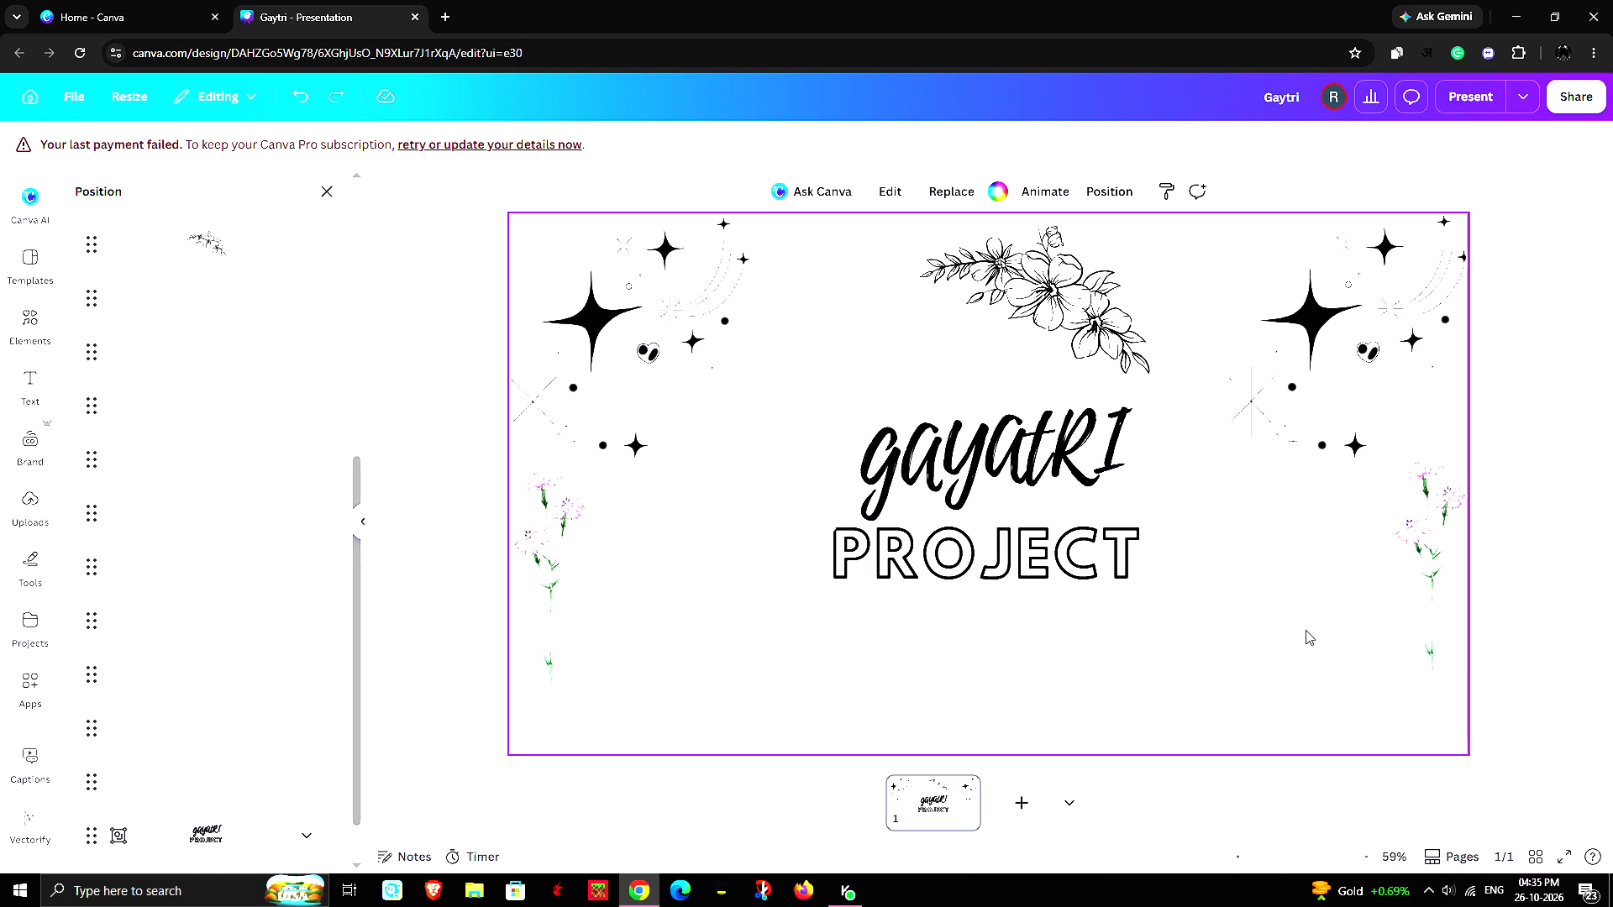
left_click(1306, 630)
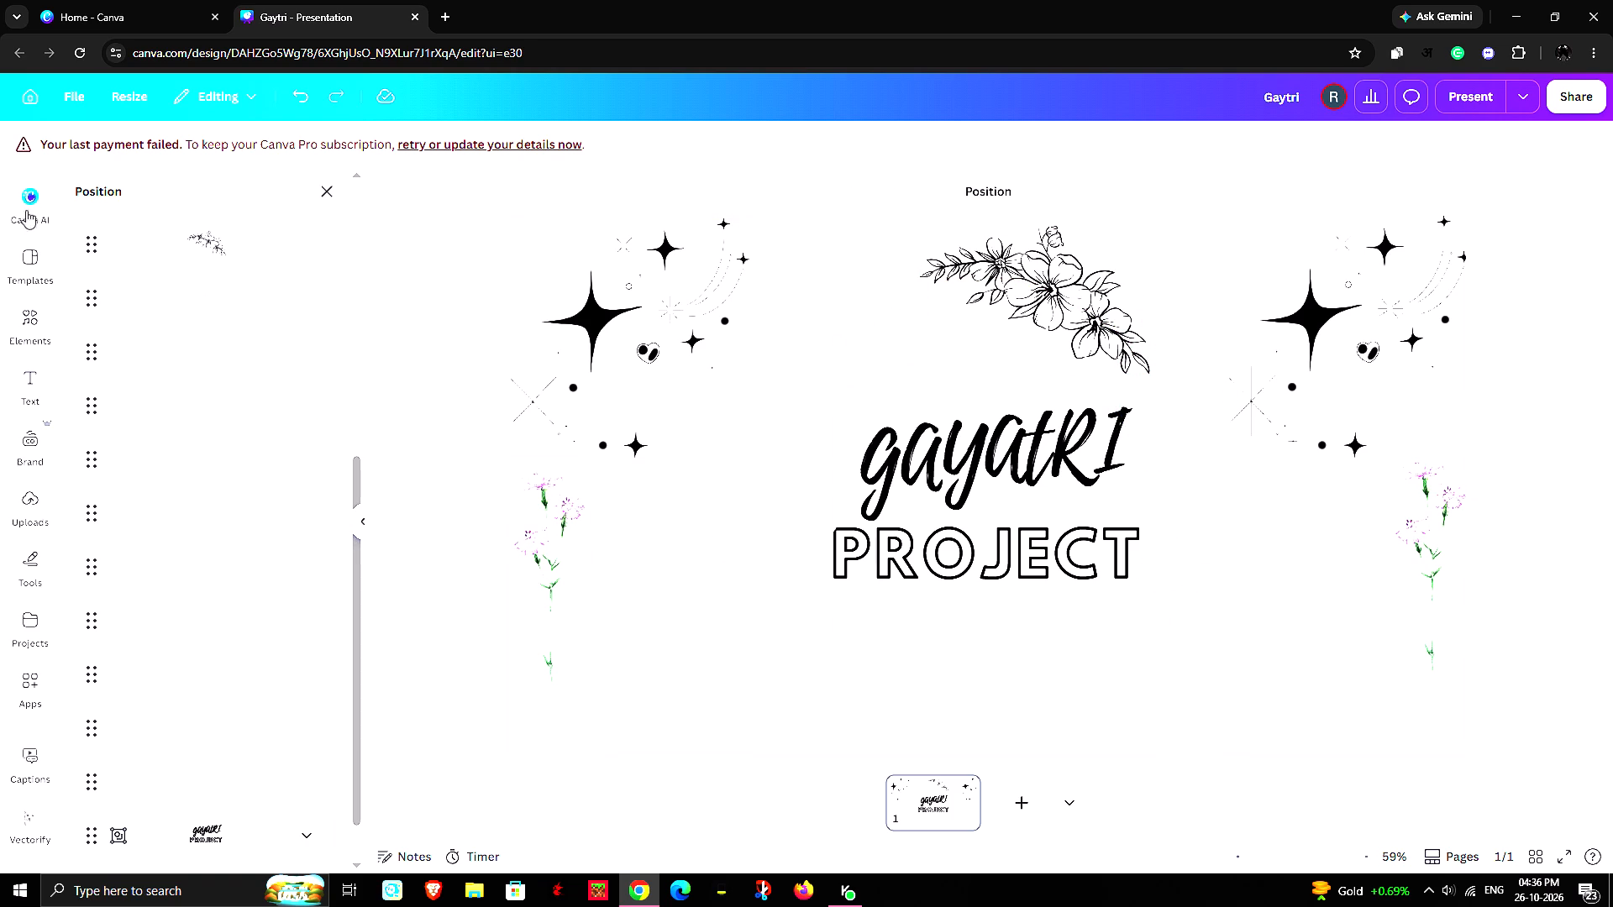
Browse the element categories, including the 3D and Mockups collections, for further page decorations.
left_click(26, 309)
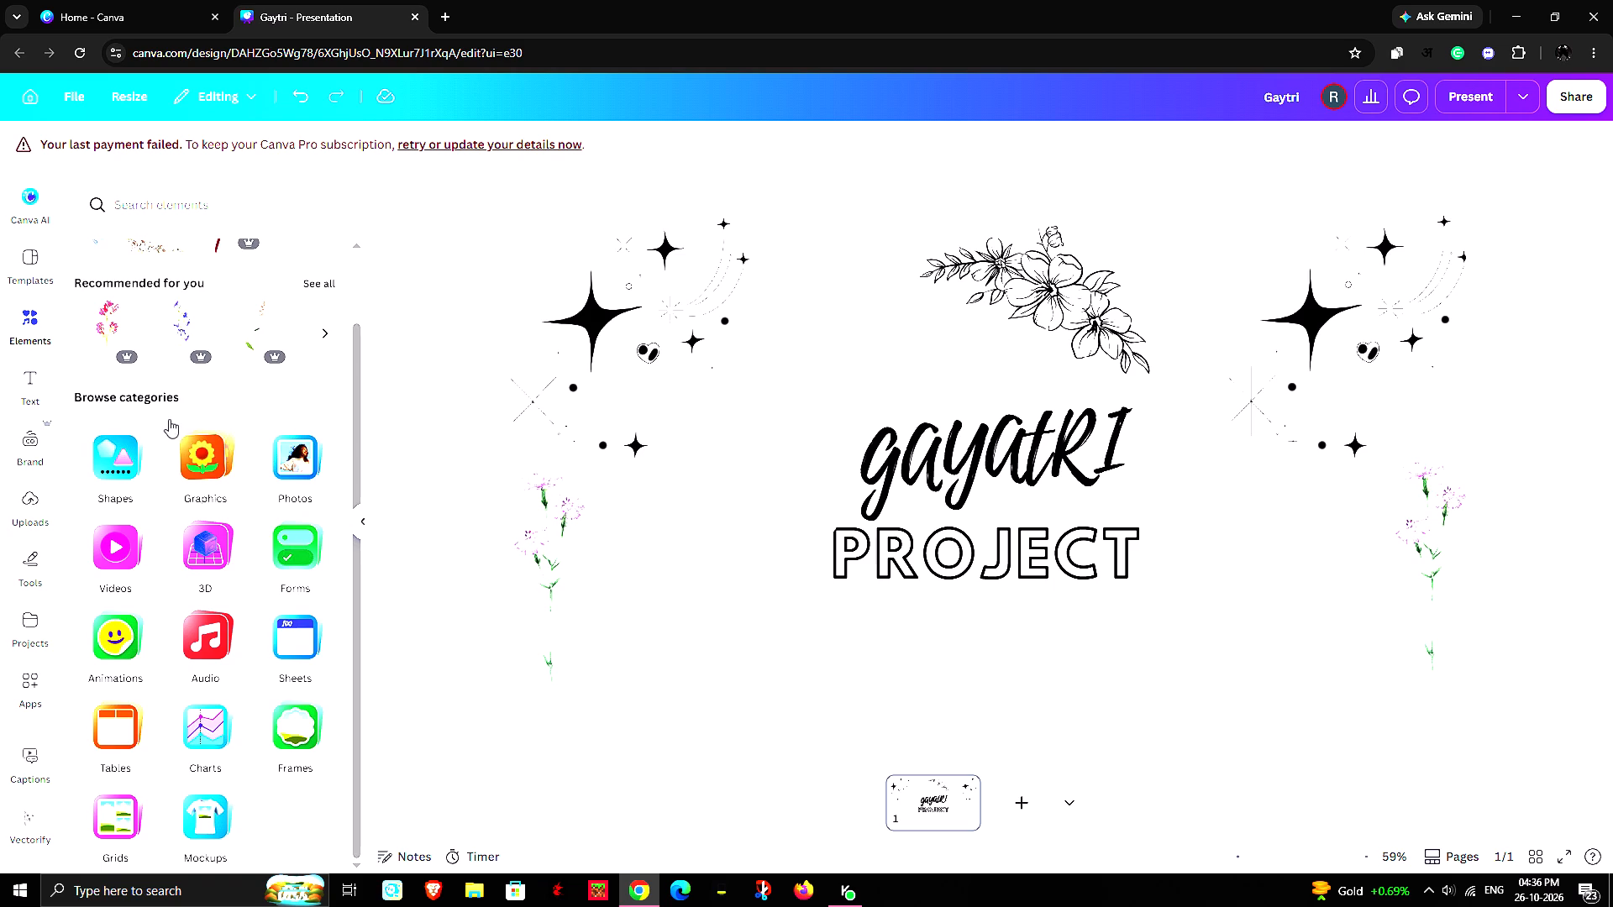
scroll(169, 419, "up", 6)
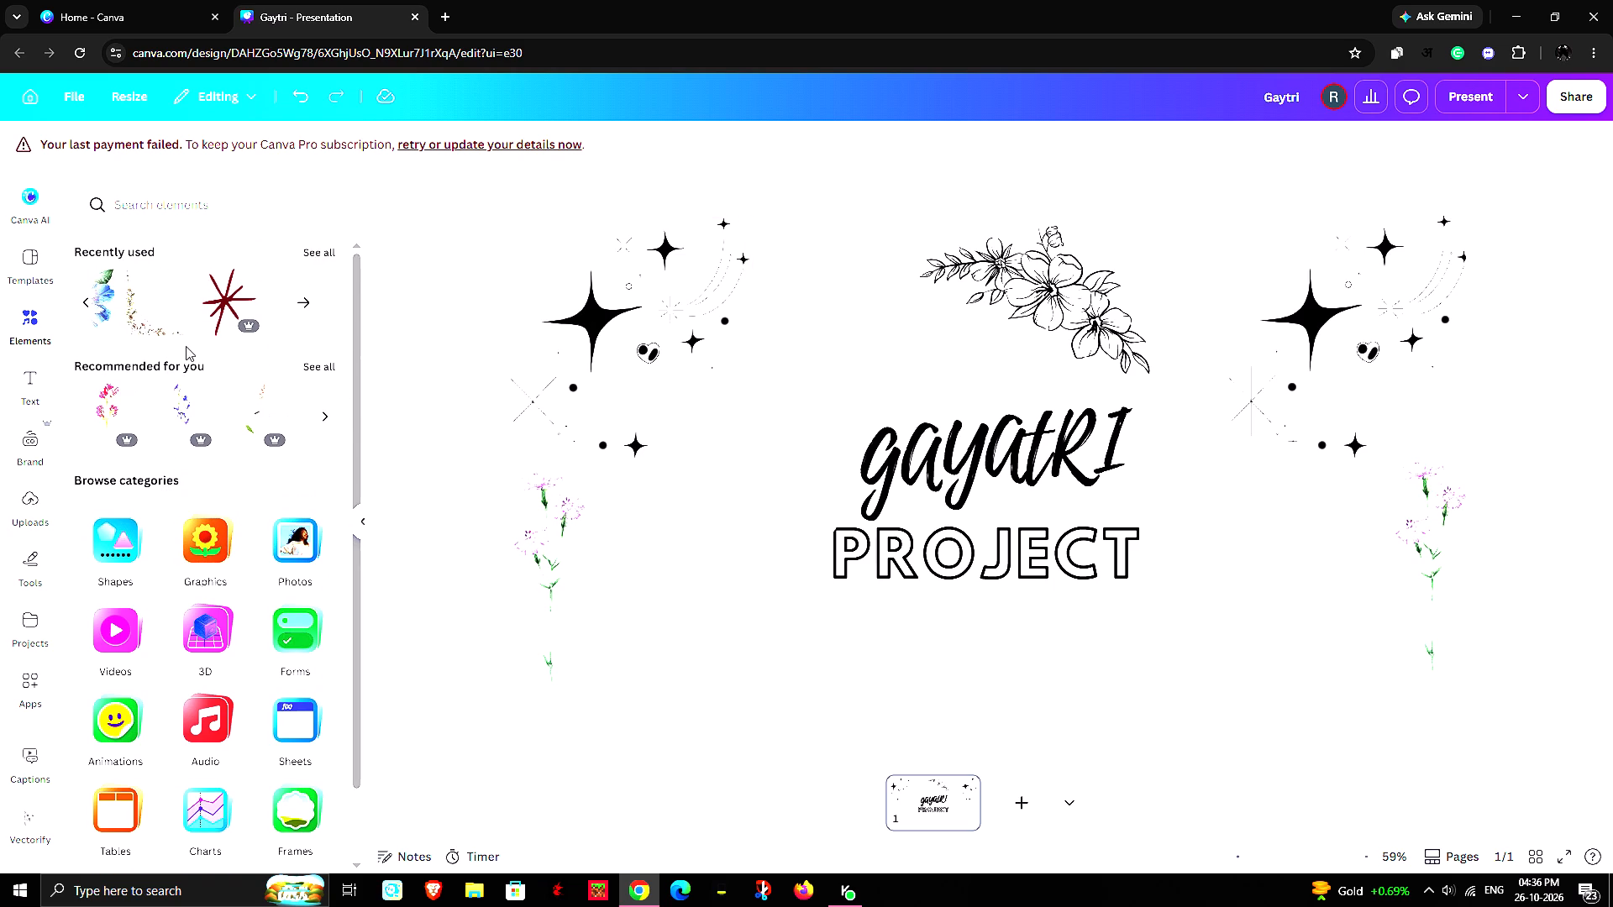
scroll(211, 466, "down", 4)
scroll(212, 431, "up", 5)
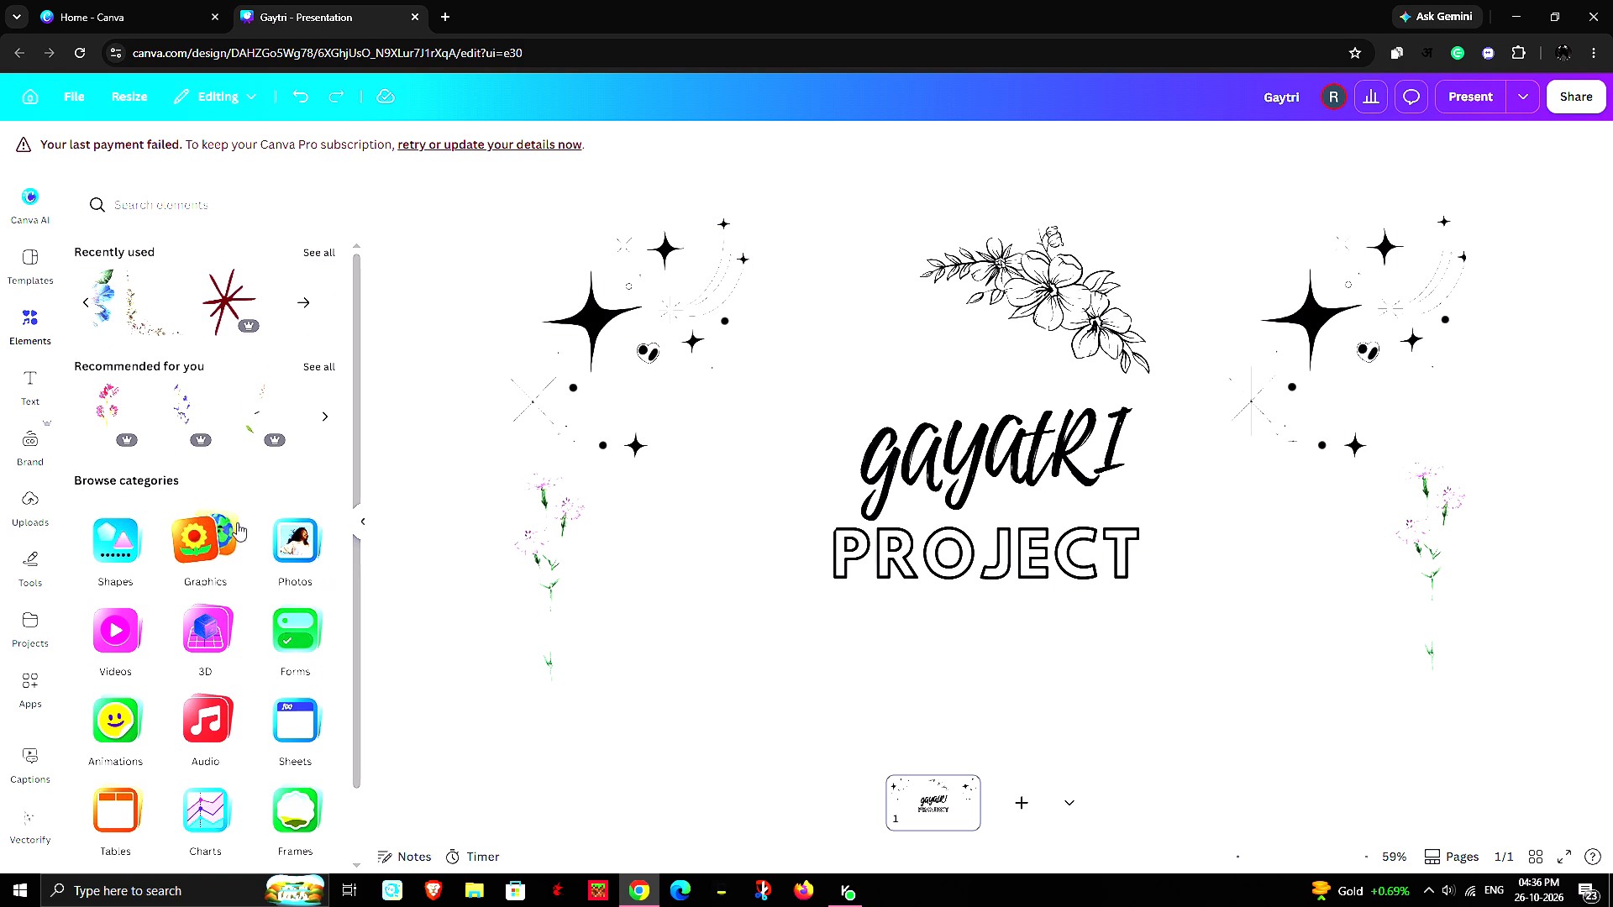
scroll(281, 567, "down", 1)
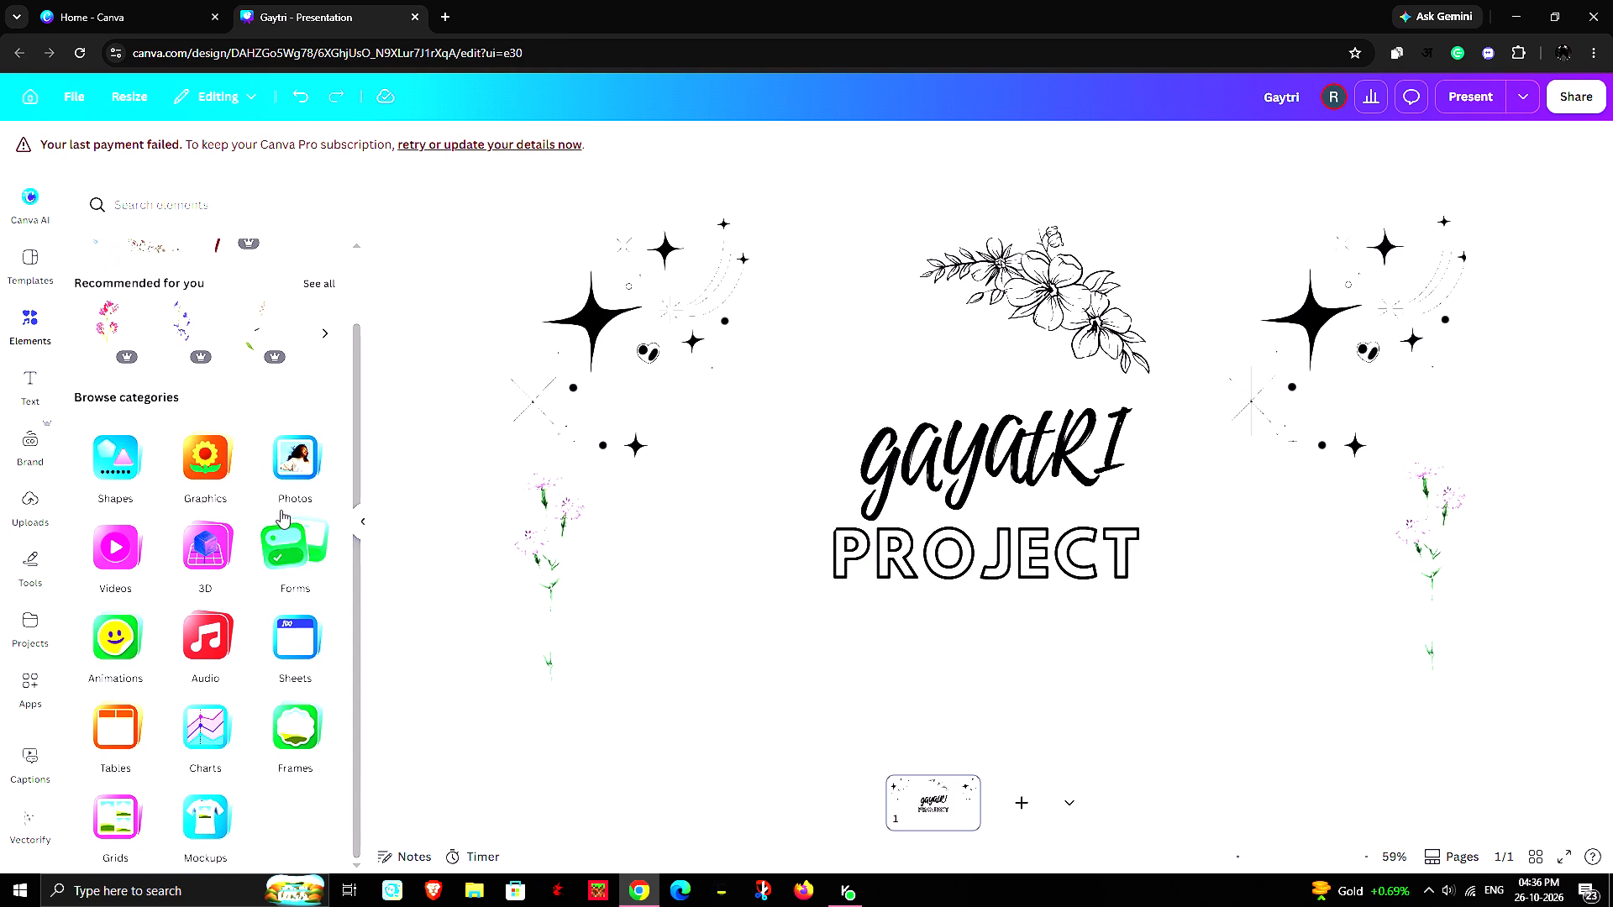
left_click(206, 566)
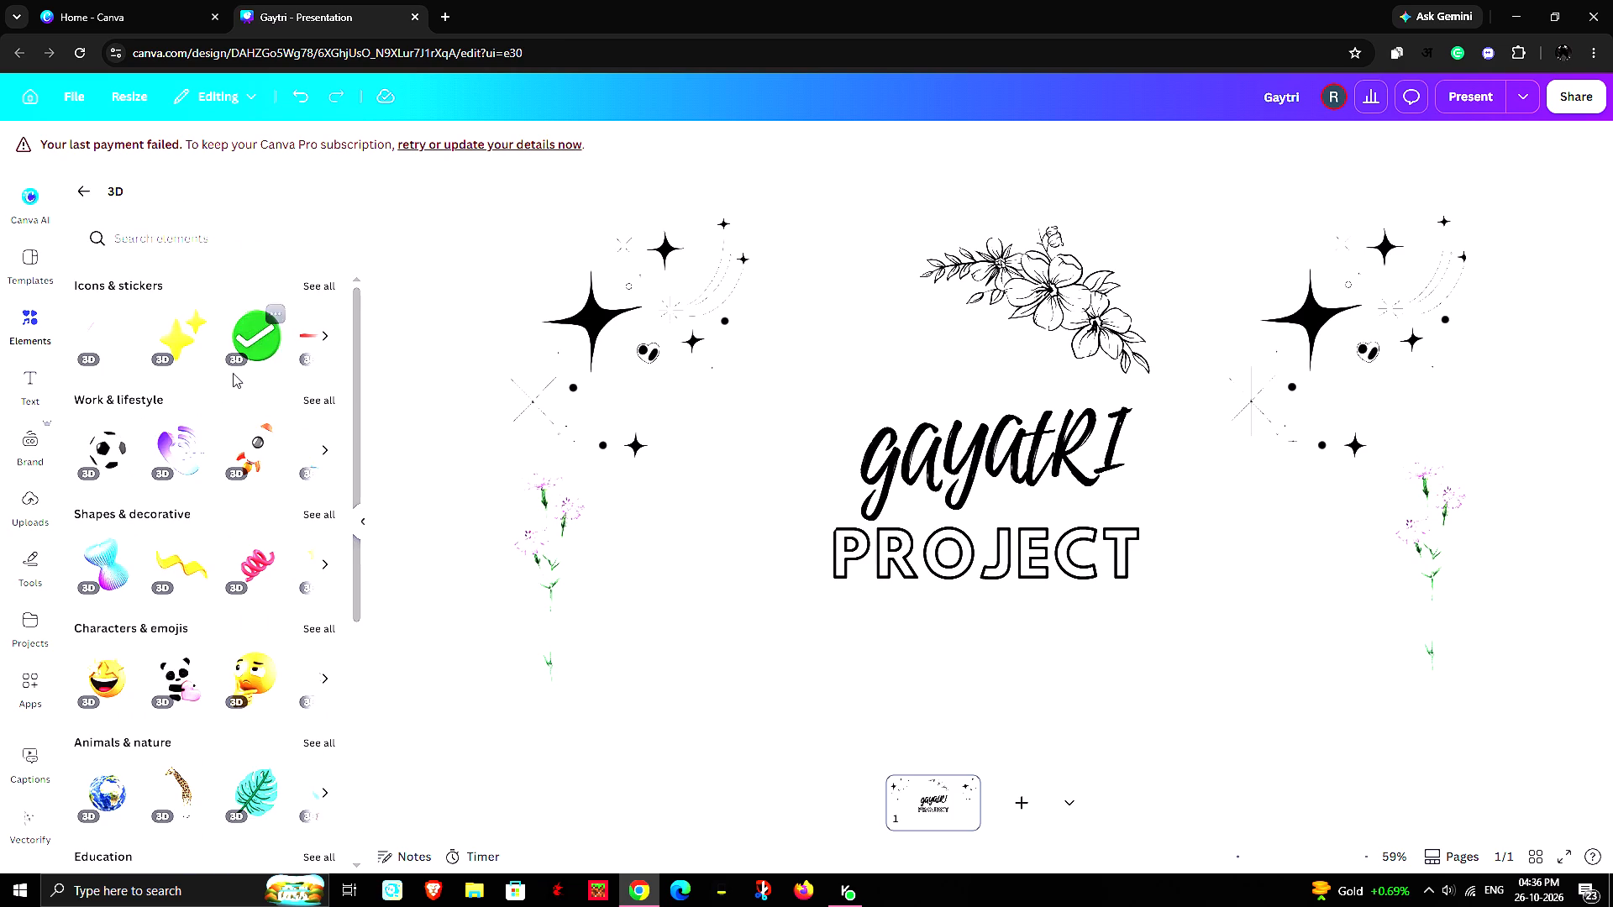
scroll(228, 375, "down", 4)
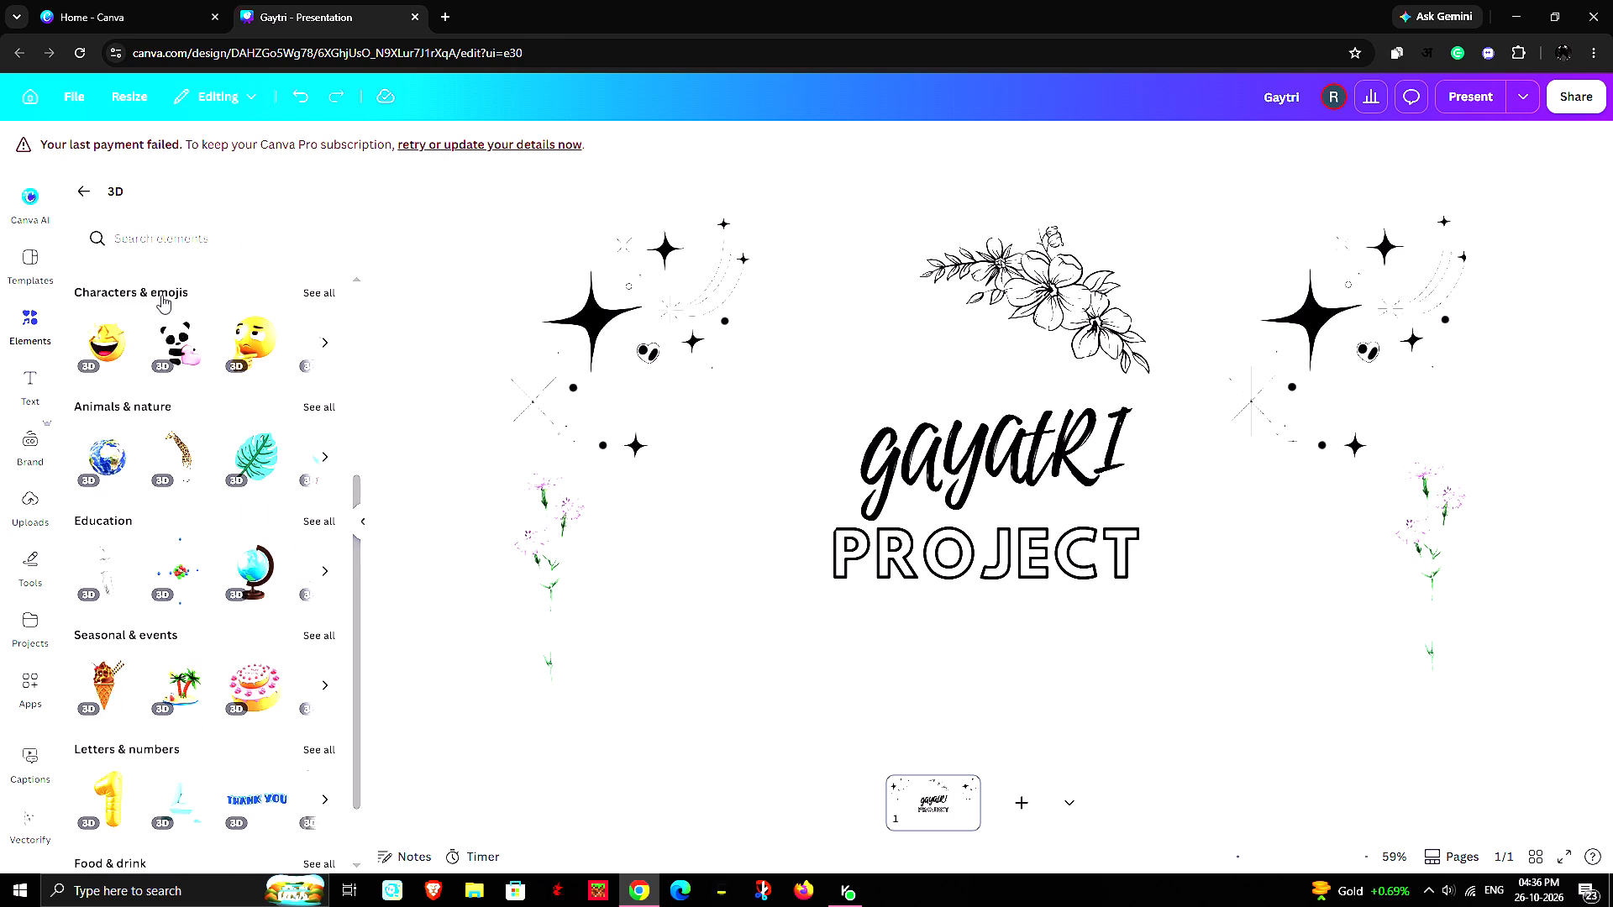
left_click(90, 182)
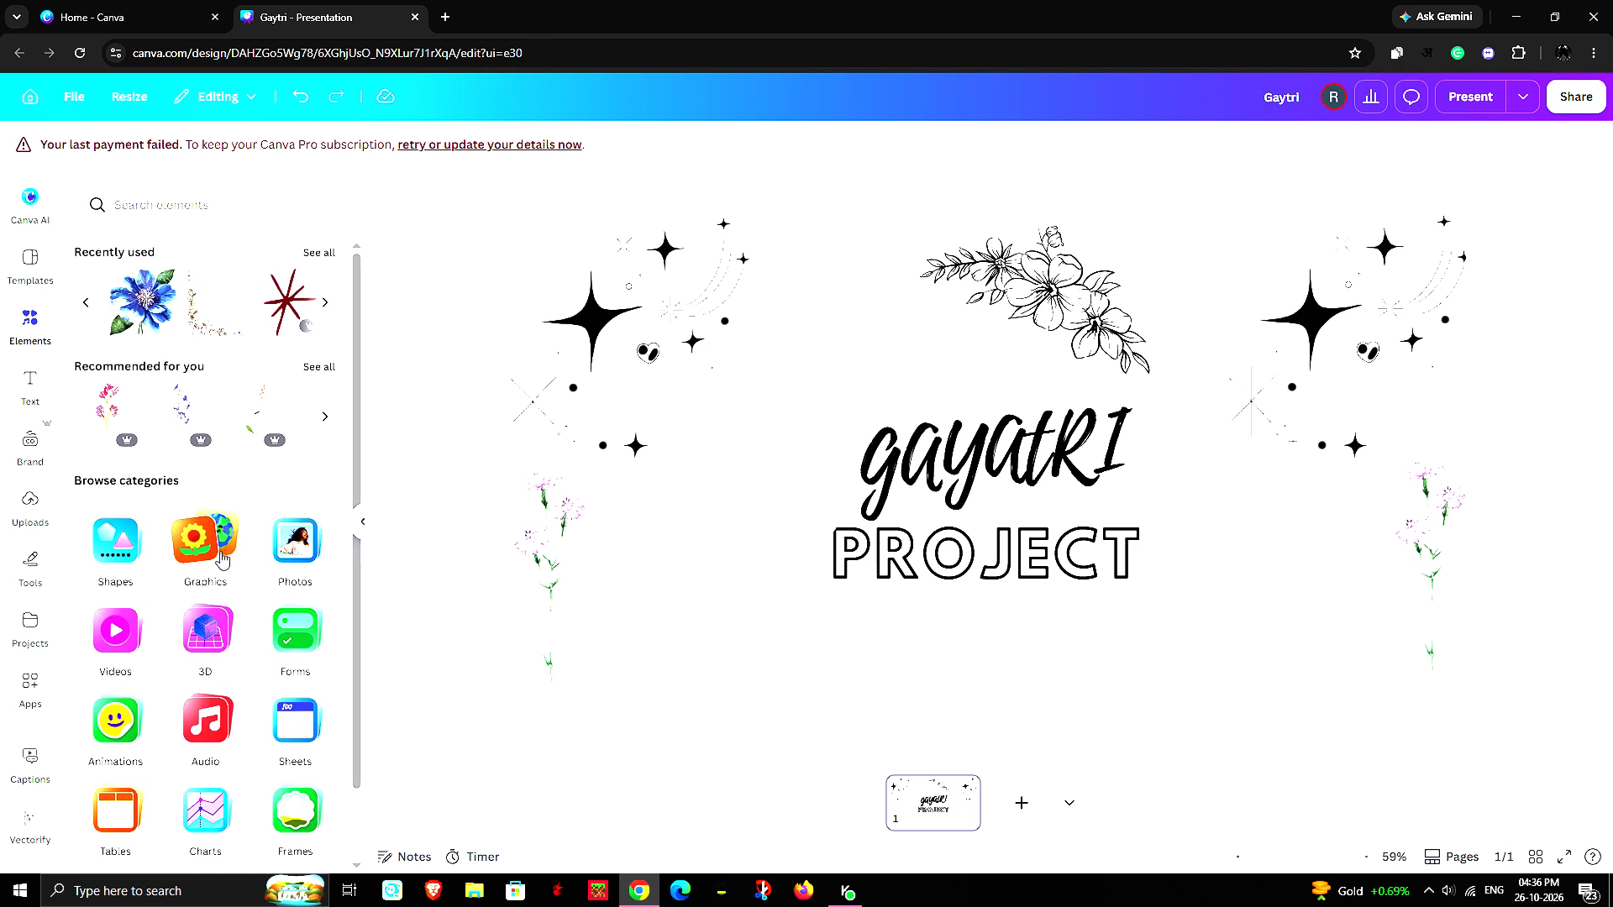
scroll(119, 613, "down", 1)
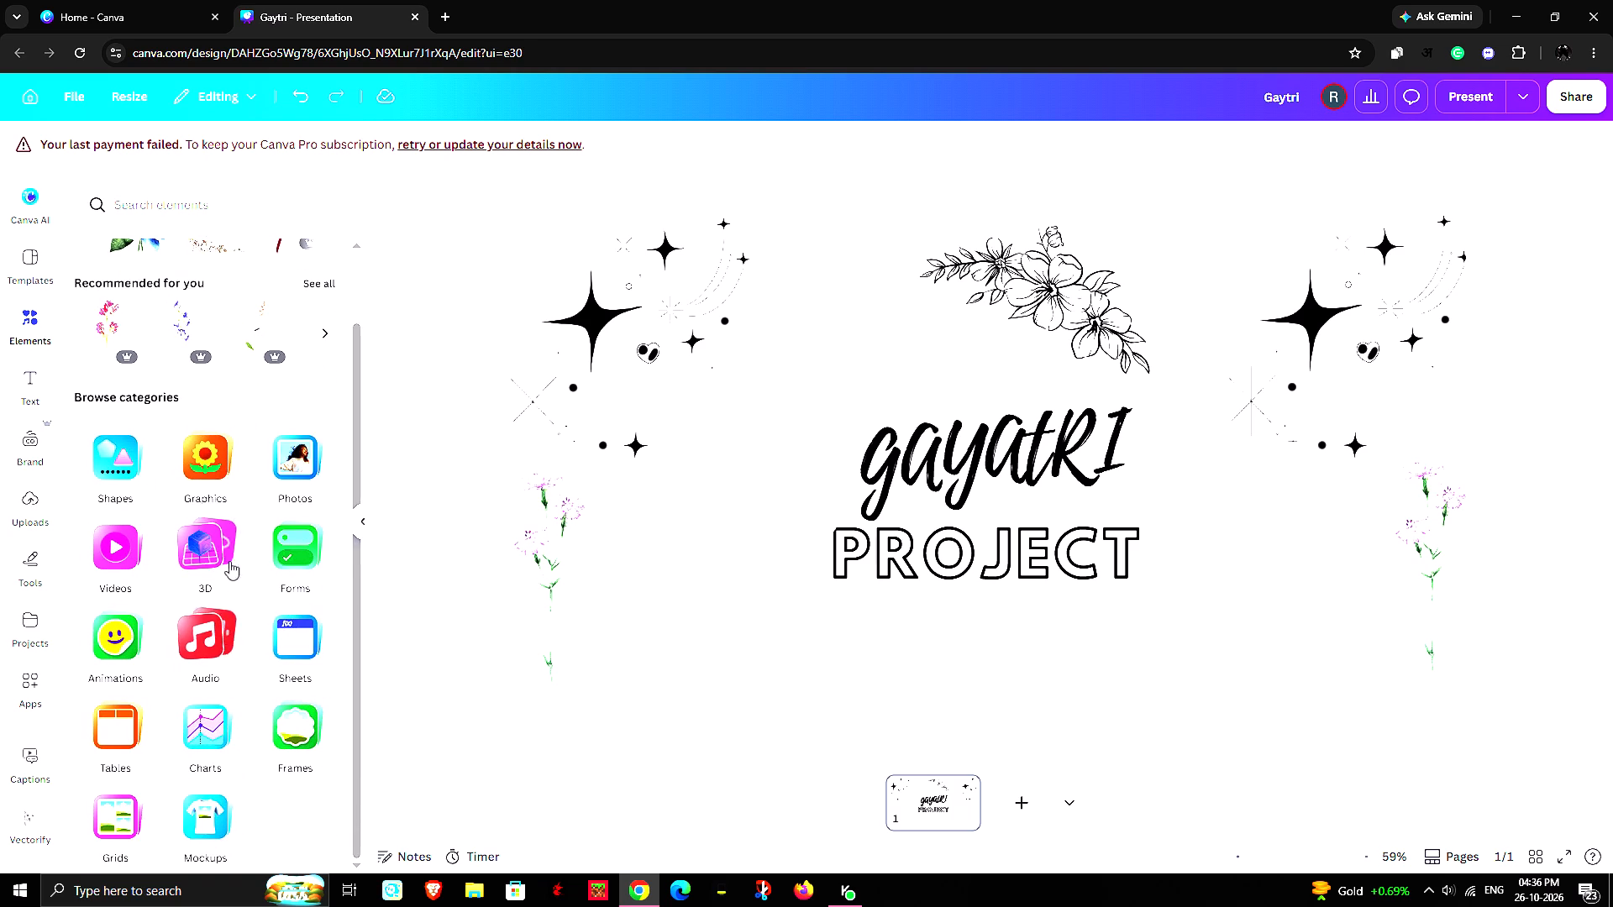
left_click(209, 819)
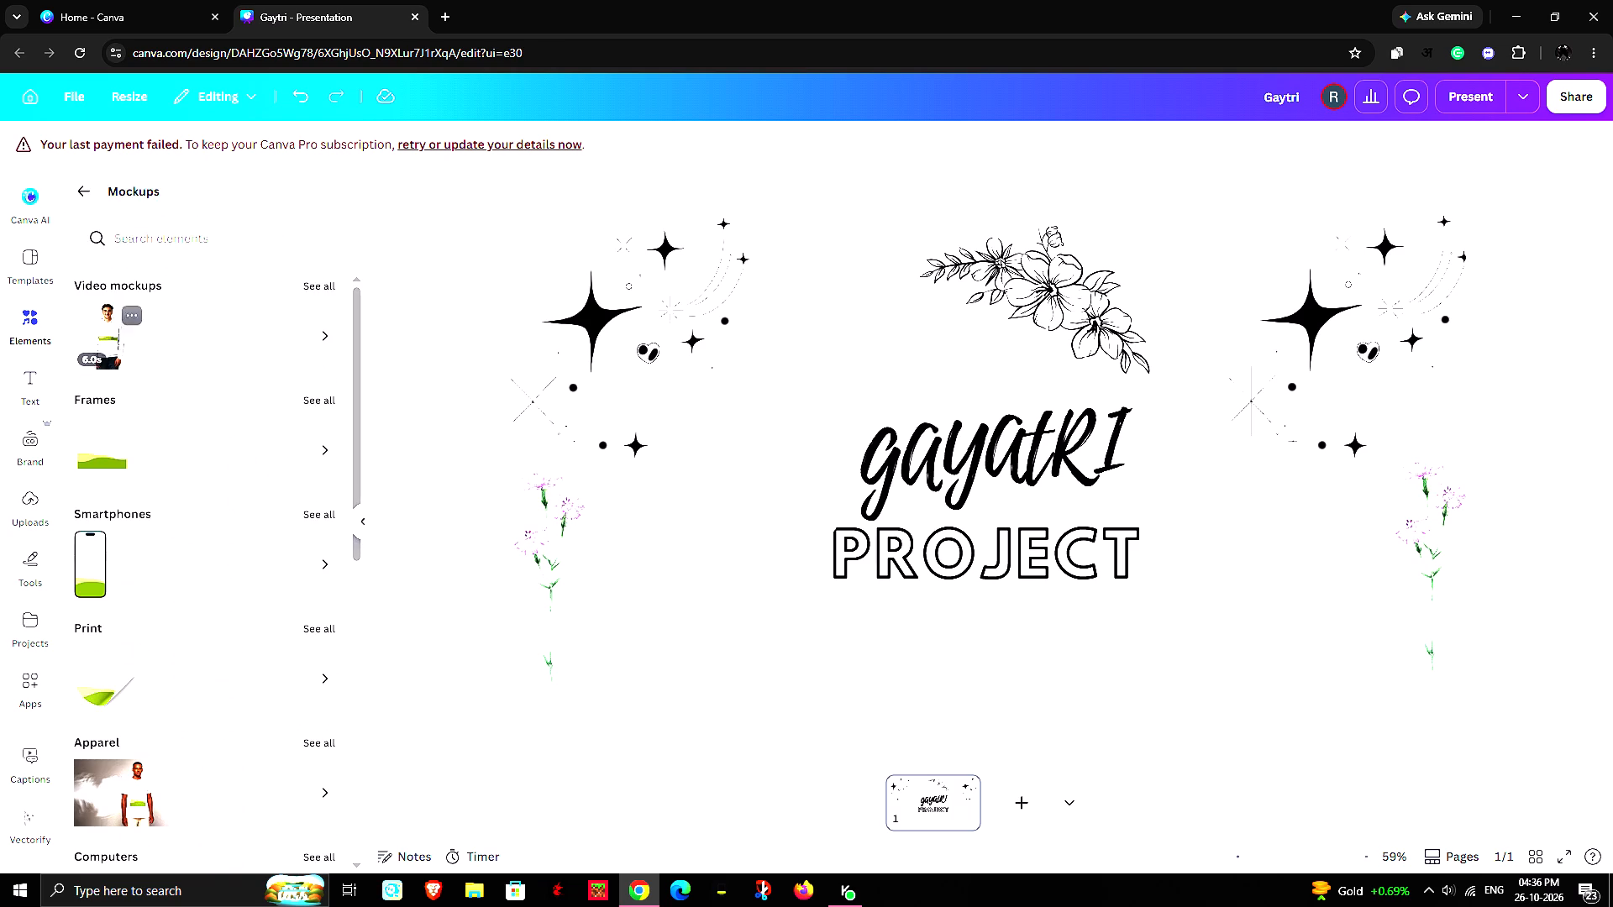
left_click(86, 197)
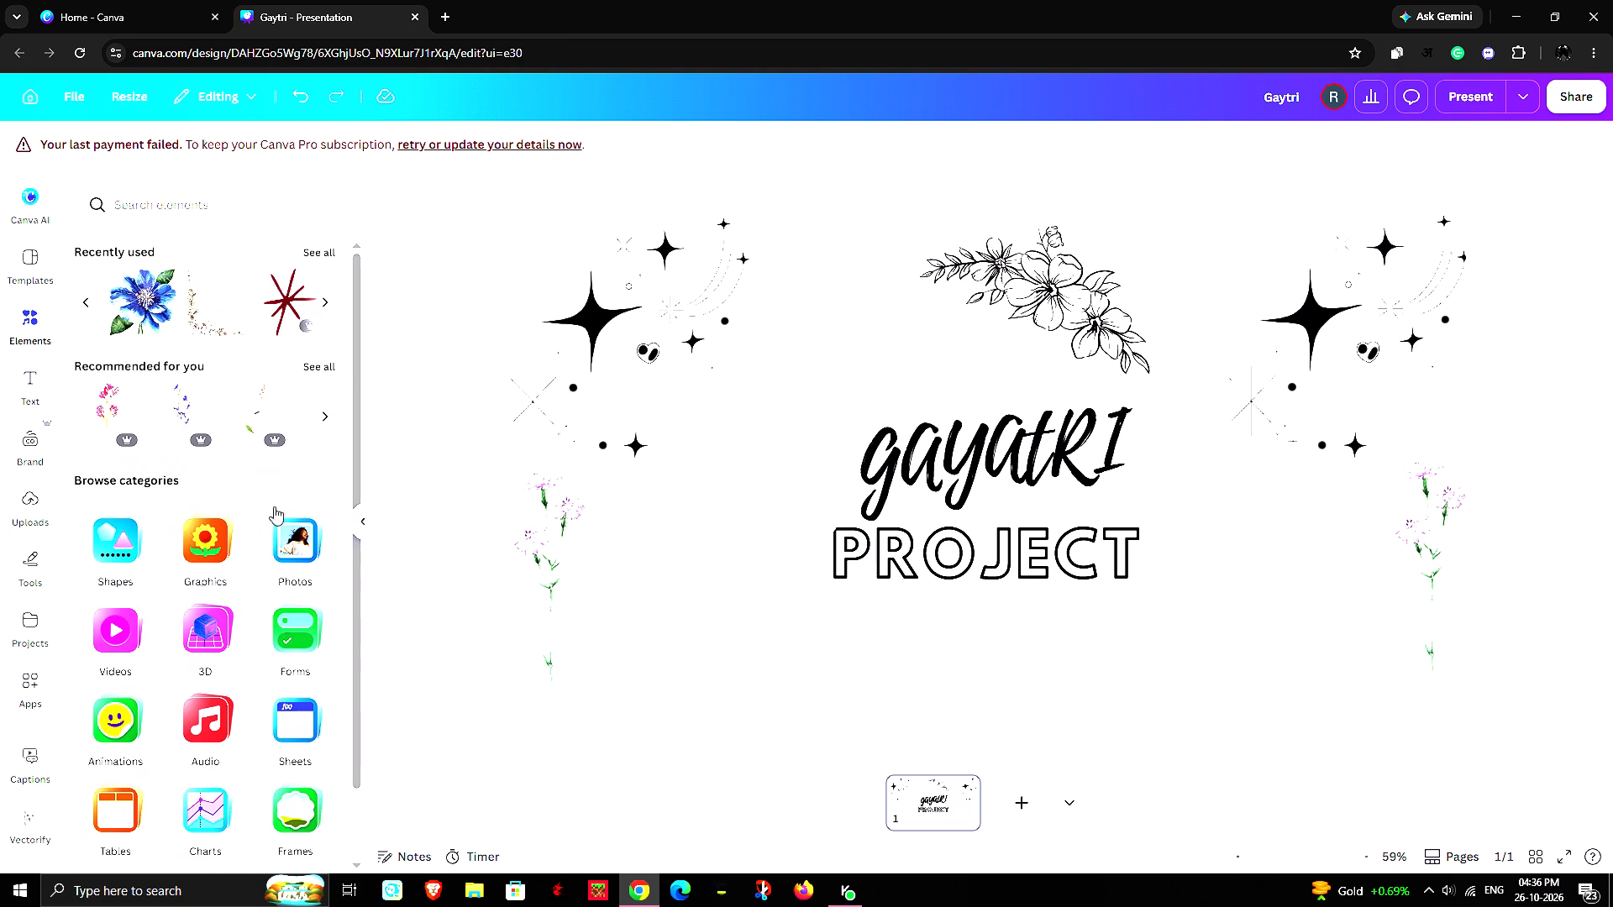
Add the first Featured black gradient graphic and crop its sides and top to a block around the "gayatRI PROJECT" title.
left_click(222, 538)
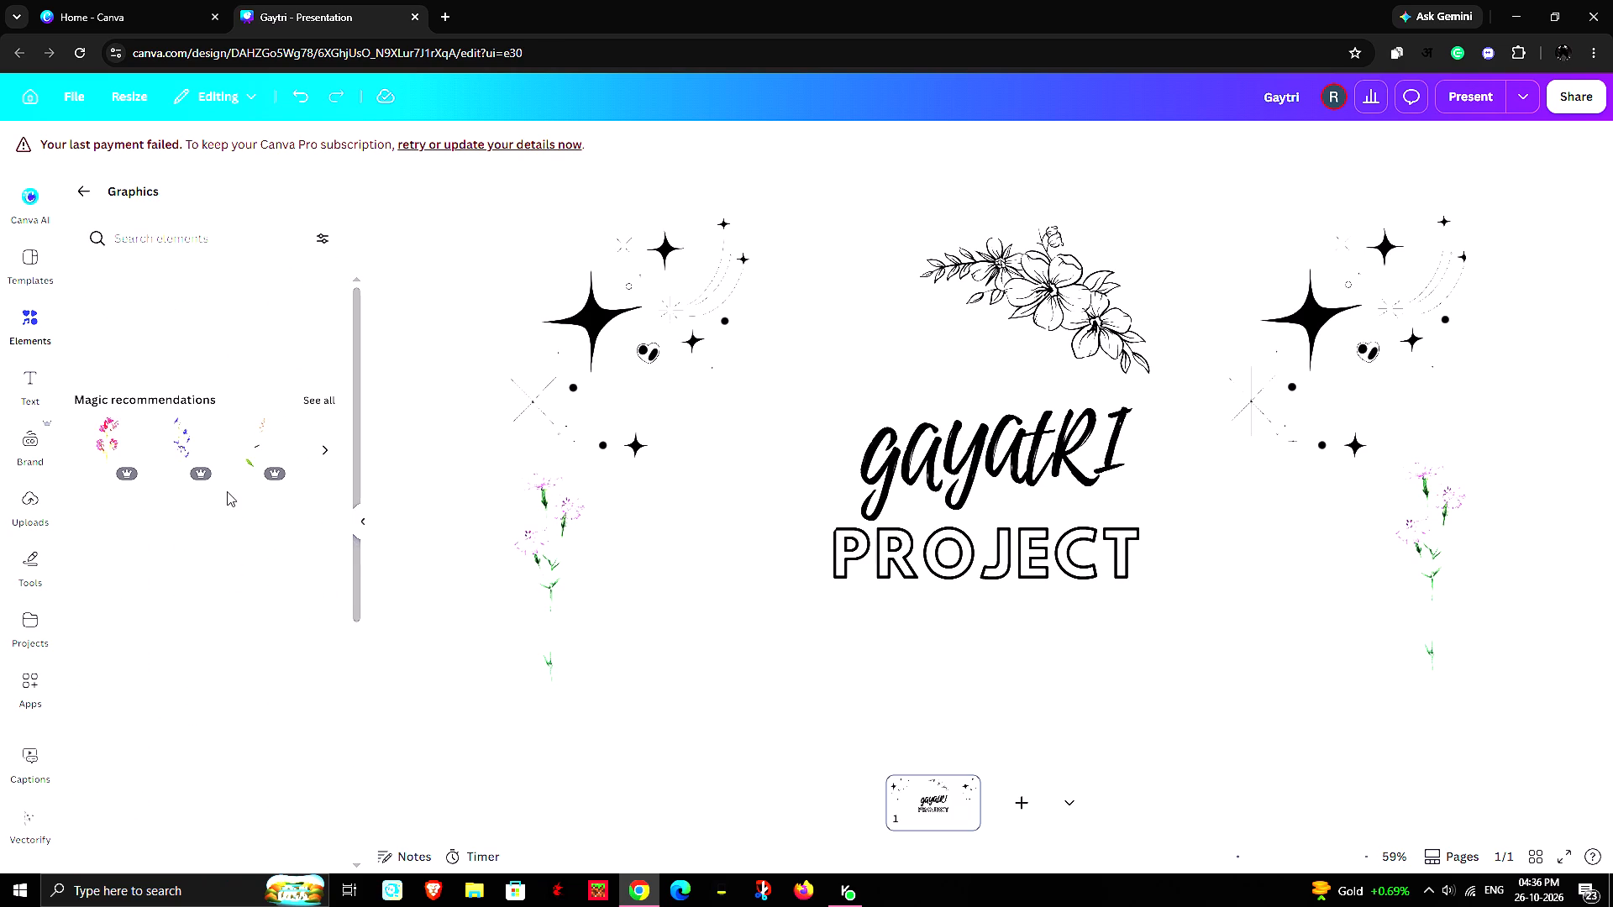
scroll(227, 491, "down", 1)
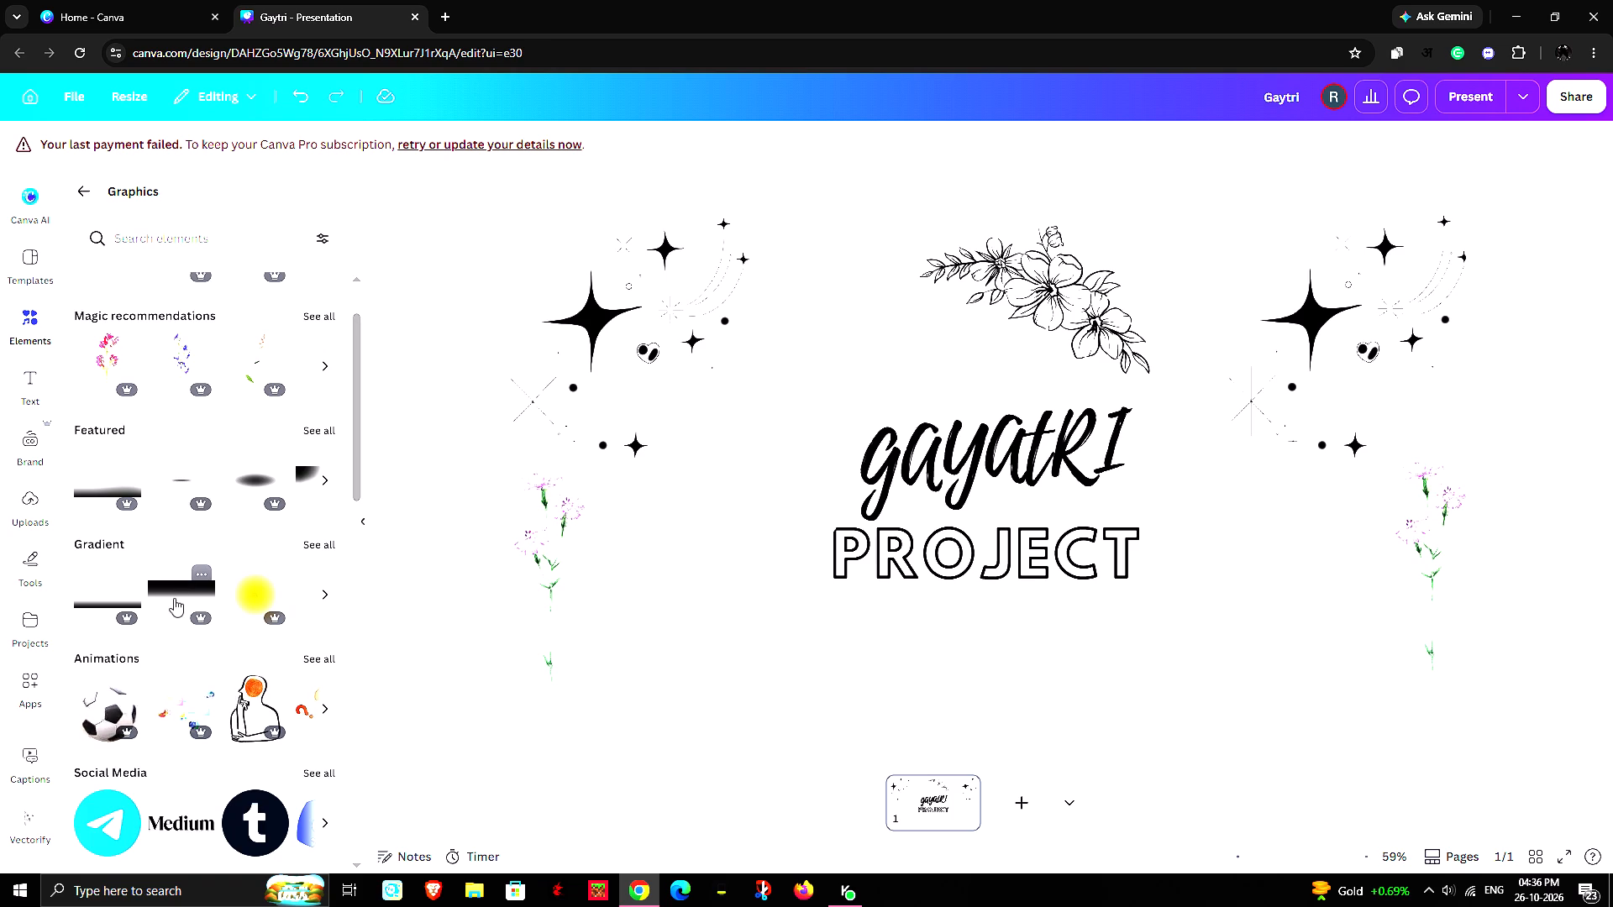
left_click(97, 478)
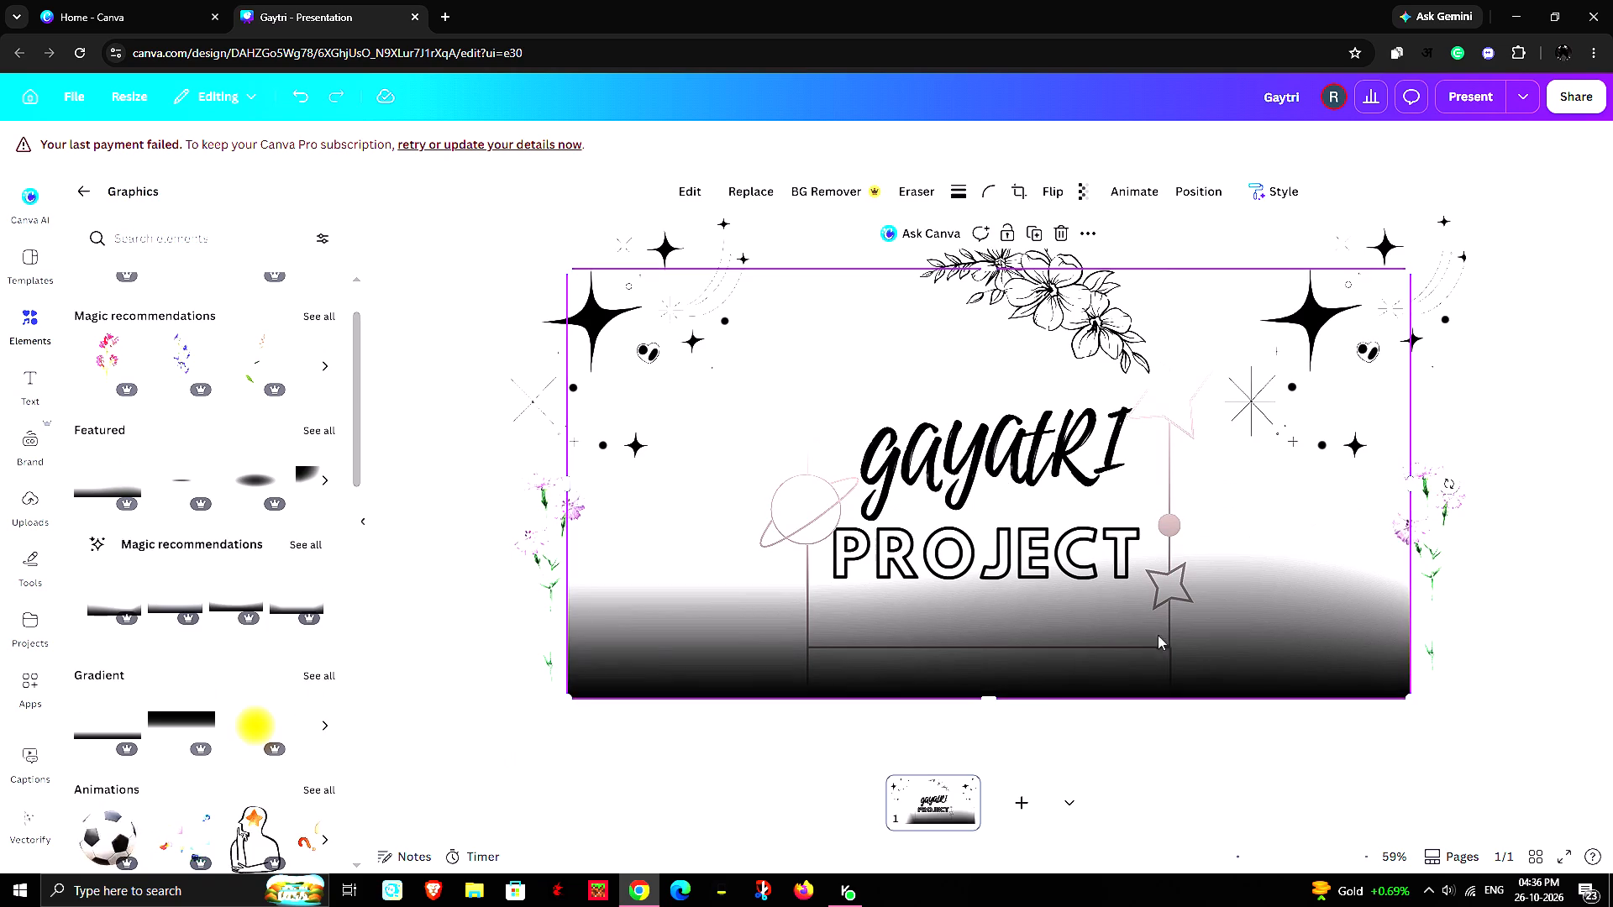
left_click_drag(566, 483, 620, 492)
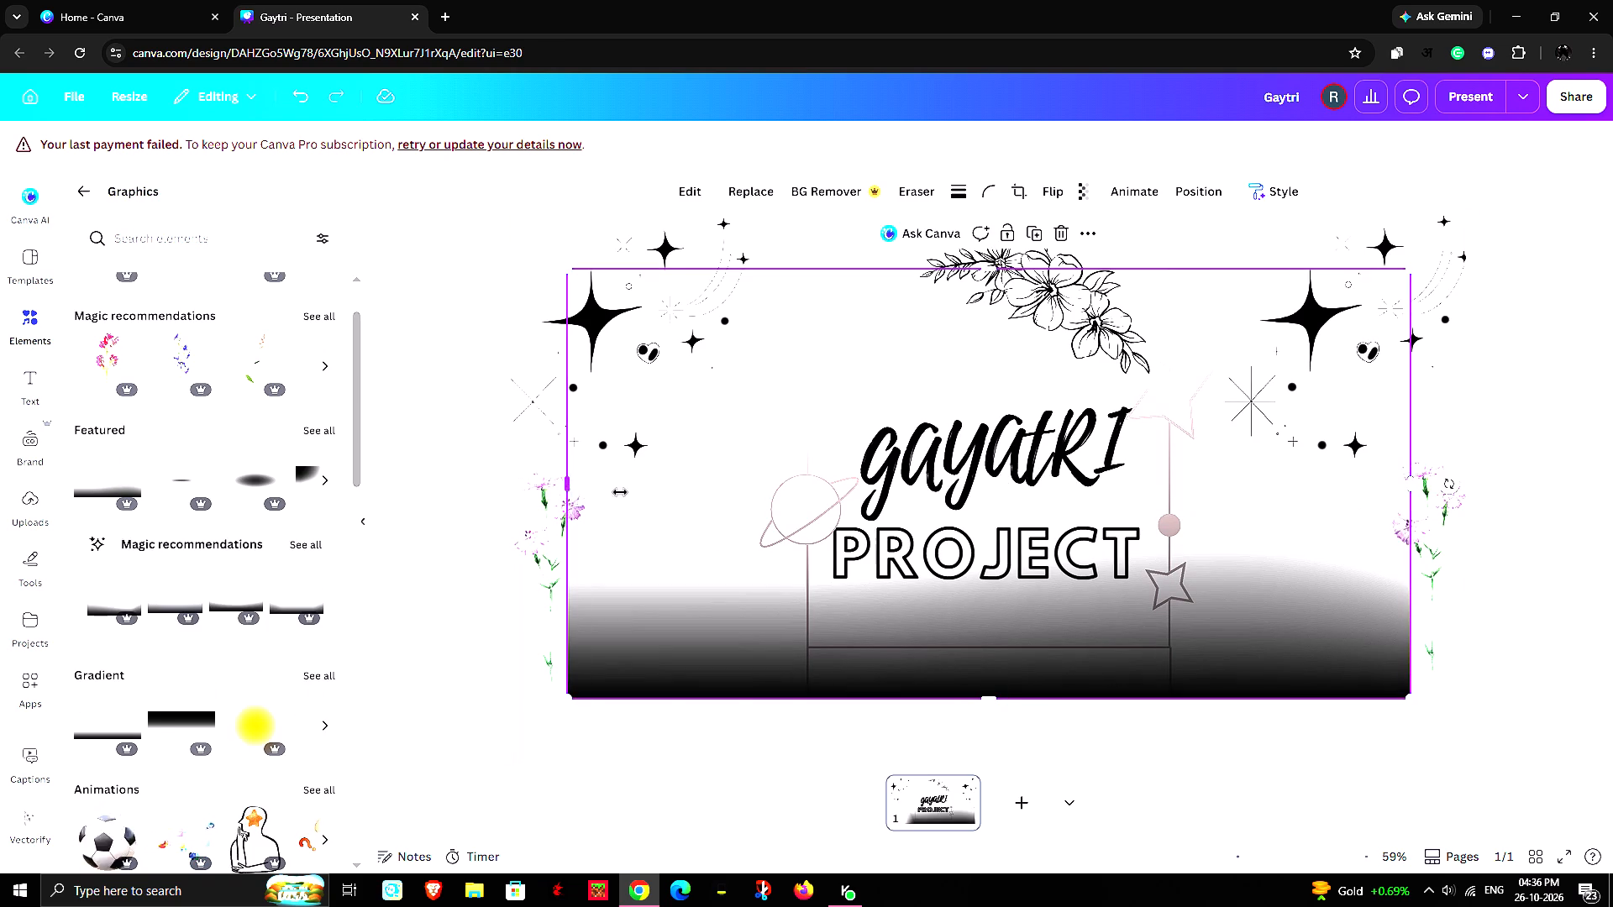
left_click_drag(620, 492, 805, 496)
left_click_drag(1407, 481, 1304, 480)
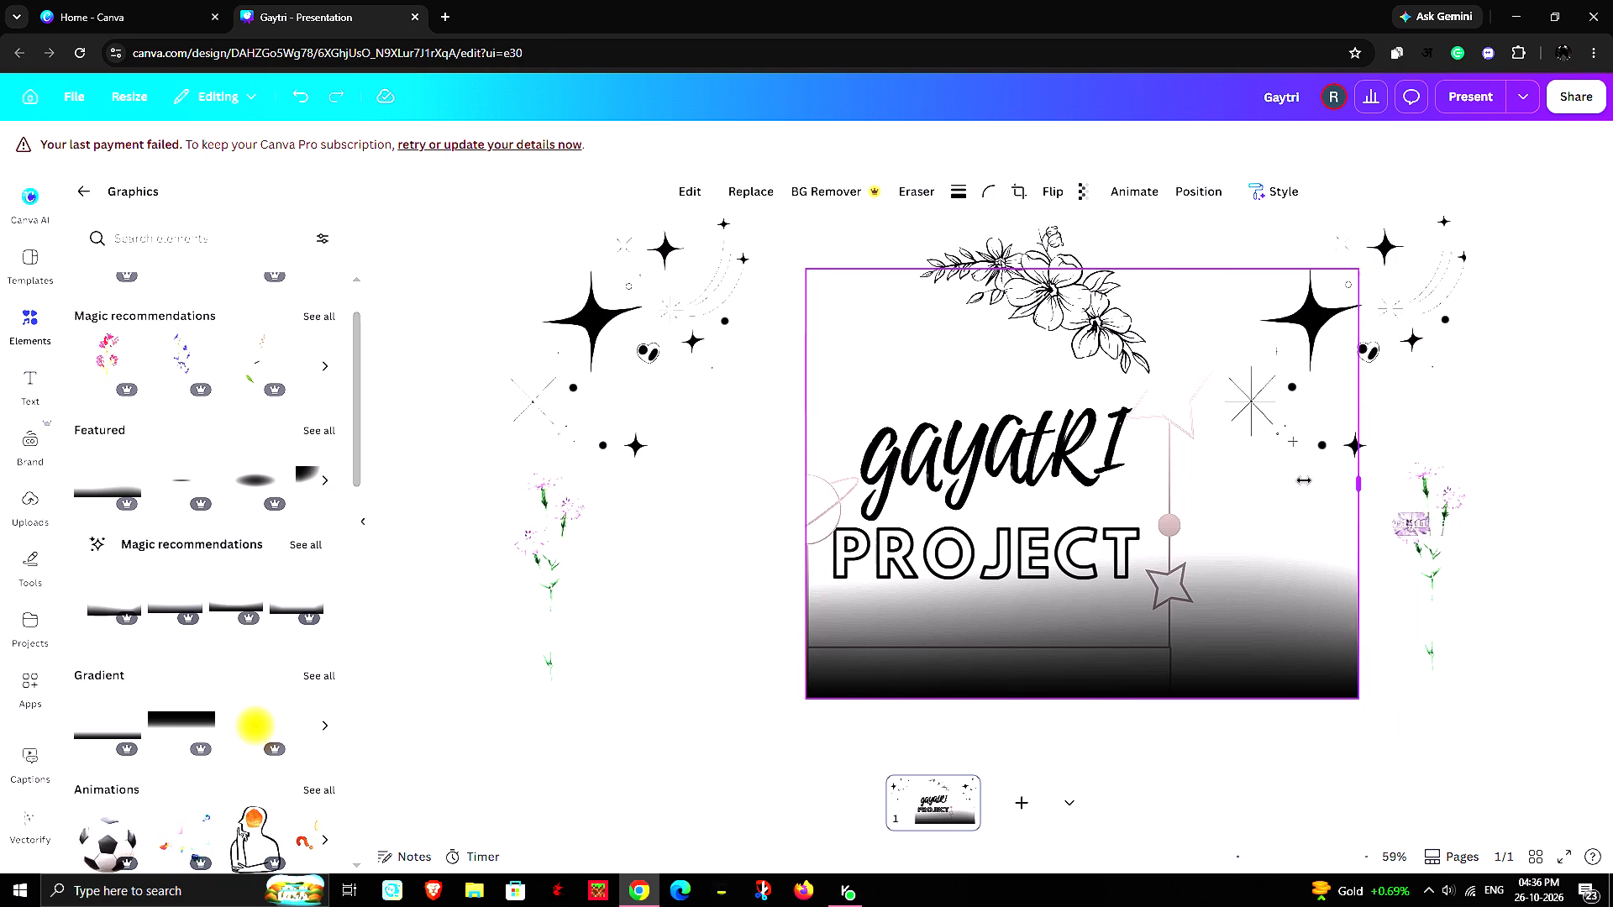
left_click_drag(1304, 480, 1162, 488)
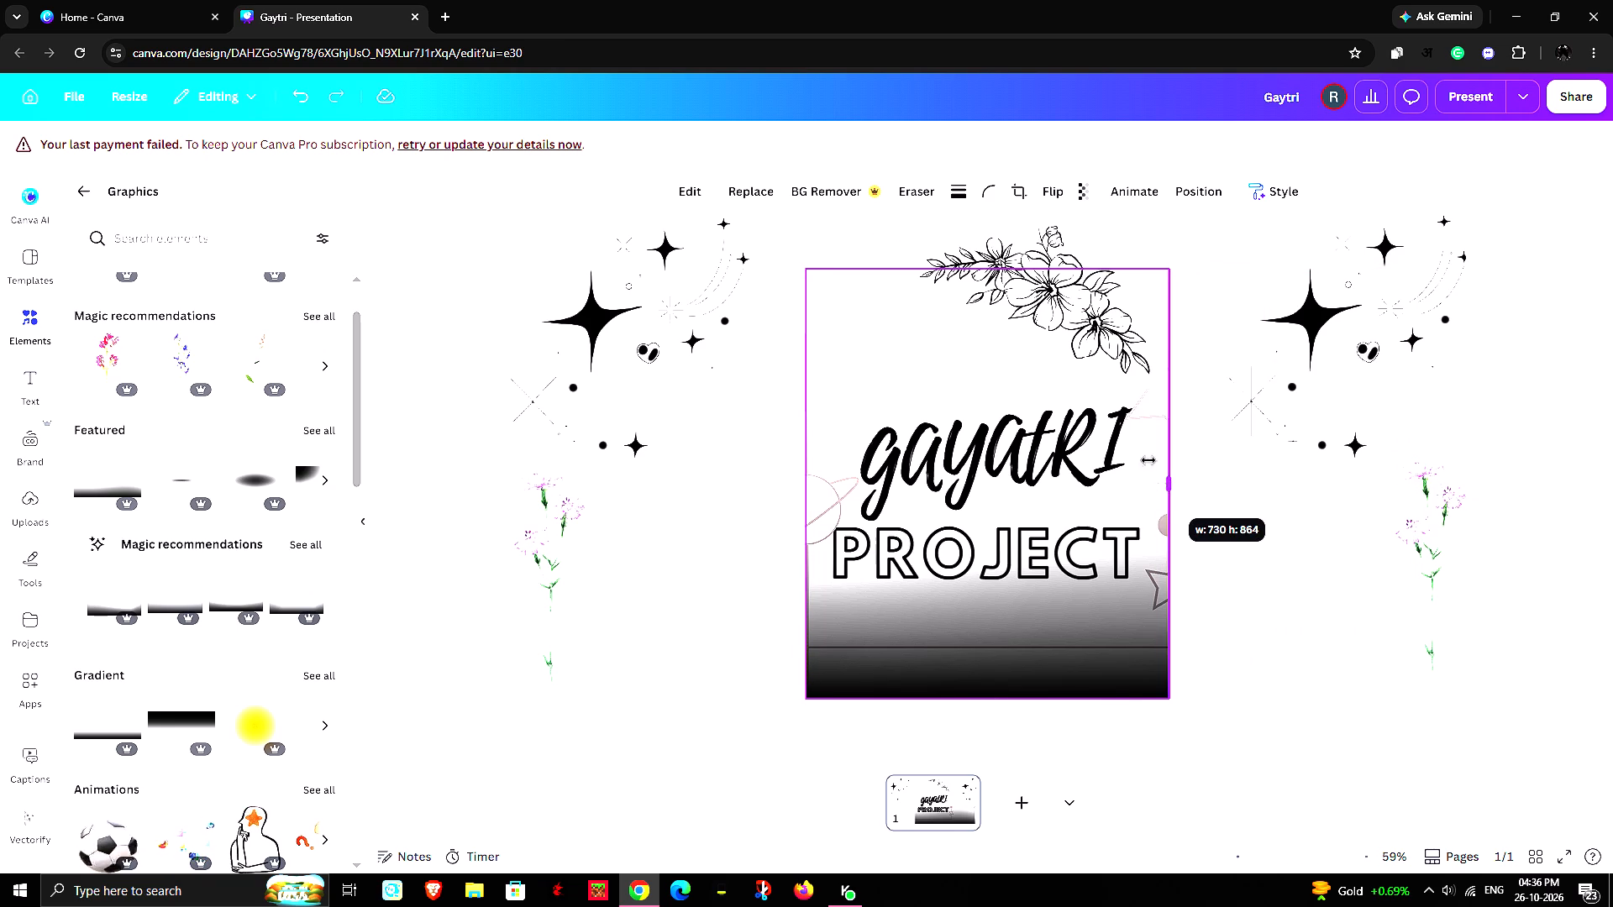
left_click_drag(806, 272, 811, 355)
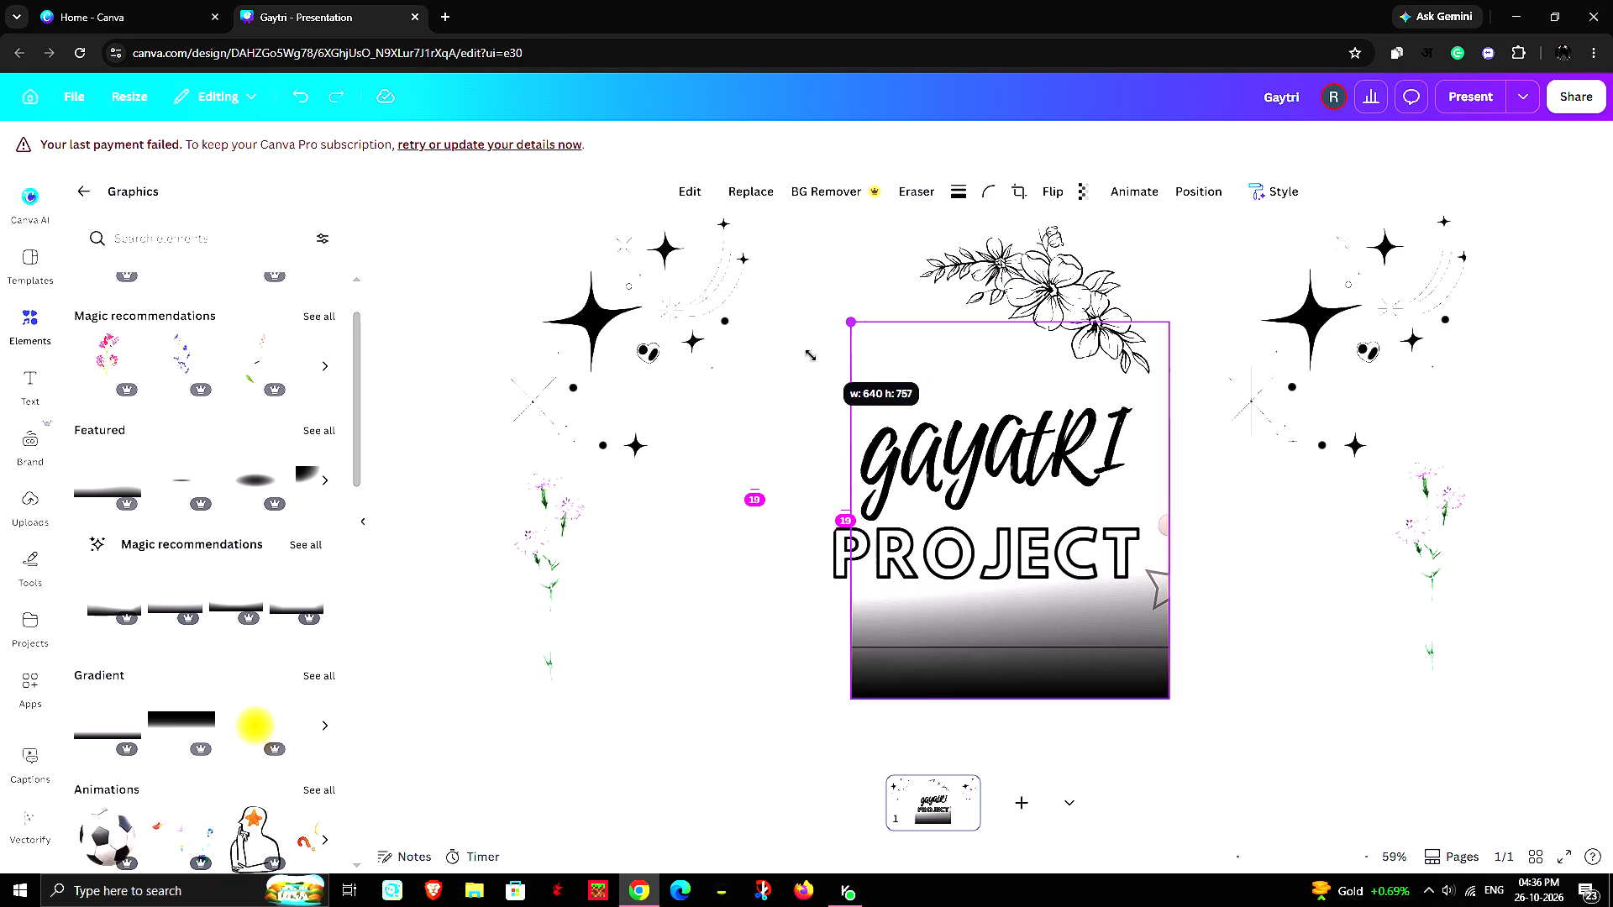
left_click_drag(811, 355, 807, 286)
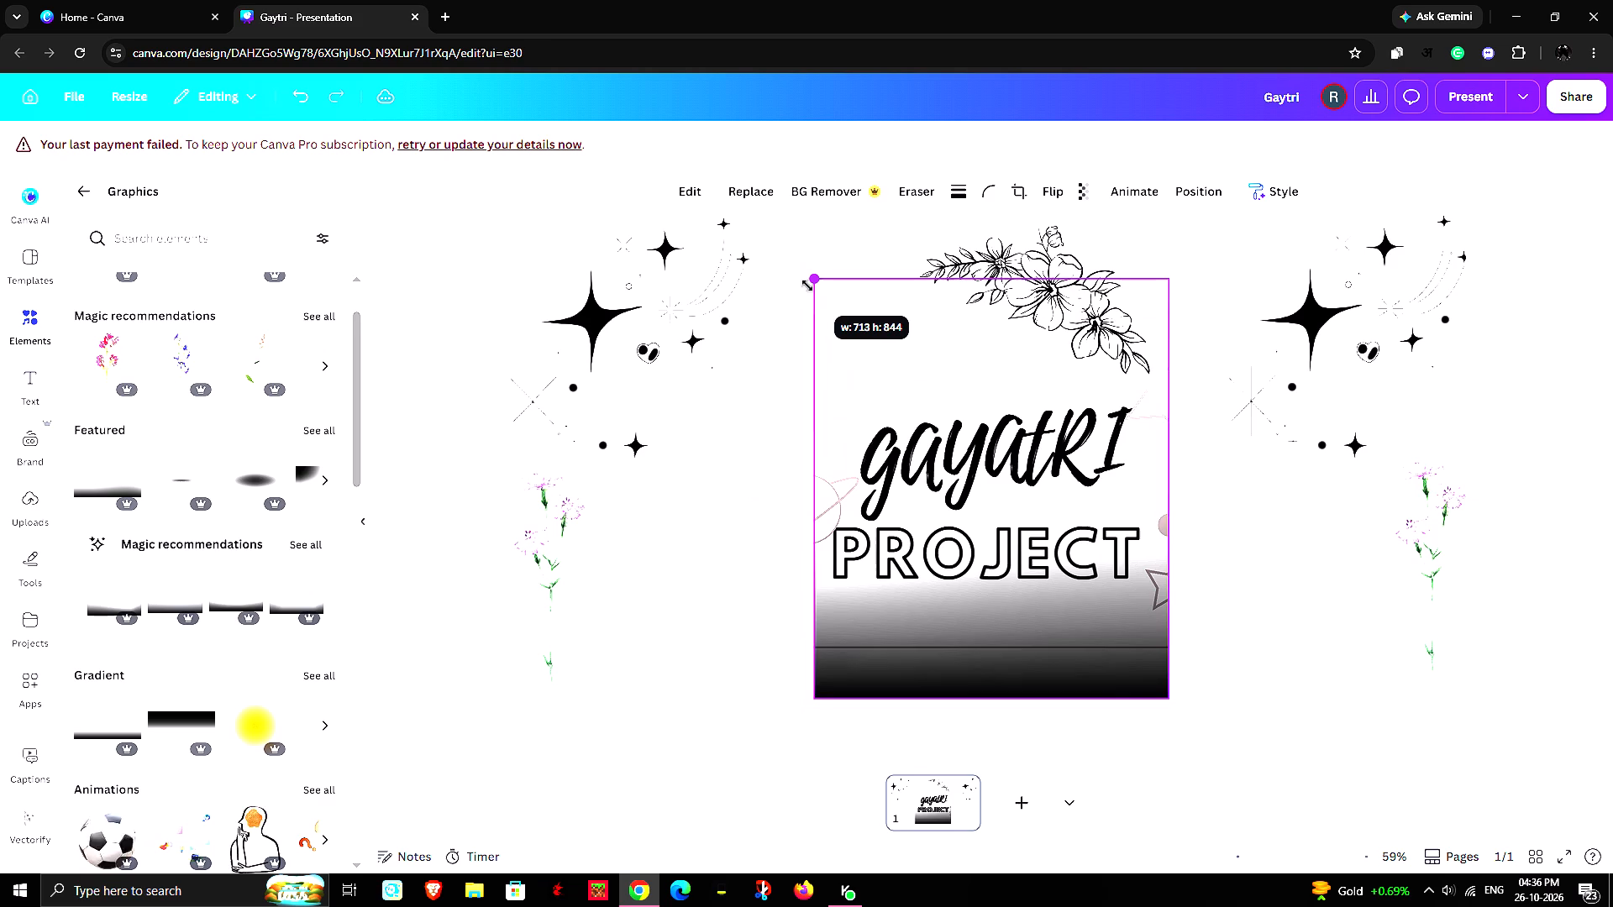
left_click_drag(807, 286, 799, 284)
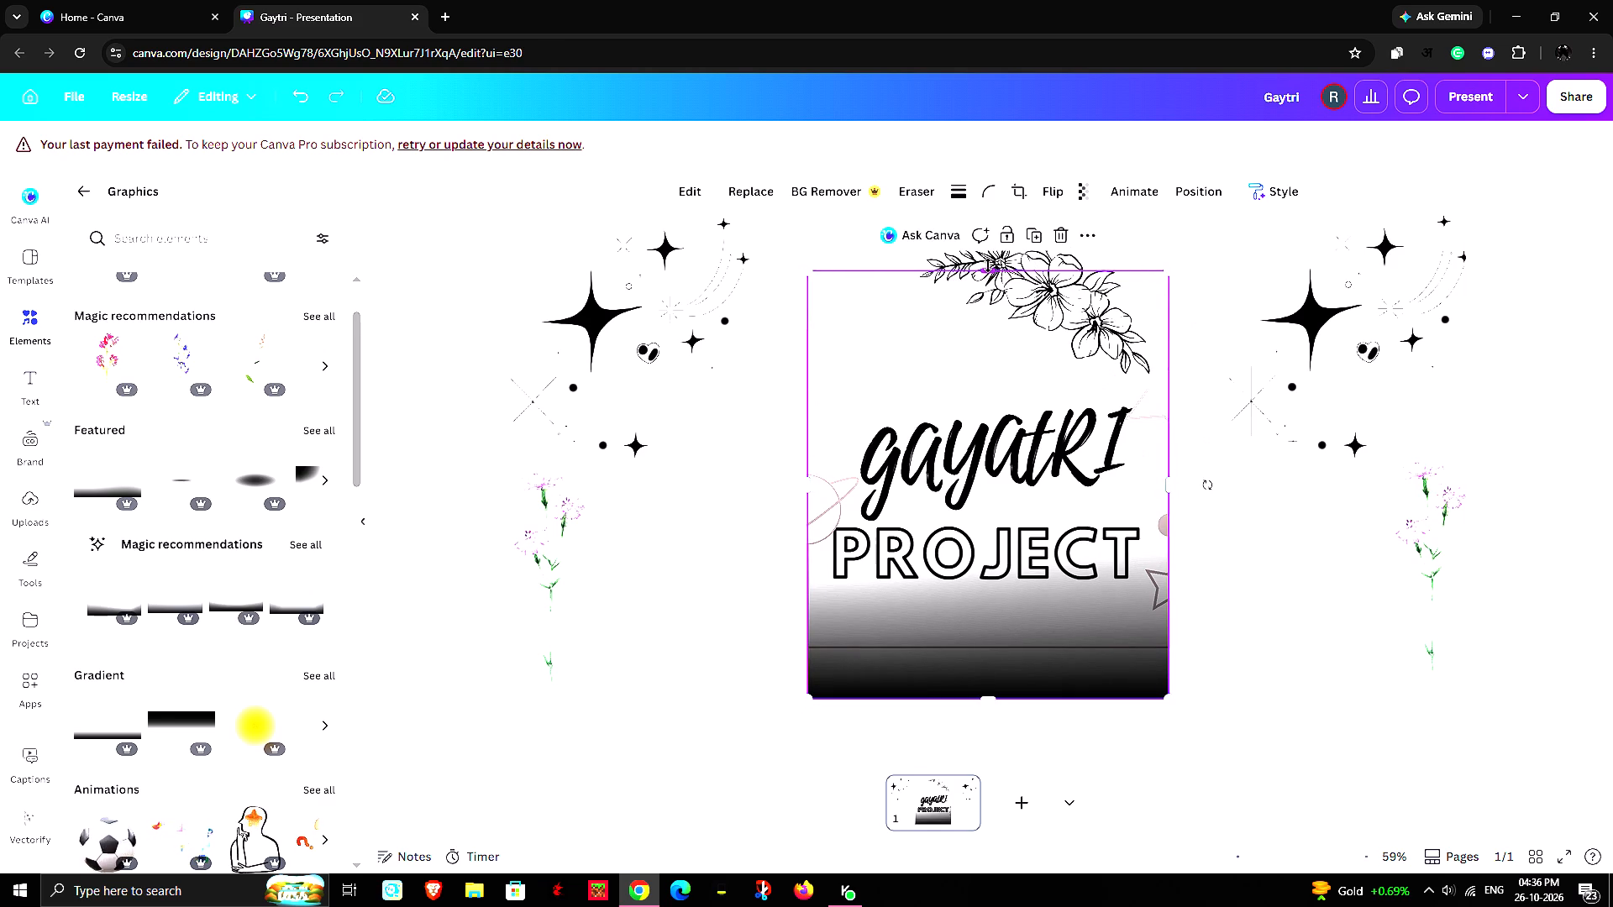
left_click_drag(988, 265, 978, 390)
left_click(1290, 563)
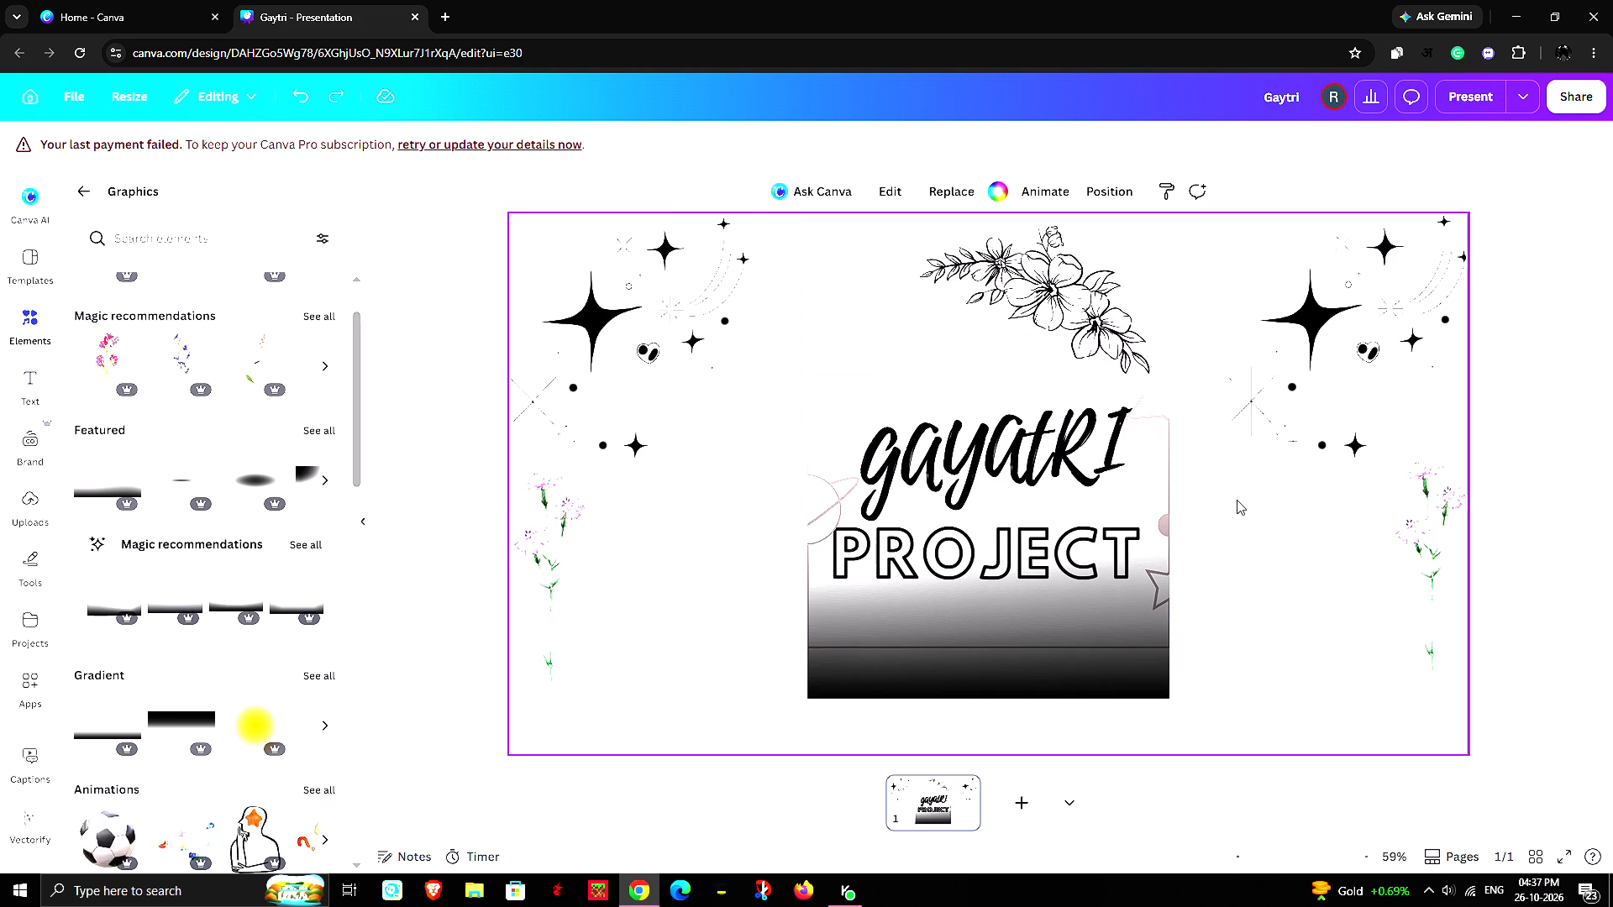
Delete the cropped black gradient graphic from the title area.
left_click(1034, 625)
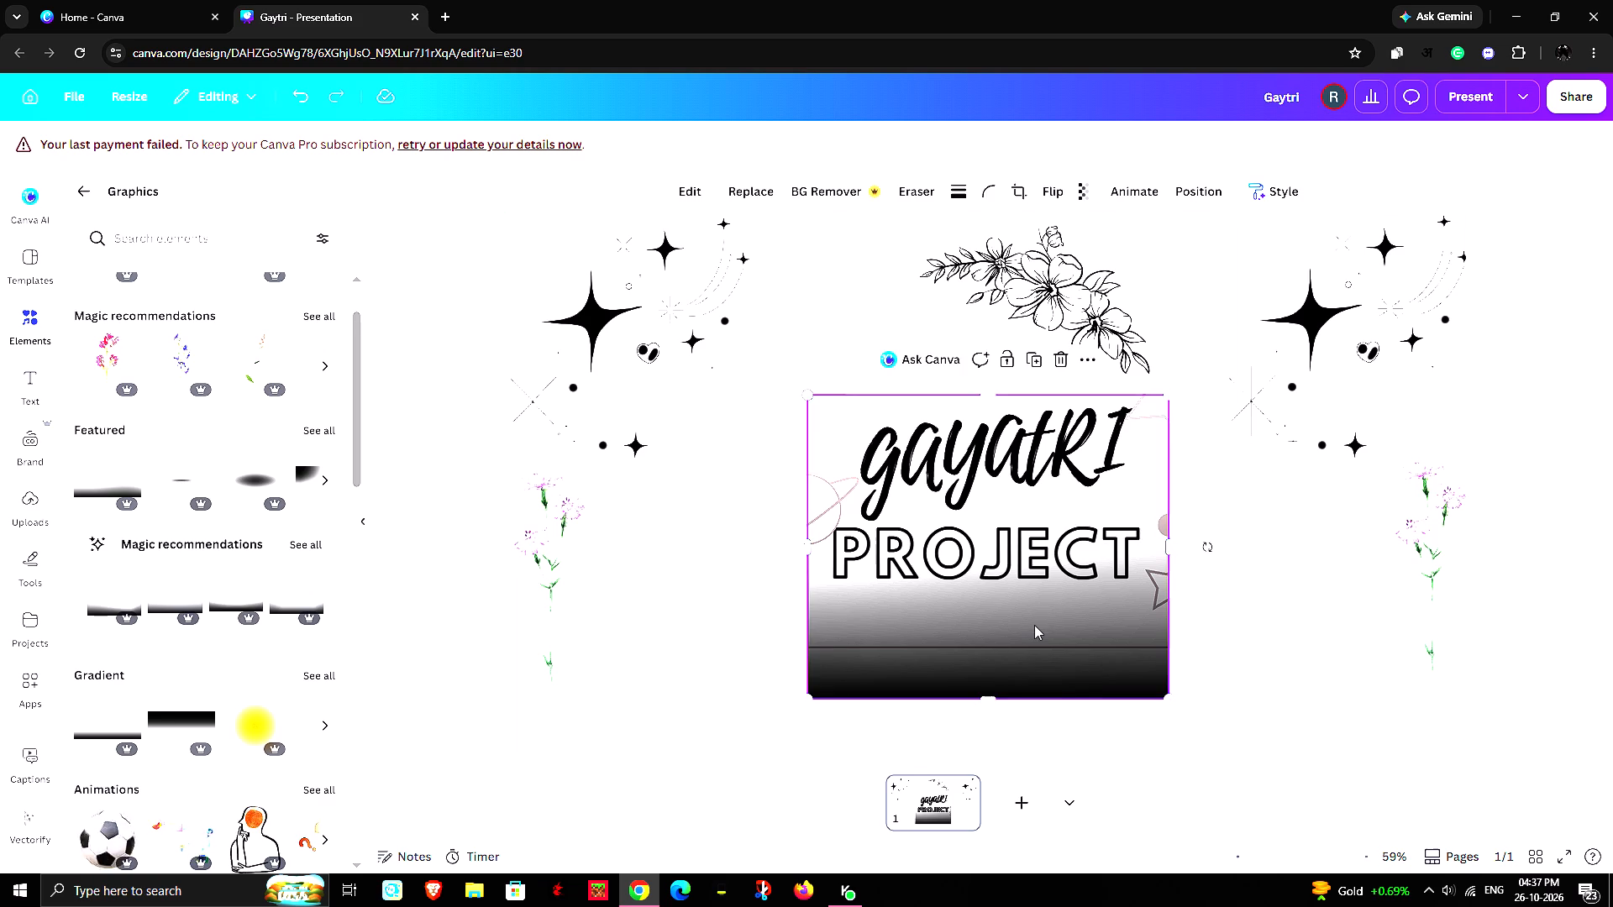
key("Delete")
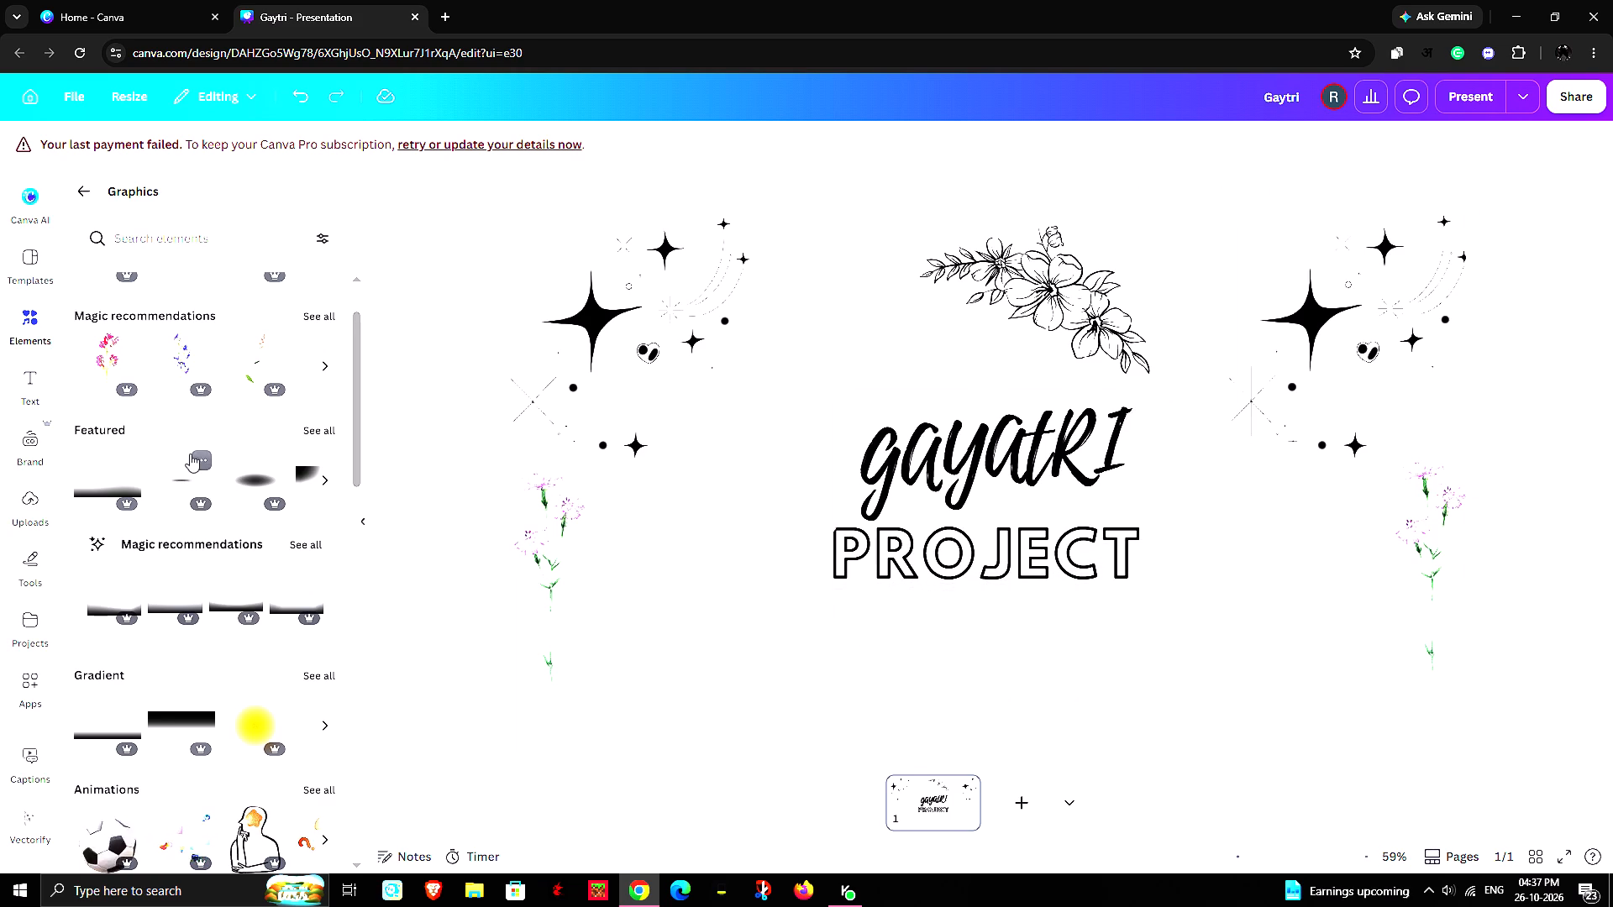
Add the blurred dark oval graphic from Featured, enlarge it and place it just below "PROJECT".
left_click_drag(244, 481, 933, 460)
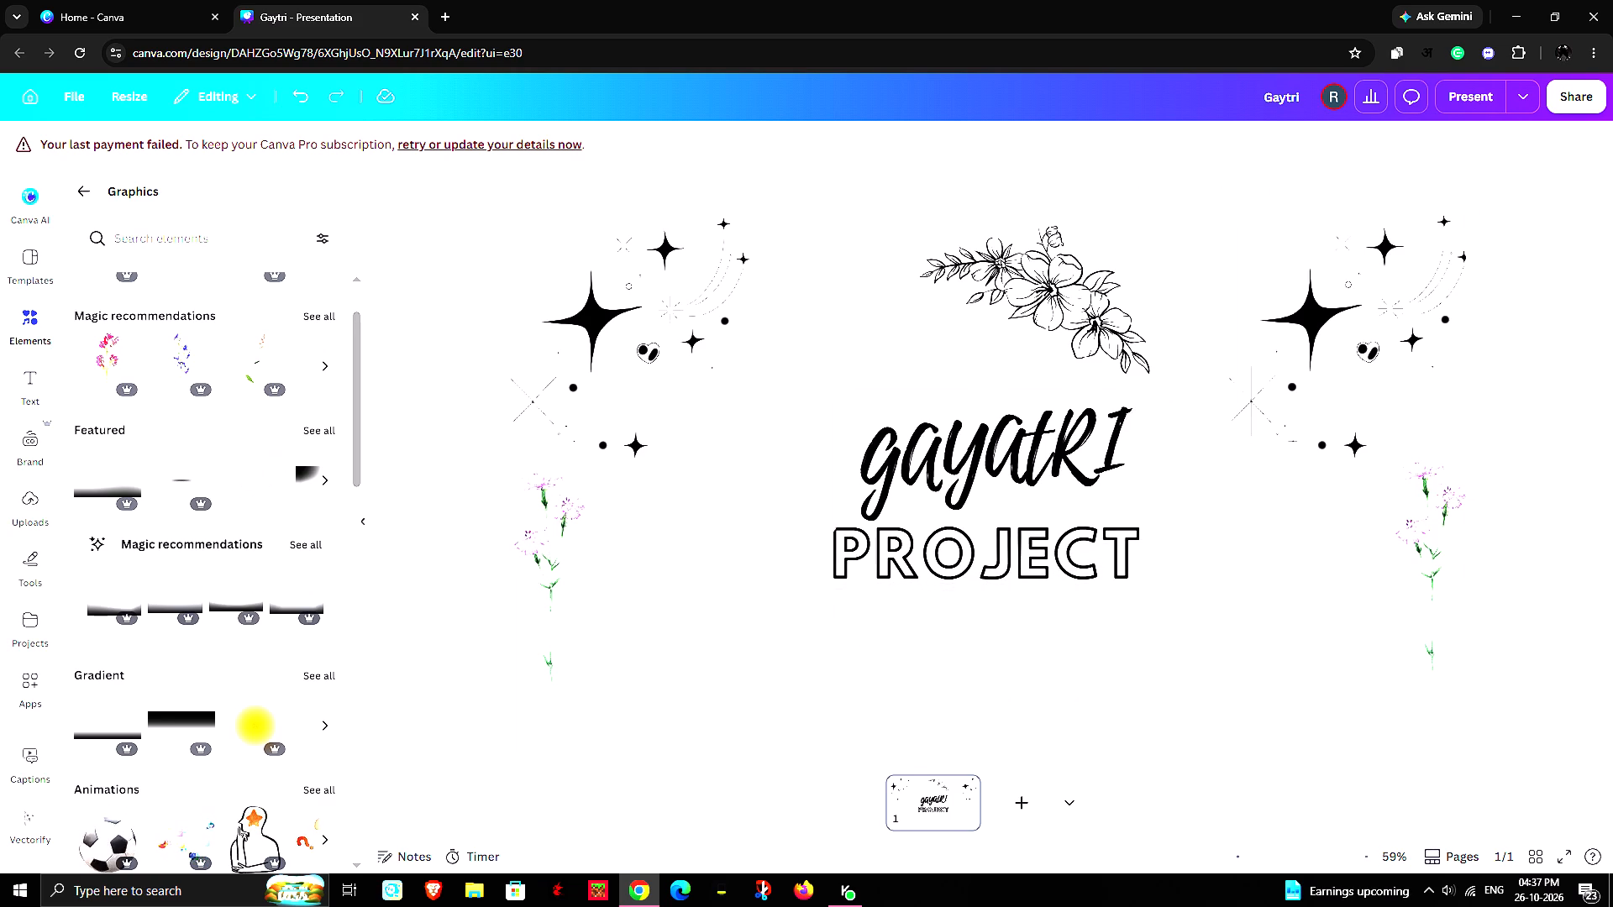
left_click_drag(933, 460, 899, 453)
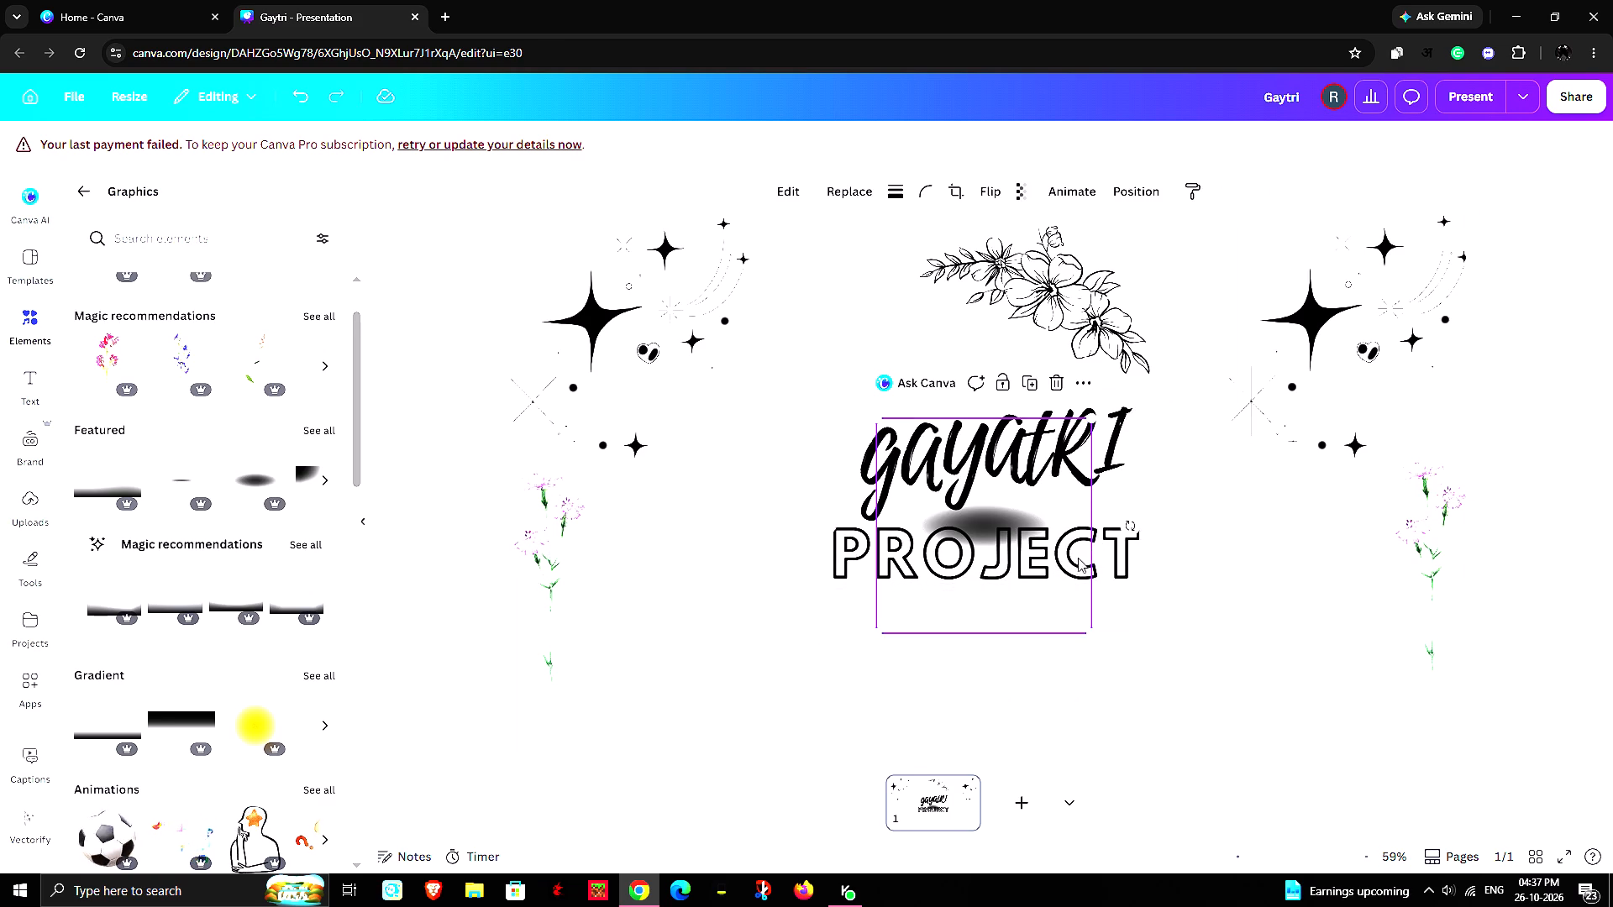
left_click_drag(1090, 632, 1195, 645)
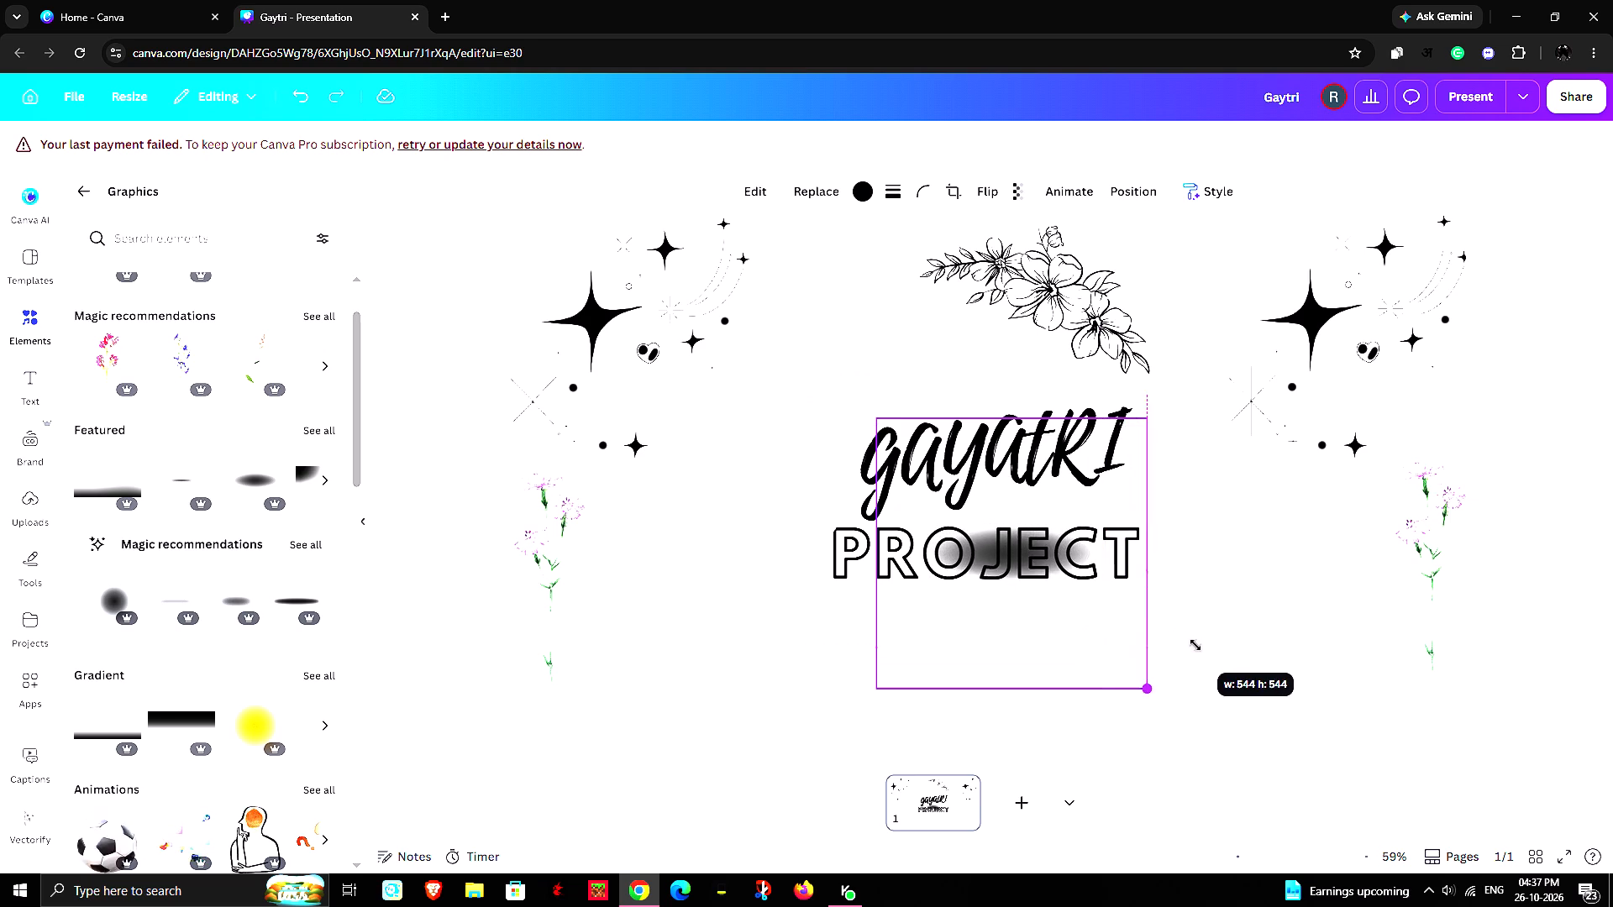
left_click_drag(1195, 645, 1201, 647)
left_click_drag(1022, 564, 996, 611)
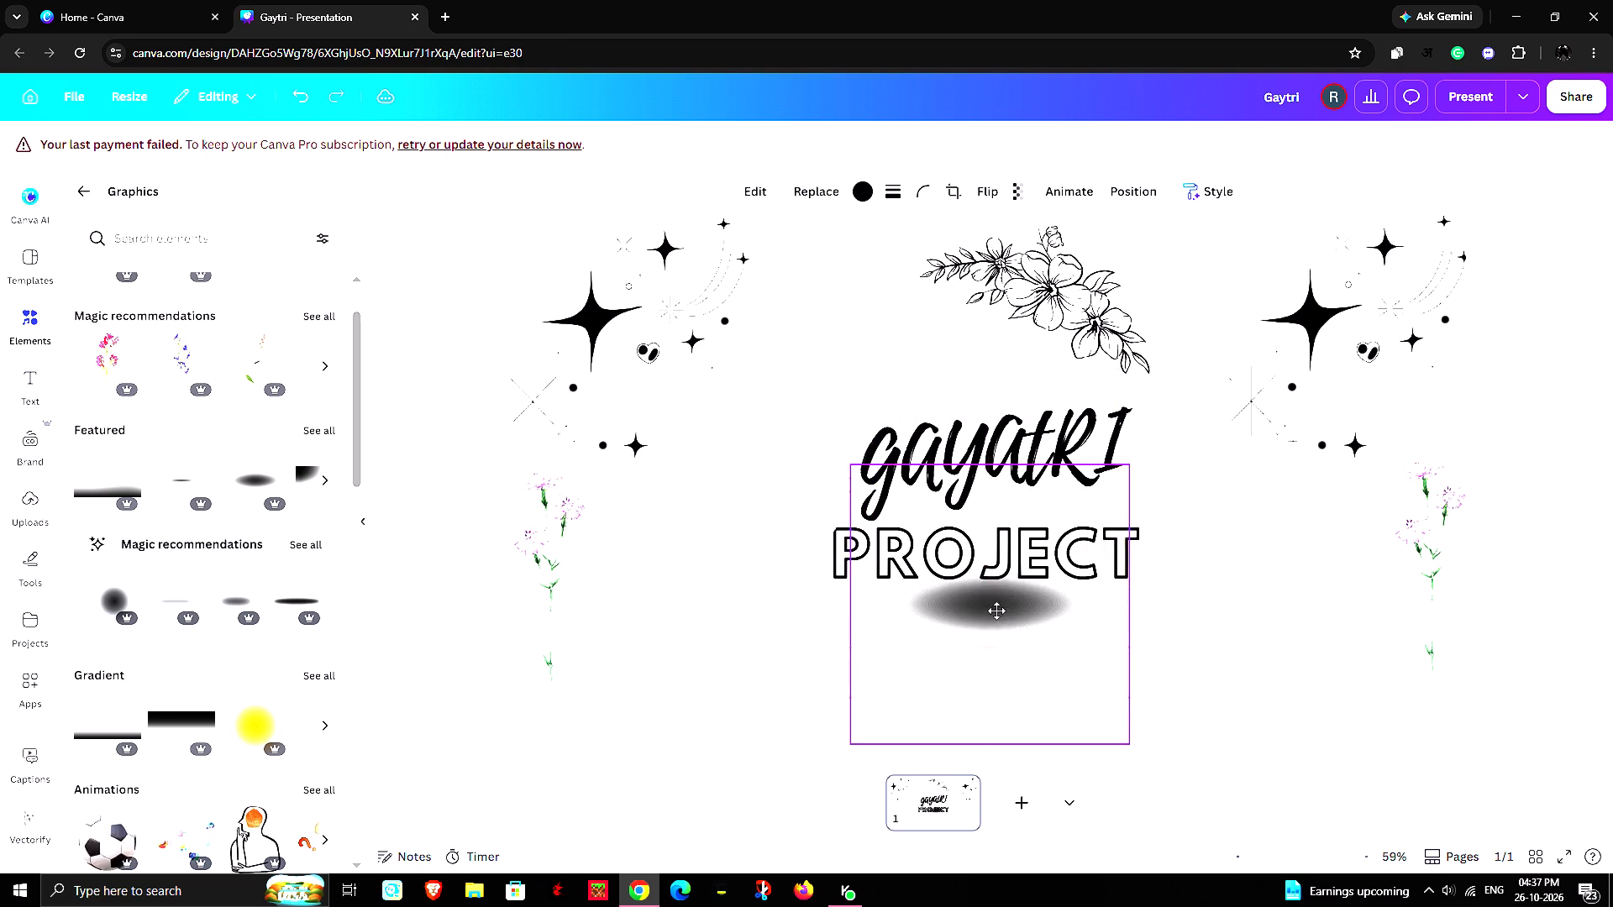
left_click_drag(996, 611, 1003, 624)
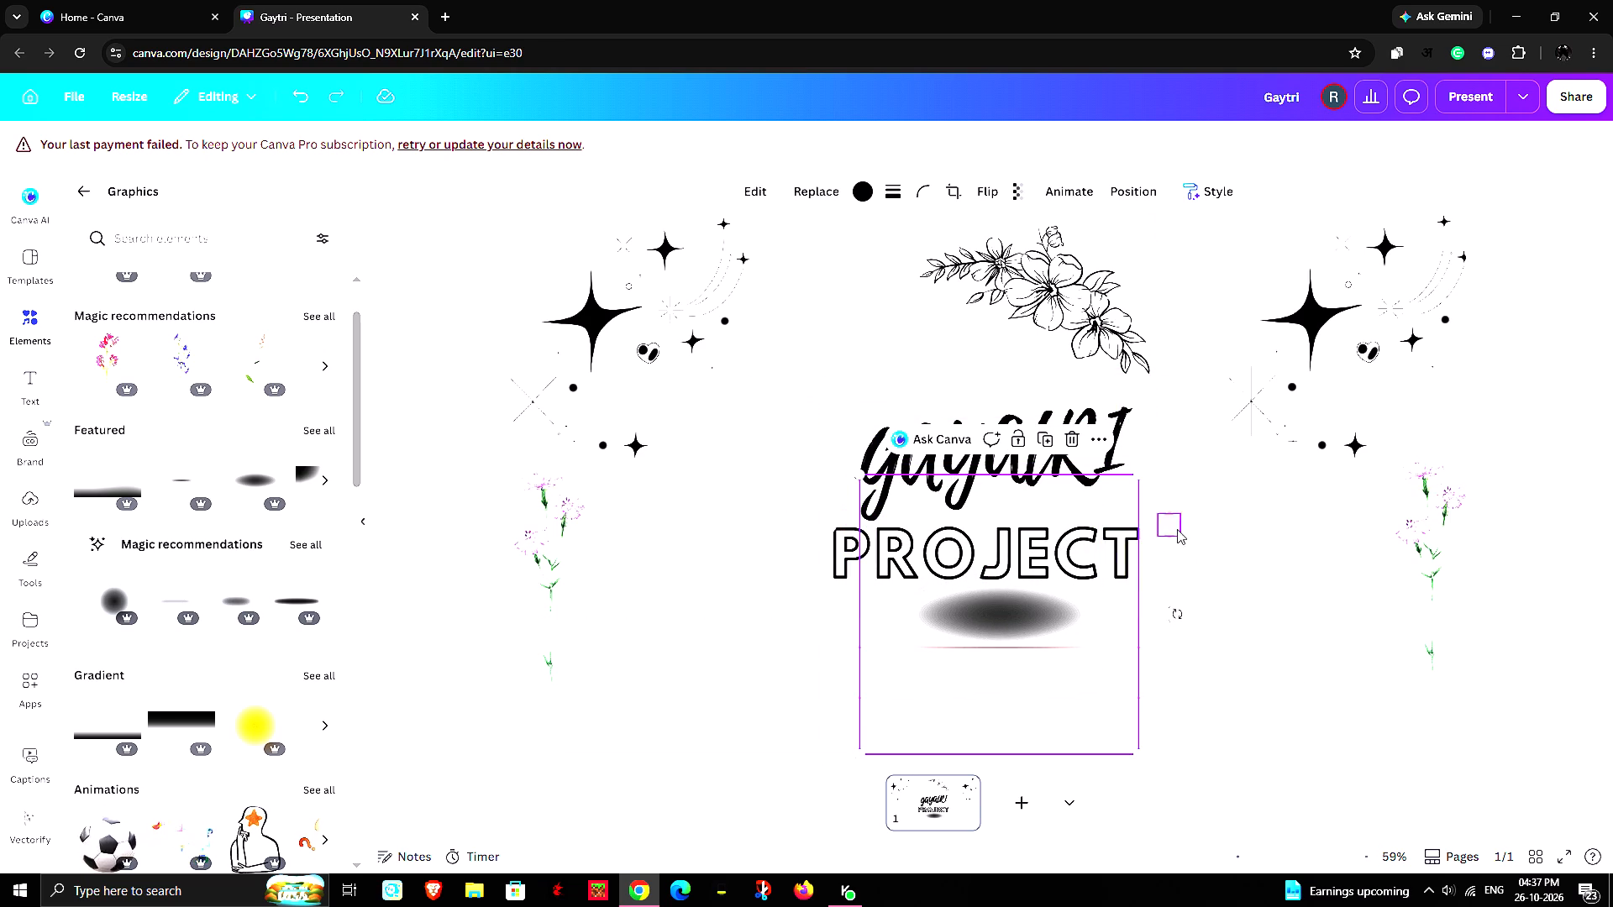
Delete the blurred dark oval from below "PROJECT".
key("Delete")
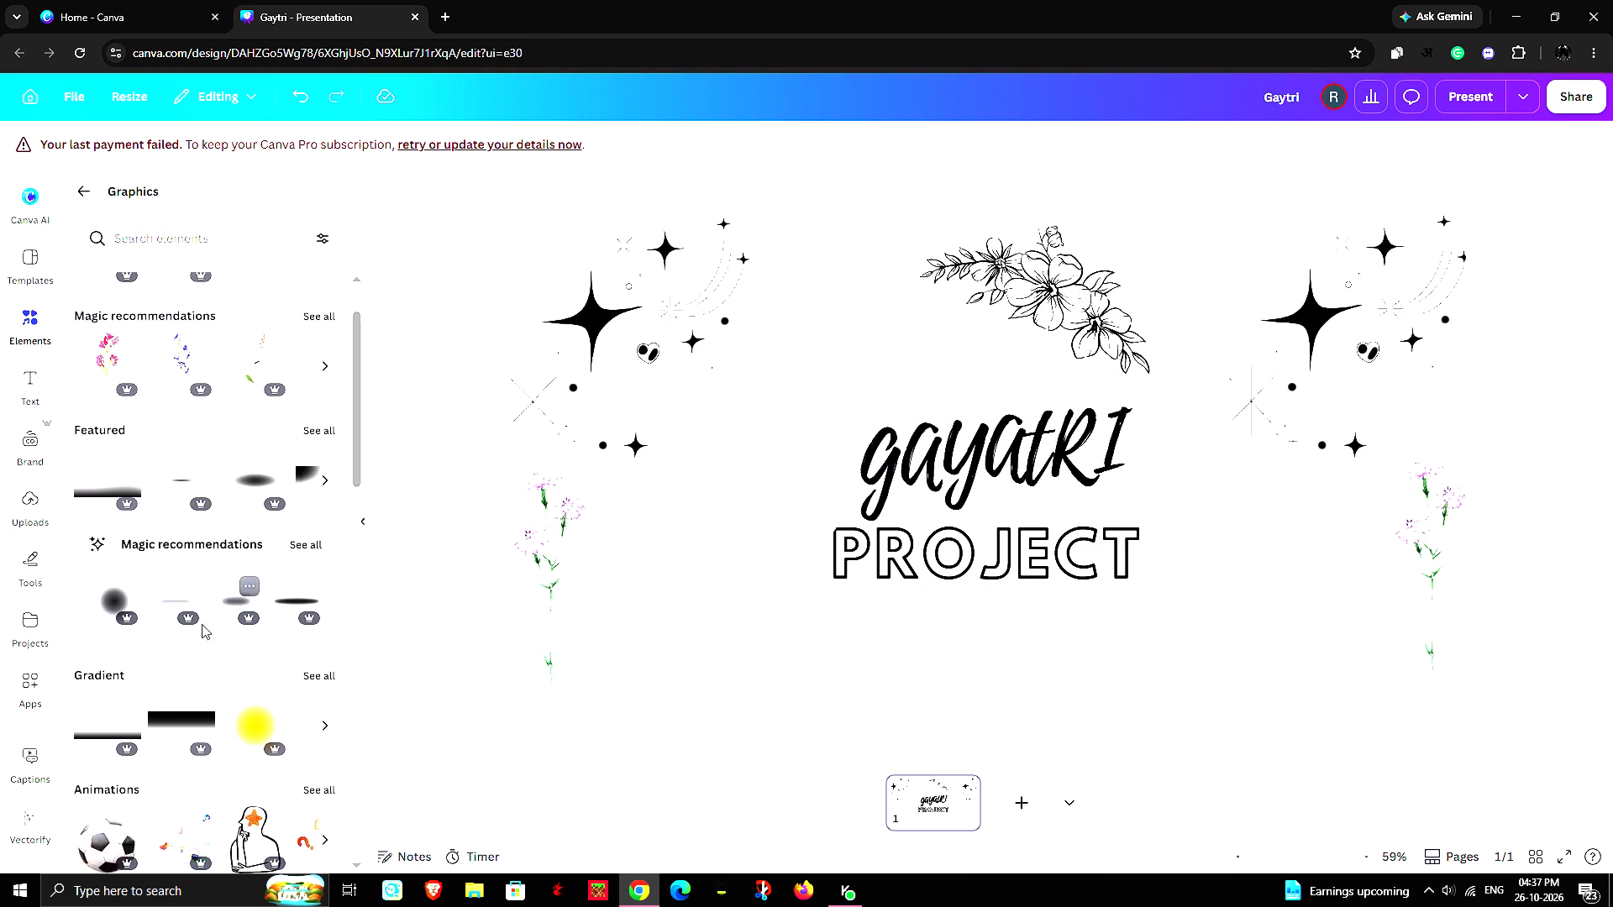
Look through the graphics collections and the magic recommendations for another decorative element.
scroll(200, 626, "down", 9)
scroll(232, 491, "down", 2)
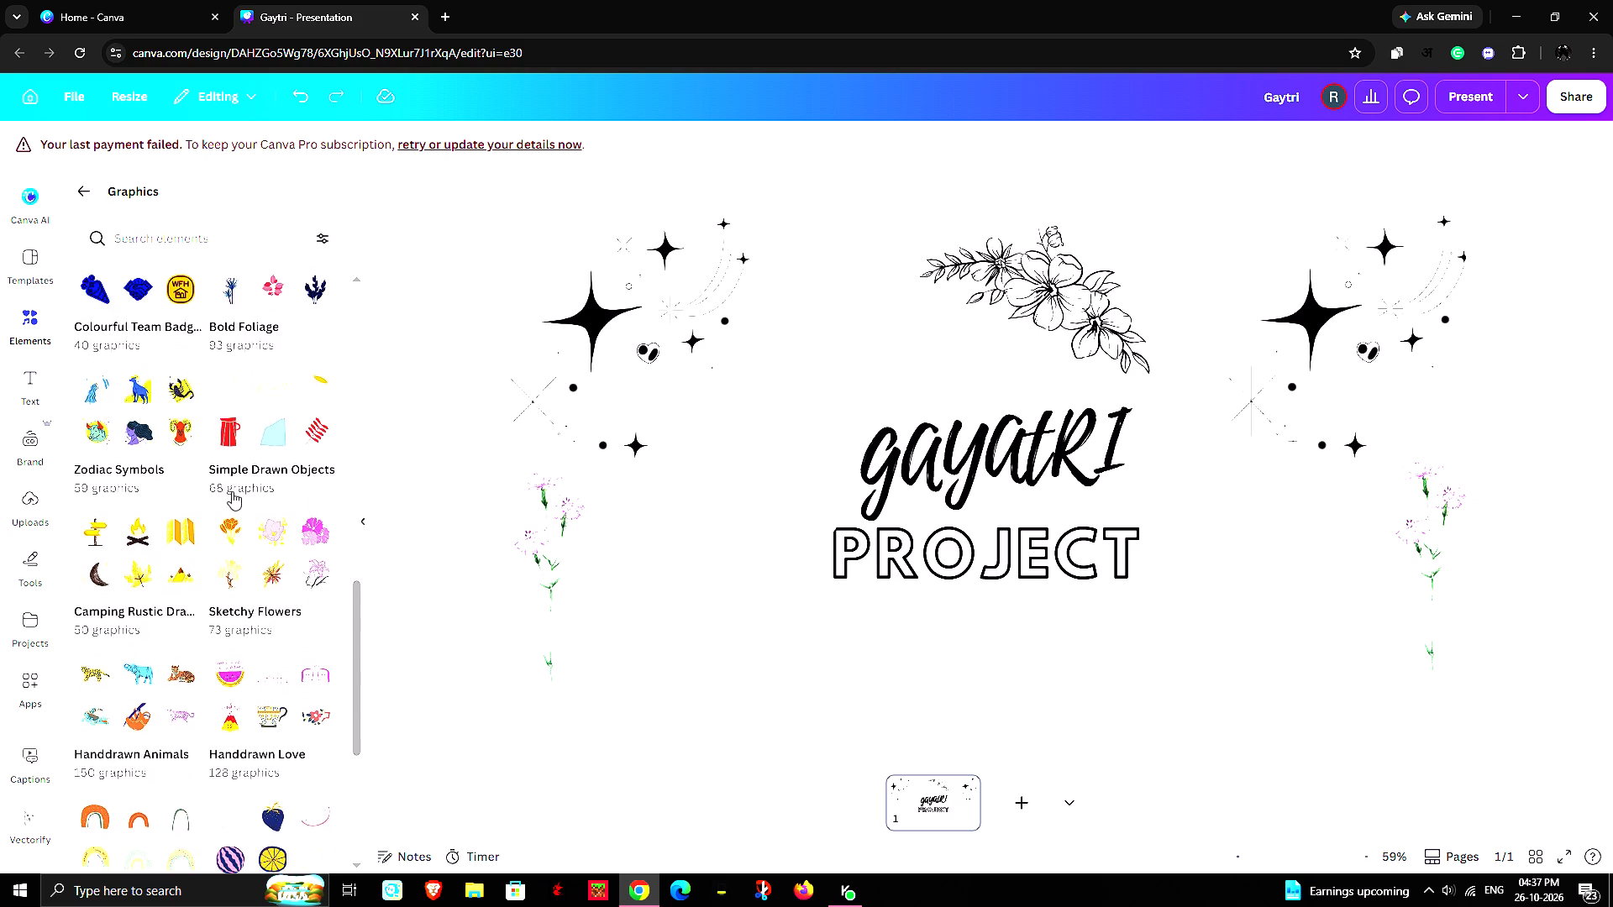
scroll(232, 491, "down", 12)
scroll(278, 480, "up", 4)
scroll(278, 480, "down", 9)
scroll(193, 611, "up", 5)
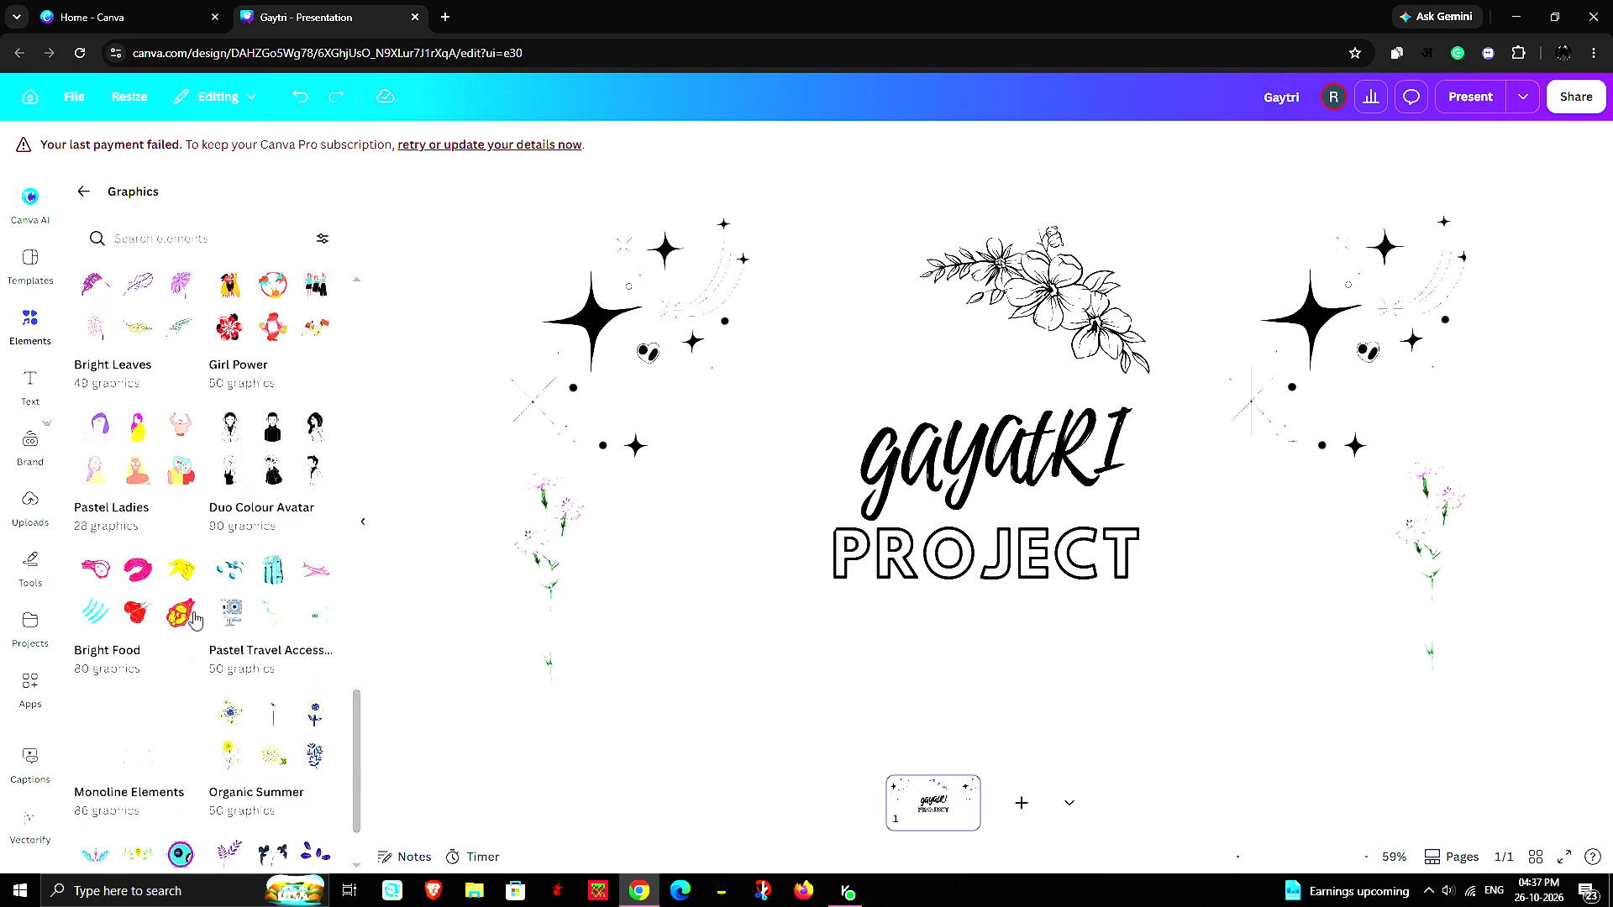
scroll(193, 611, "up", 14)
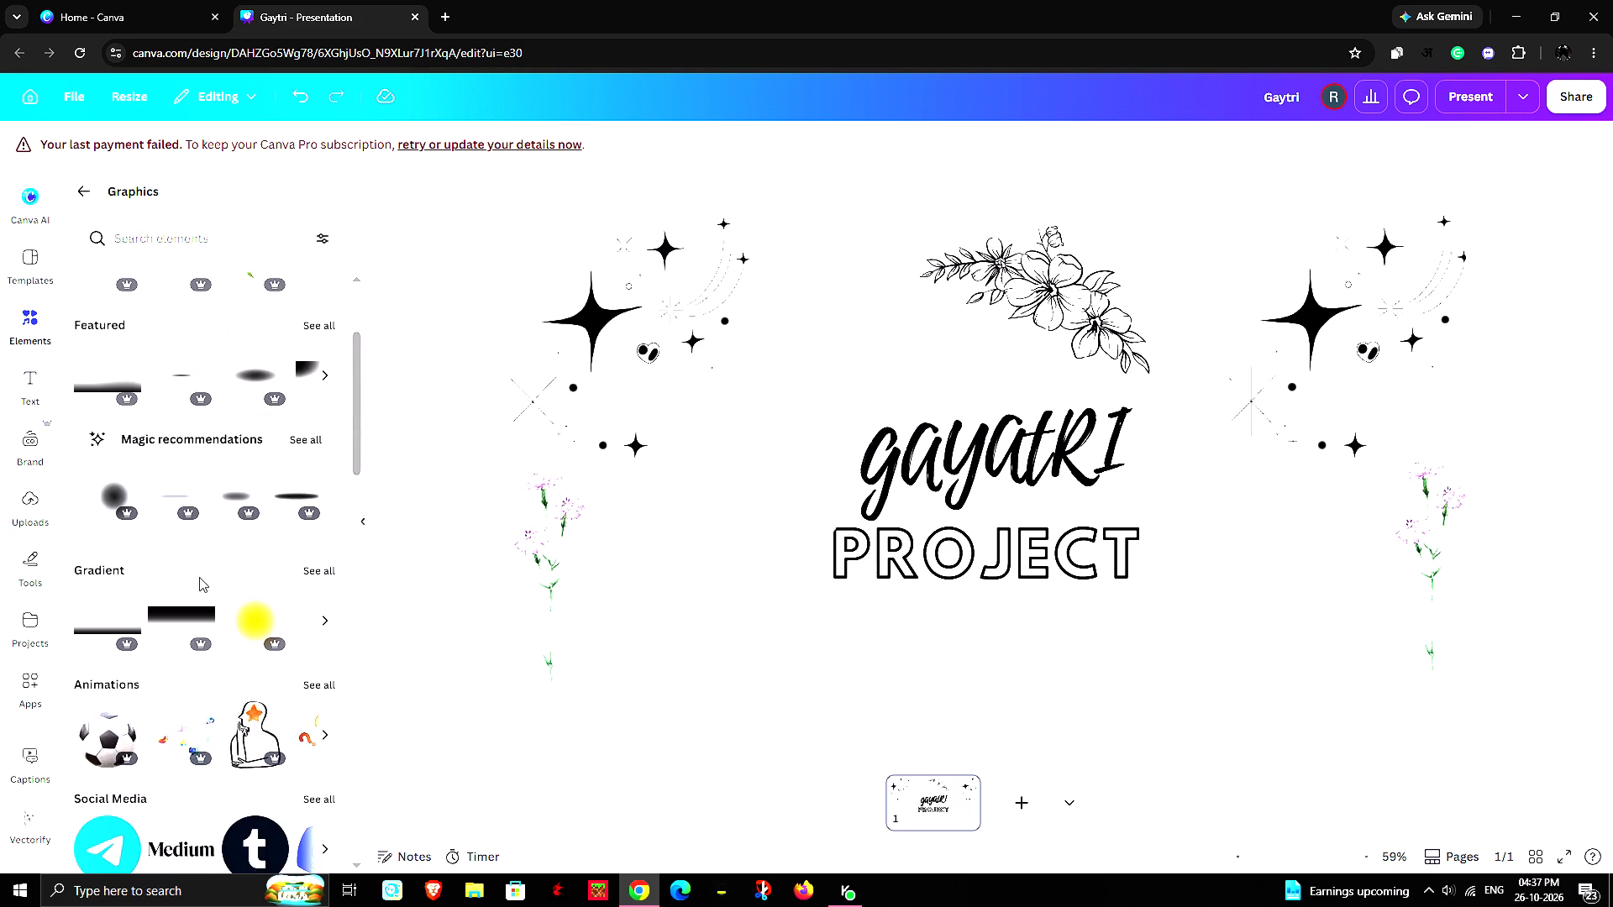
scroll(199, 577, "up", 13)
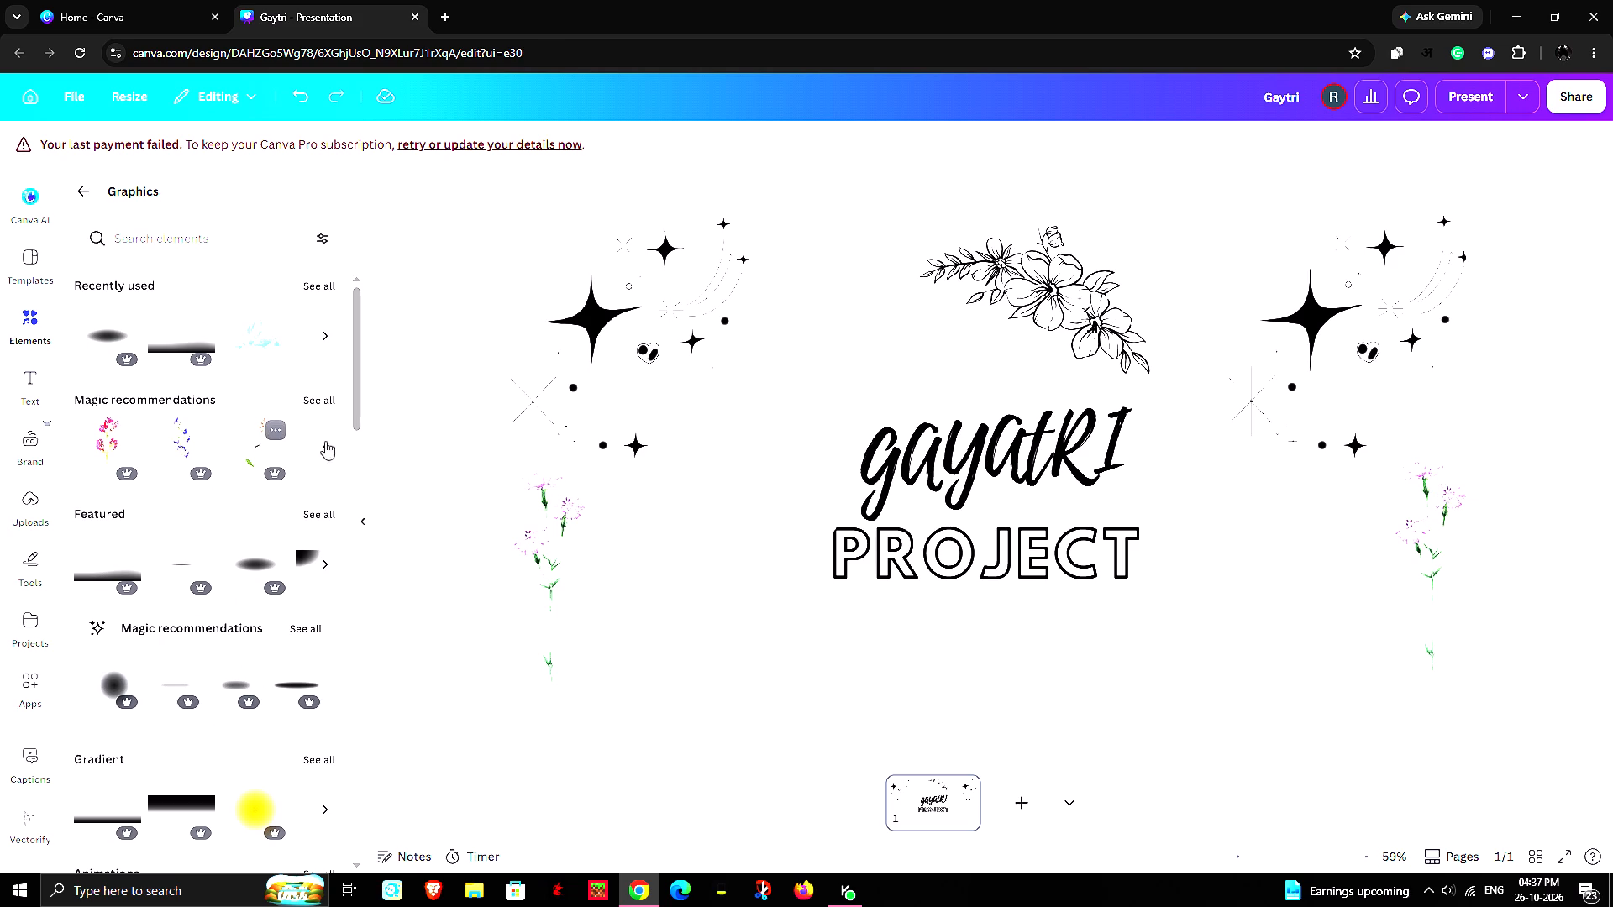
left_click(323, 449)
left_click(323, 449)
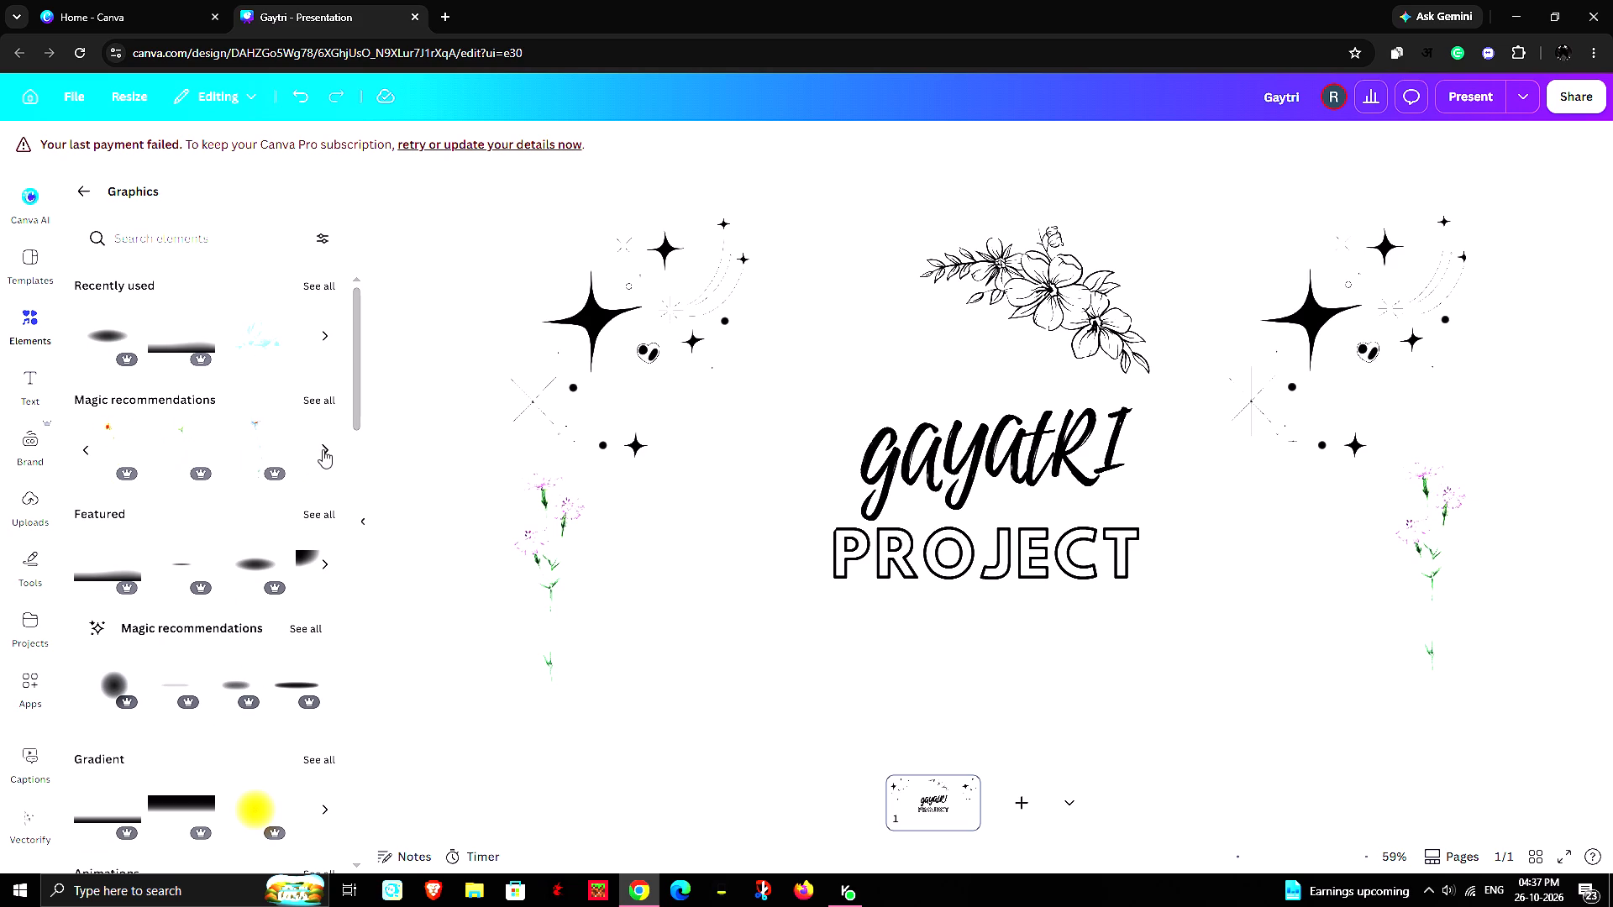
left_click(323, 449)
left_click(323, 449)
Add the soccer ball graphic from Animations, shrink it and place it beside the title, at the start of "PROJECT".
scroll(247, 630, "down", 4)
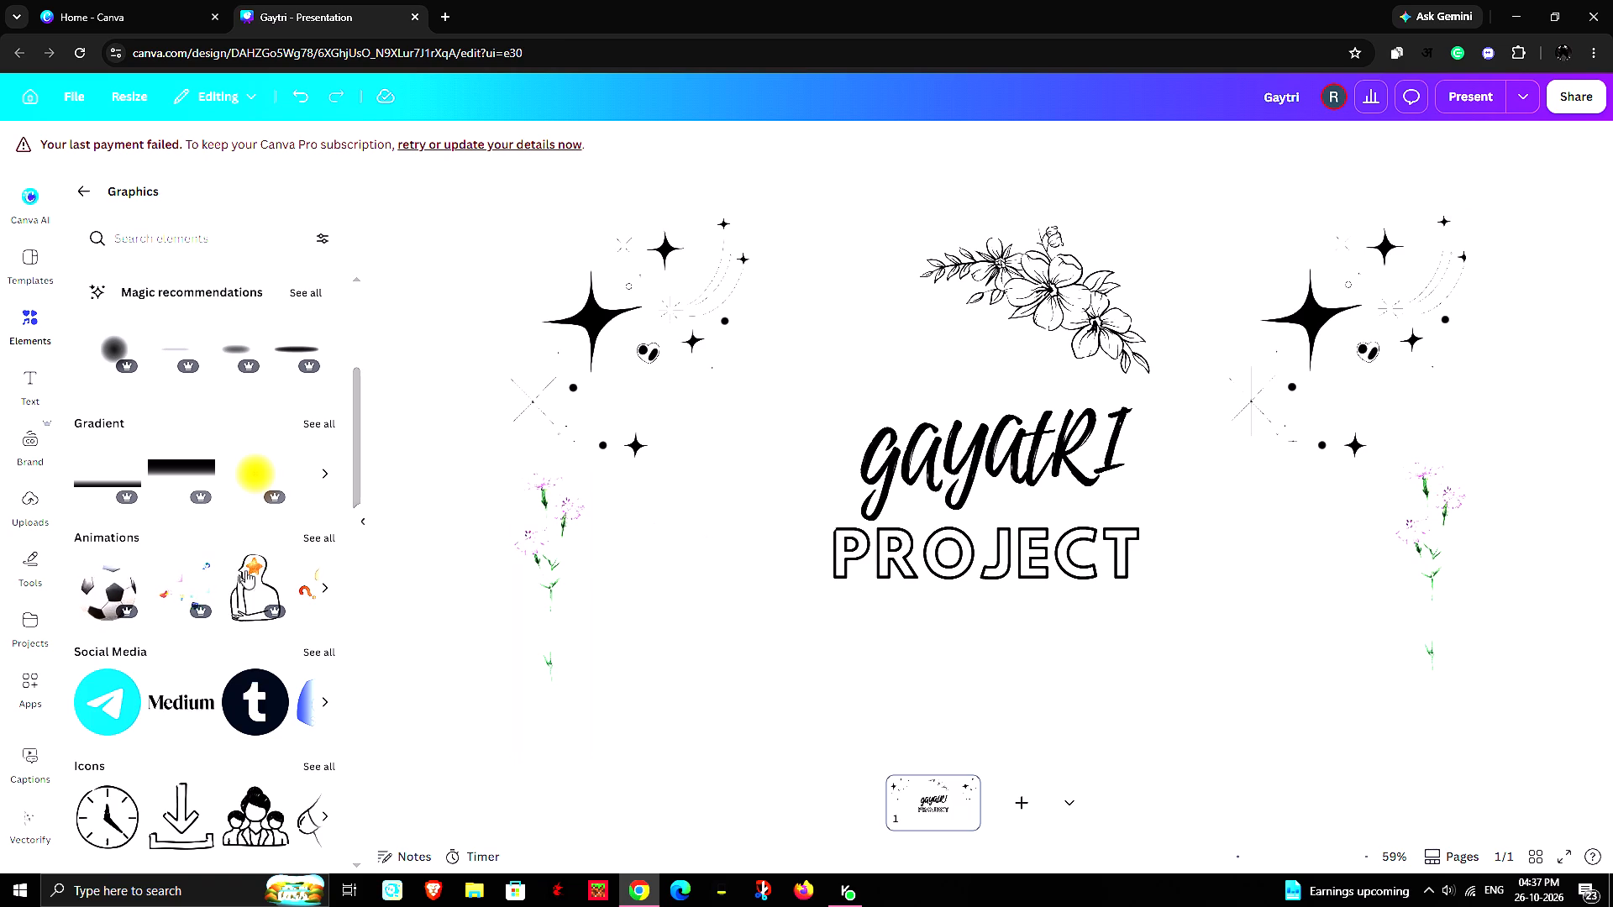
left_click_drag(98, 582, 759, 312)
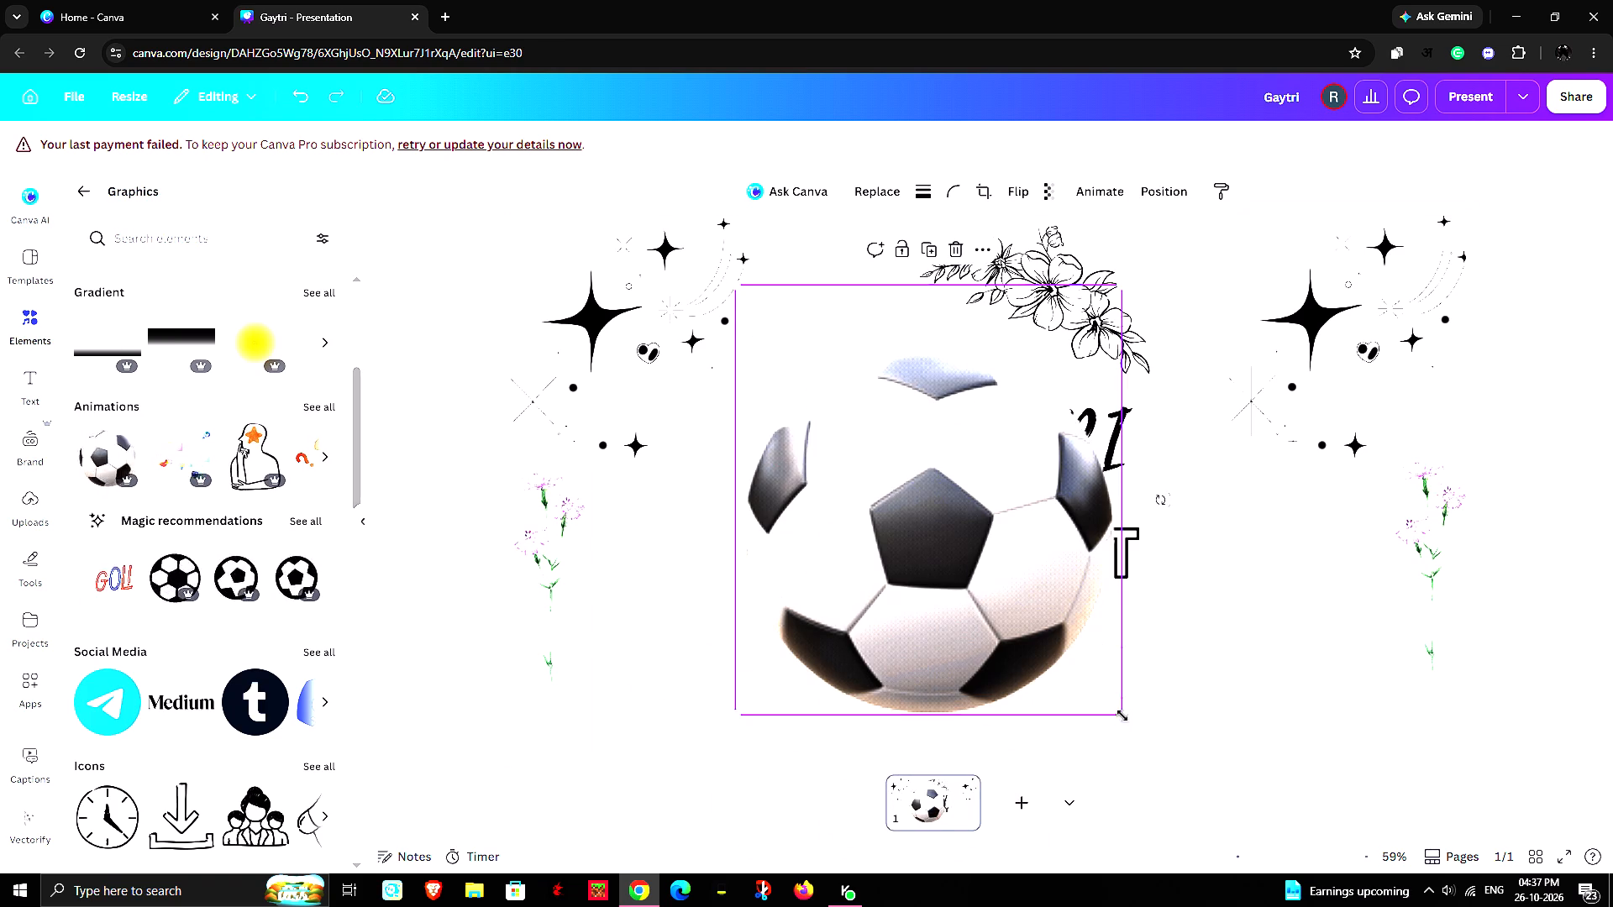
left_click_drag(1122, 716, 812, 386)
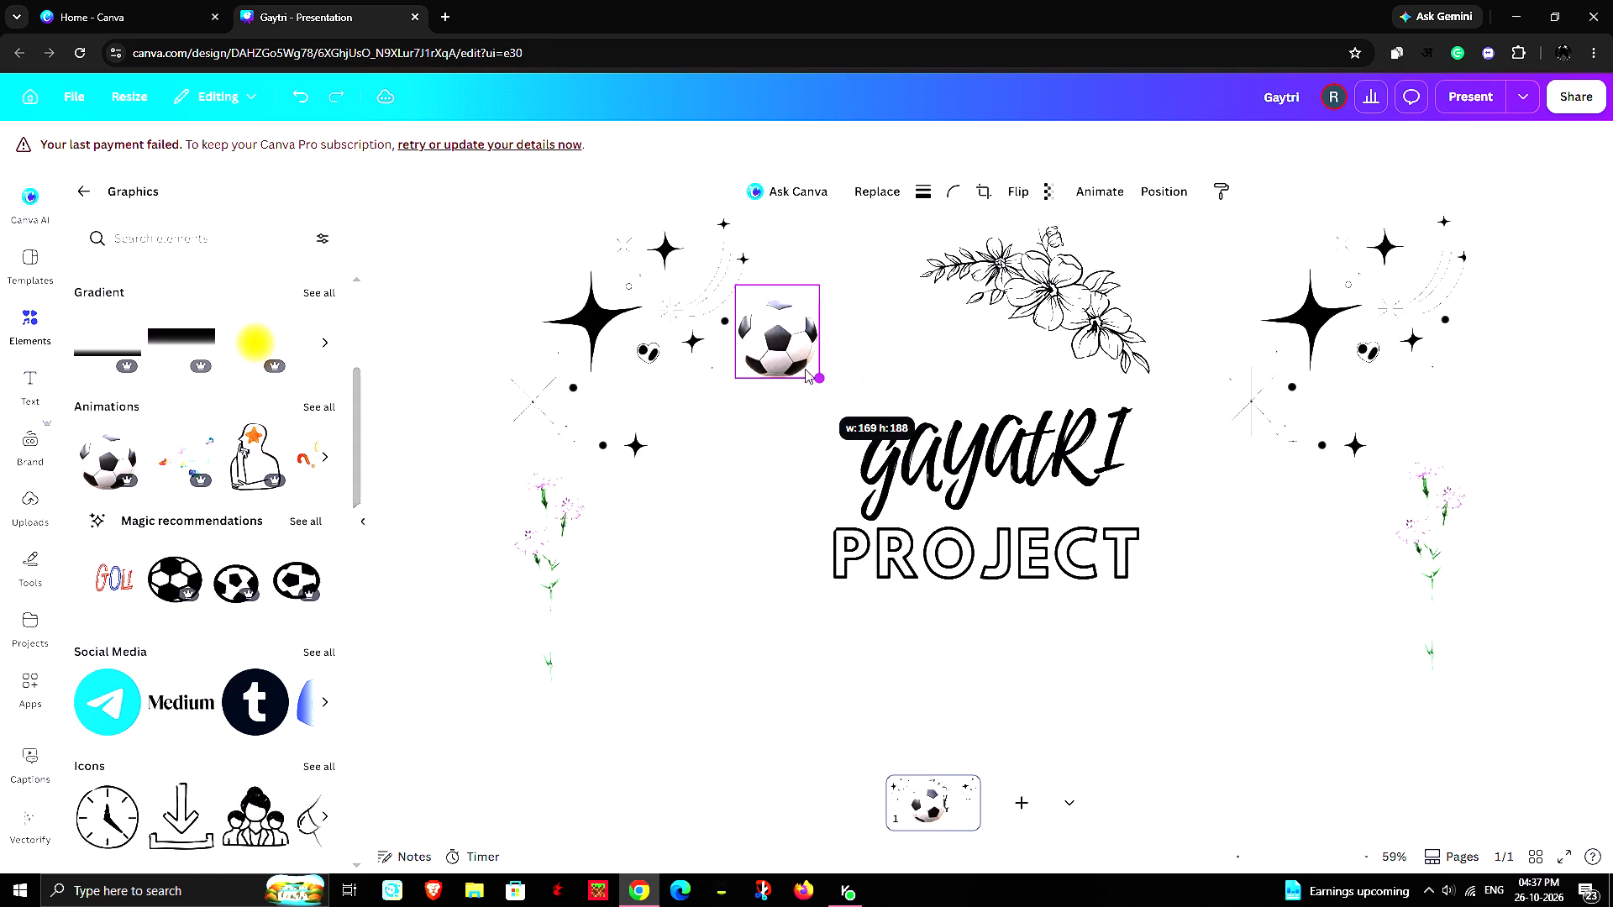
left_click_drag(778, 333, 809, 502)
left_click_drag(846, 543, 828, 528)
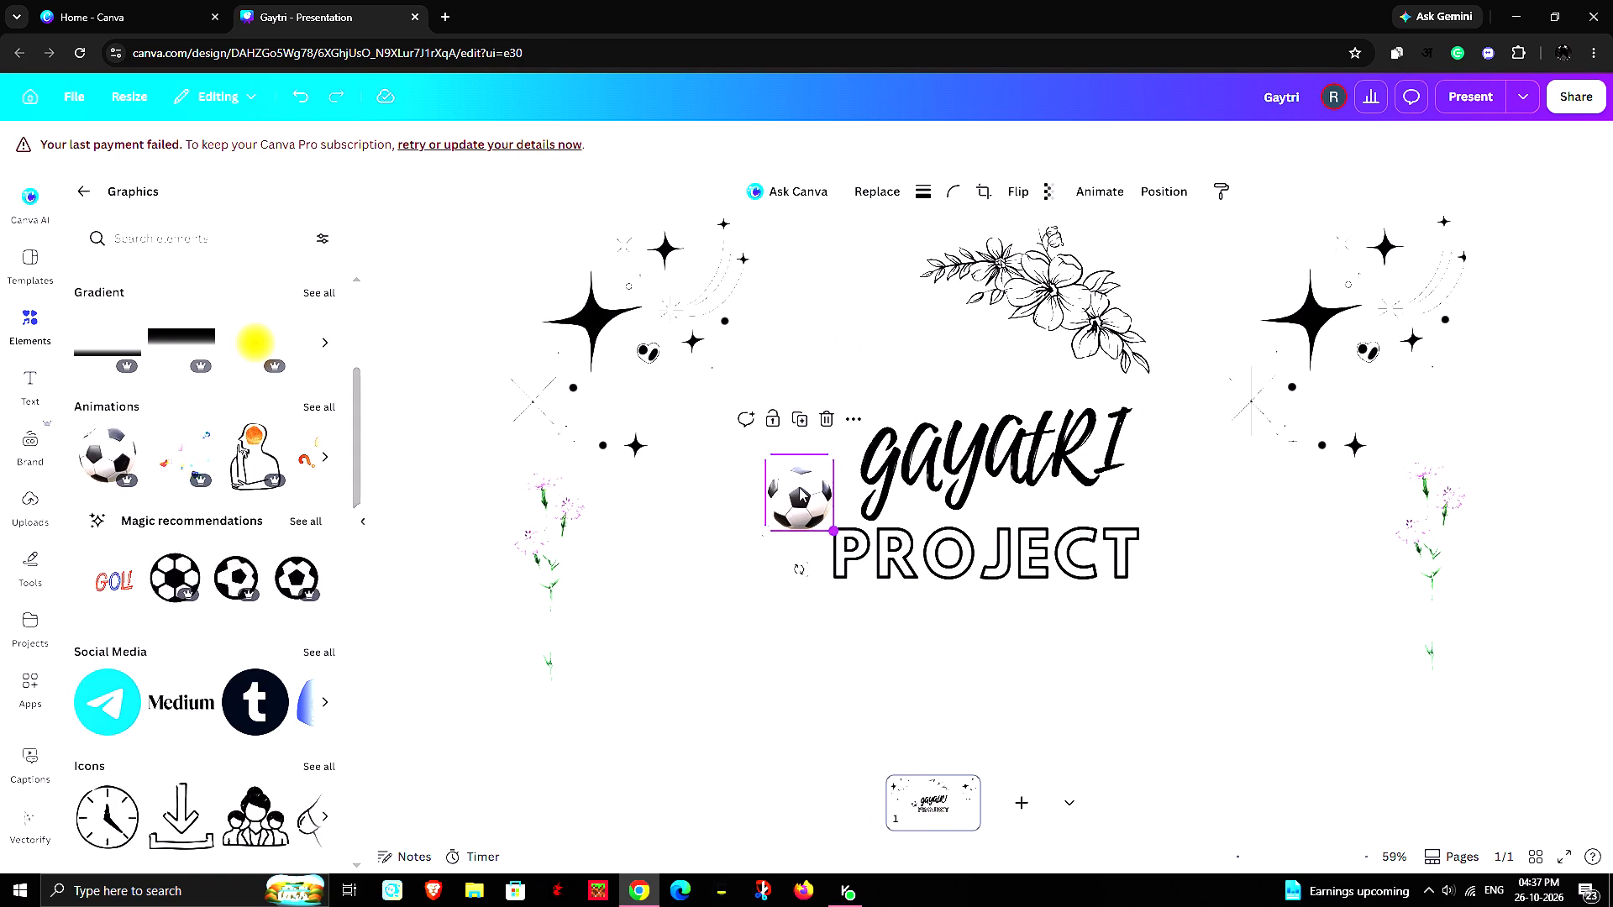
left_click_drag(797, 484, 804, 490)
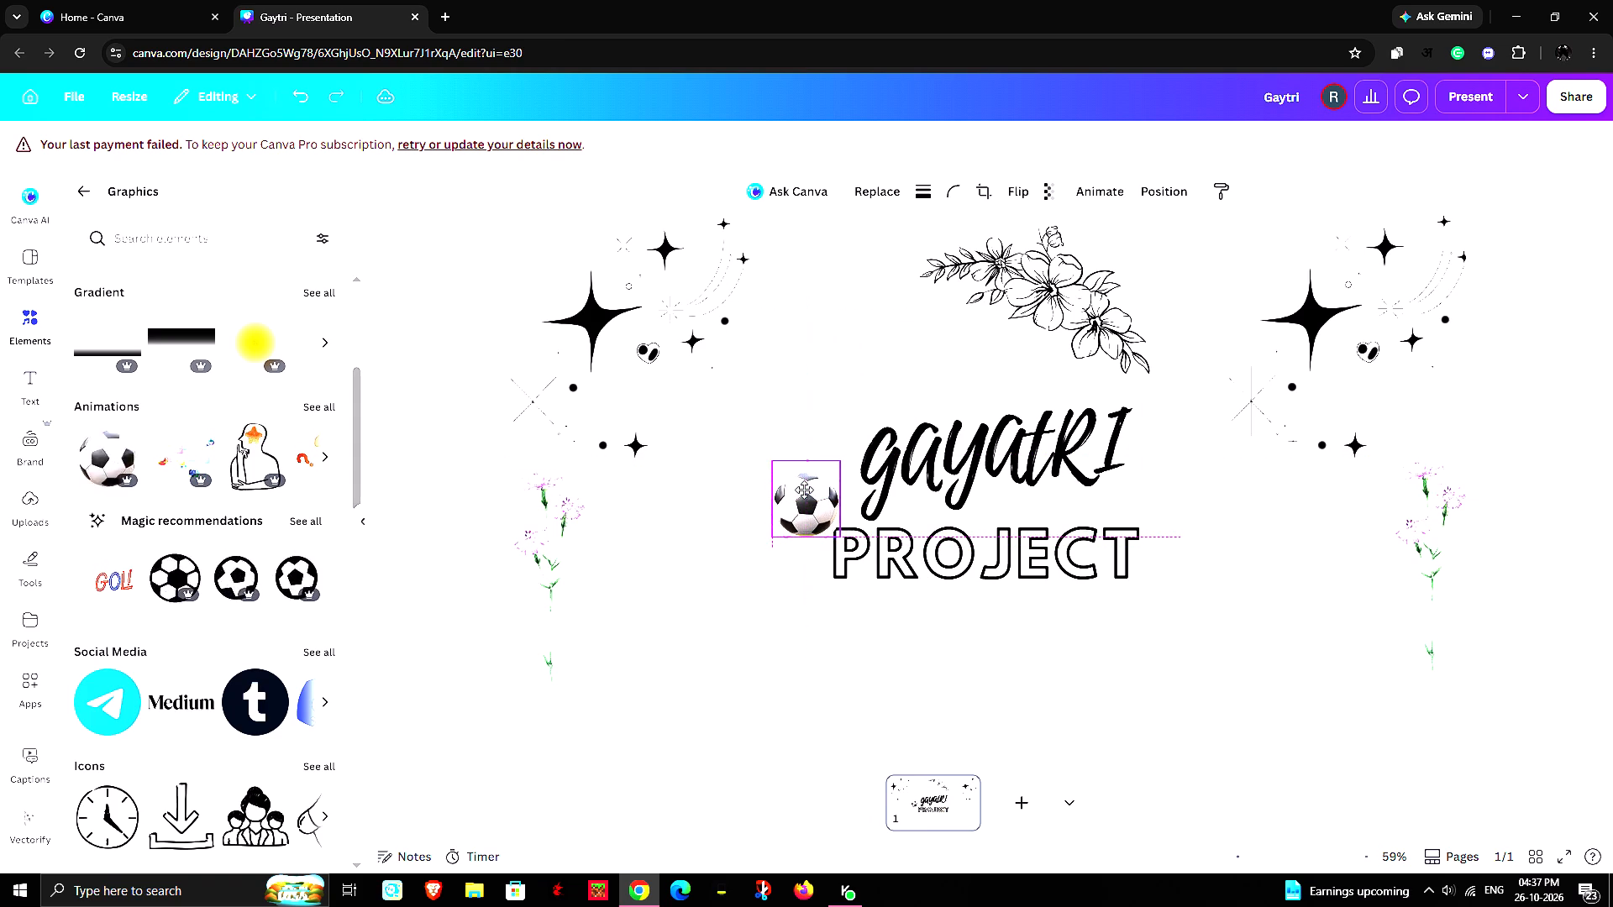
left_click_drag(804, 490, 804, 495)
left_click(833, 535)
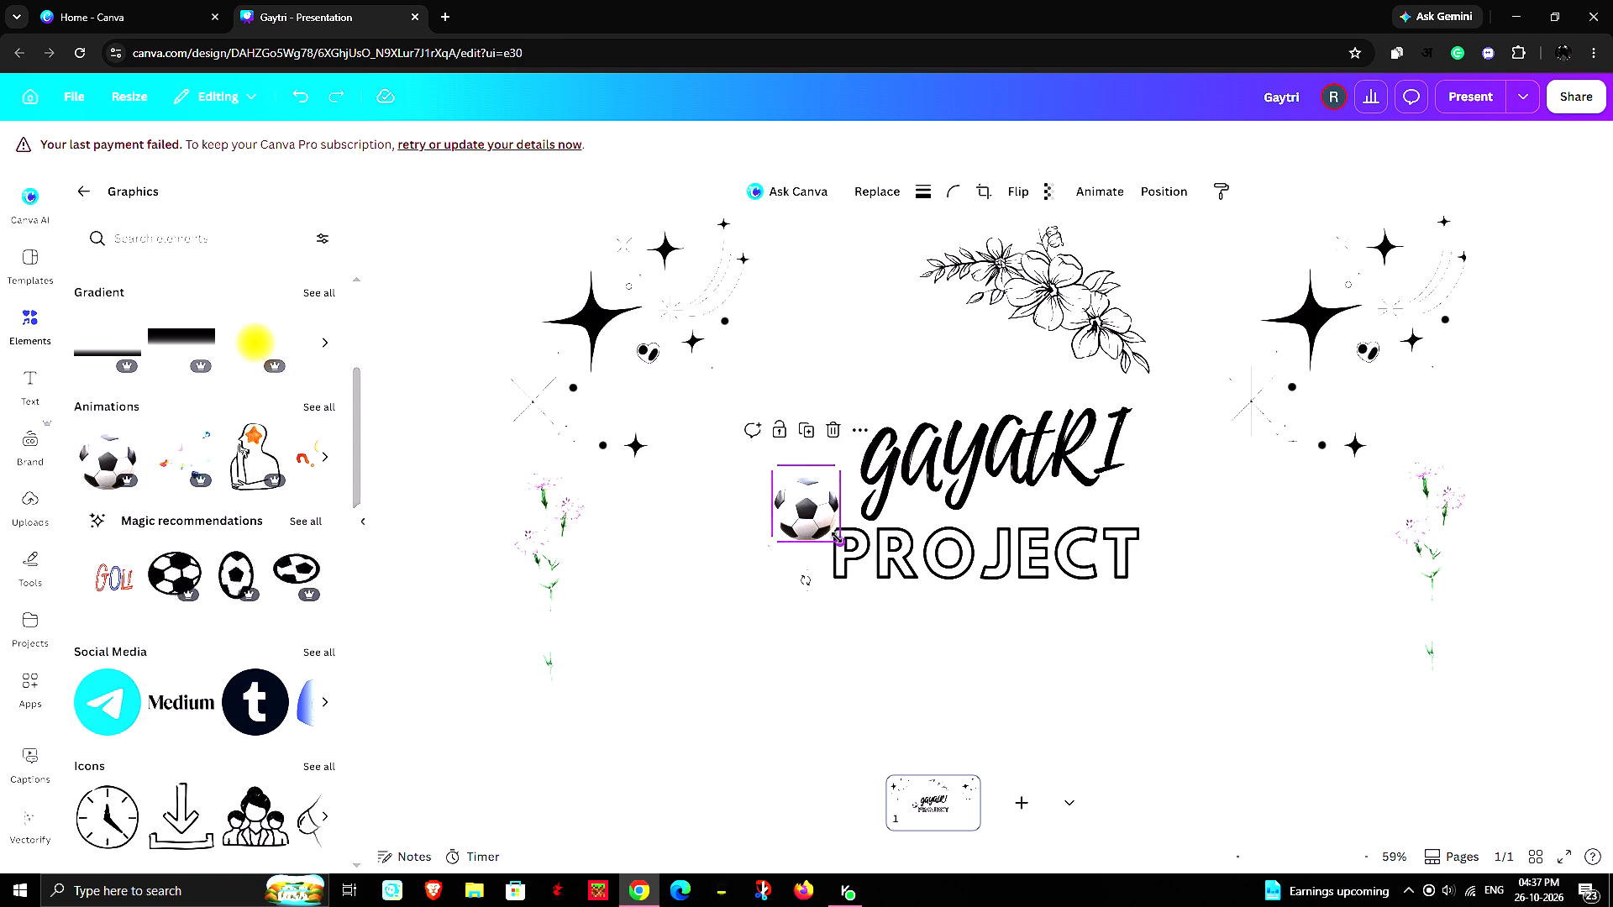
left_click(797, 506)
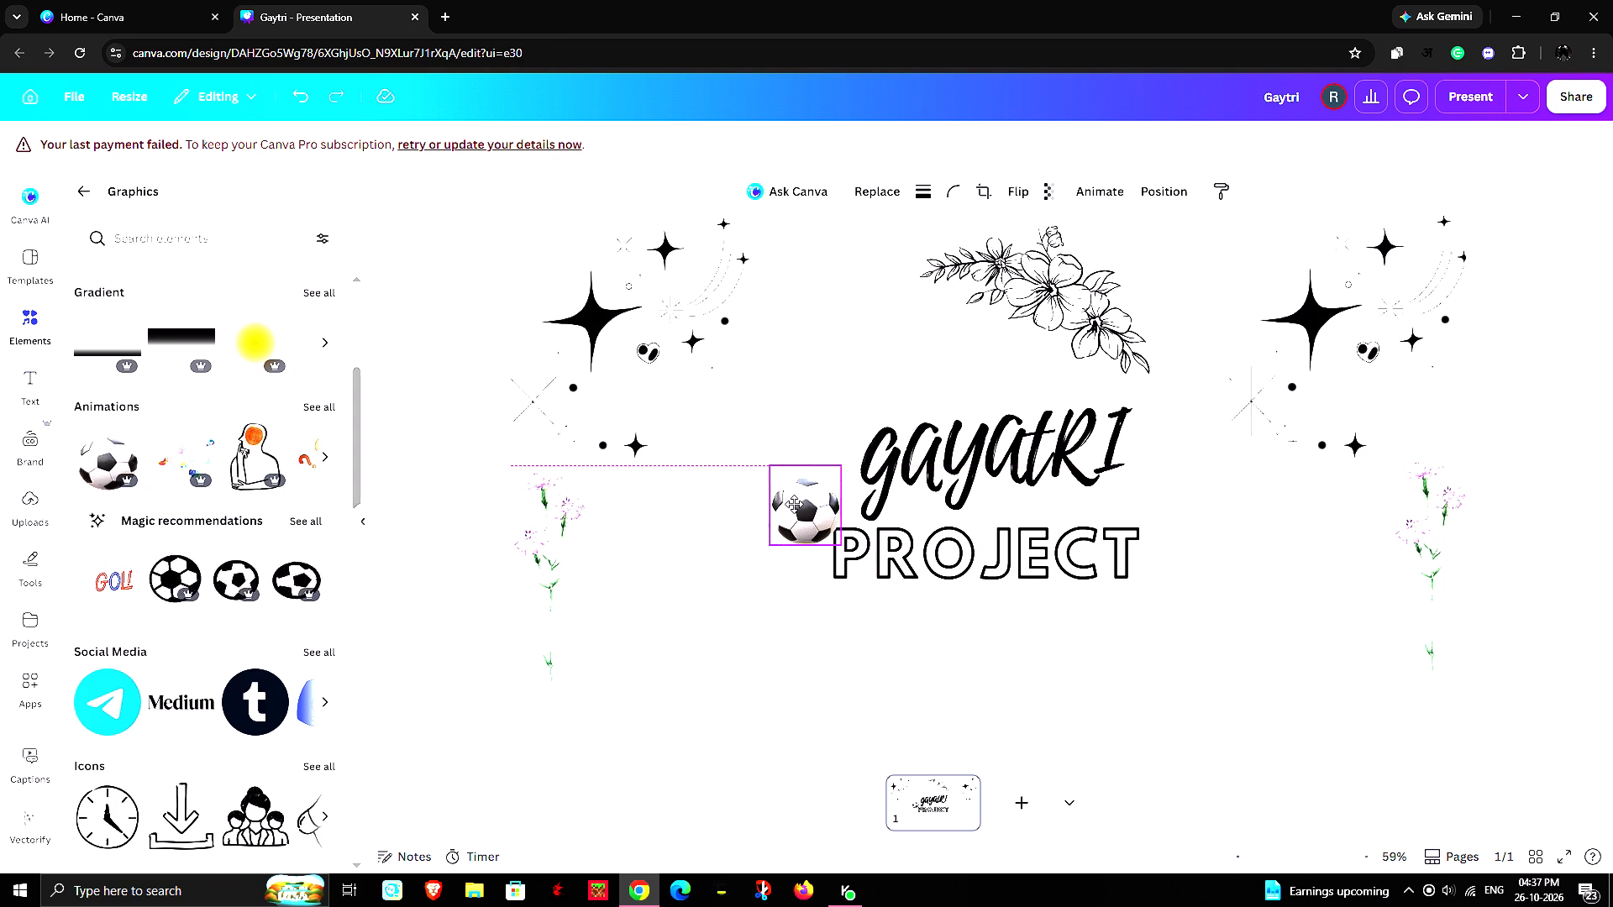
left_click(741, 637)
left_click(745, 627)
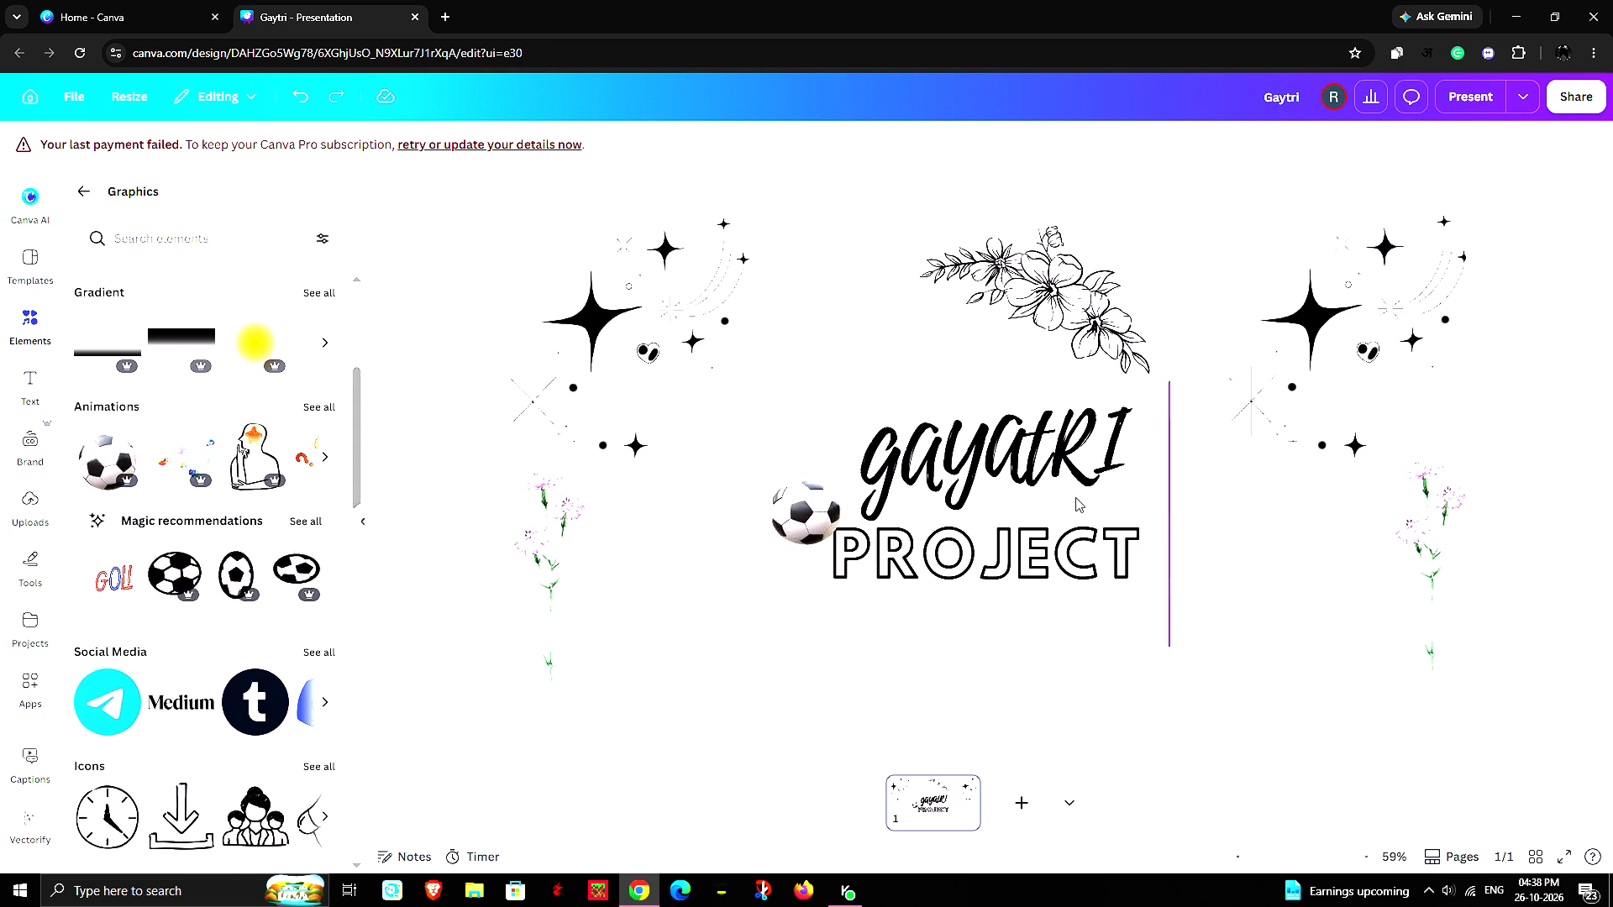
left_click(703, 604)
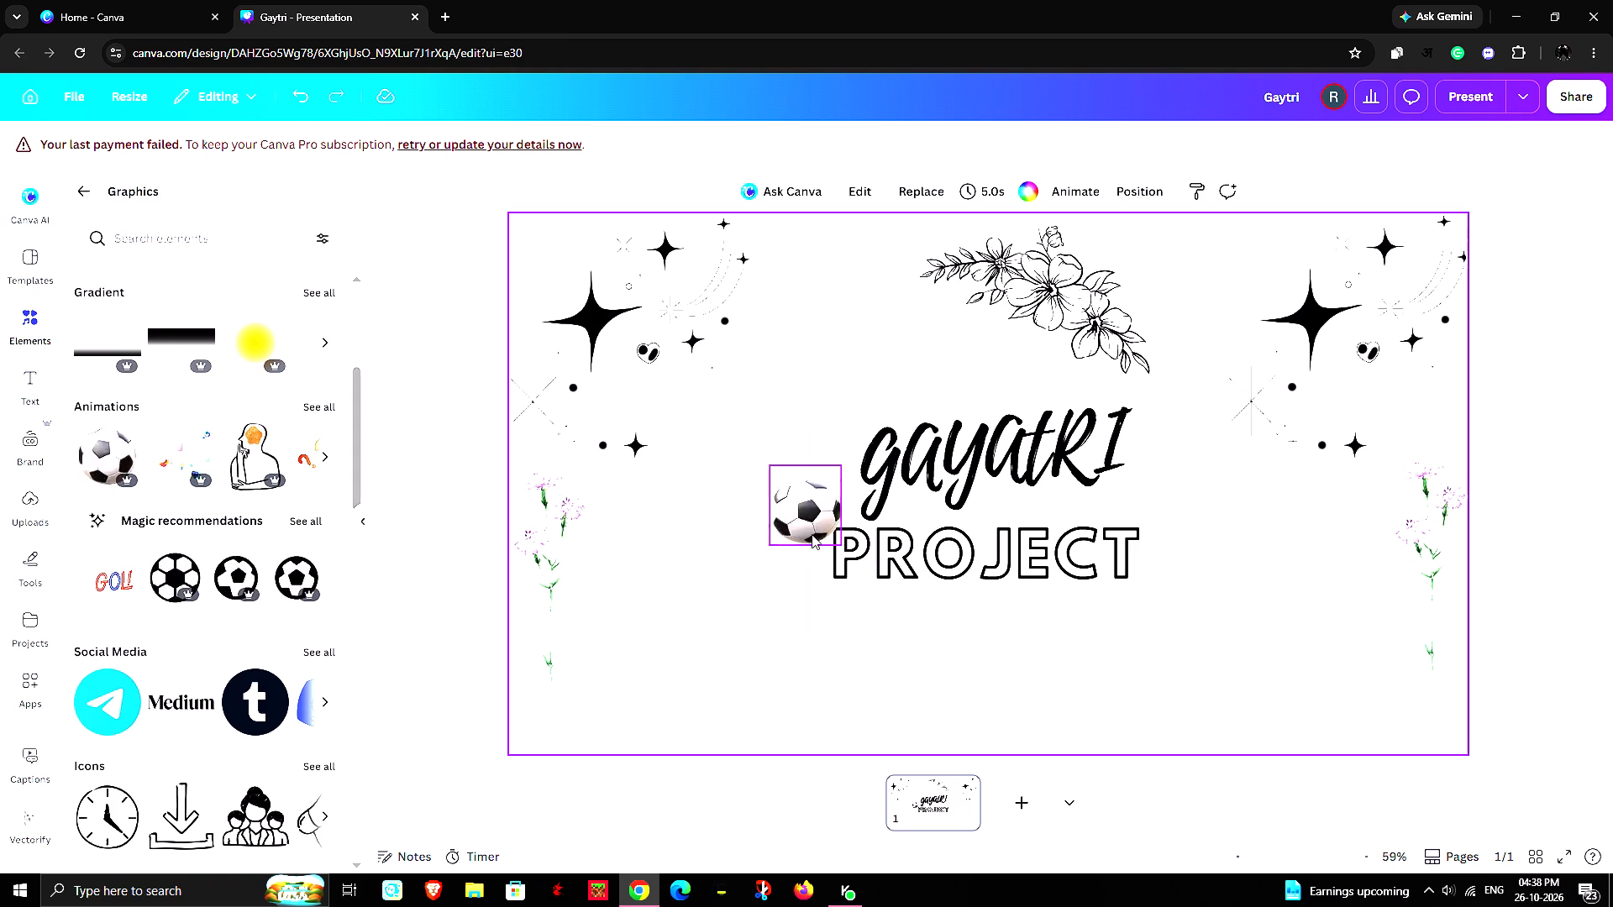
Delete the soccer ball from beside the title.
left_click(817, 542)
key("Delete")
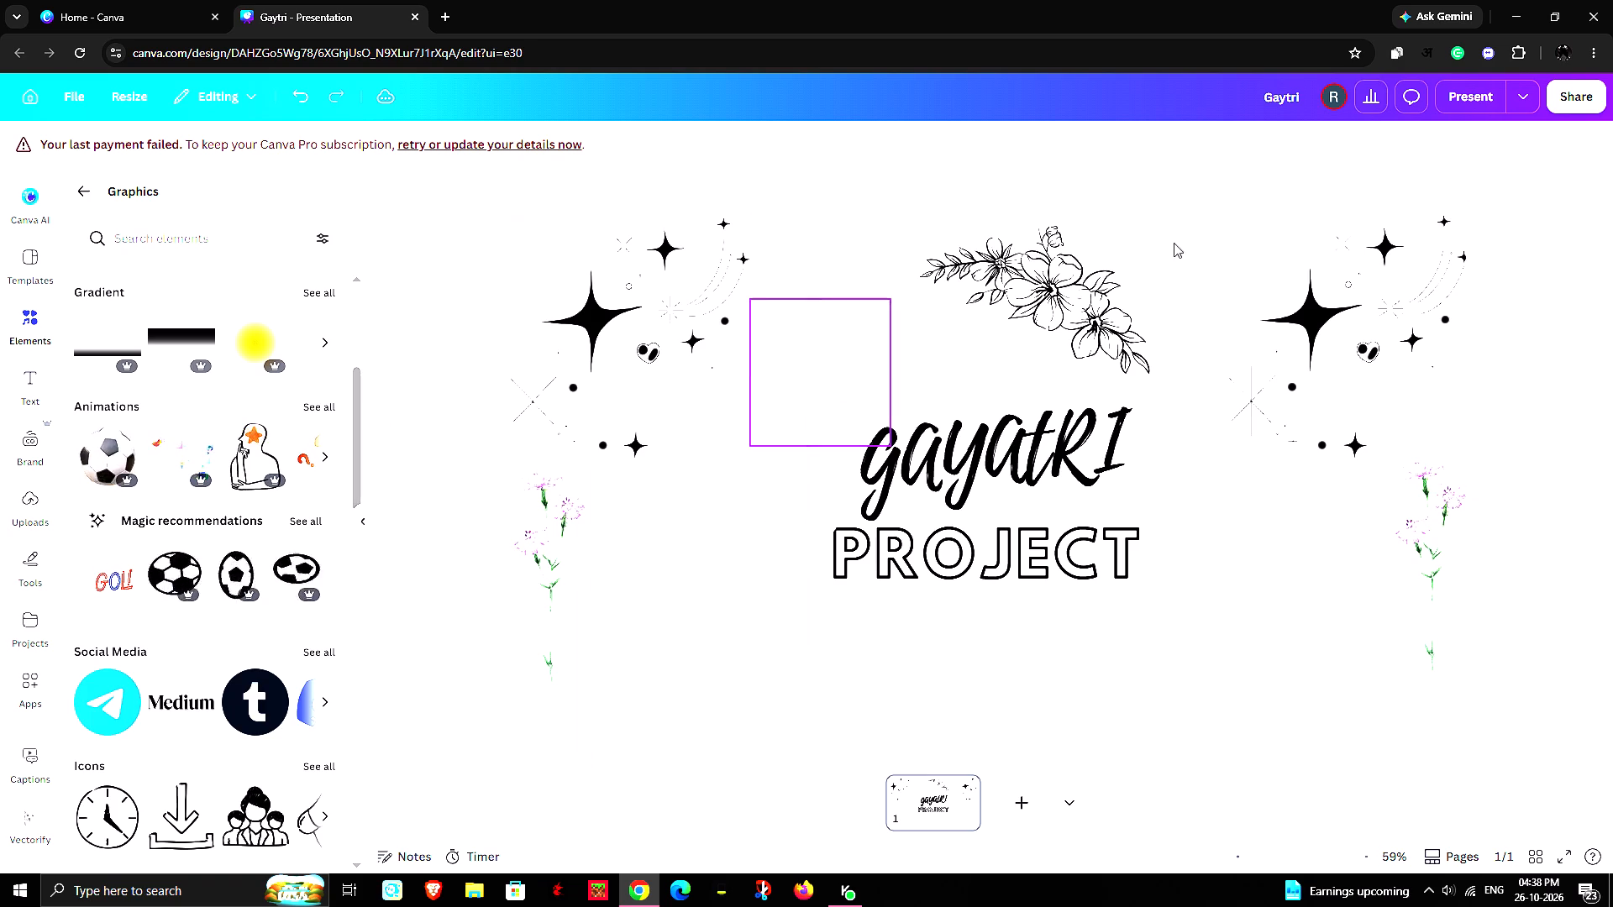
Add the soccer ball graphic from Animations again, shrink it and fit it against the "P" of "PROJECT".
left_click_drag(102, 460, 329, 453)
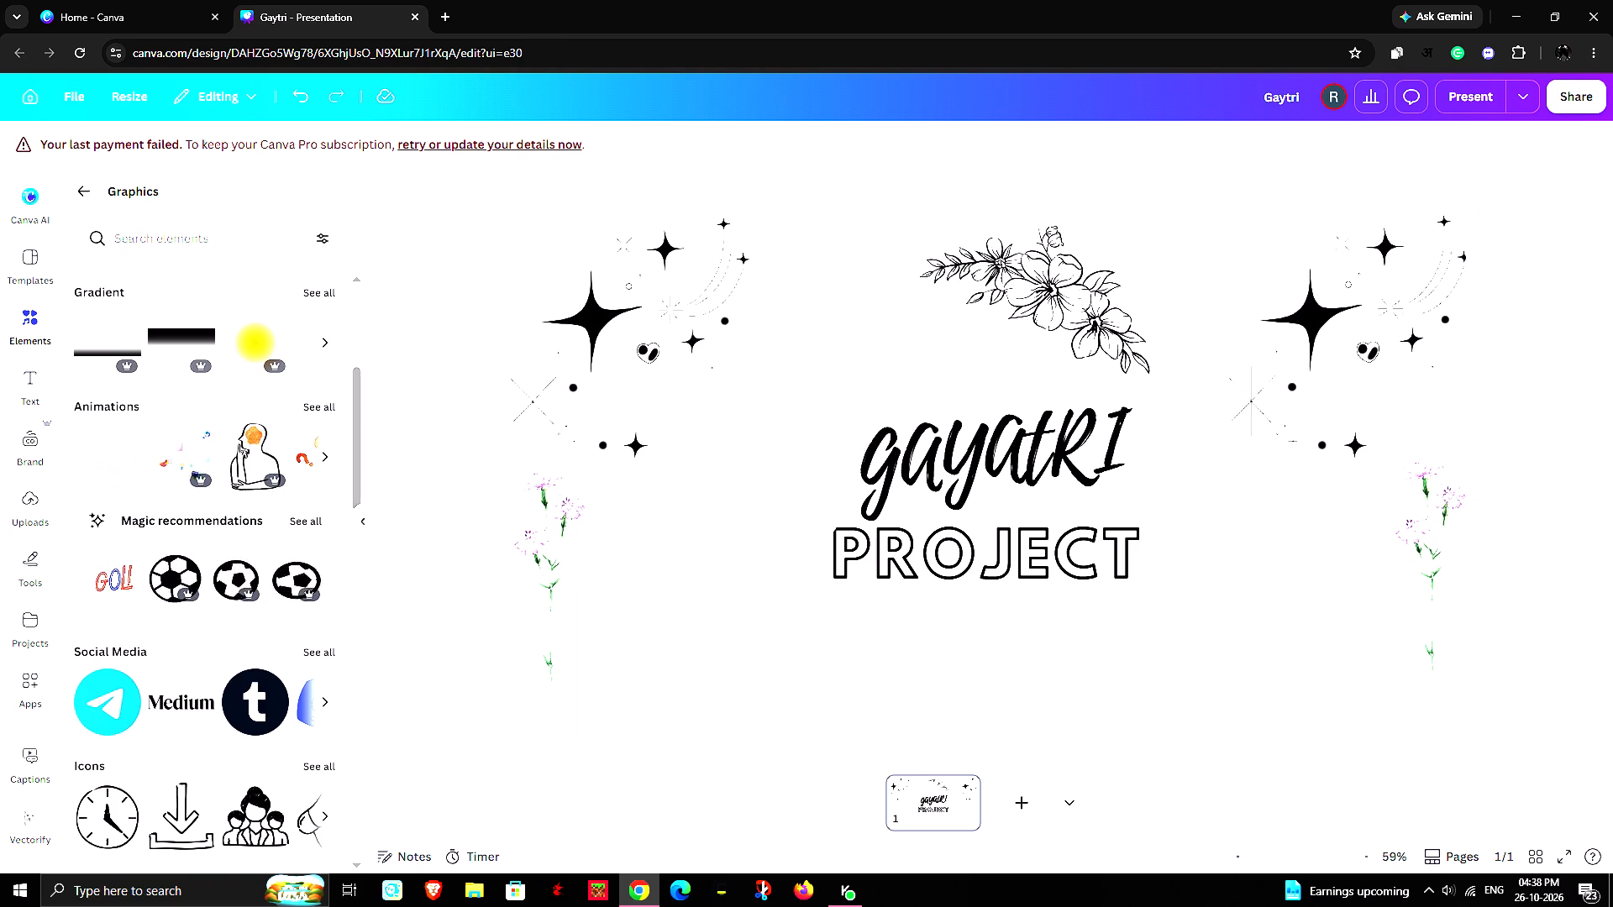
left_click_drag(329, 453, 675, 302)
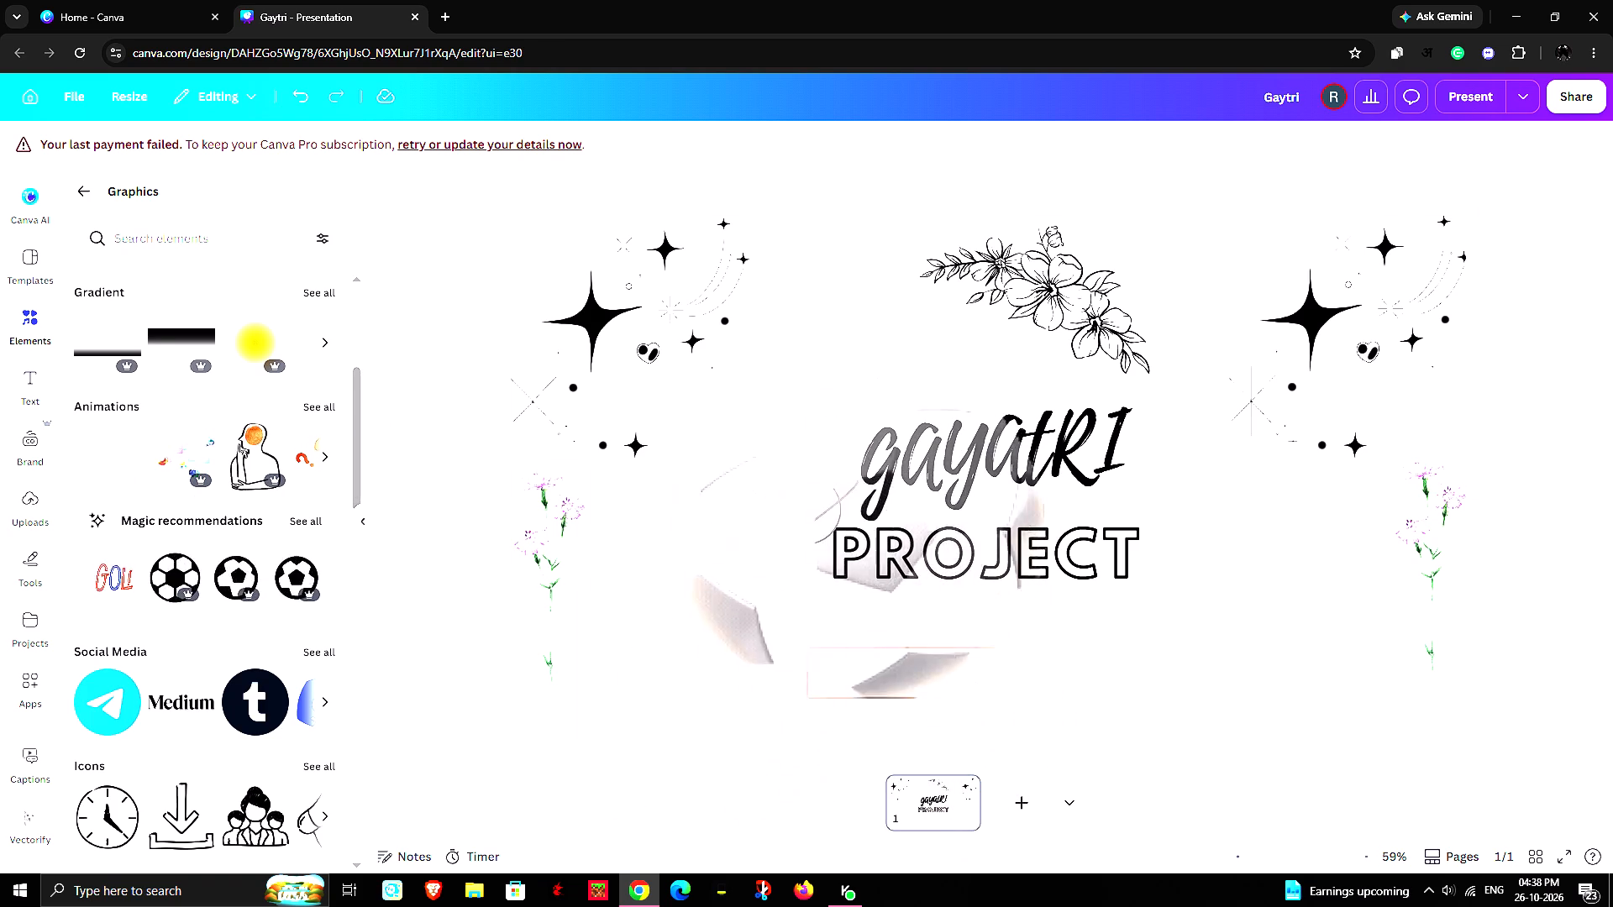
left_click_drag(675, 302, 675, 280)
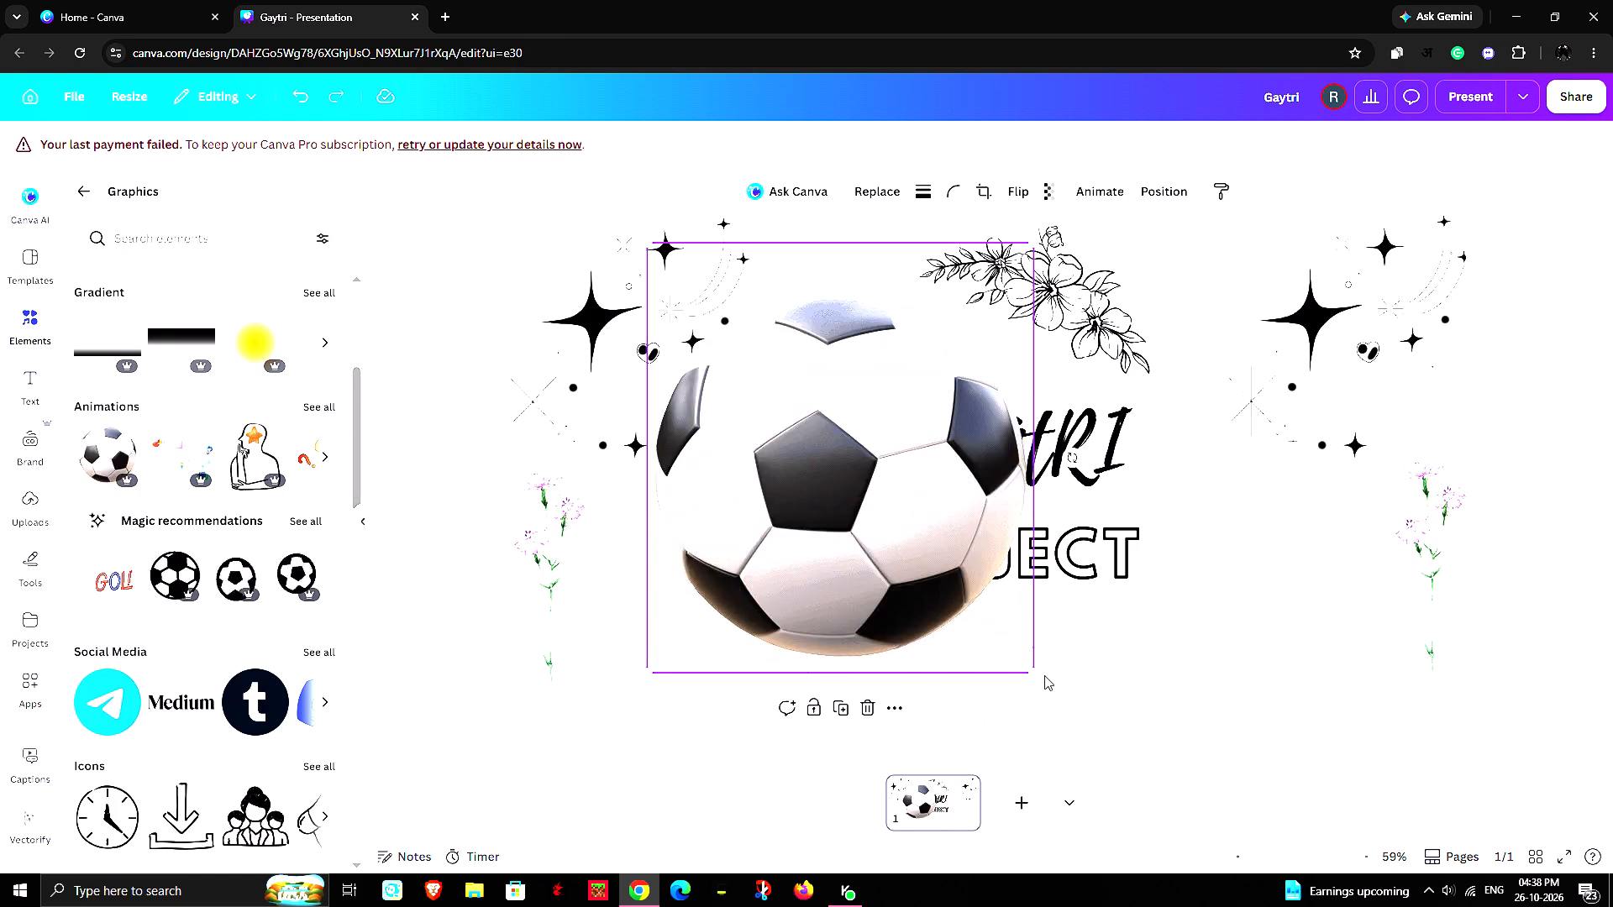
left_click_drag(1034, 670, 686, 336)
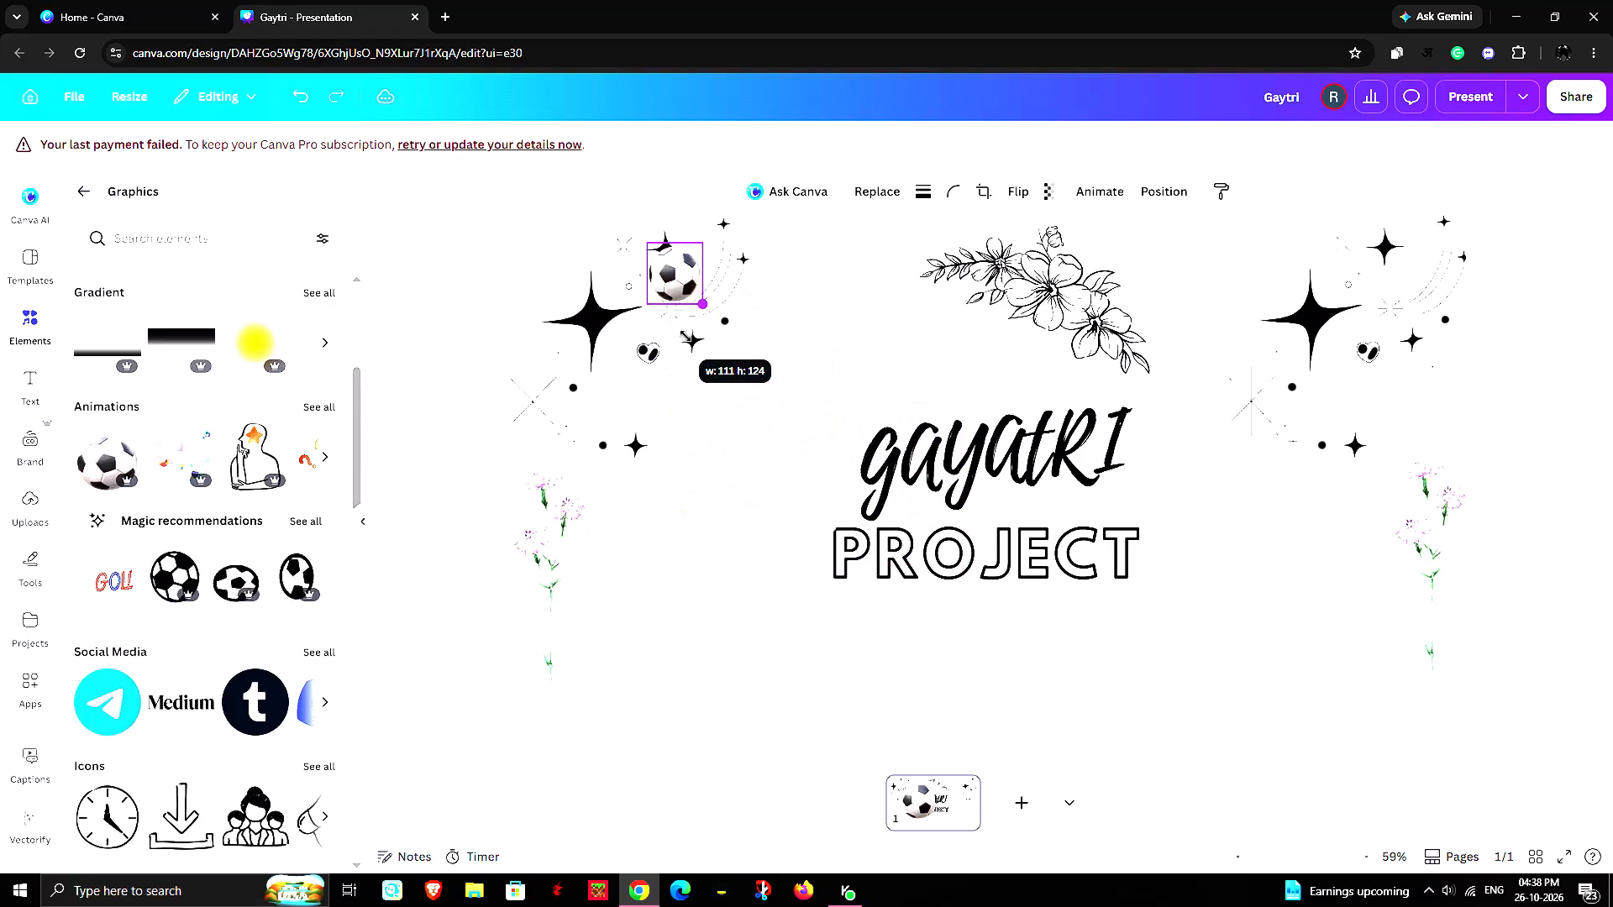
left_click_drag(686, 336, 735, 380)
left_click_drag(691, 307, 768, 475)
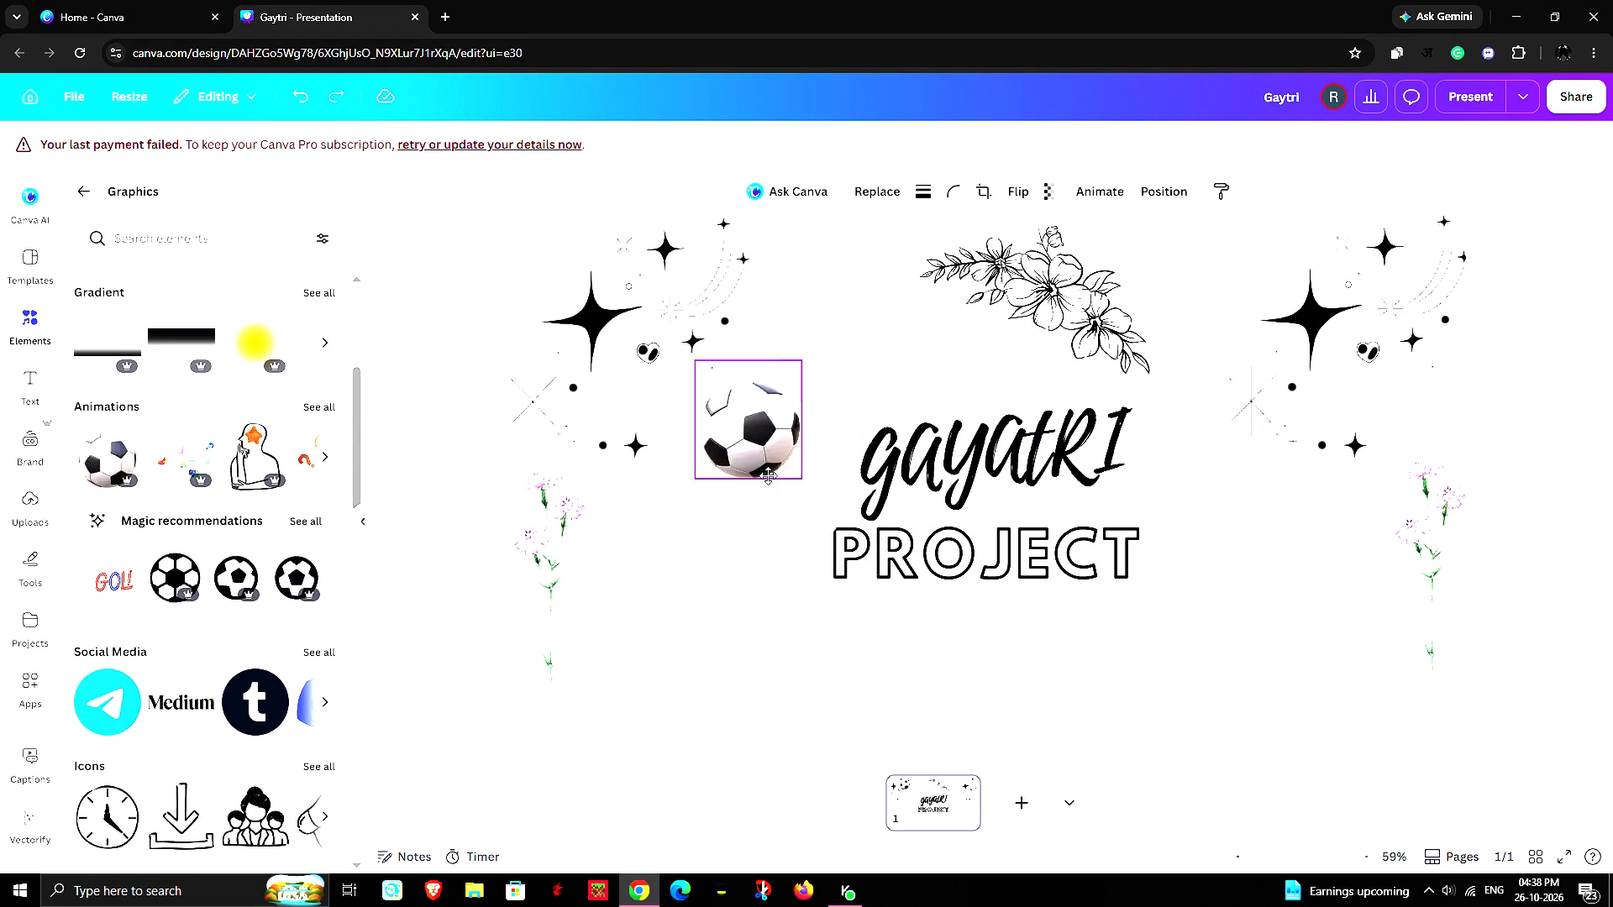
left_click_drag(768, 475, 801, 516)
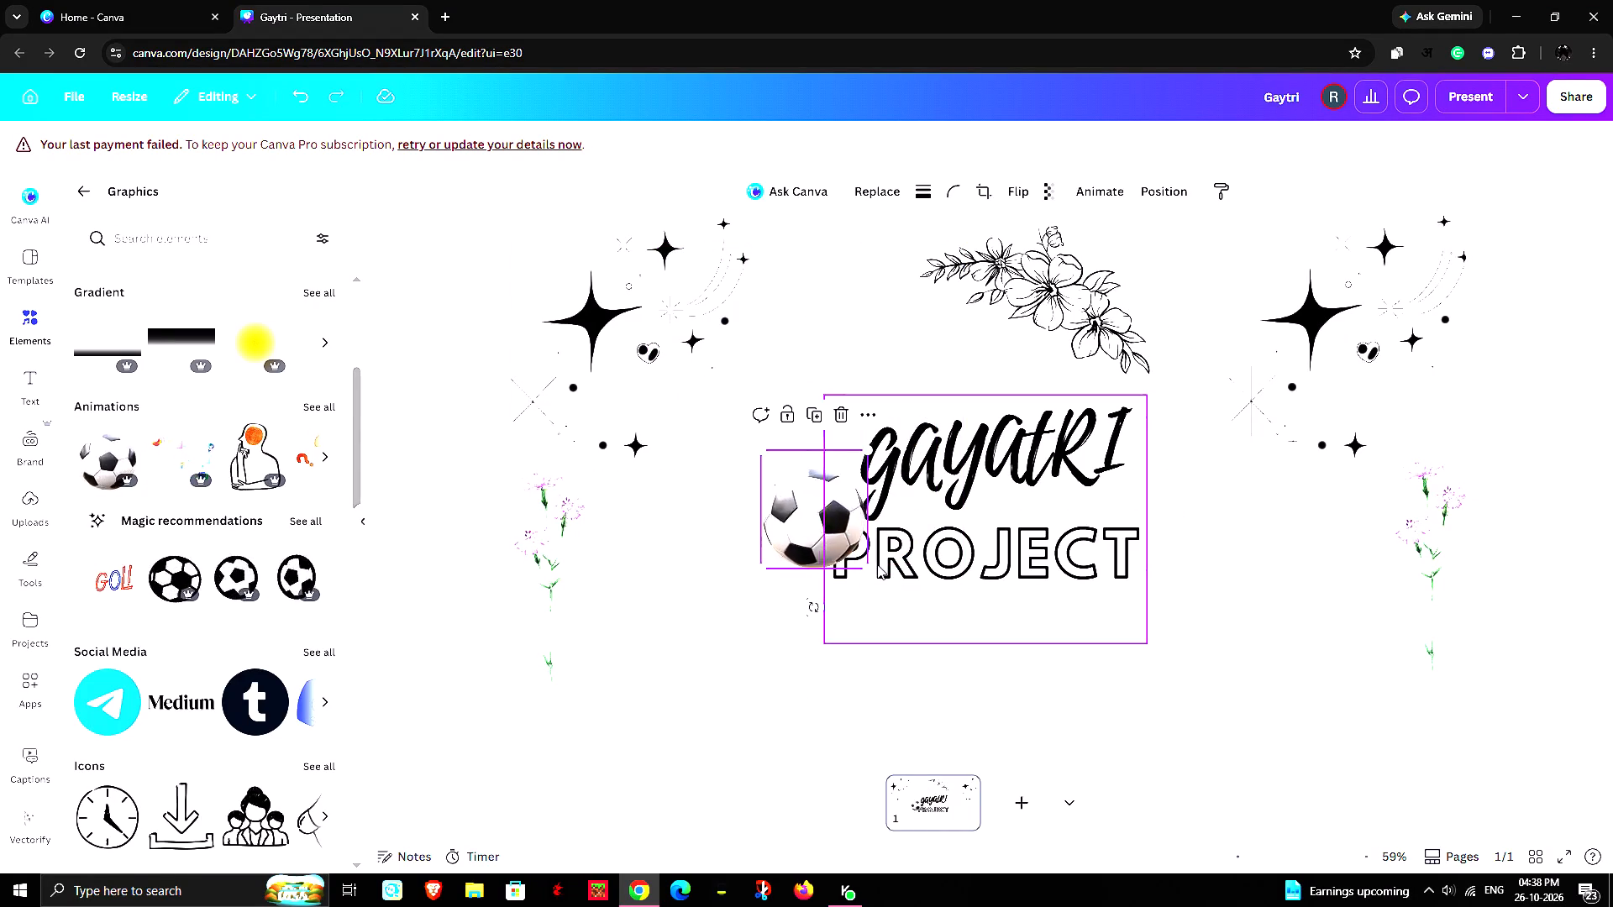
left_click_drag(866, 570, 853, 554)
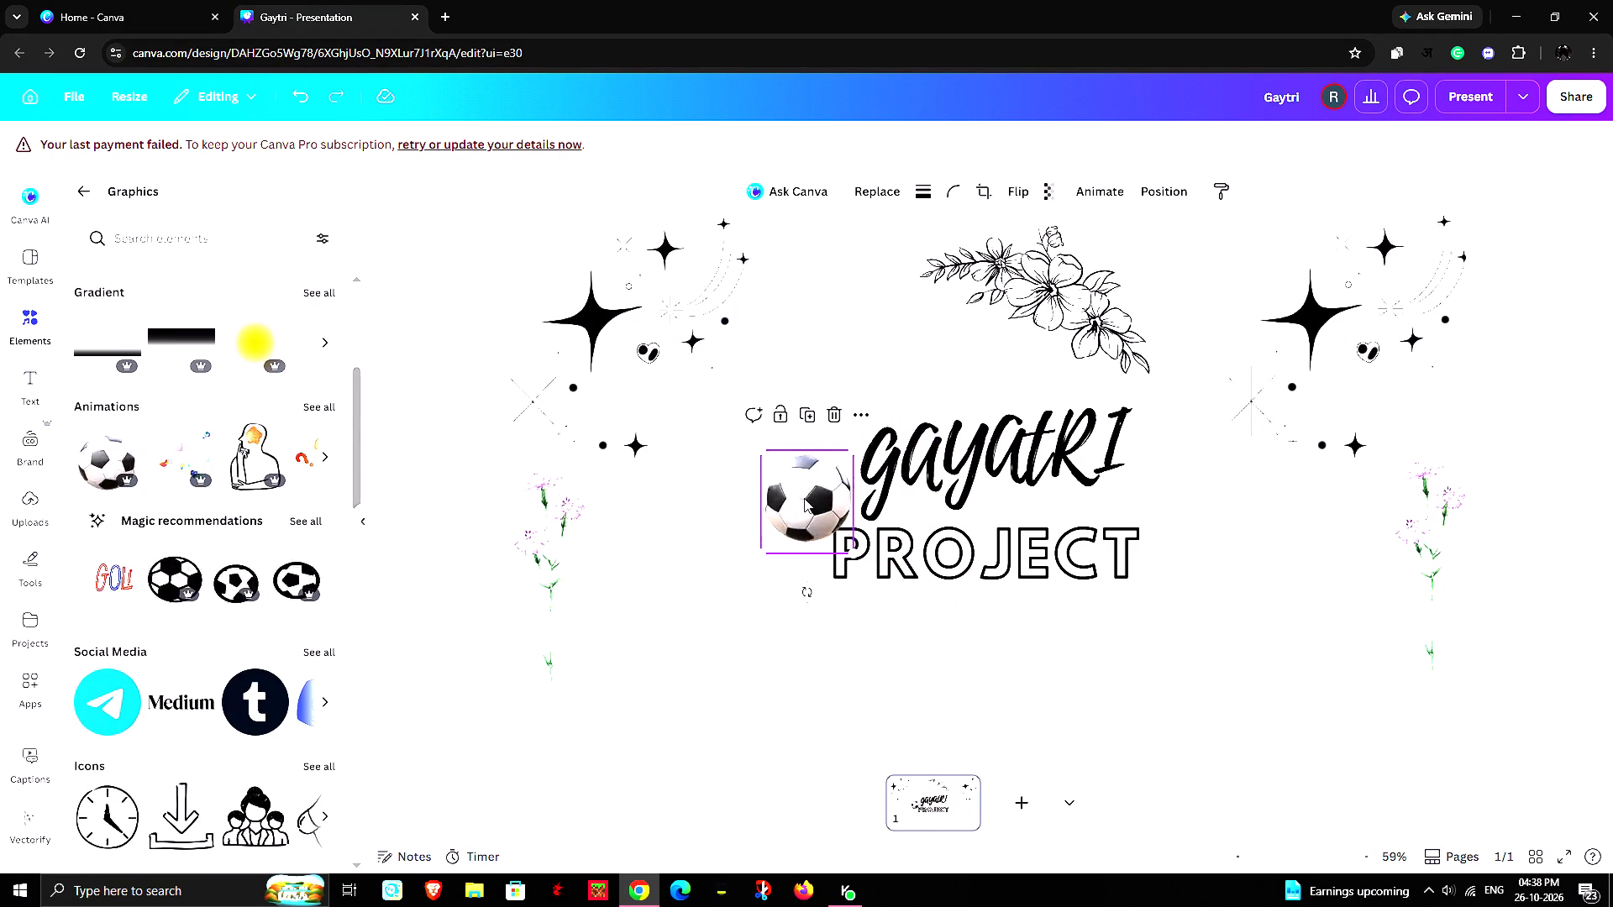
left_click_drag(852, 557, 848, 554)
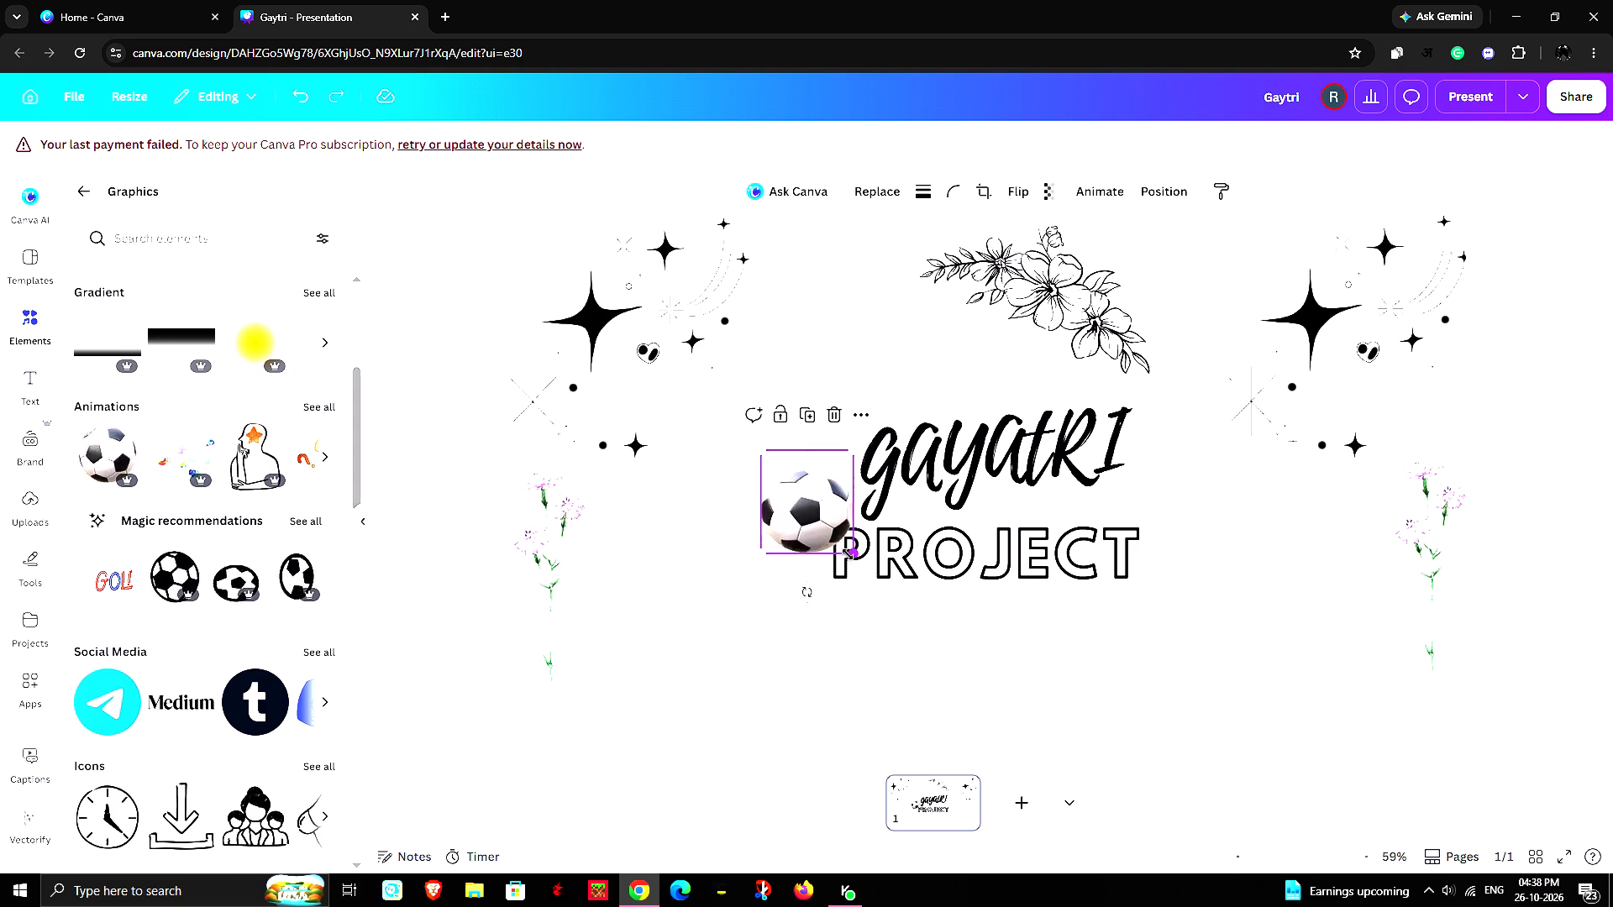
left_click_drag(848, 554, 843, 551)
left_click_drag(809, 500, 819, 506)
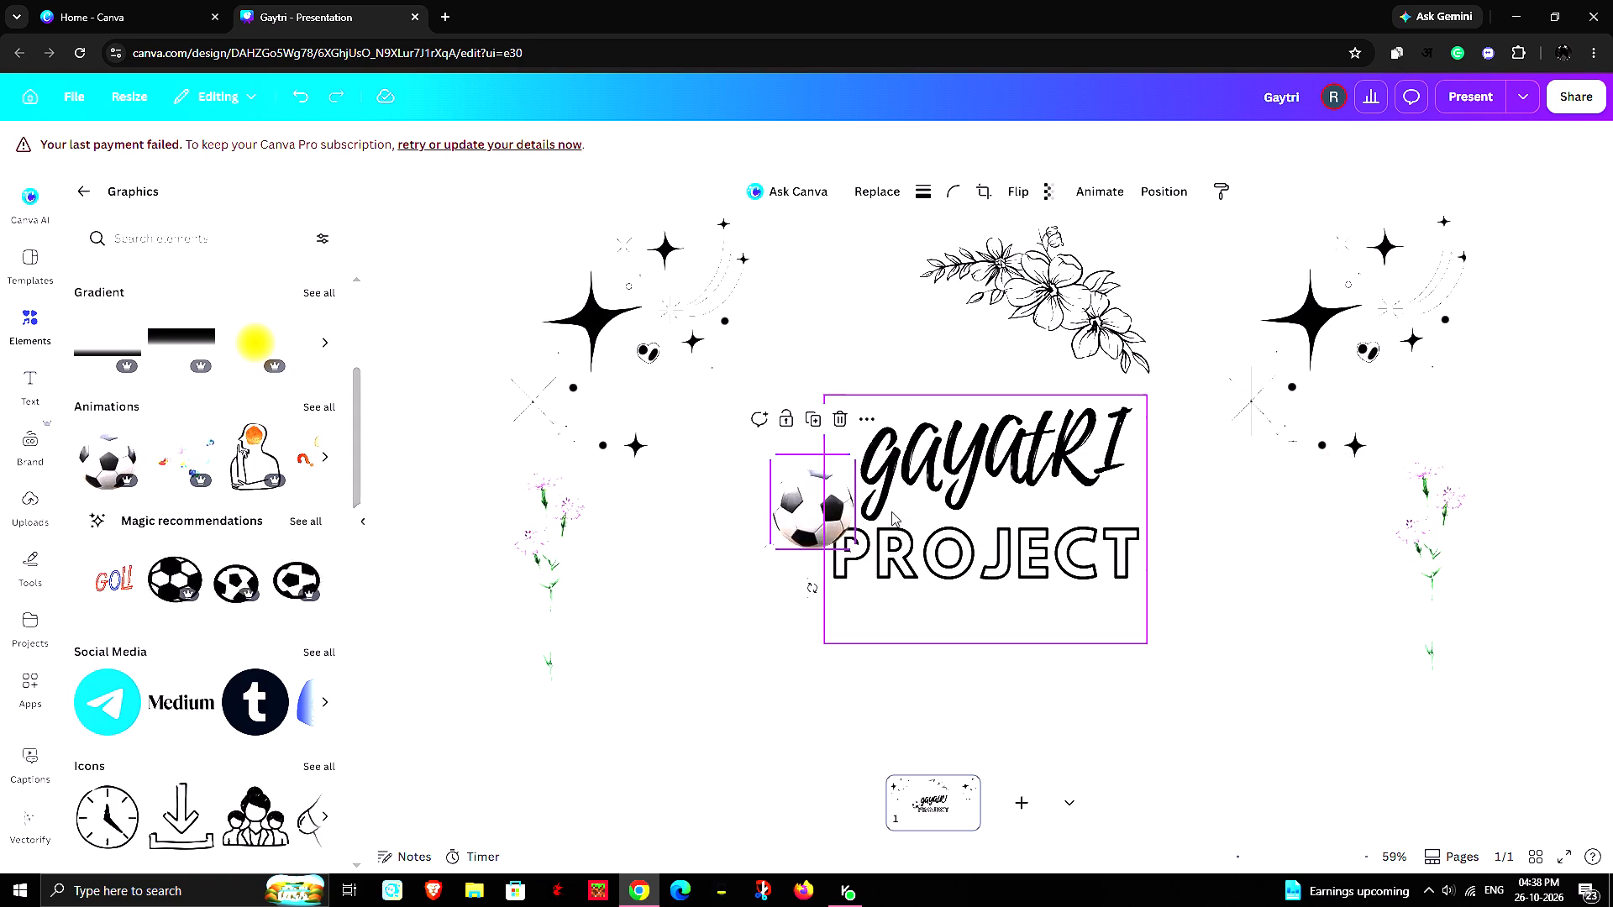
left_click(734, 640)
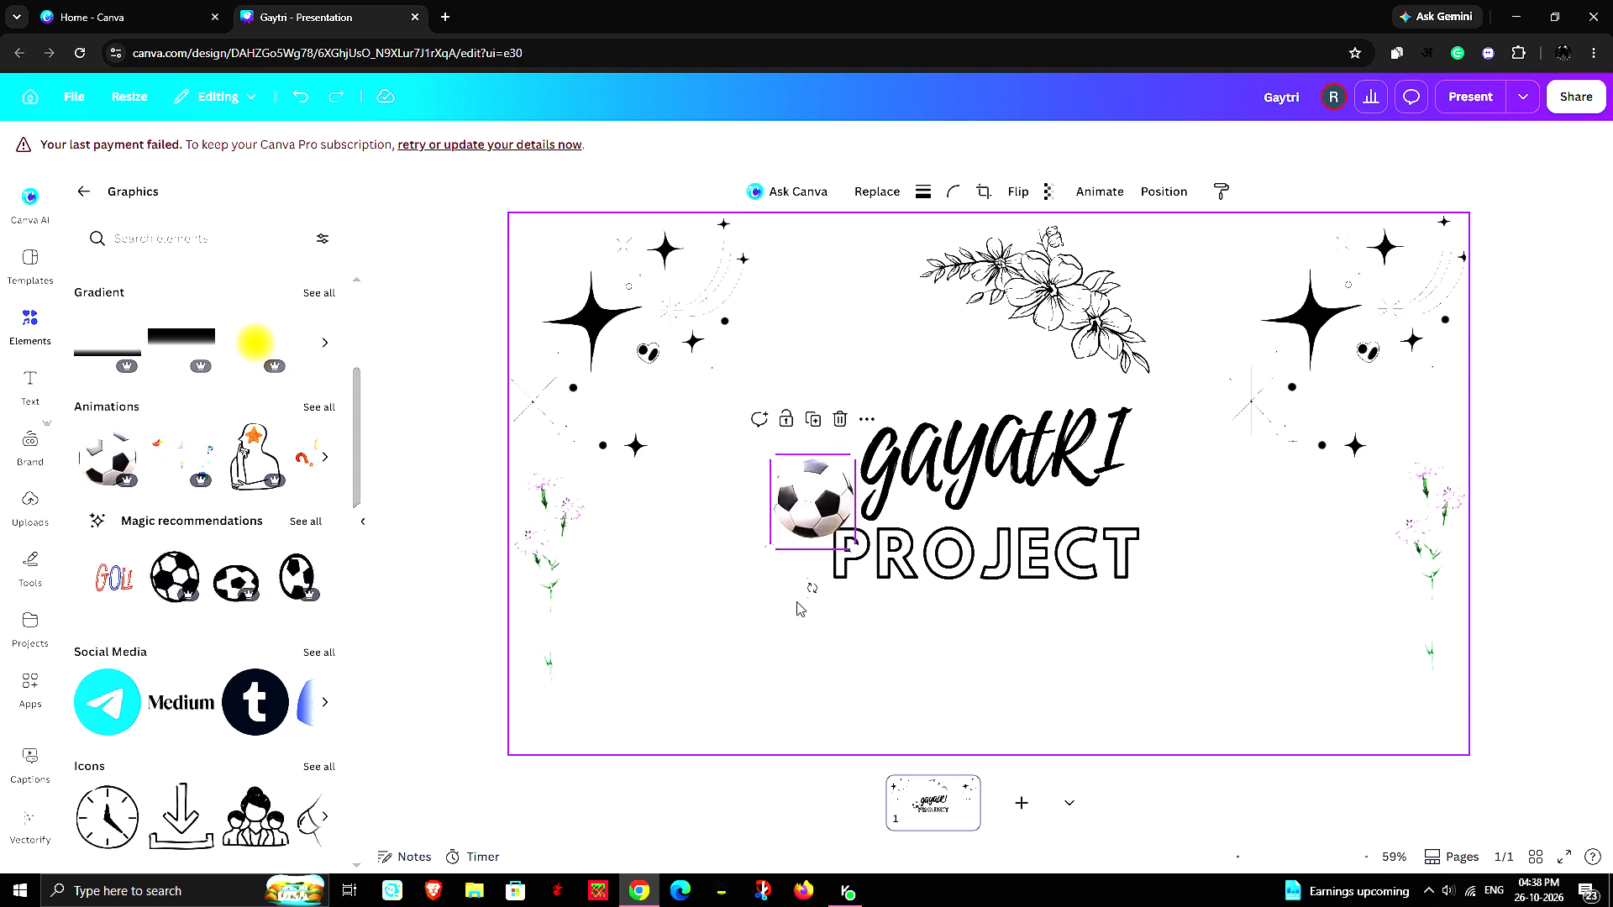
left_click(733, 554)
left_click(759, 607)
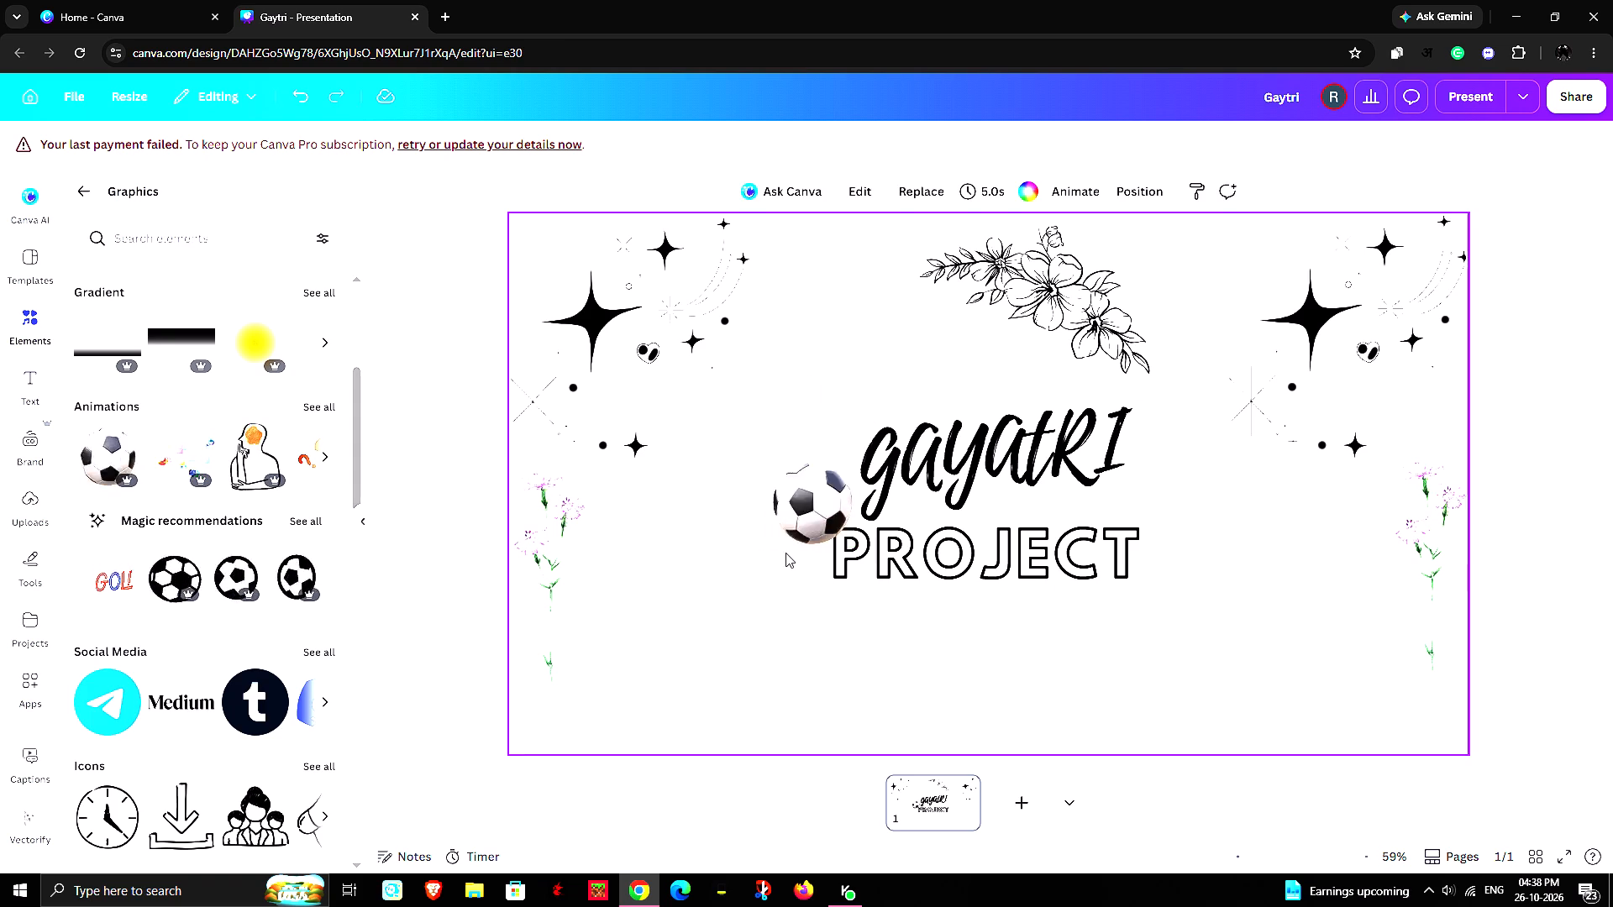
Move the soccer ball aside, try to delete the element beneath it, and place the ball back against the "P" of "PROJECT".
left_click_drag(805, 504, 714, 482)
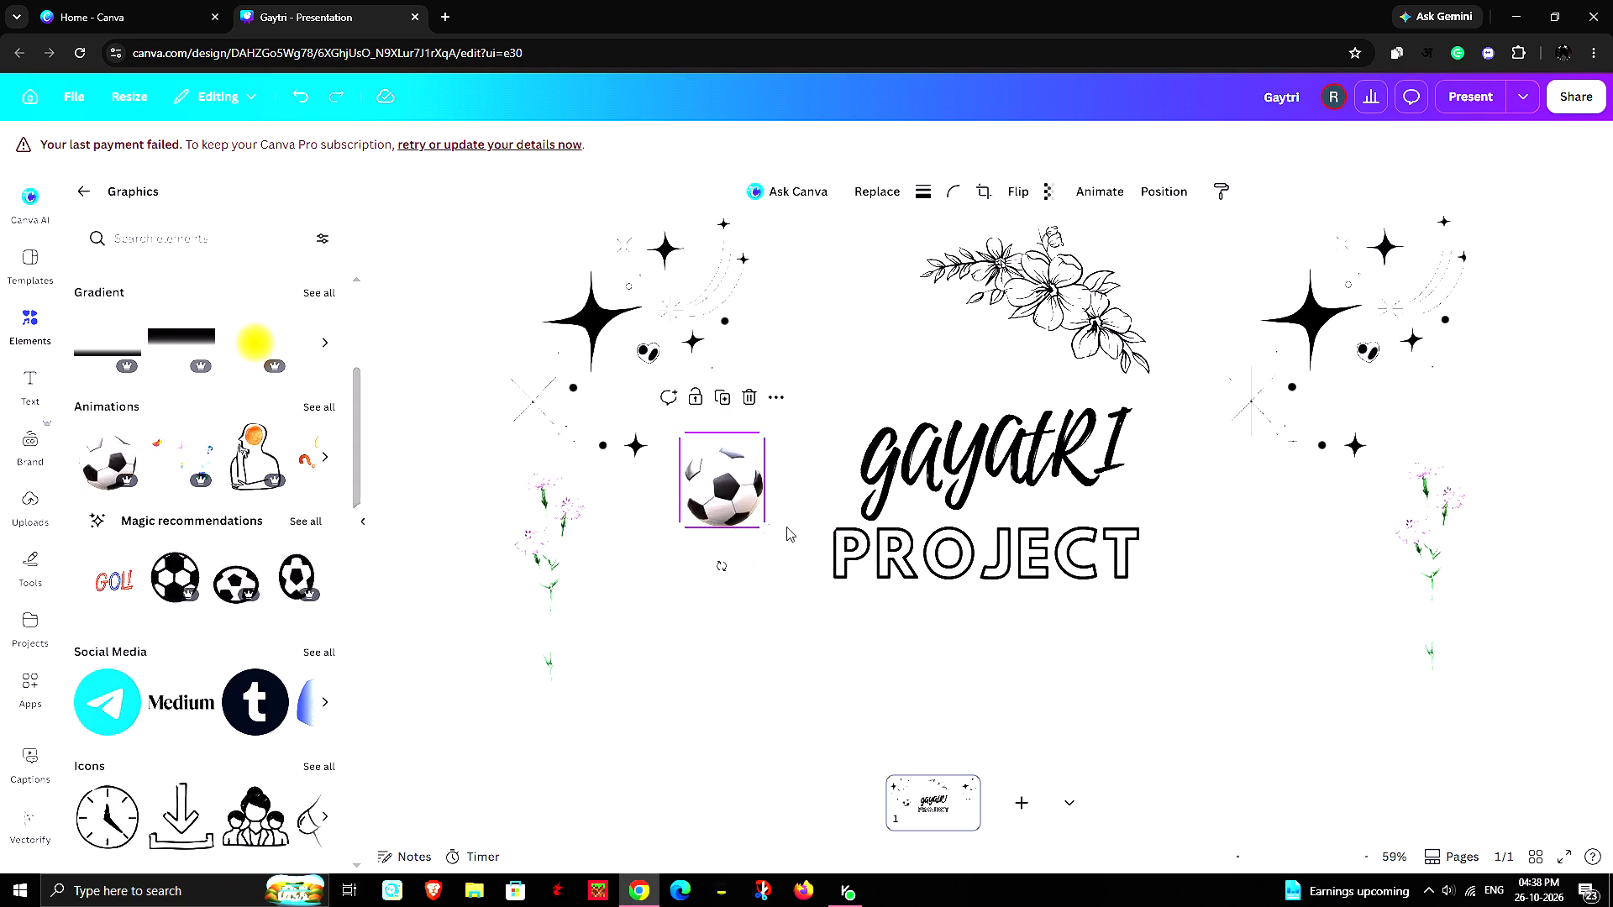
left_click(796, 485)
key("Delete")
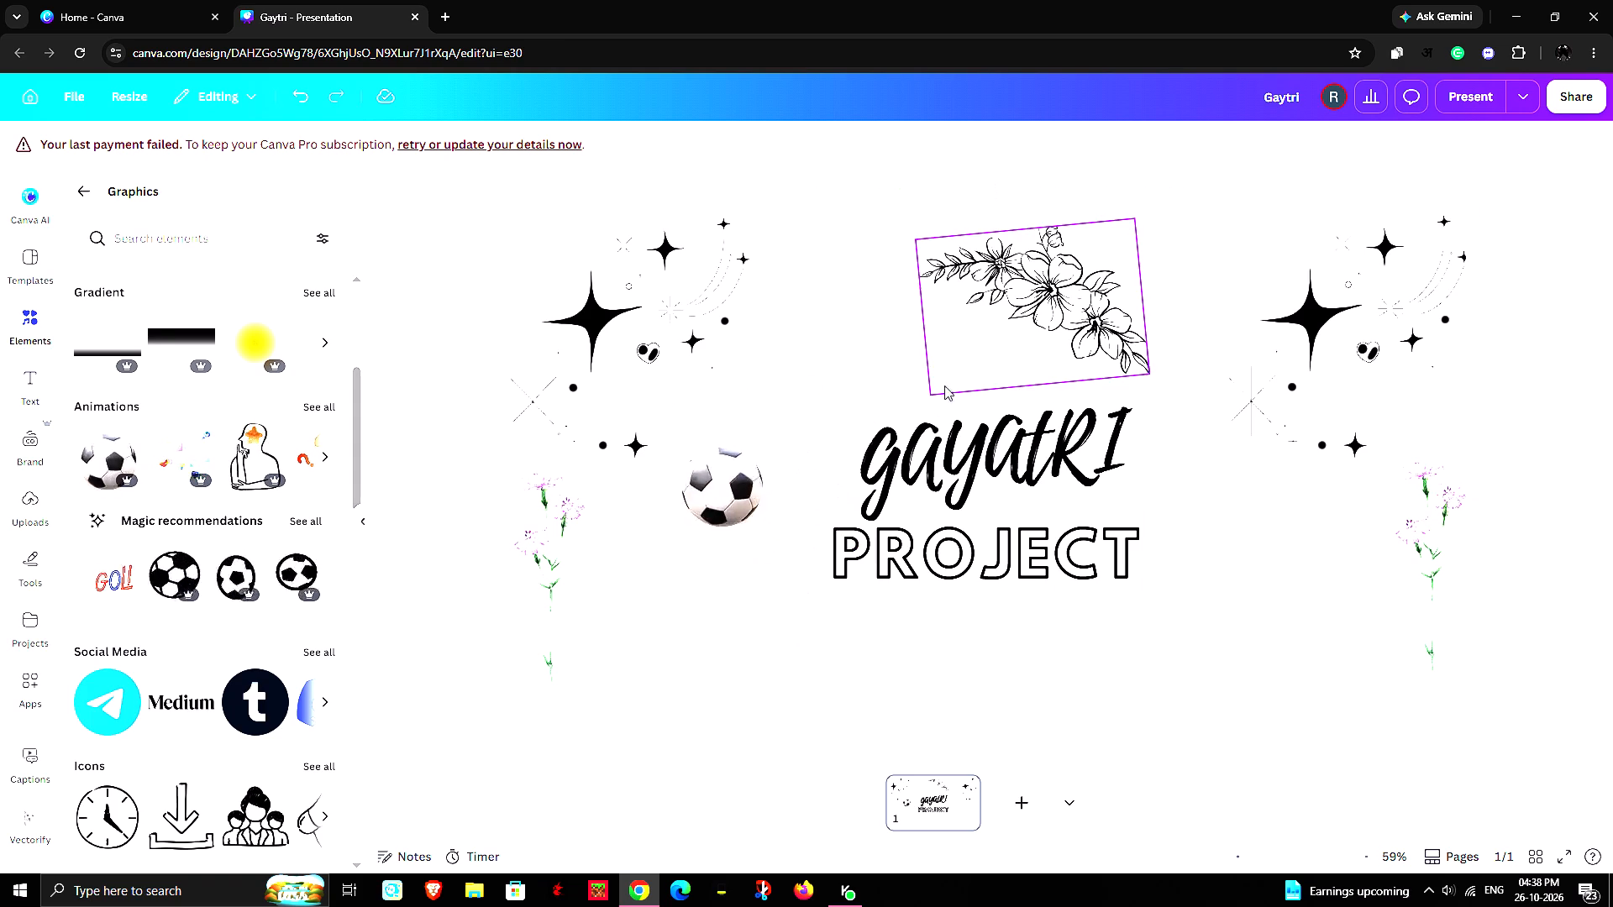
left_click_drag(716, 485, 799, 511)
left_click(738, 632)
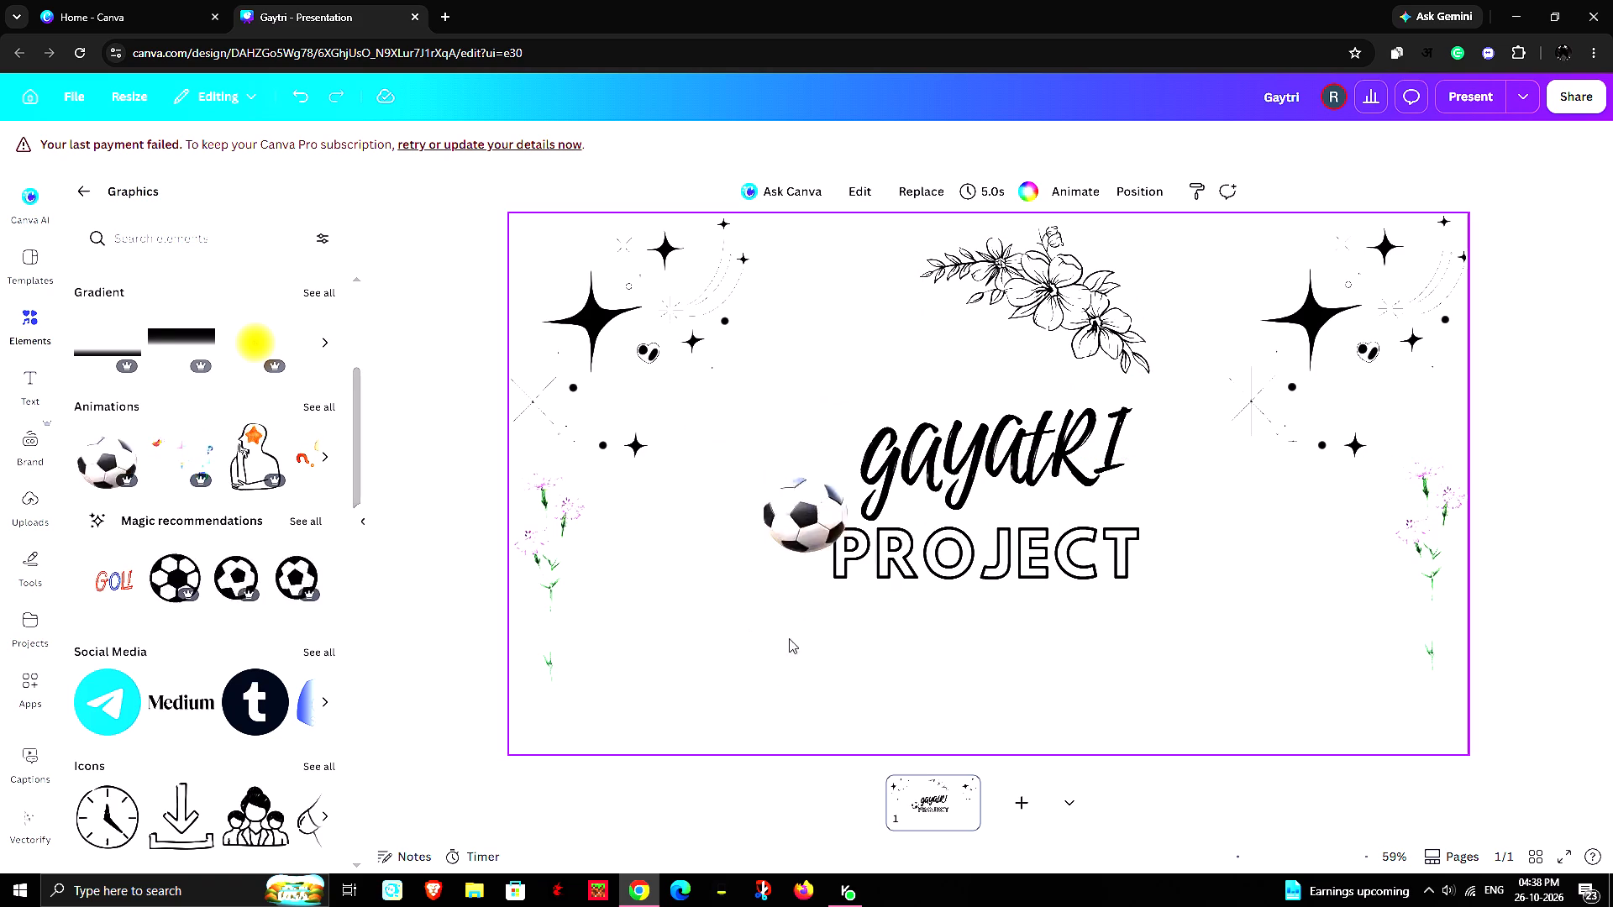
Show the layers for the hidden line beside the soccer ball and move the ball's layer just beneath that line's layer.
left_click(767, 546)
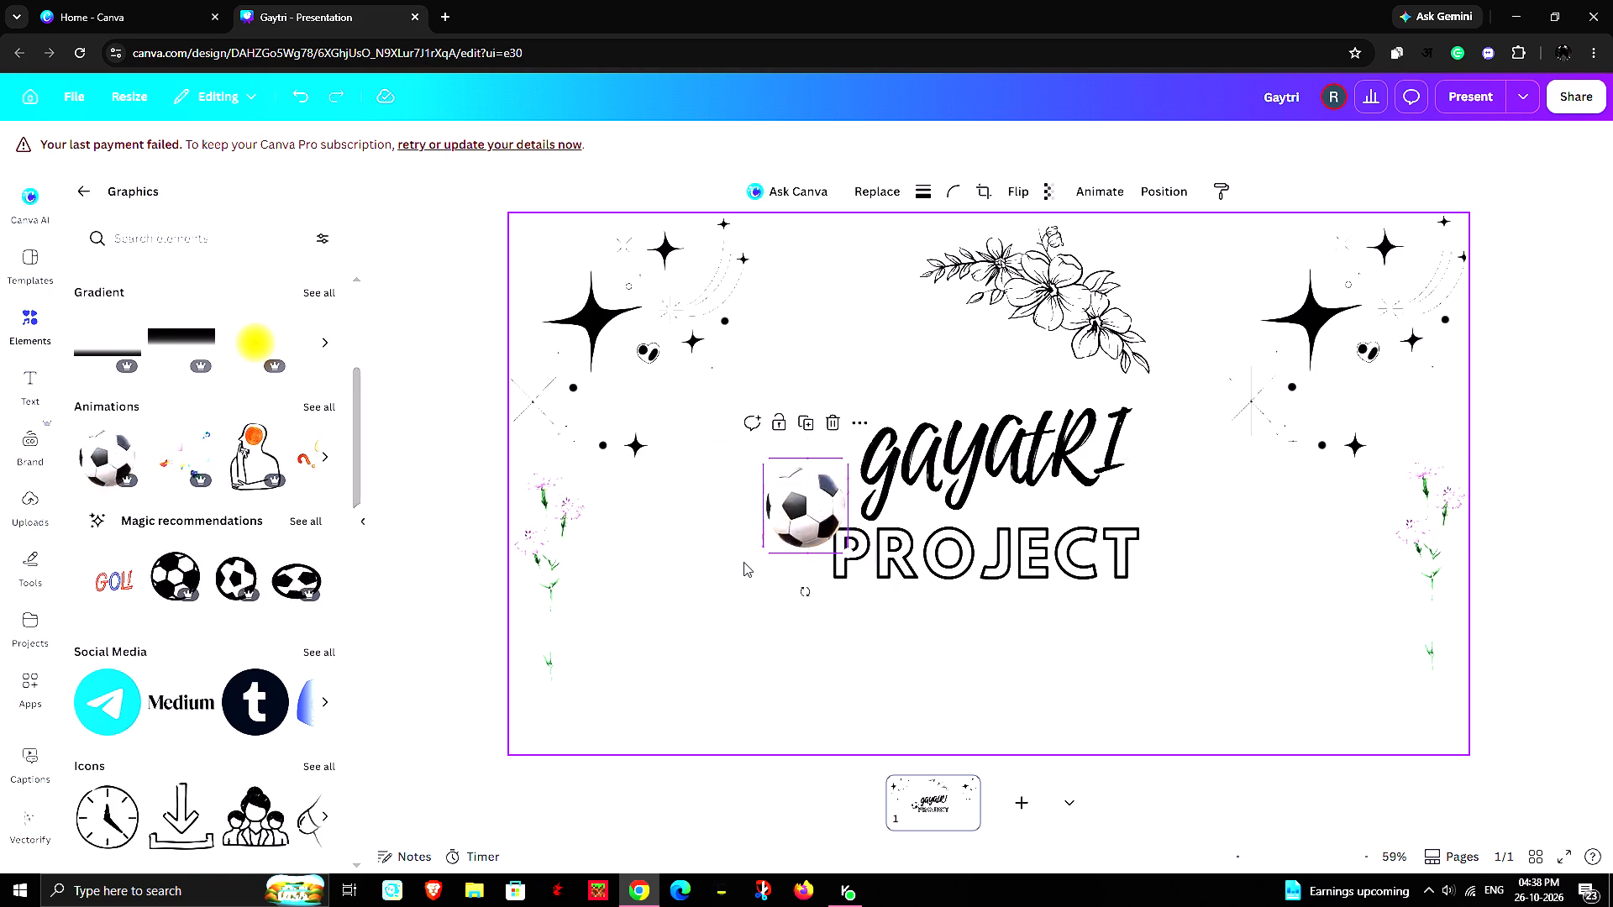
left_click(736, 563)
left_click(764, 542)
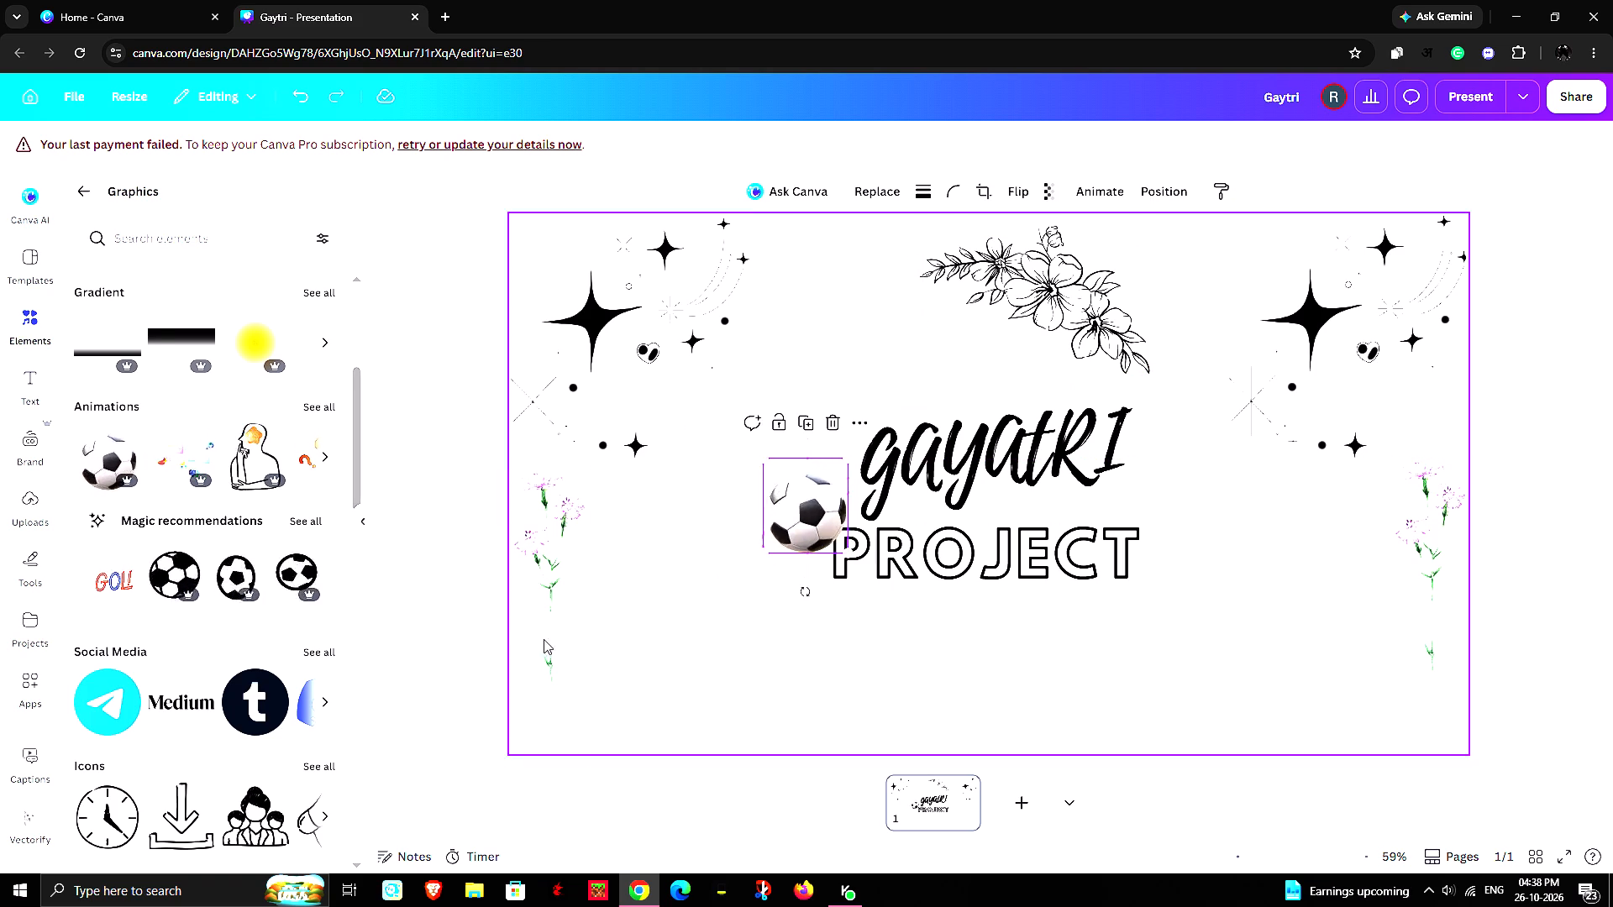
left_click(690, 537)
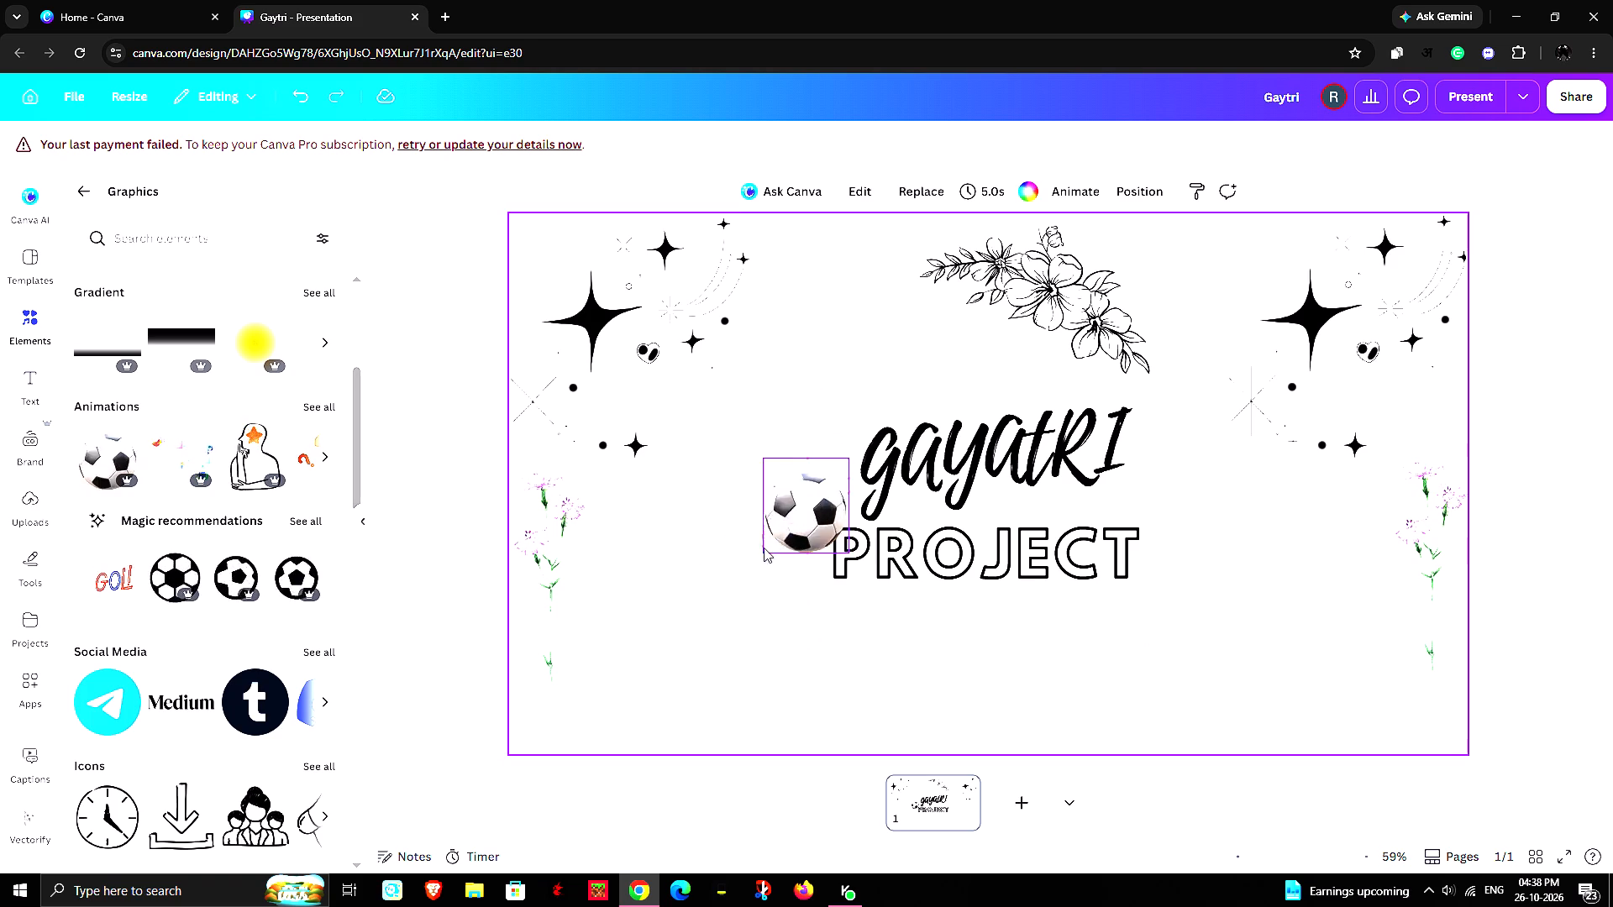
left_click(754, 540)
right_click(771, 526)
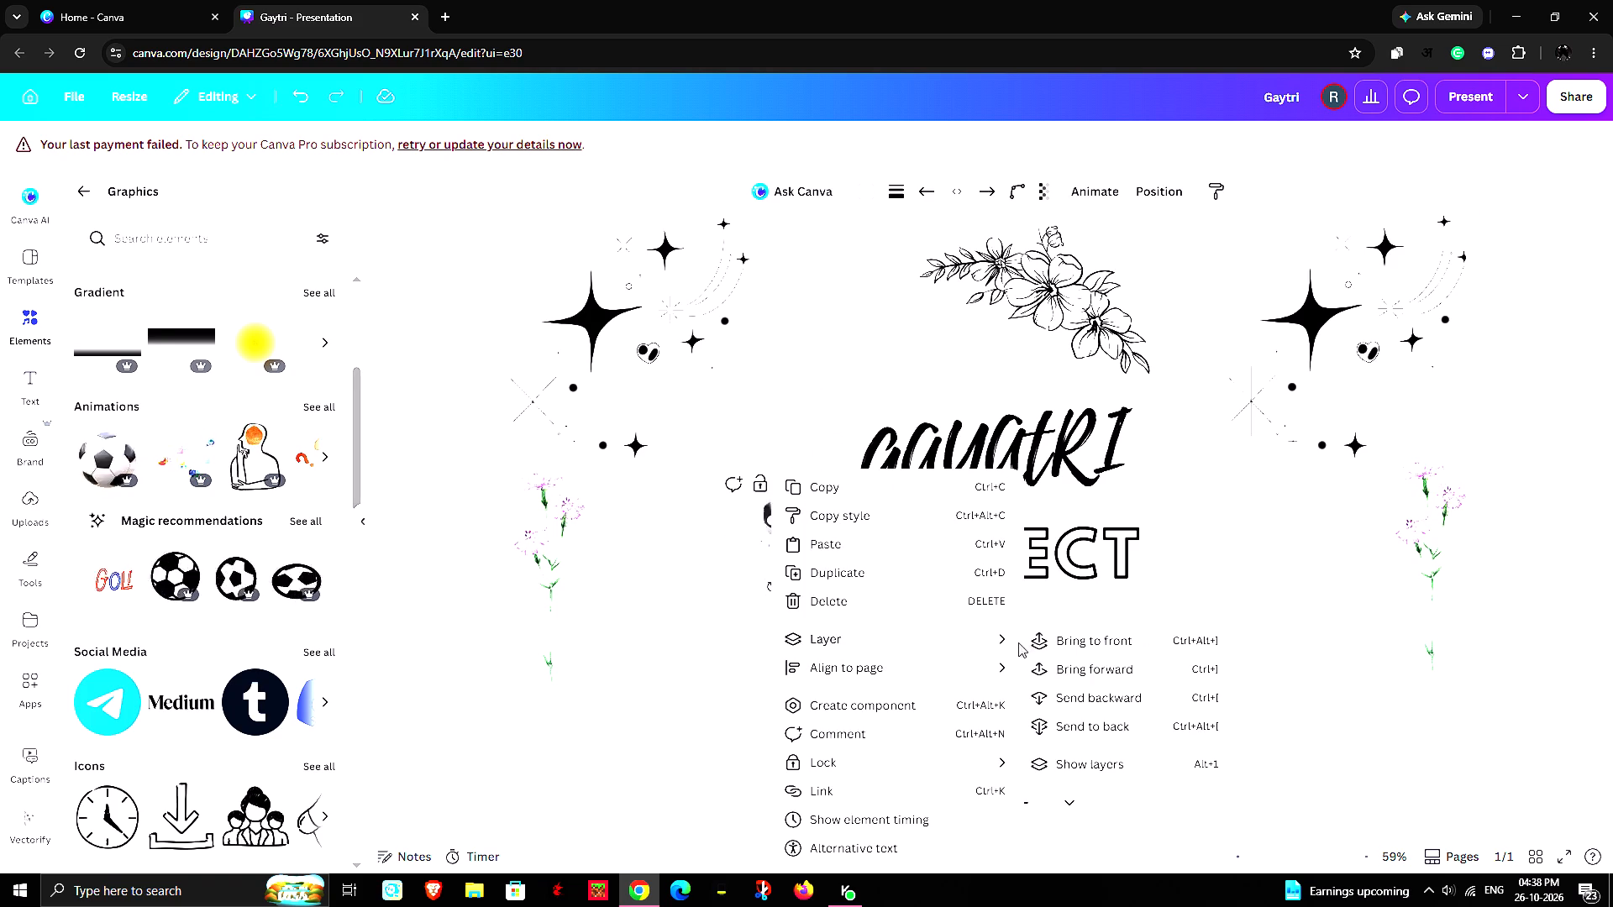
left_click(1053, 768)
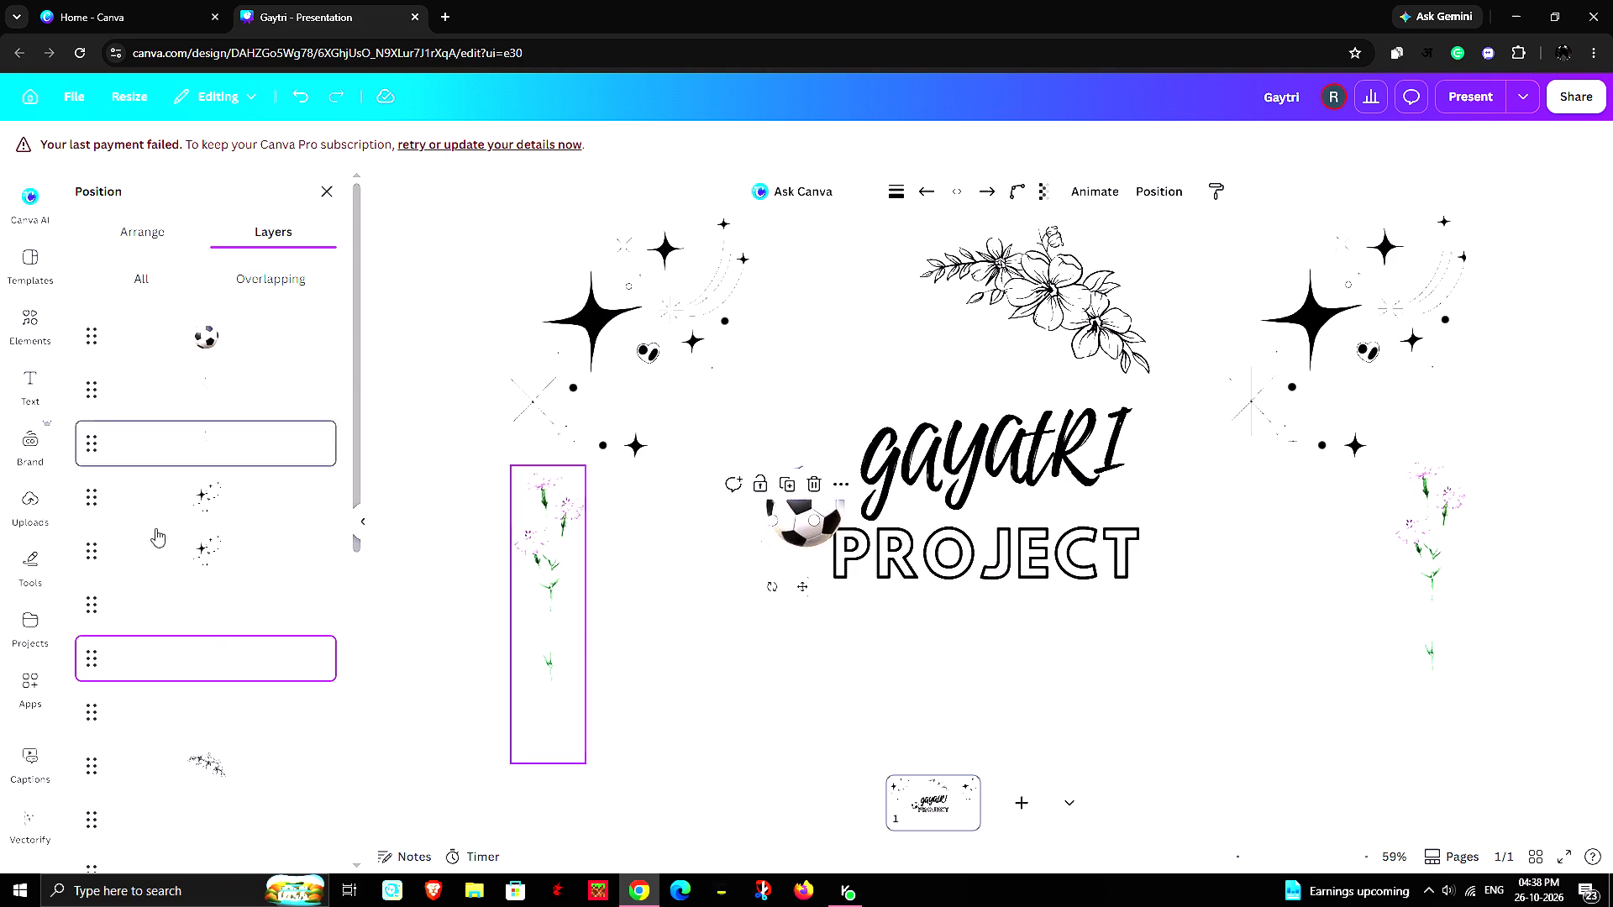
left_click(88, 663)
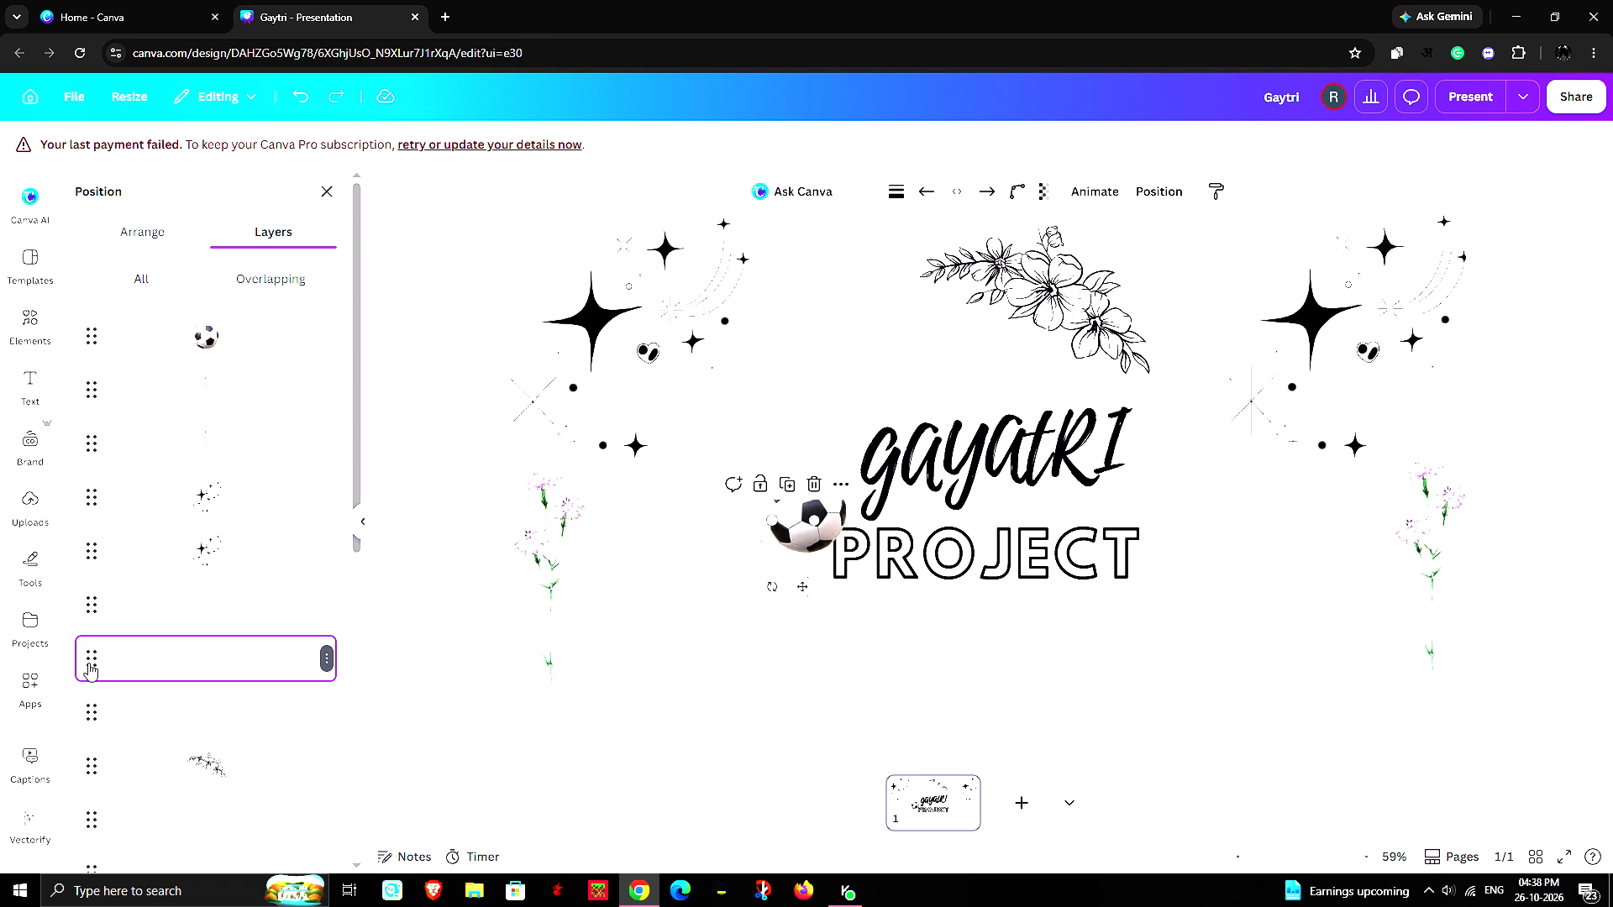
left_click_drag(86, 338, 106, 401)
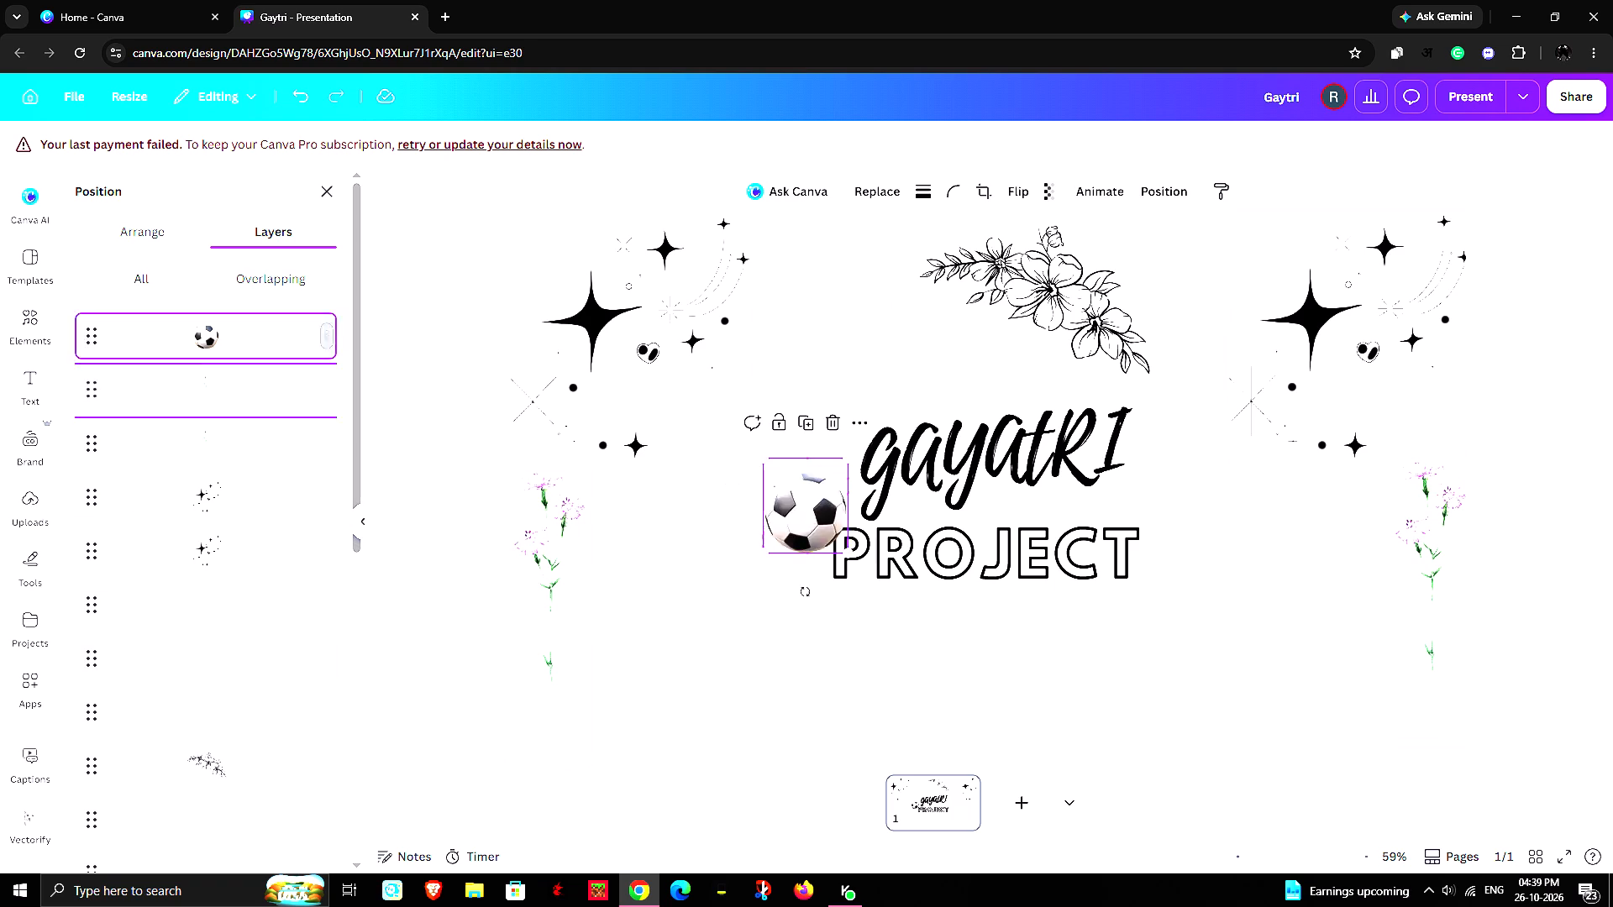
left_click_drag(106, 401, 78, 699)
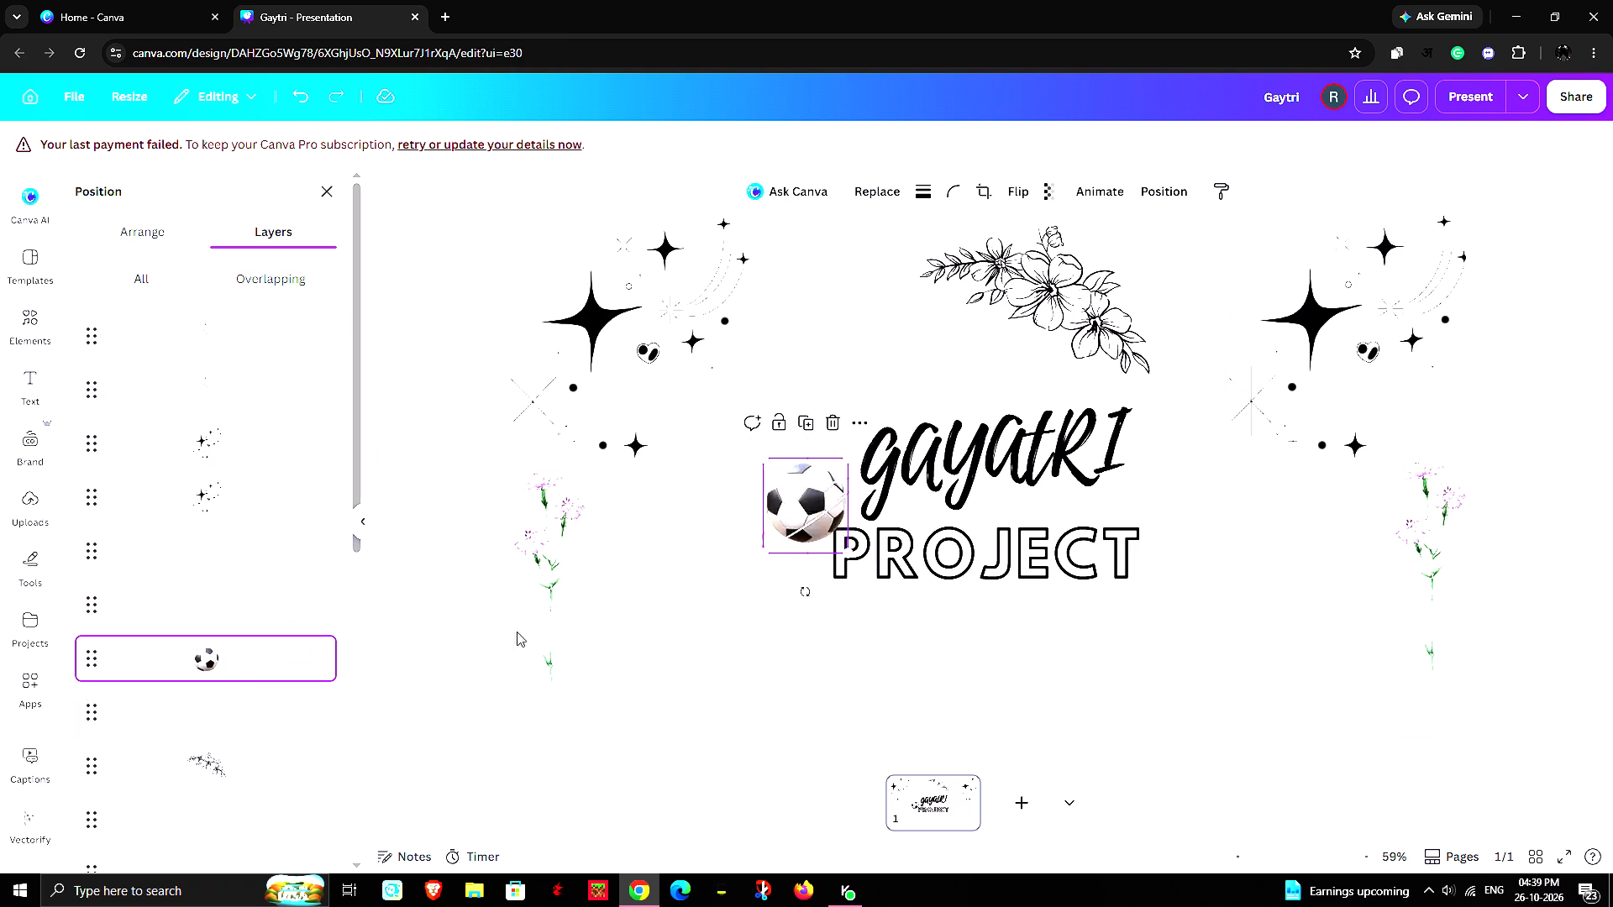
left_click(703, 617)
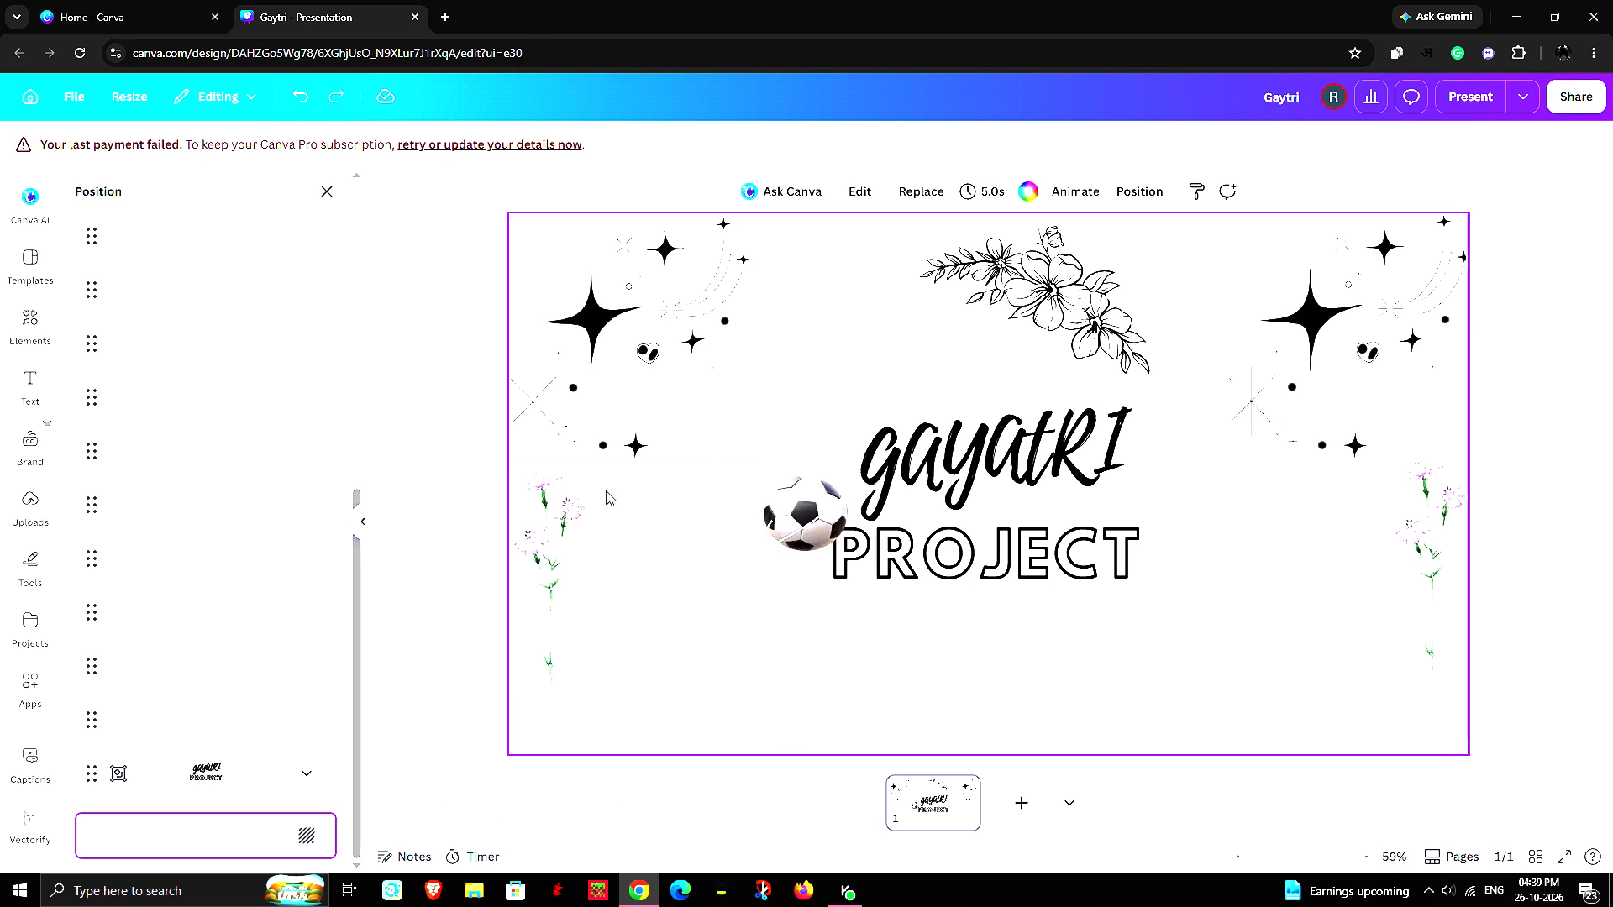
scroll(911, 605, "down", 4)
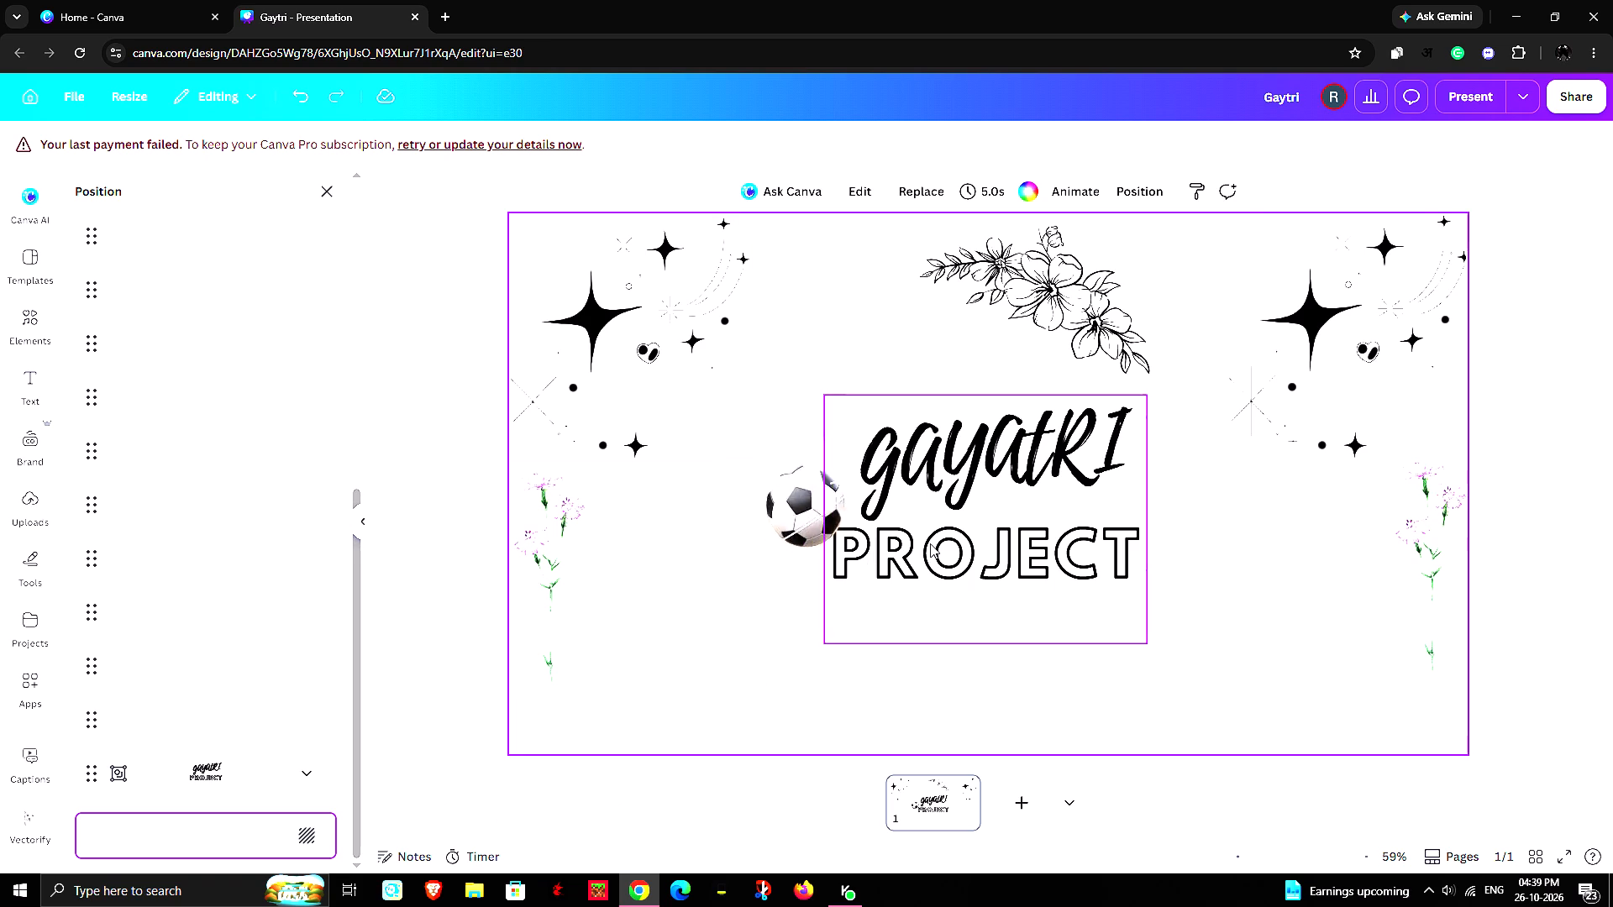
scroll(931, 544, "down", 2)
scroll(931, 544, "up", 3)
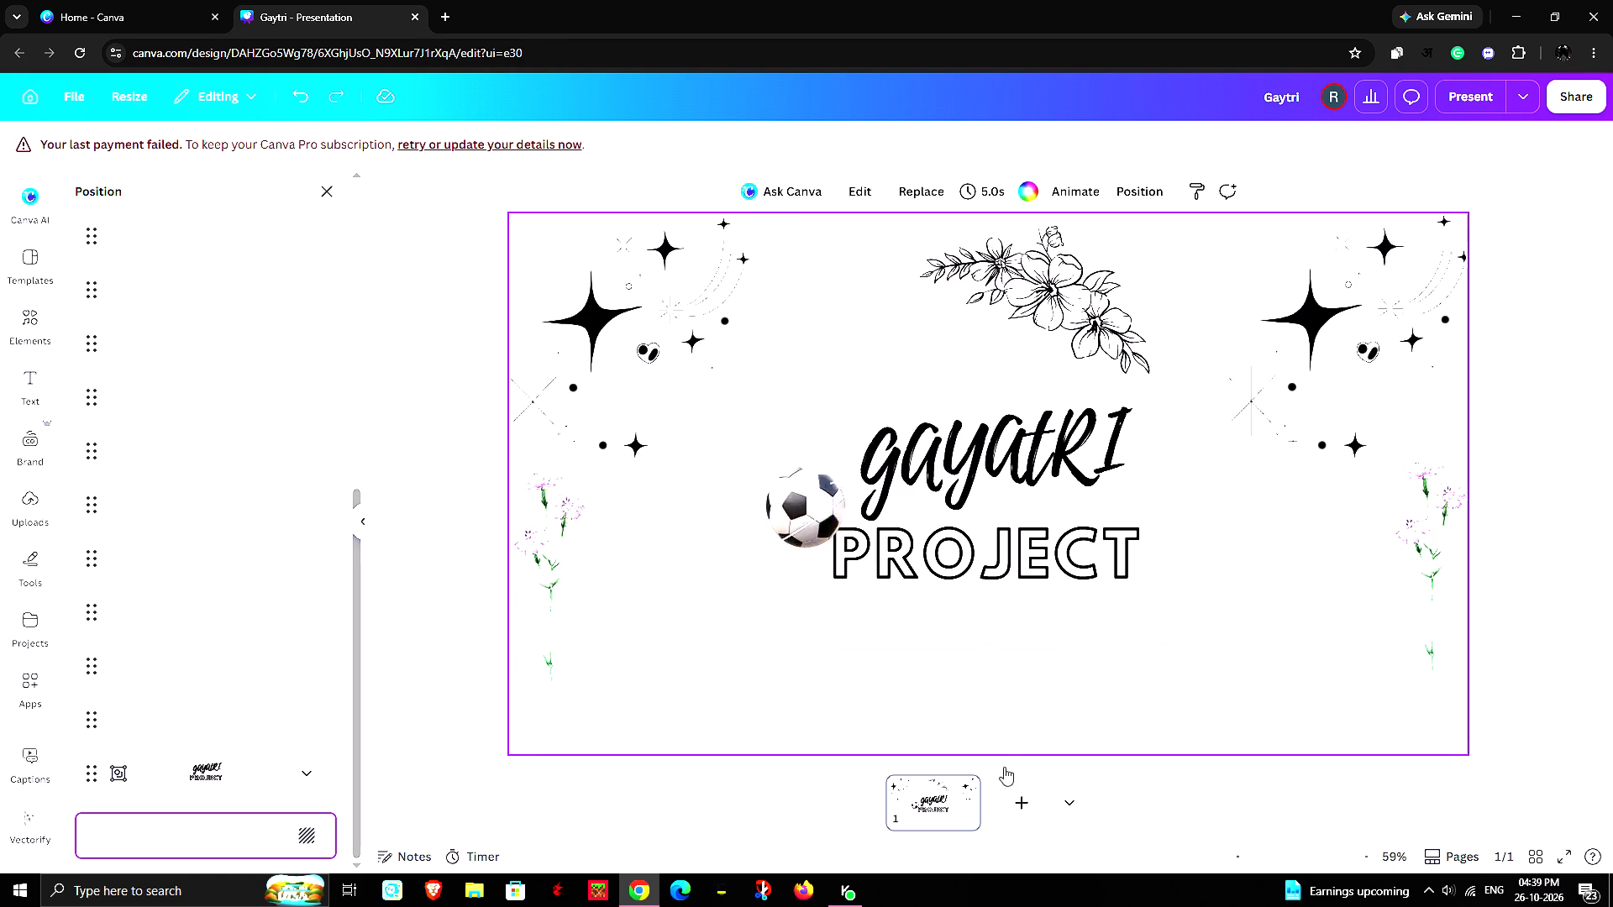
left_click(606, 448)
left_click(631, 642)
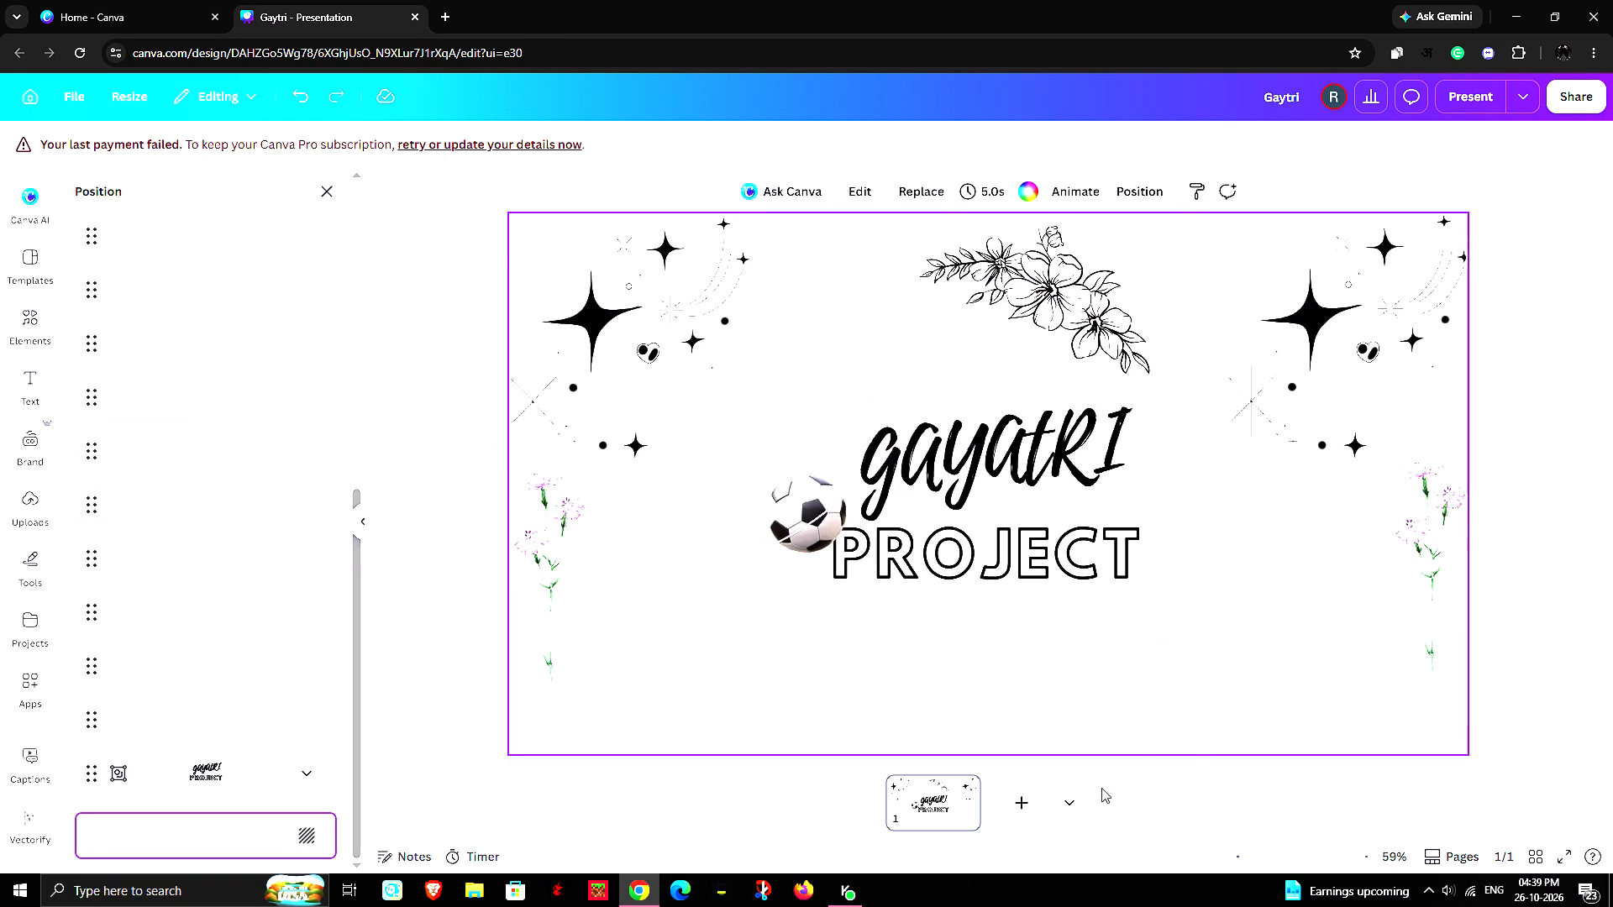